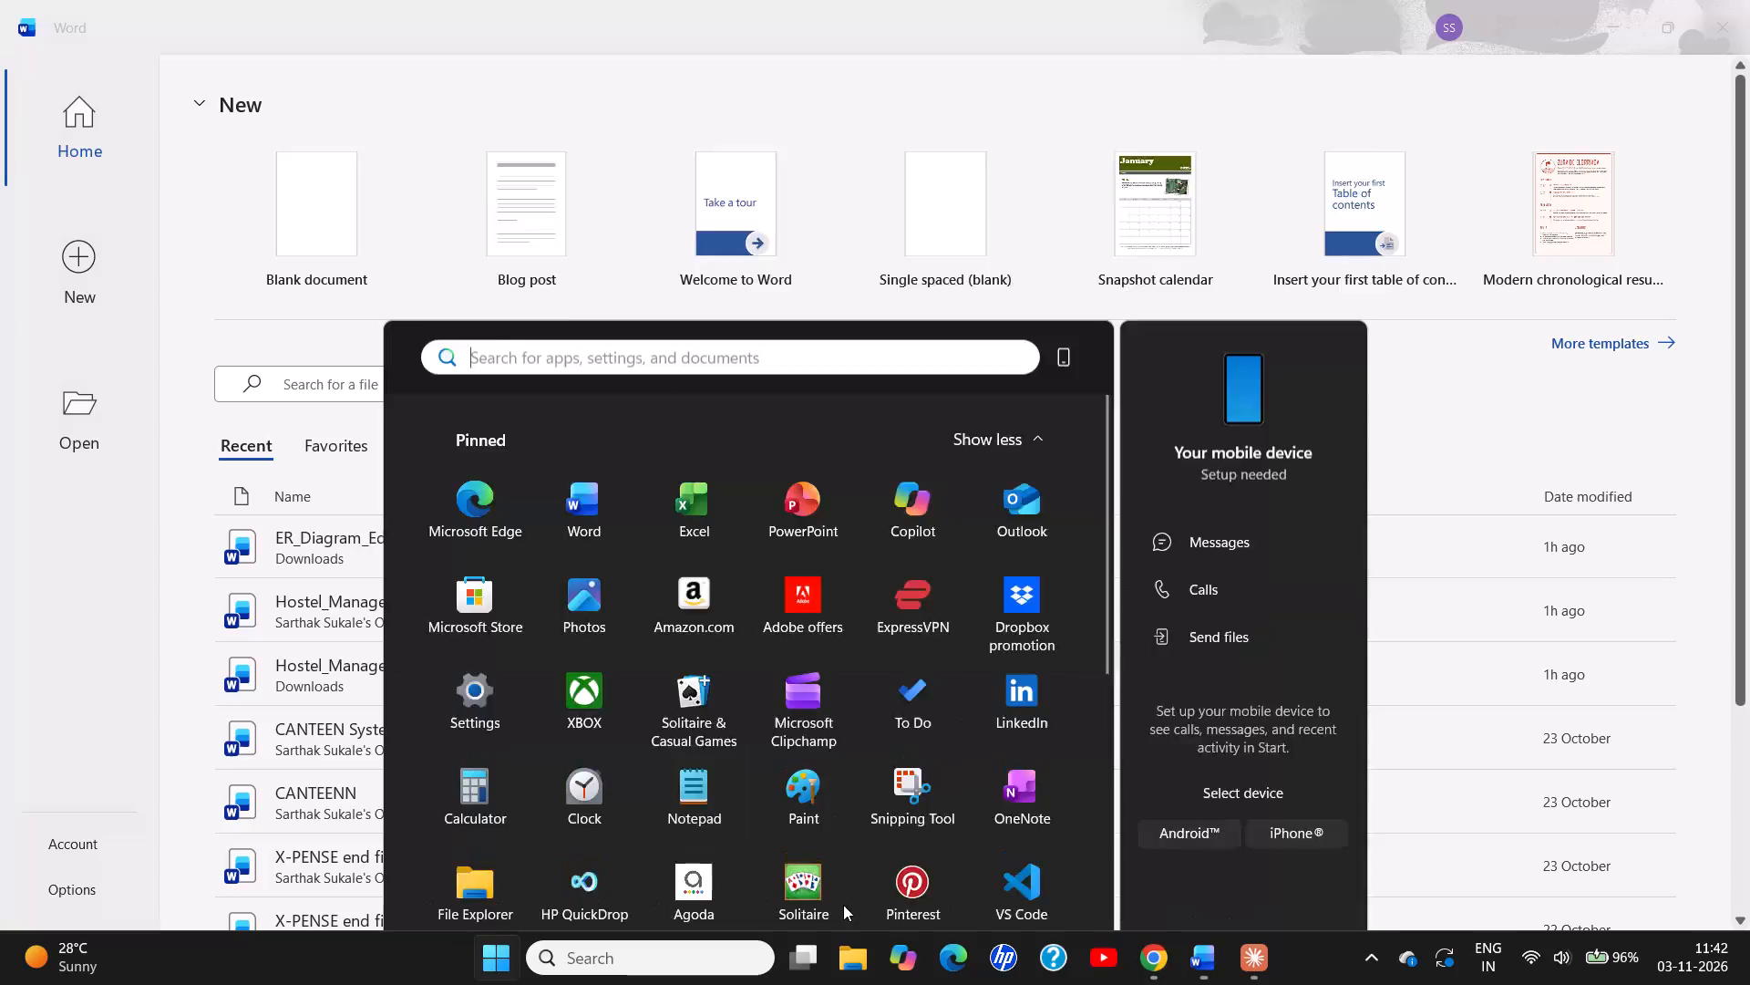
Search the computer's apps for "k" and launch the top match.
key("k")
key("Return")
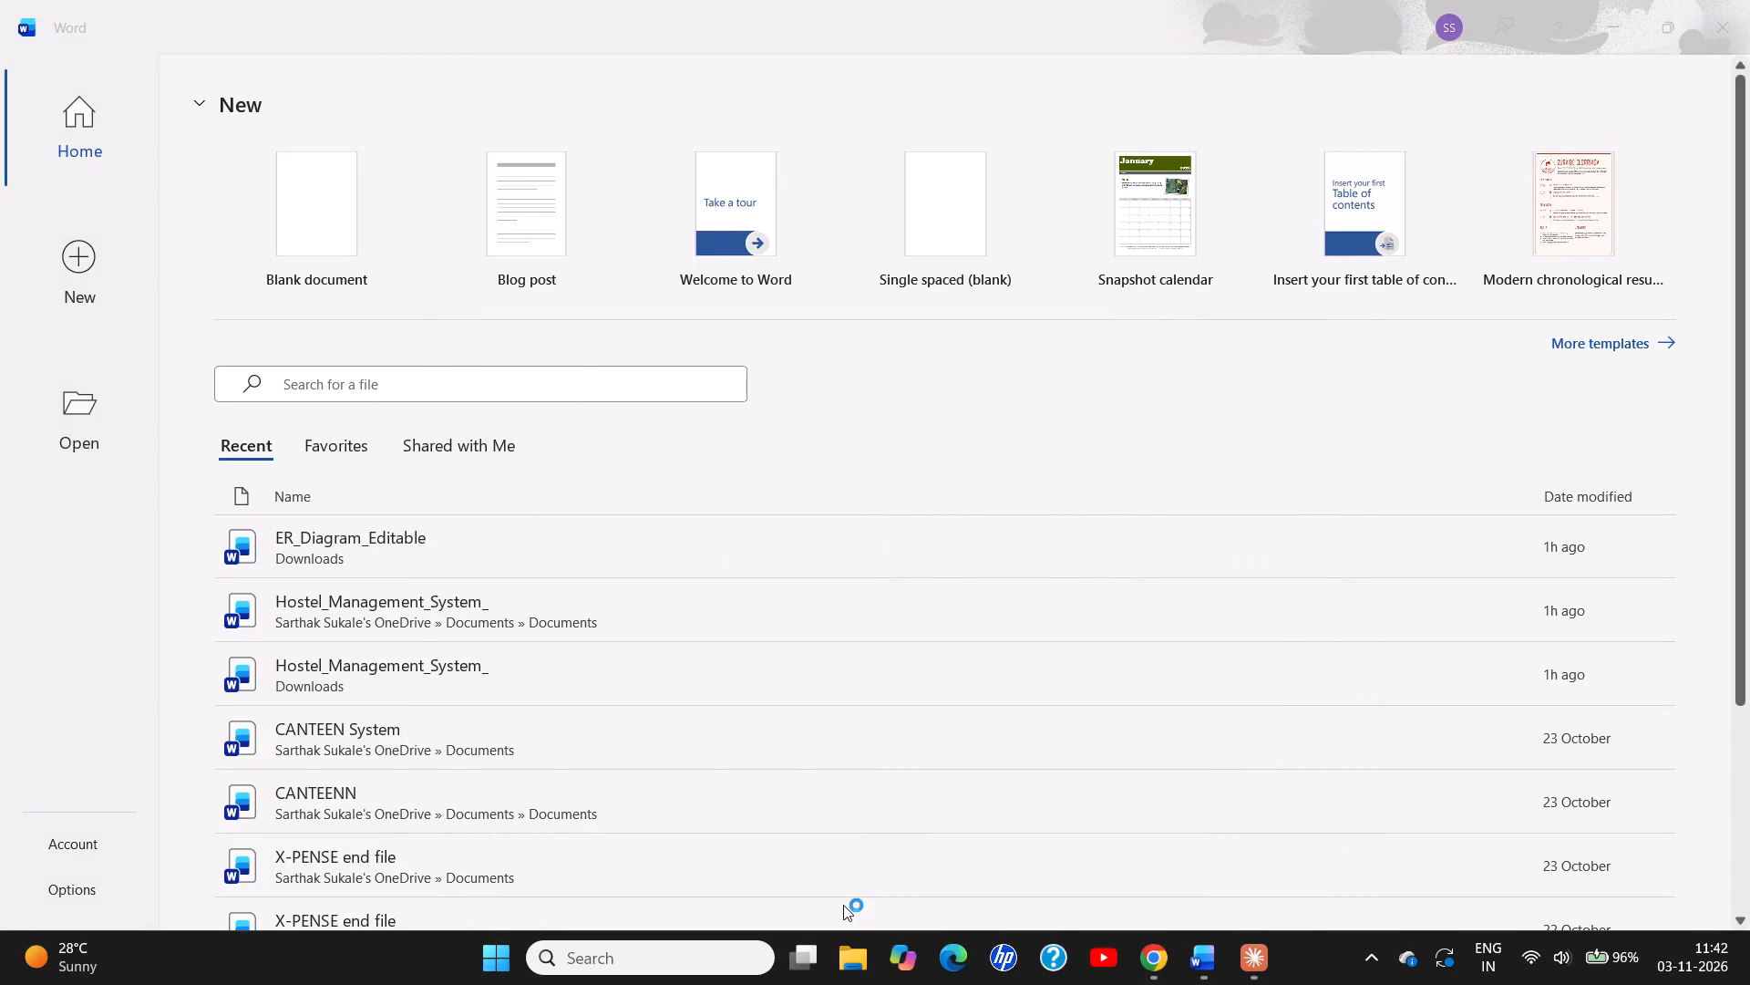
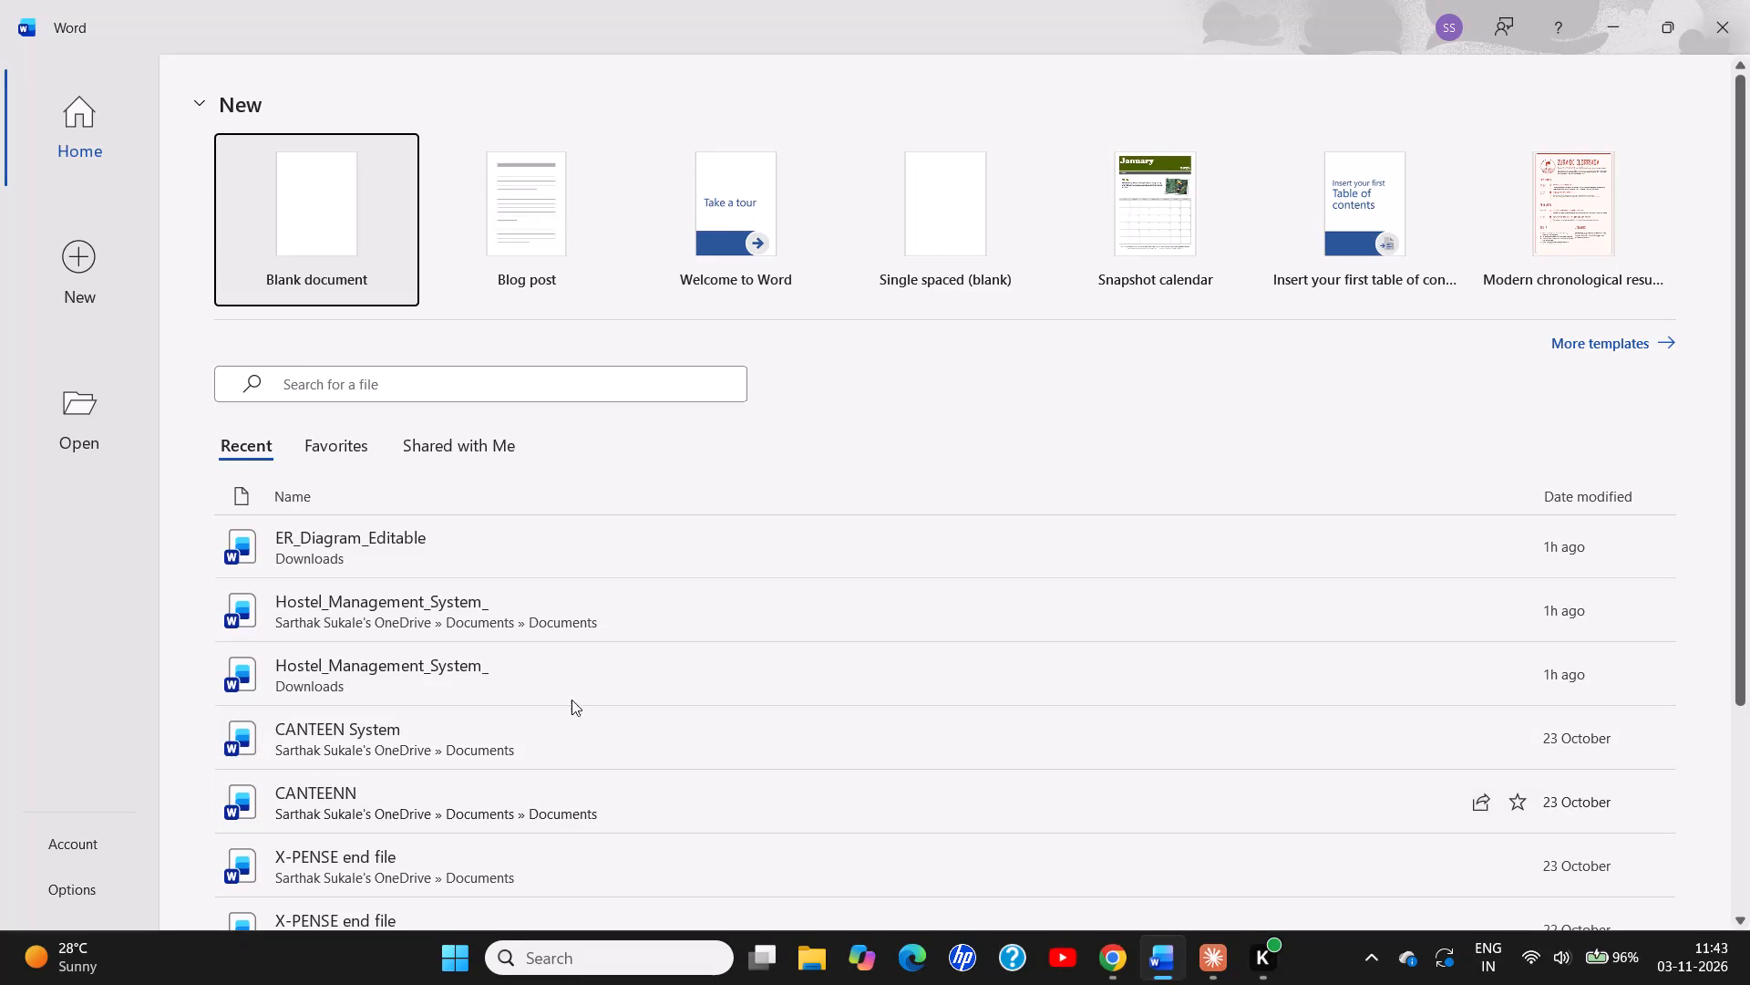
Open the recent Hostel_Management_System_ document stored in the OneDrive Documents folder.
left_click(291, 603)
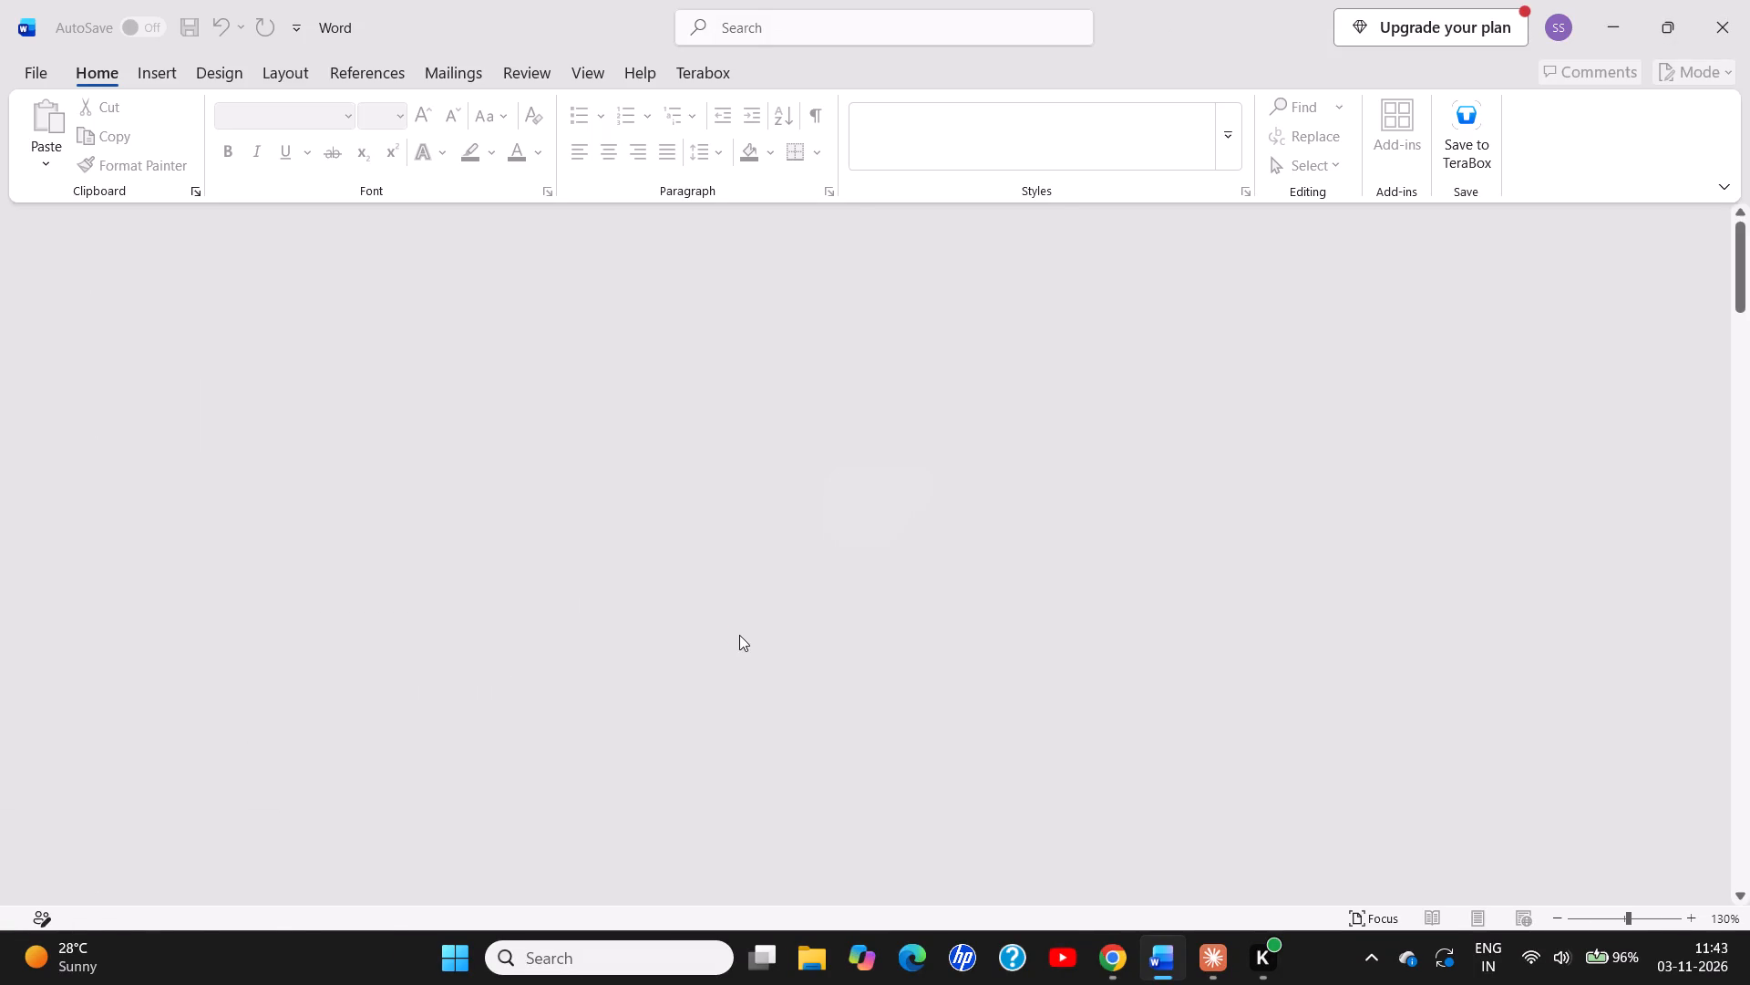
Look through the report's pages for the ER diagram of the Hostel Management System in the System Design section.
scroll(739, 635, "down", 2)
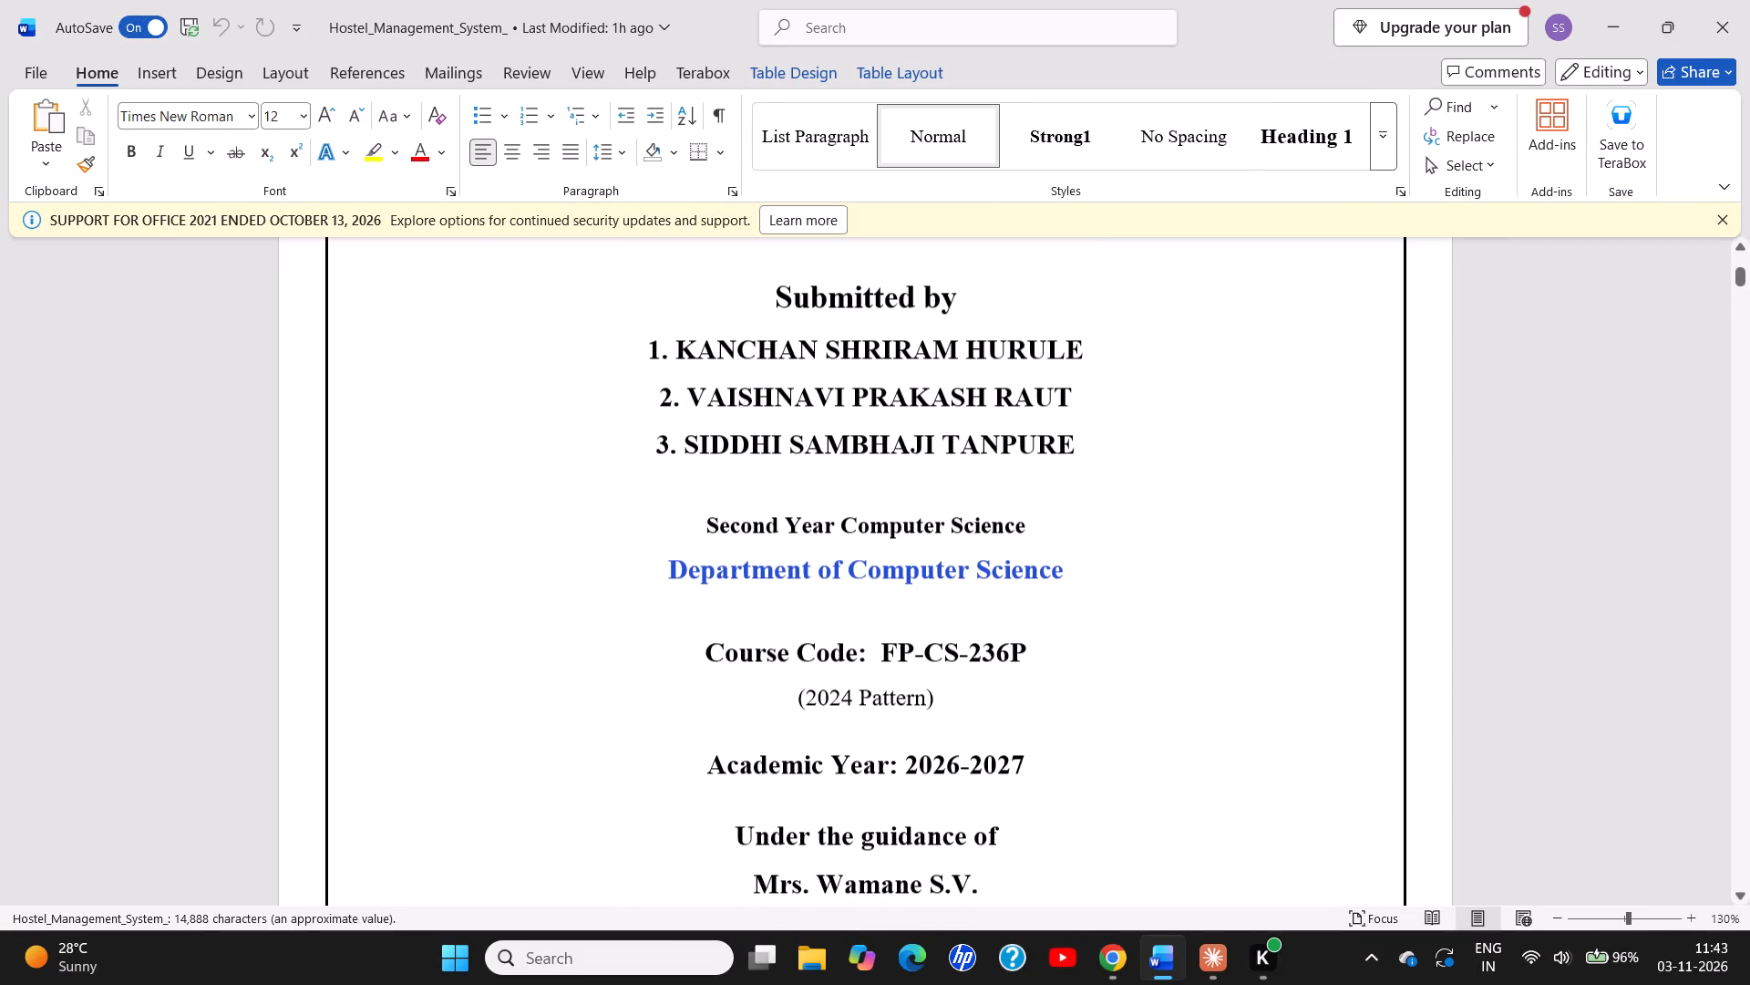
scroll(826, 358, "down", 1)
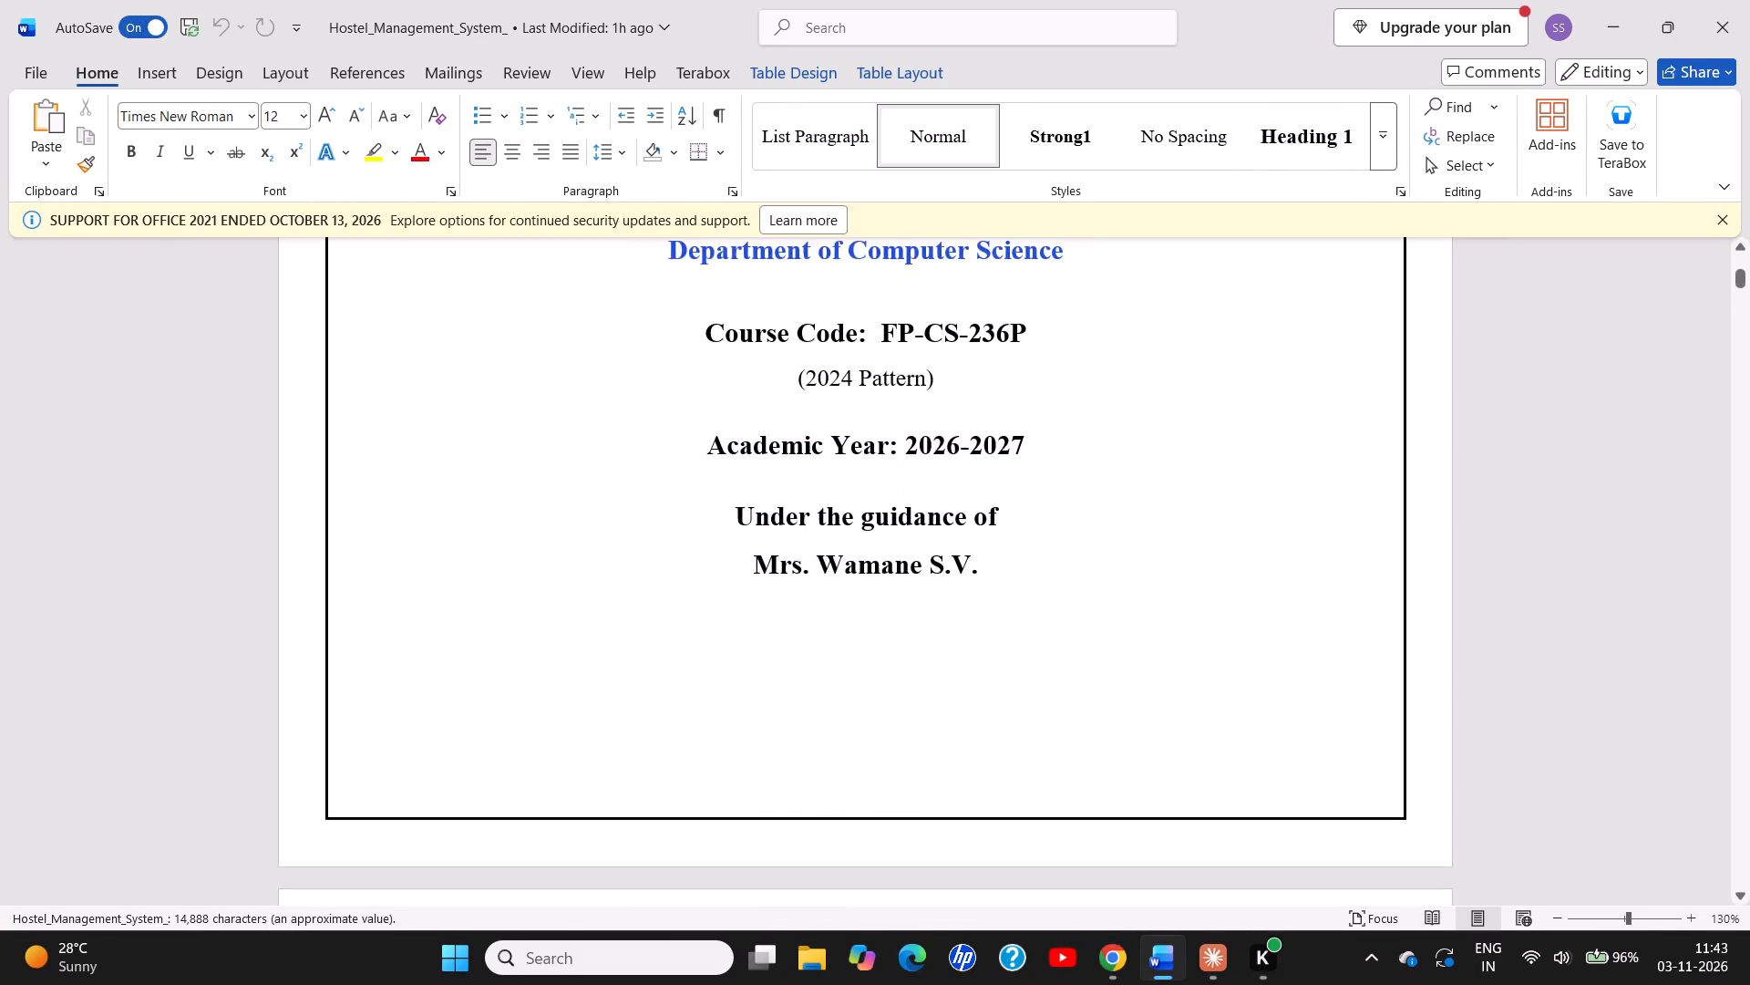
scroll(826, 358, "down", 4)
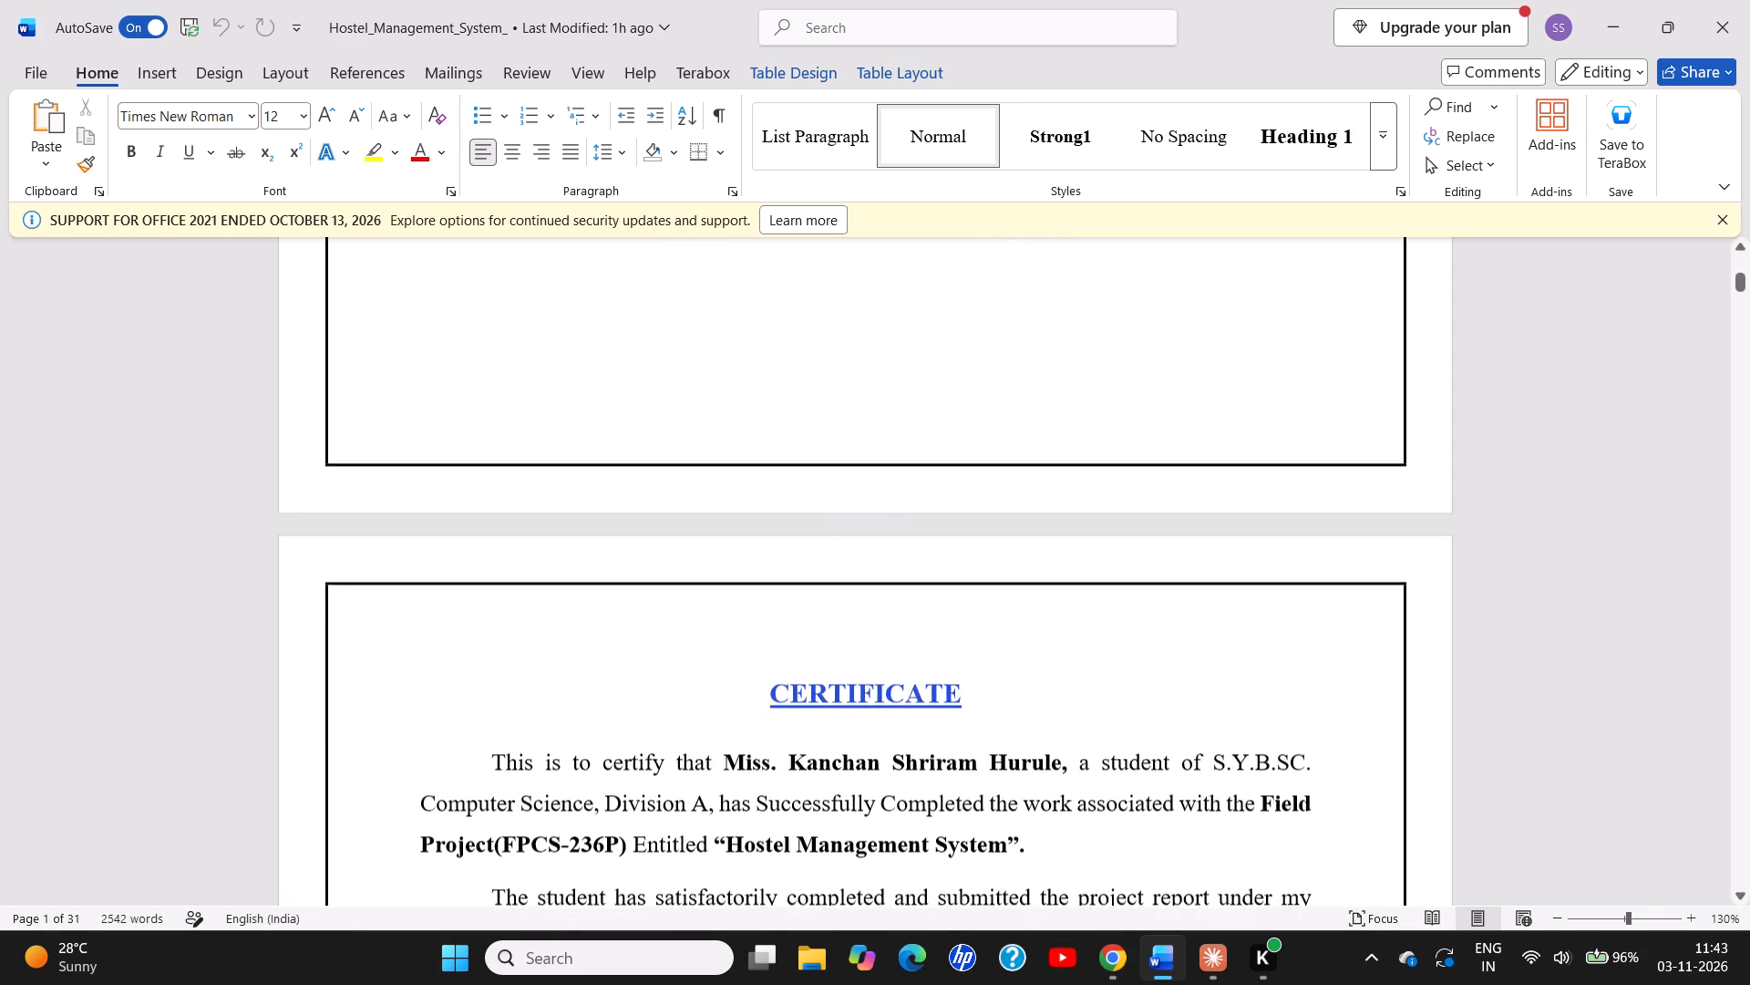
scroll(826, 358, "down", 2)
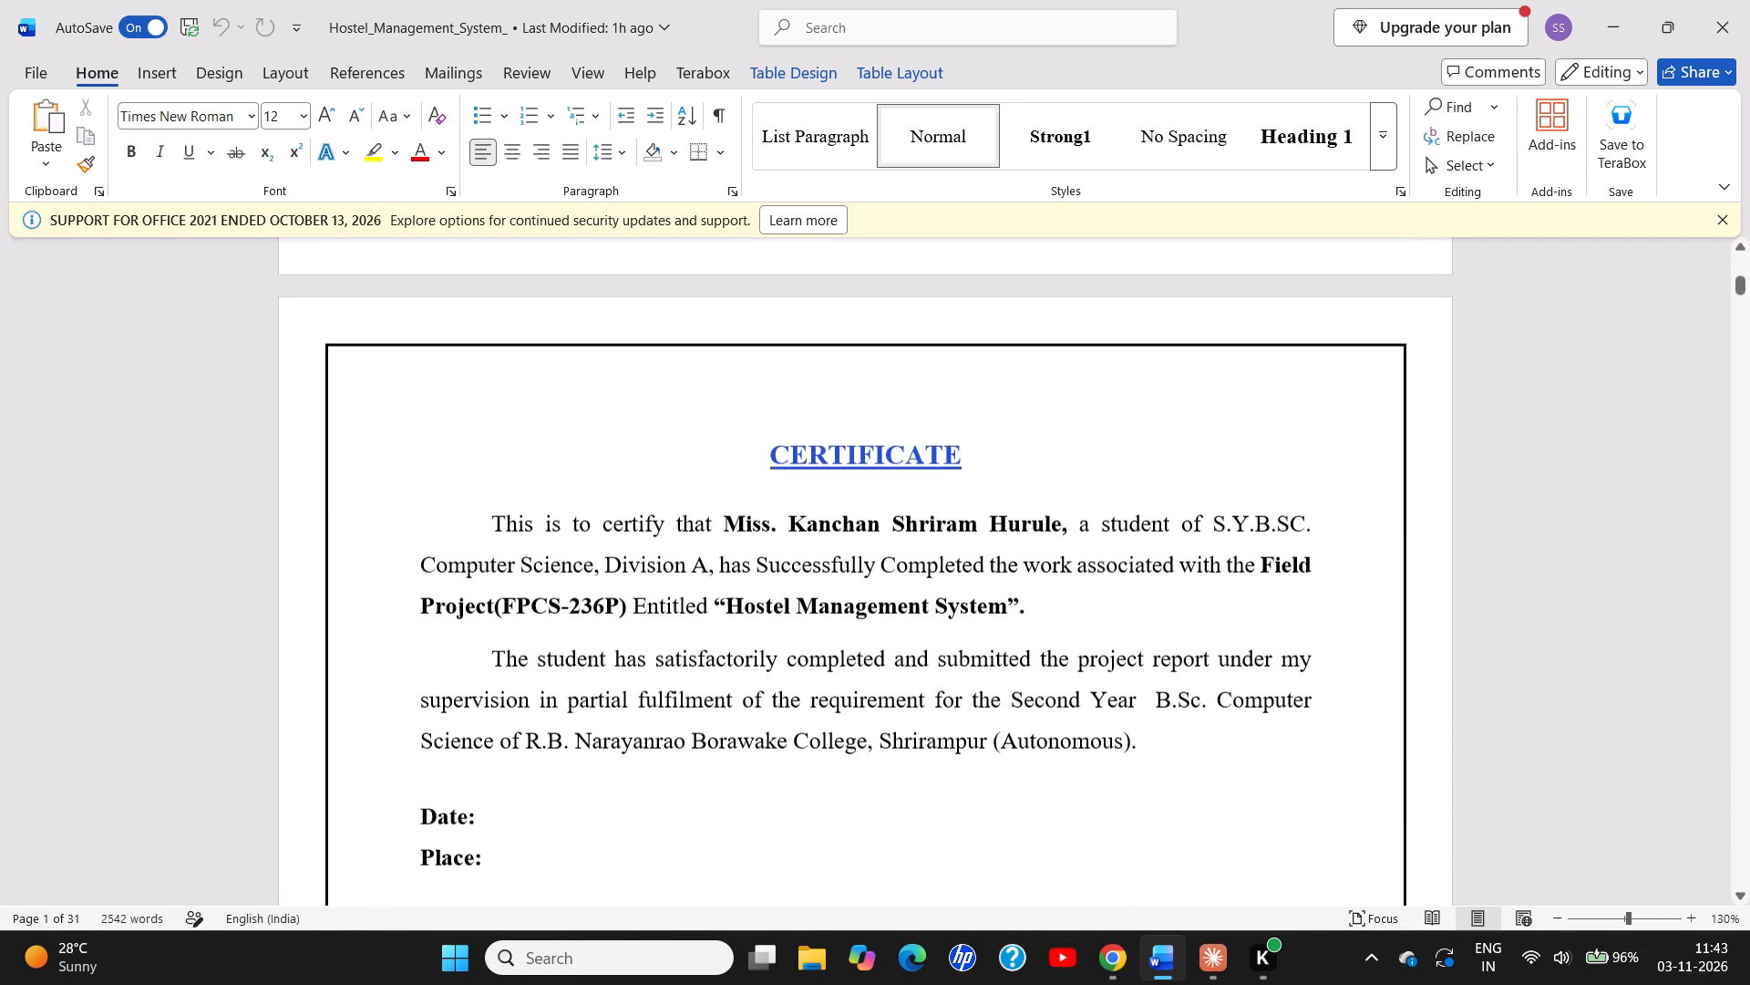
scroll(795, 341, "down", 4)
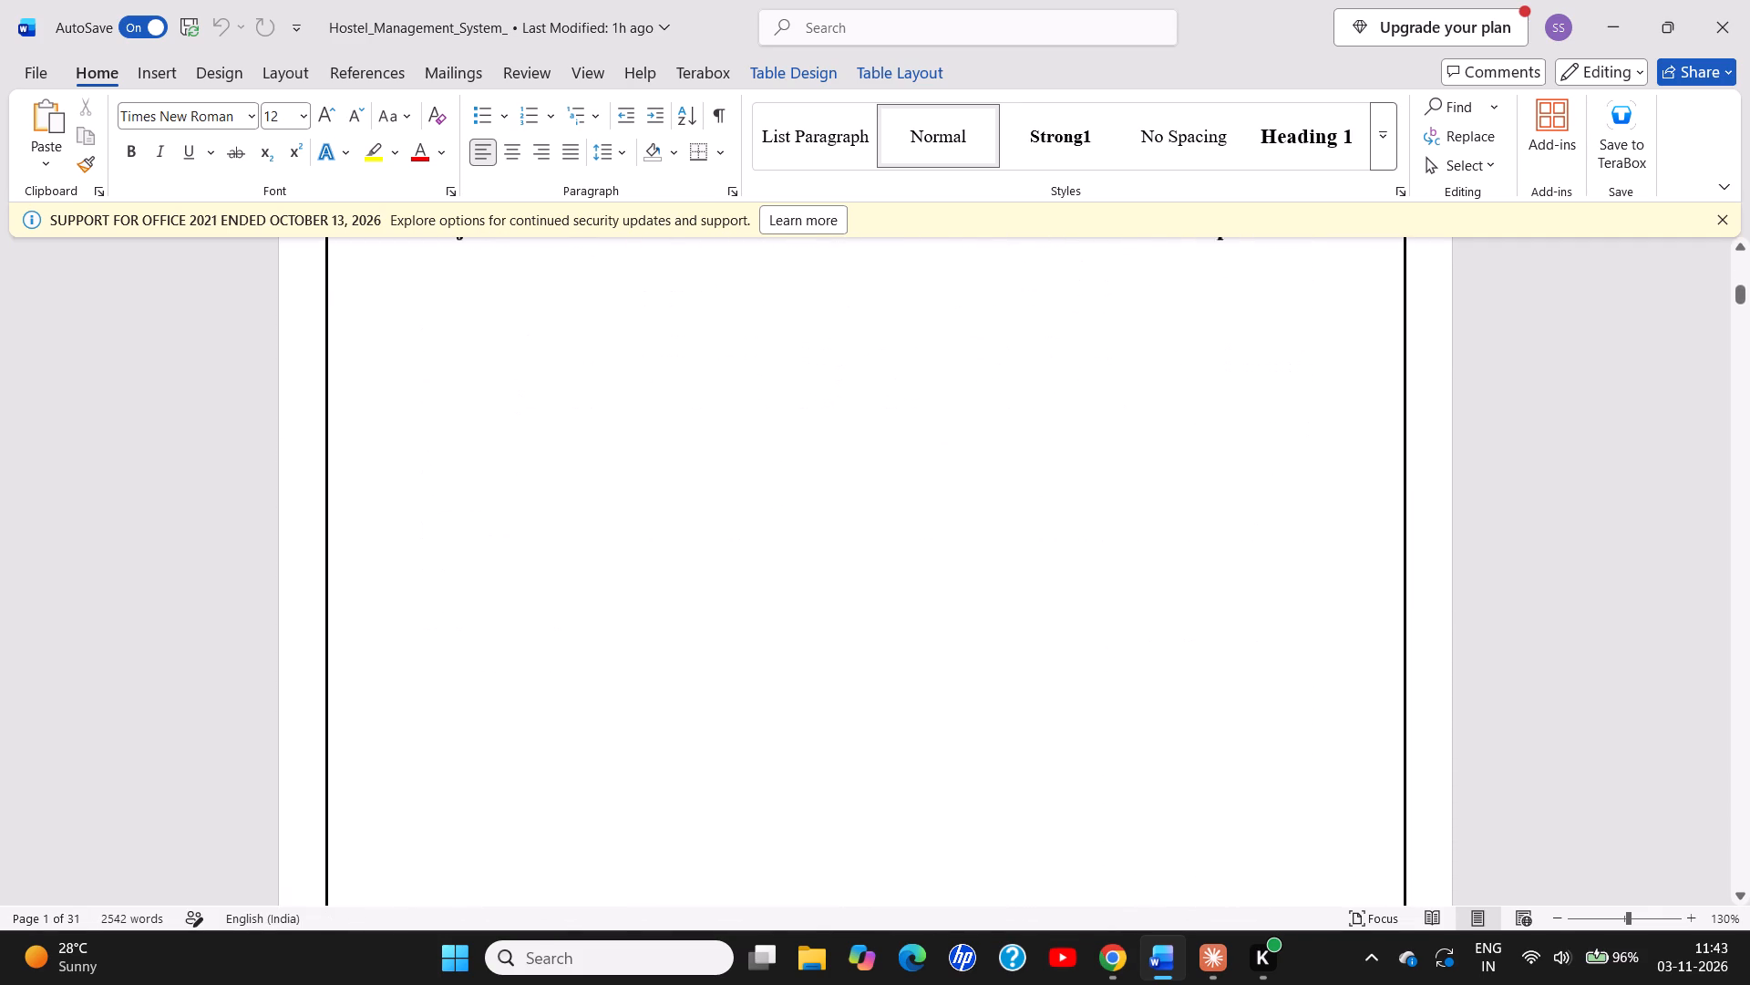
scroll(795, 341, "down", 13)
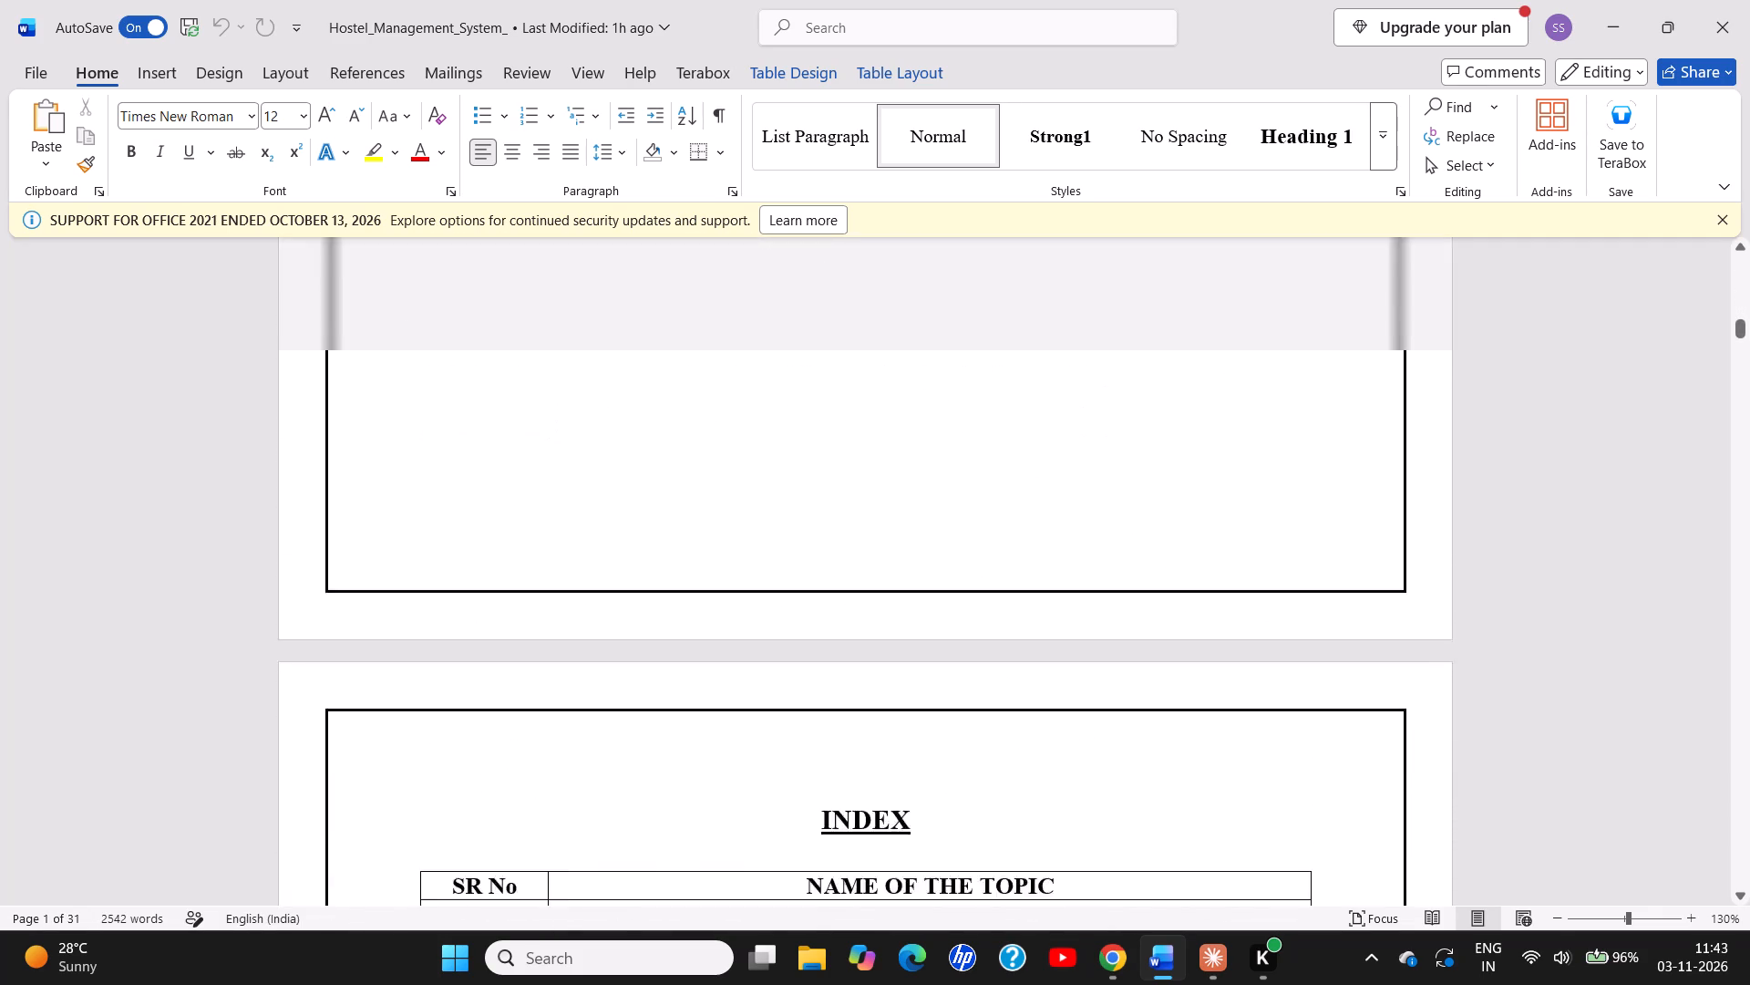
scroll(795, 341, "down", 16)
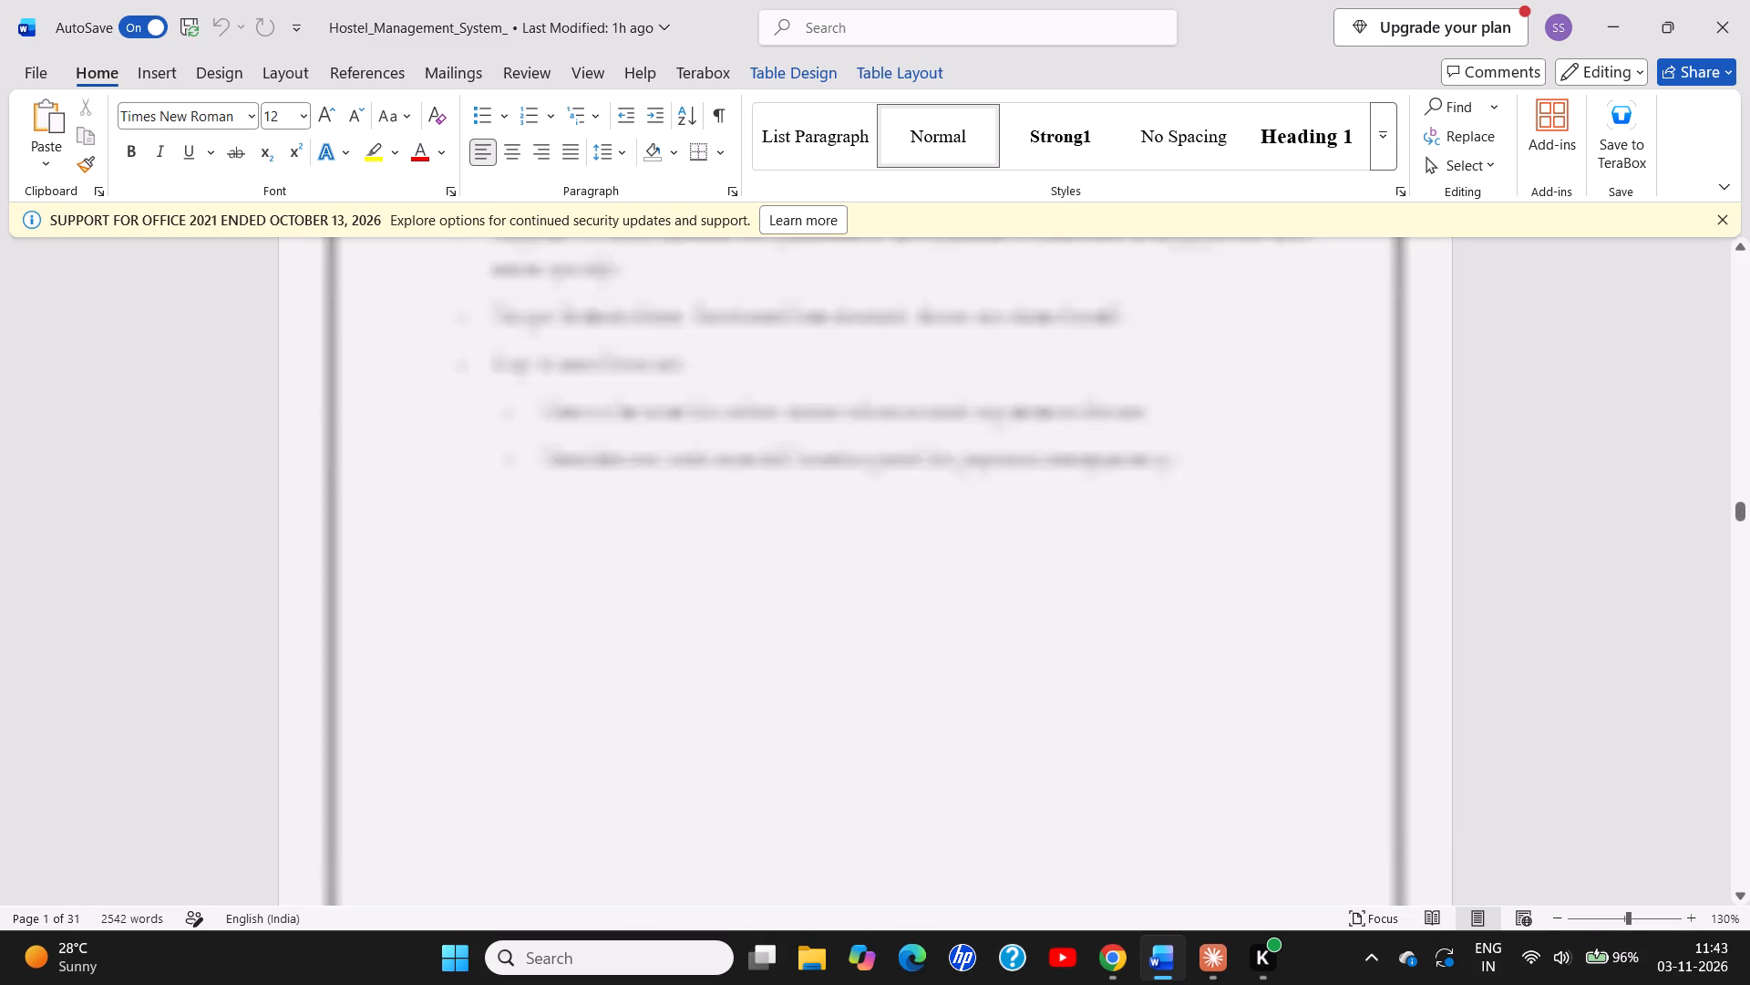
scroll(795, 341, "down", 5)
scroll(795, 341, "up", 5)
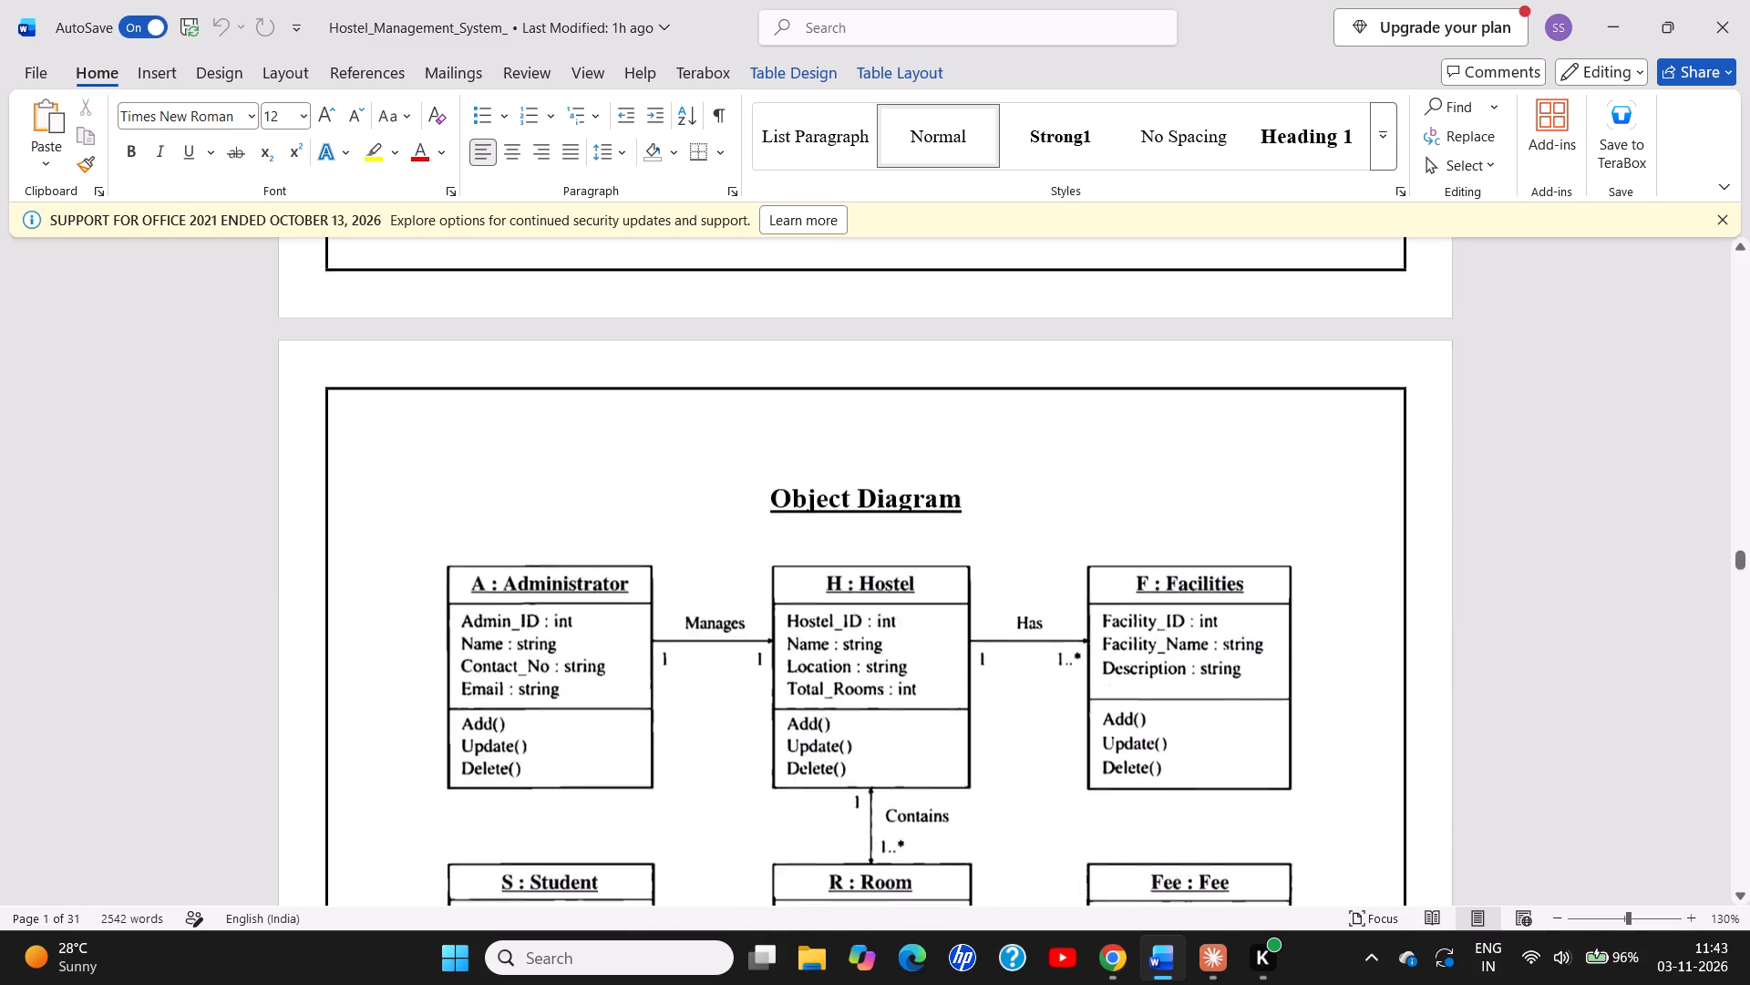
scroll(795, 341, "up", 6)
scroll(795, 341, "down", 3)
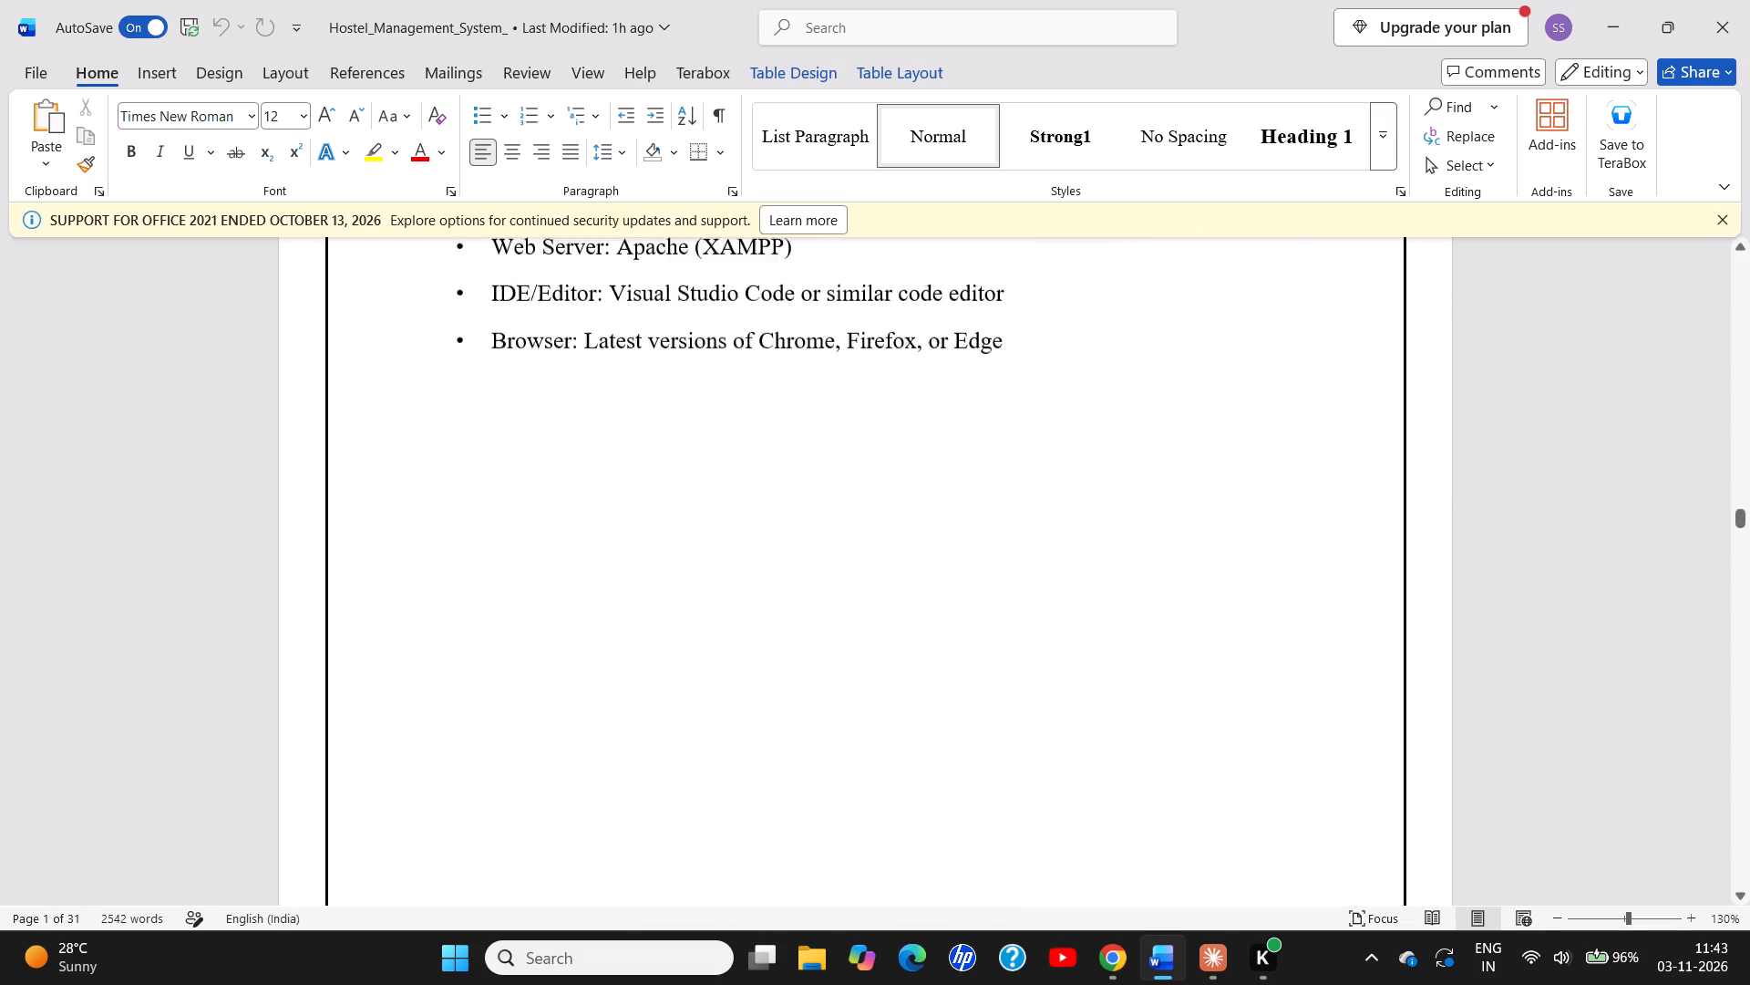
scroll(795, 341, "down", 4)
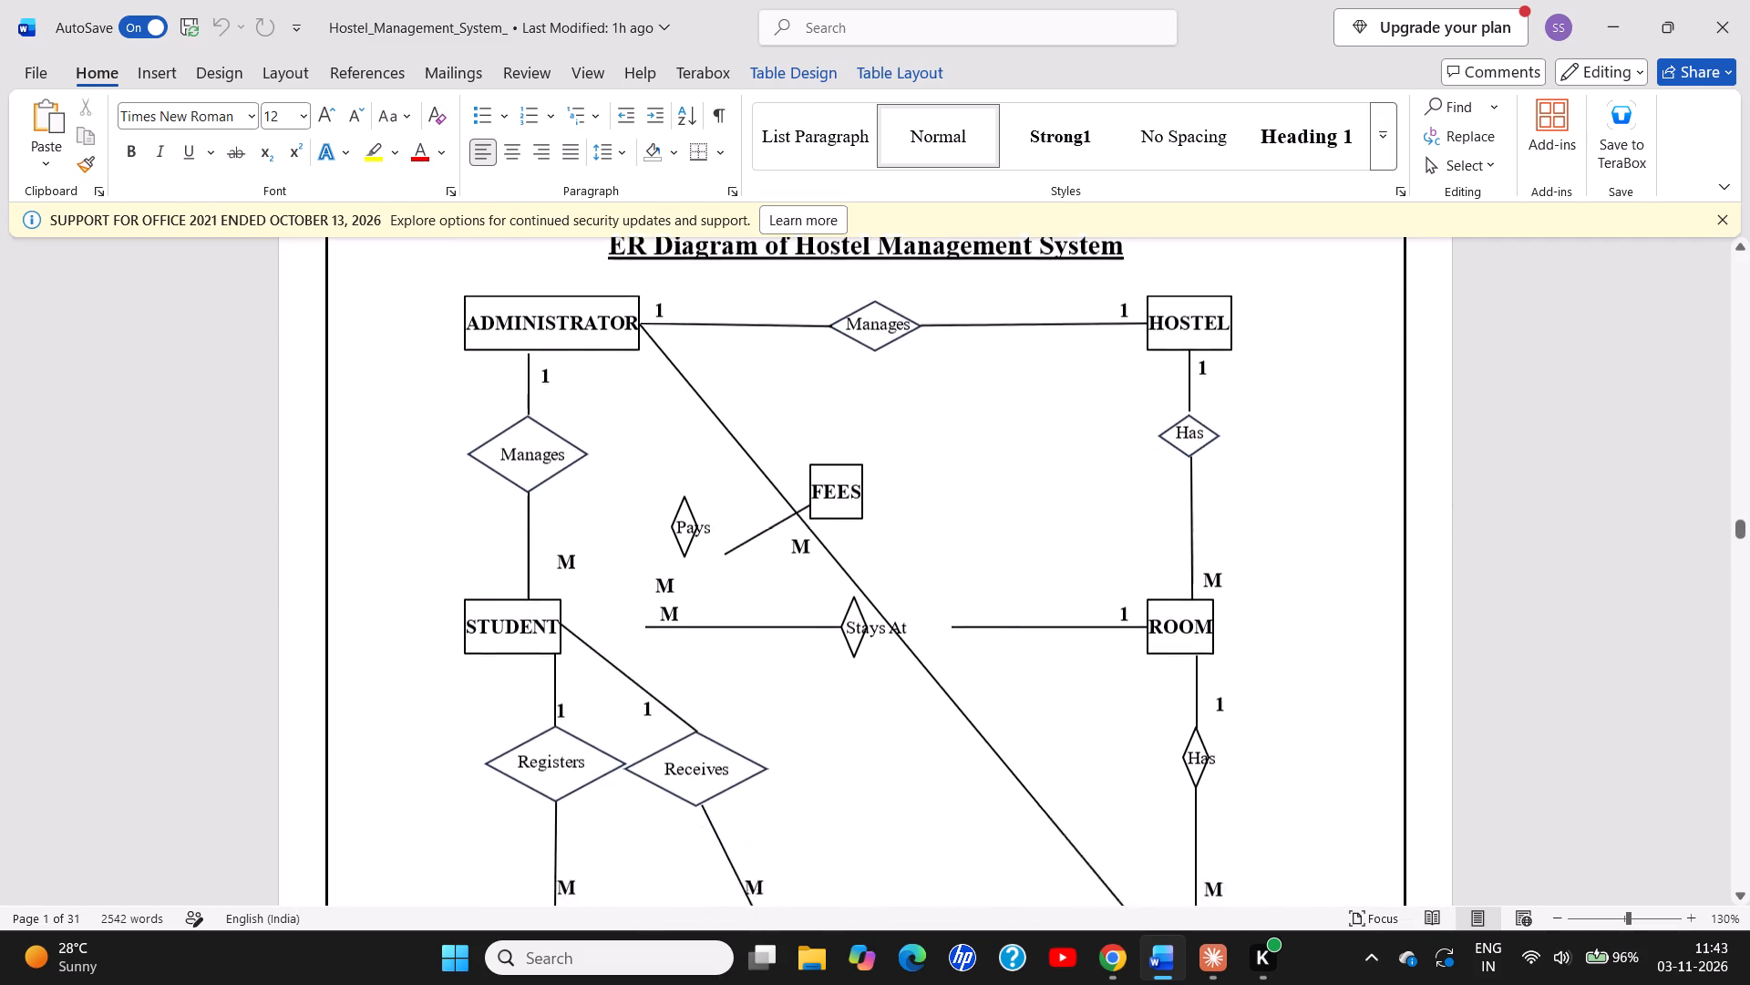
scroll(795, 341, "down", 1)
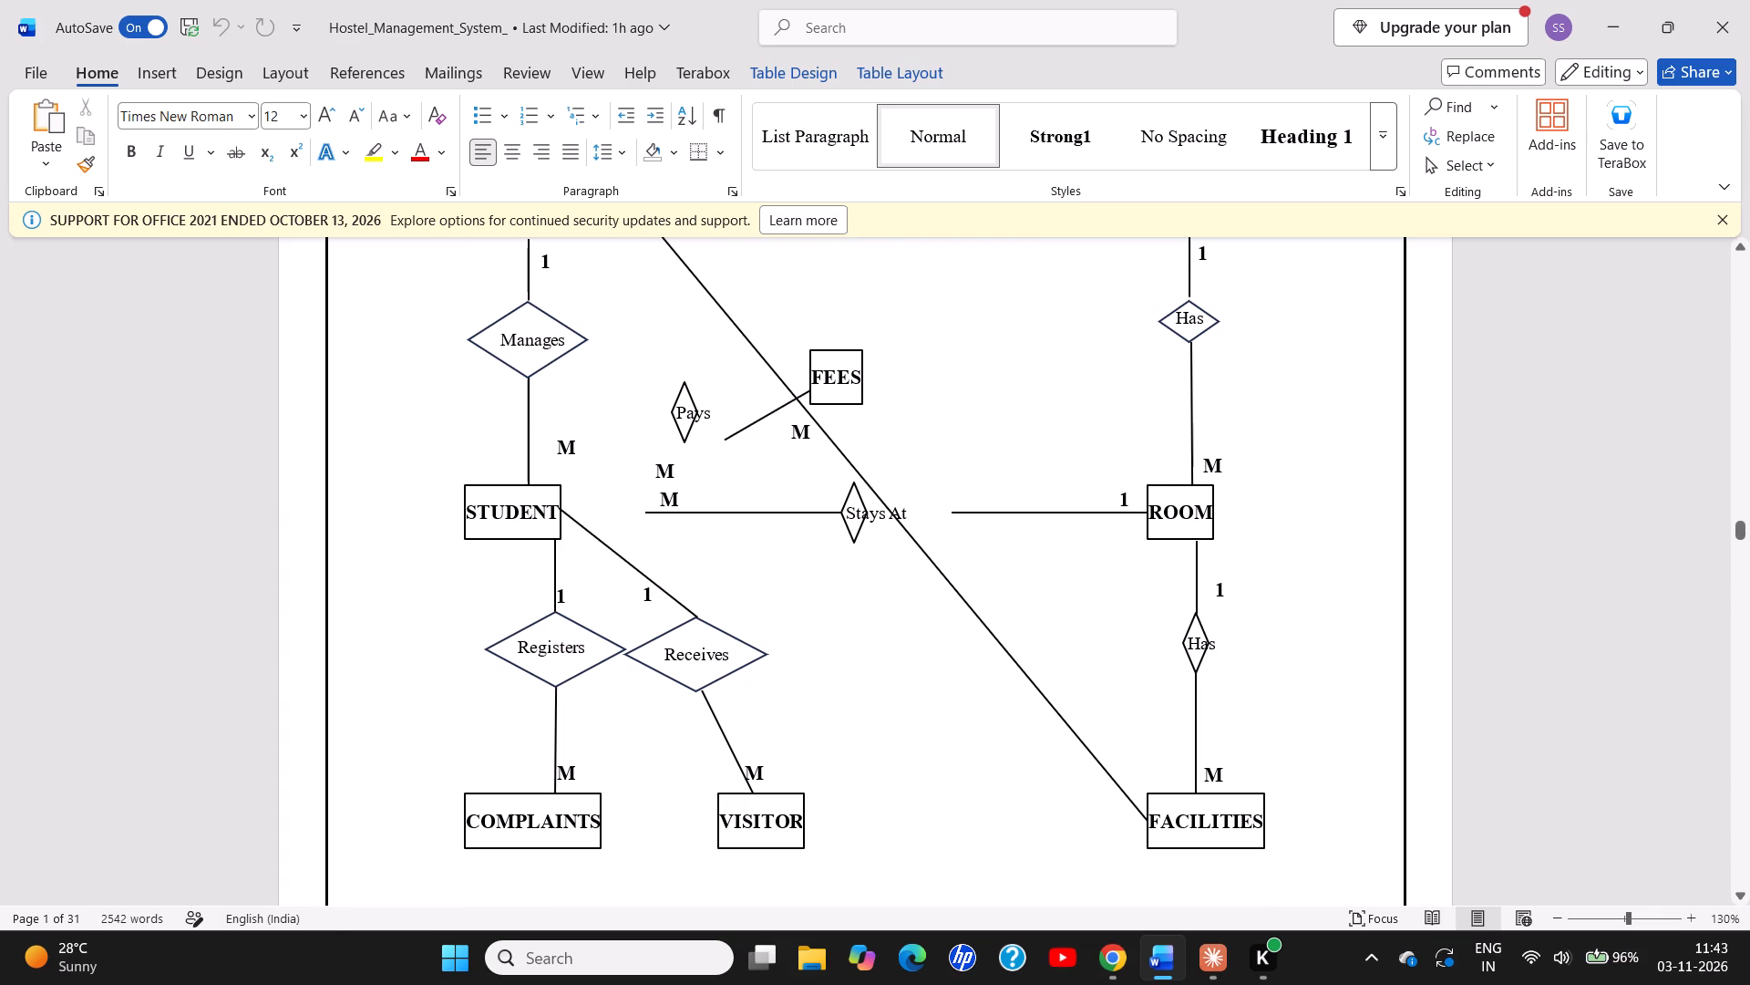
Remove the narrow diamond behind the "Stays At" label in the ER diagram.
left_click(658, 516)
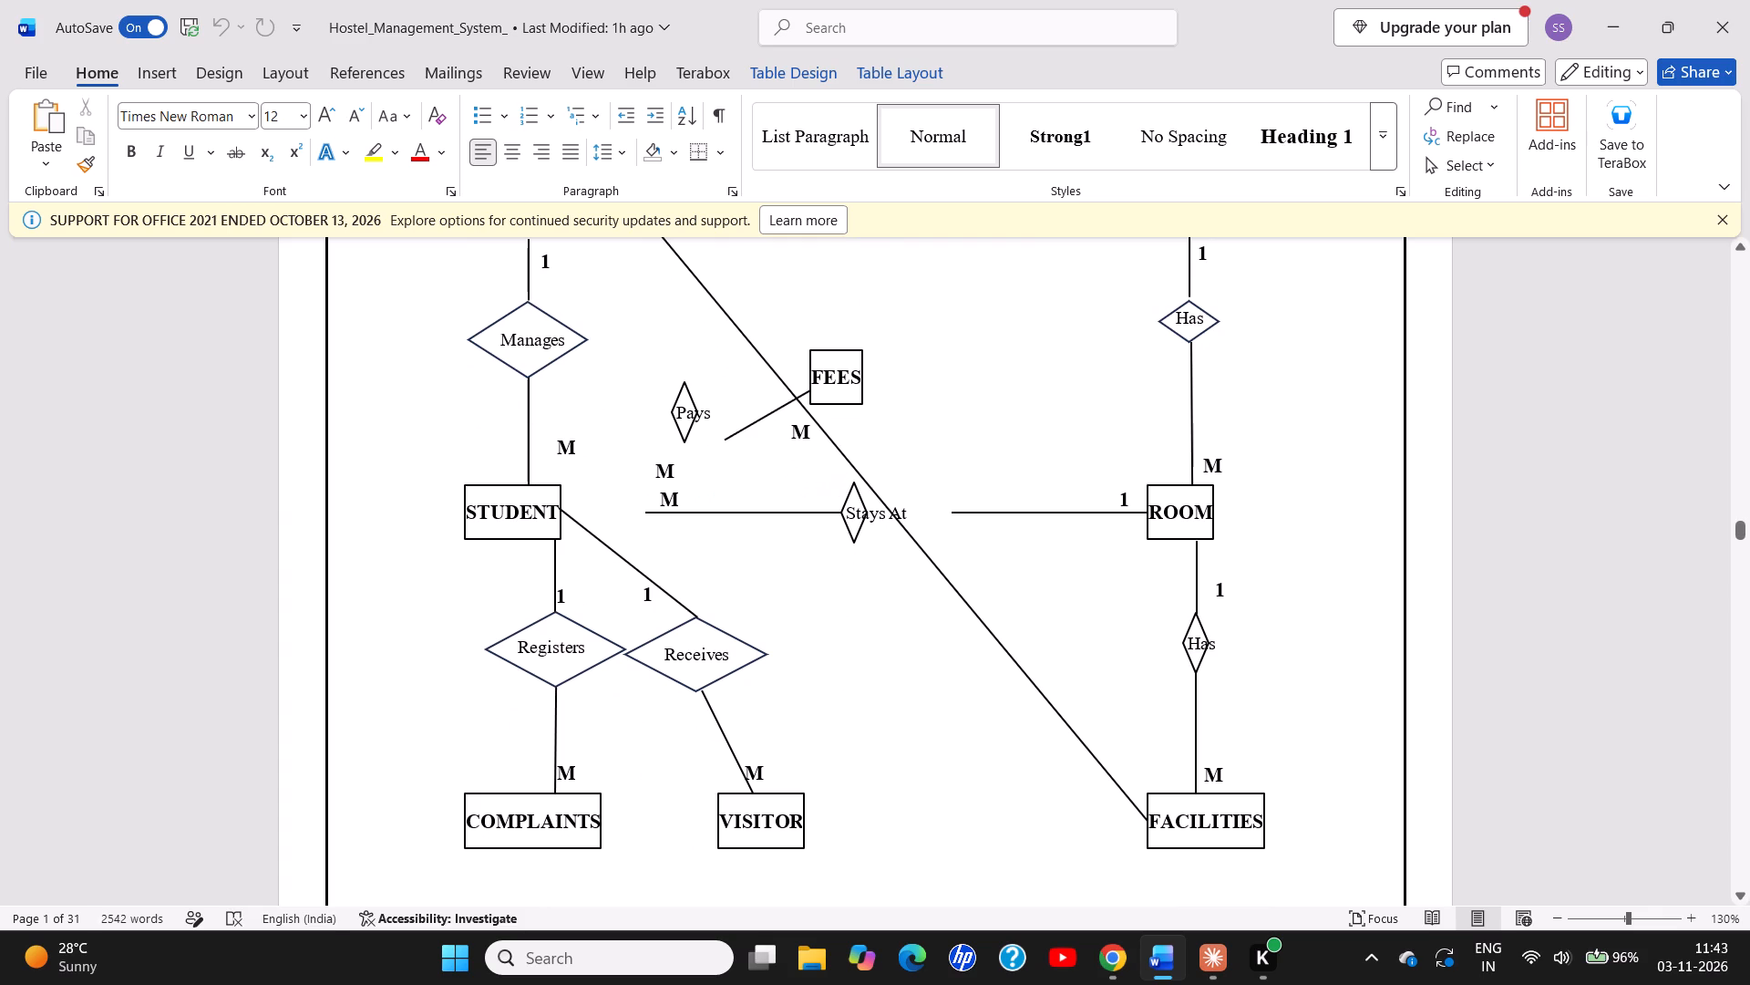
left_click(849, 491)
left_click(849, 491)
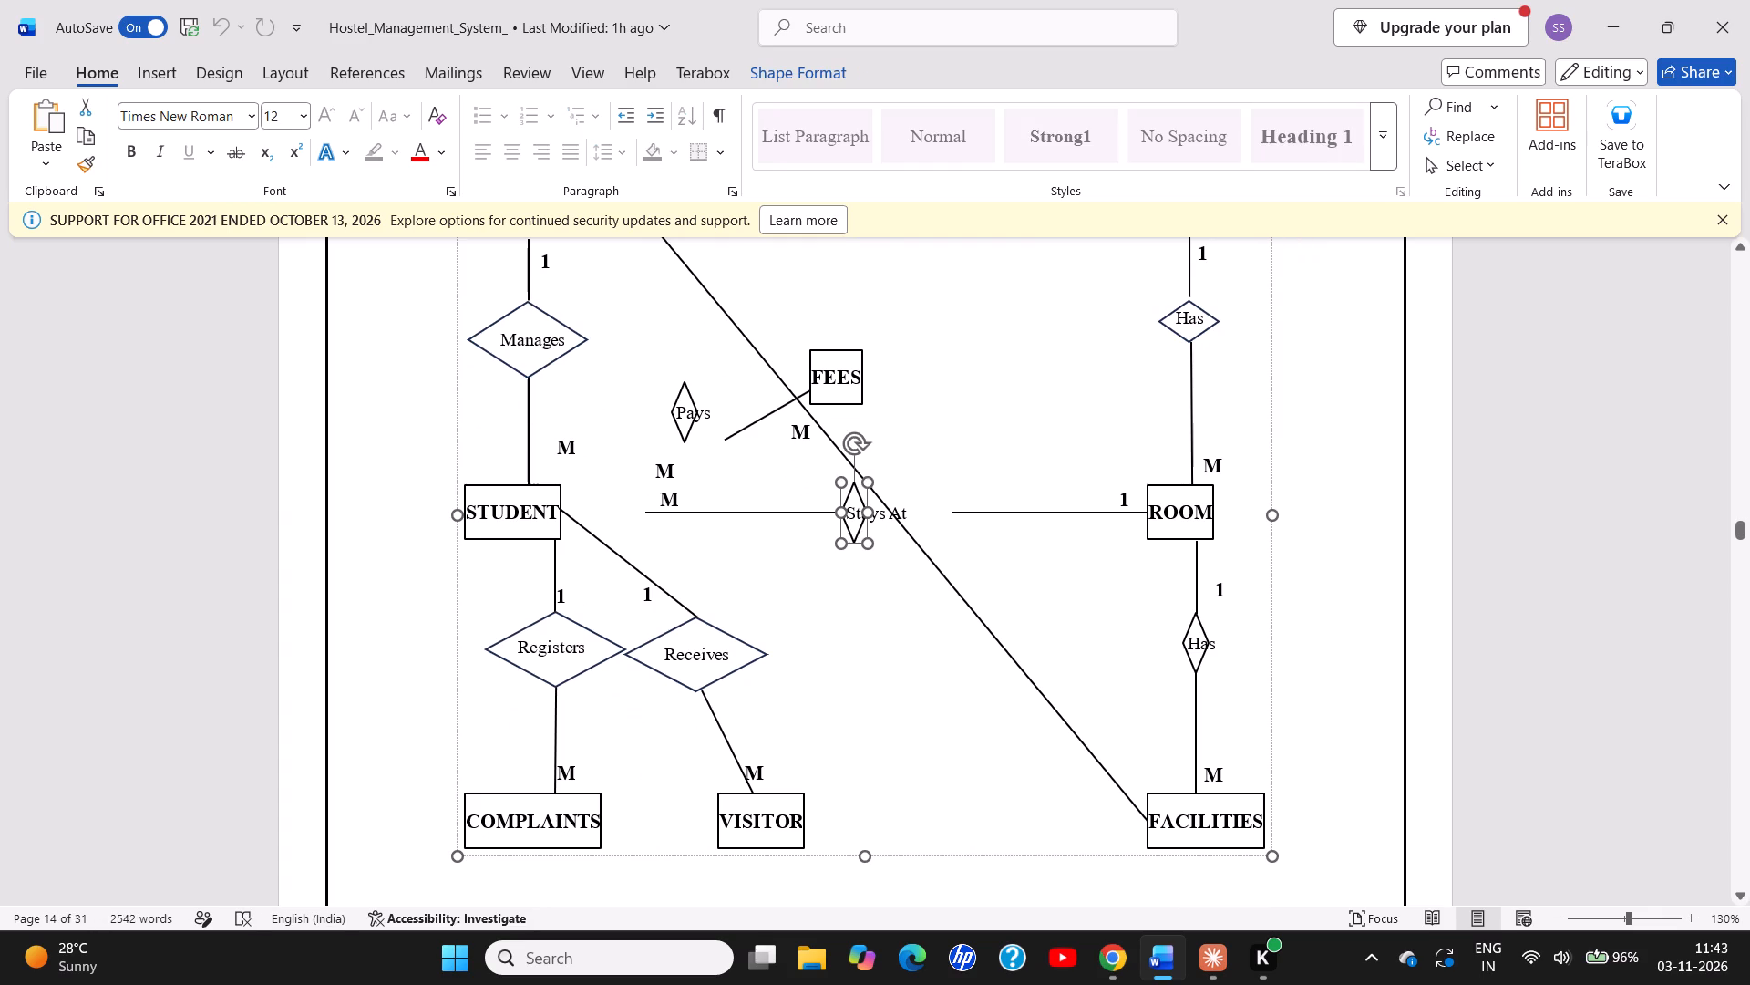
right_click(849, 491)
left_click(909, 365)
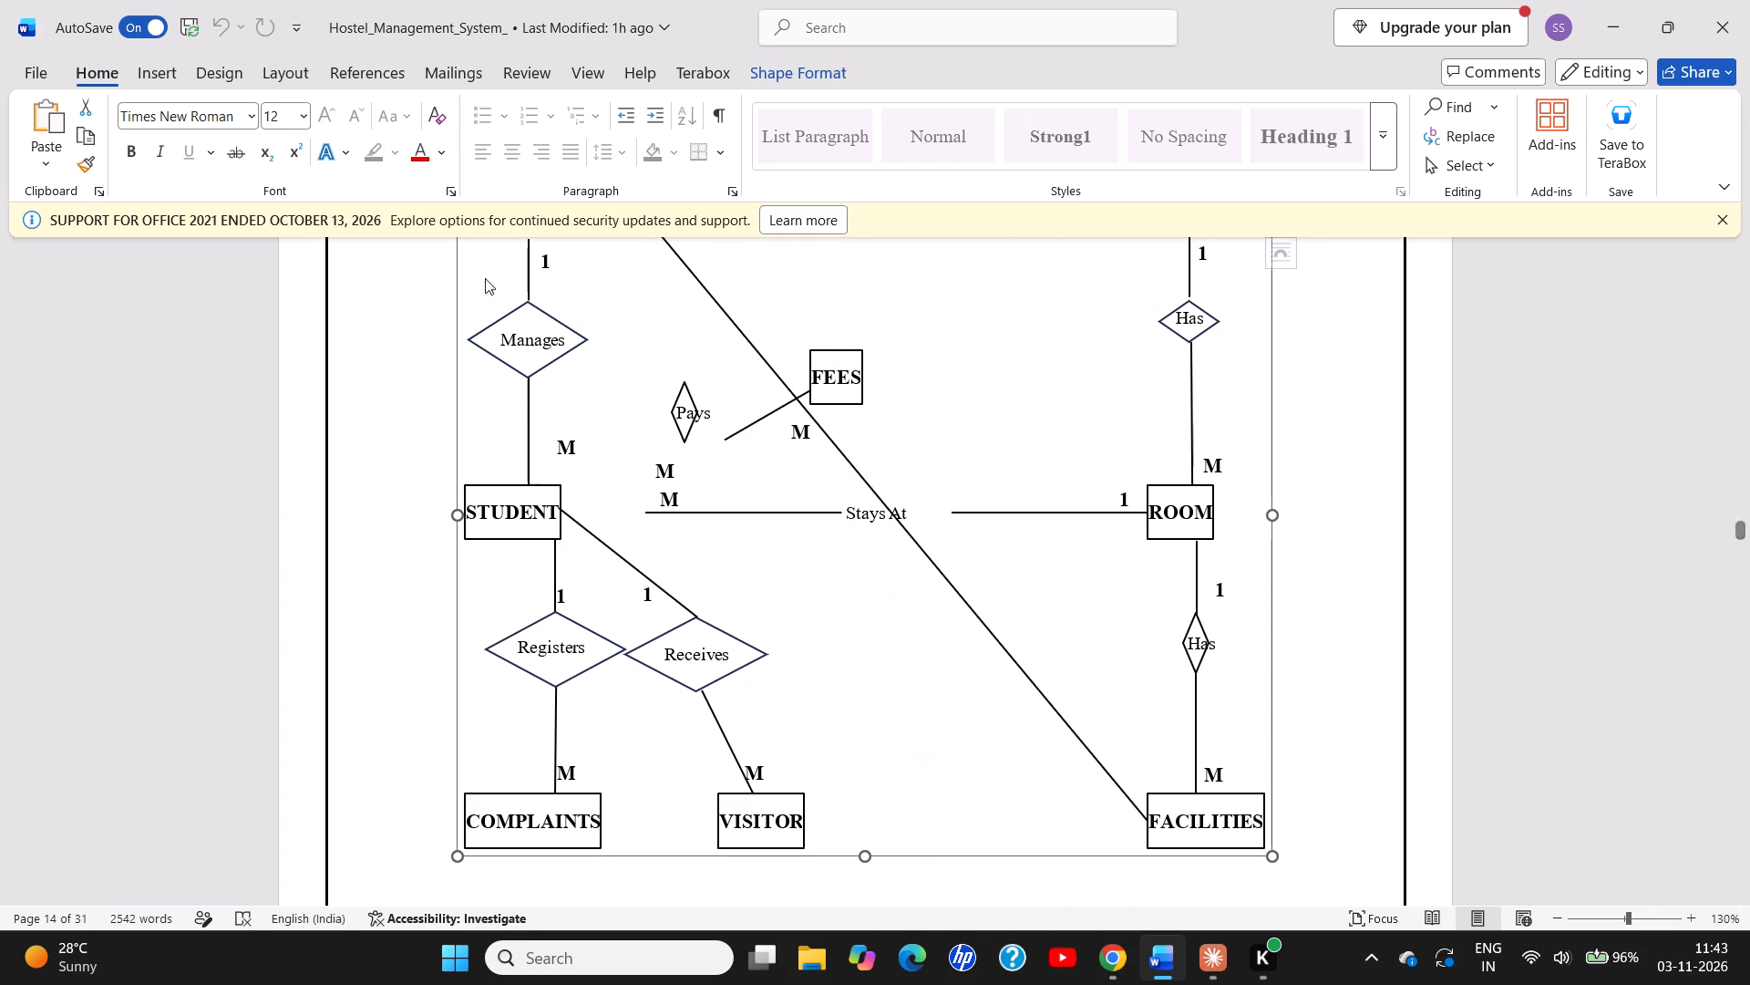
Draw a diamond about 1.2 cm high and 2.15 cm wide and place it over "Stays At", between the STUDENT and ROOM lines.
left_click(157, 67)
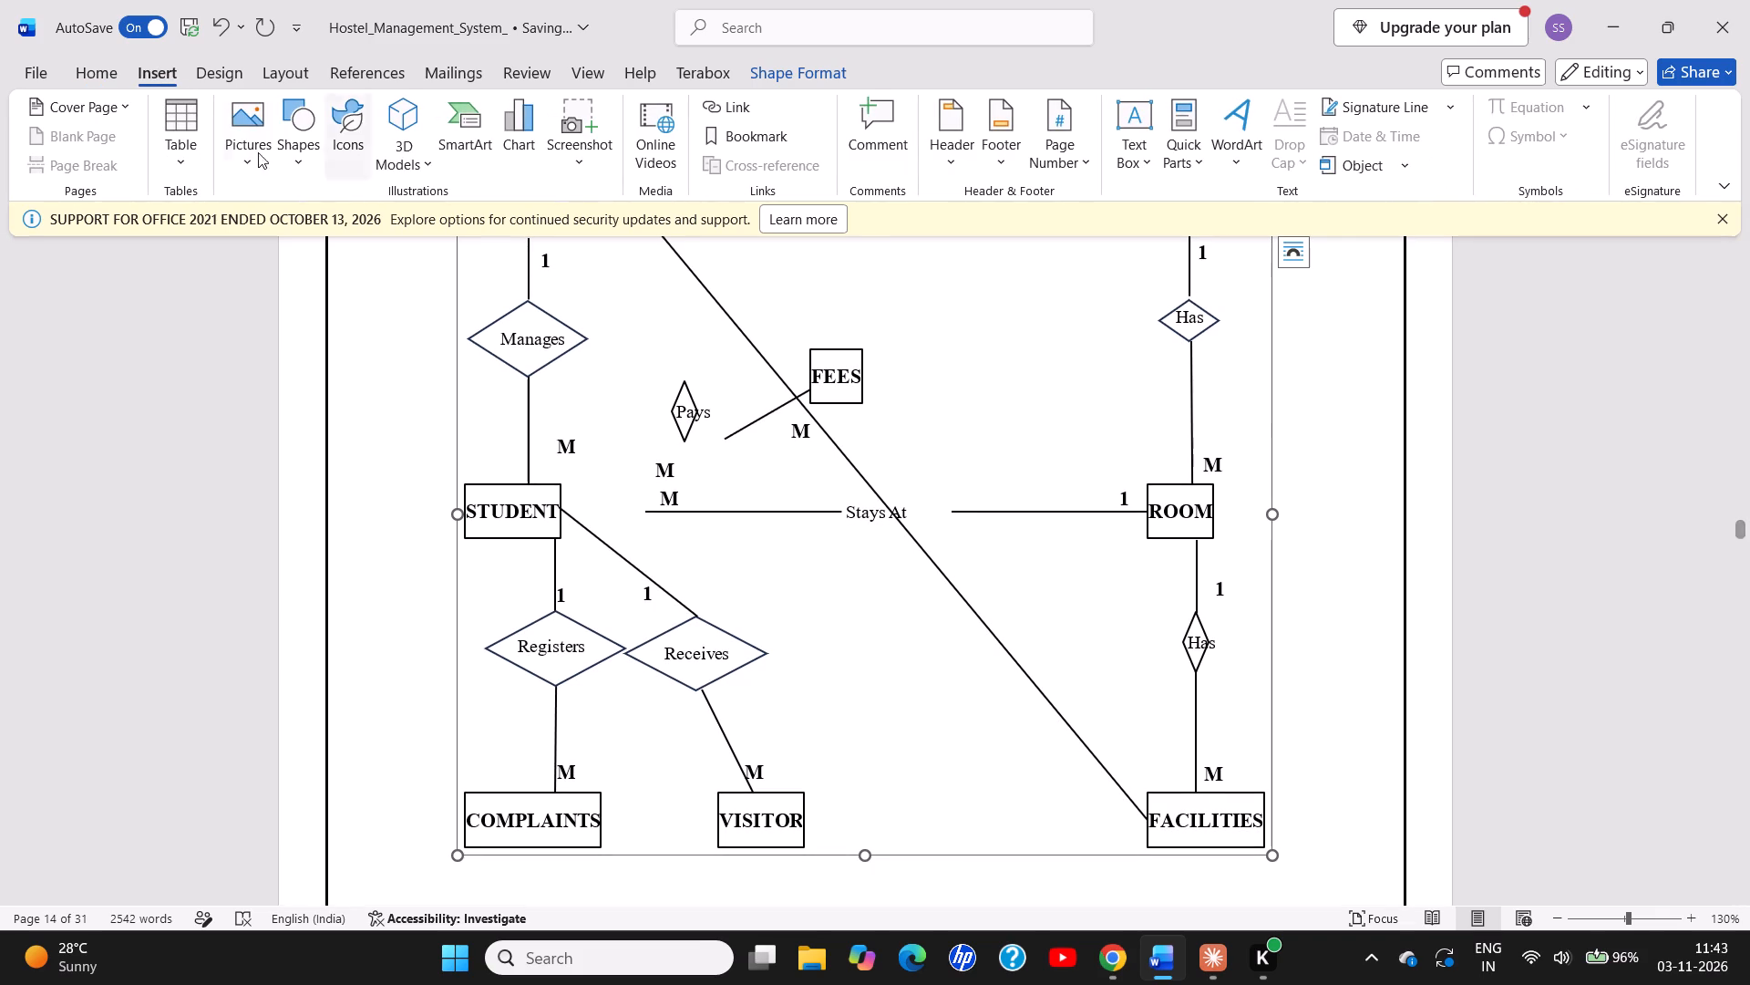
left_click(287, 150)
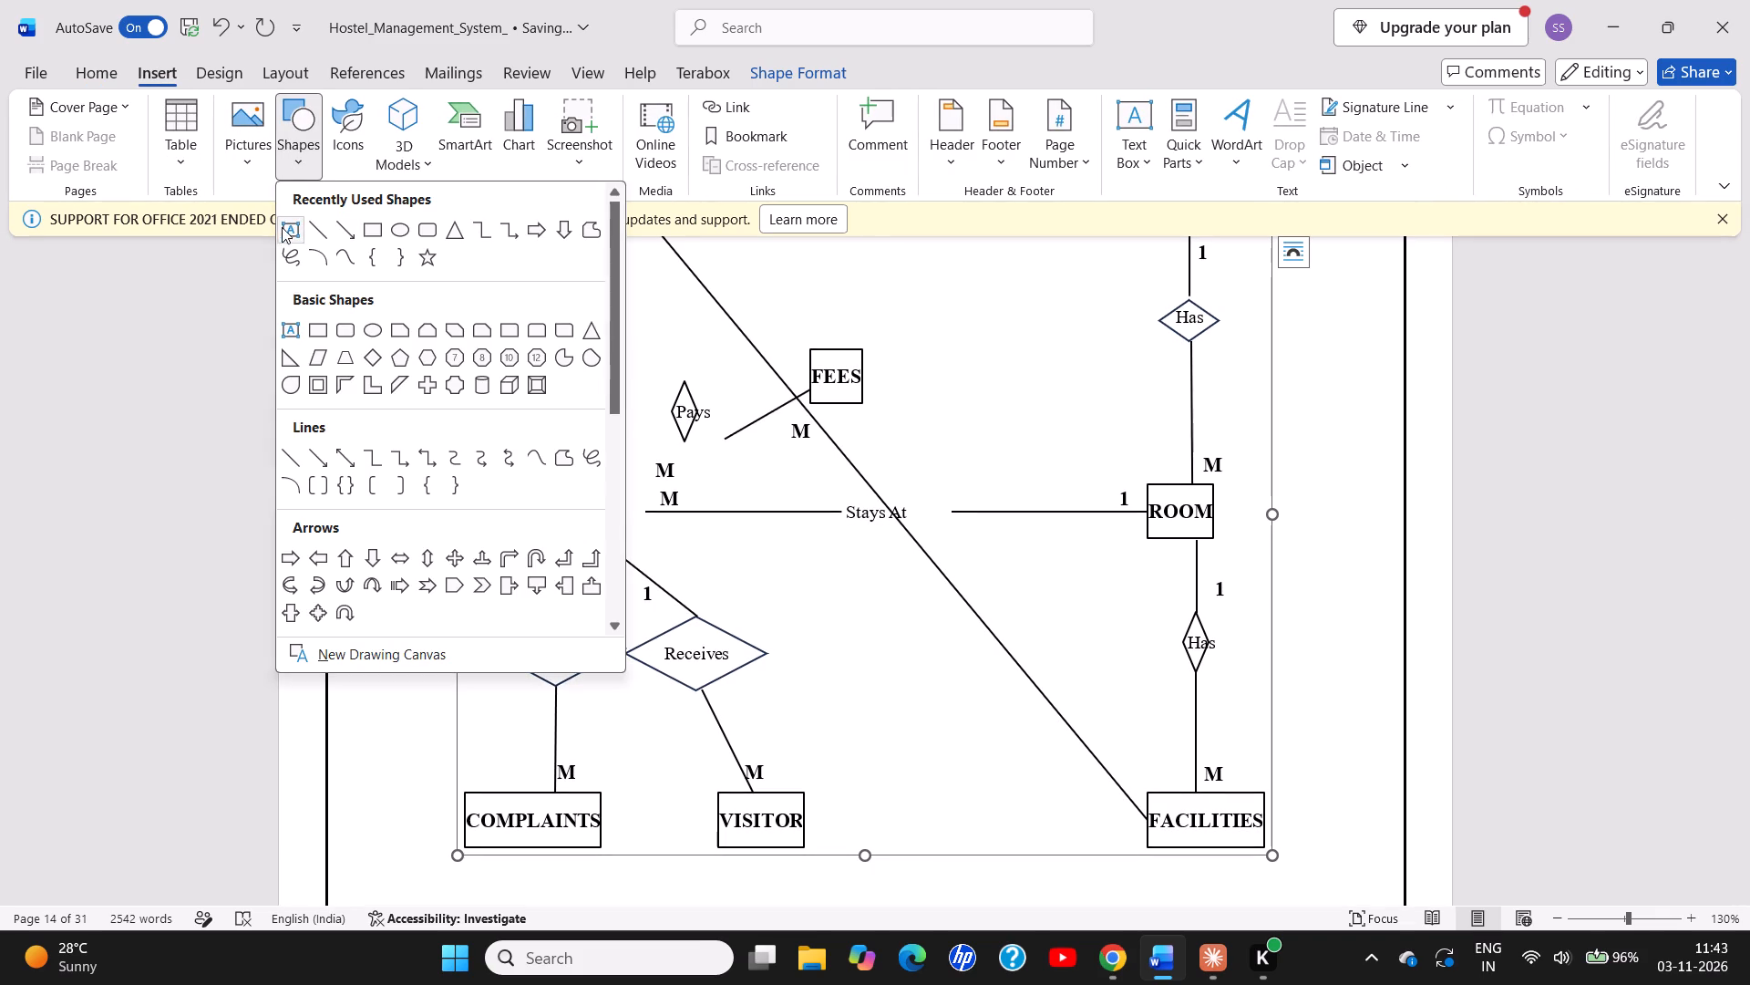
left_click(382, 358)
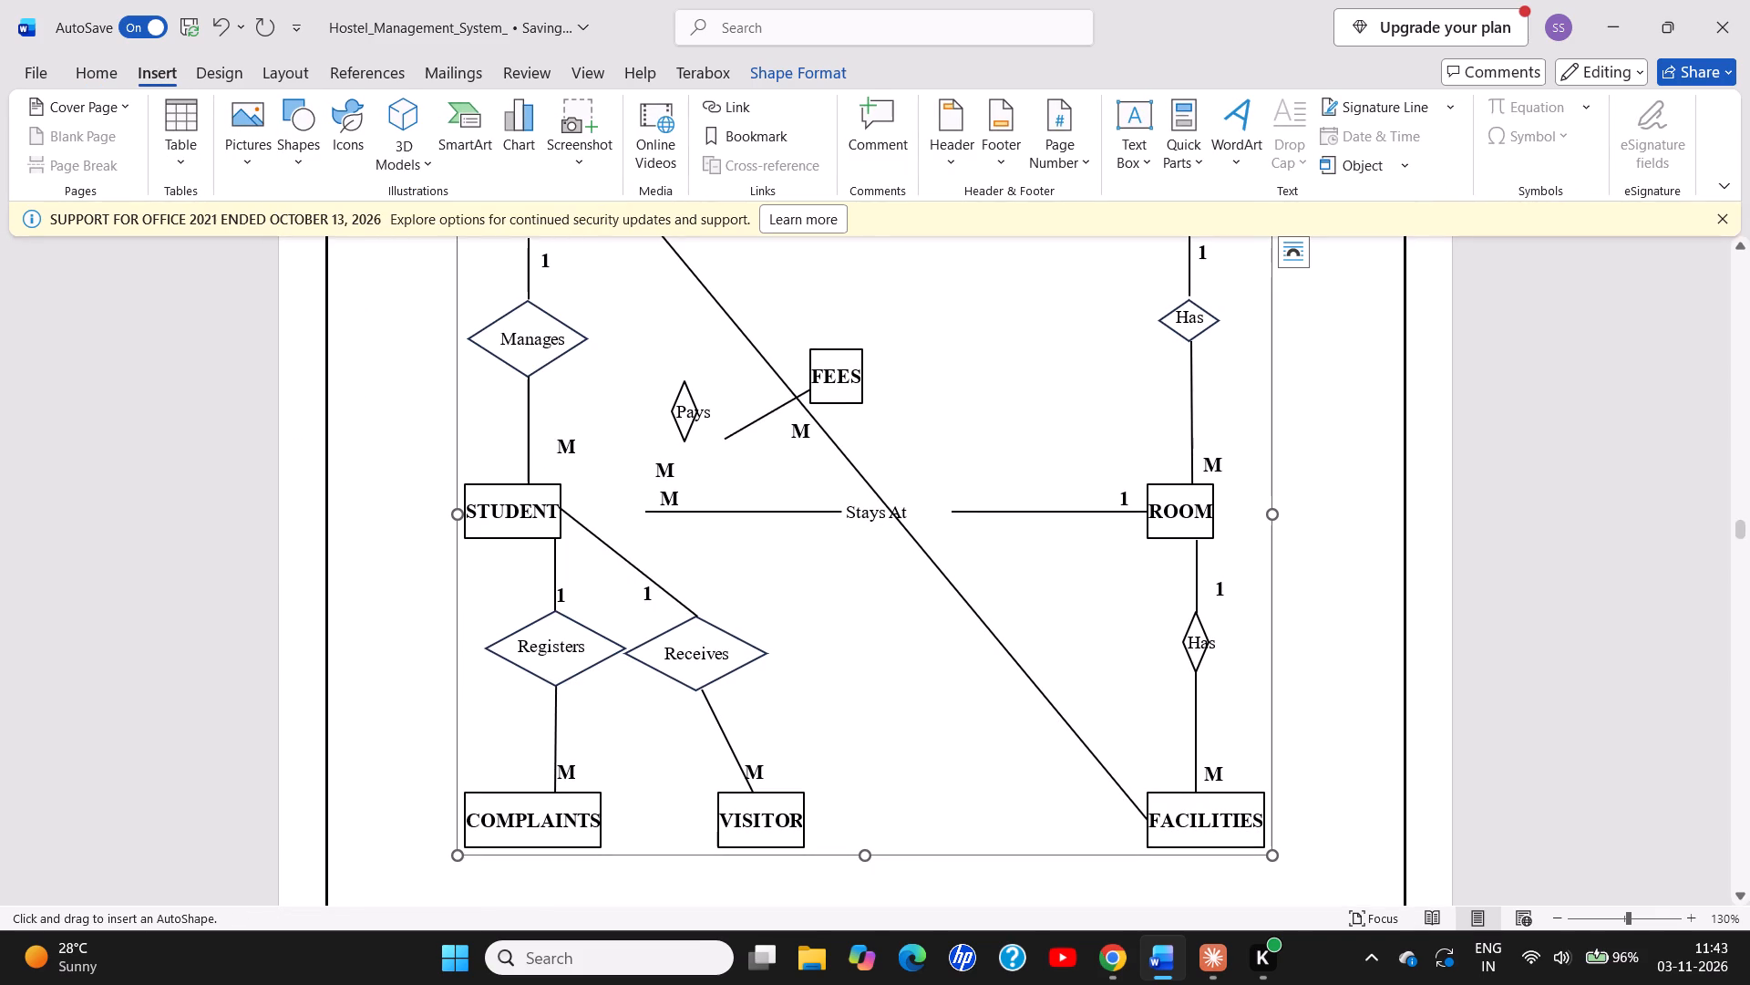
left_click_drag(878, 479, 829, 528)
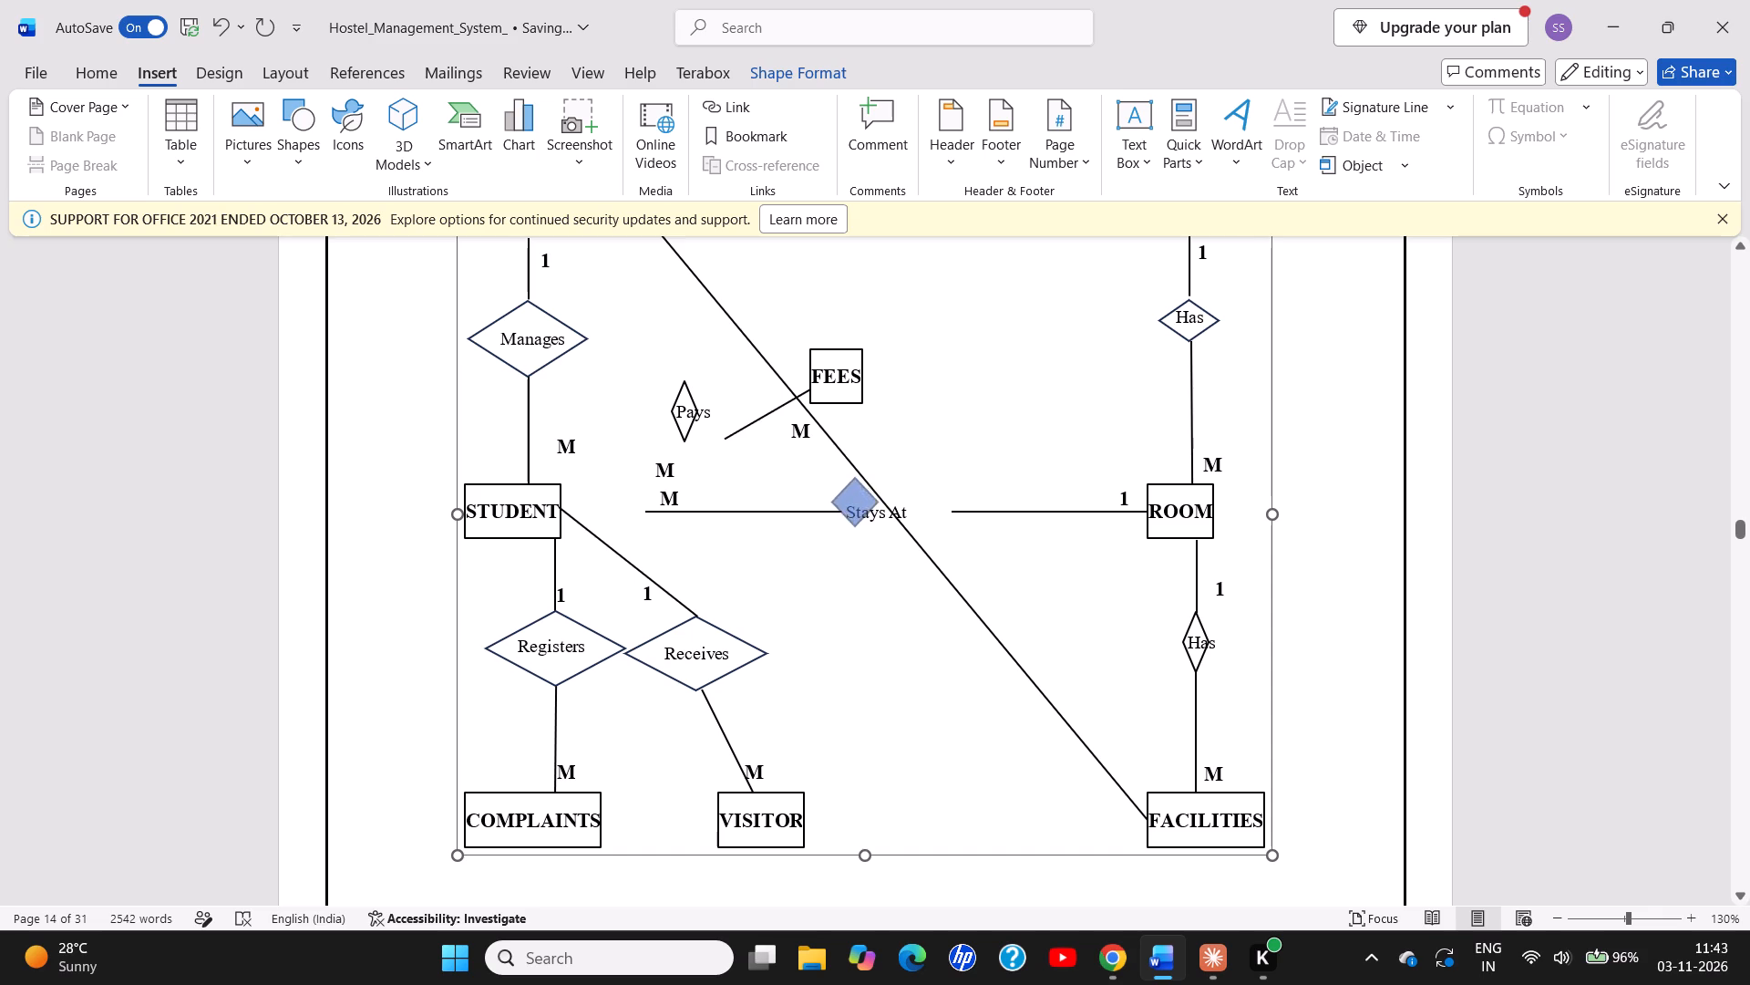
left_click_drag(829, 528, 804, 536)
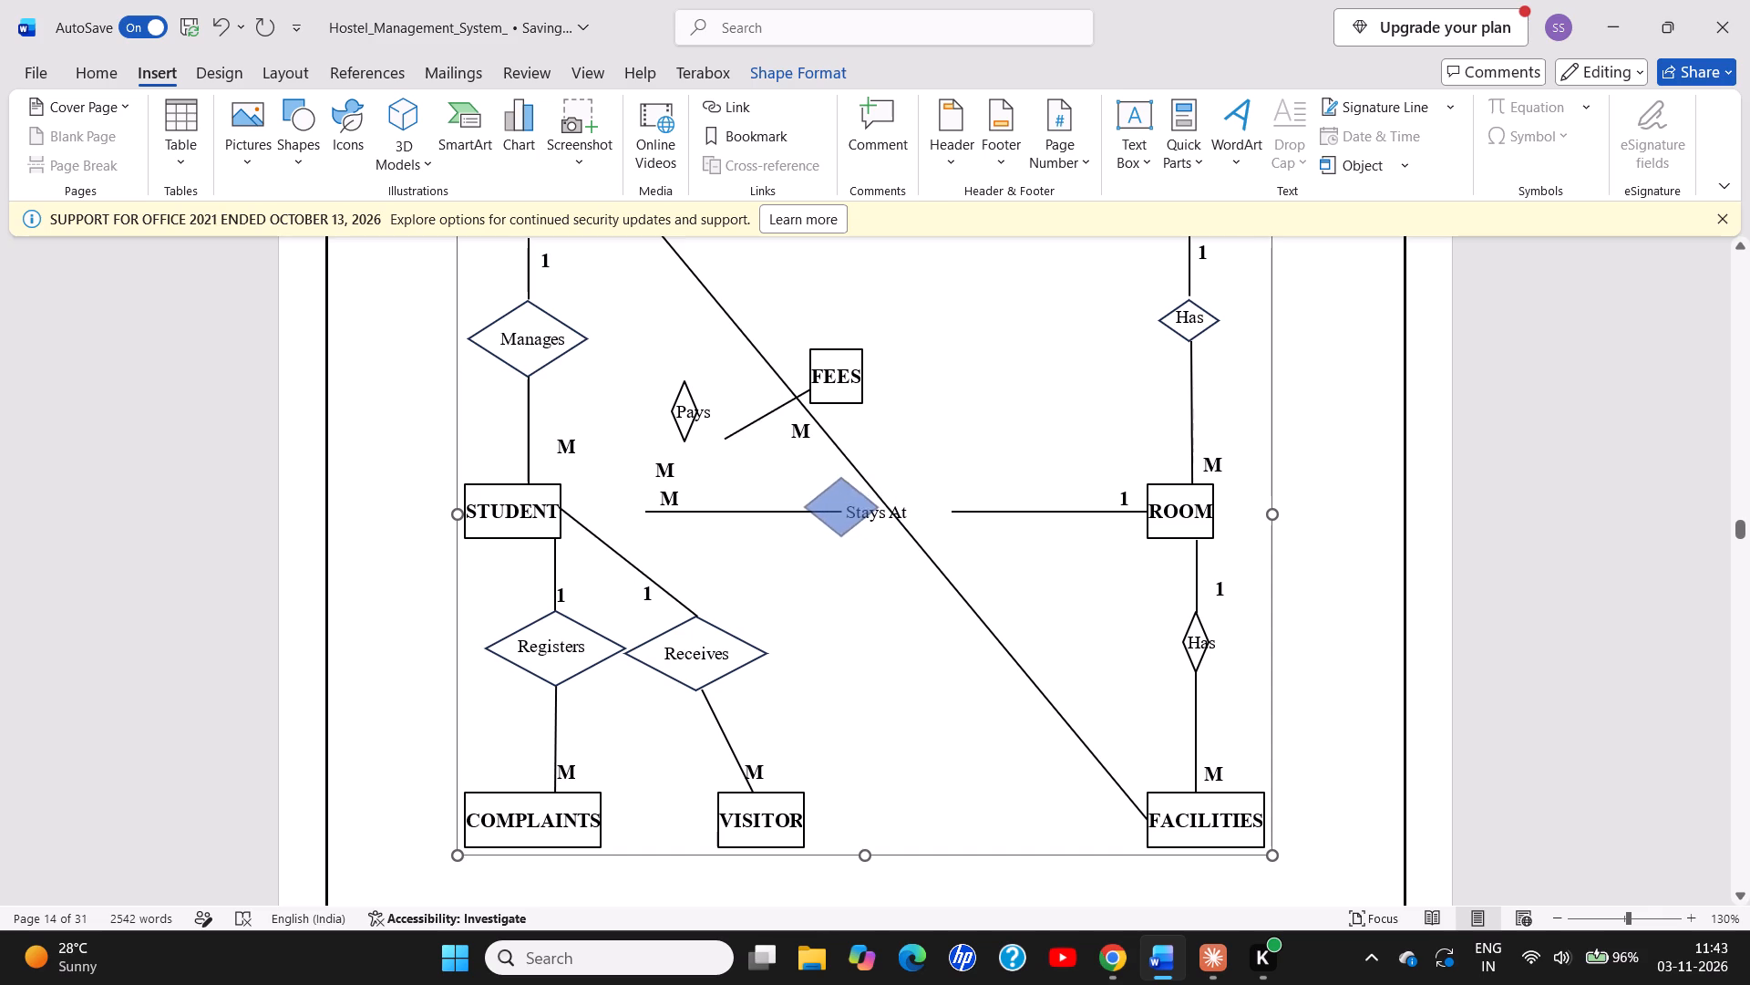
left_click_drag(804, 536, 757, 545)
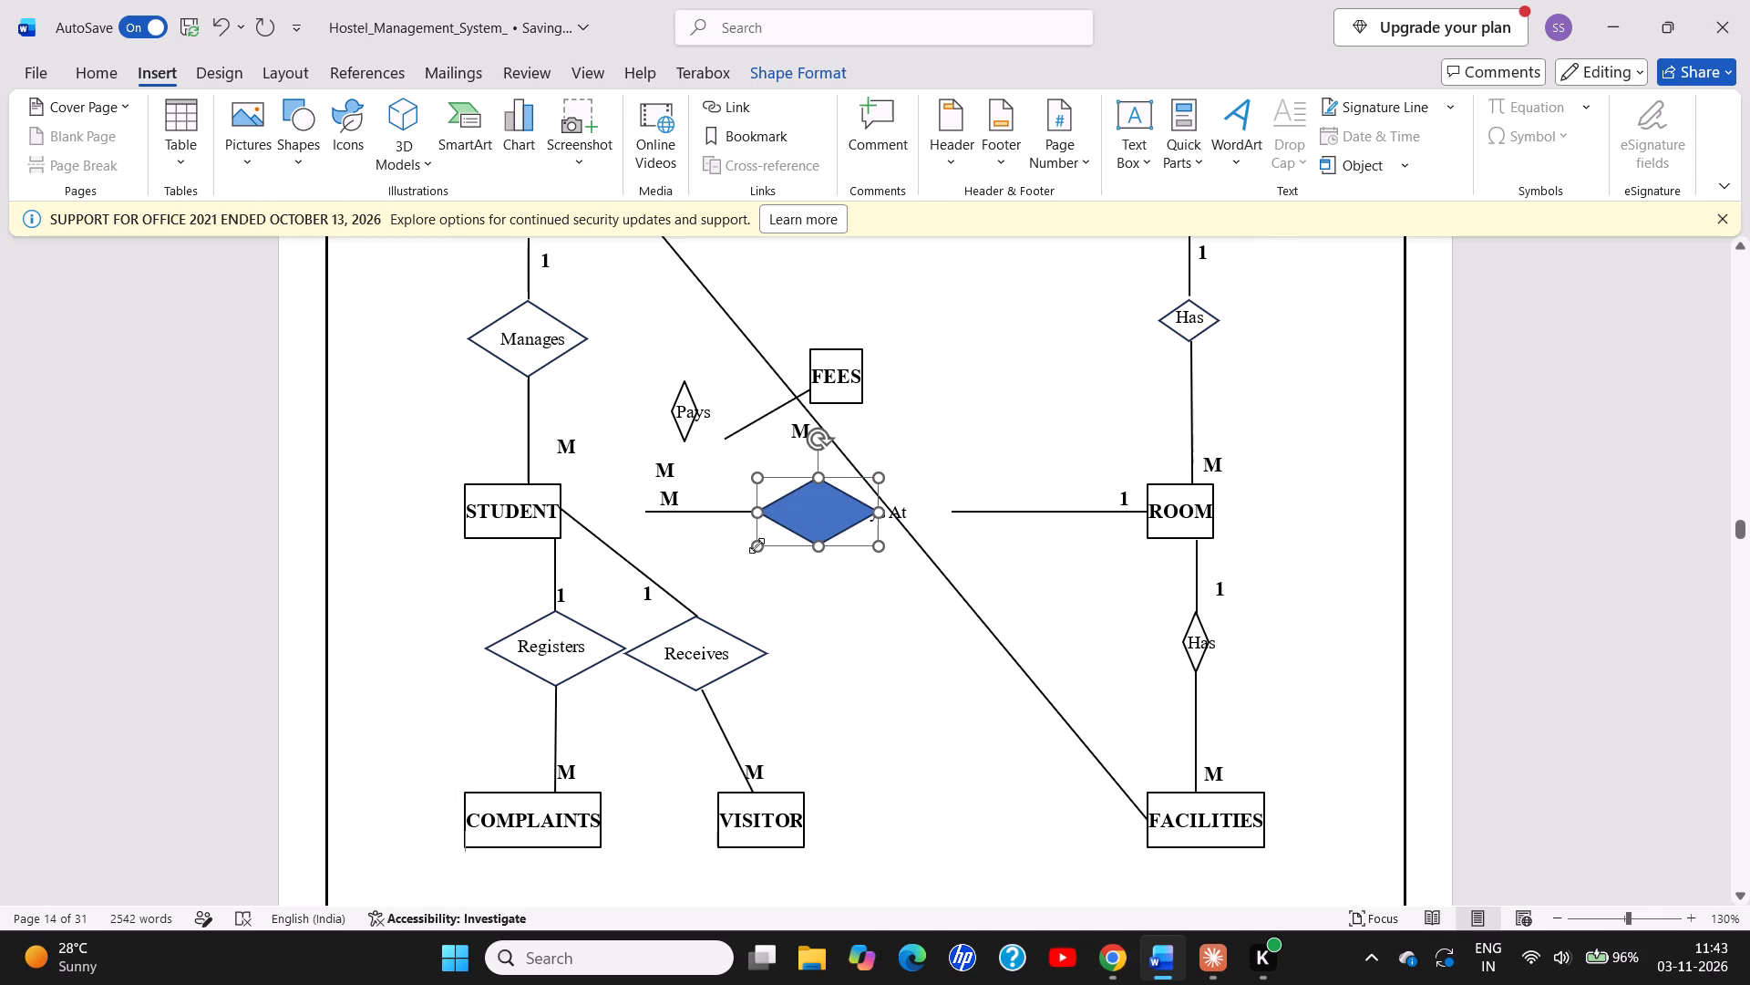
left_click_drag(823, 516, 909, 513)
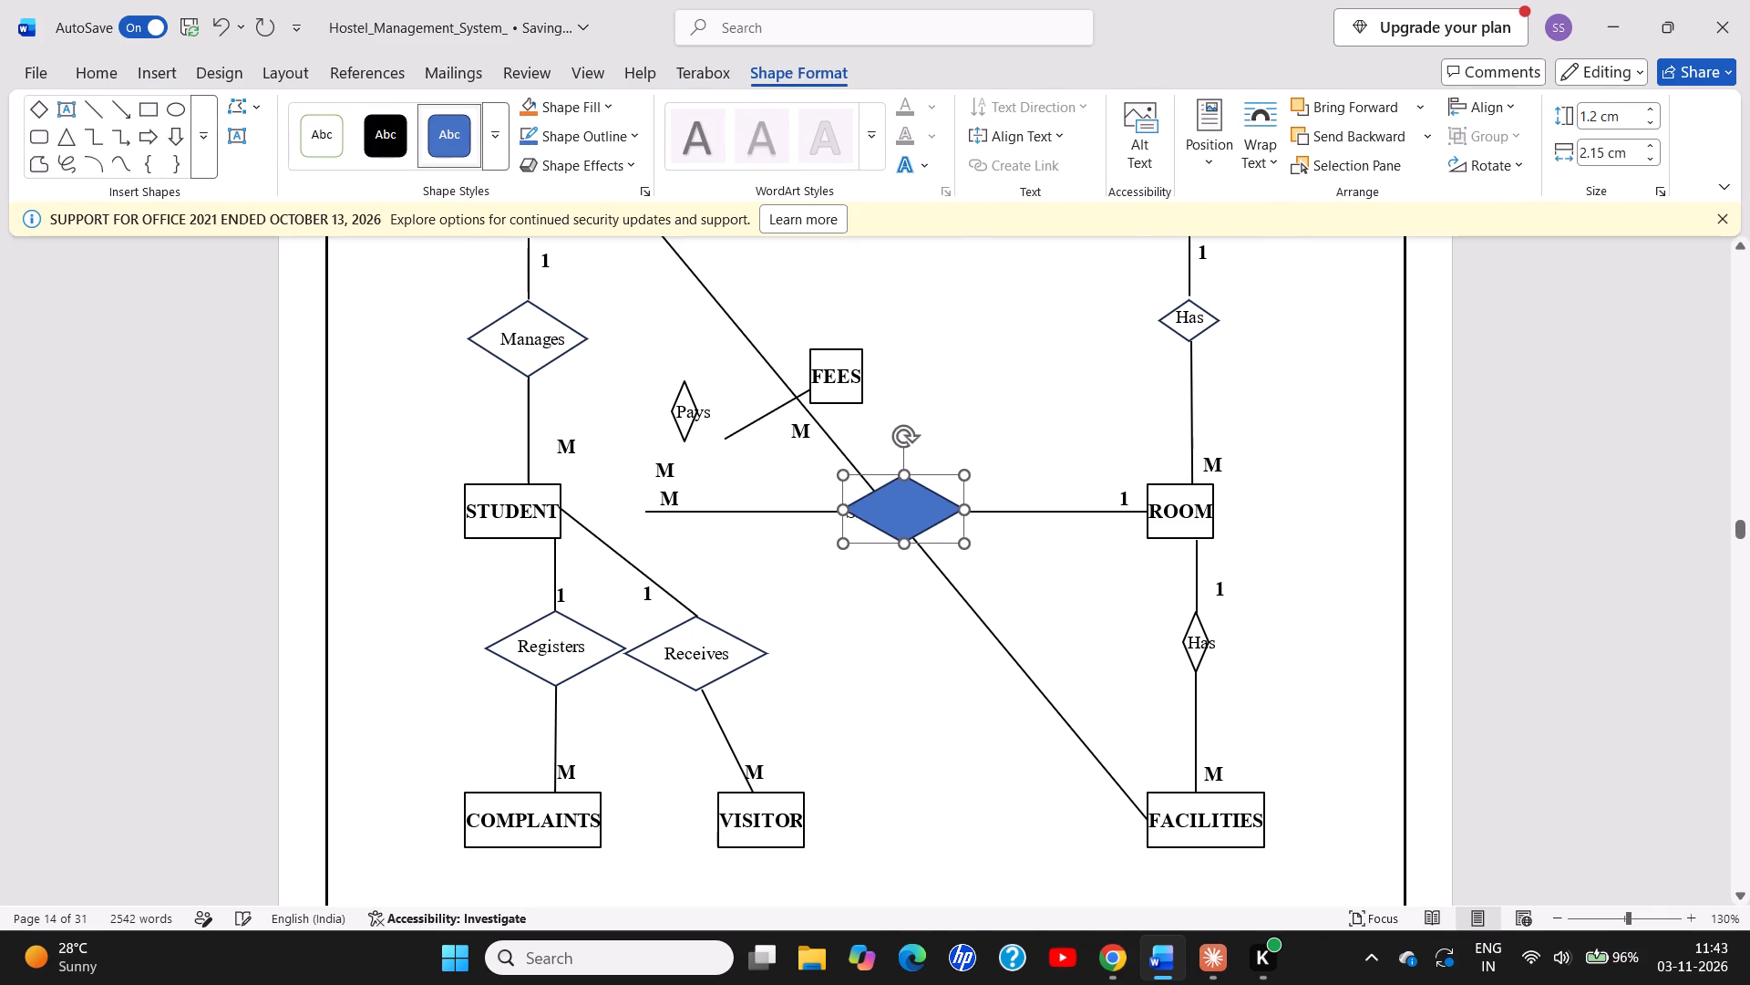
left_click_drag(909, 513, 896, 519)
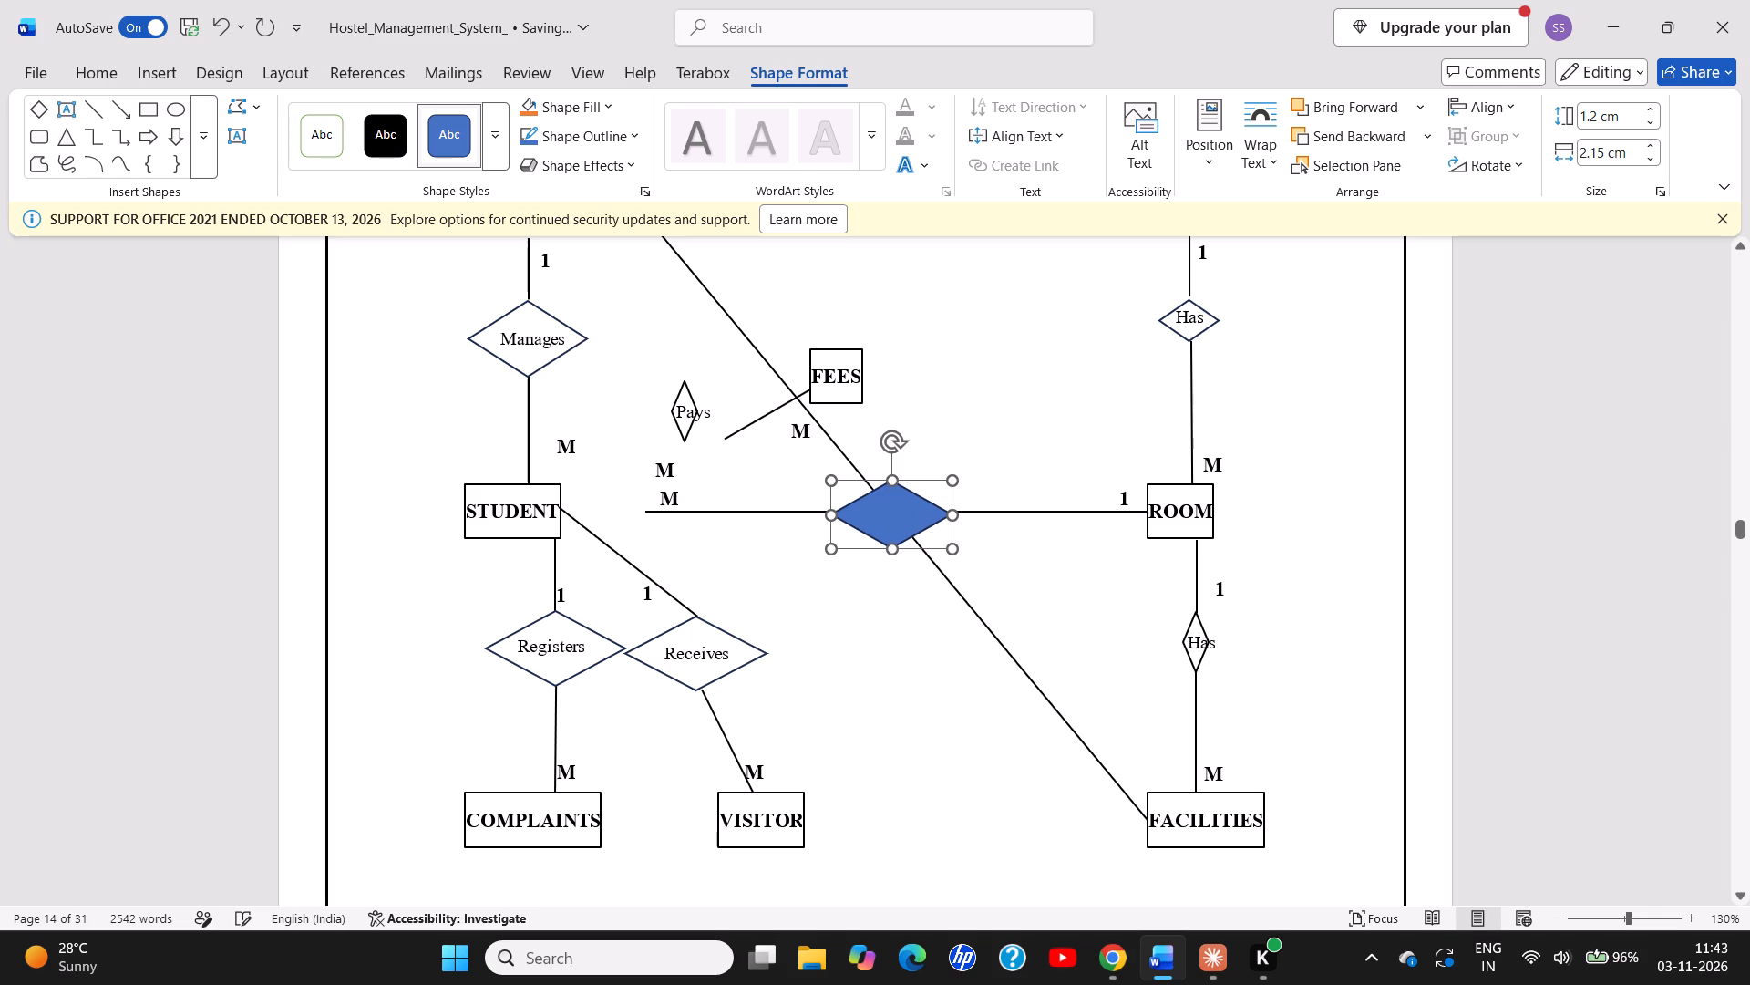
left_click_drag(896, 519, 896, 517)
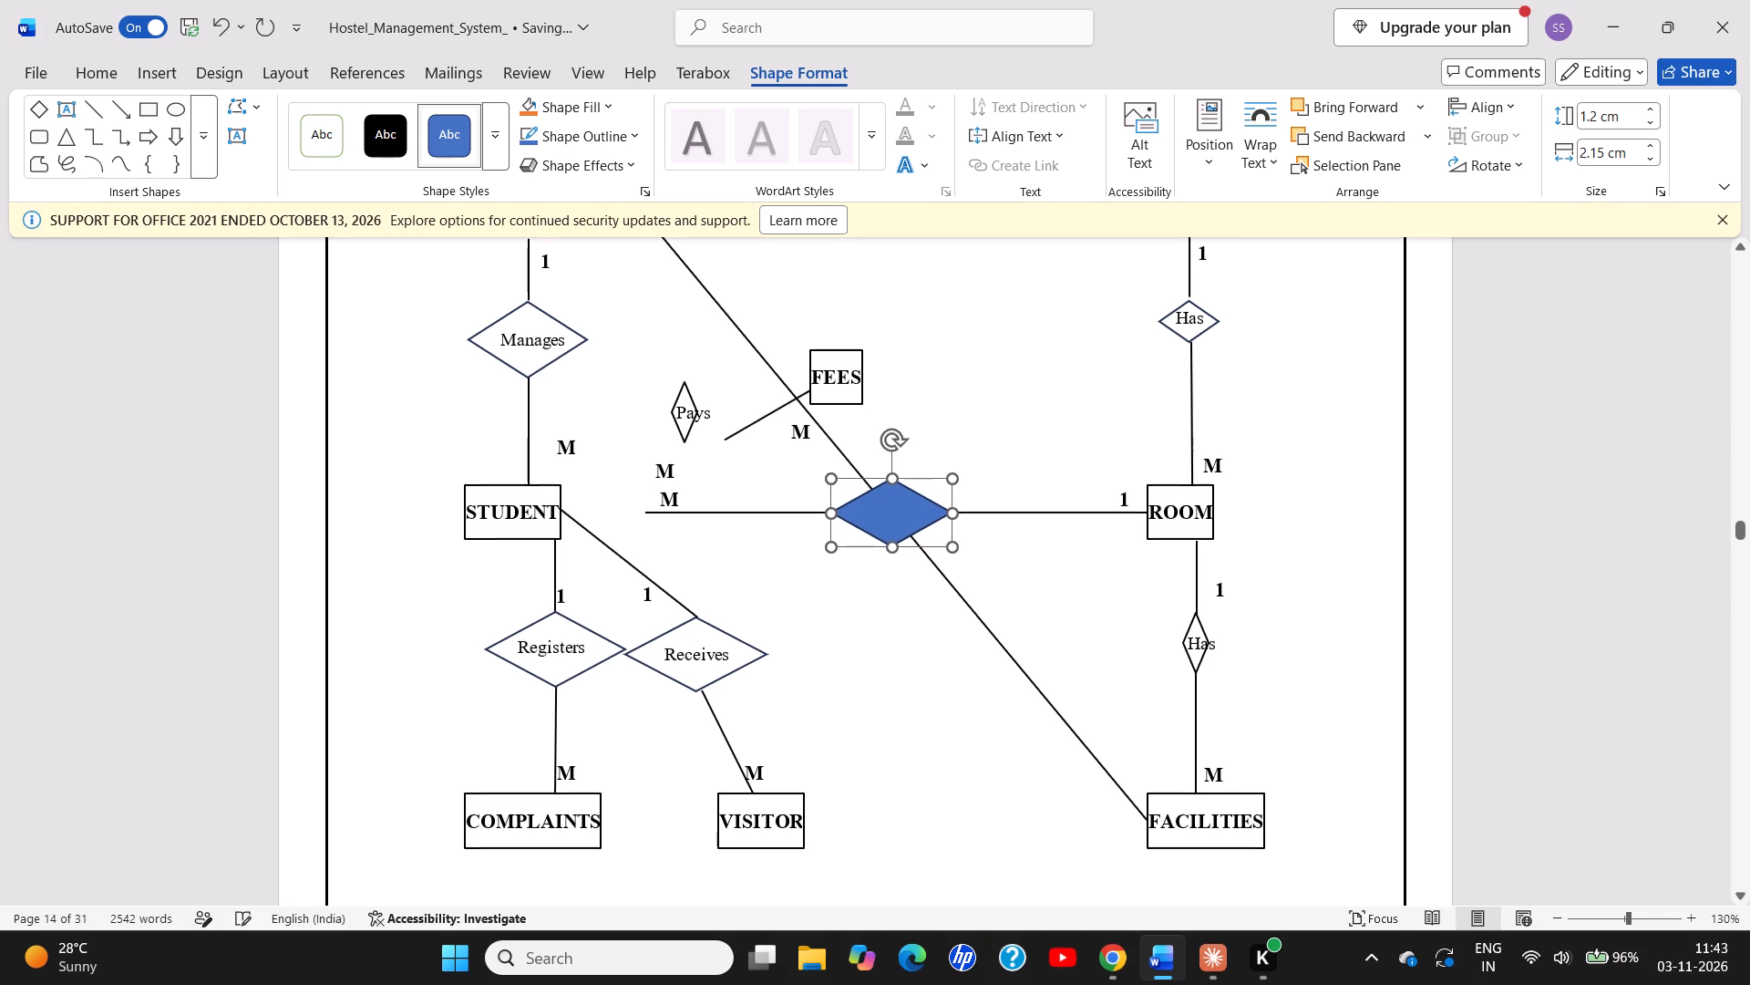
Set the new "Stays At" diamond to No Fill.
left_click(609, 104)
left_click(556, 501)
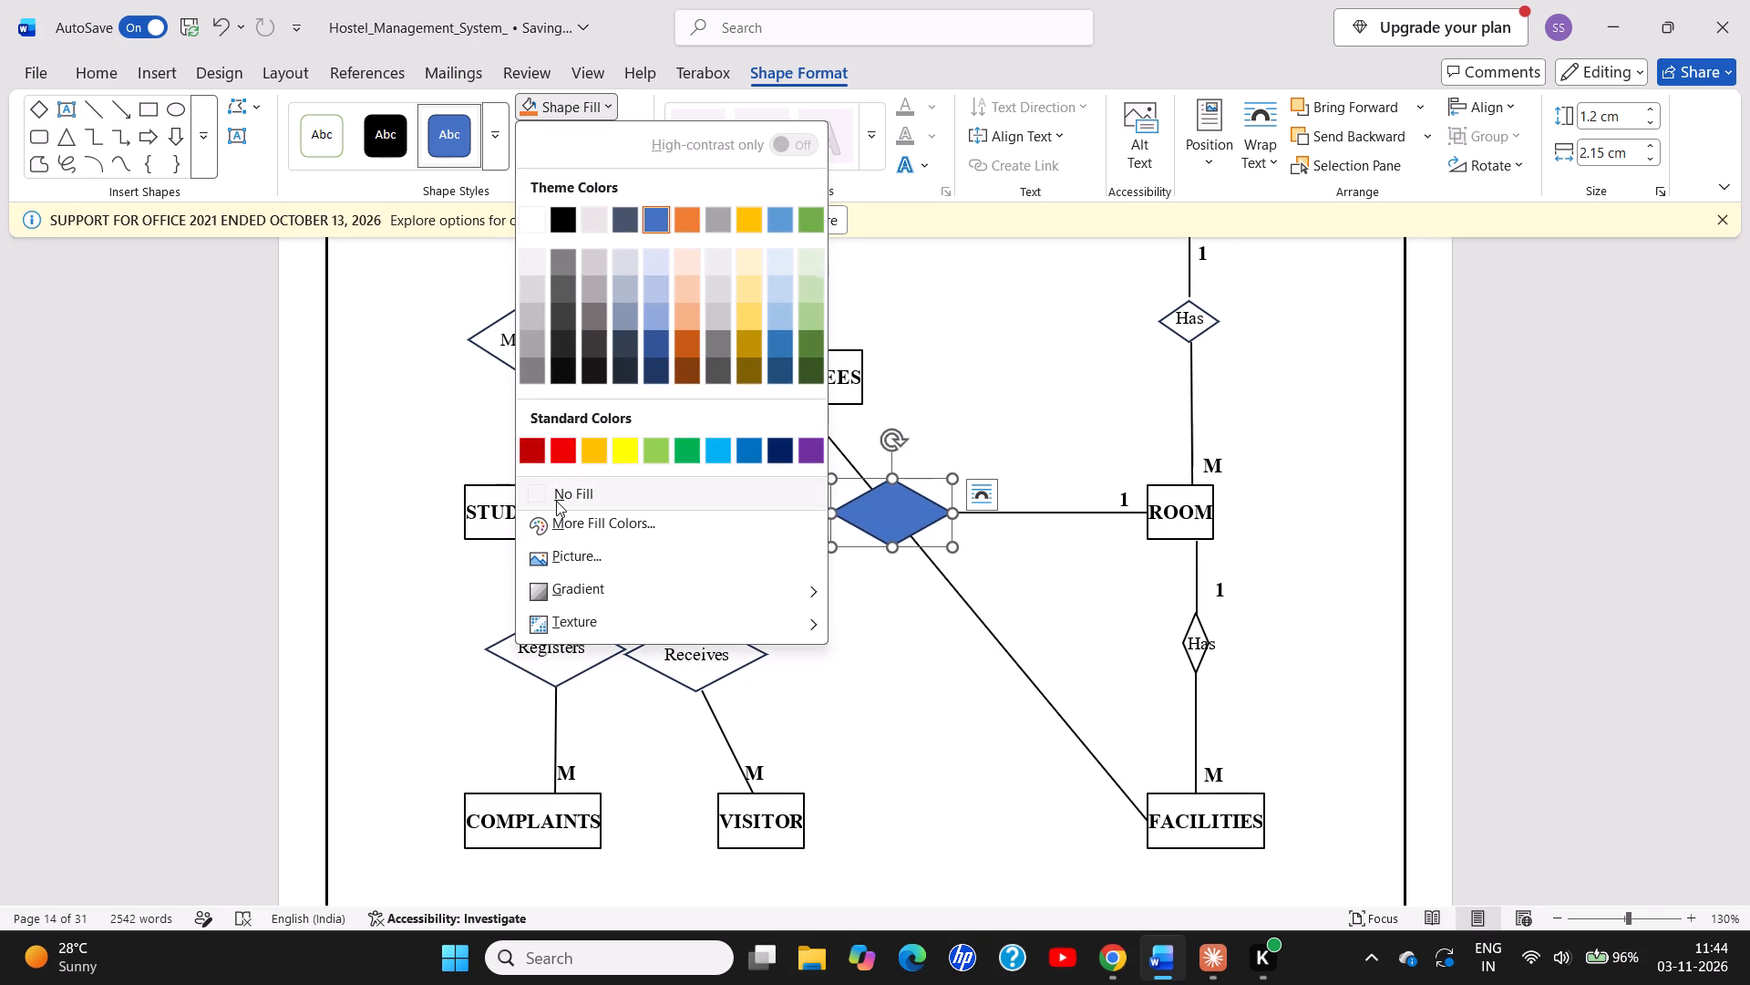
Move the "Stays At" label to the centre of its new diamond.
left_click(886, 518)
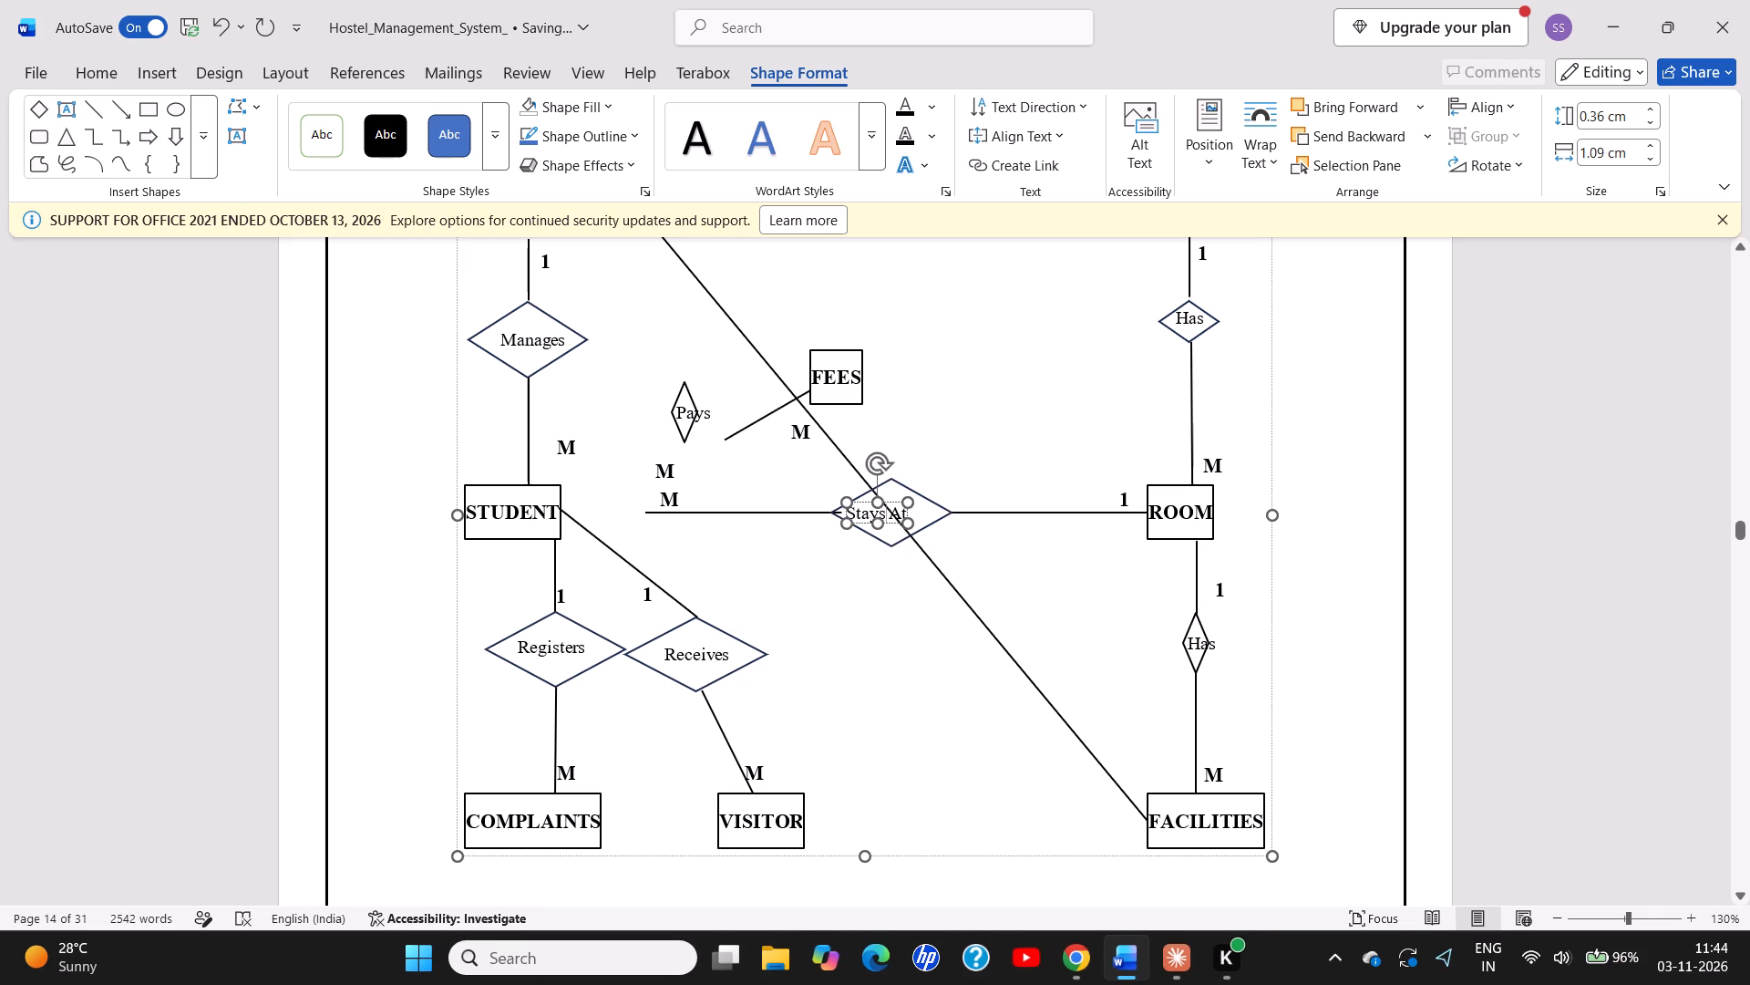
left_click_drag(889, 503, 902, 502)
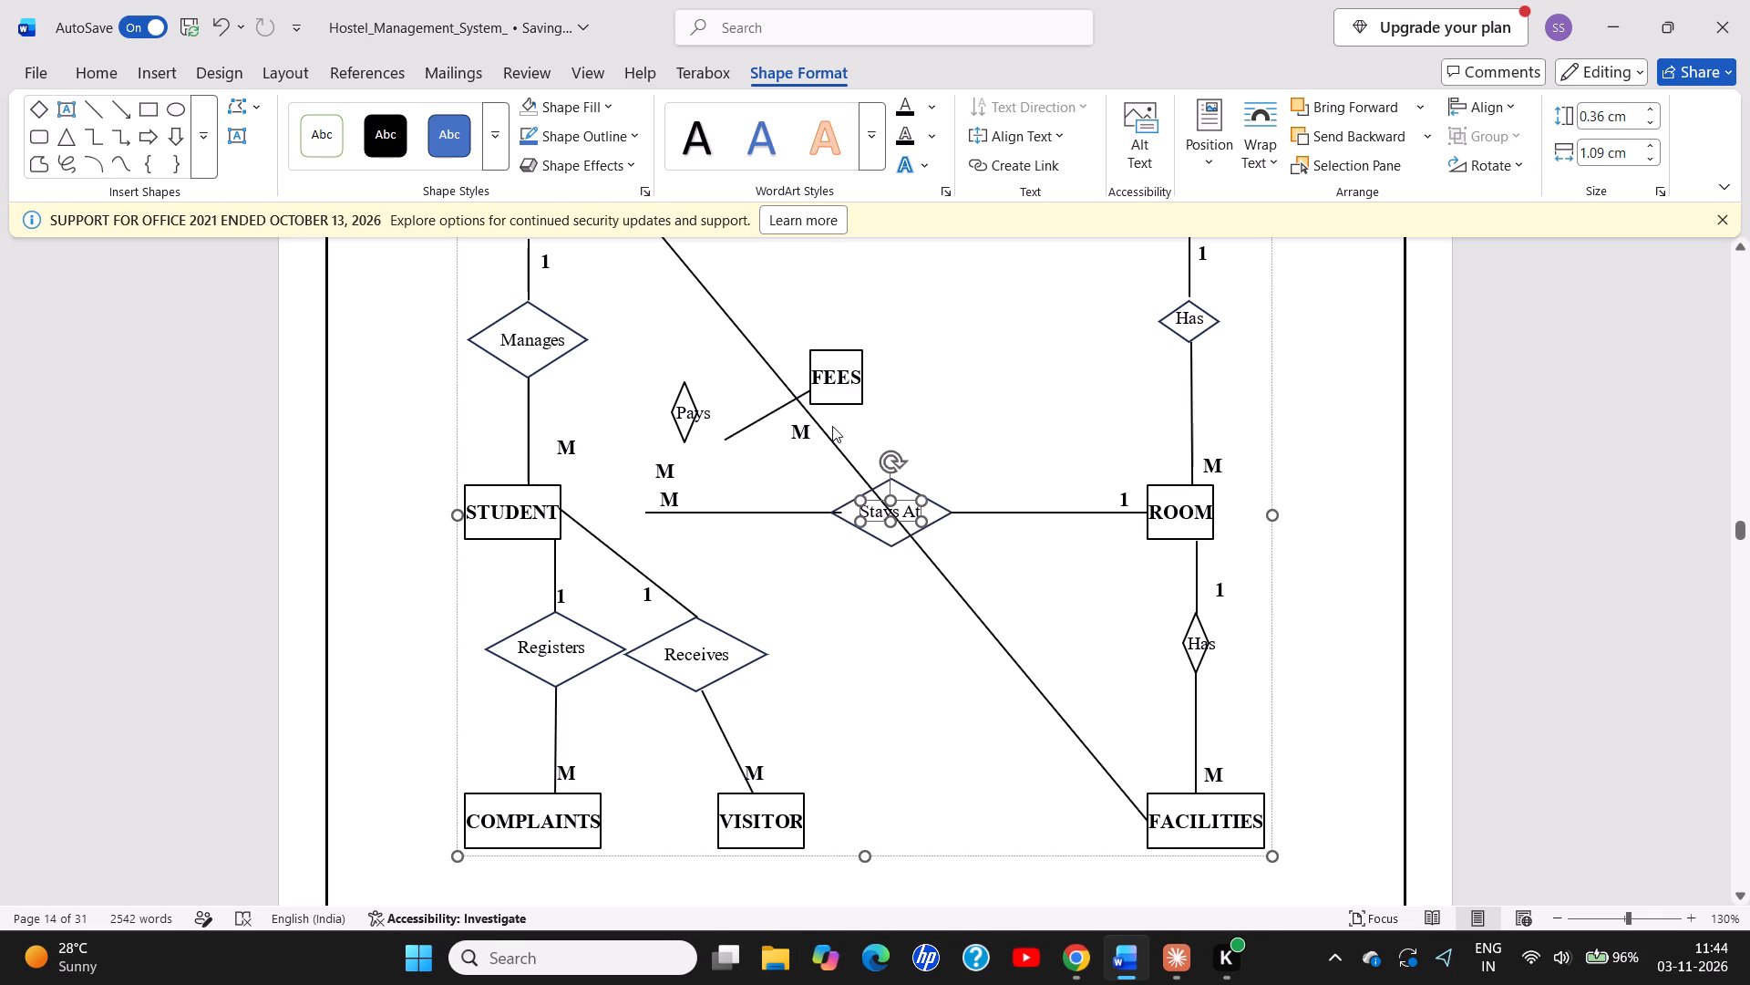
Move the ADMINISTRATOR end of the diagonal line to FACILITIES up to the ADMINISTRATOR box's upper-right corner.
left_click(832, 435)
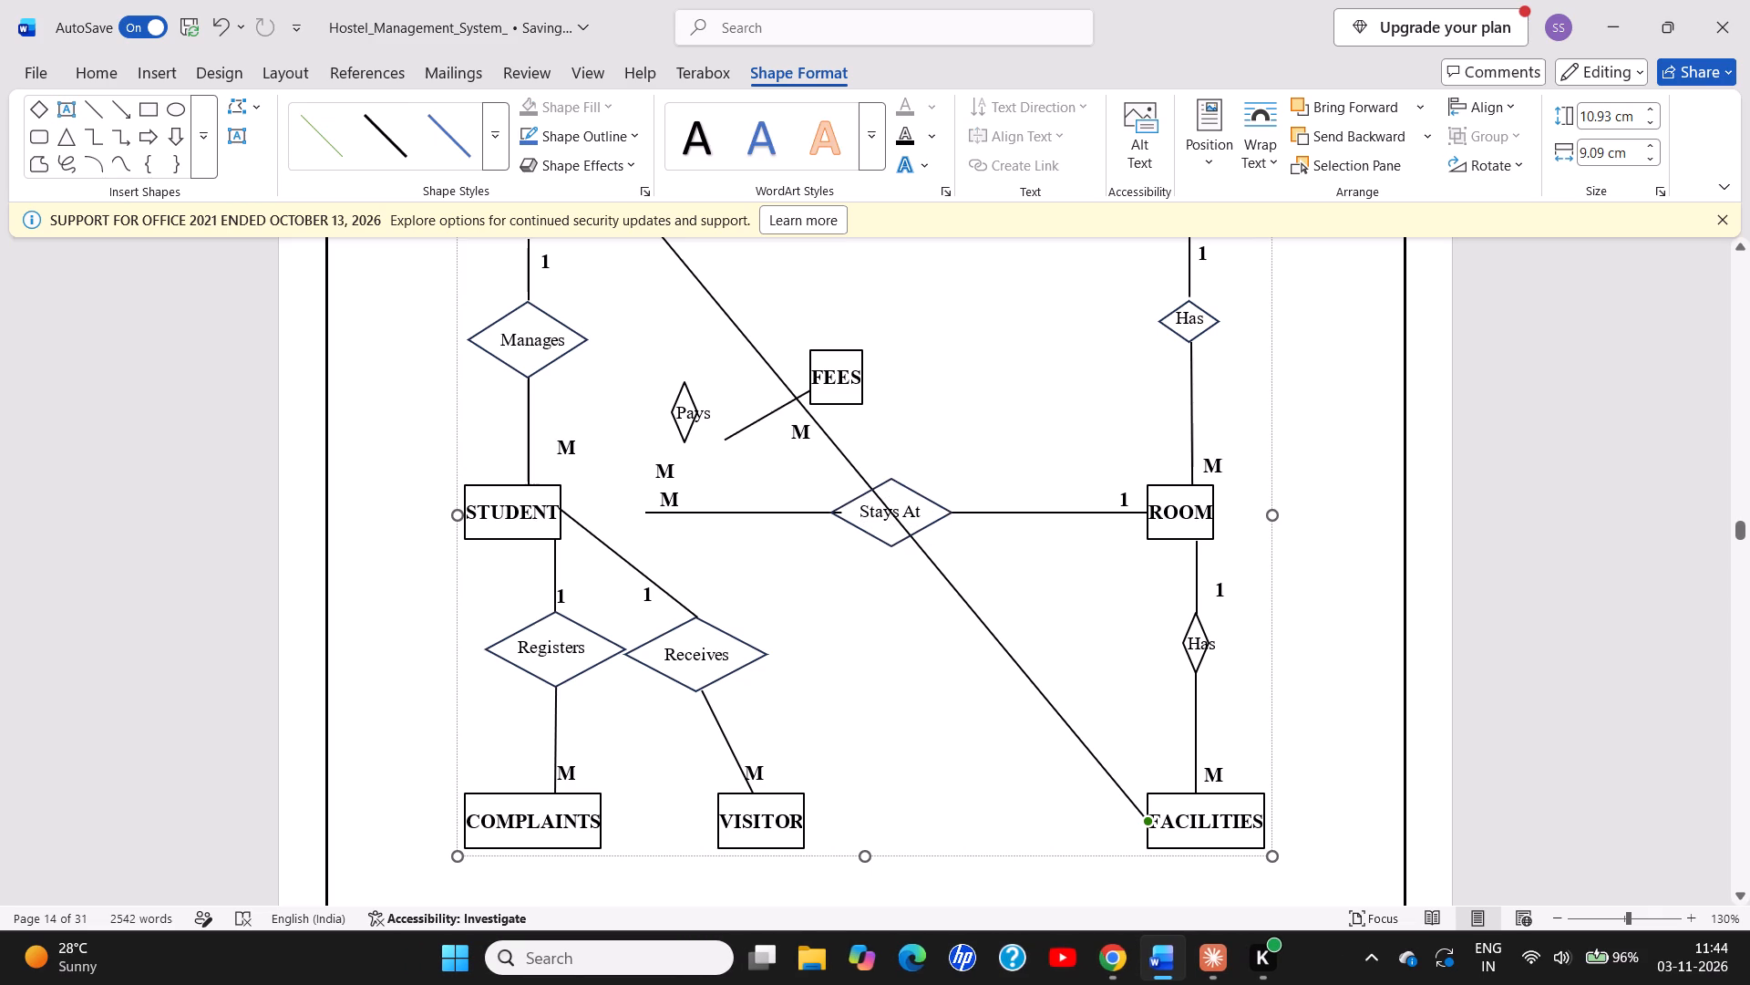
scroll(793, 413, "up", 1)
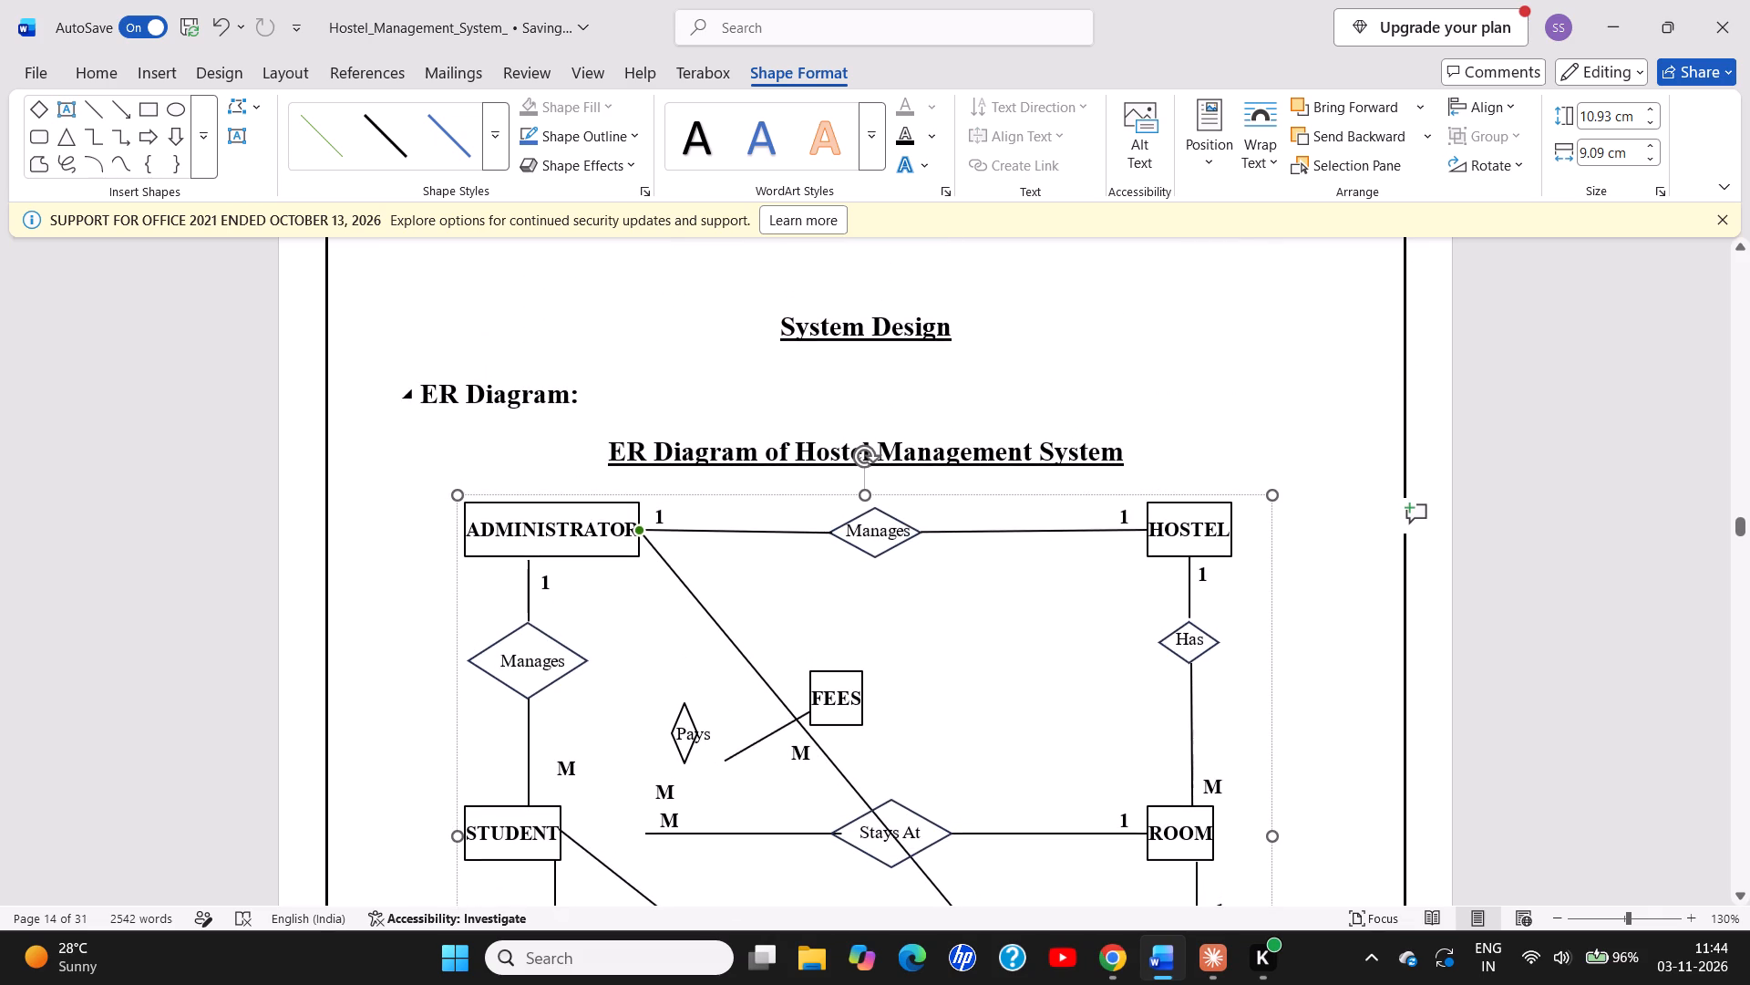
left_click_drag(637, 536, 644, 515)
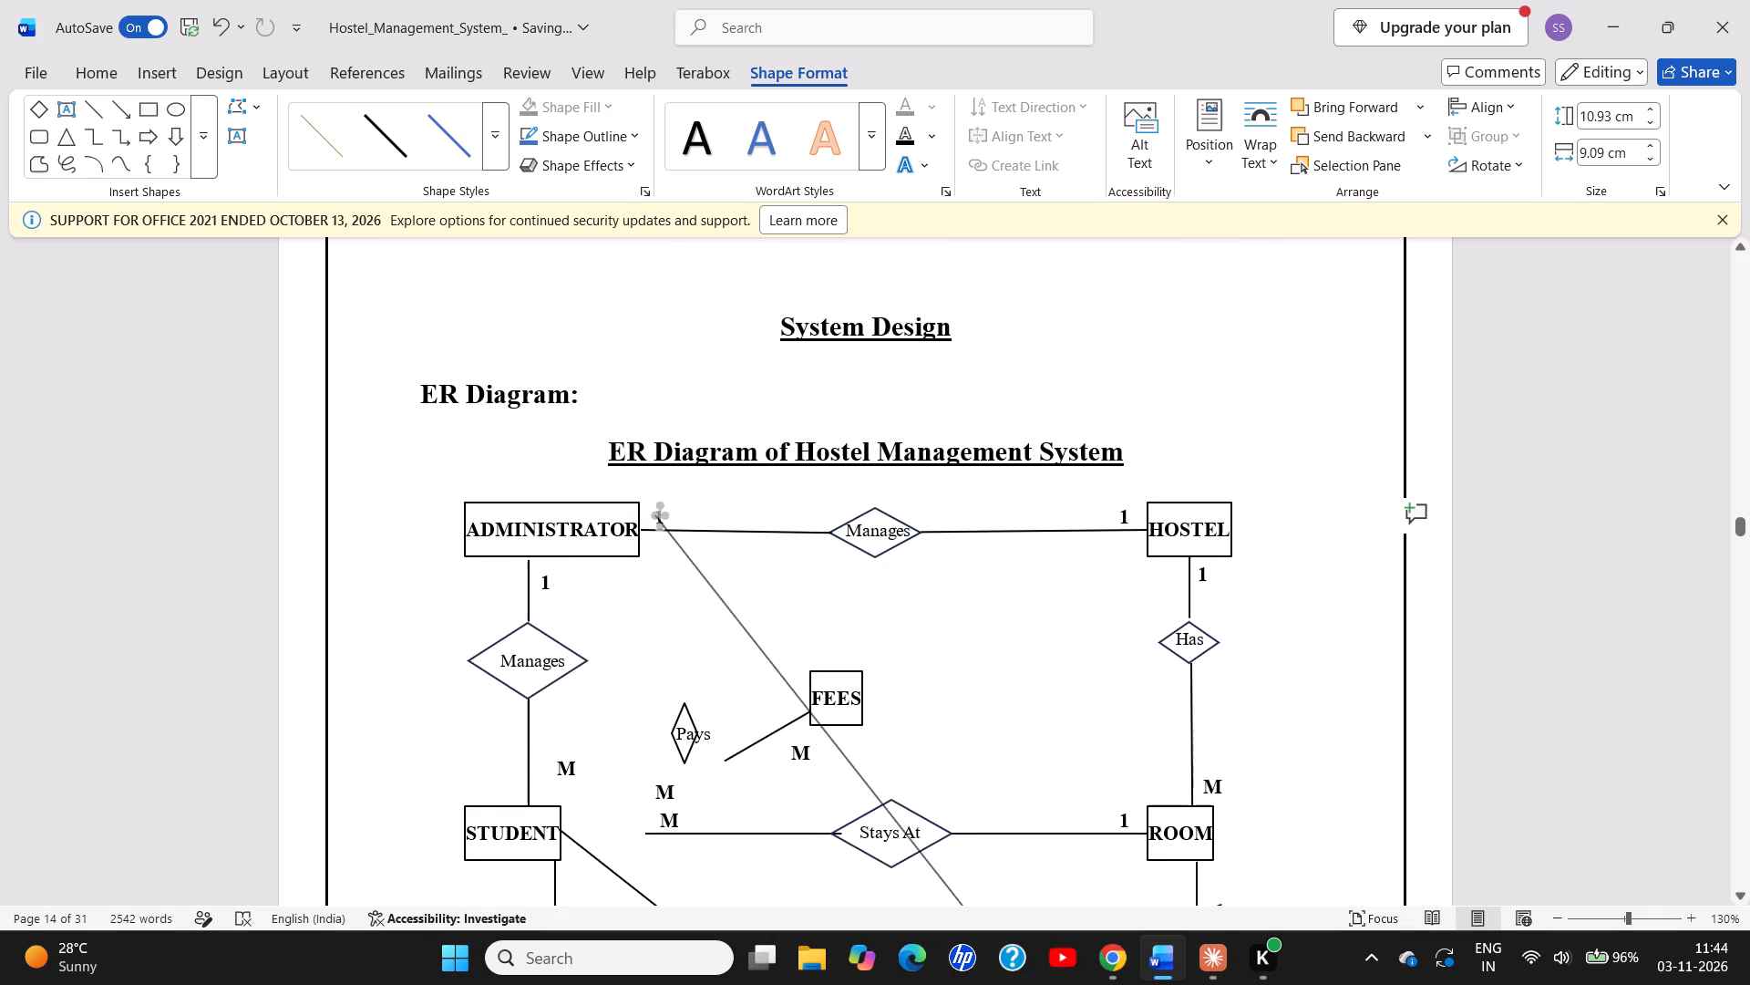
left_click_drag(644, 515, 633, 502)
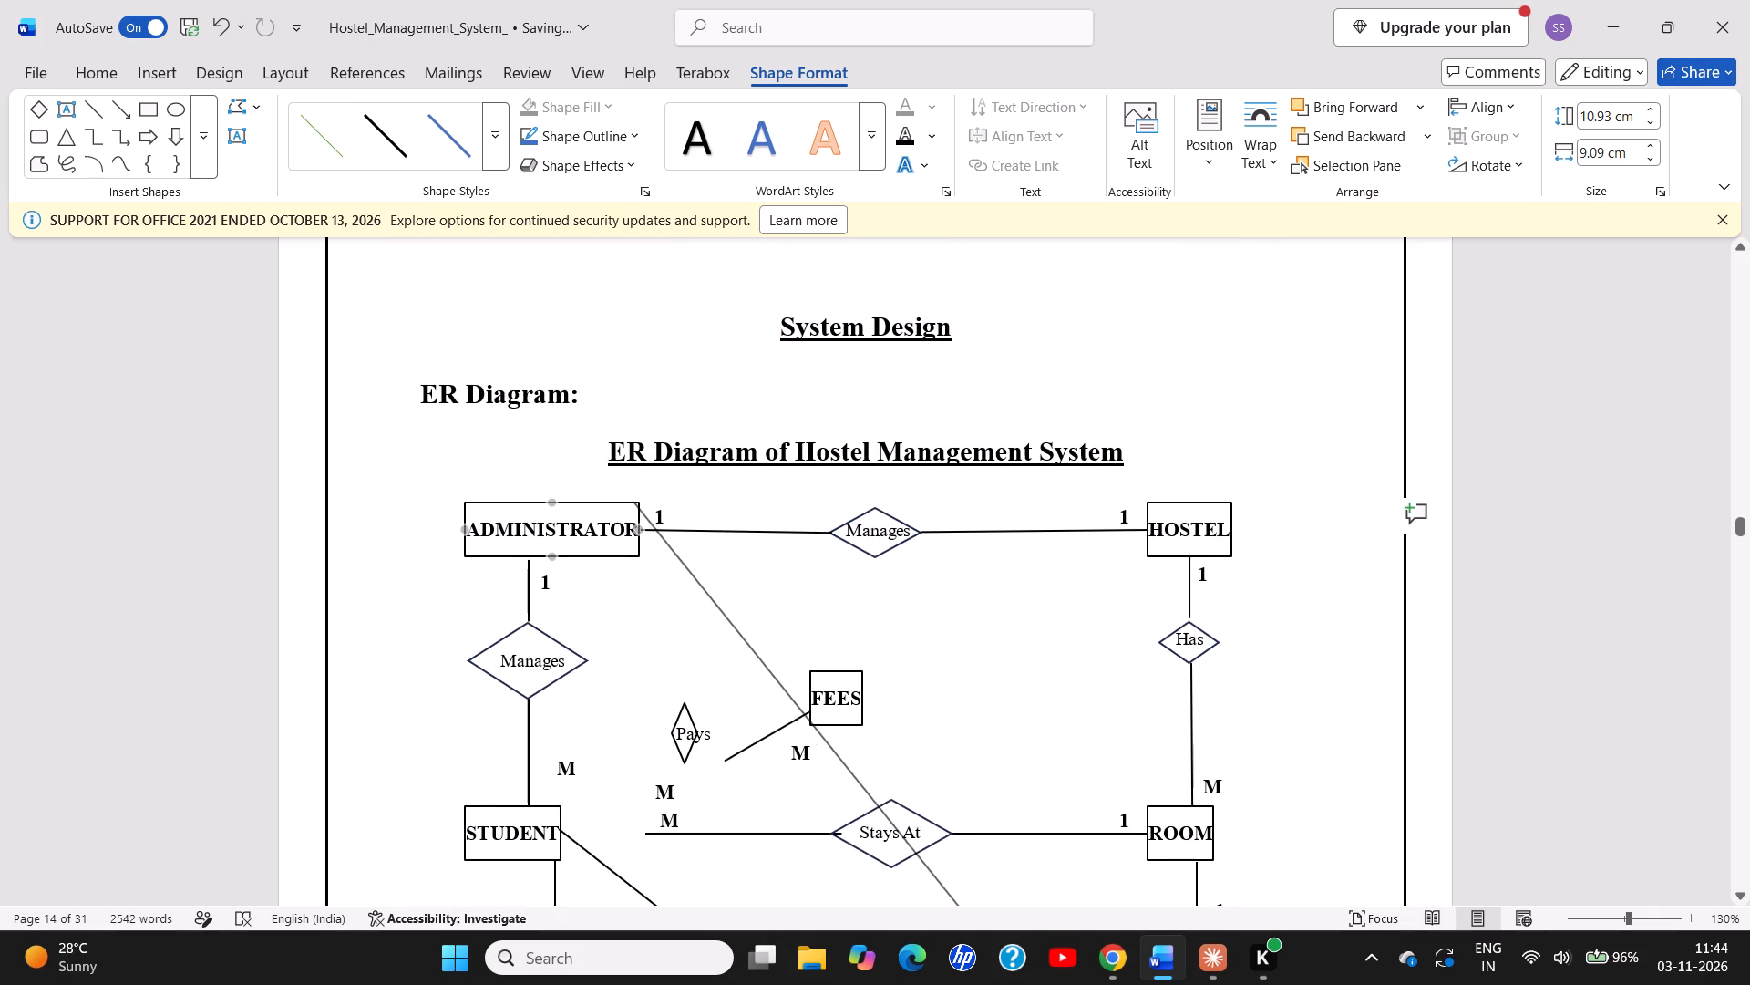
left_click_drag(633, 502, 637, 503)
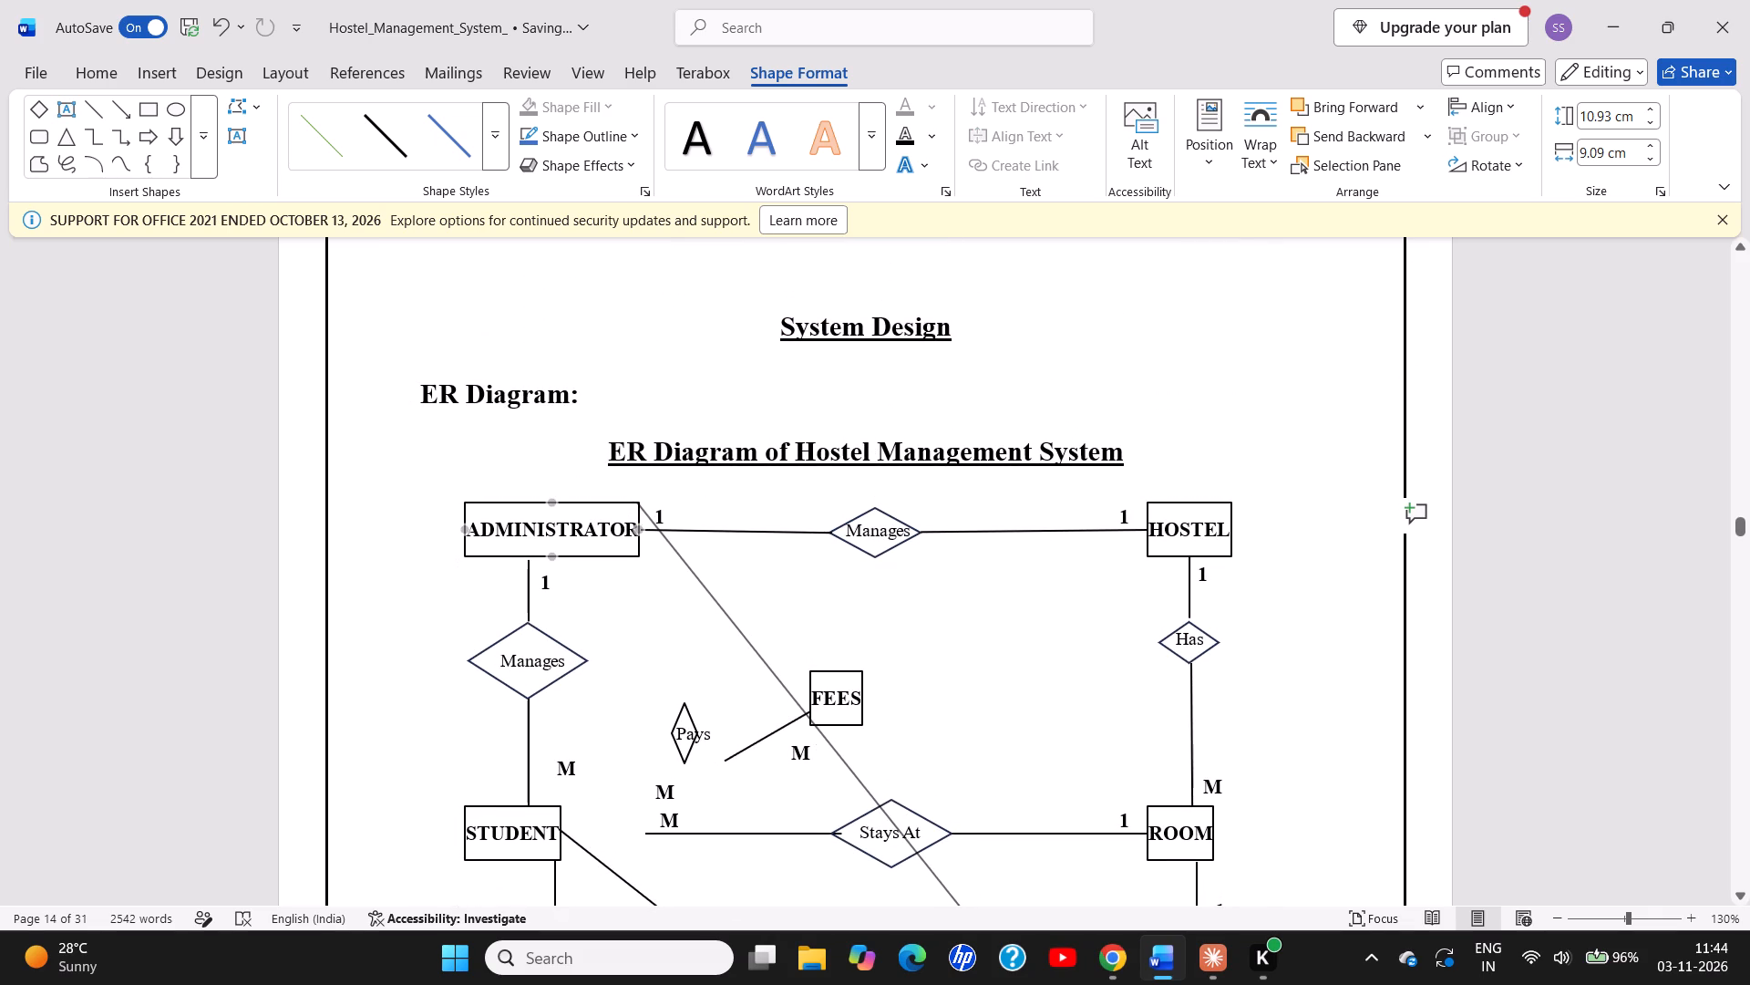
left_click_drag(637, 503, 637, 502)
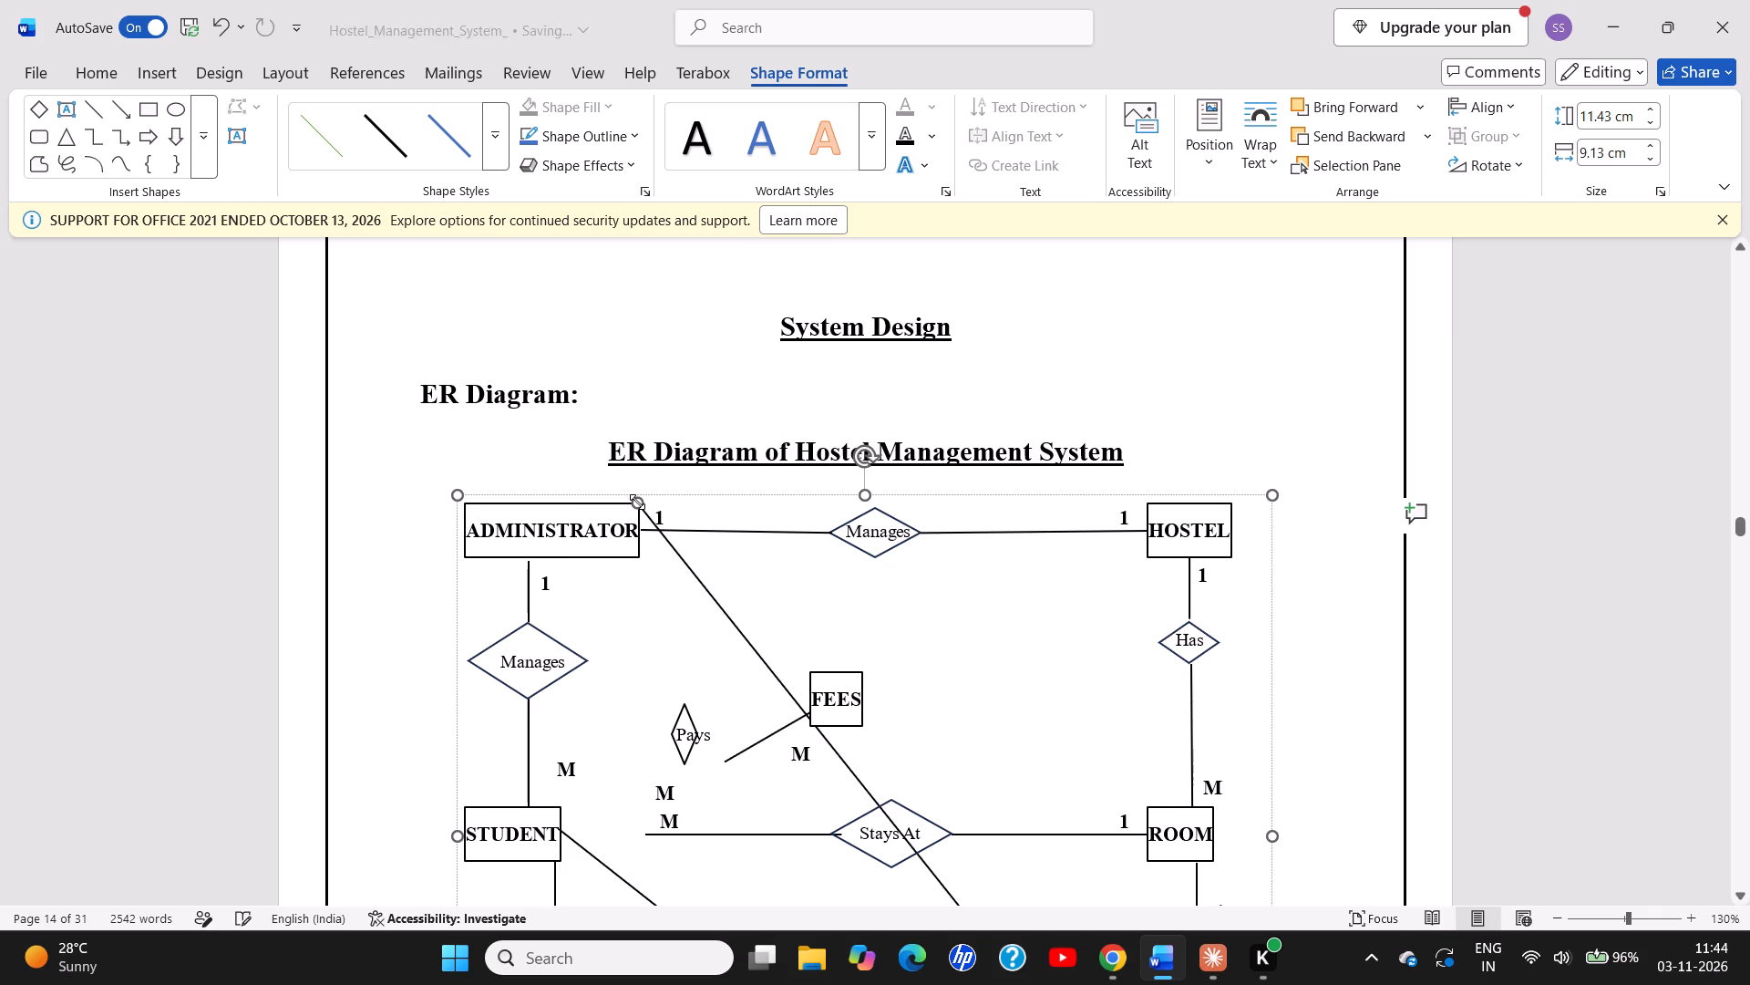
Move the line between STUDENT and "Stays At" so that it starts at the STUDENT box's right edge.
scroll(817, 824, "down", 1)
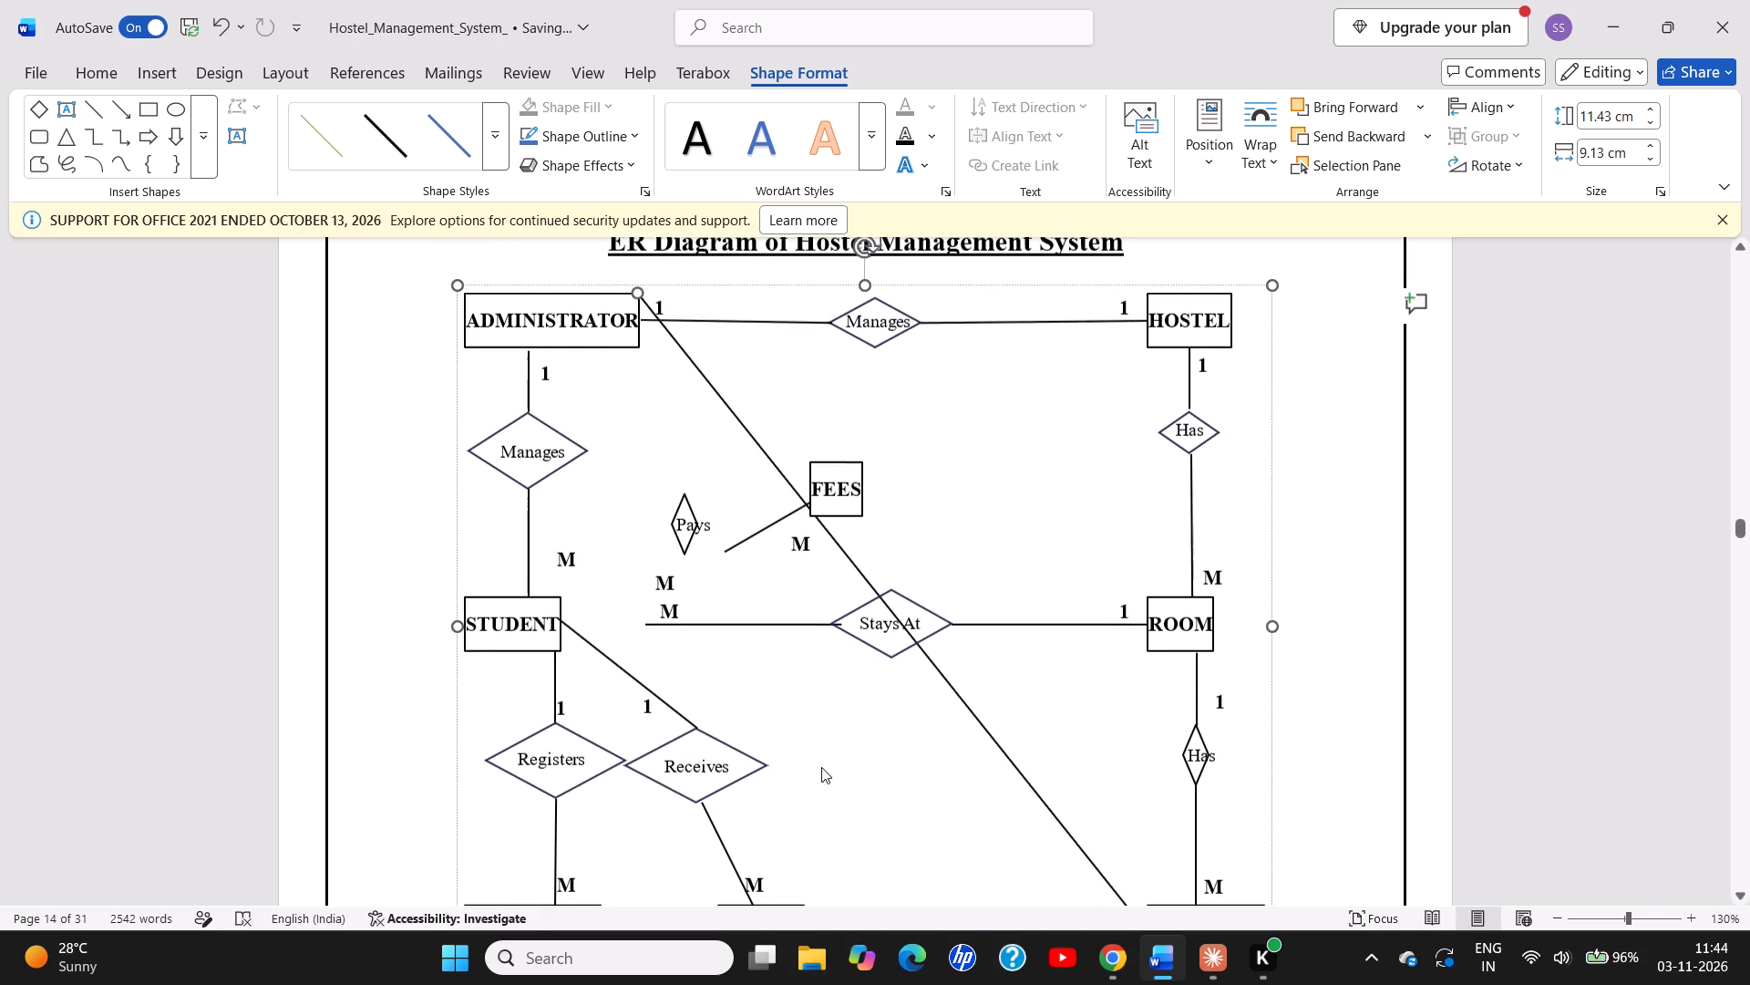
left_click(799, 622)
left_click_drag(799, 622, 777, 627)
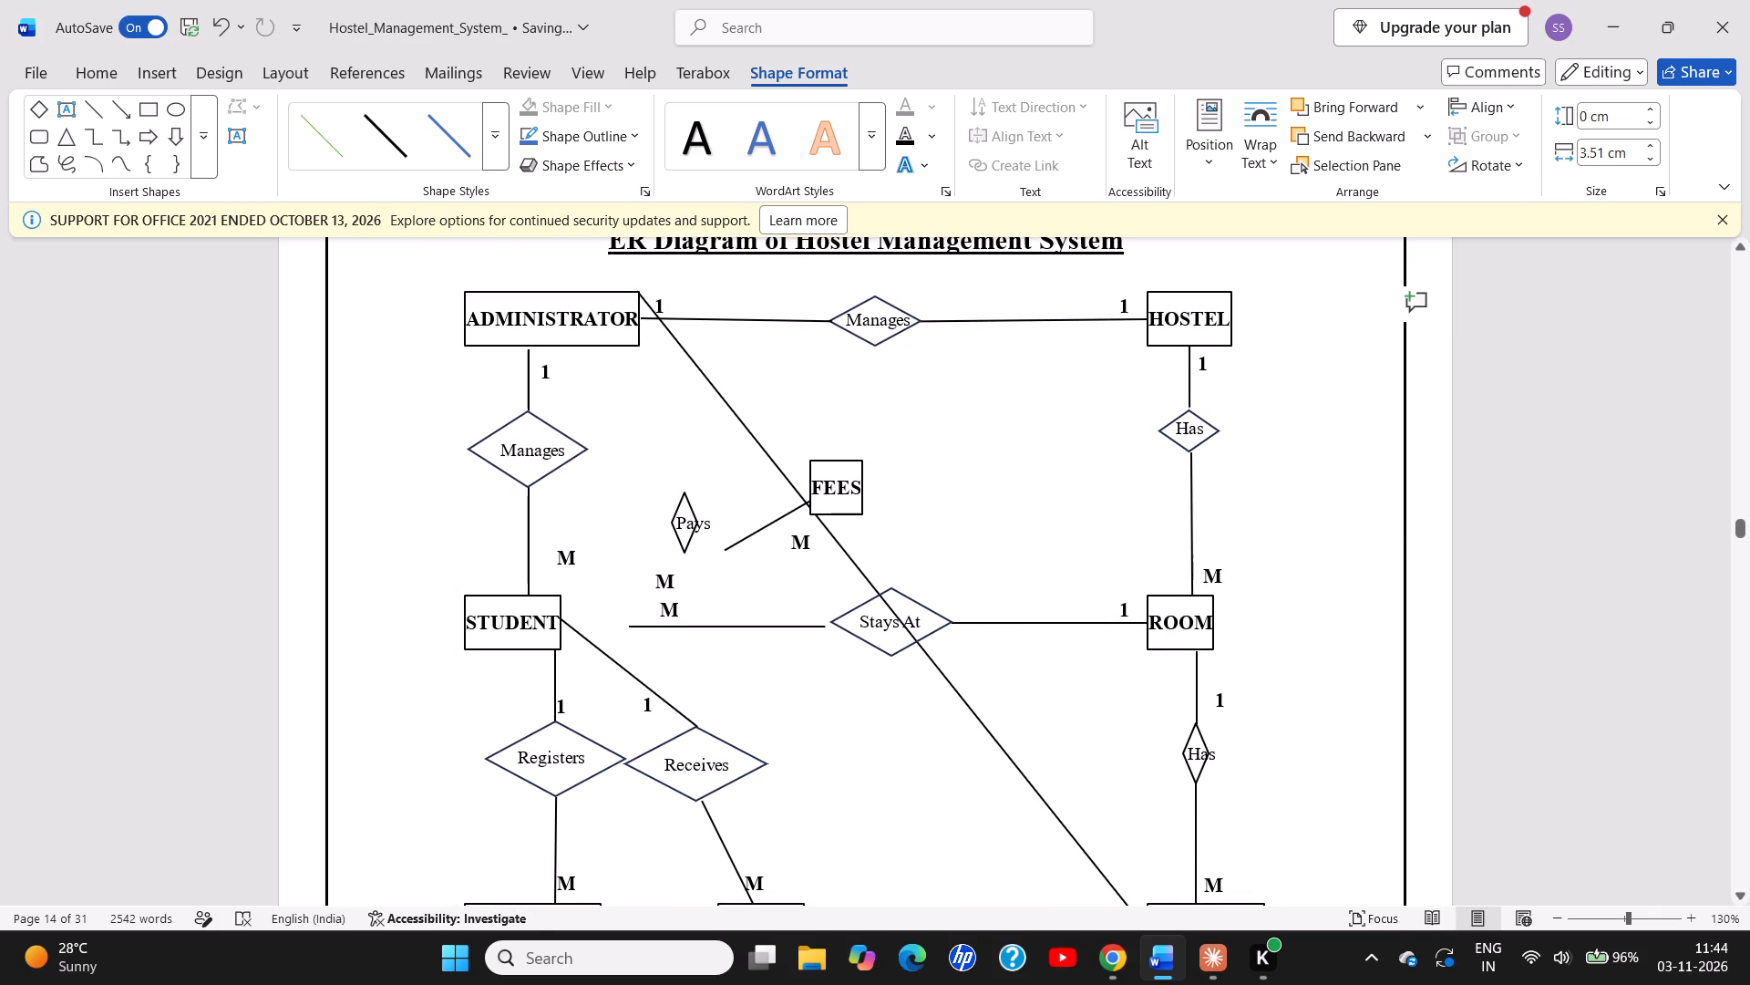
left_click_drag(777, 627, 715, 618)
Move the "Stays At" diamond to the free end of the STUDENT line and centre its label inside it.
left_click(829, 621)
left_click(829, 621)
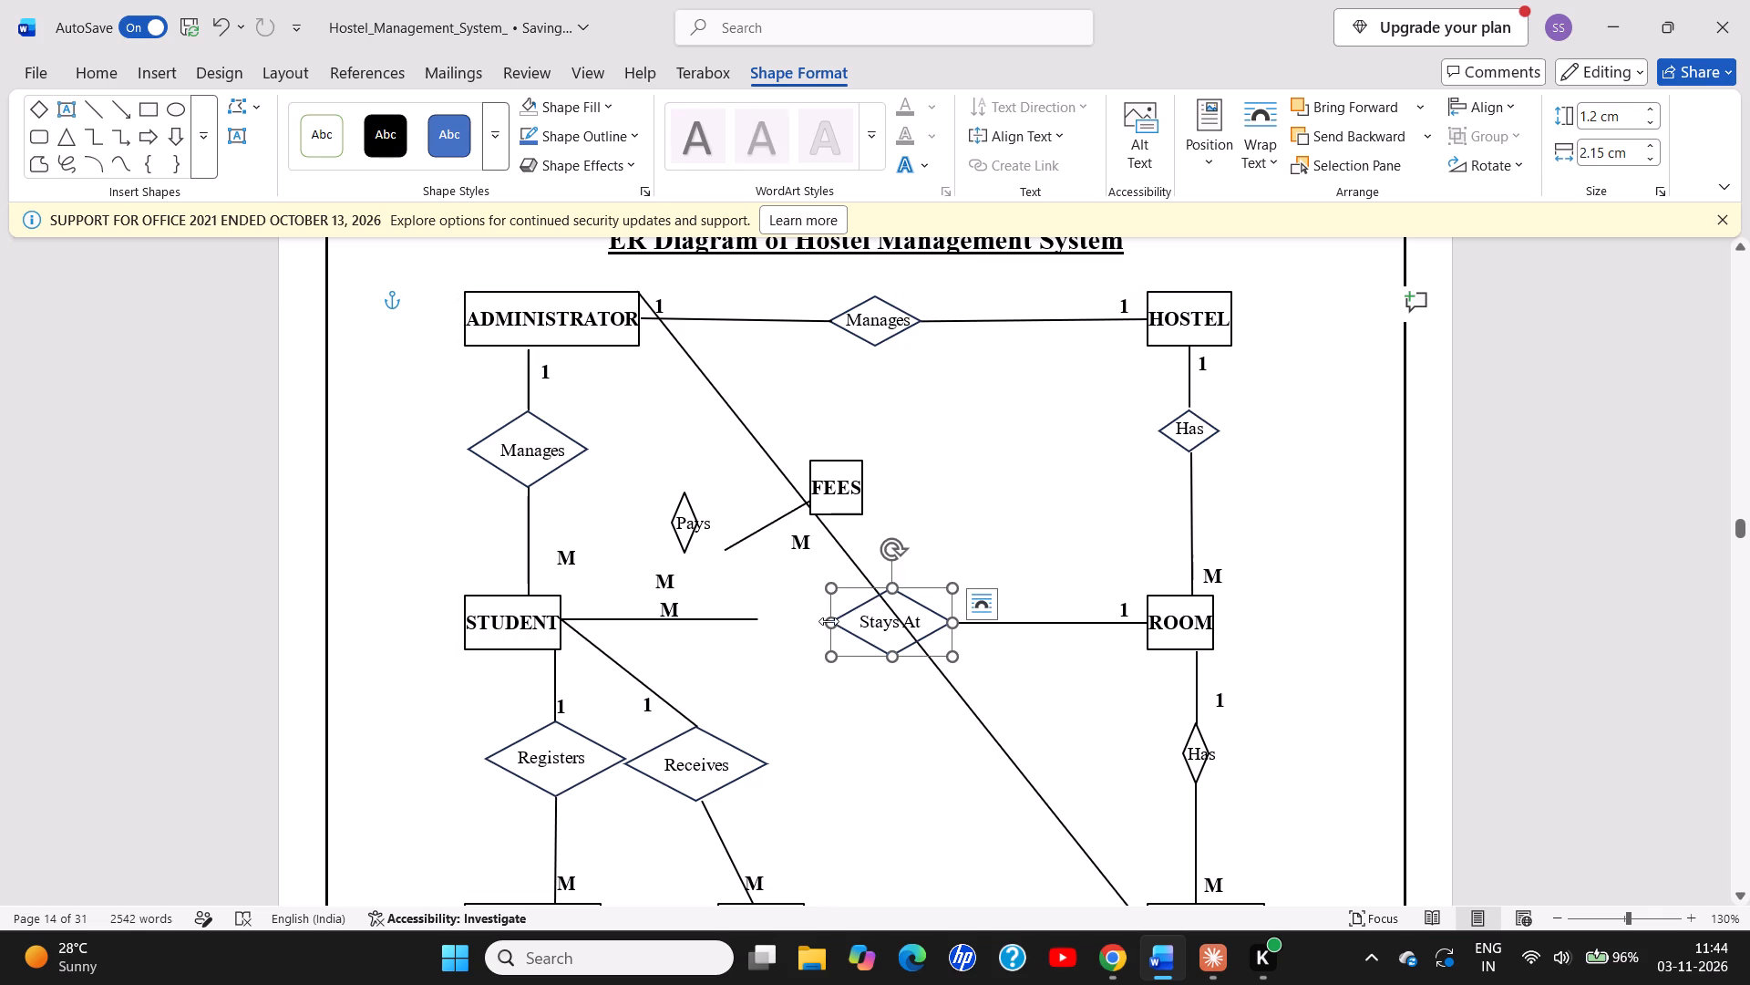
left_click_drag(830, 607, 752, 601)
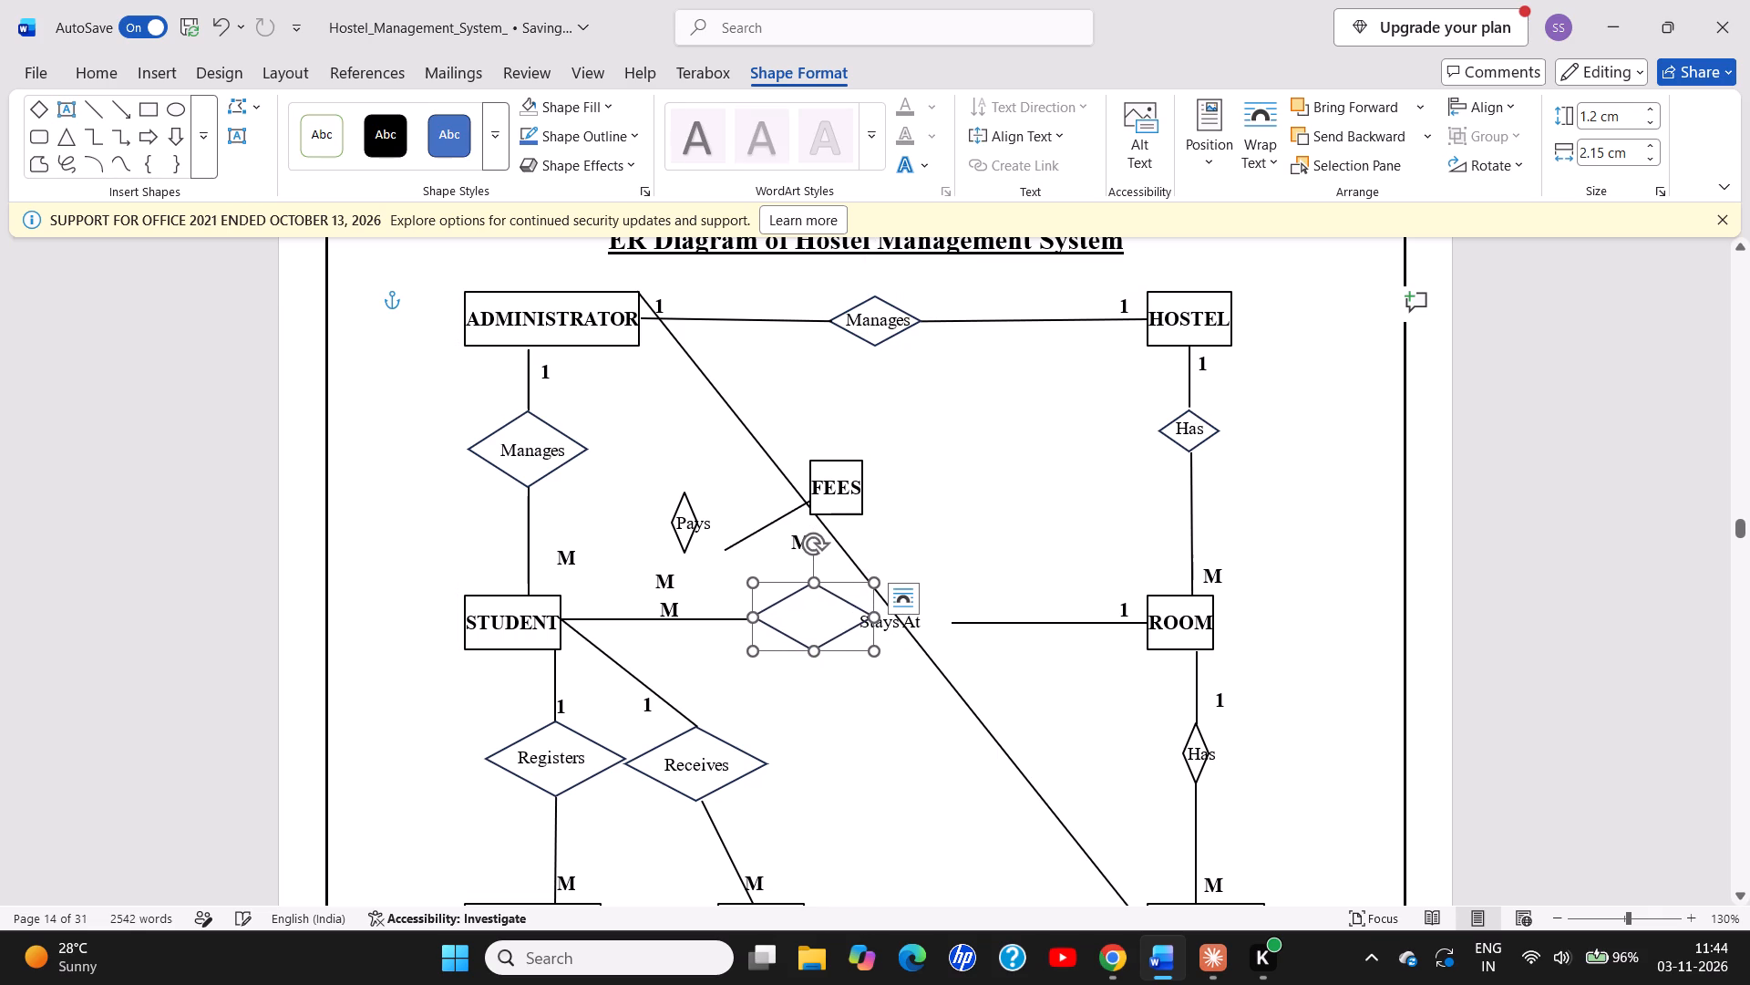
left_click(909, 625)
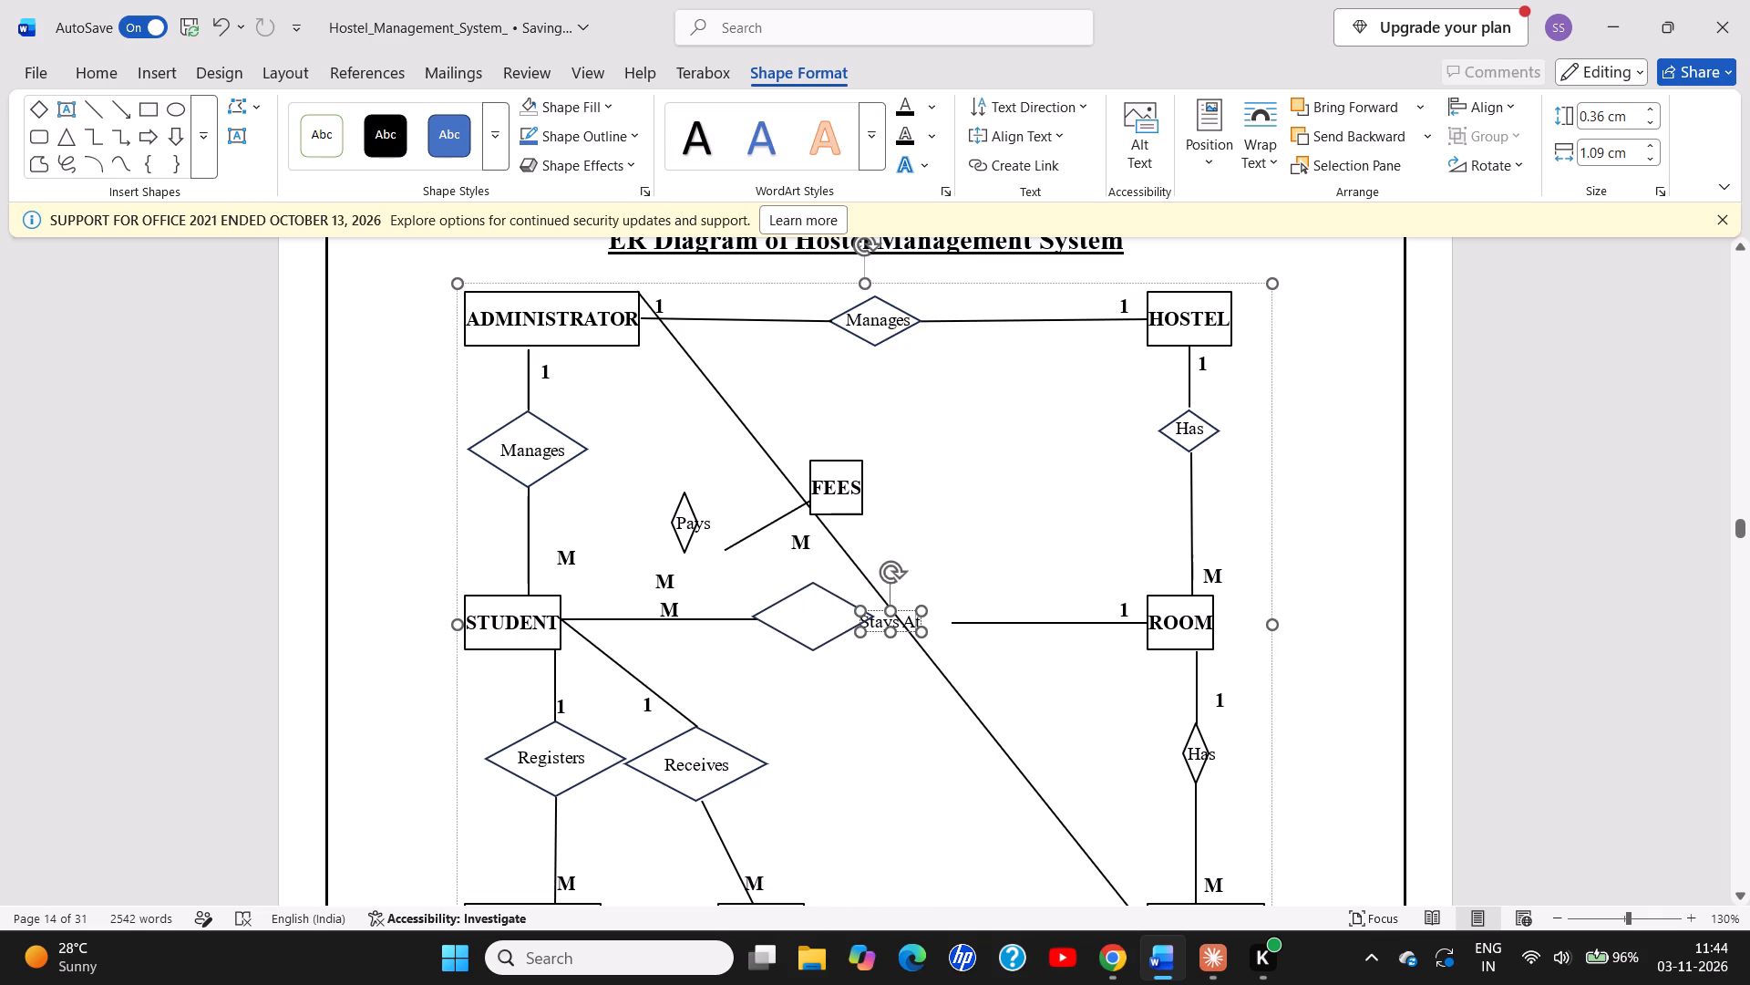
left_click_drag(905, 612, 829, 606)
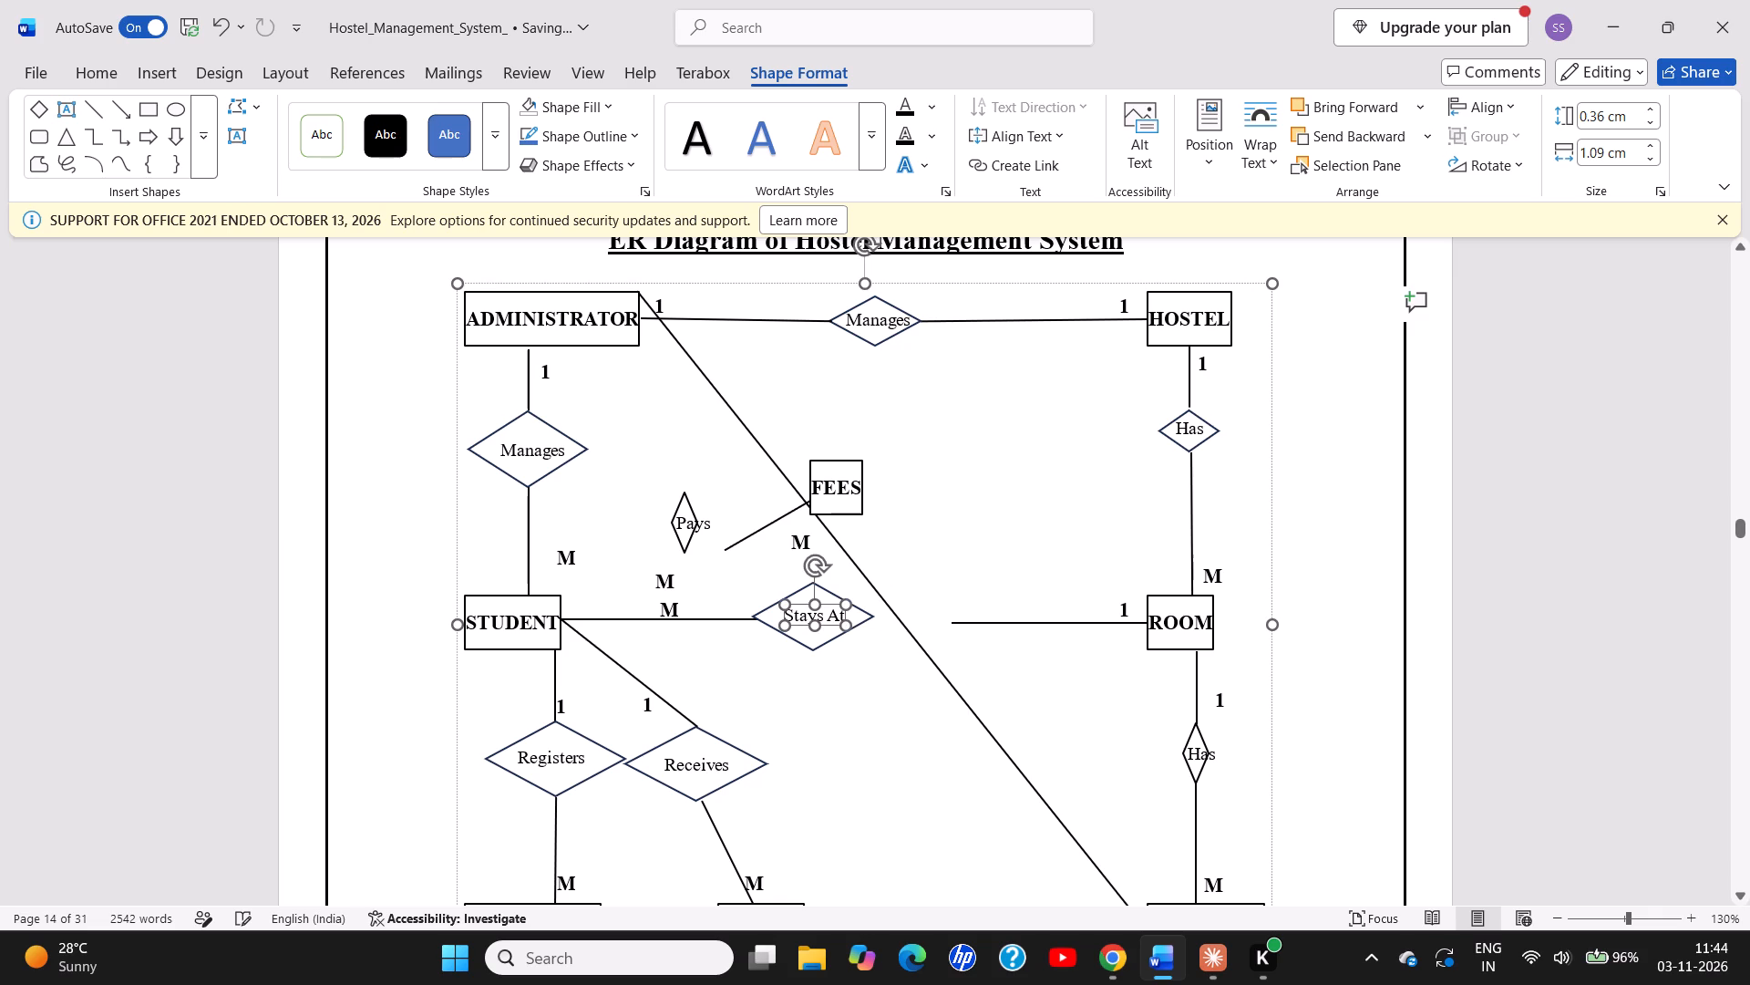
Extend the ROOM line to the right corner of the "Stays At" diamond.
left_click(953, 617)
left_click_drag(952, 621, 944, 621)
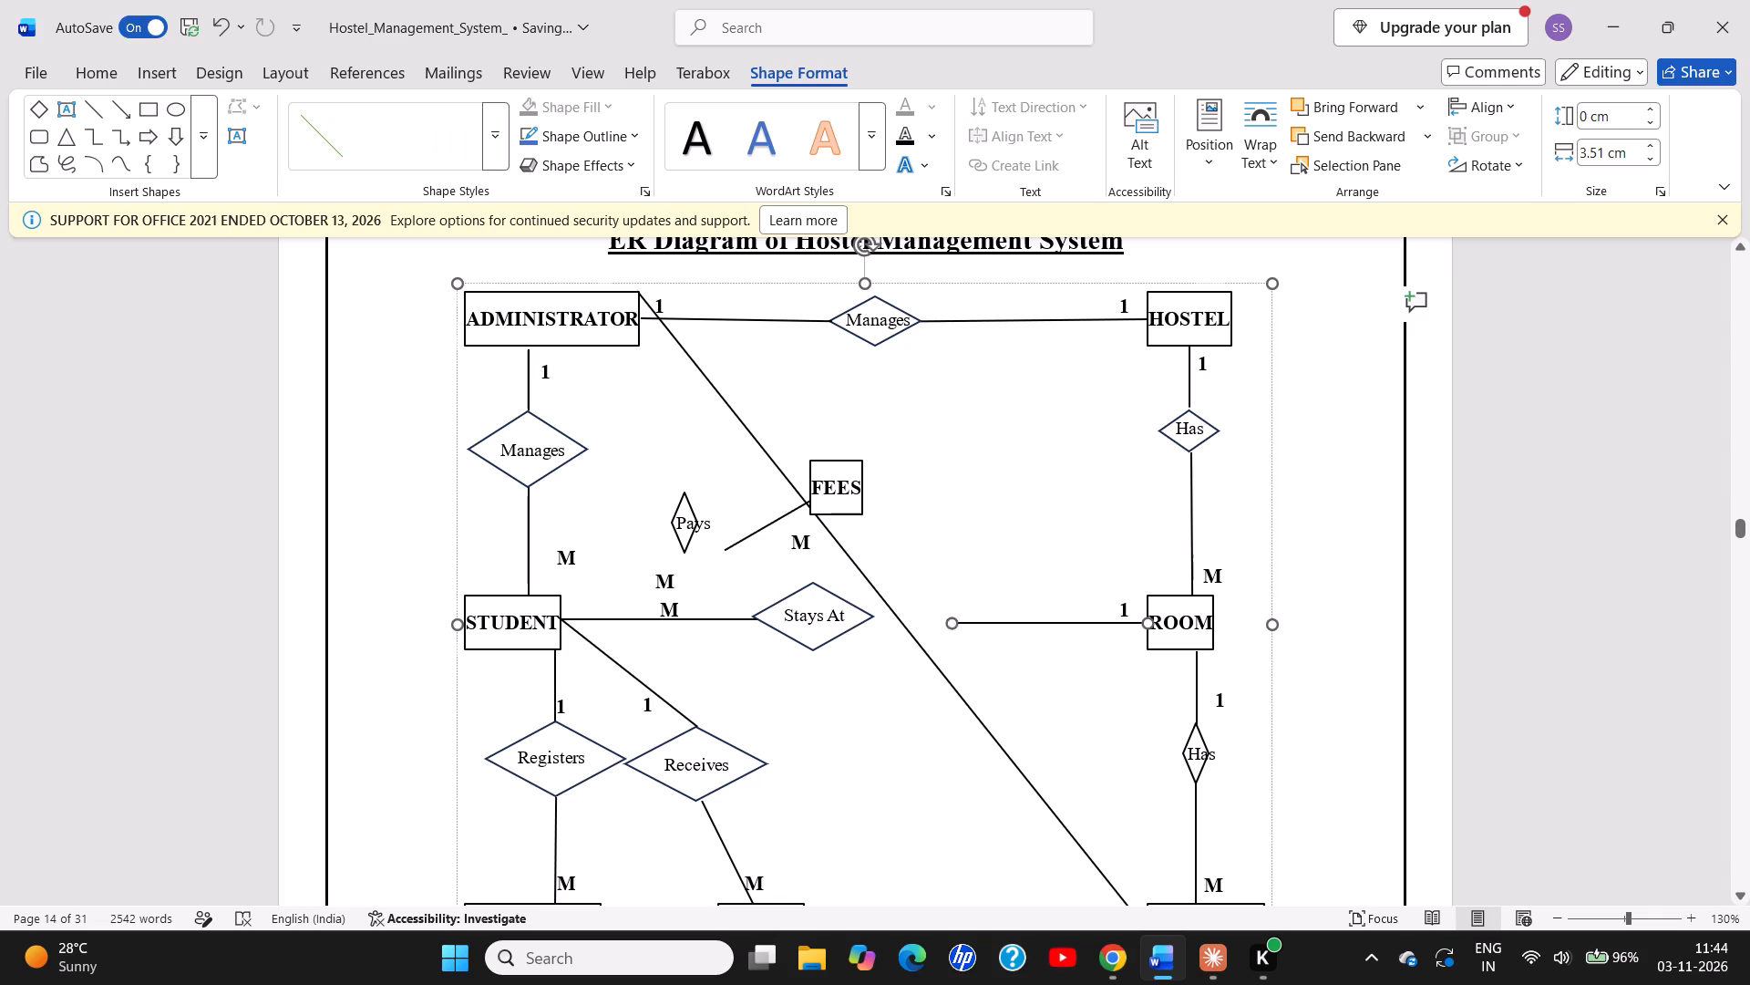
left_click_drag(944, 621, 872, 616)
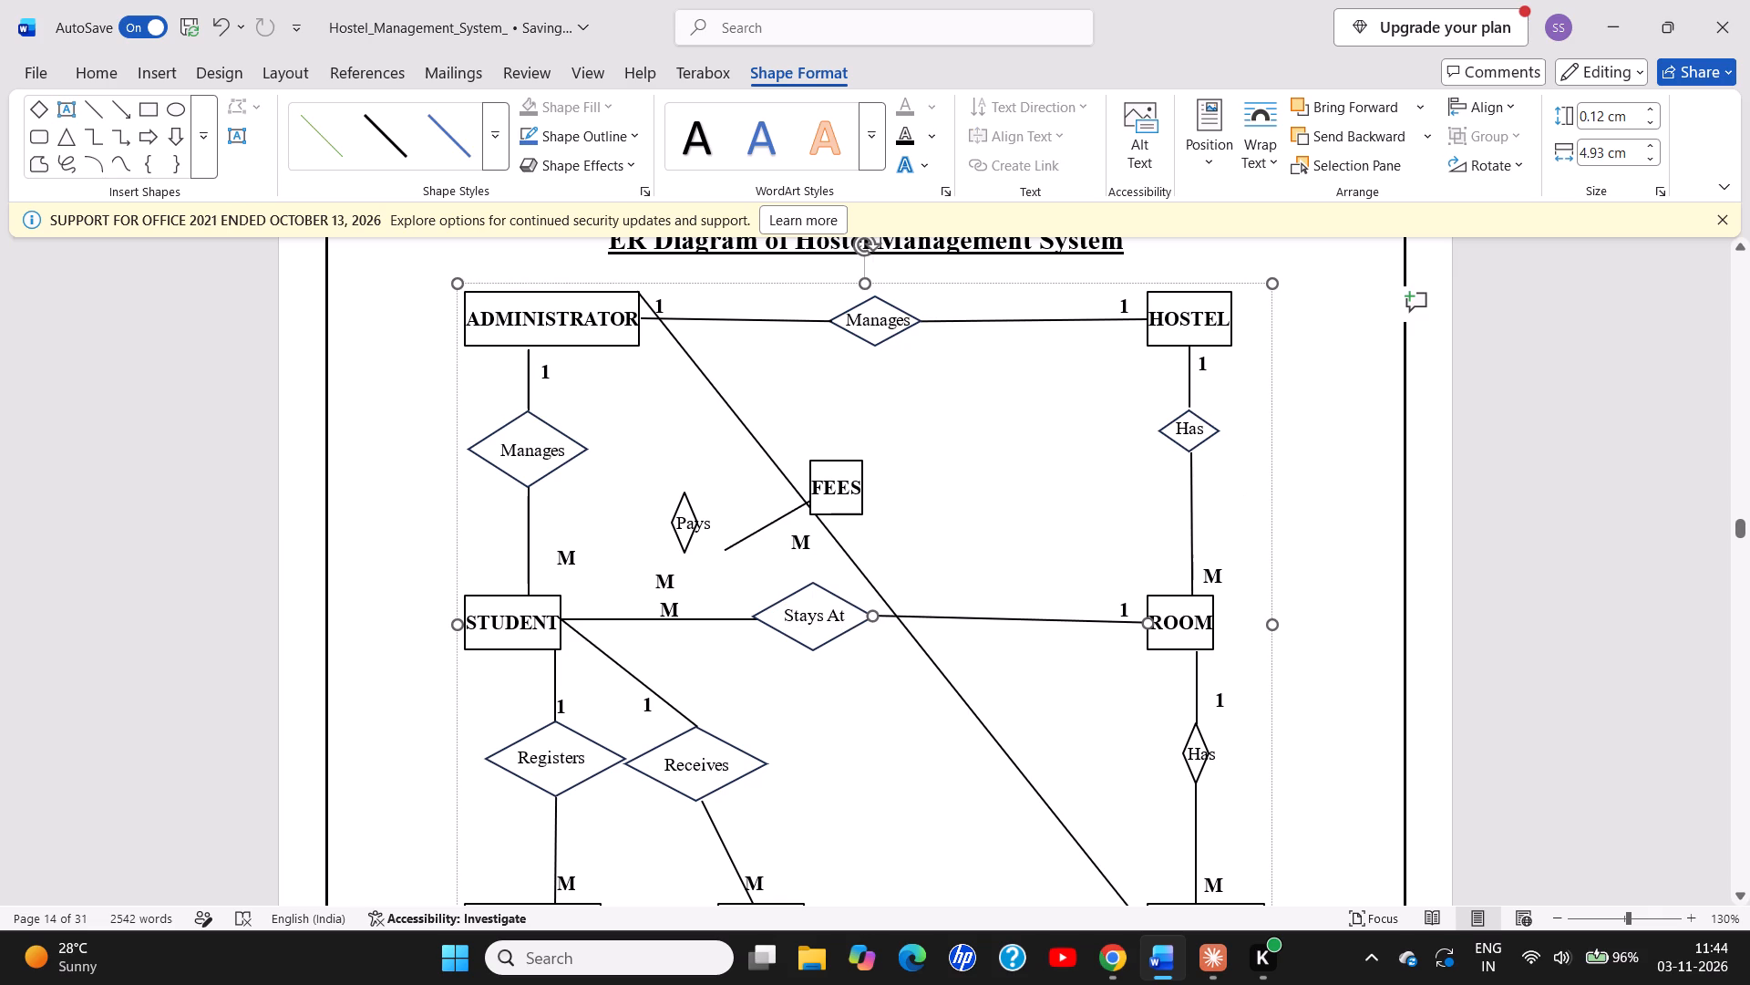
Move the M label on the ADMINISTRATOR–STUDENT line down to just above the STUDENT box.
left_click(558, 556)
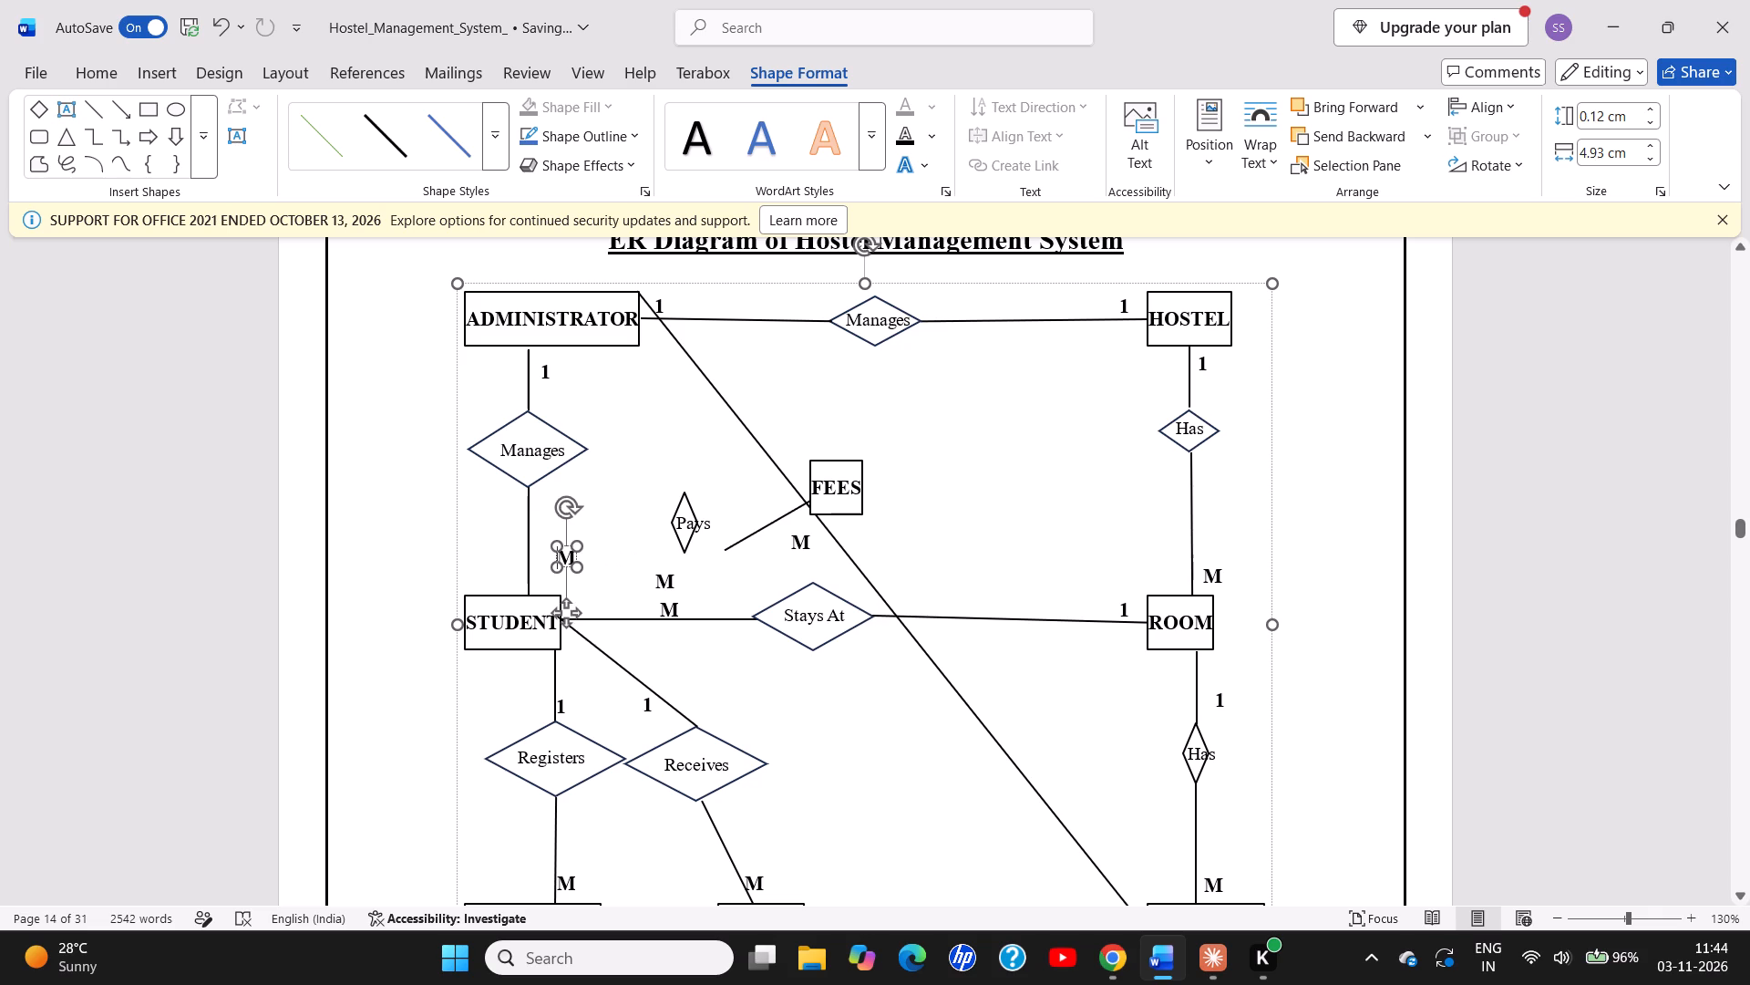
left_click_drag(571, 546, 568, 544)
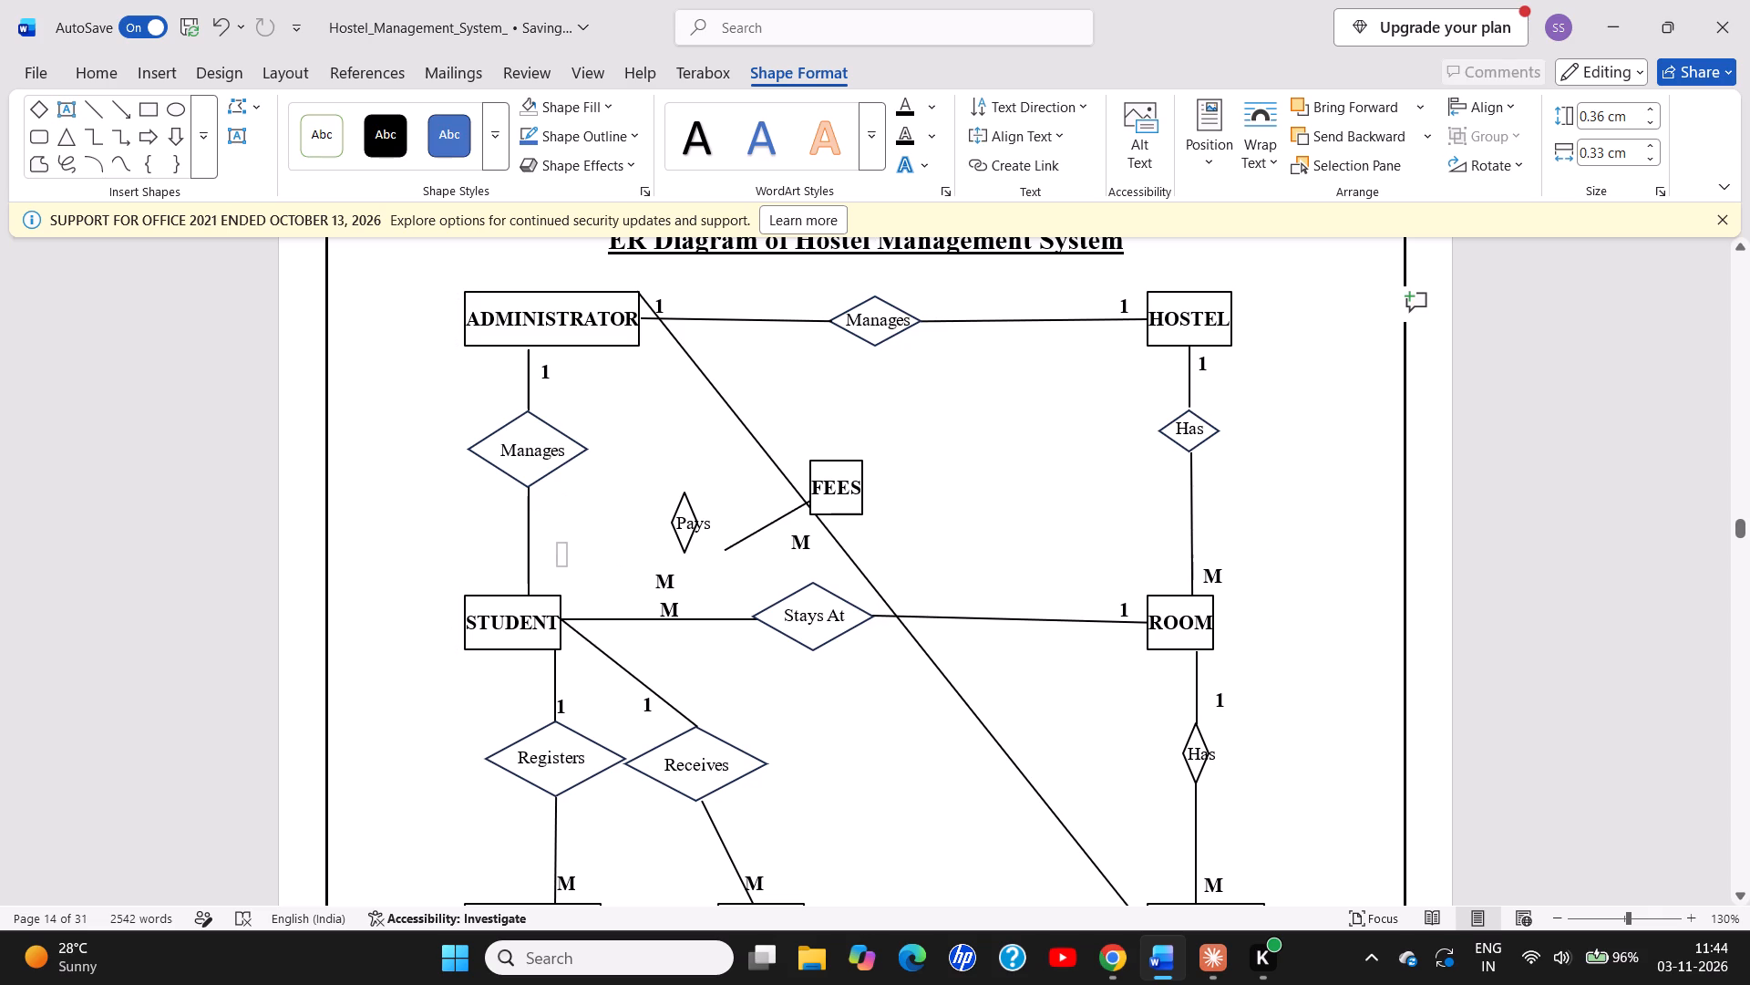
left_click_drag(568, 544, 584, 552)
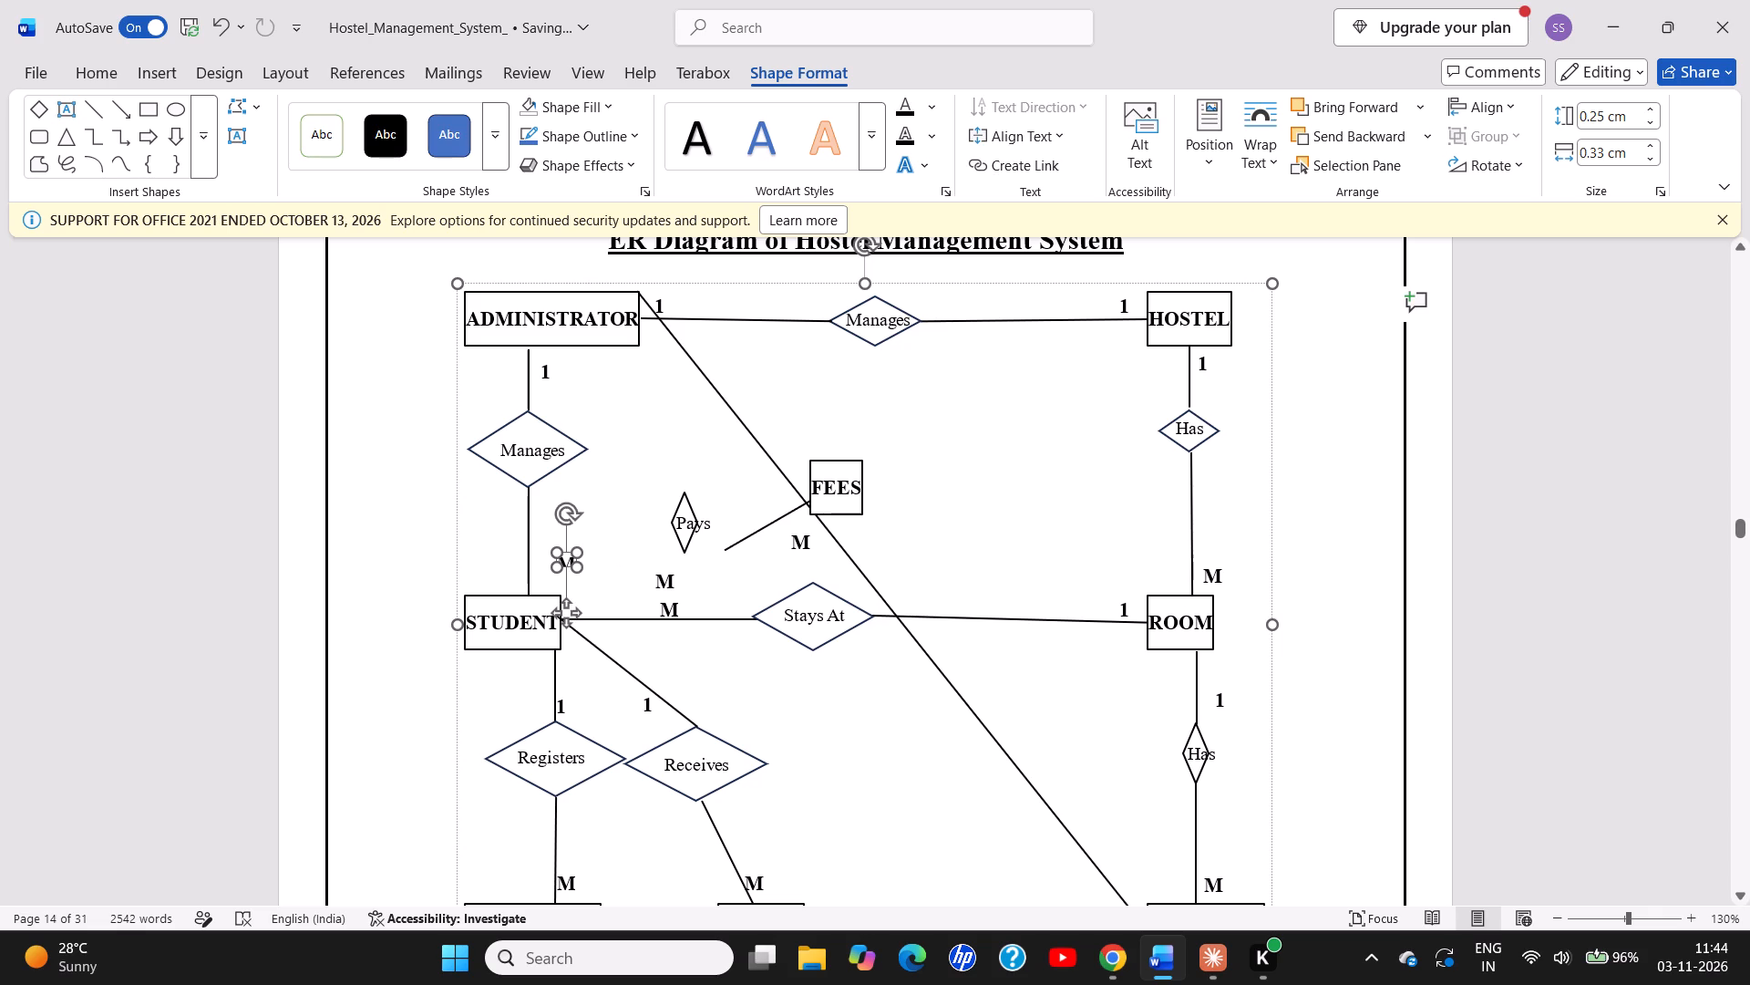
left_click(574, 550)
left_click_drag(566, 544, 546, 566)
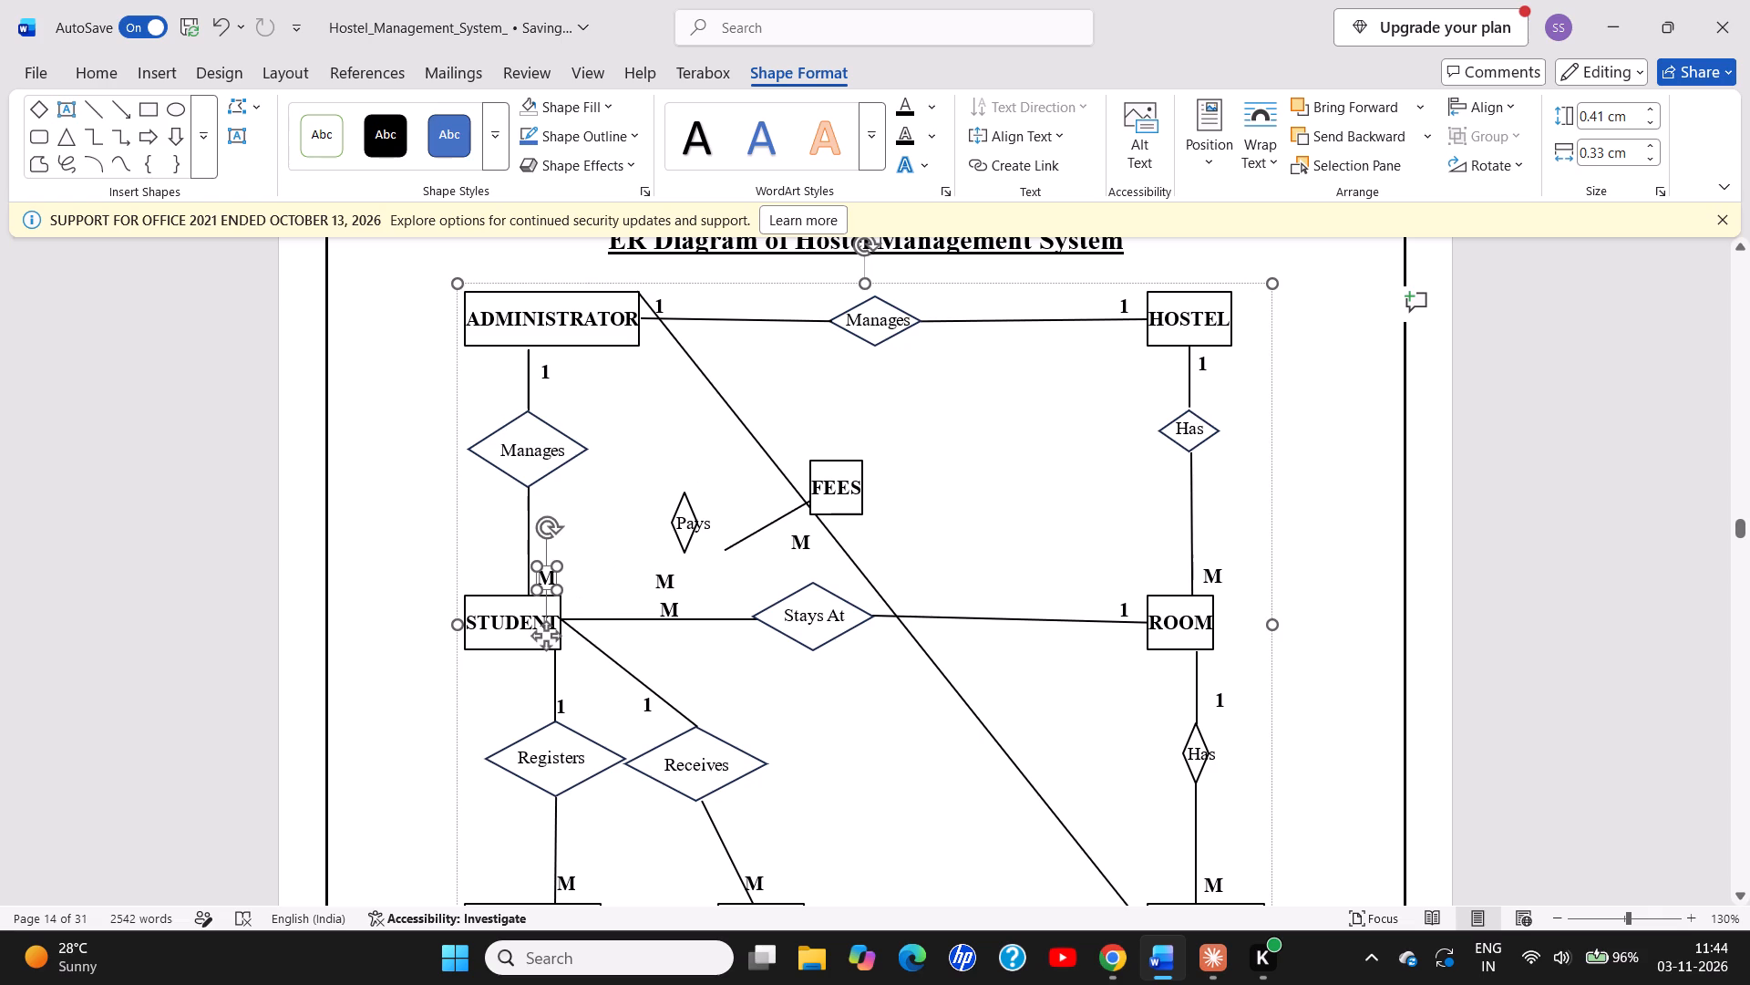
Connect the free end of the FEES line to the right edge of the STUDENT box.
left_click(726, 547)
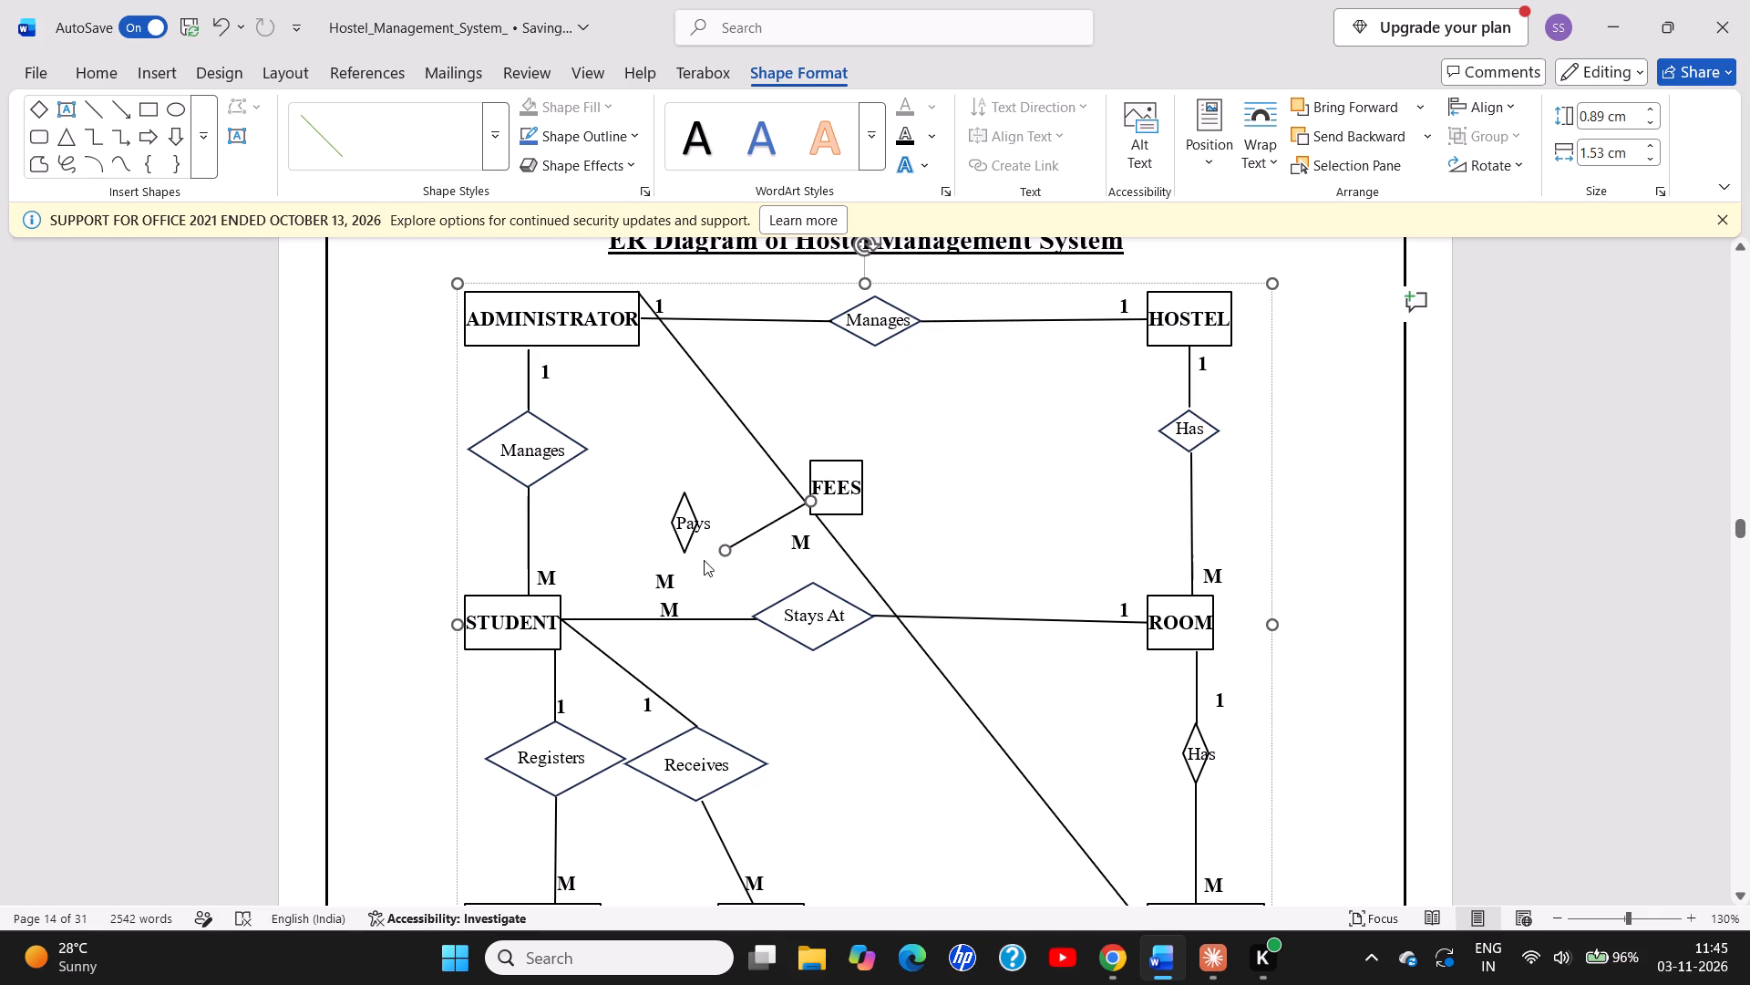
left_click_drag(728, 551, 557, 617)
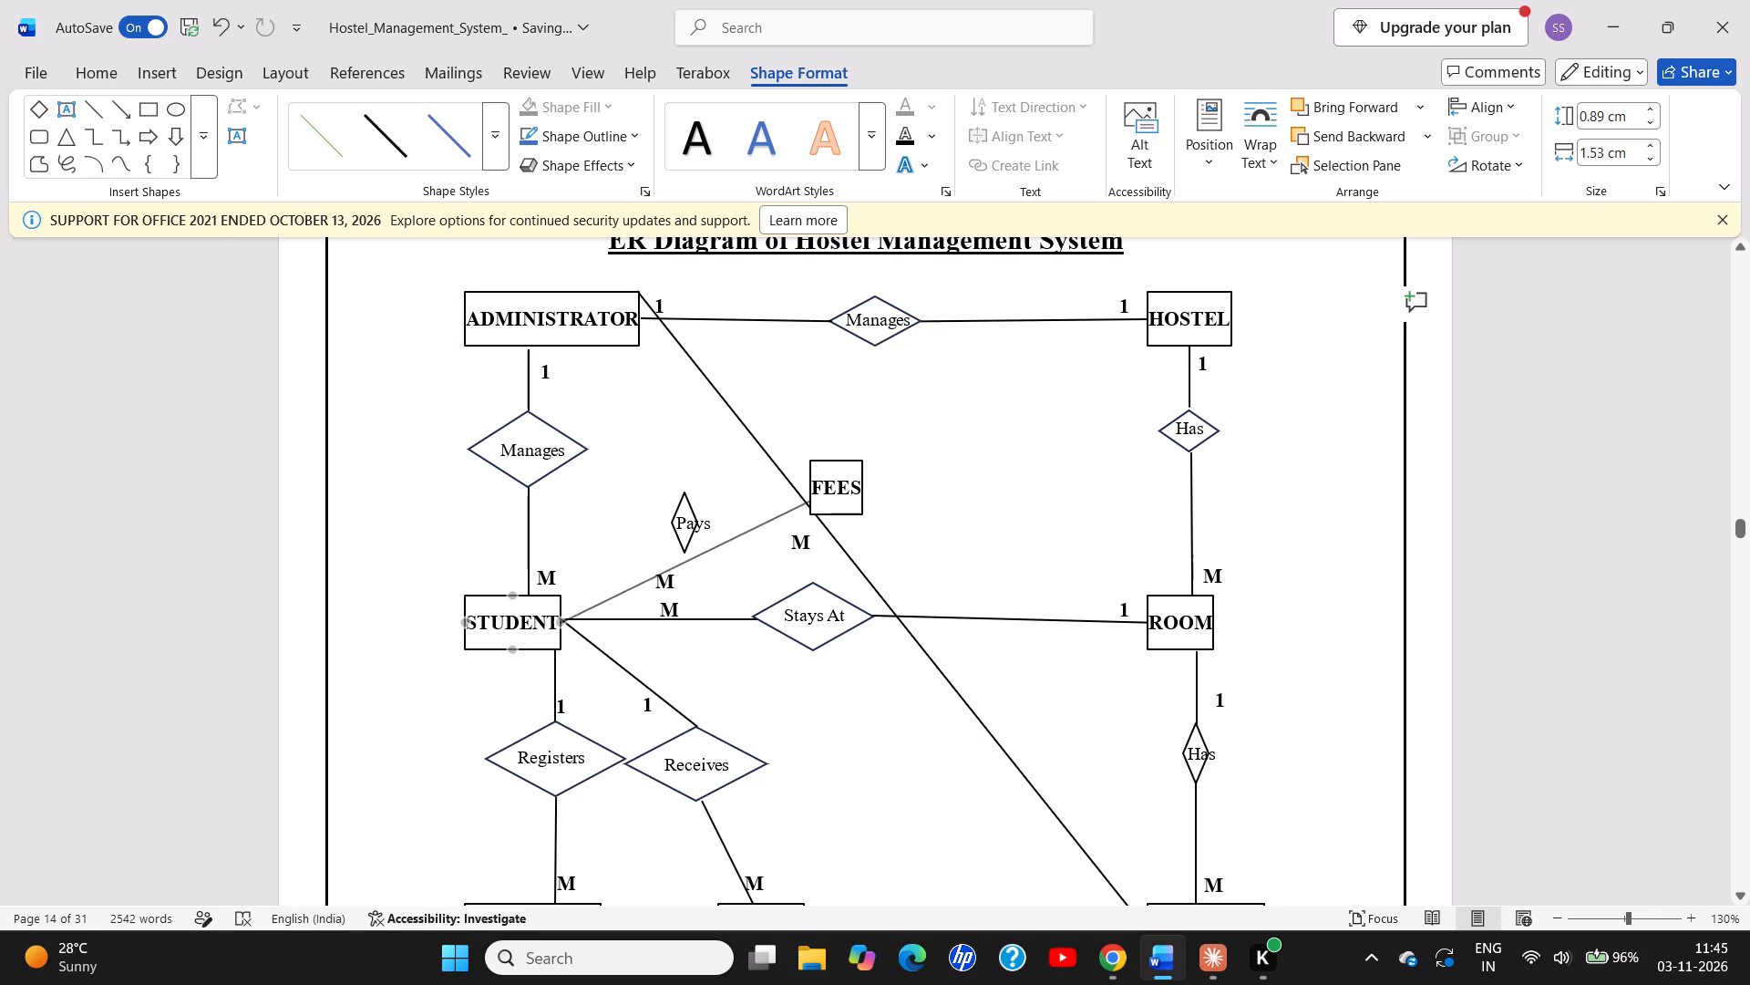
left_click_drag(557, 617, 556, 617)
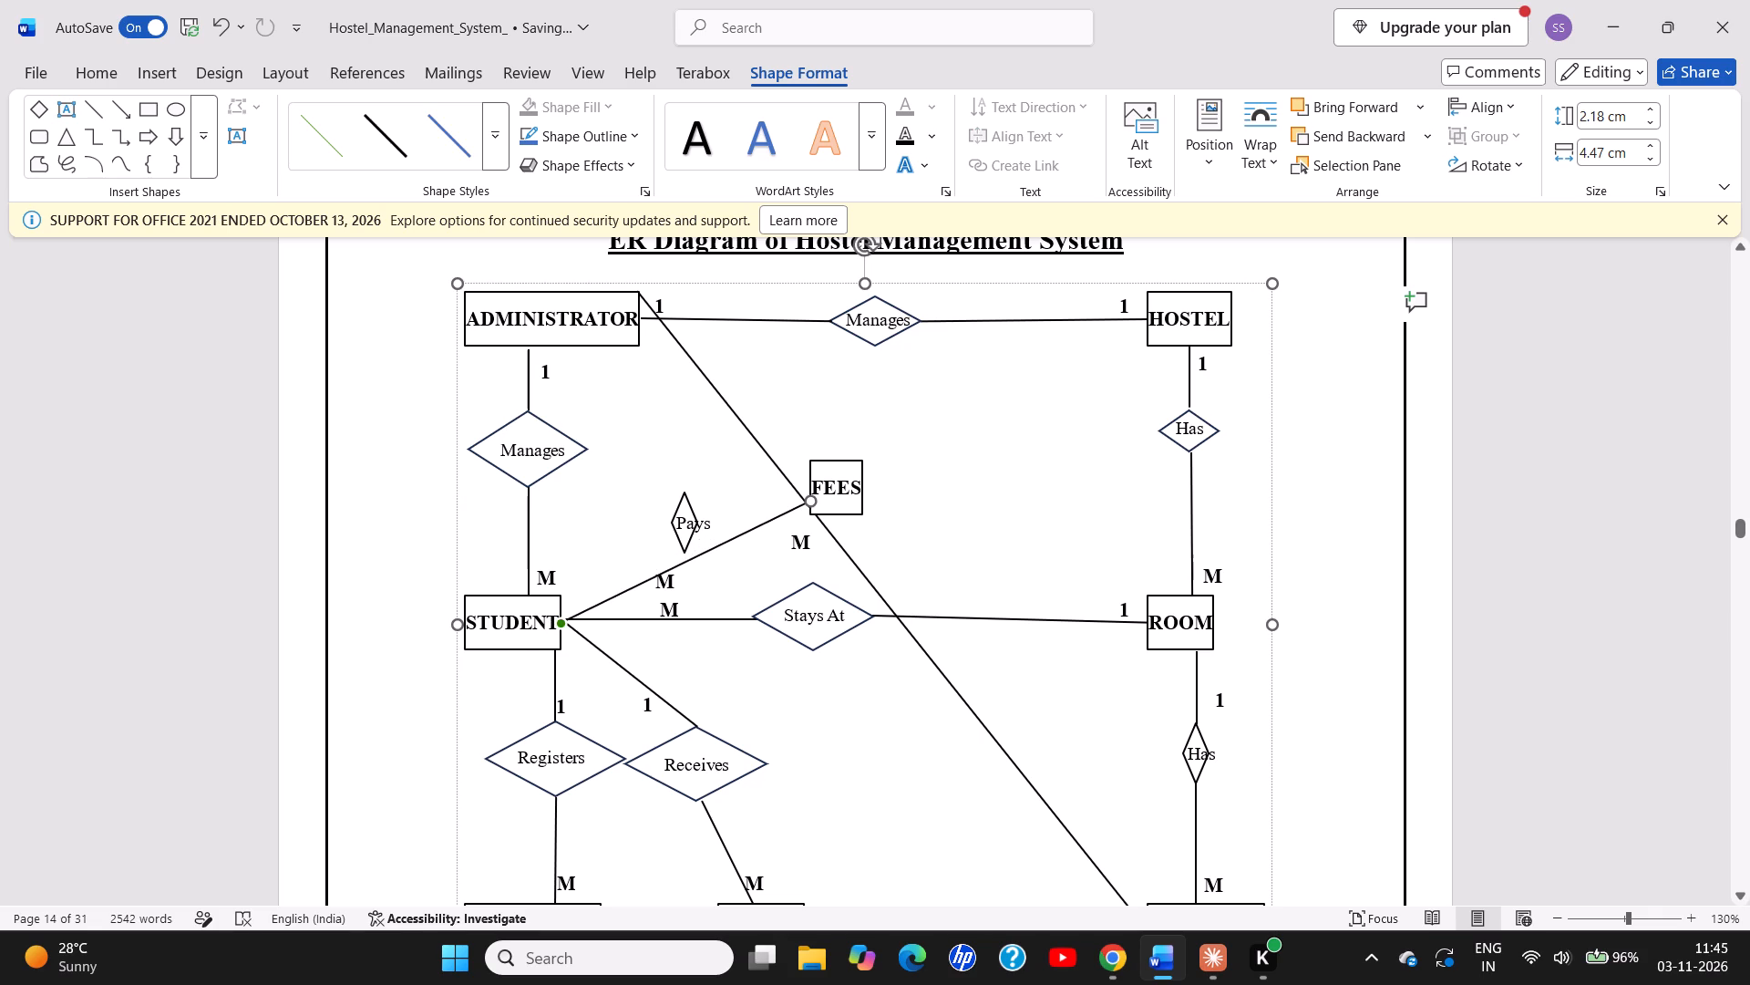
Move the M label on the STUDENT–FEES line close to the STUDENT box, just above the line.
left_click(670, 583)
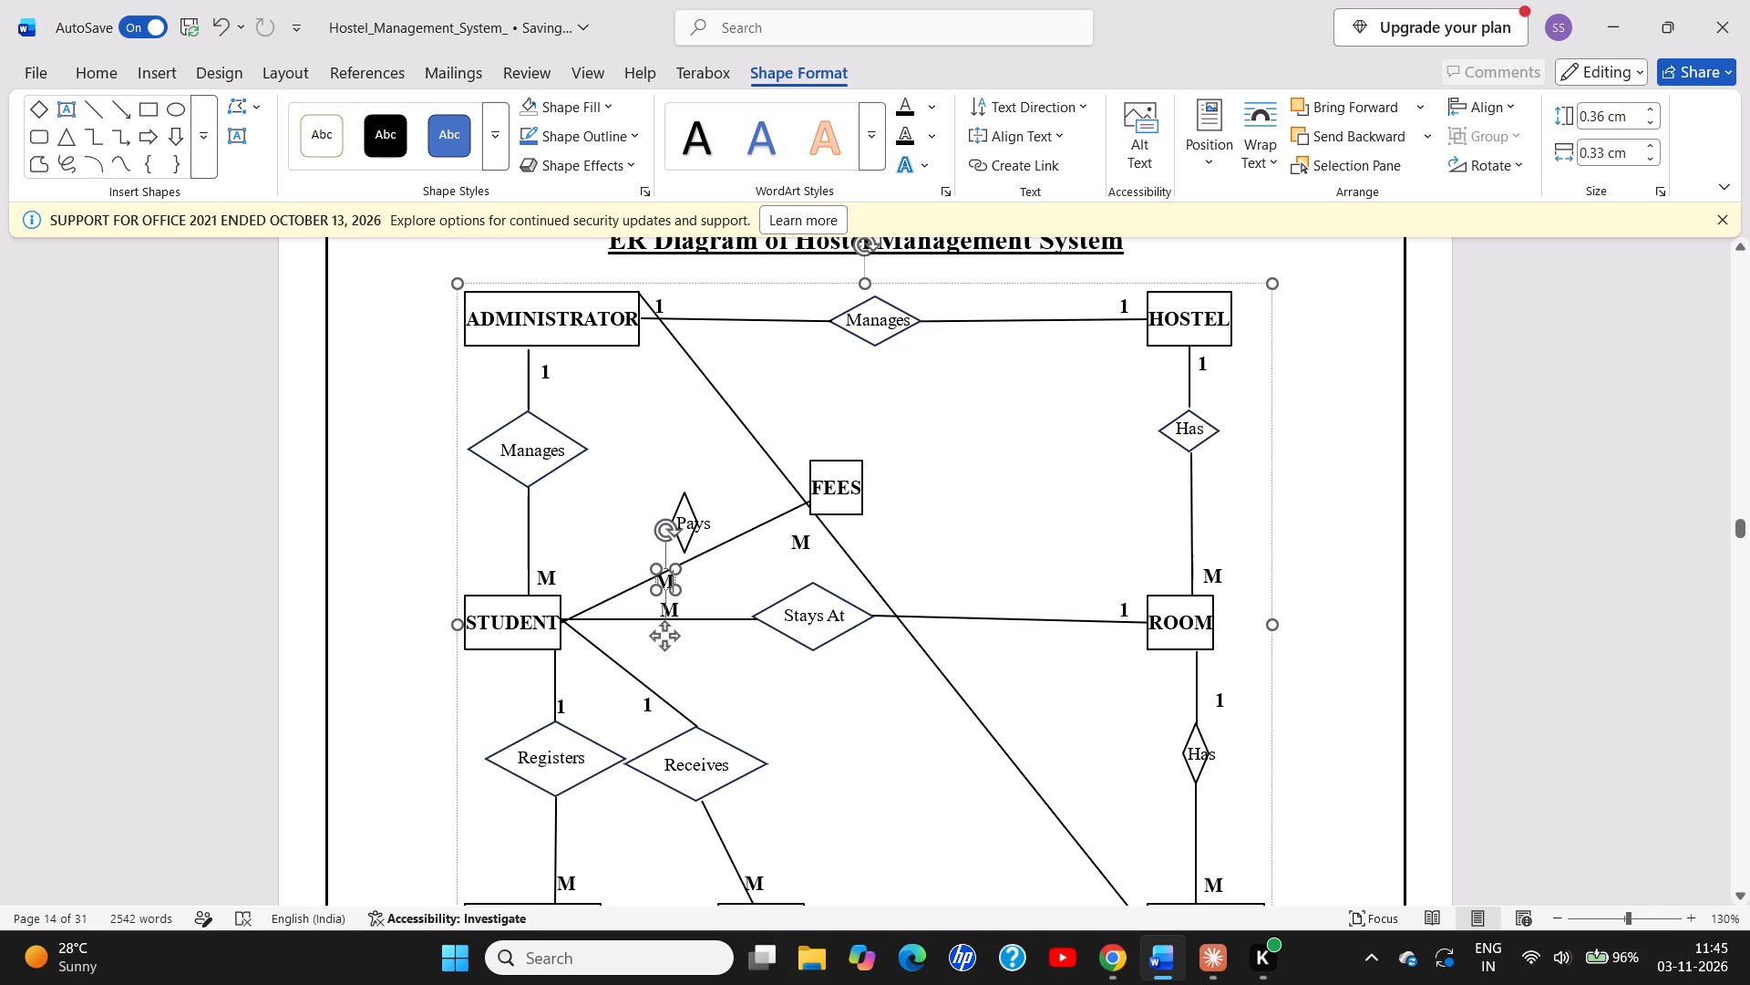
left_click_drag(674, 576, 599, 586)
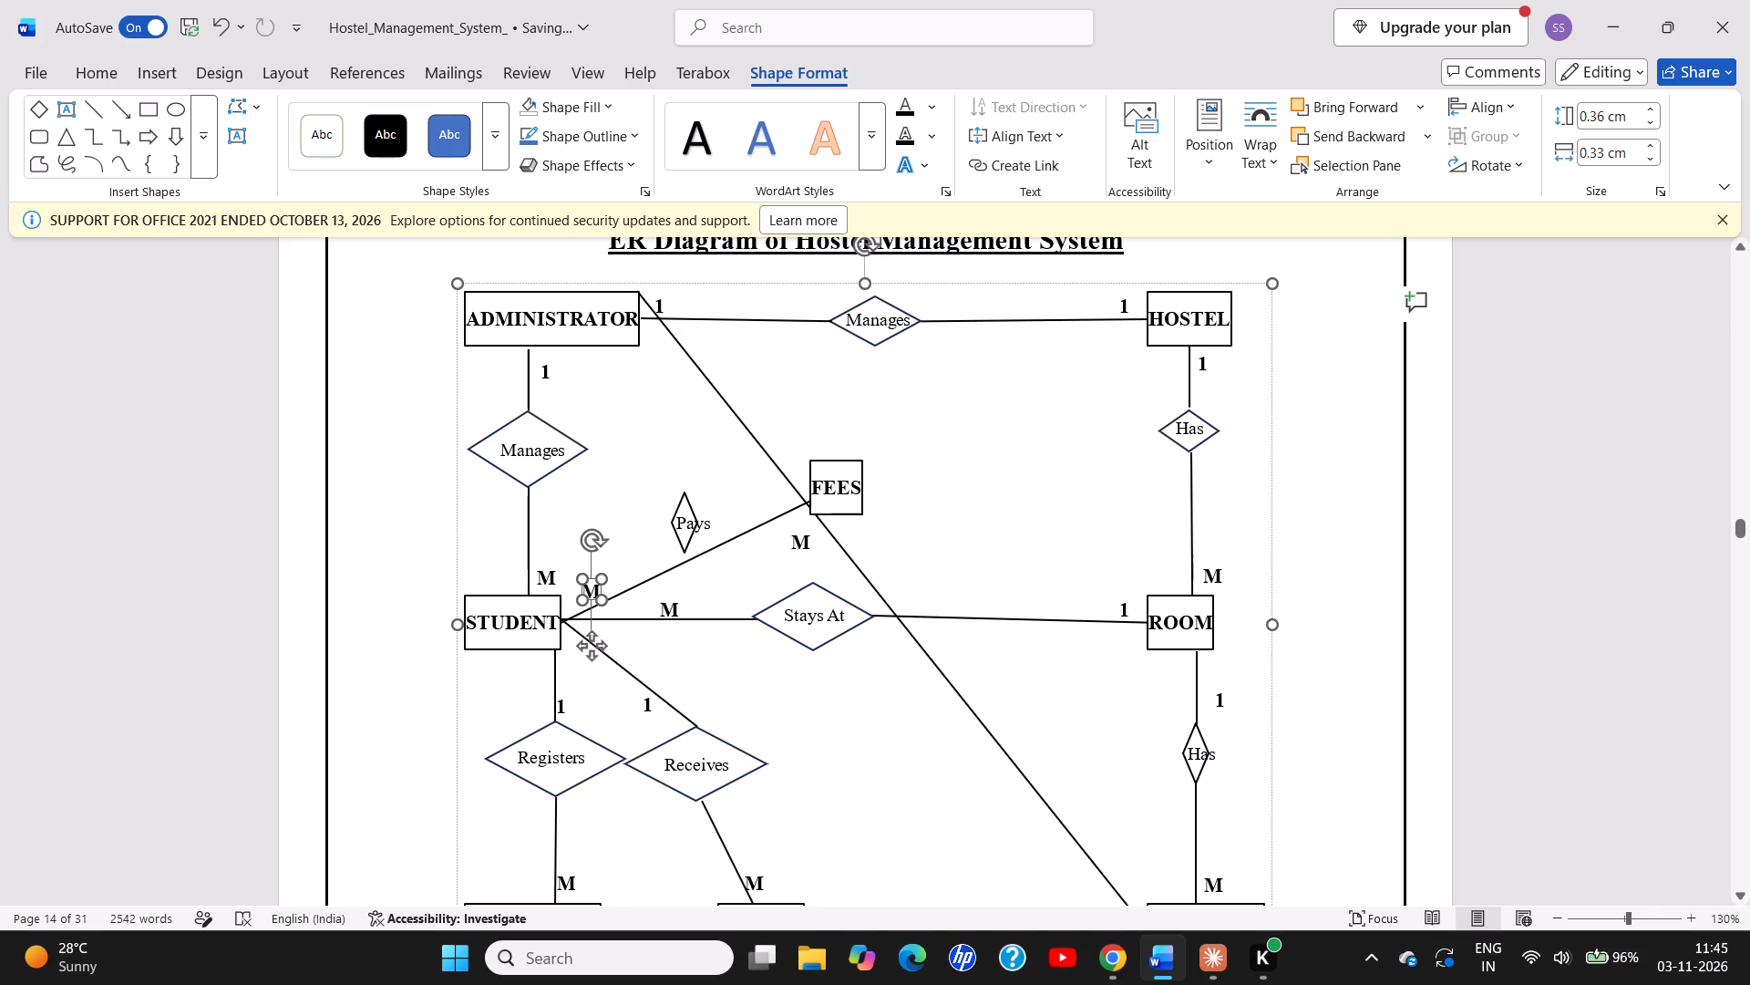
Remove the narrow old diamond behind the "Pays" label.
left_click(696, 518)
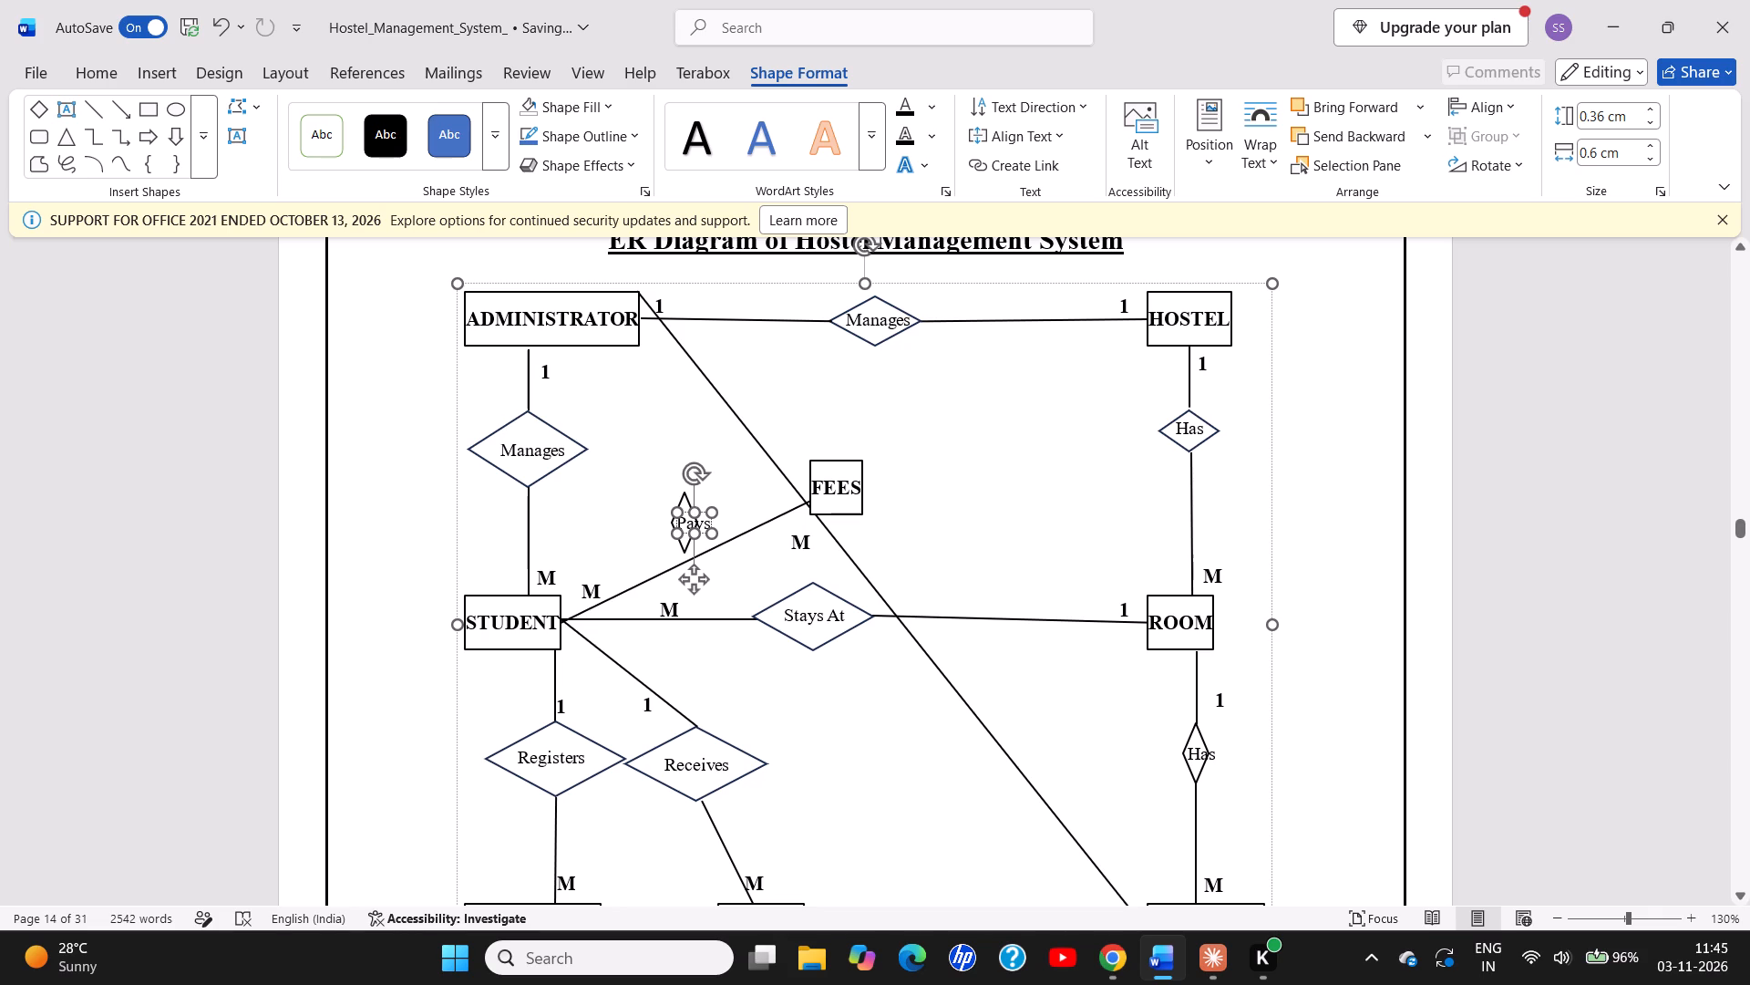
left_click(679, 494)
right_click(679, 494)
left_click(772, 342)
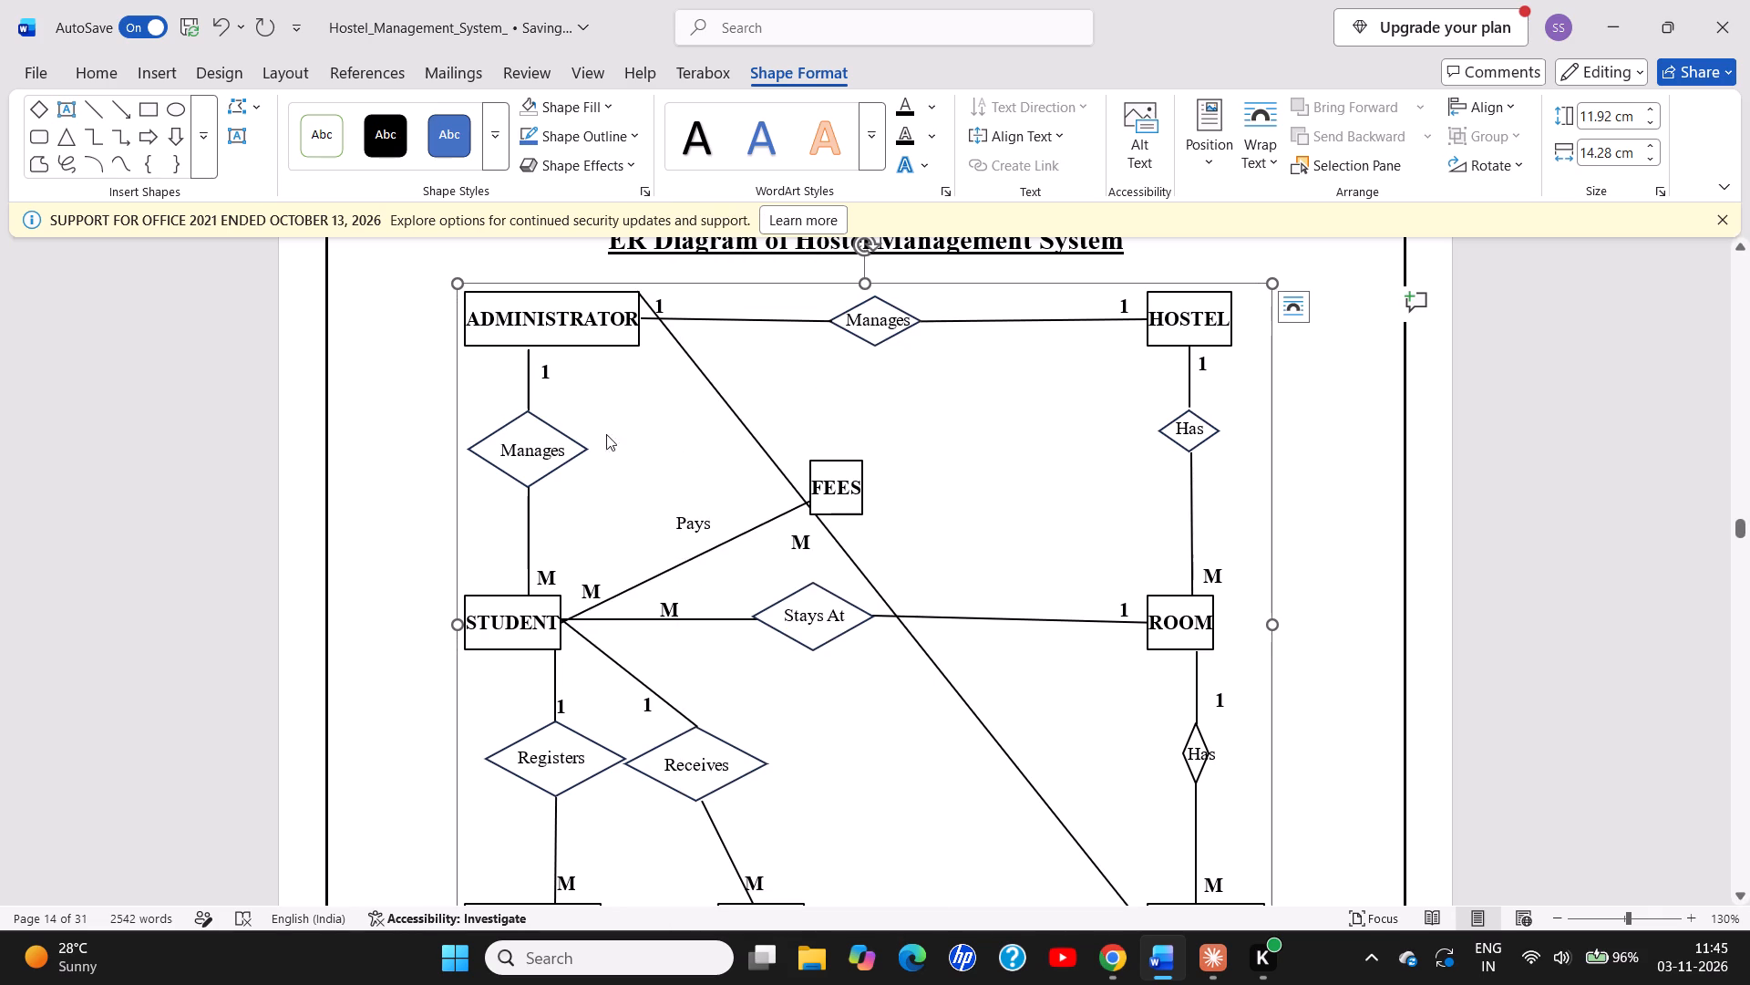
Draw a diamond about 0.84 cm high and 1.09 cm wide on the STUDENT–FEES line, just below "Pays".
left_click(149, 67)
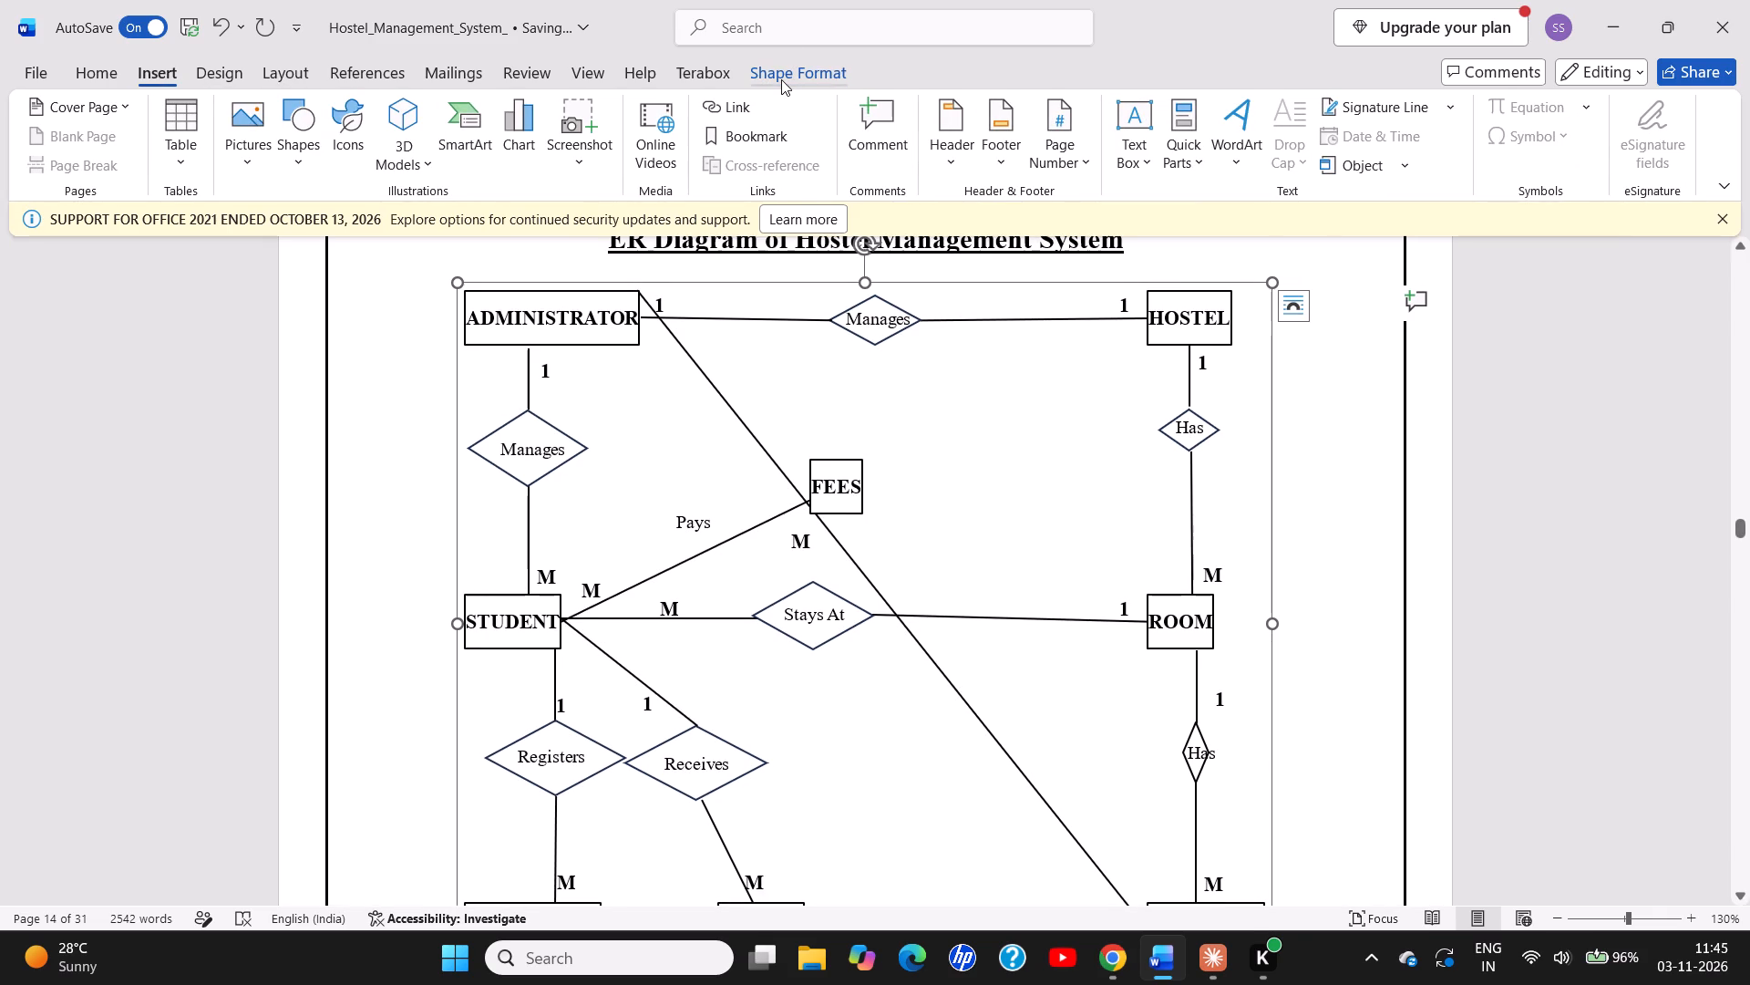
left_click(781, 79)
left_click(26, 116)
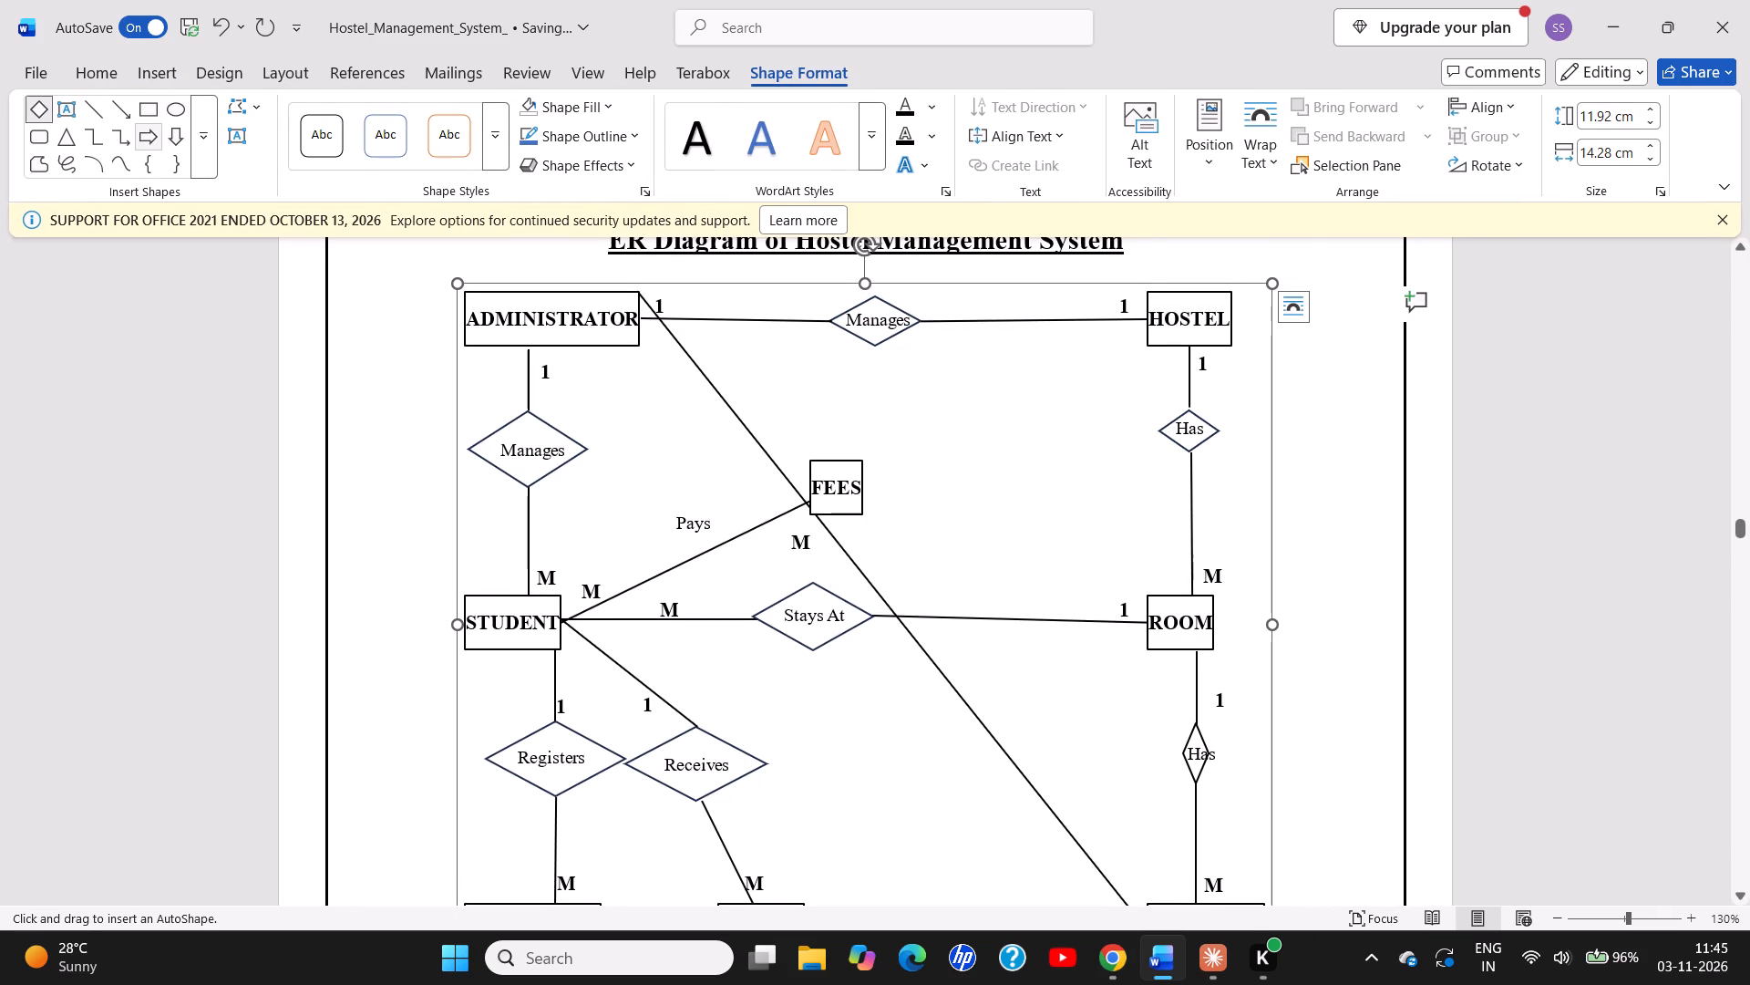
left_click_drag(670, 542, 733, 576)
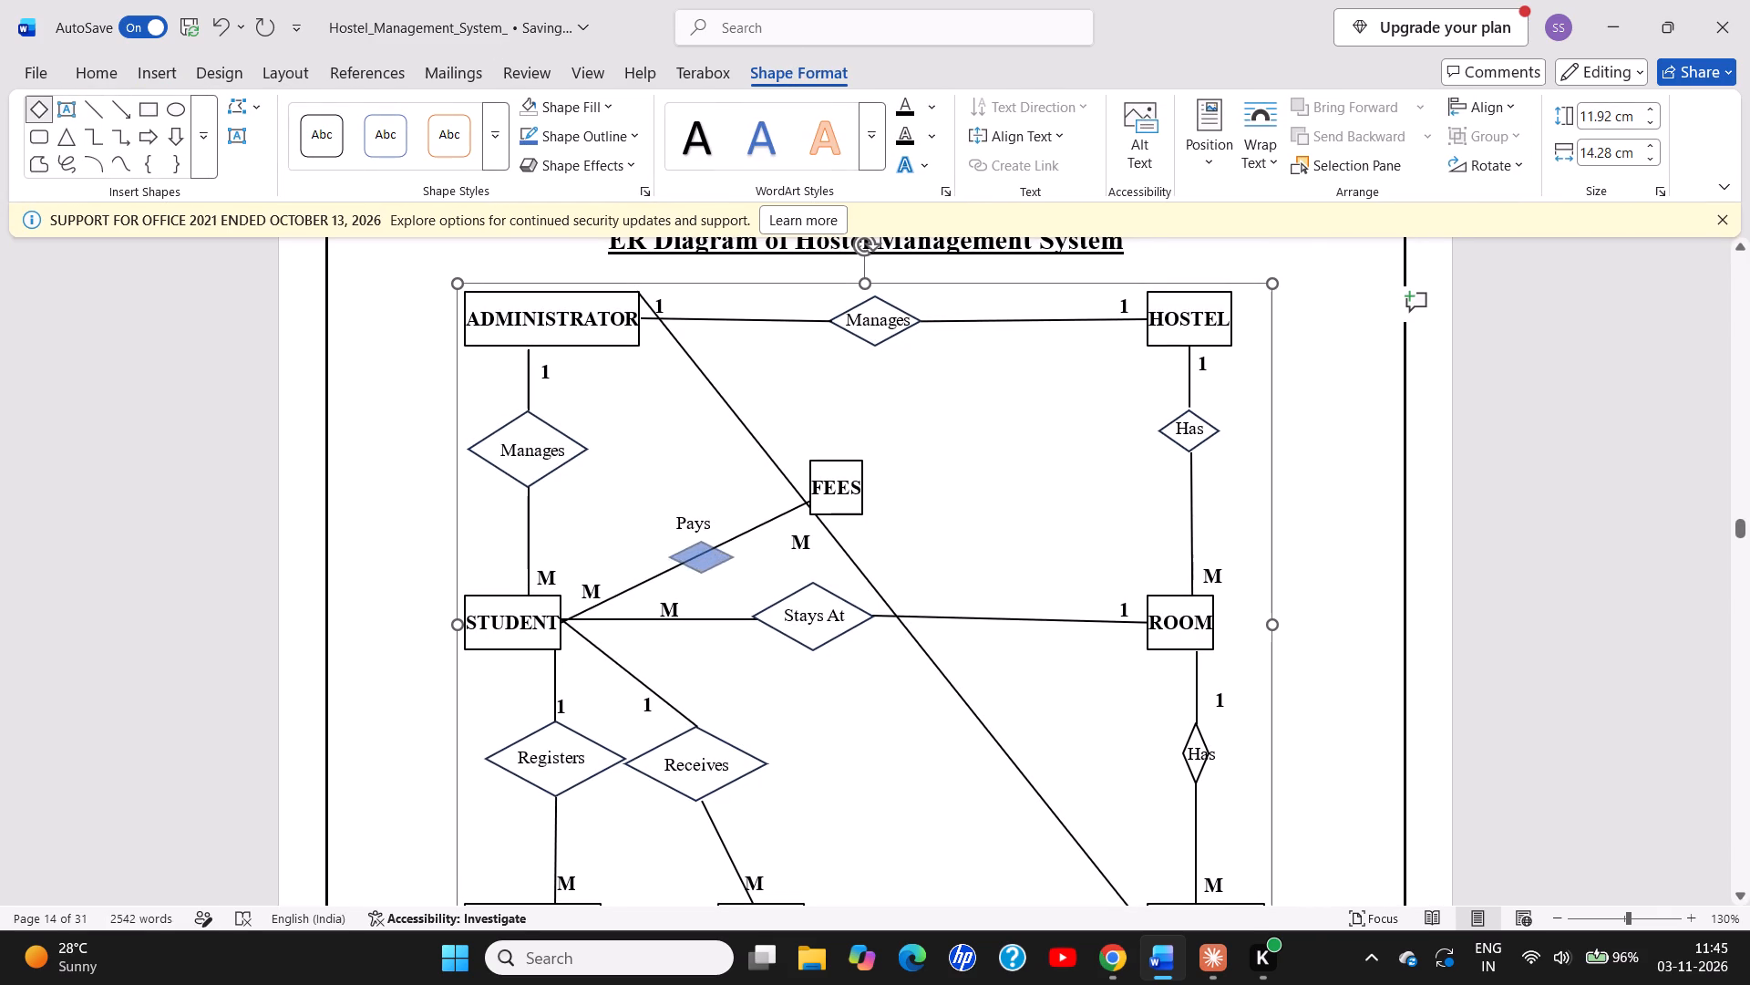
left_click_drag(733, 576, 730, 588)
left_click_drag(707, 552, 705, 542)
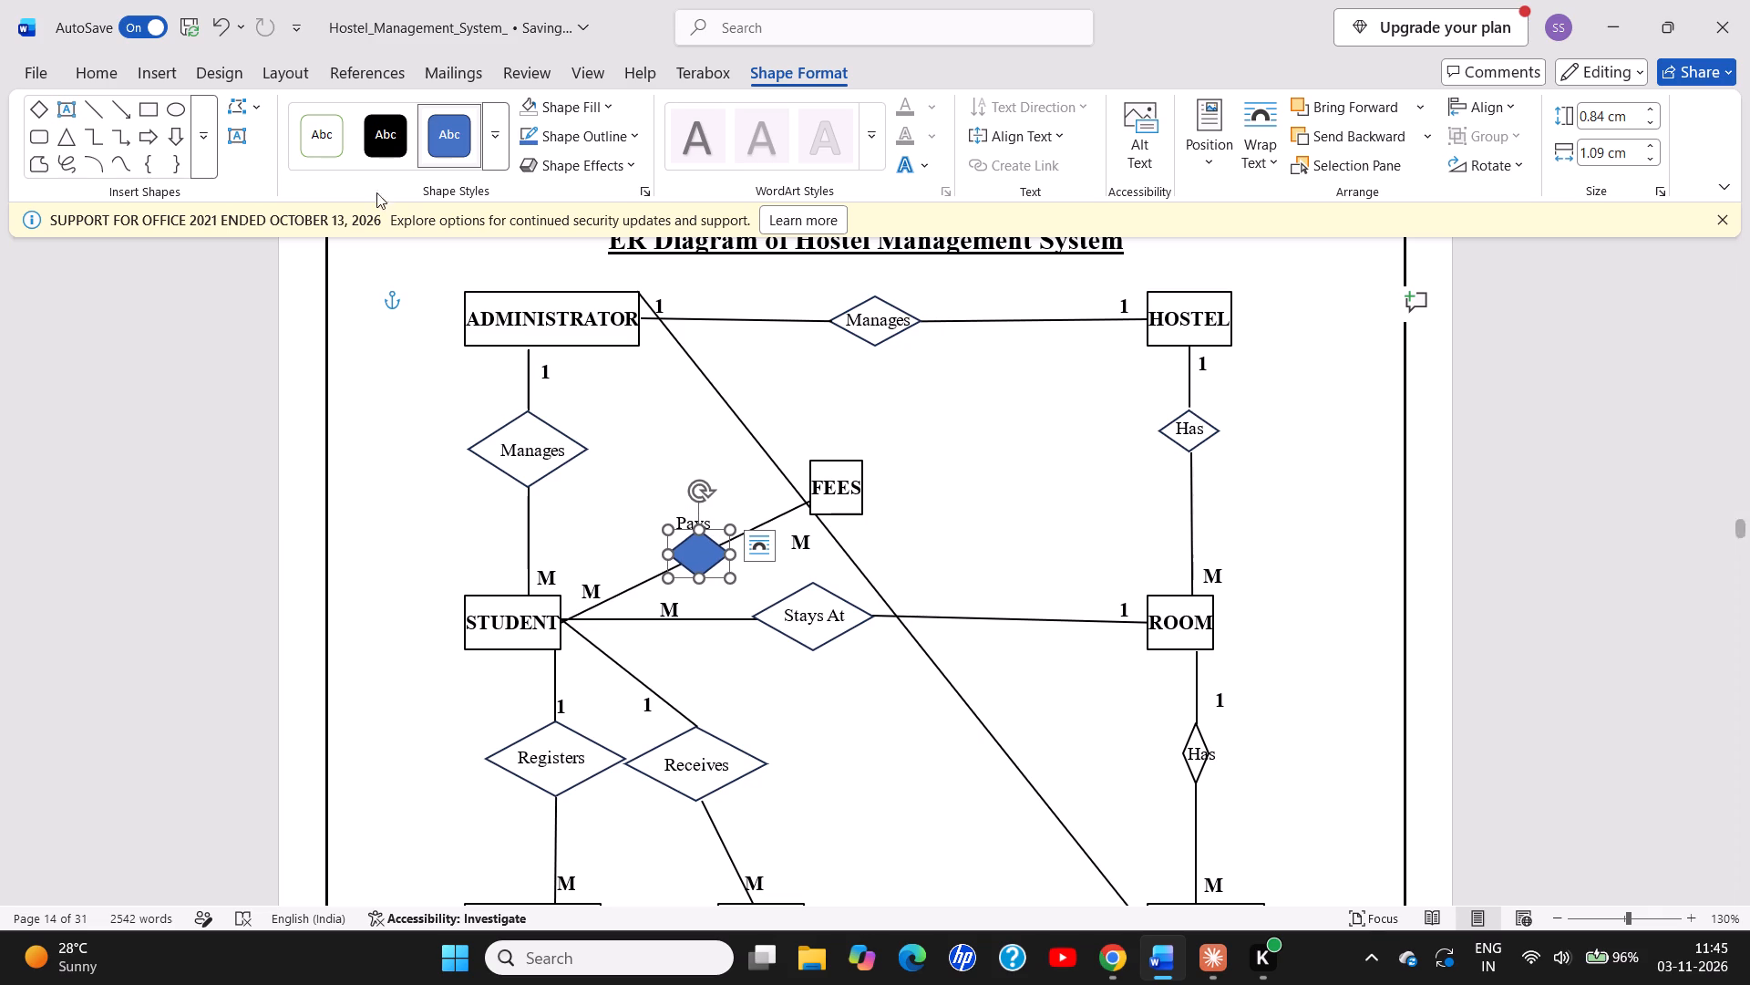
Fill the new diamond on the STUDENT–FEES line with white.
left_click(608, 110)
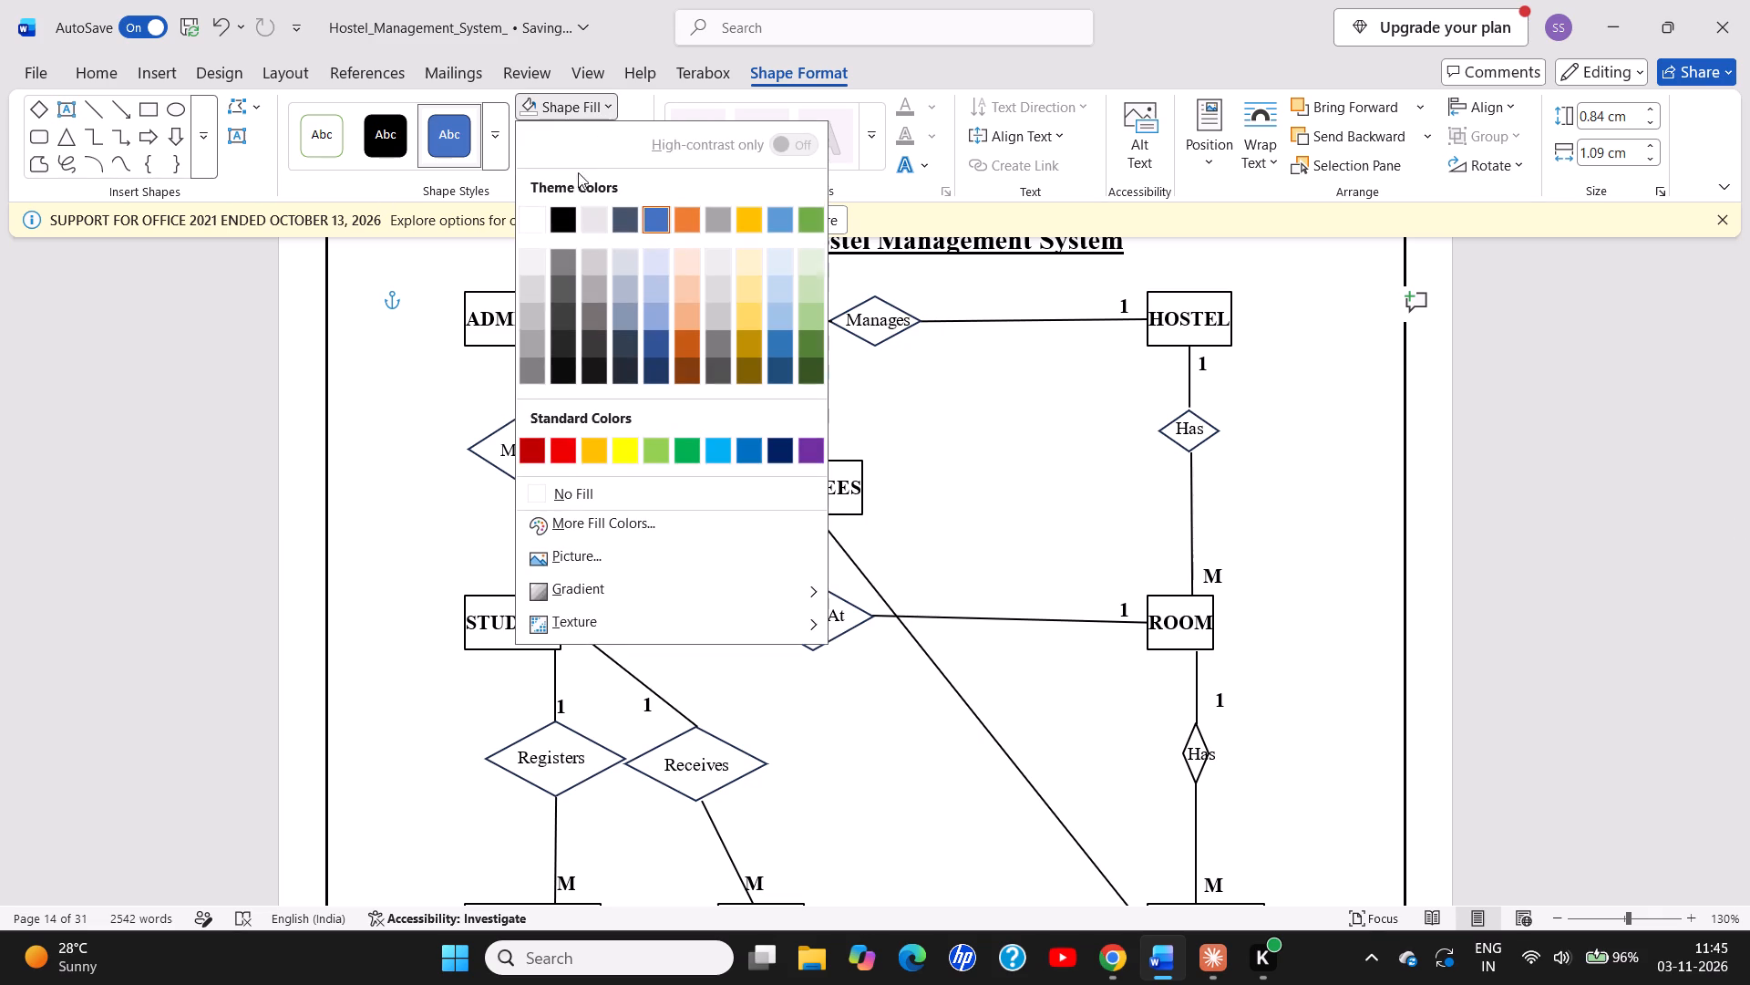
left_click(540, 214)
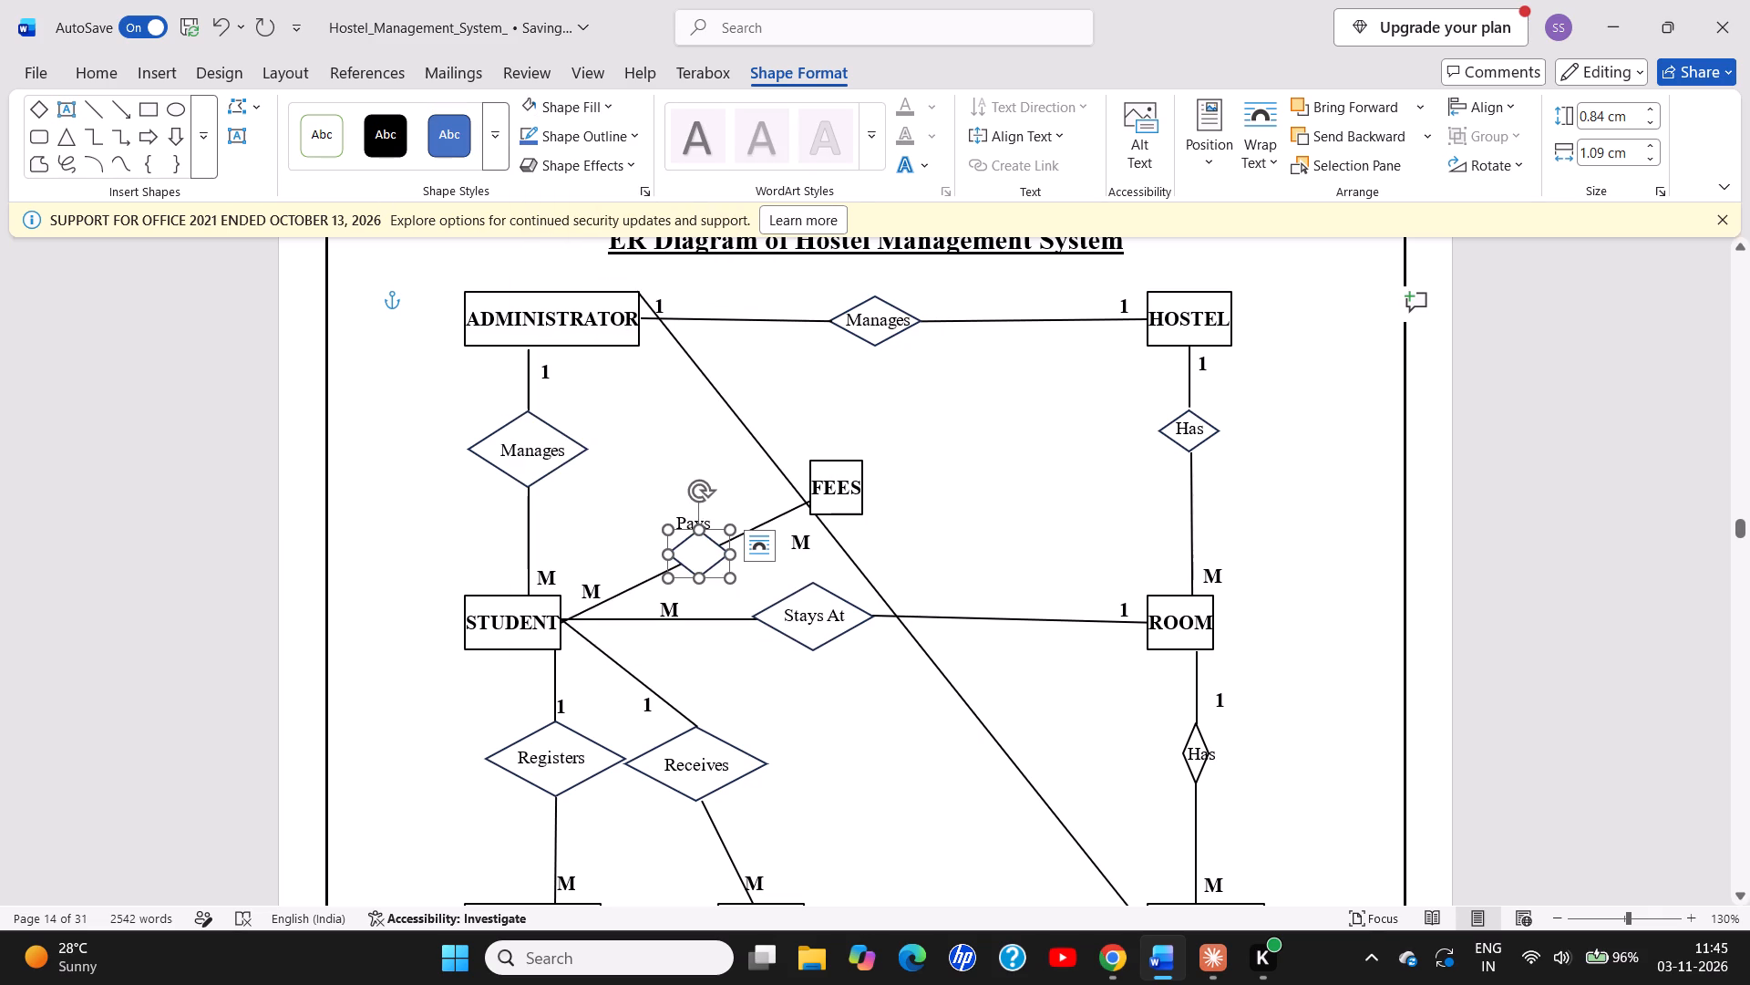
Move the "Pays" label to the centre of the new diamond on the STUDENT–FEES line.
left_click(686, 520)
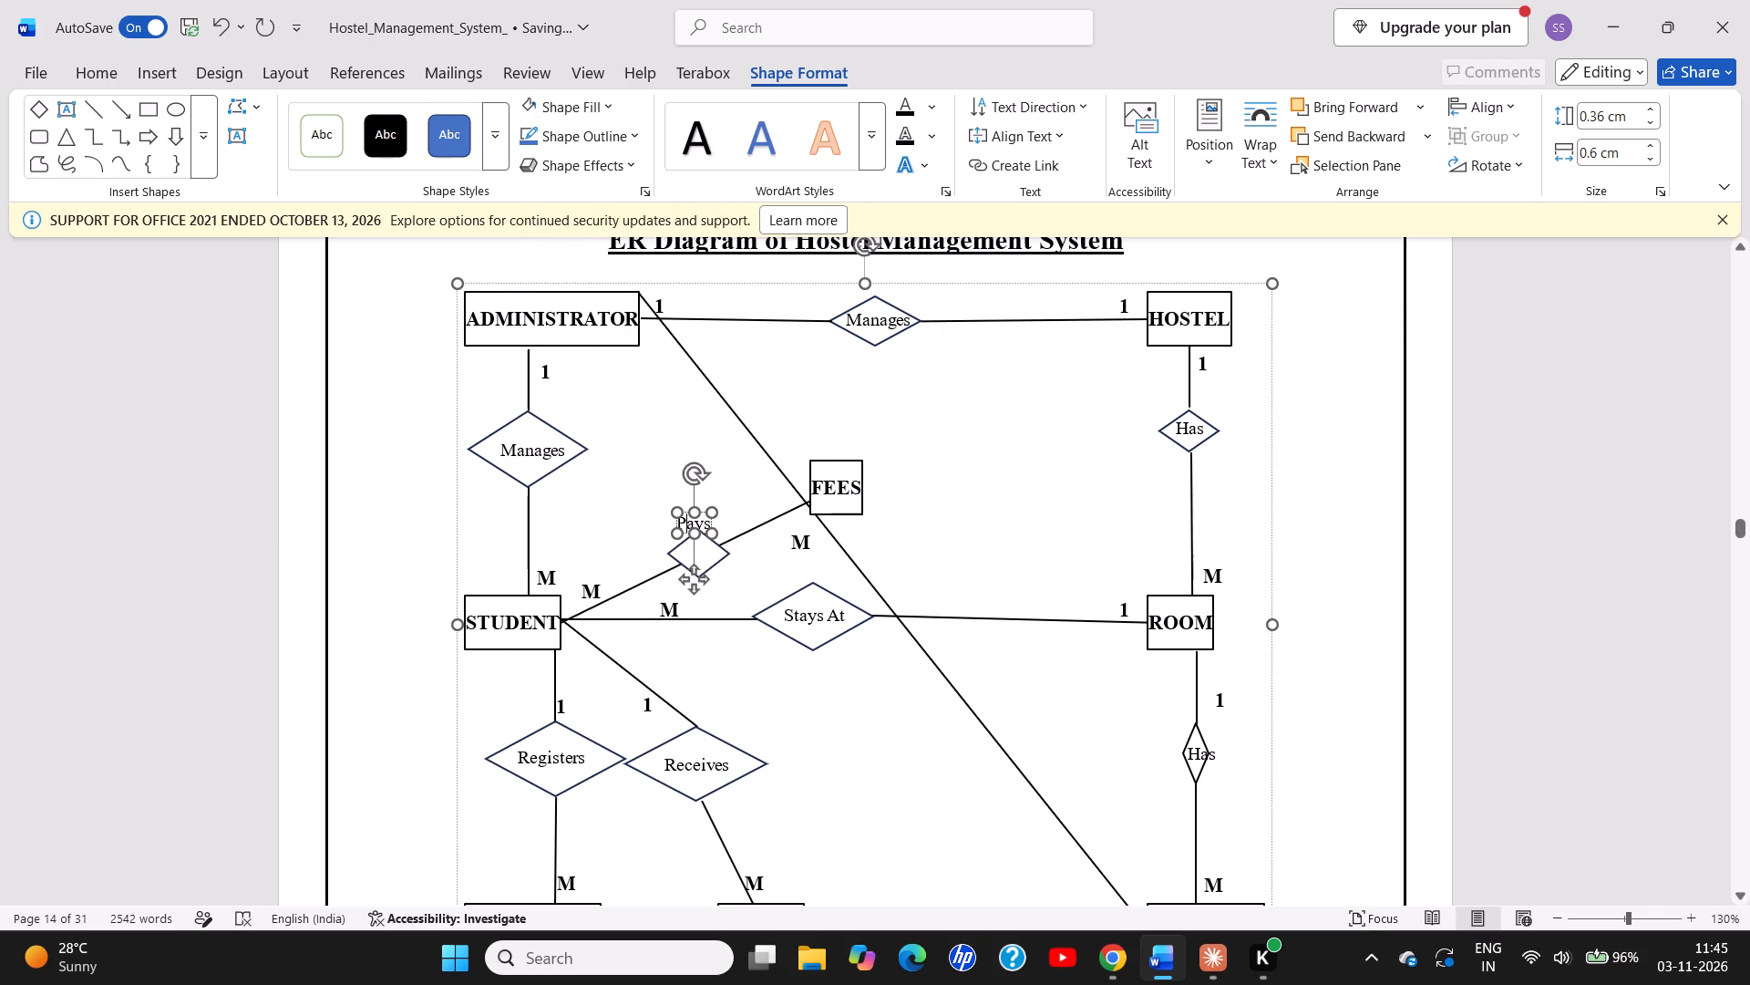
left_click_drag(686, 510, 694, 545)
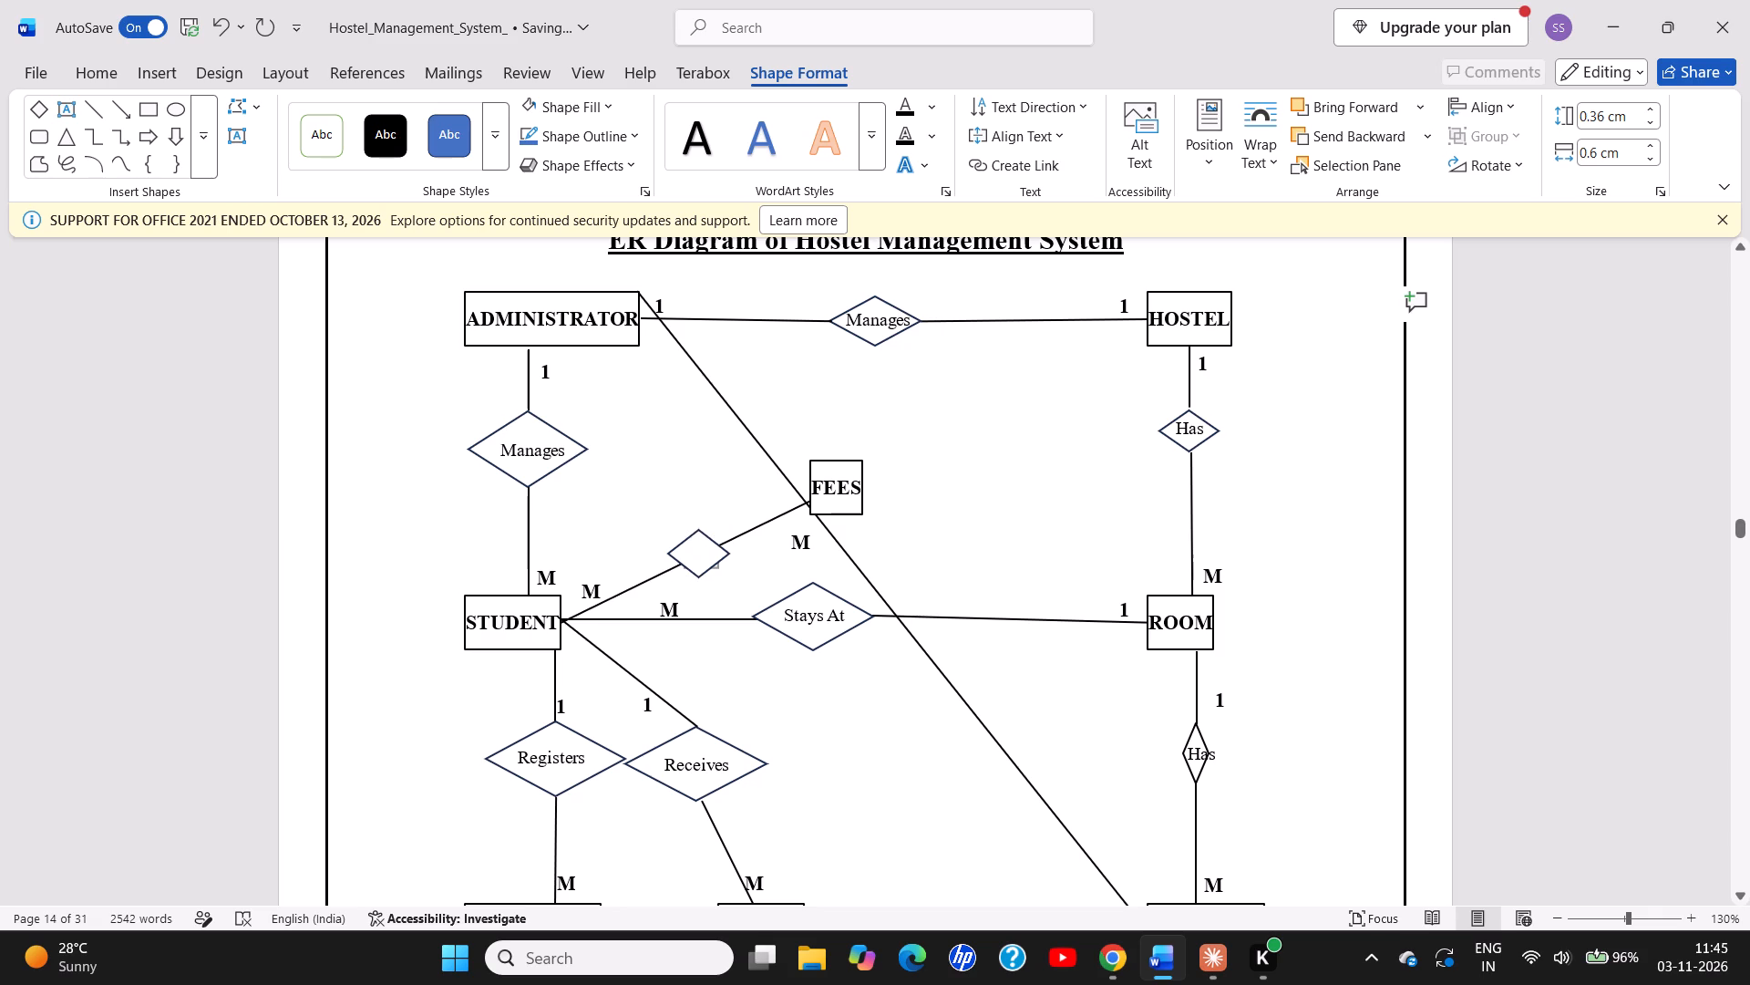
left_click_drag(694, 545, 694, 546)
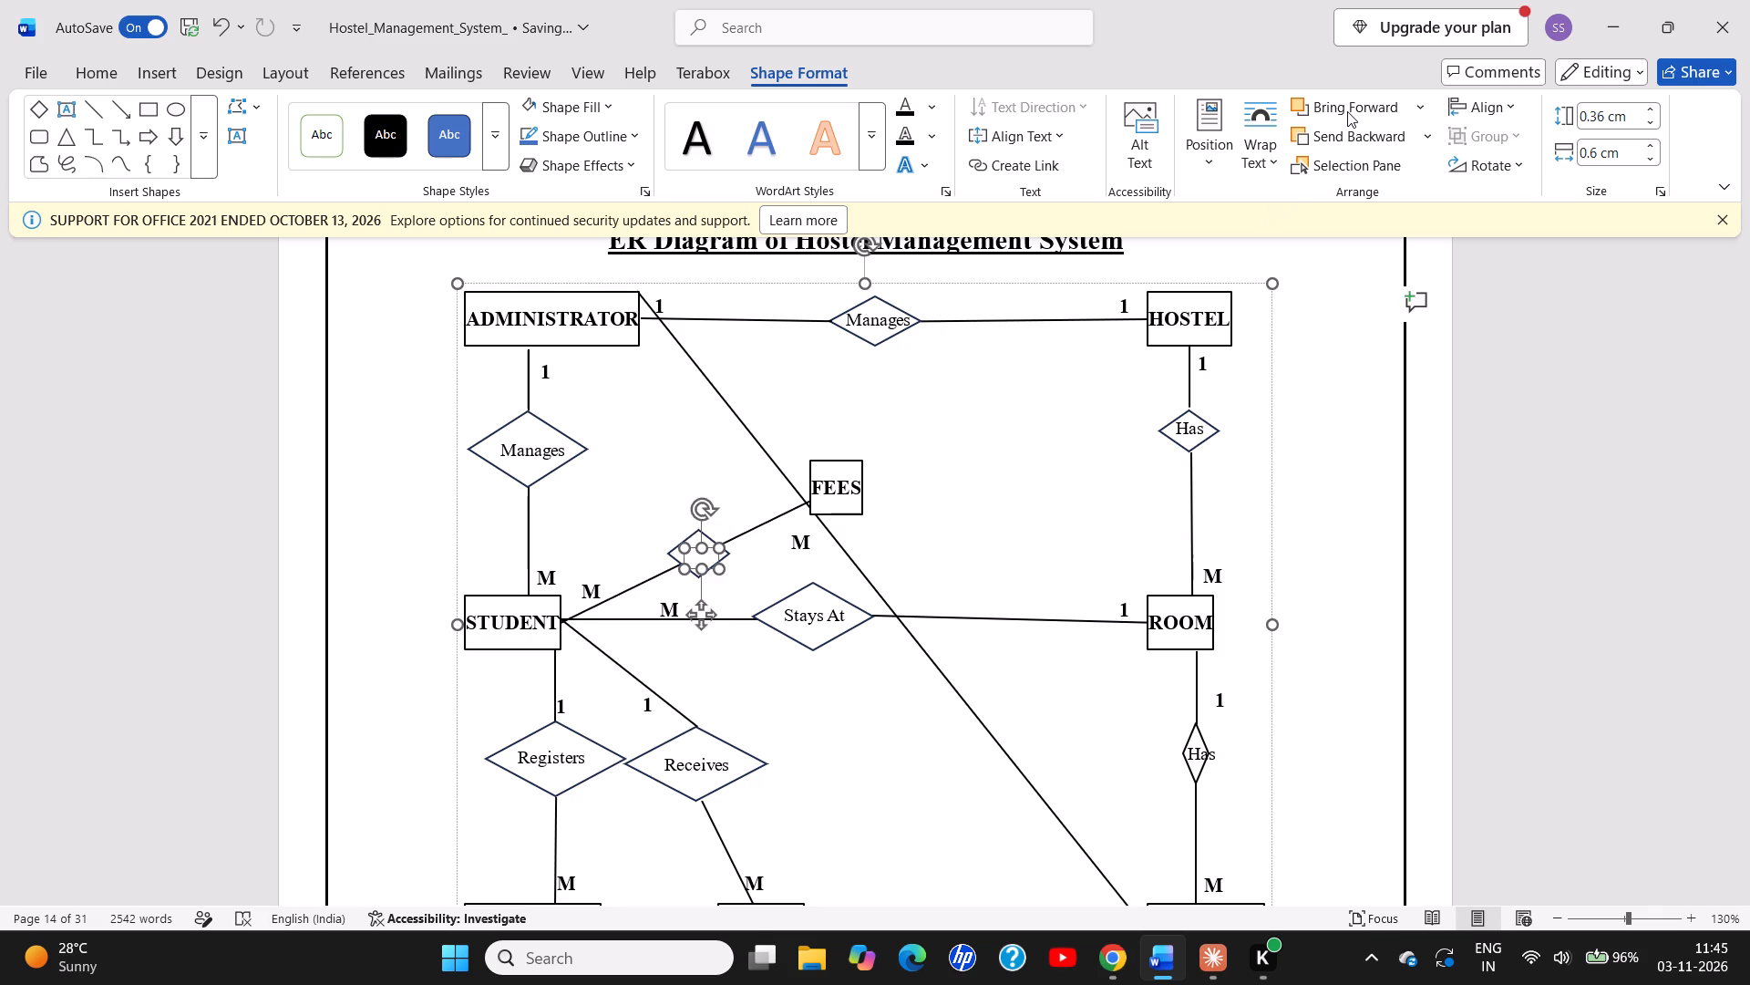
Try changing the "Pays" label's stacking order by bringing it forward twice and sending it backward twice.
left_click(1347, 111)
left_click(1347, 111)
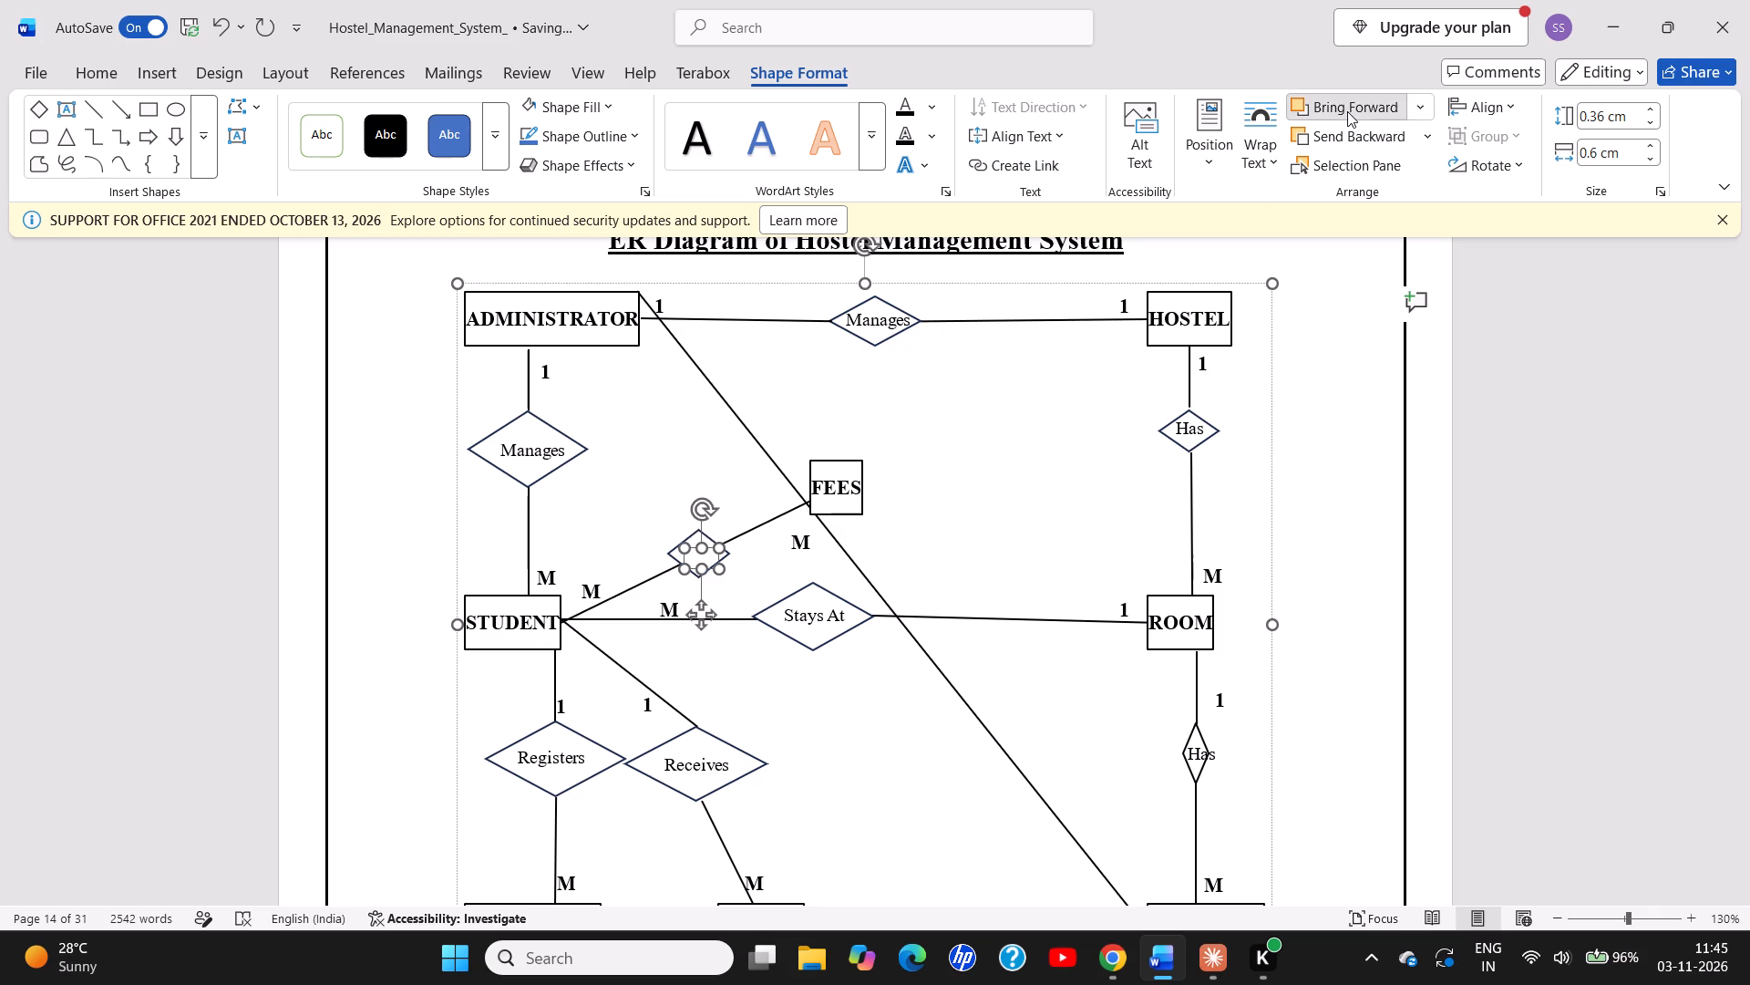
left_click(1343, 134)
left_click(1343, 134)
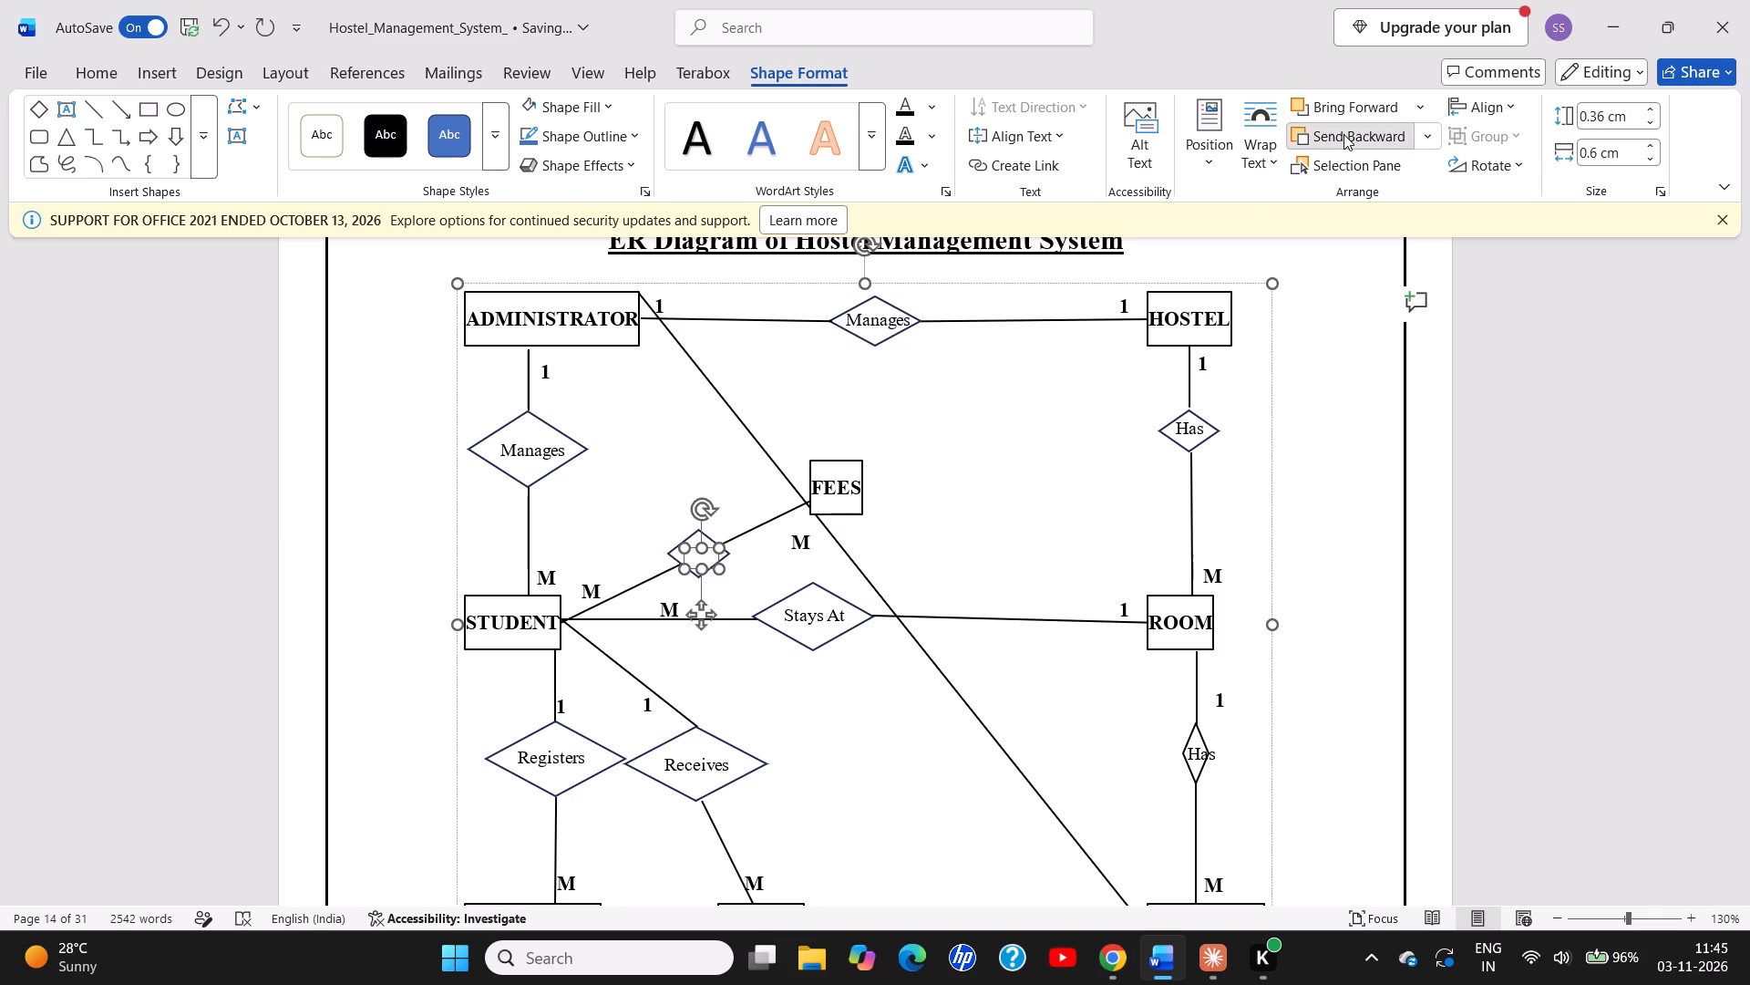
Send the new diamond on the STUDENT–FEES line behind the text.
left_click(1371, 161)
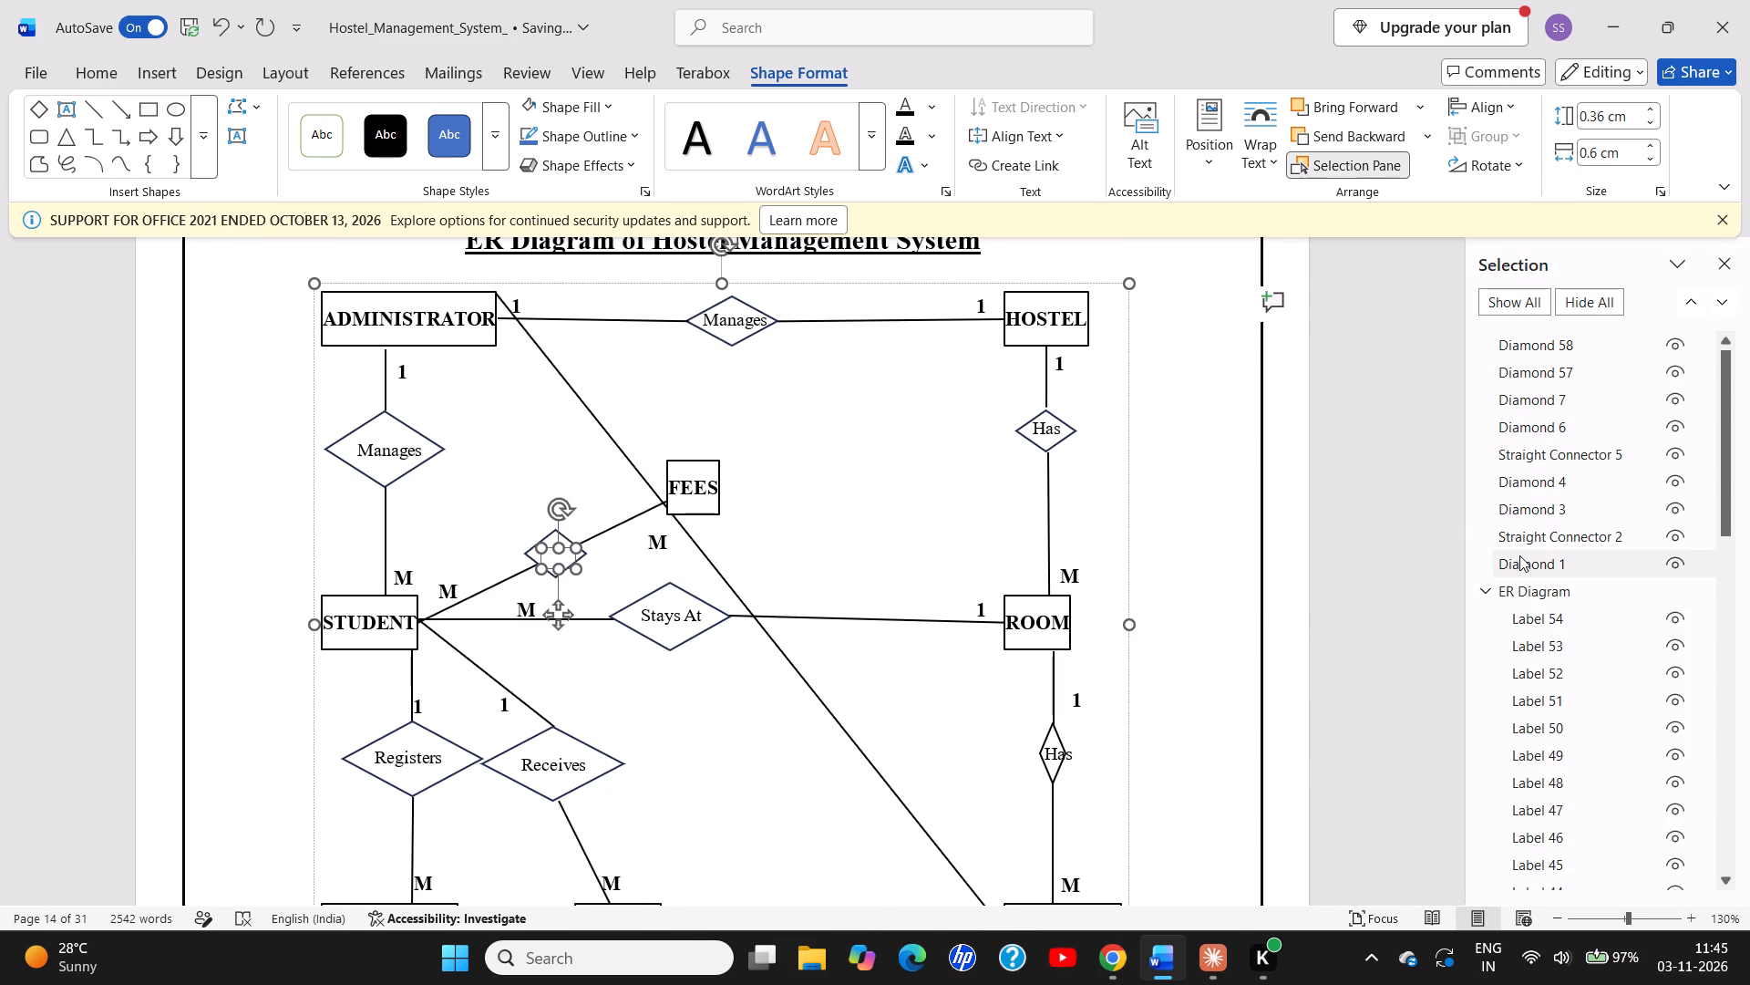
scroll(1519, 555, "down", 4)
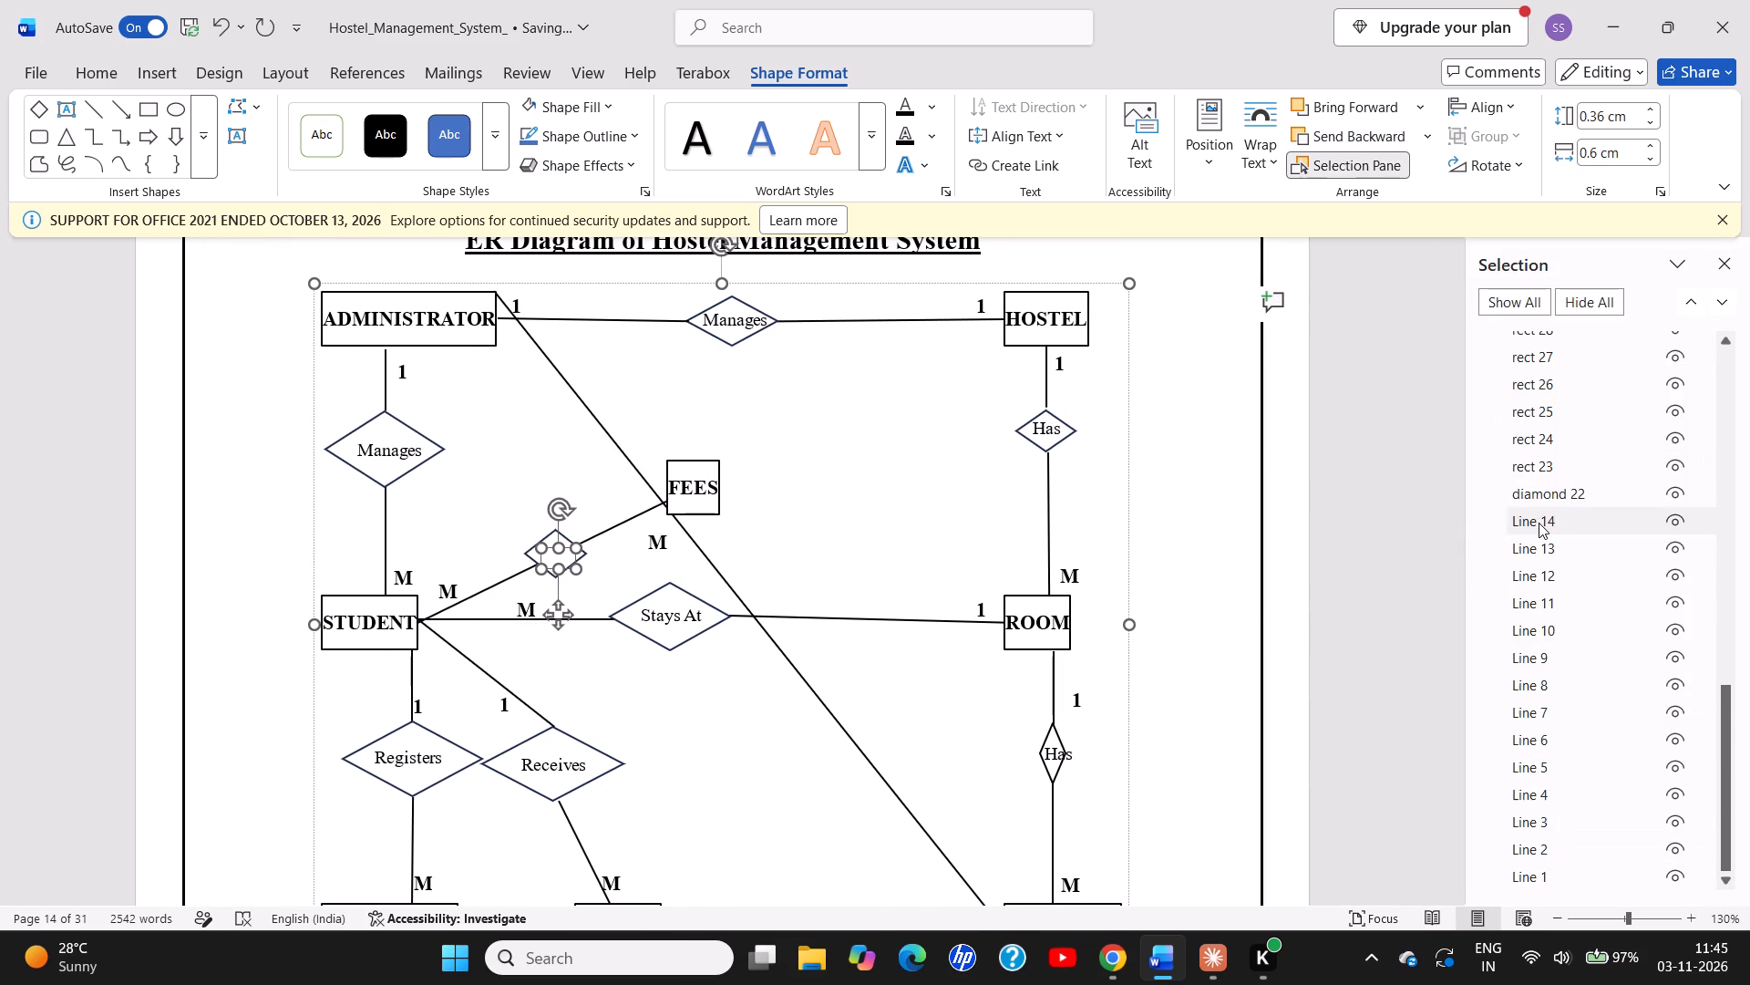
left_click(1539, 523)
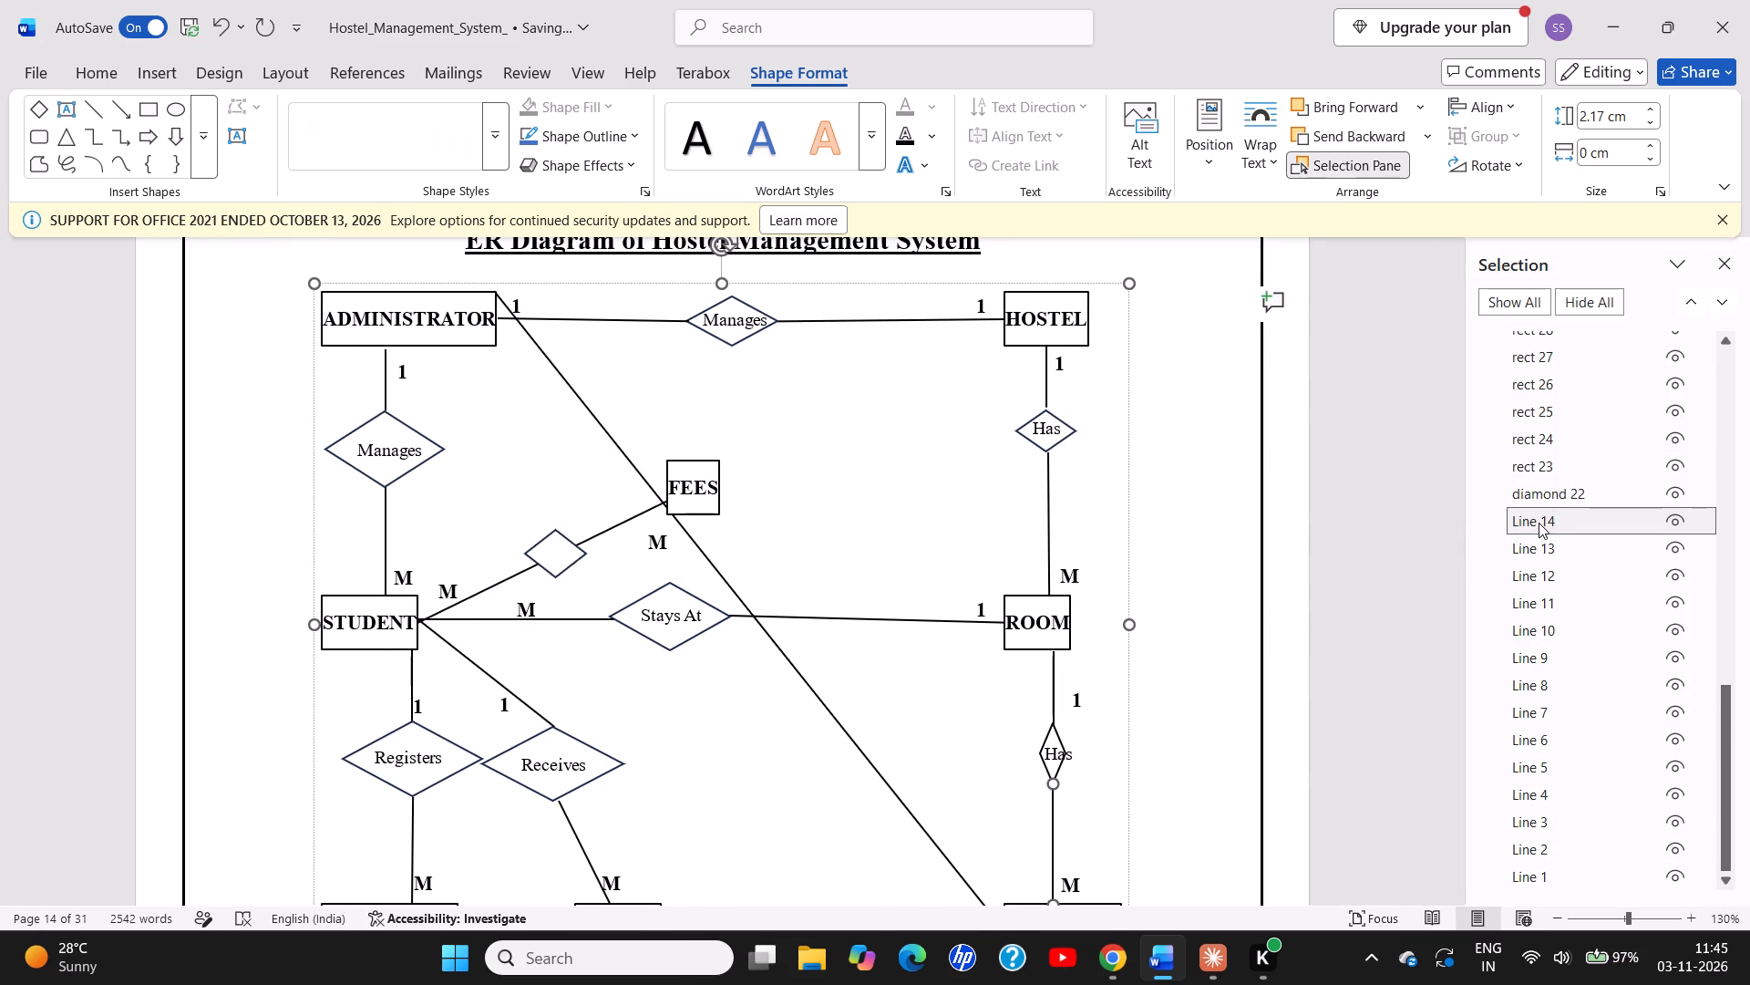
scroll(1576, 569, "down", 11)
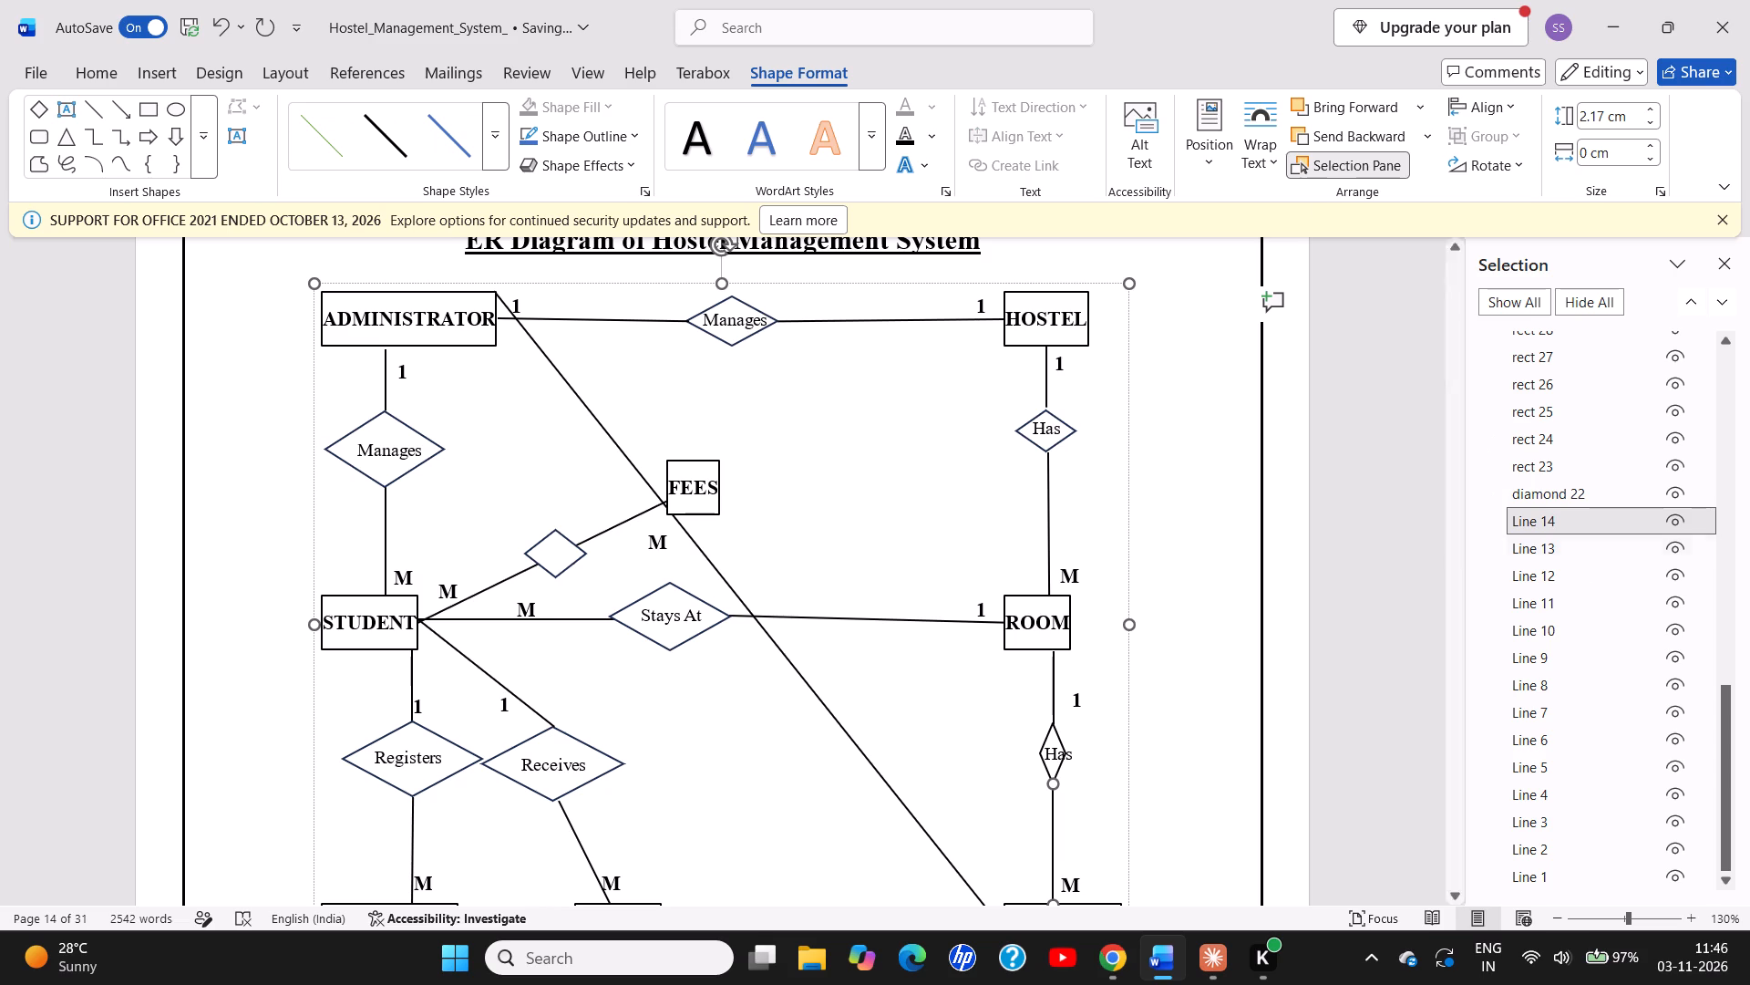
left_click(548, 551)
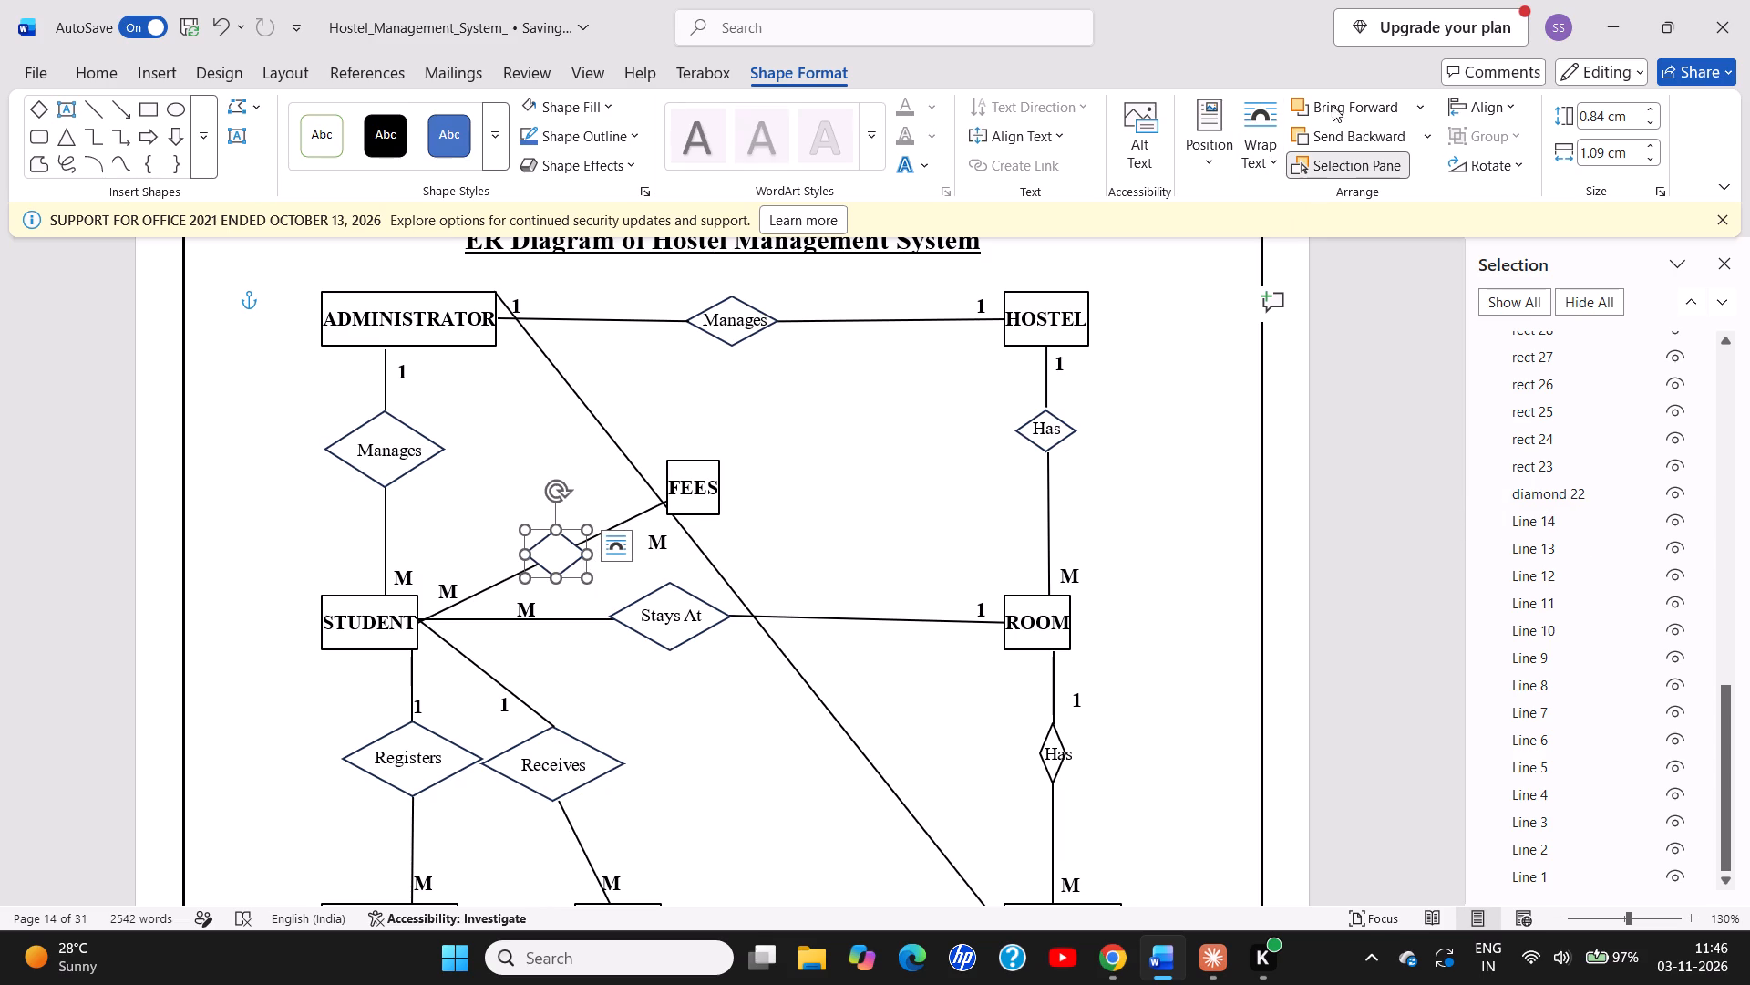
left_click(1421, 130)
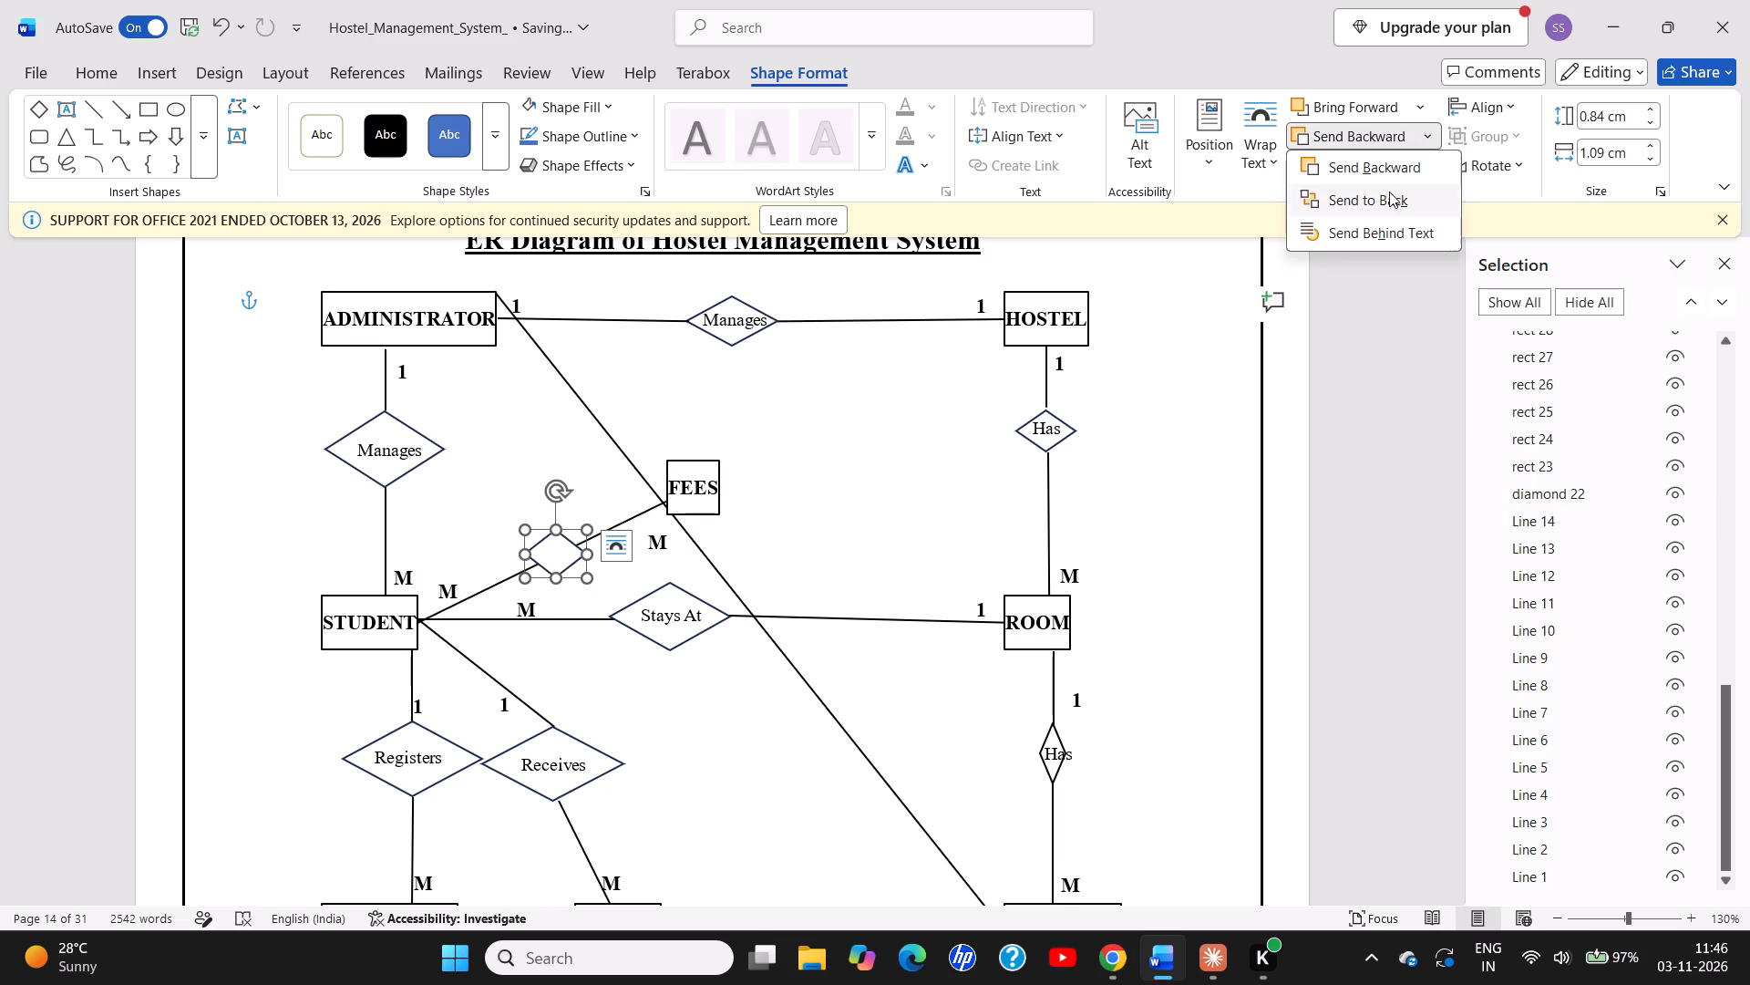
left_click(1367, 229)
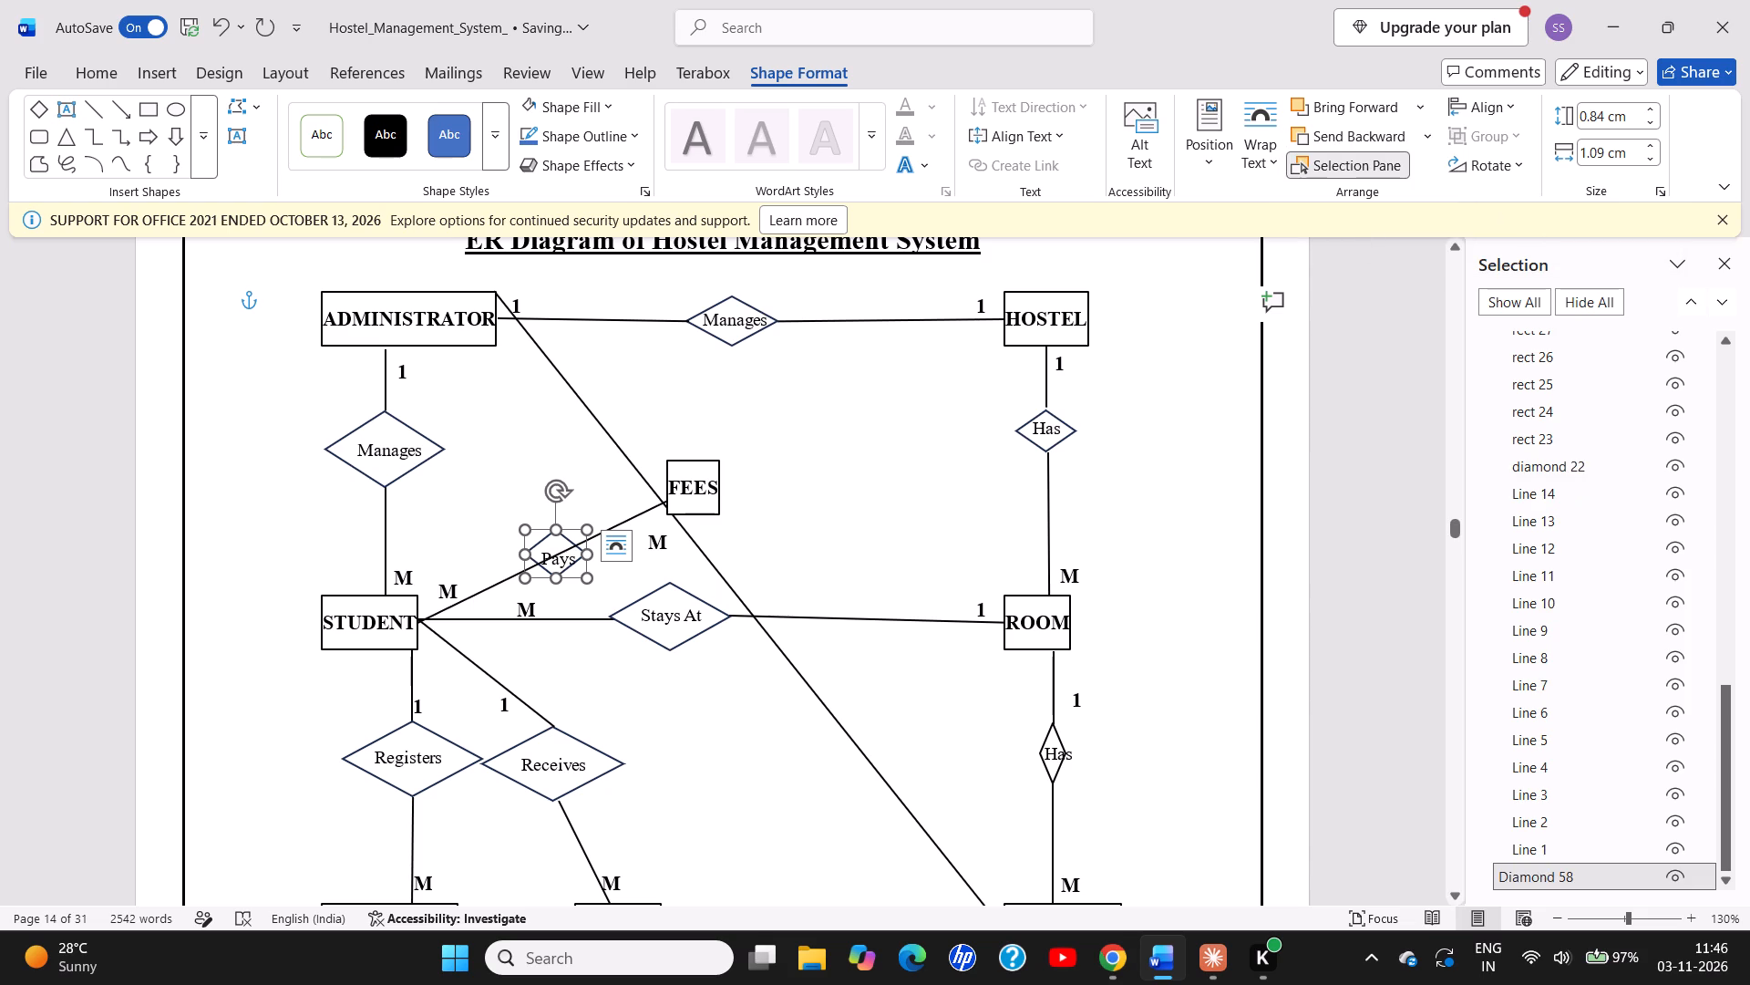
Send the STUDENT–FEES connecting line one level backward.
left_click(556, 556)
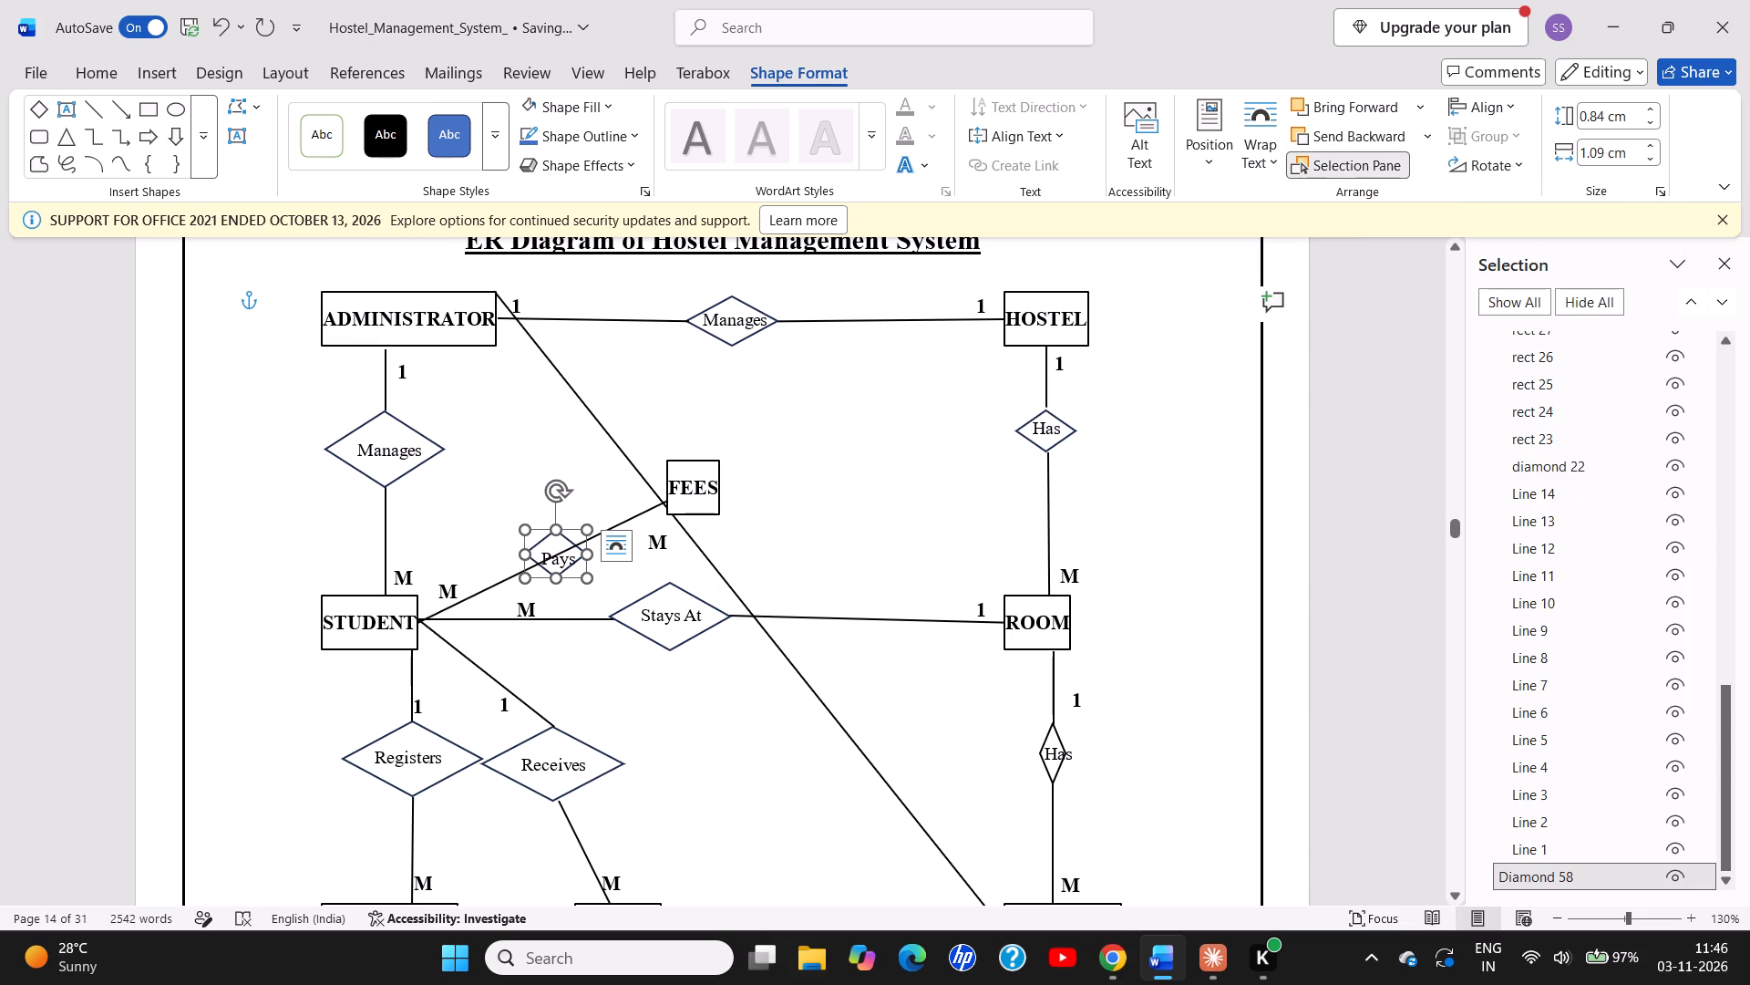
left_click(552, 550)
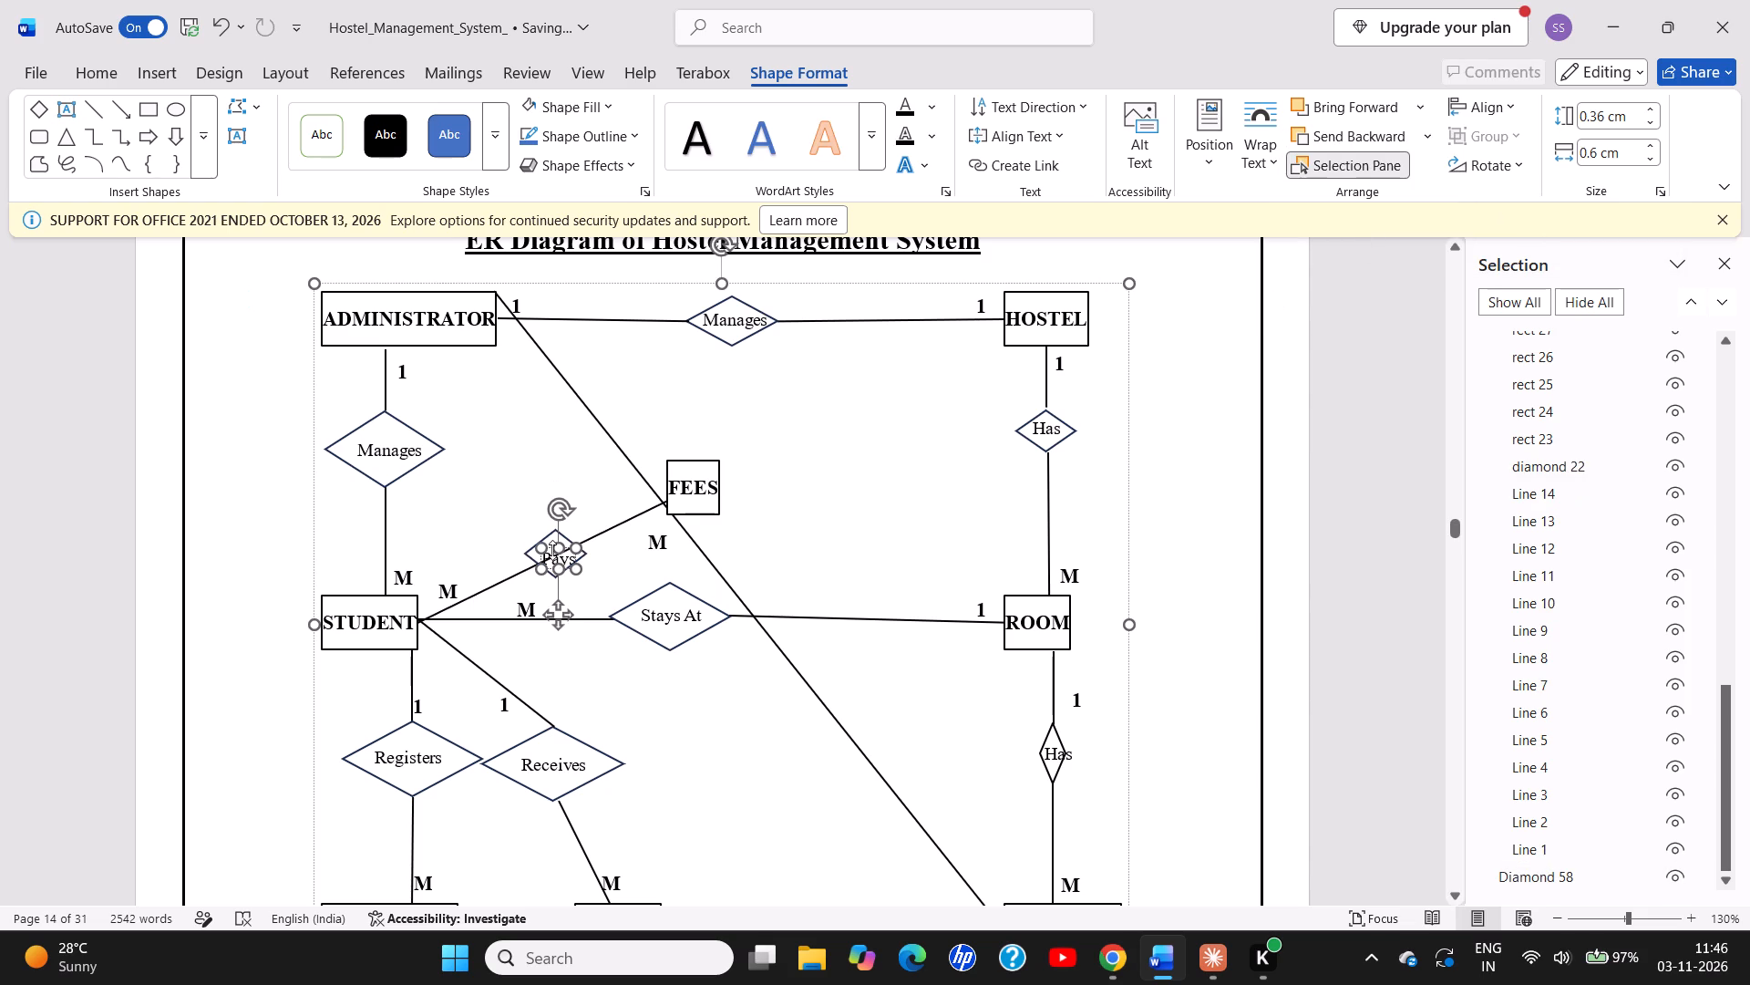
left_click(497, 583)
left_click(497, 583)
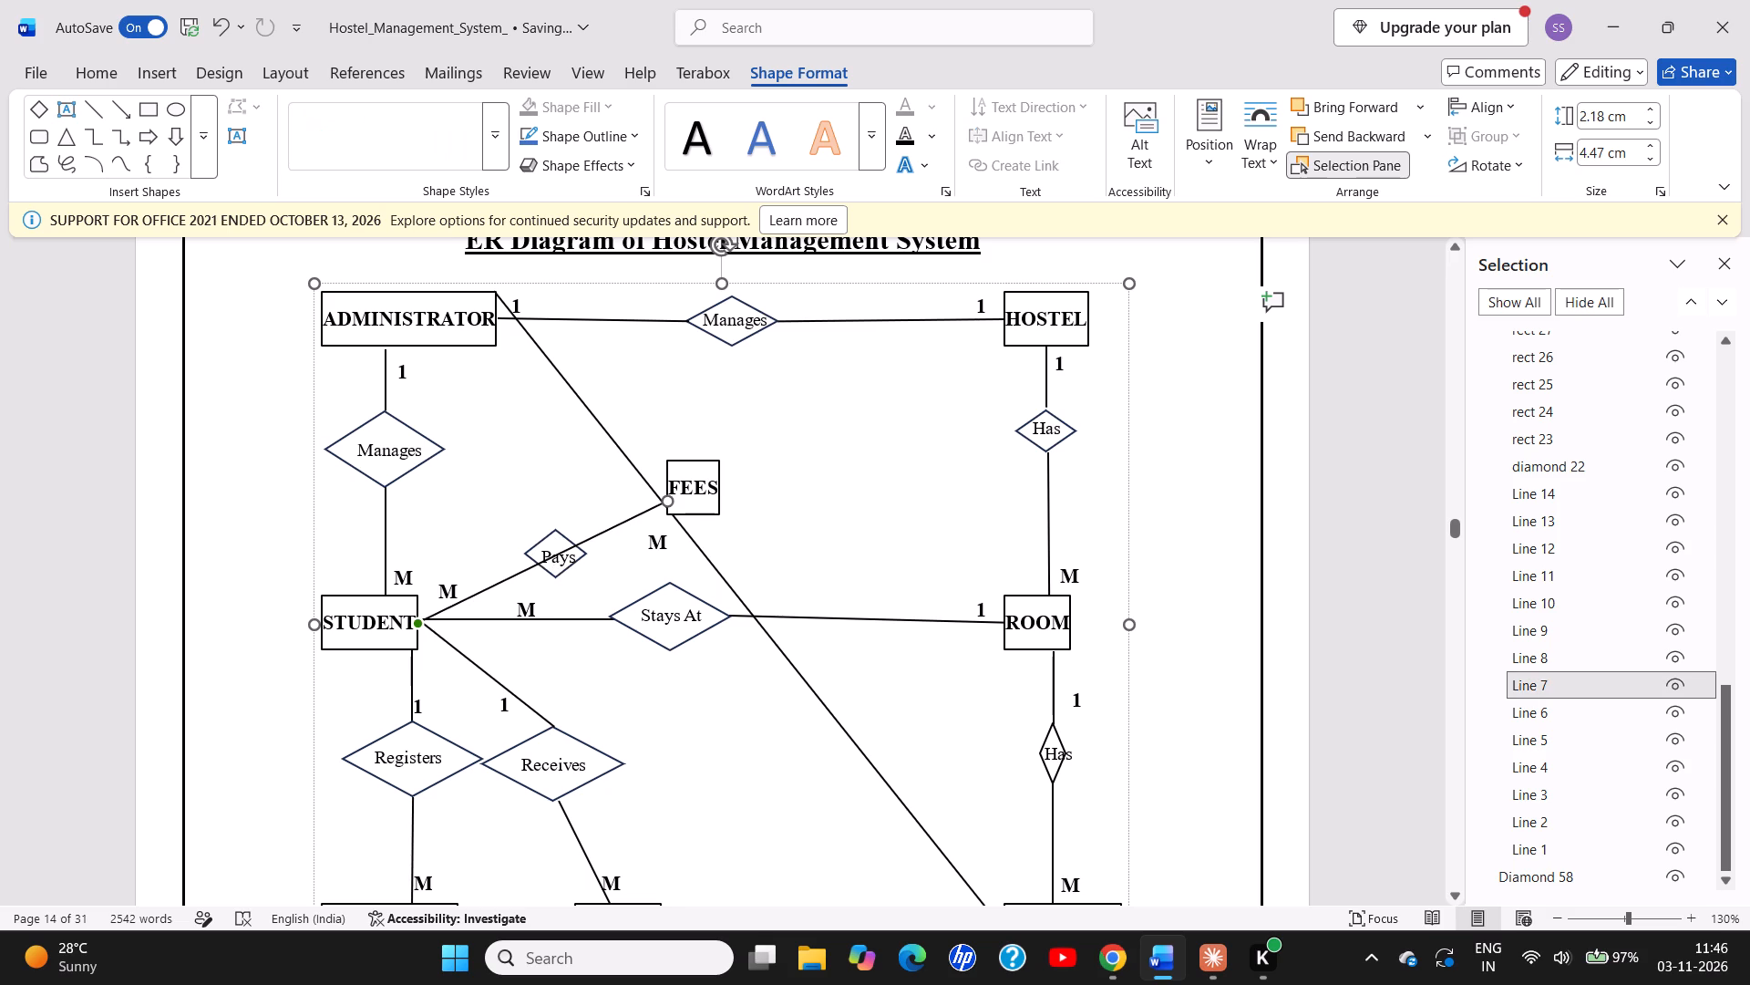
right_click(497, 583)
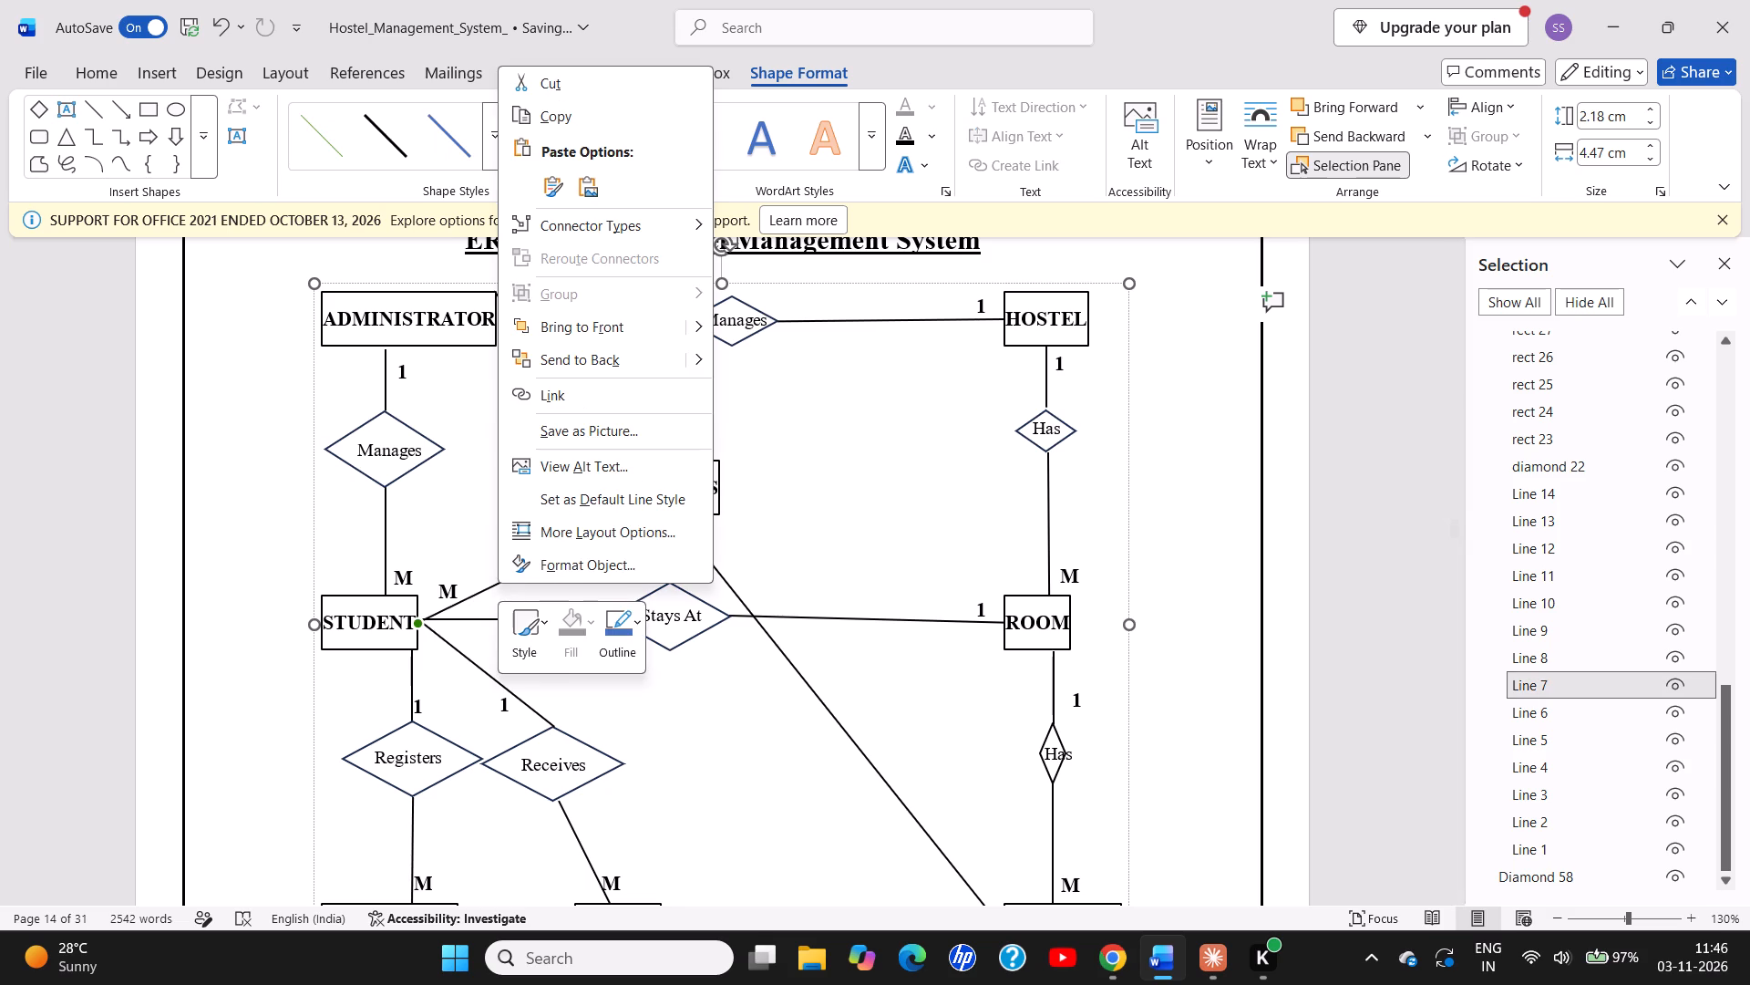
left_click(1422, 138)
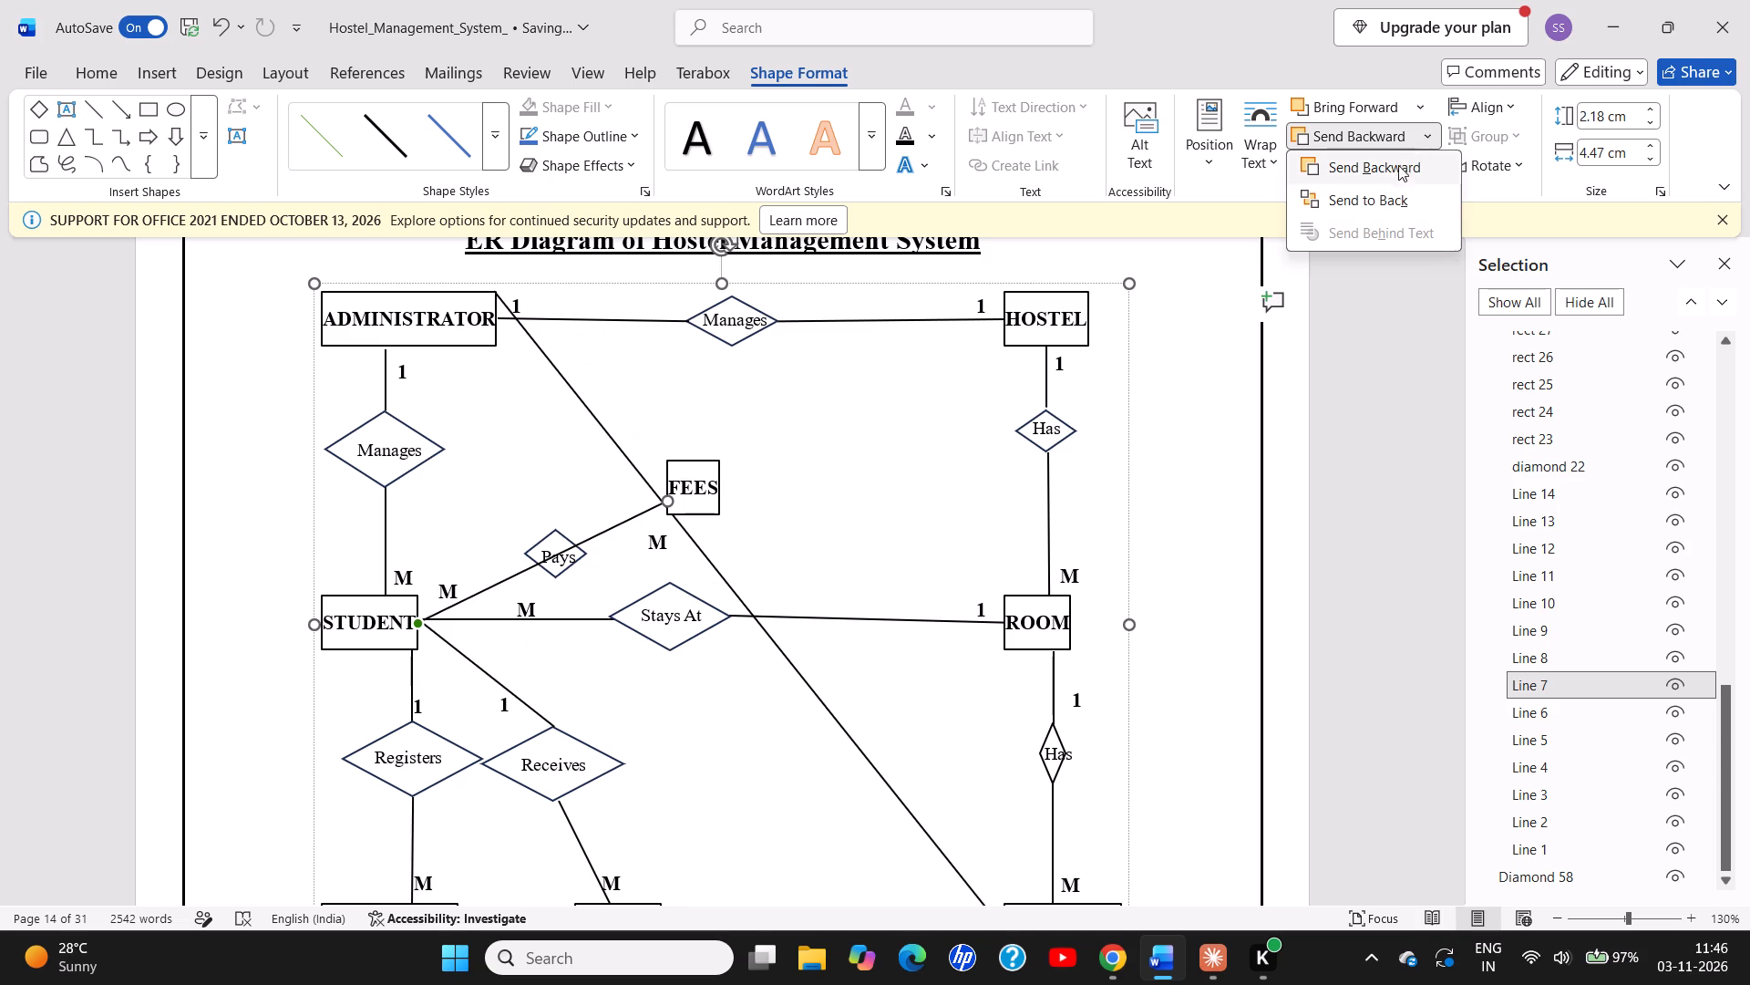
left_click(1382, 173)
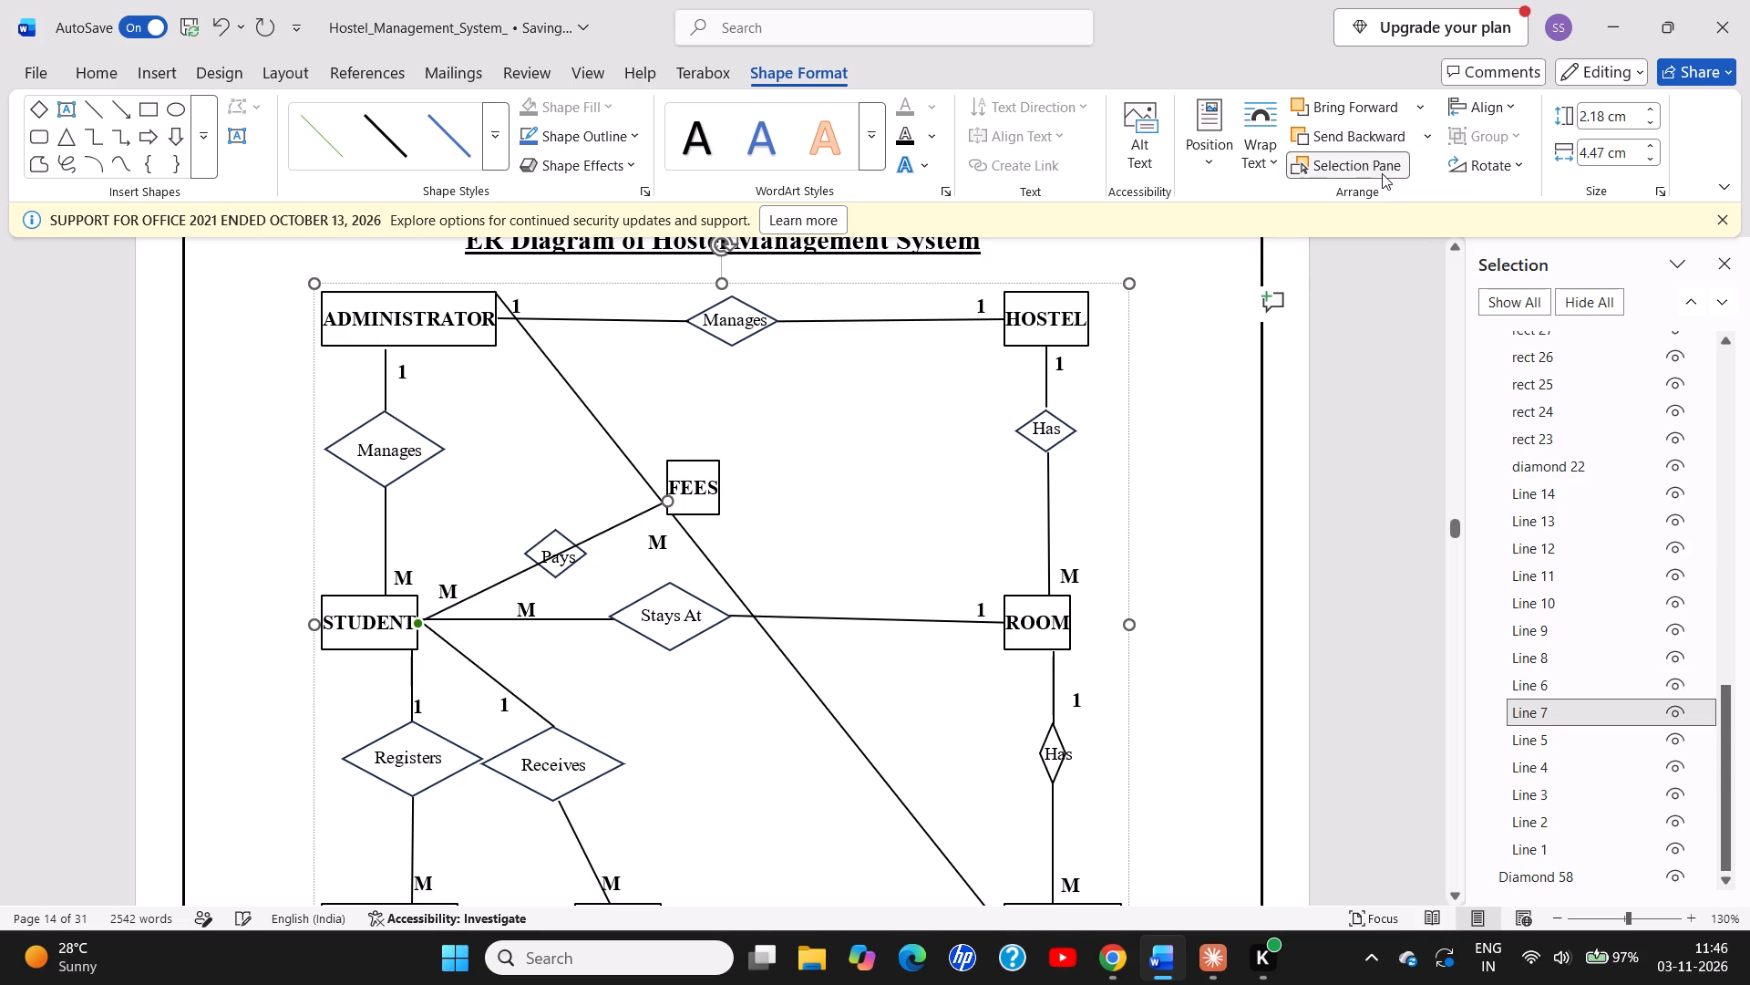
Bring the STUDENT–FEES connecting line to the front.
left_click_drag(1412, 137, 1425, 133)
left_click(1404, 162)
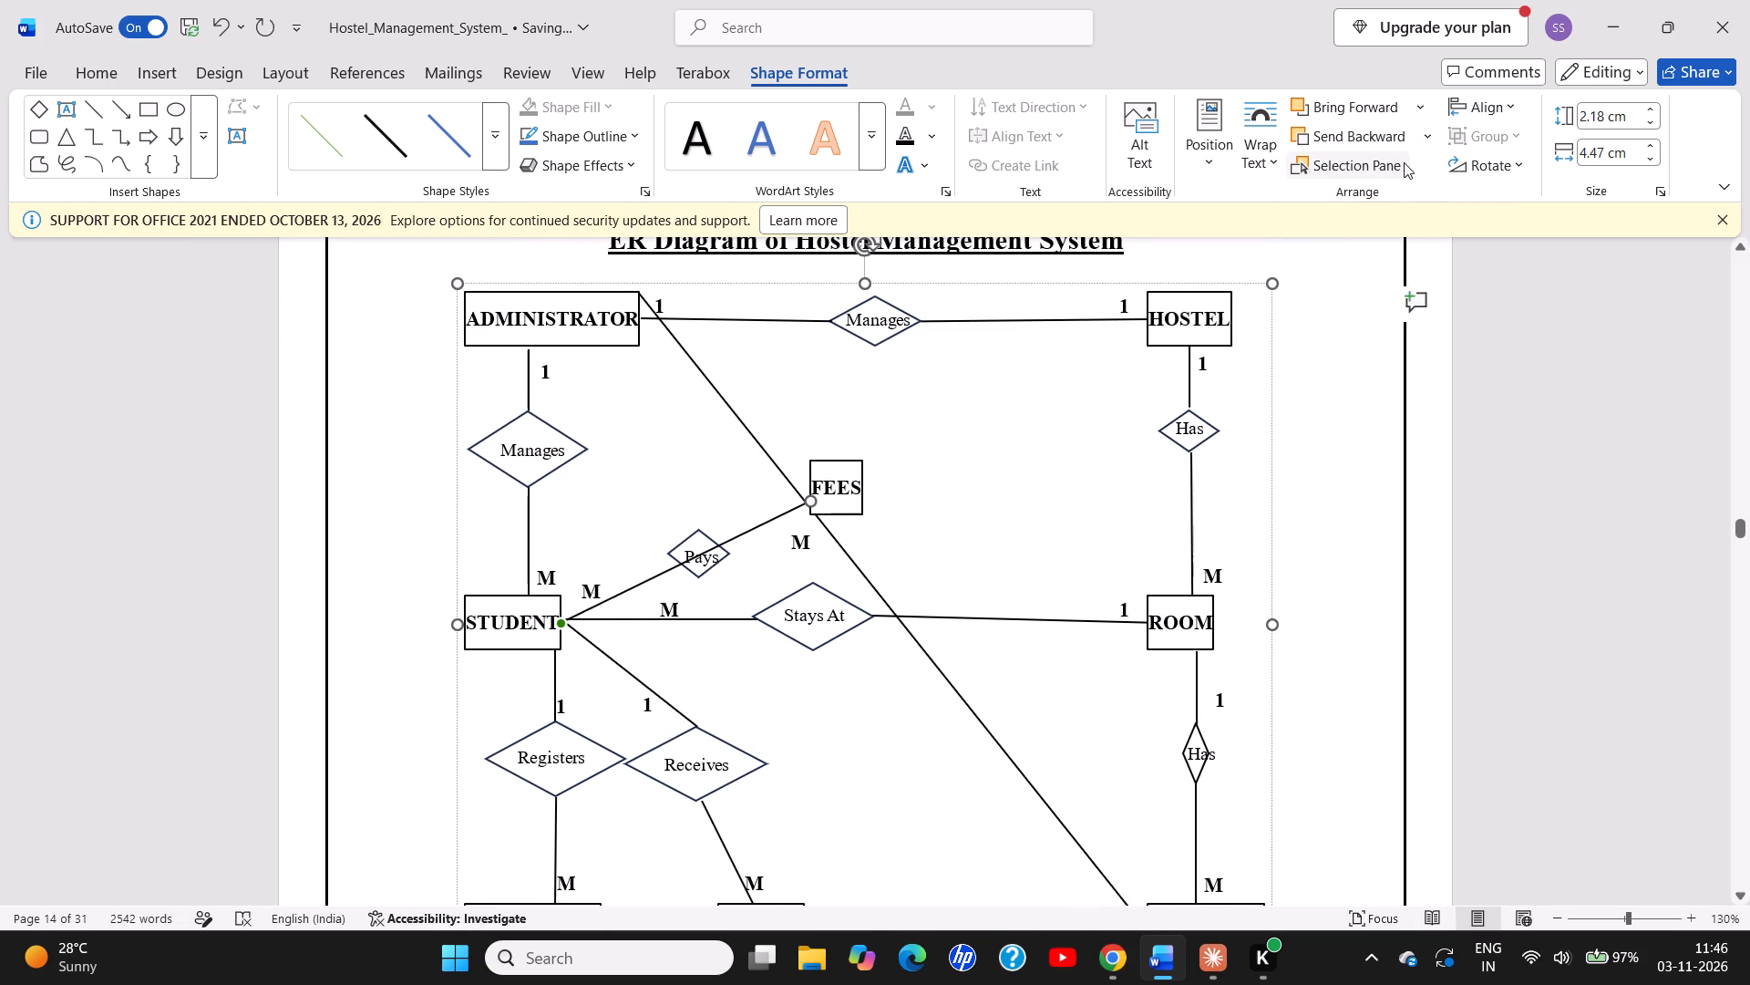
left_click(1404, 162)
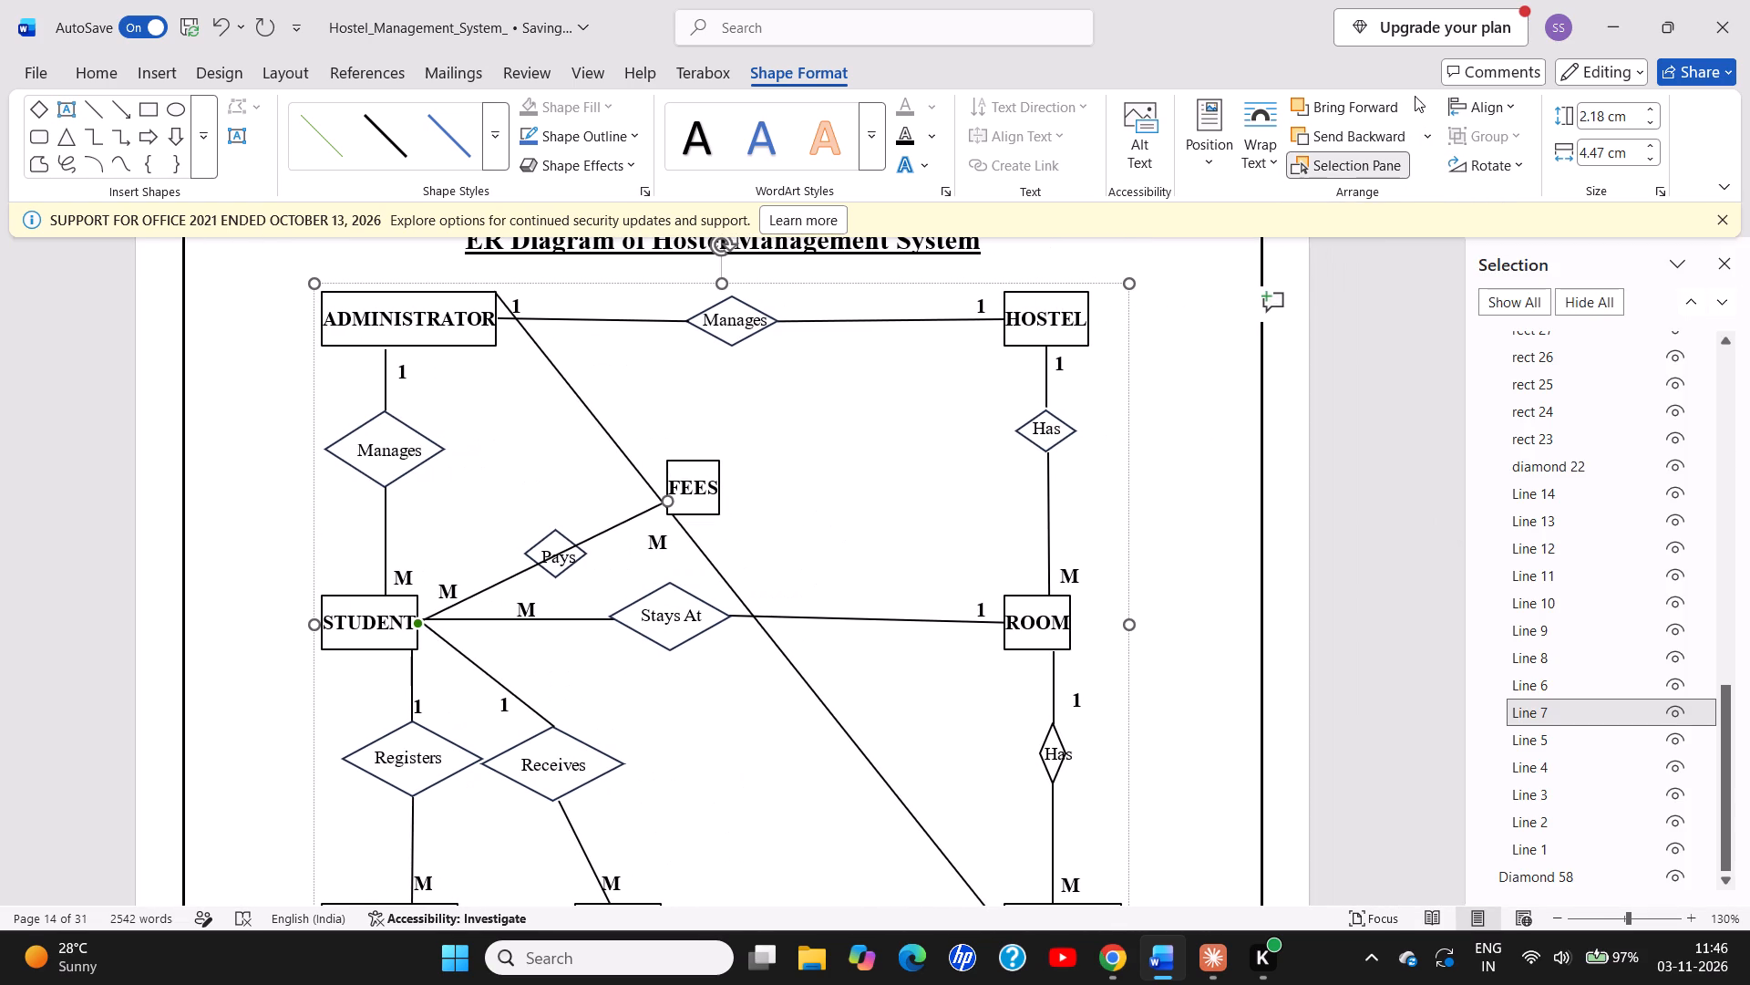
left_click(1415, 98)
left_click(1376, 167)
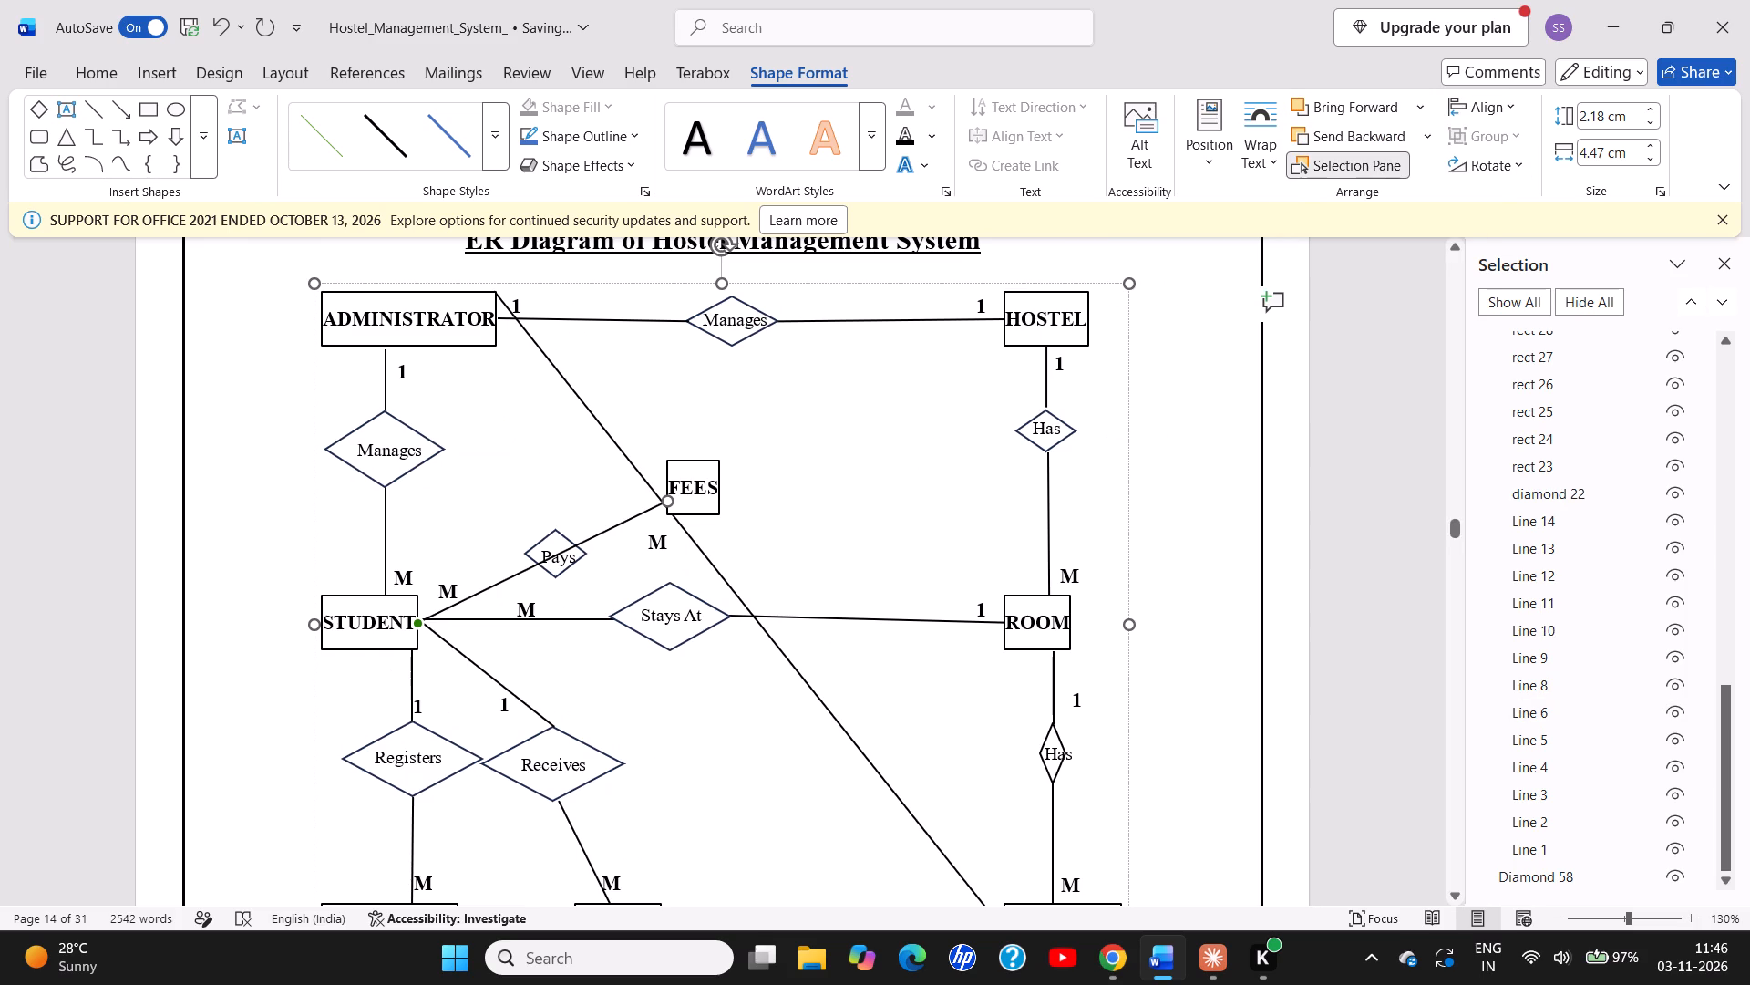
Shorten the STUDENT–FEES line so it runs only from the "Pays" diamond to FEES, and apply the black line style.
left_click_drag(422, 622, 579, 535)
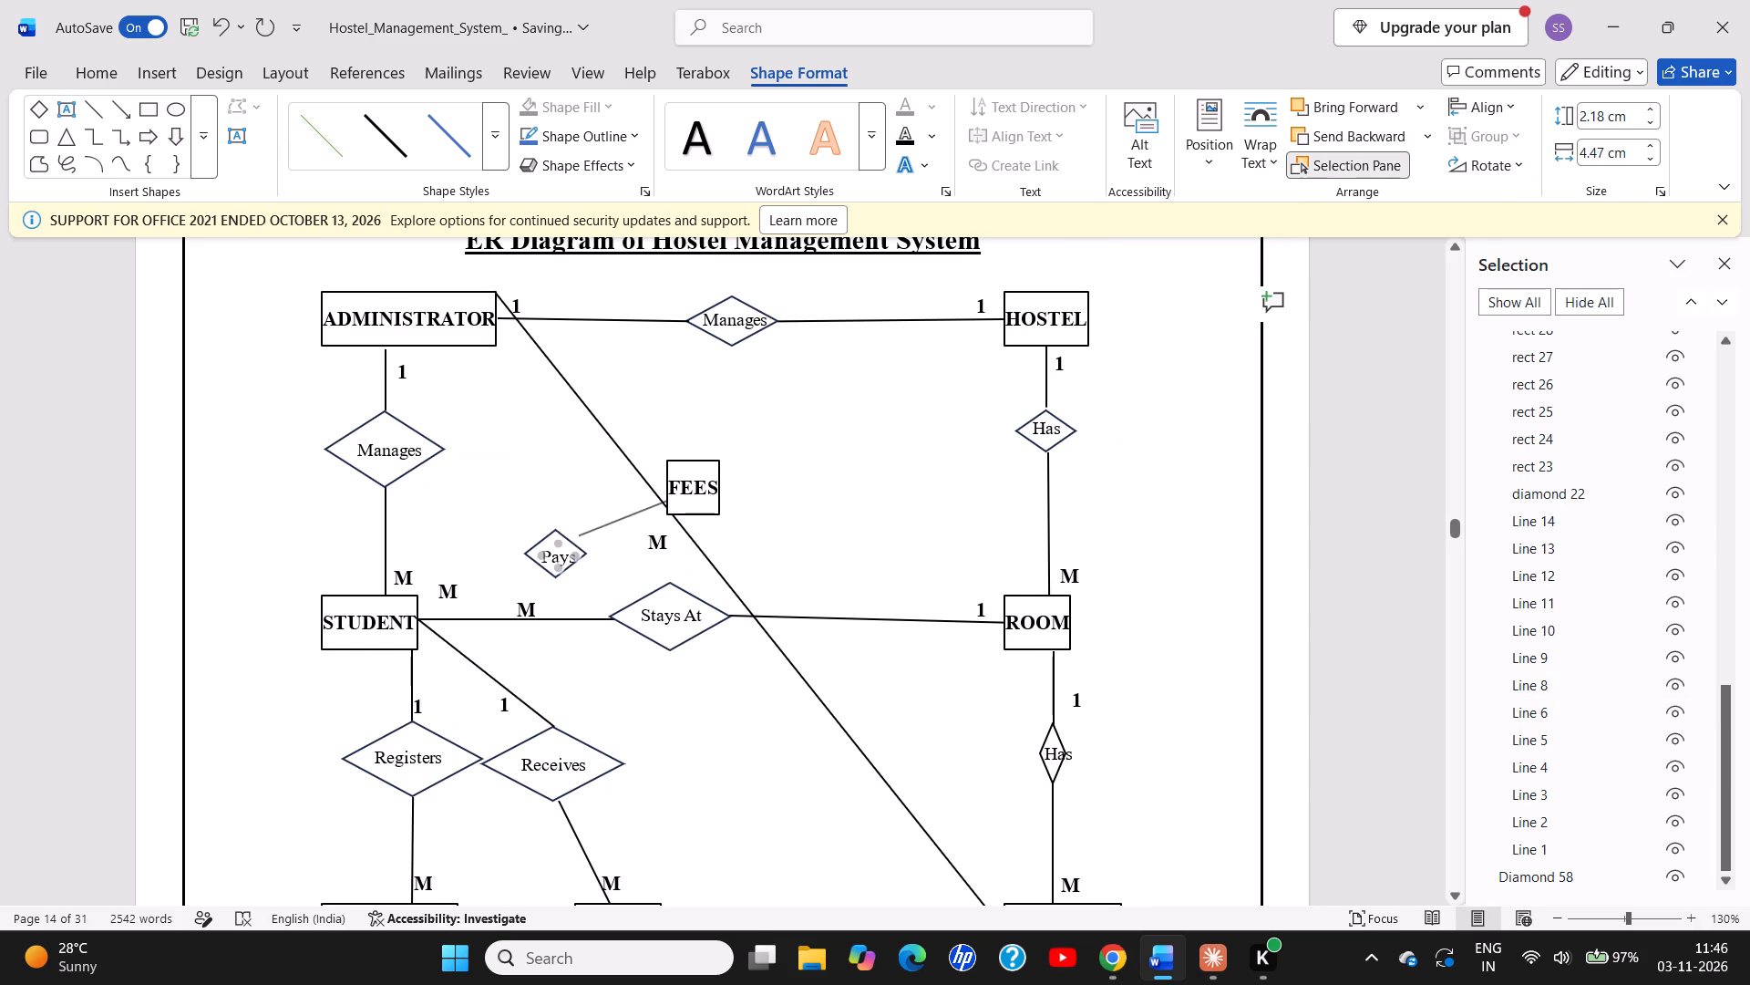
left_click_drag(579, 535, 571, 538)
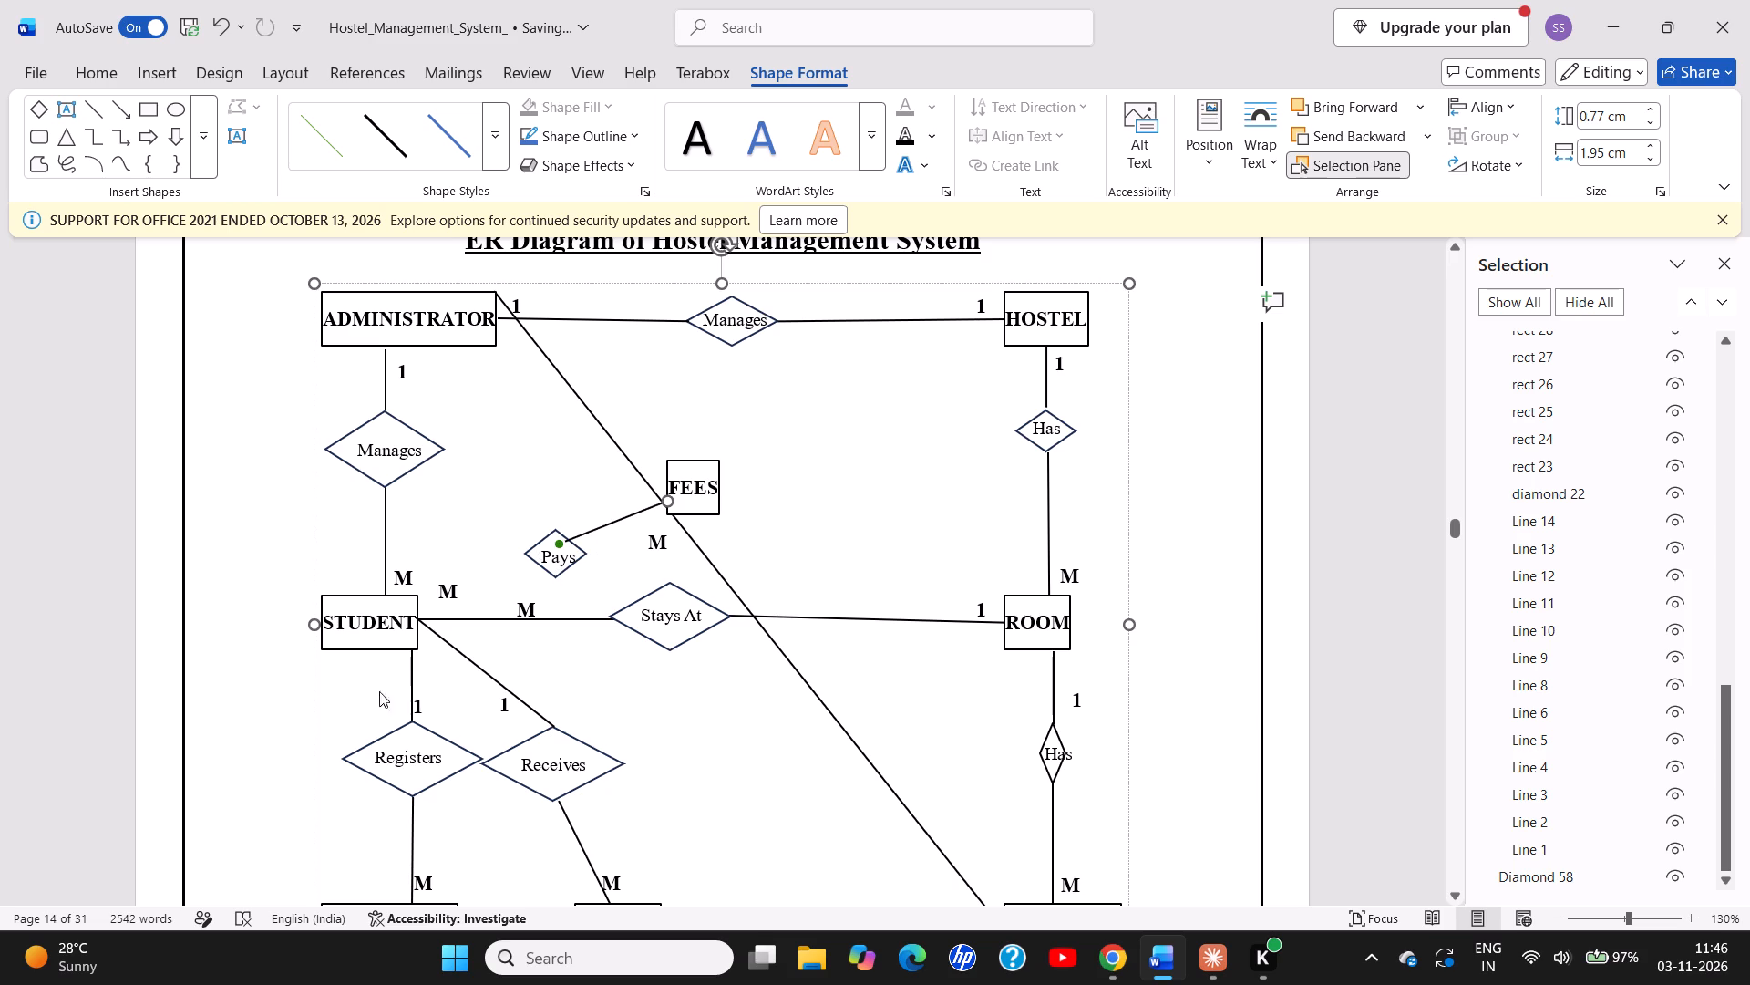
left_click(390, 140)
Draw a straight line about 0.91 cm high and 2.23 cm wide from the "Pays" diamond to STUDENT, in the black line style.
left_click(98, 109)
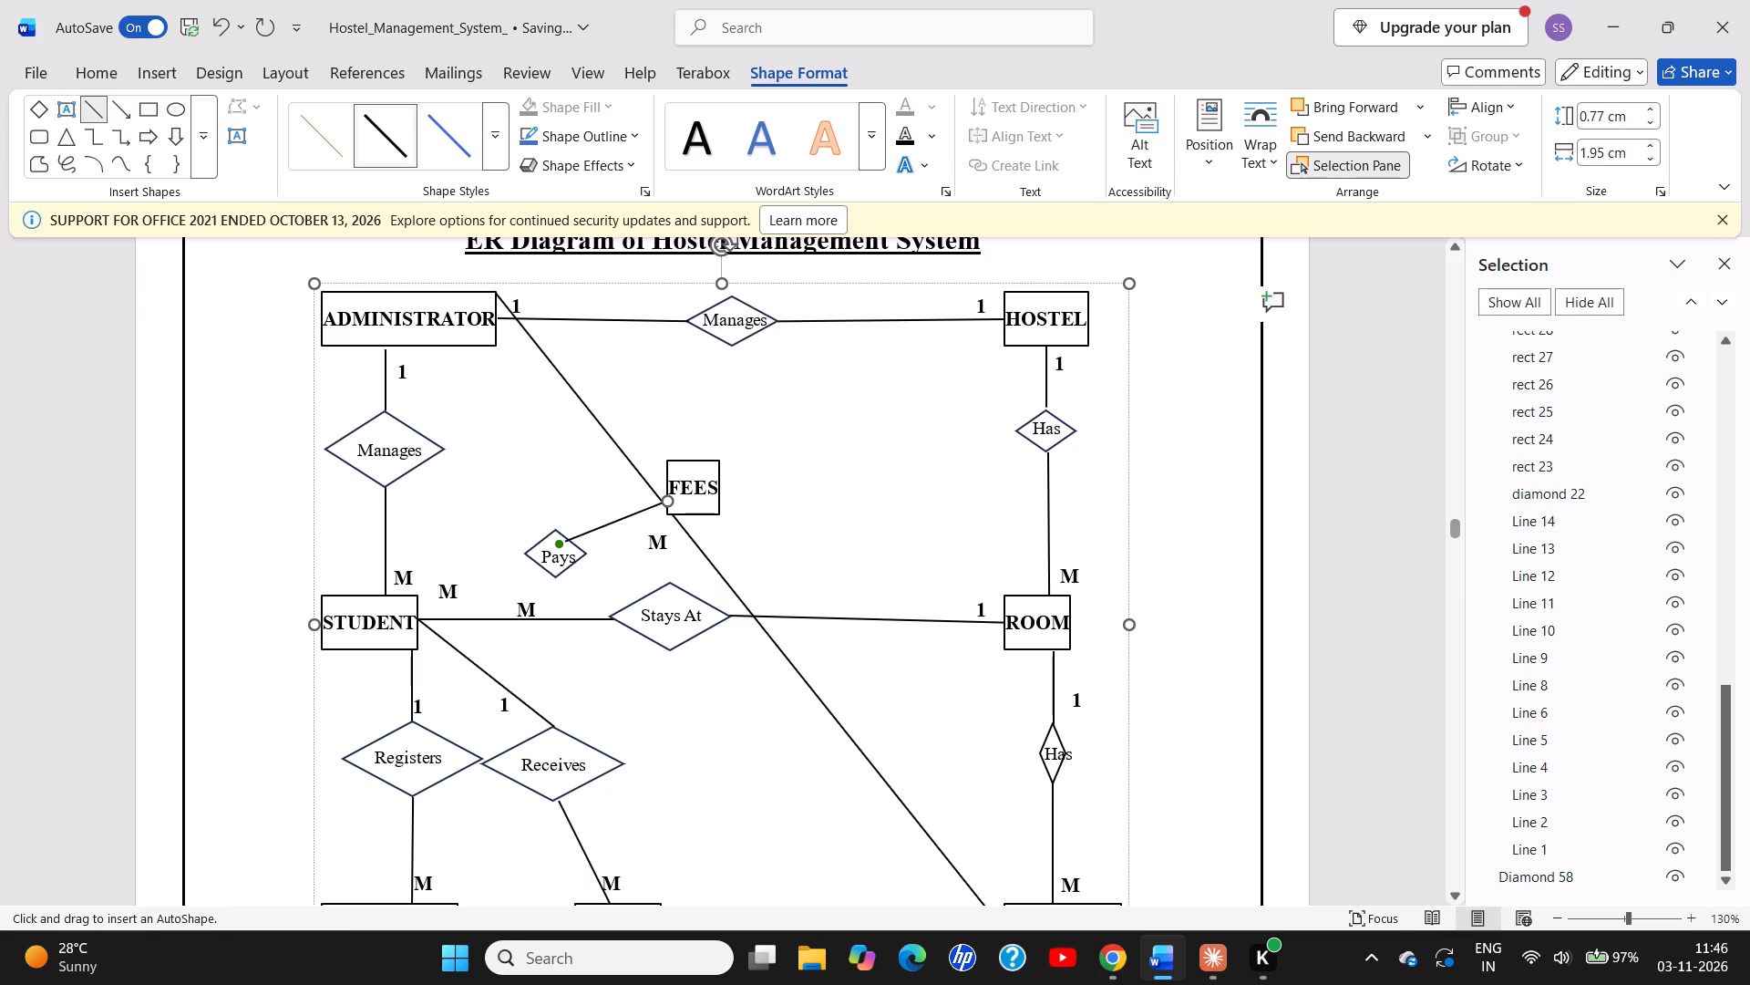
left_click_drag(539, 565, 424, 617)
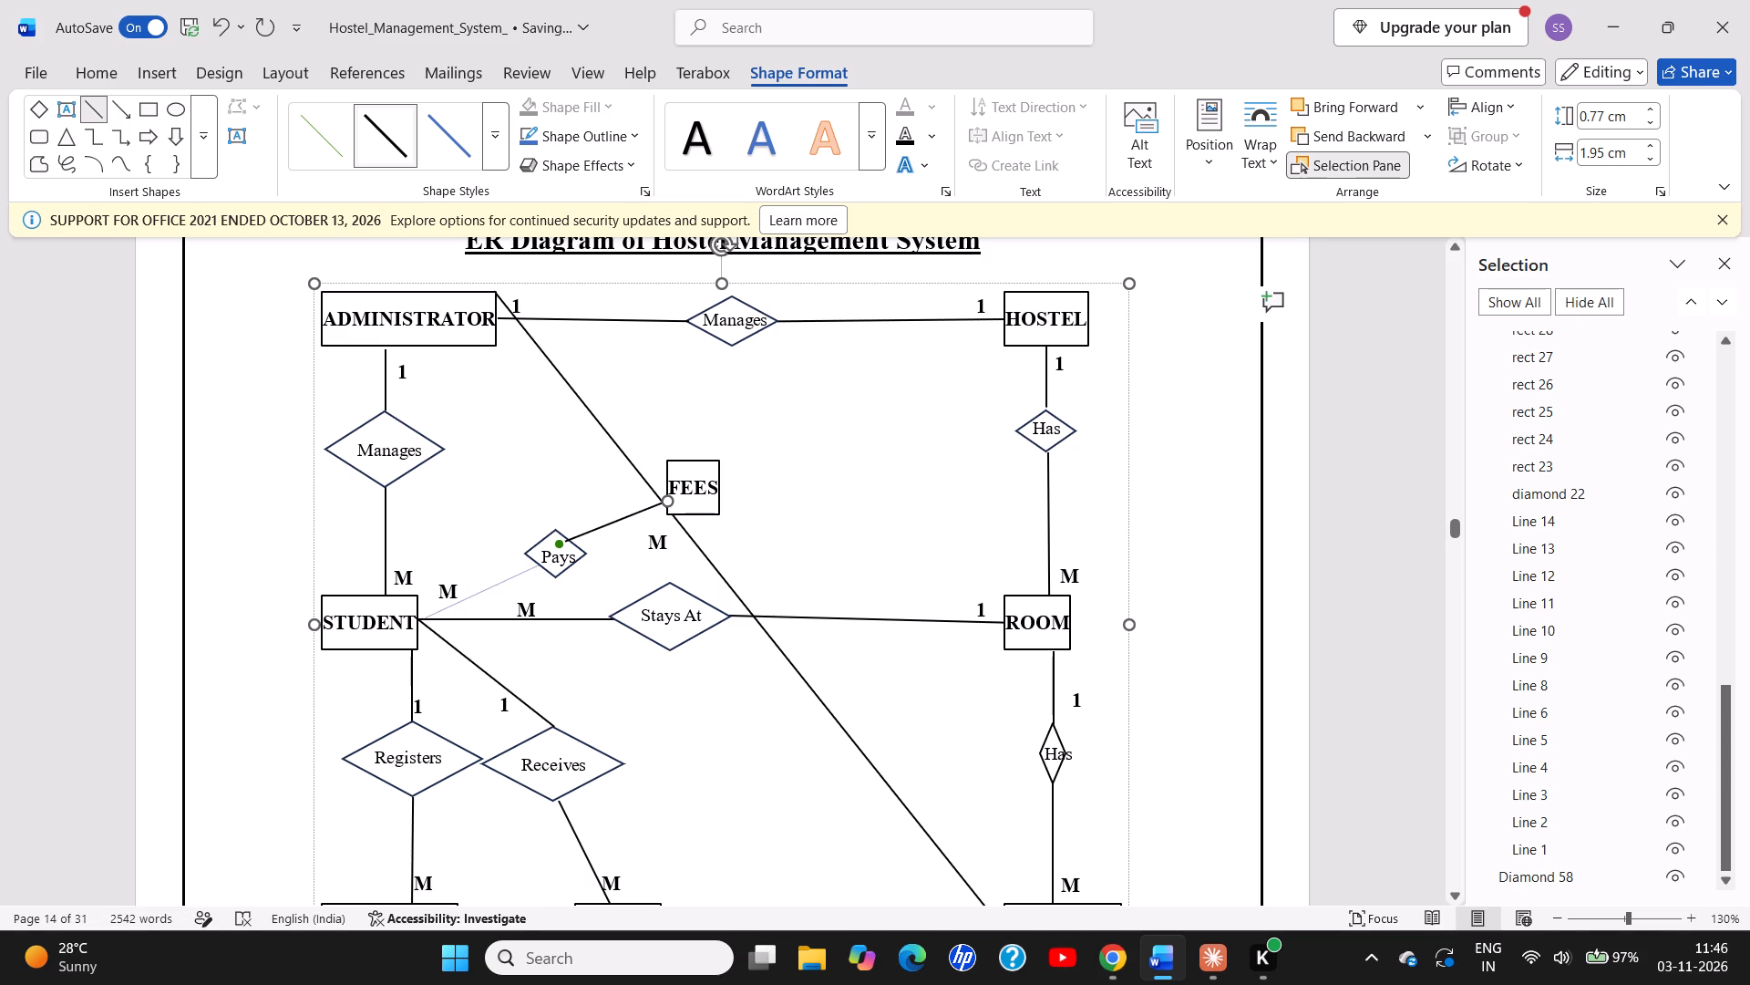
left_click_drag(424, 617, 413, 616)
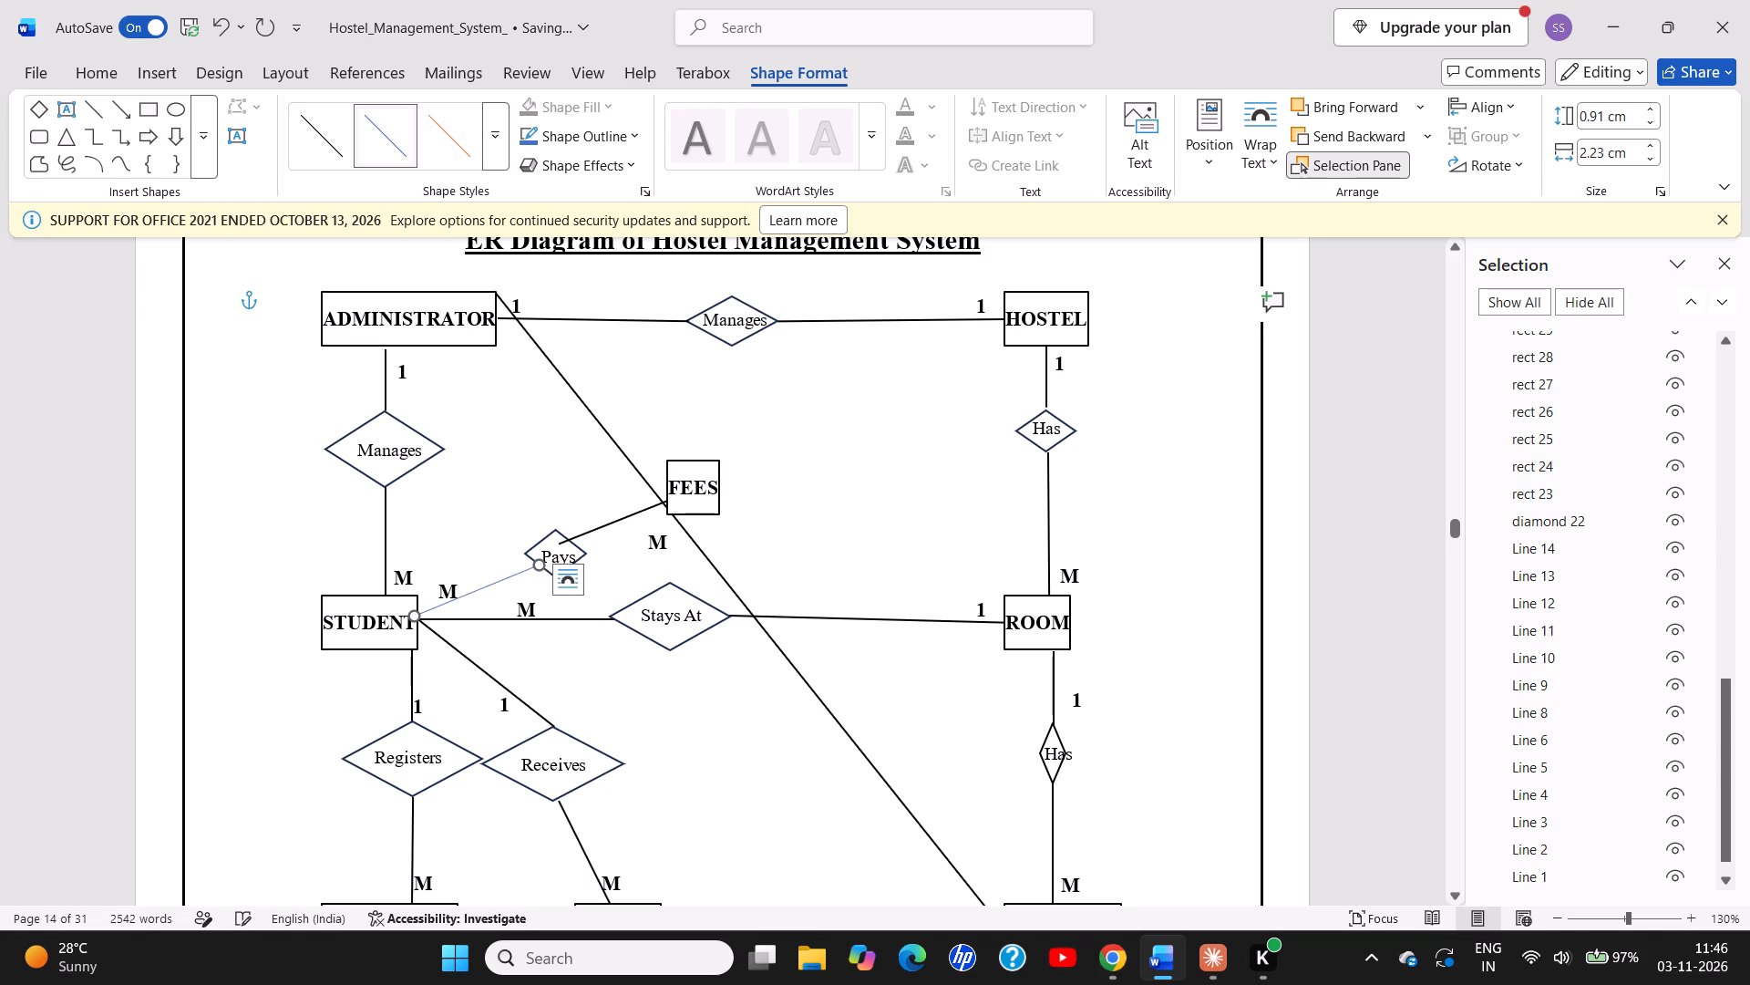
left_click(484, 145)
left_click(335, 275)
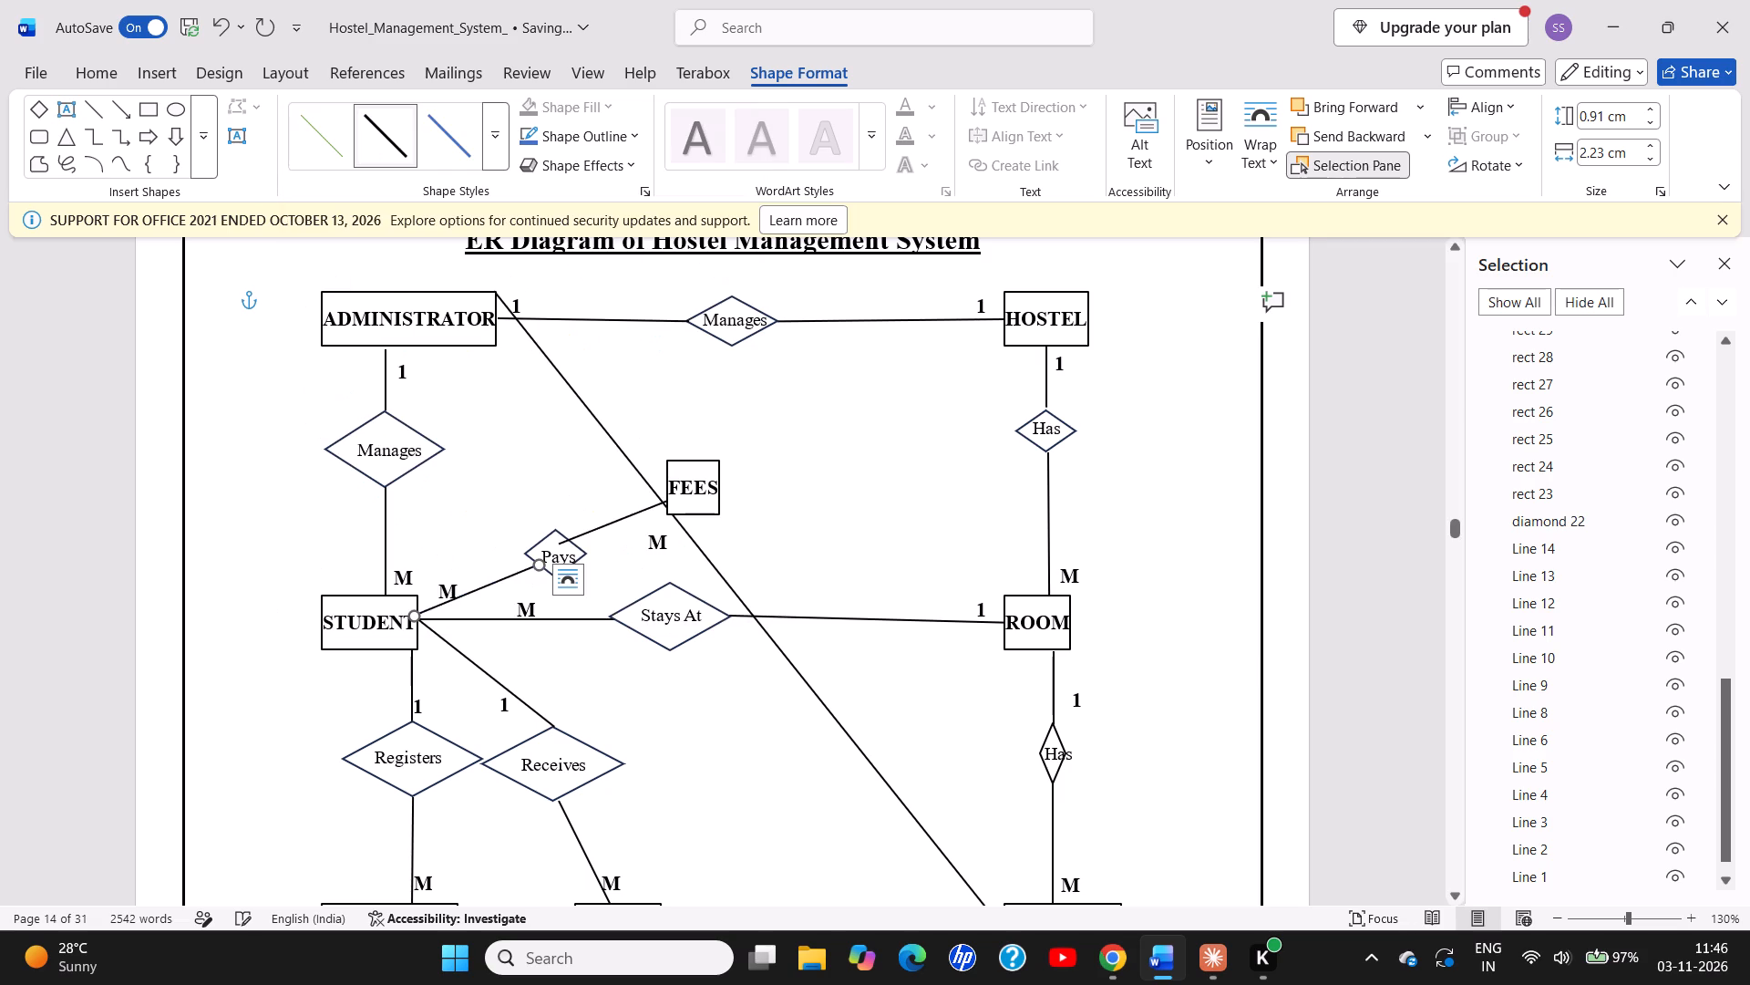
left_click(578, 689)
Move the "Pays" end of the FEES line onto the right corner of the "Pays" diamond.
left_click(598, 530)
left_click(598, 530)
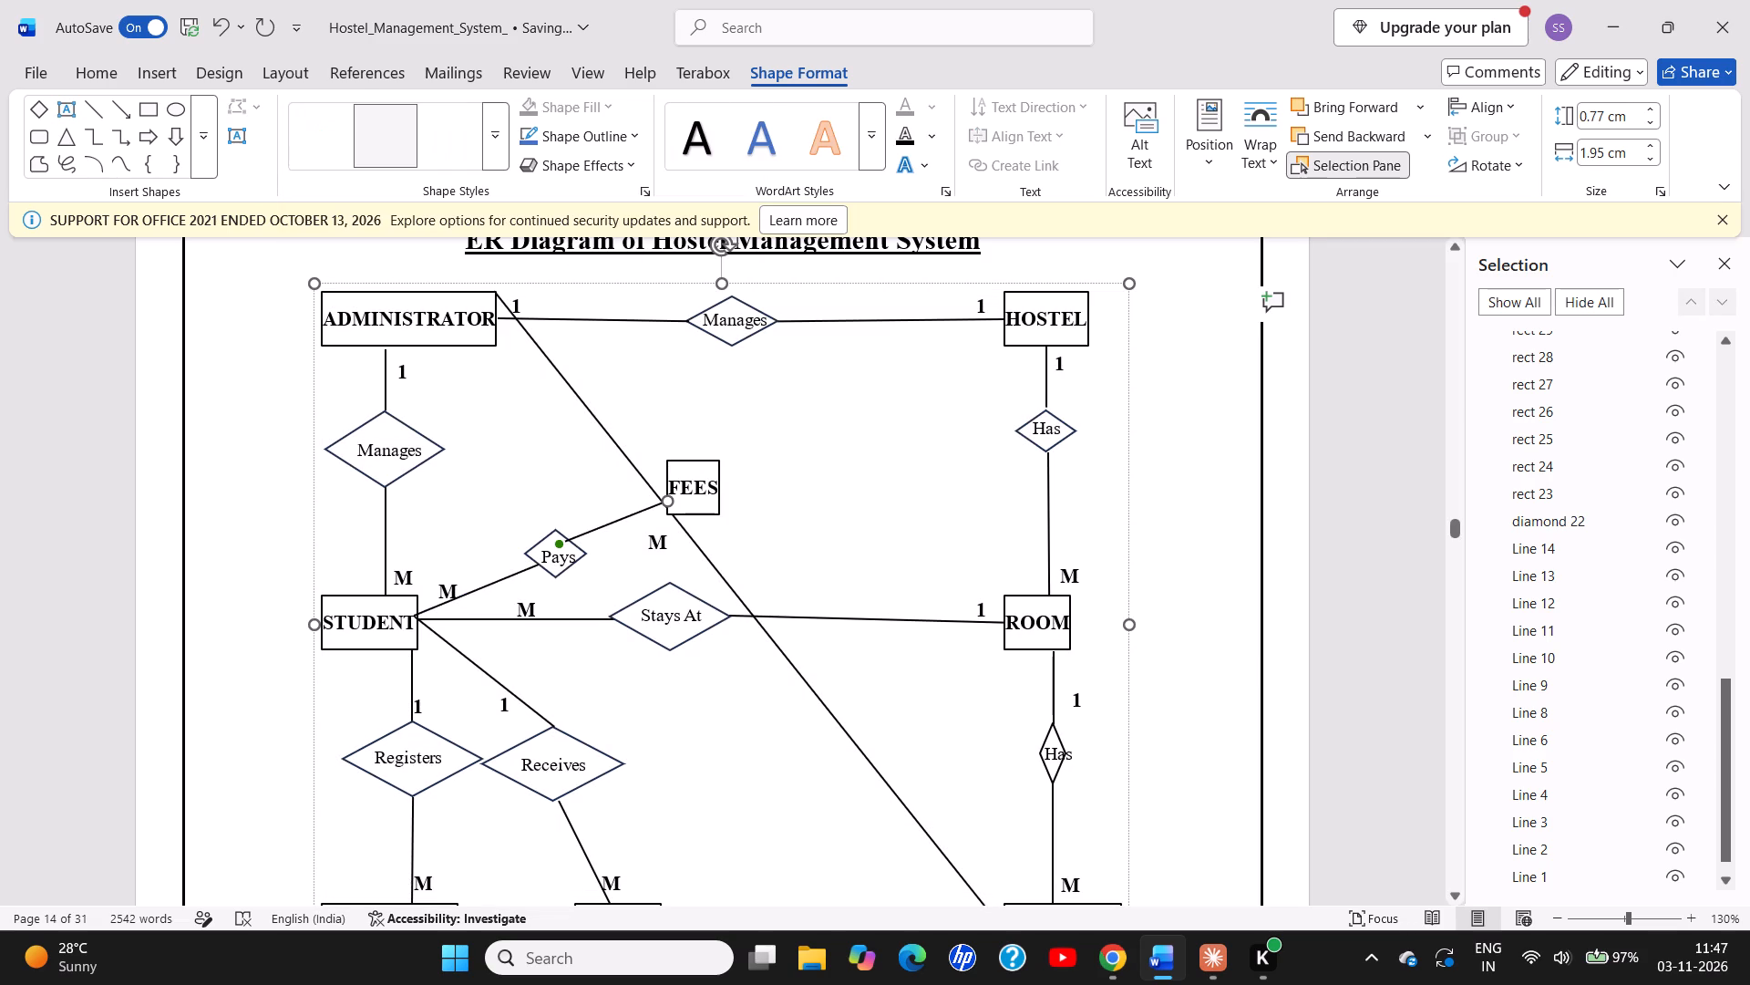
left_click_drag(561, 540, 573, 538)
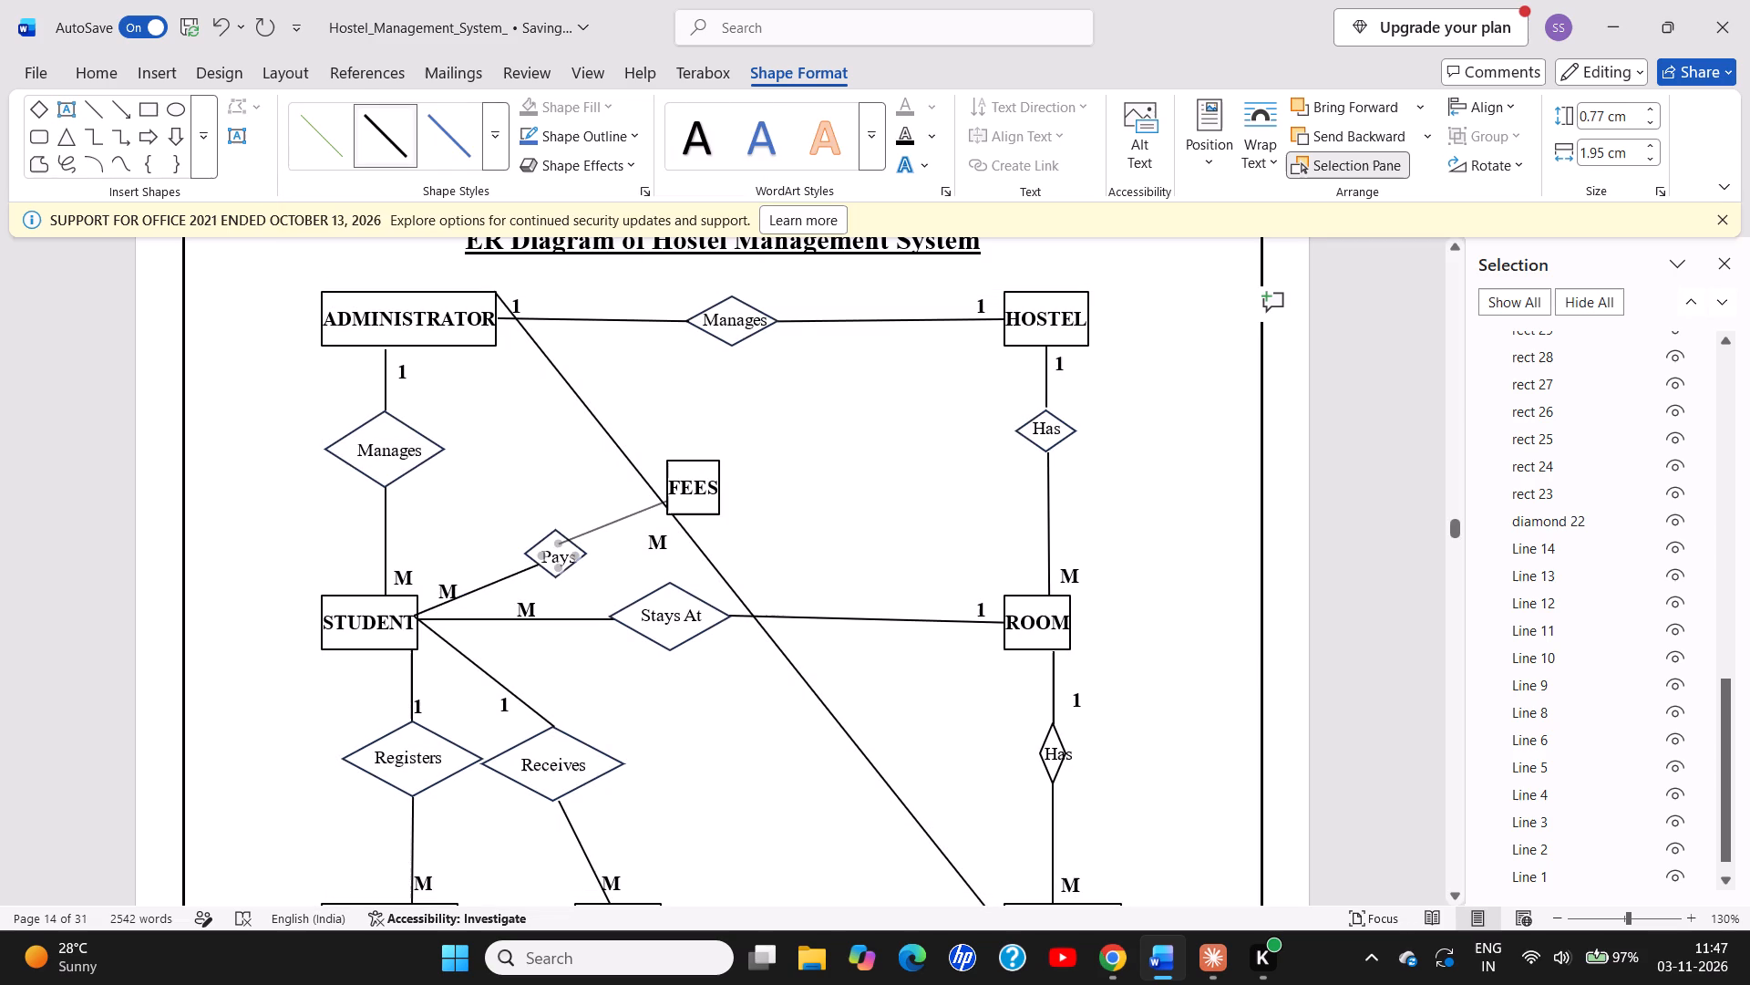
left_click_drag(573, 538, 572, 538)
left_click(637, 568)
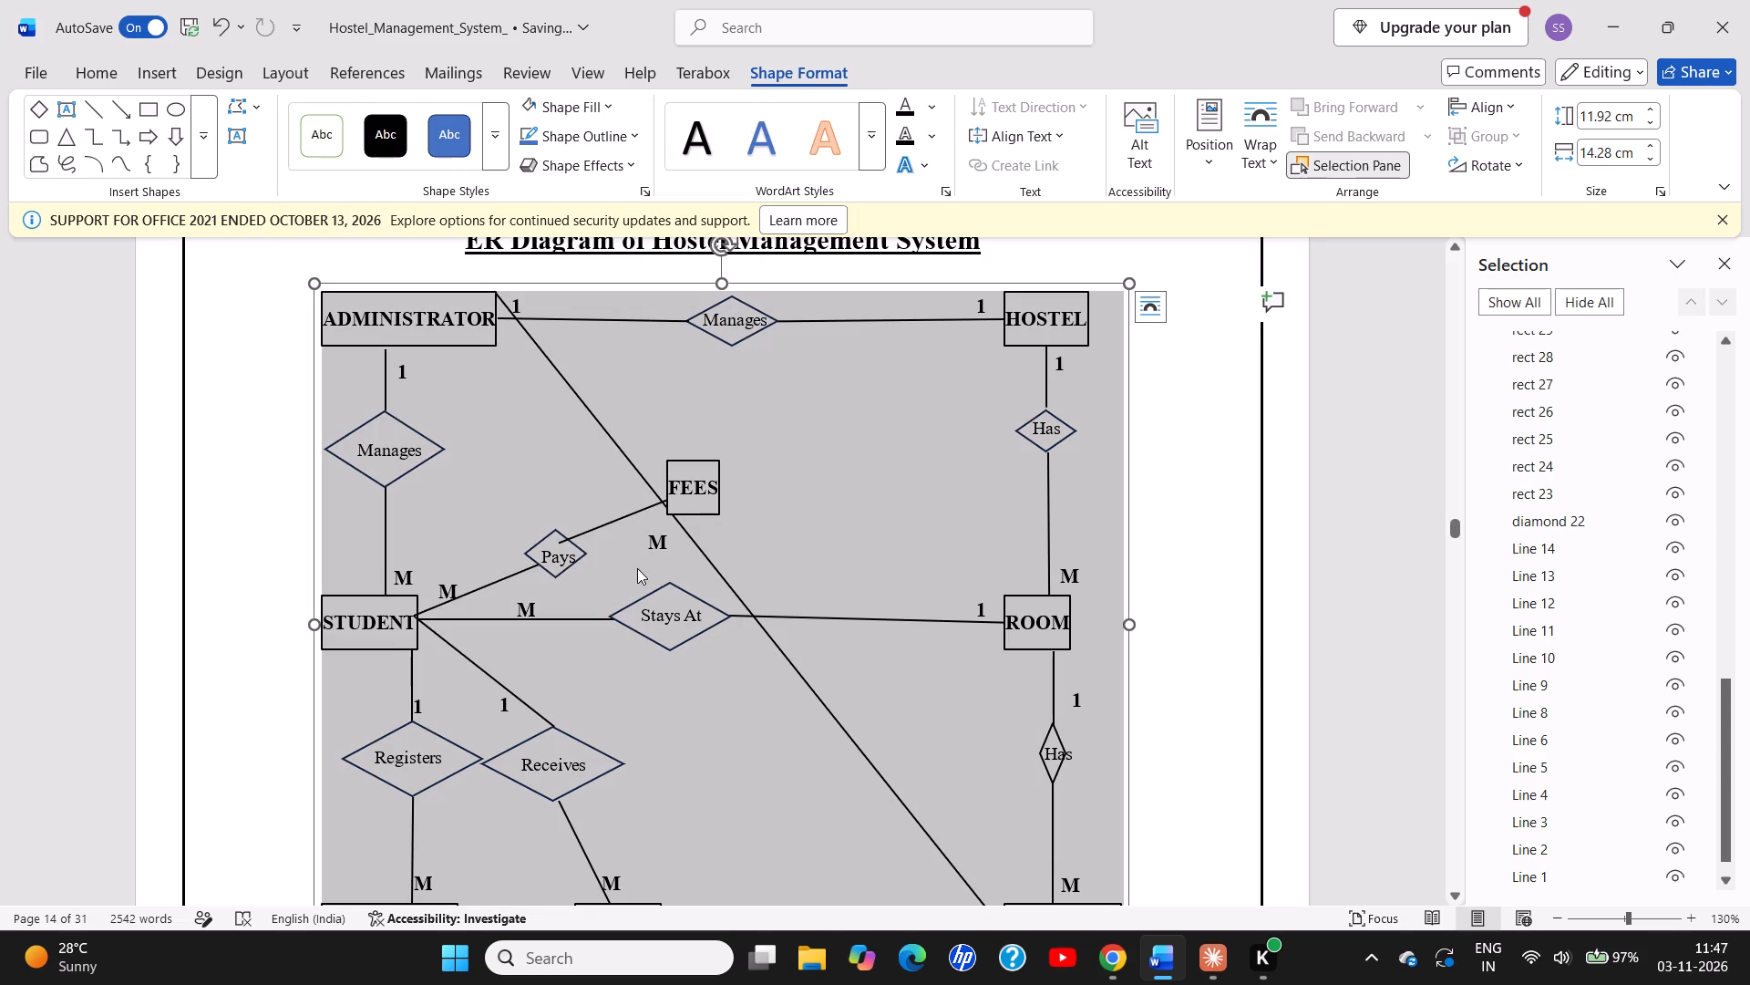
left_click(588, 533)
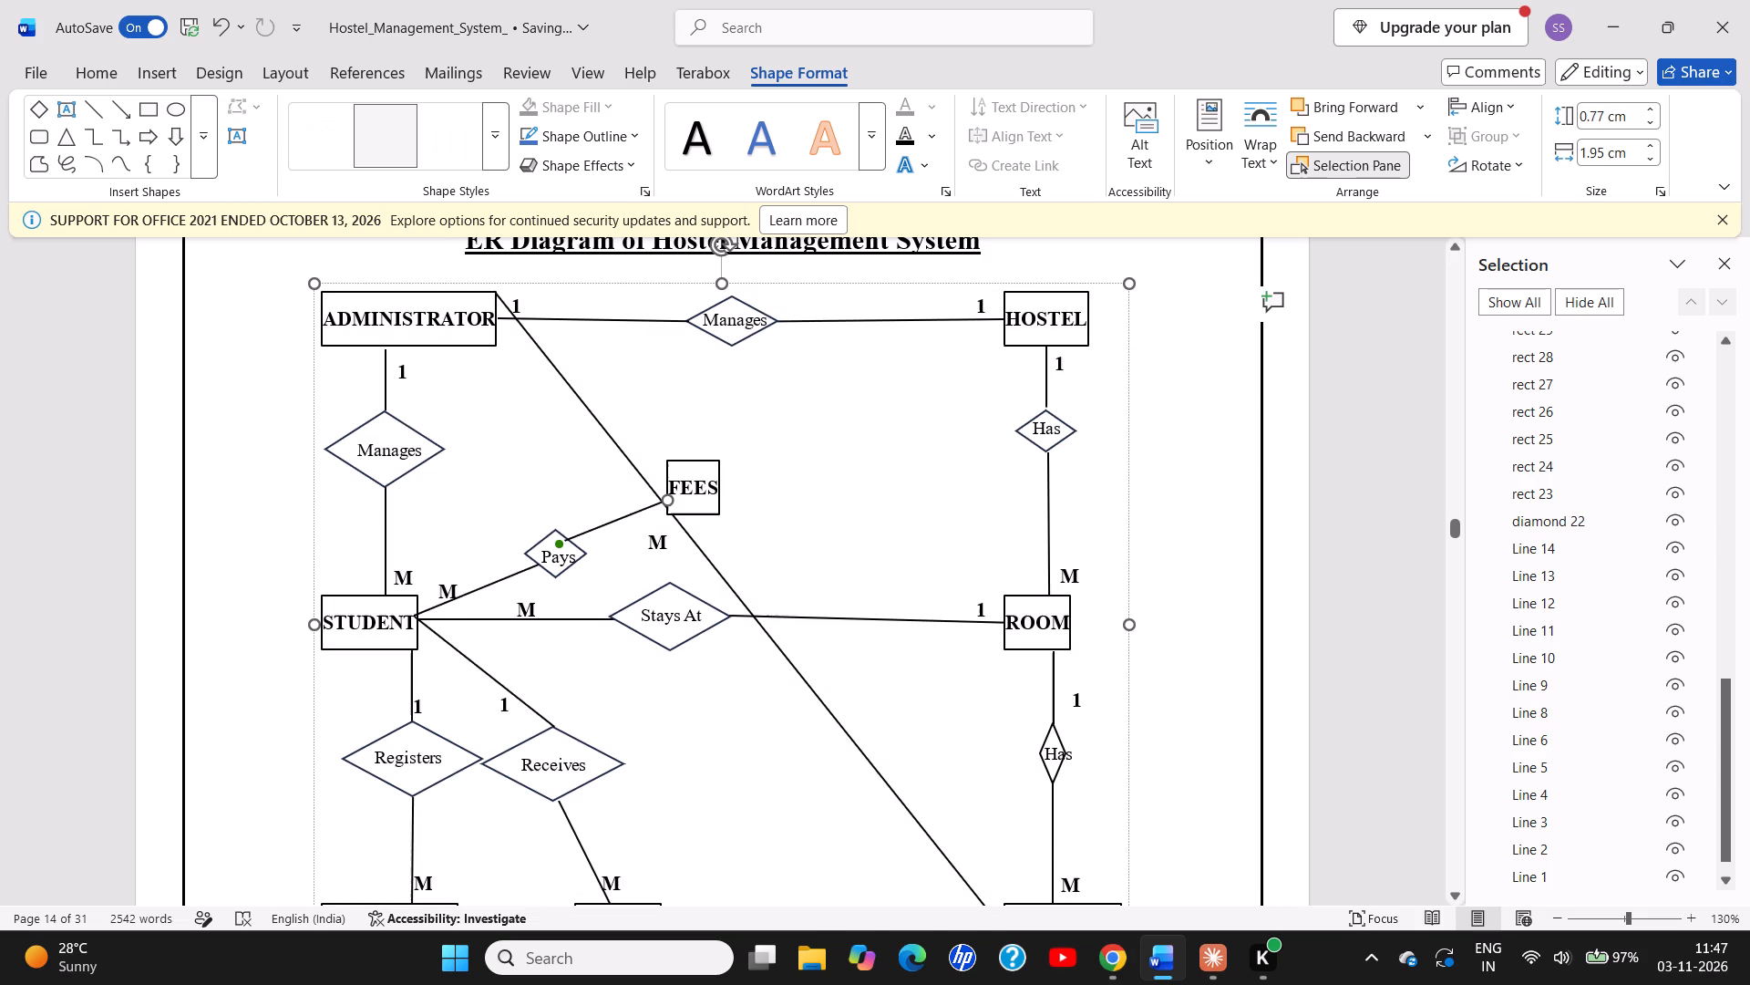
left_click_drag(561, 544, 576, 538)
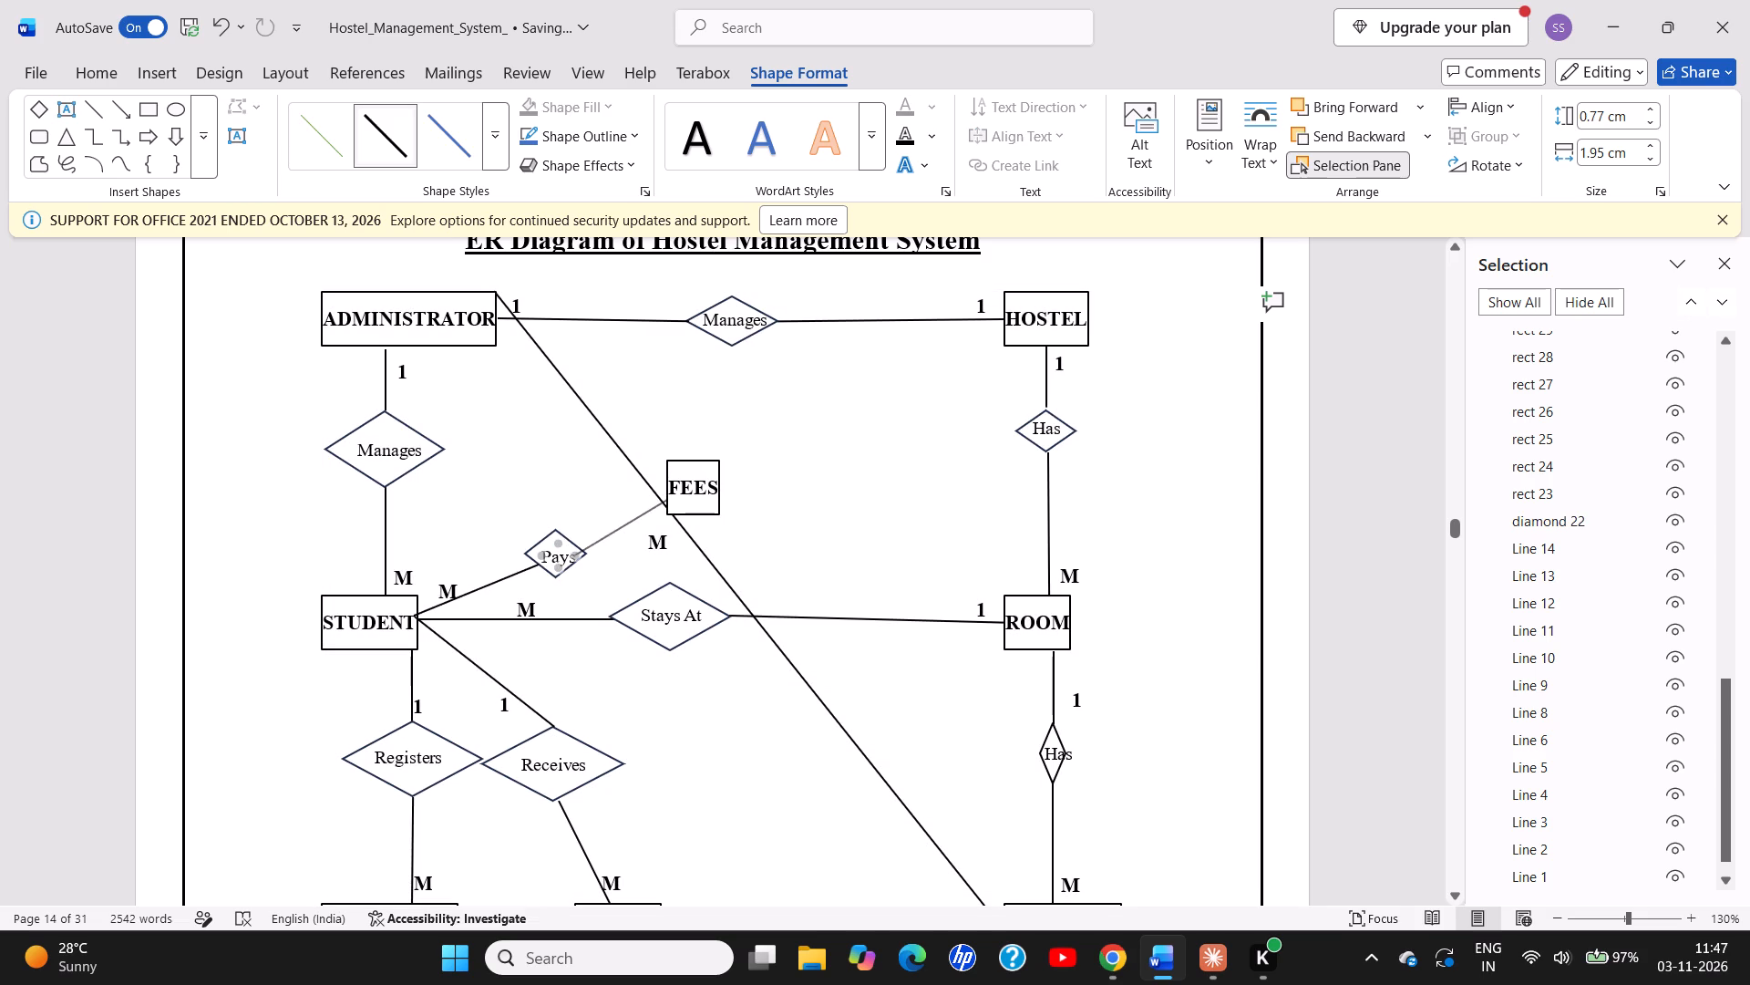
left_click_drag(576, 538, 573, 542)
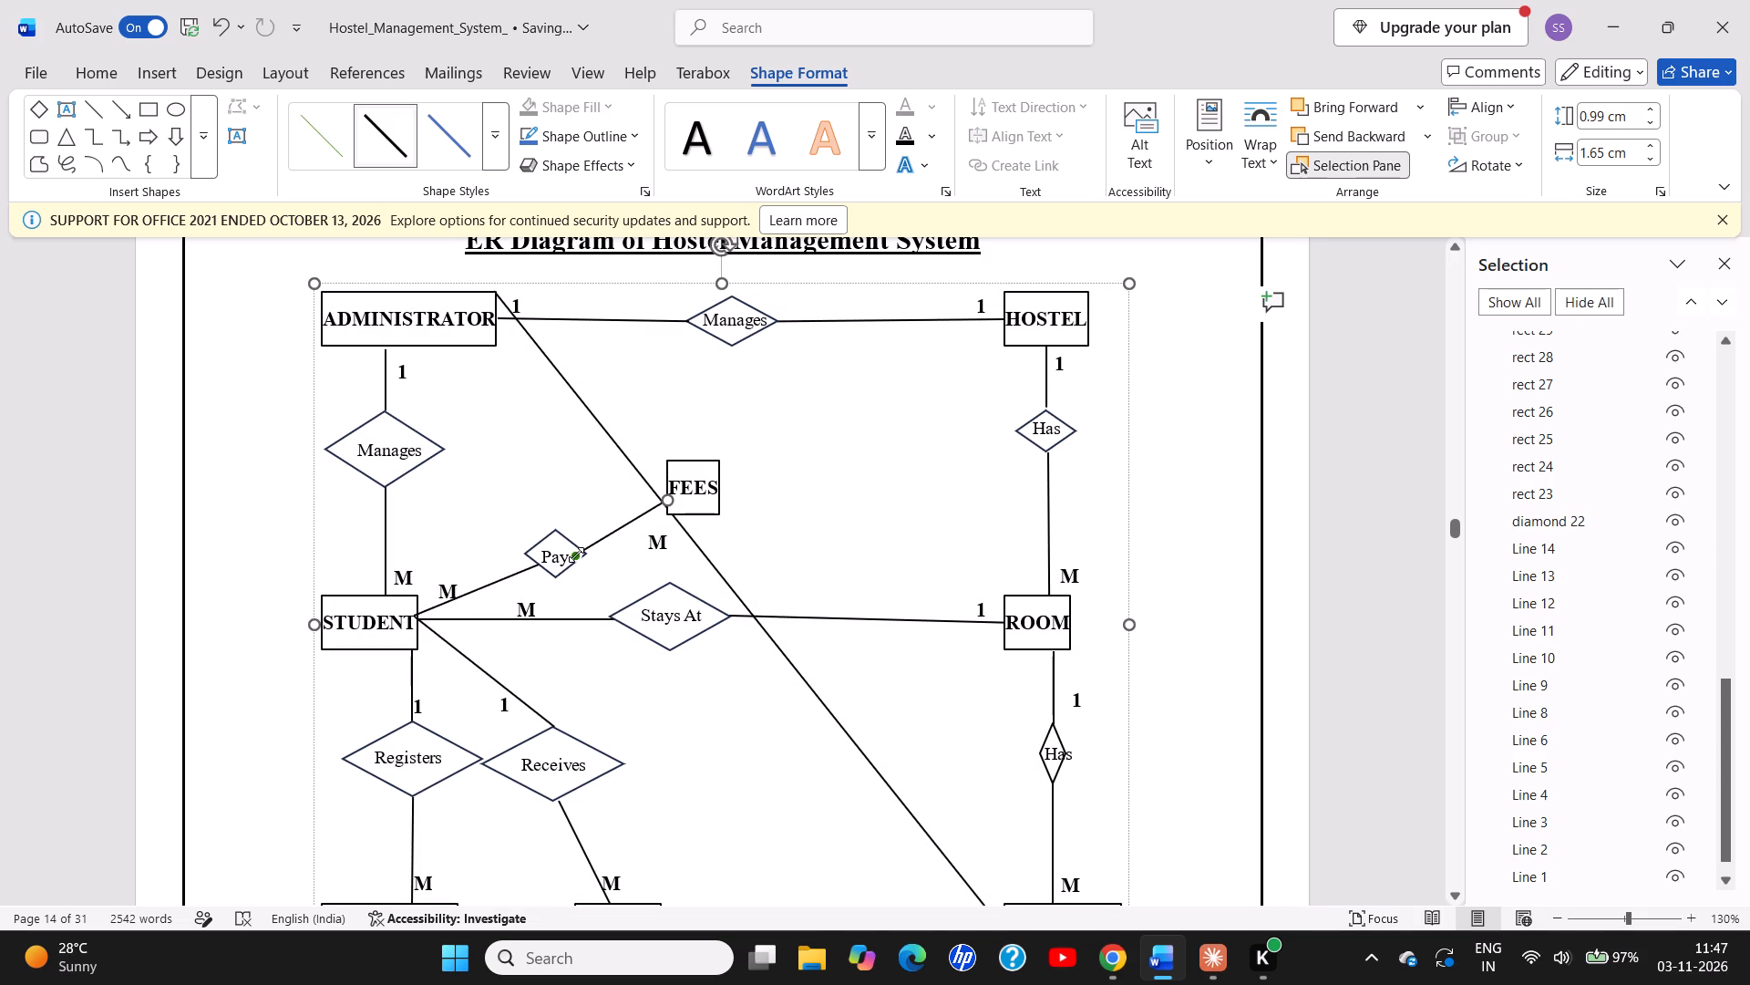
left_click_drag(576, 555, 588, 553)
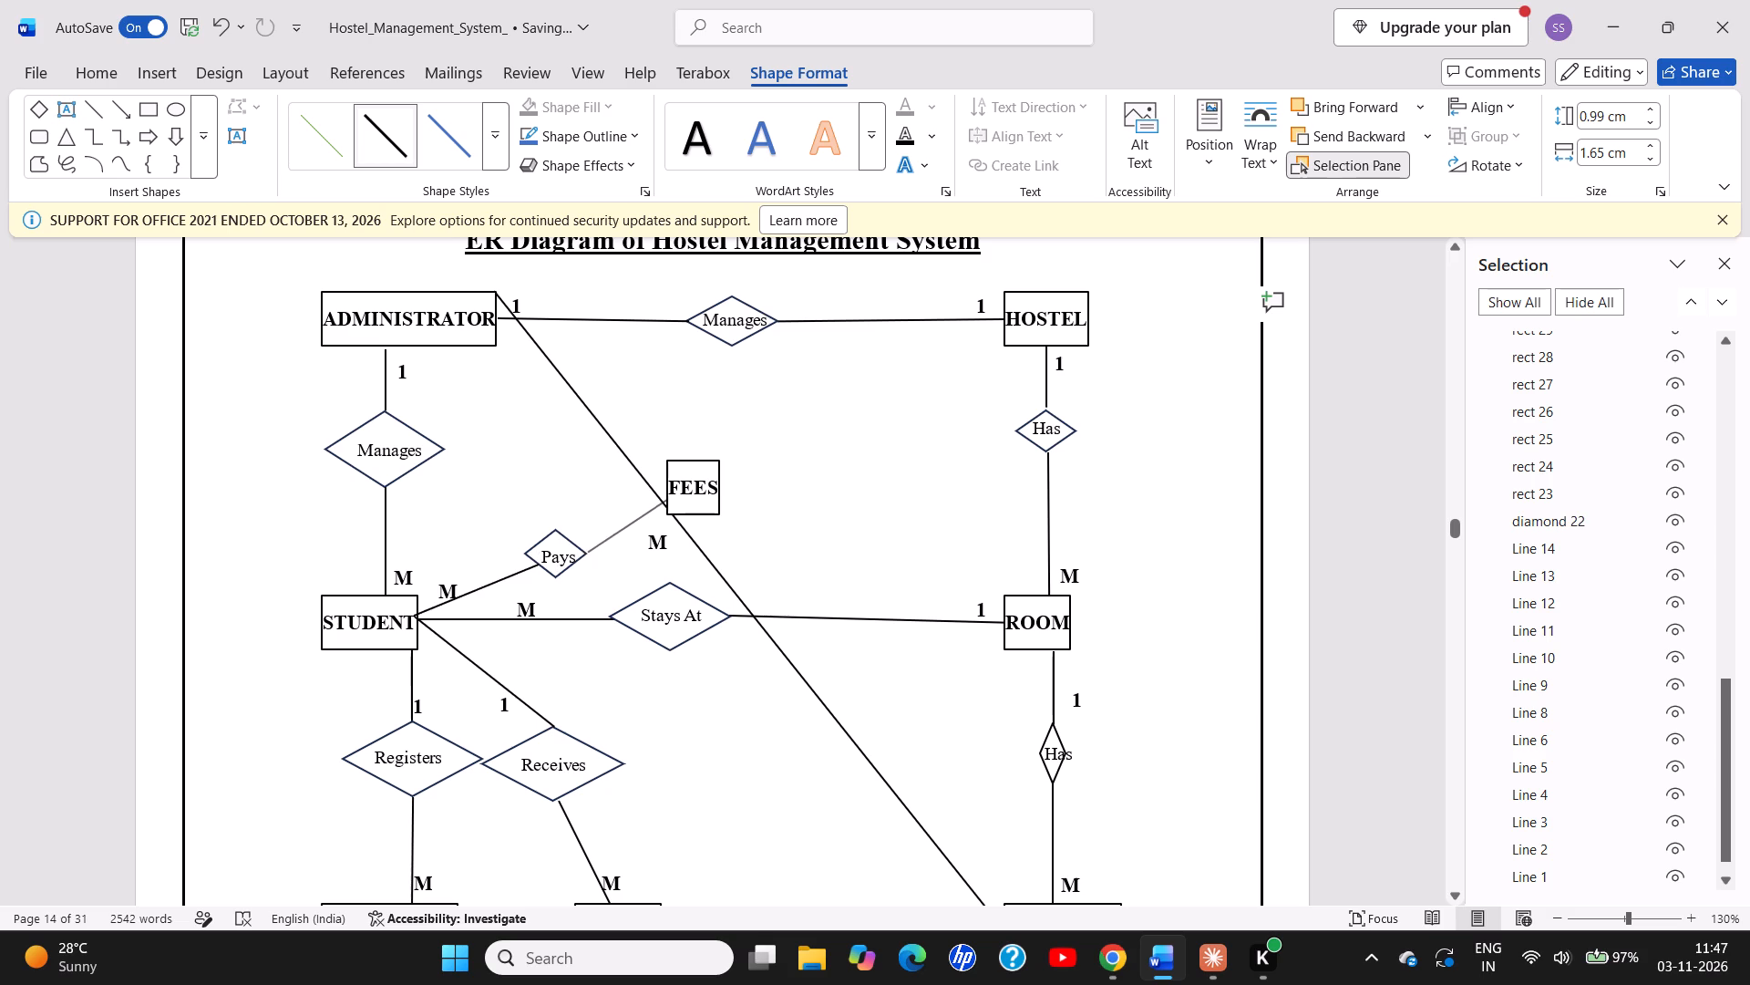
left_click_drag(588, 553, 588, 552)
left_click(621, 576)
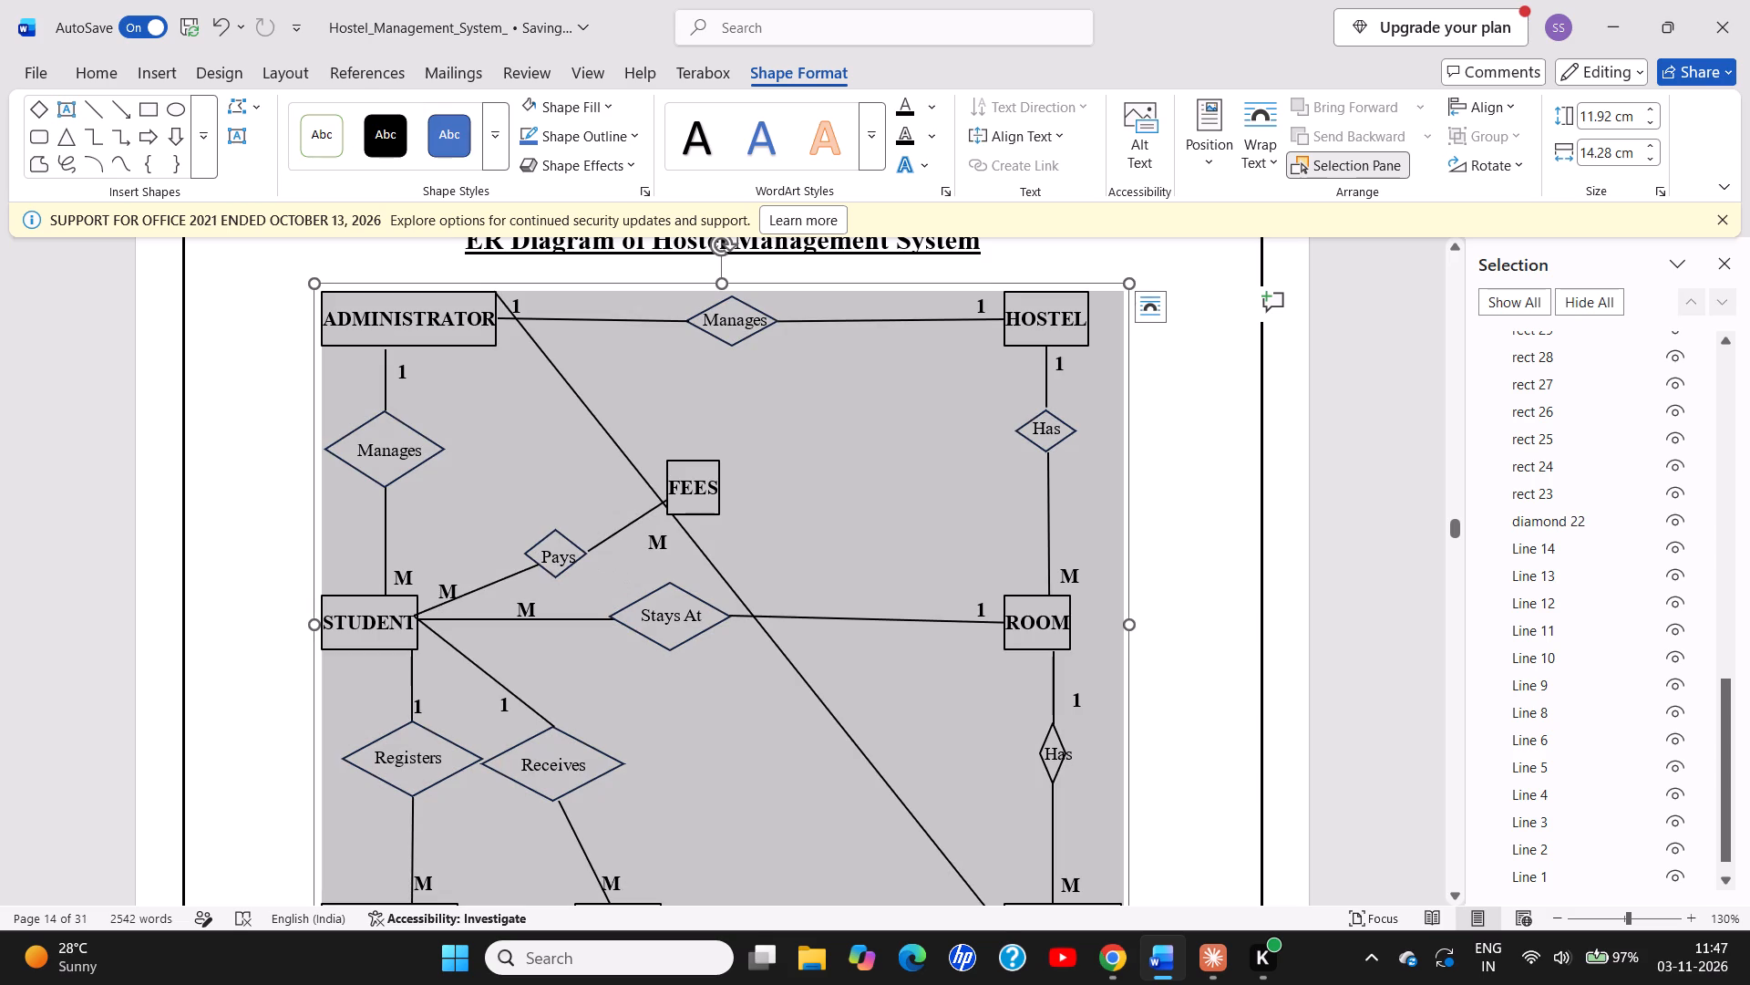
Rotate the "Pays" label slightly counterclockwise inside its diamond.
left_click(510, 574)
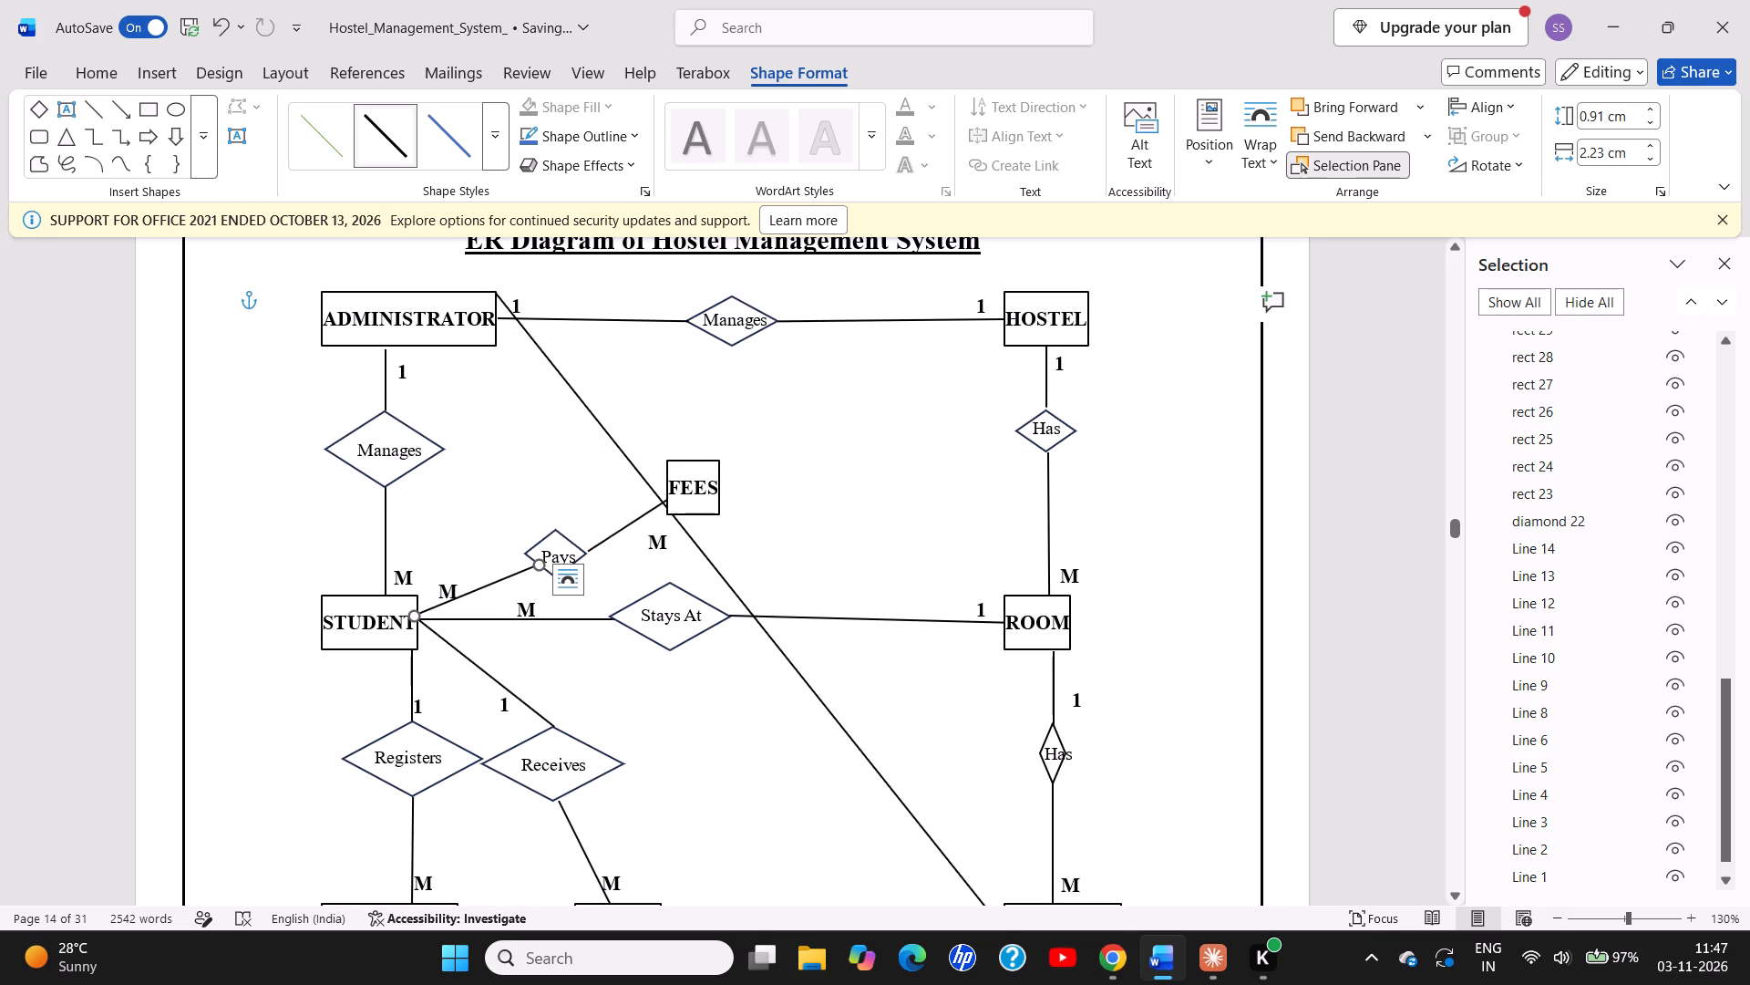
left_click(532, 544)
left_click(551, 534)
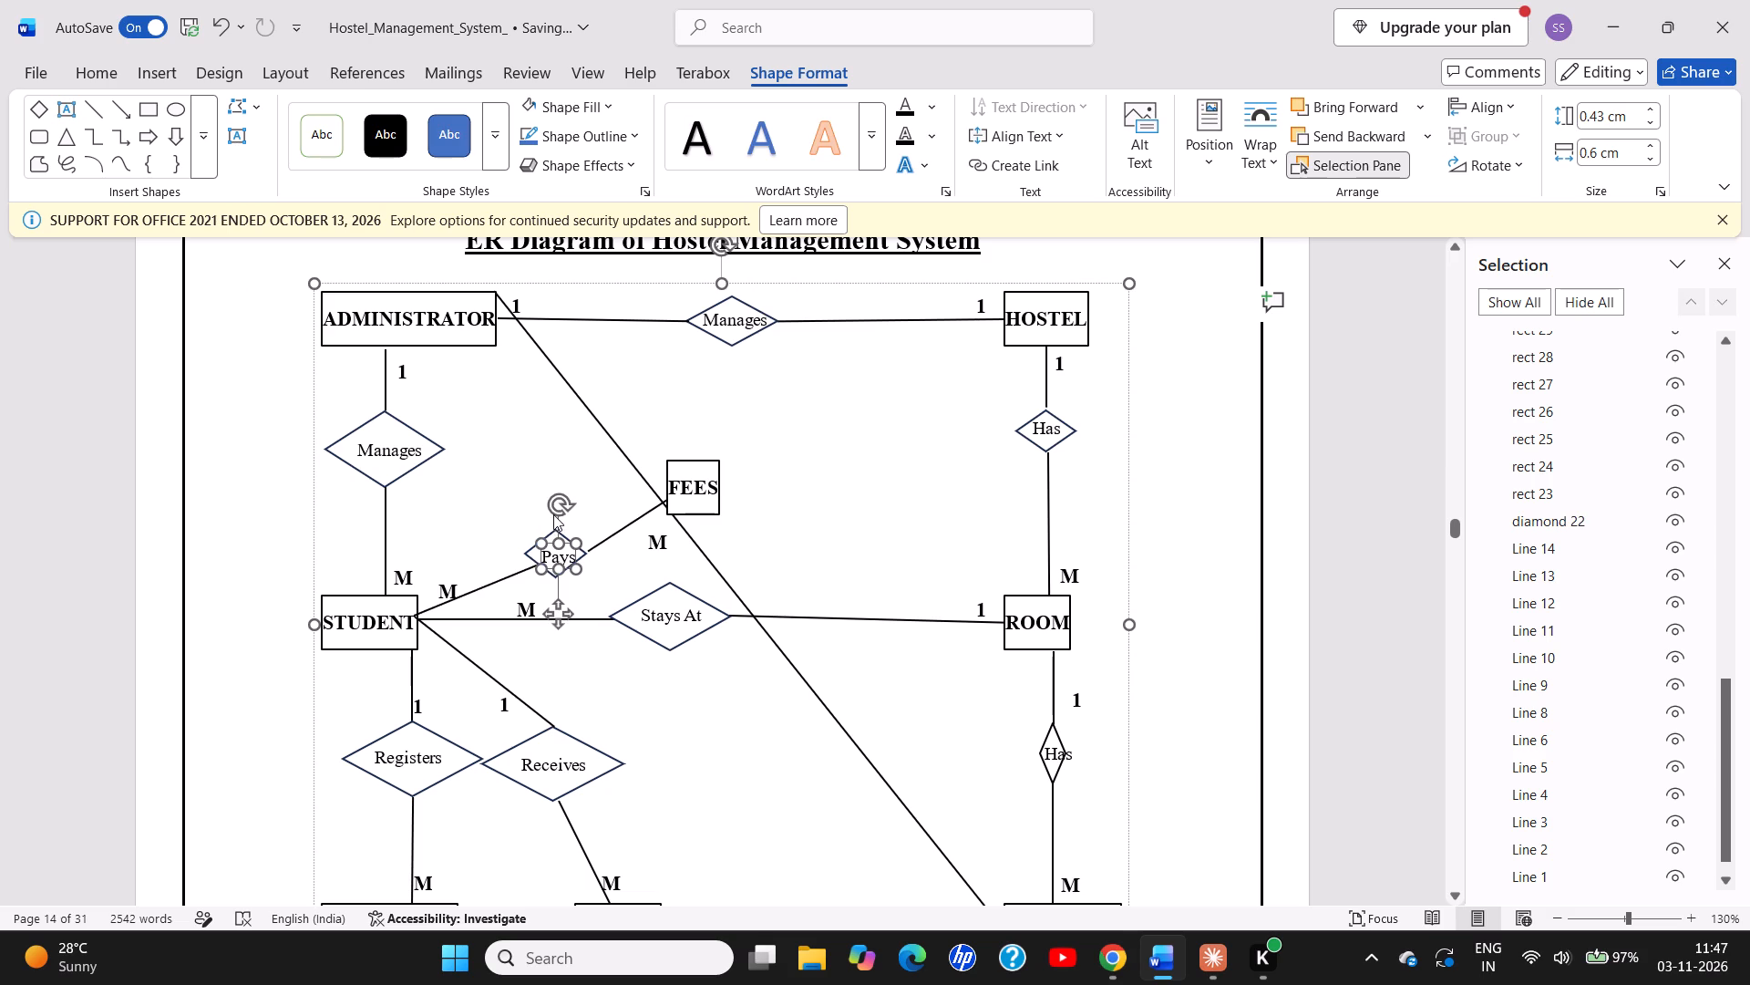
left_click_drag(557, 503, 534, 502)
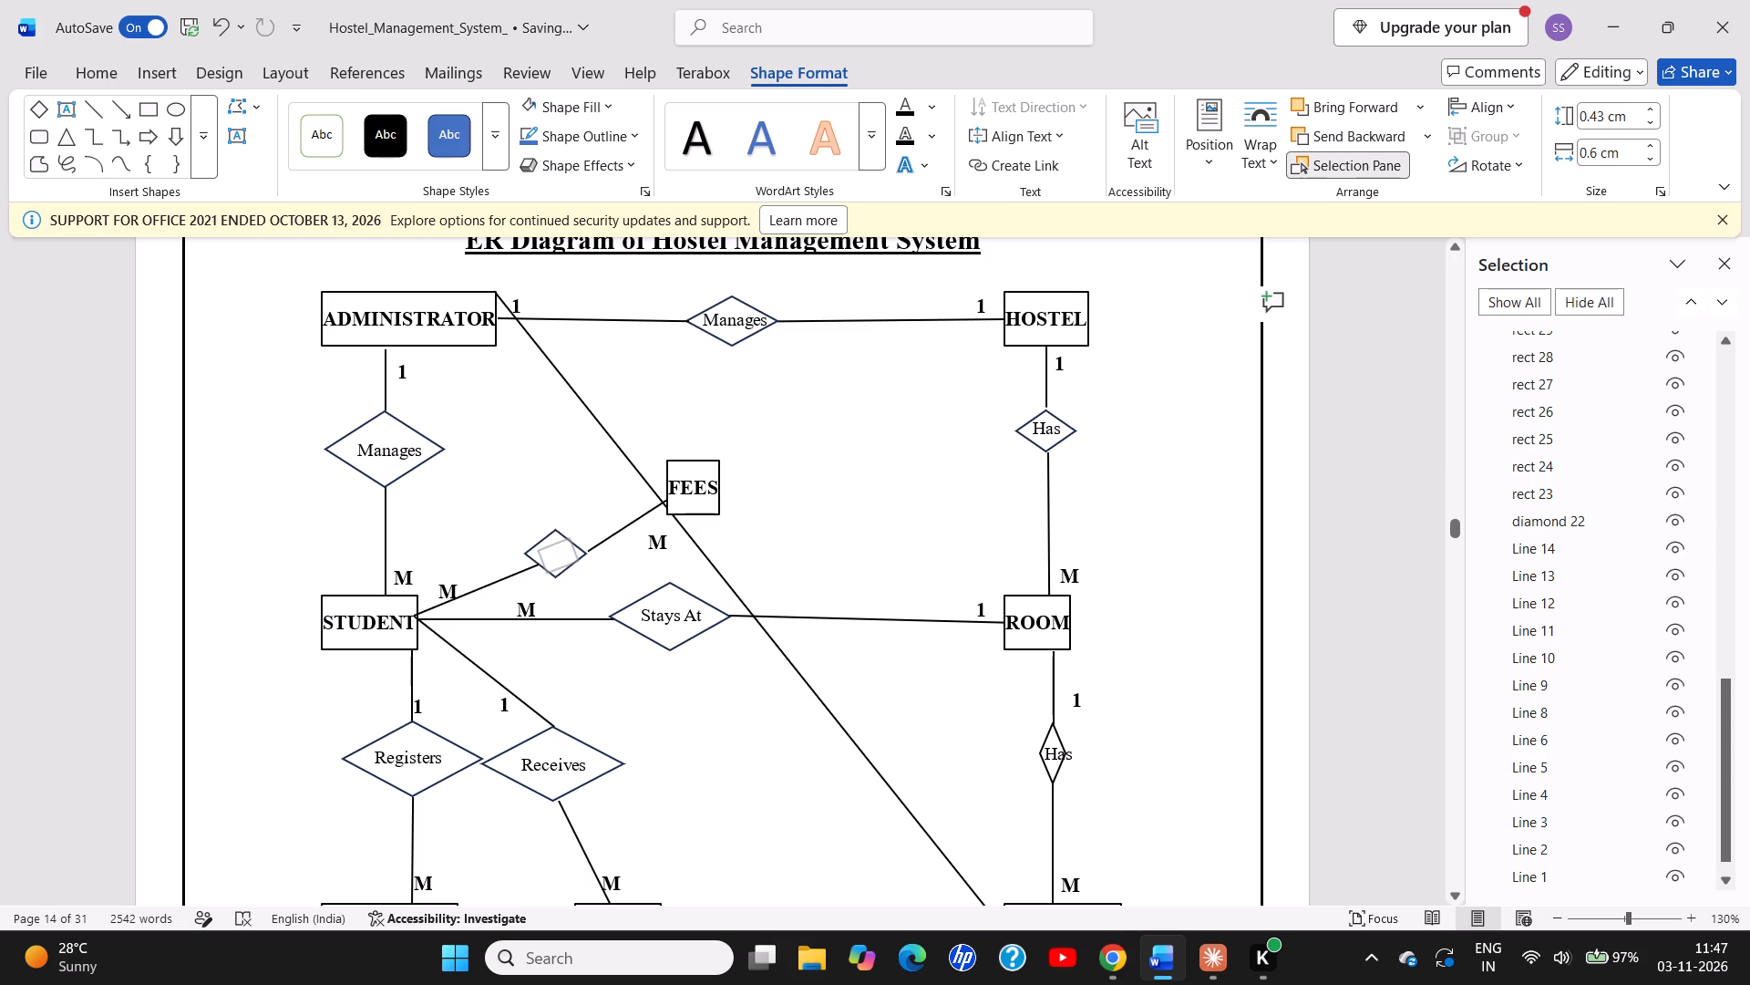
left_click_drag(534, 502, 530, 502)
left_click_drag(530, 502, 535, 502)
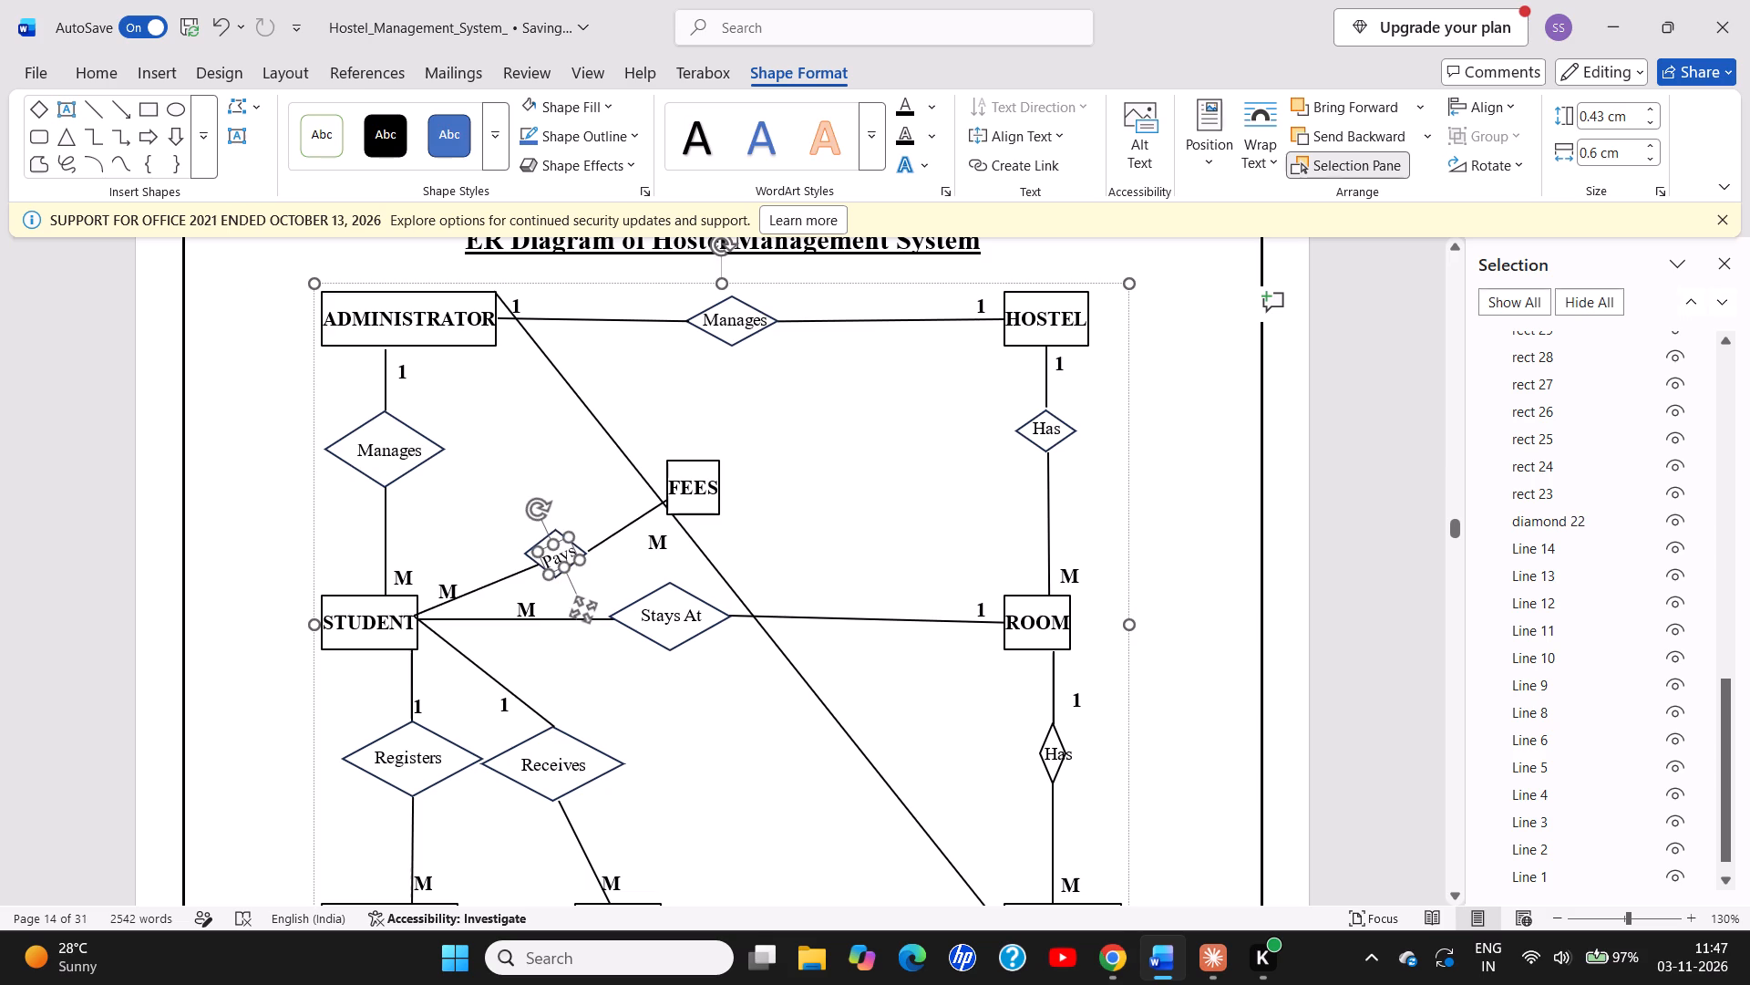
Rotate the "Pays" label back clockwise until its text is horizontal.
left_click_drag(535, 502, 557, 506)
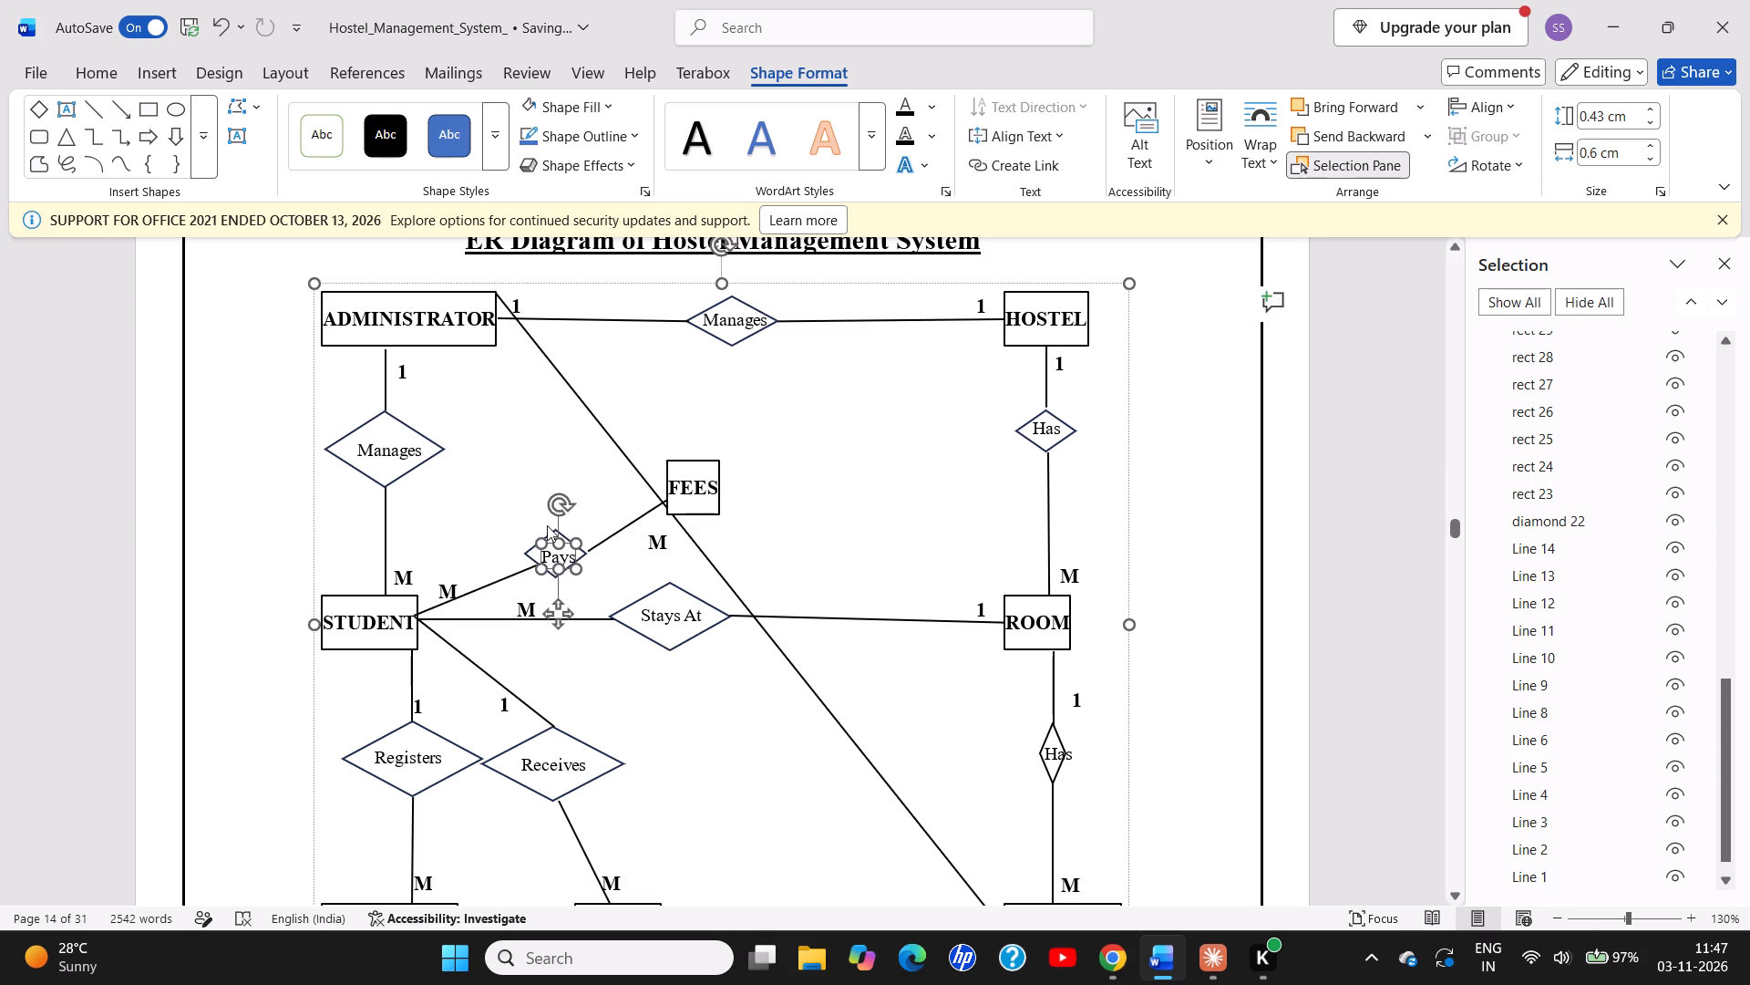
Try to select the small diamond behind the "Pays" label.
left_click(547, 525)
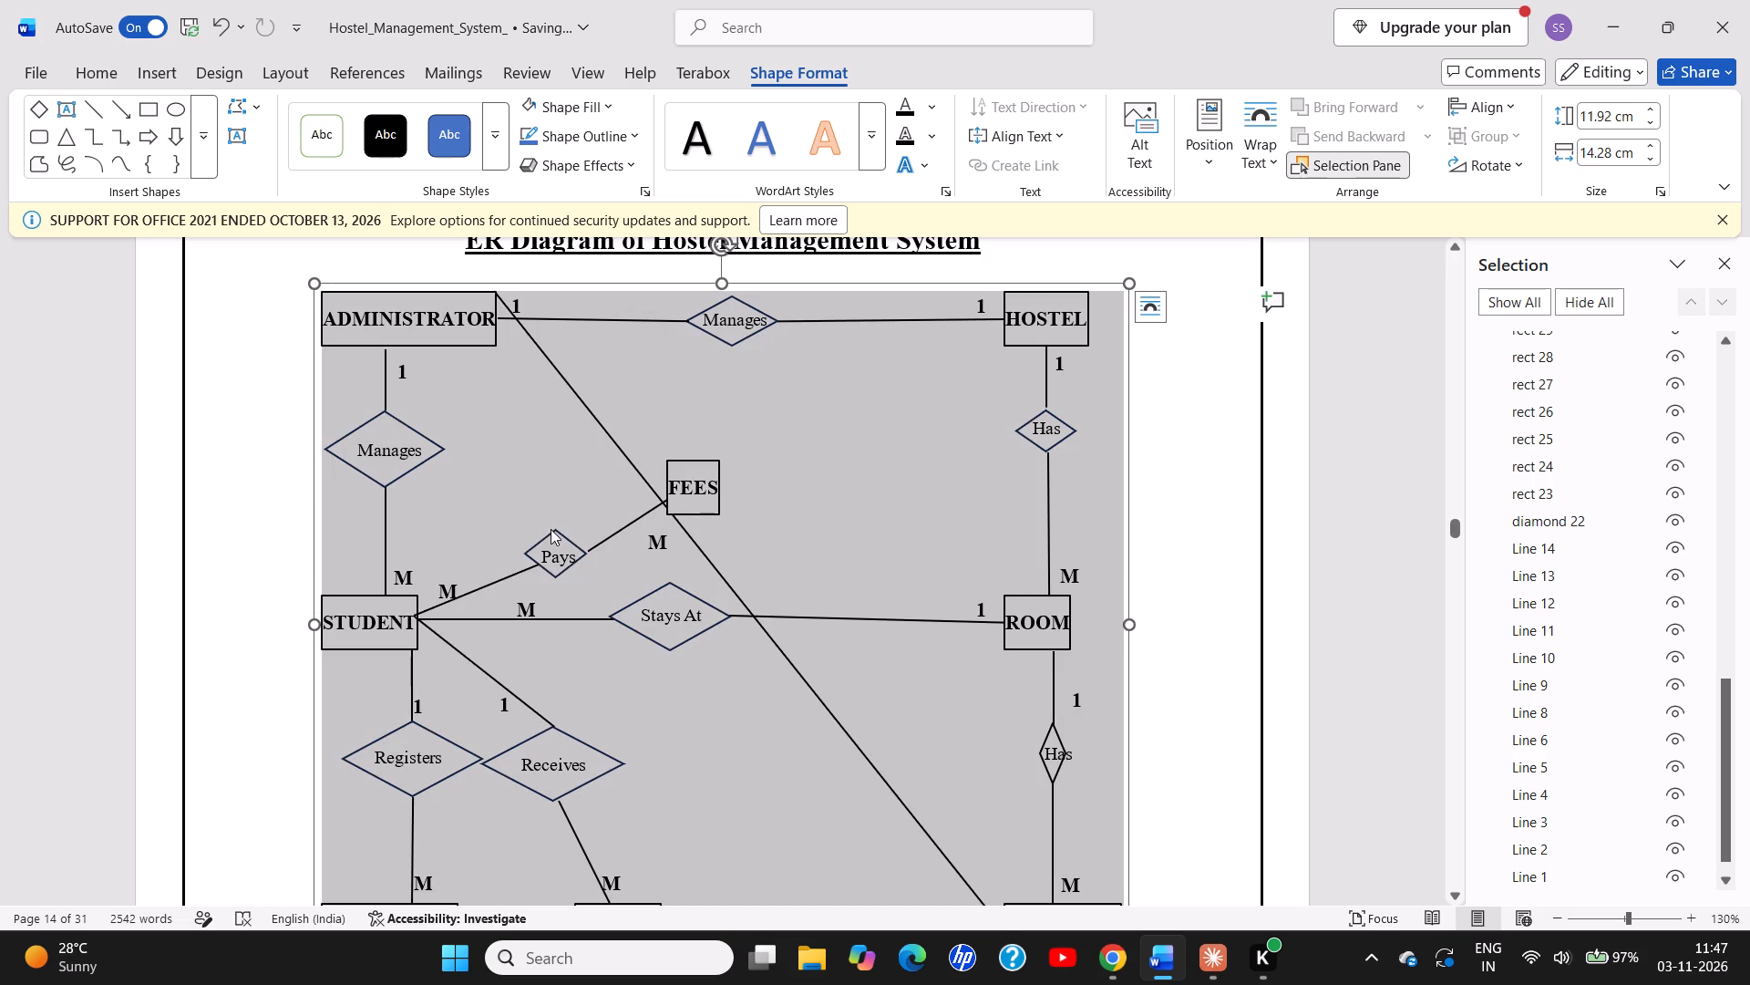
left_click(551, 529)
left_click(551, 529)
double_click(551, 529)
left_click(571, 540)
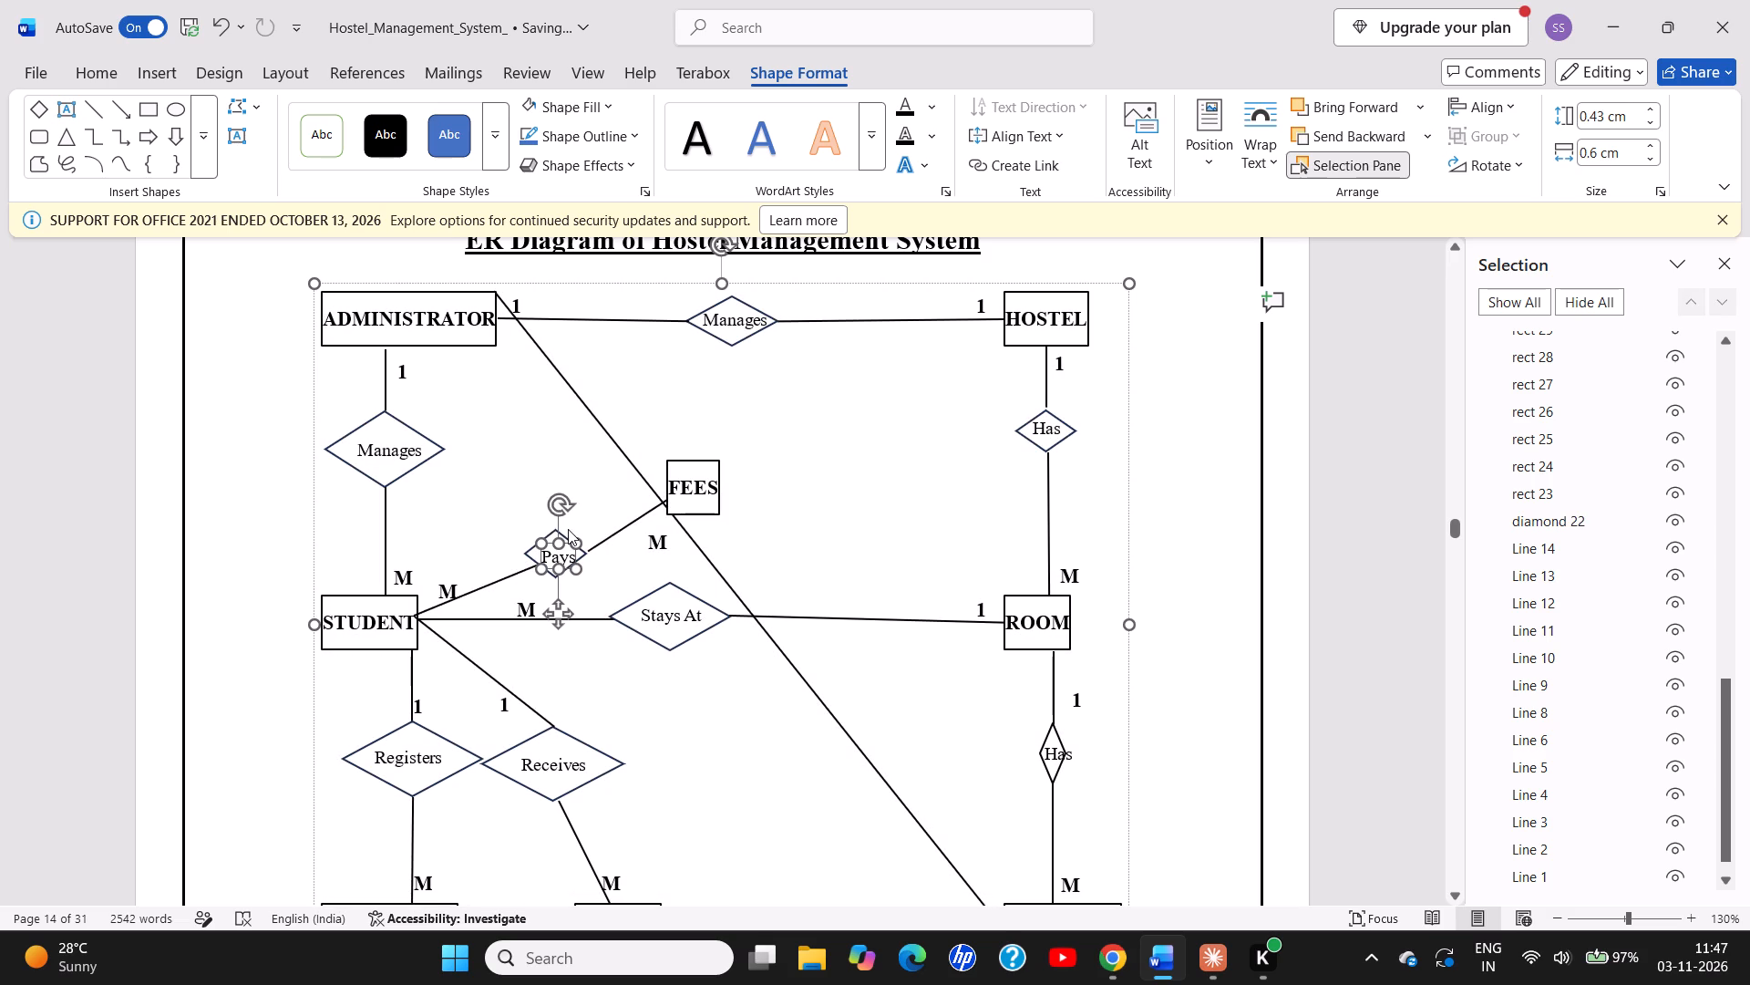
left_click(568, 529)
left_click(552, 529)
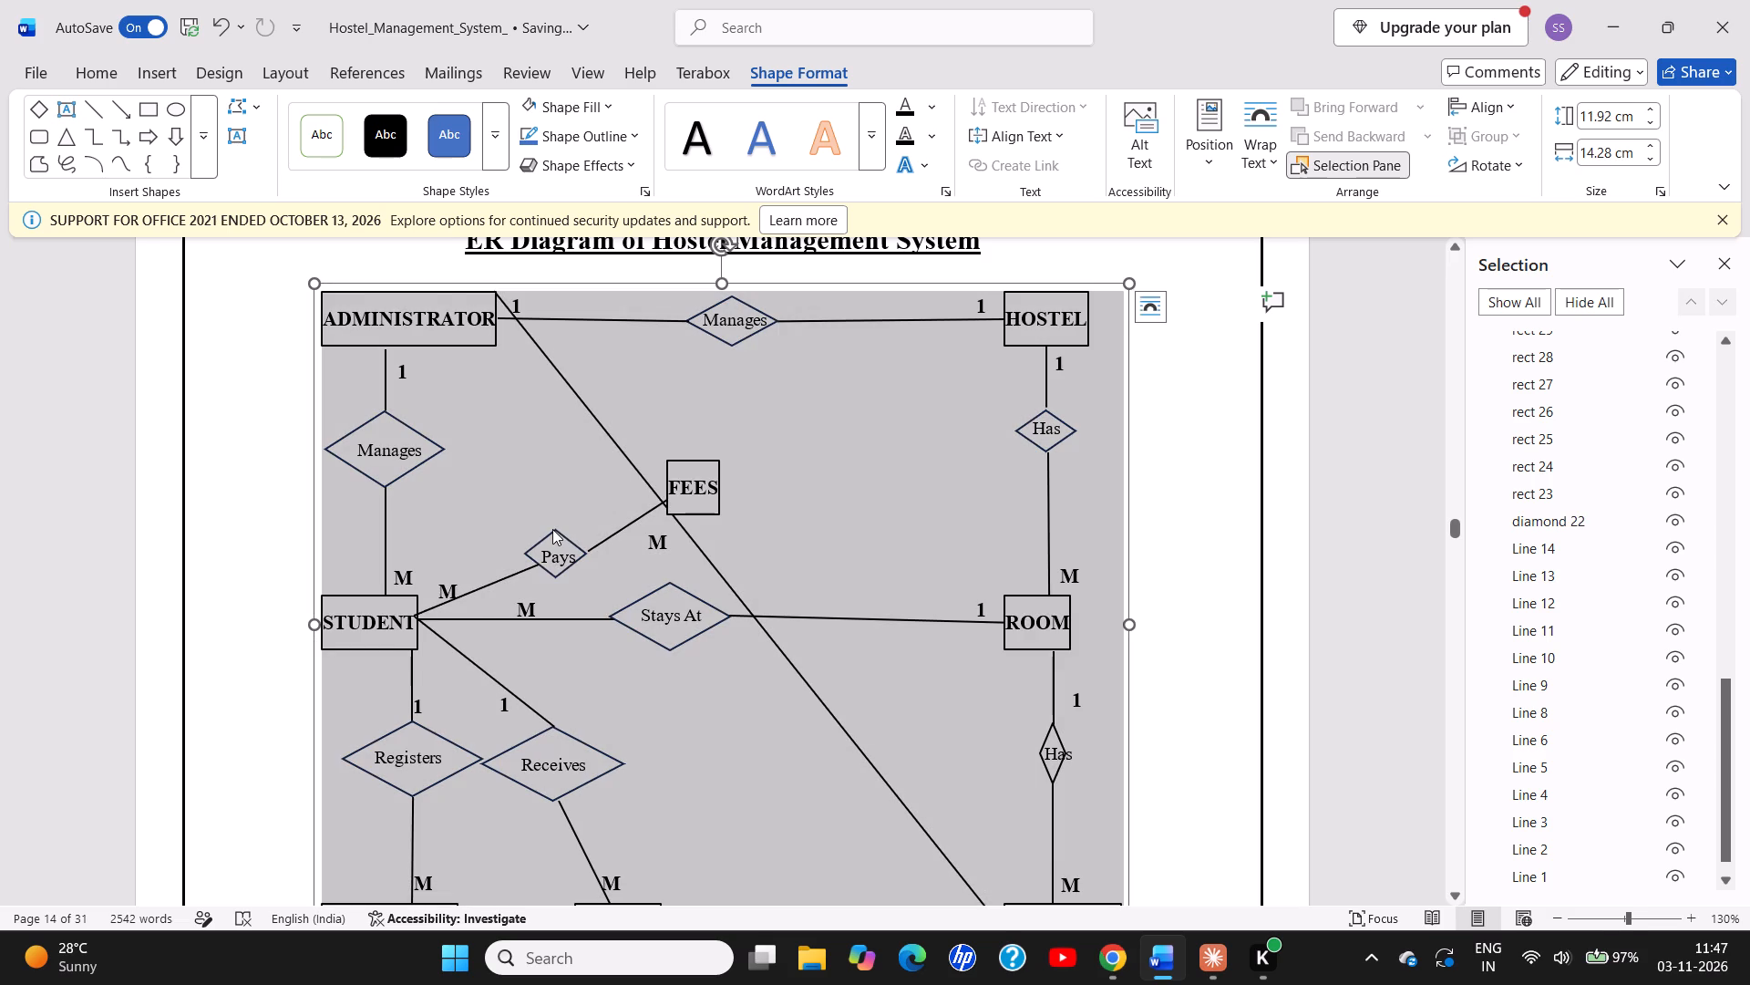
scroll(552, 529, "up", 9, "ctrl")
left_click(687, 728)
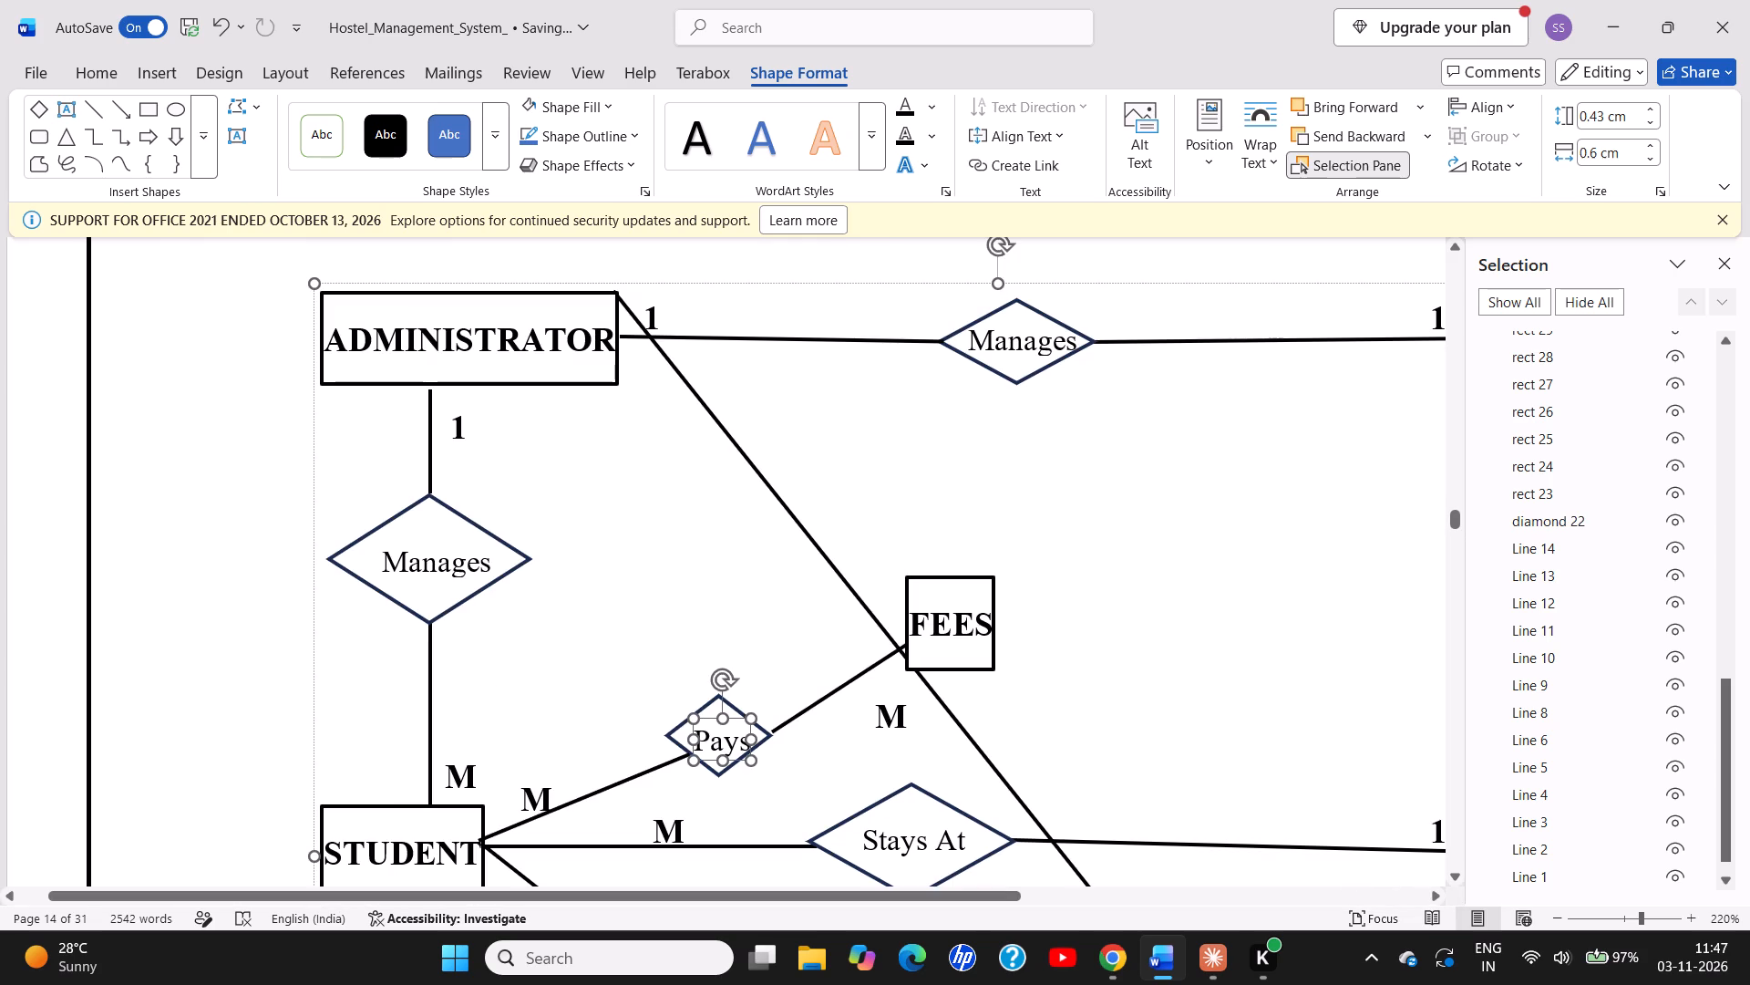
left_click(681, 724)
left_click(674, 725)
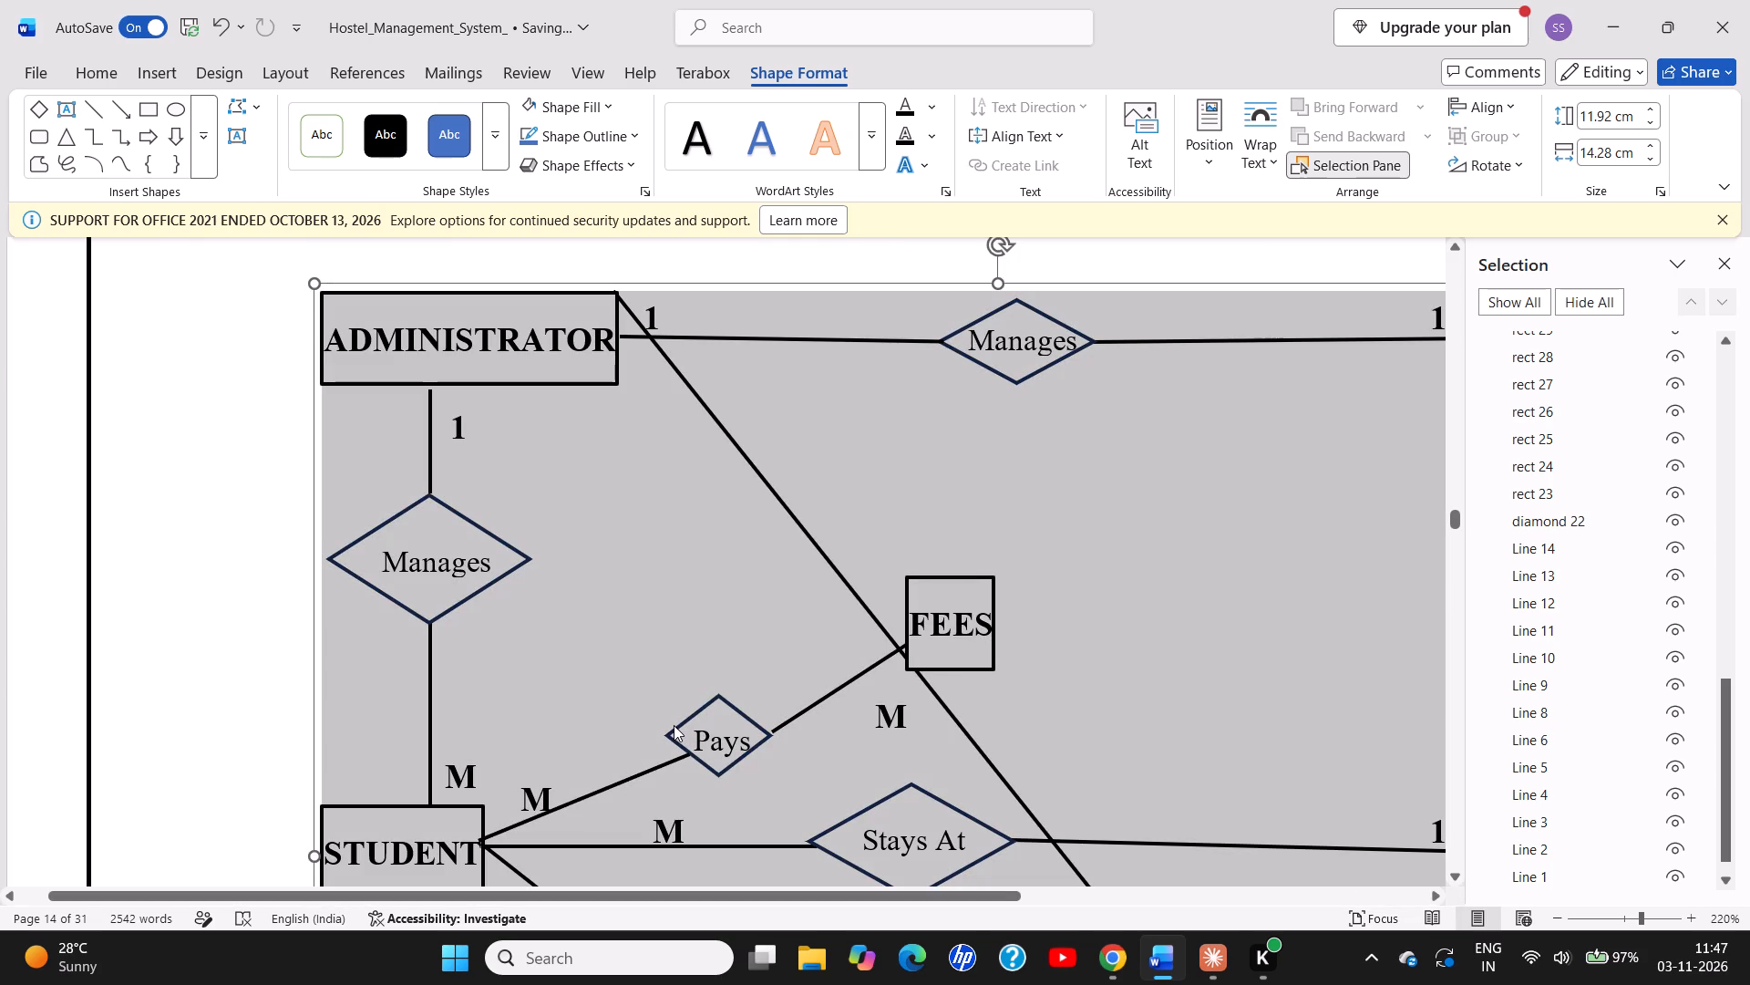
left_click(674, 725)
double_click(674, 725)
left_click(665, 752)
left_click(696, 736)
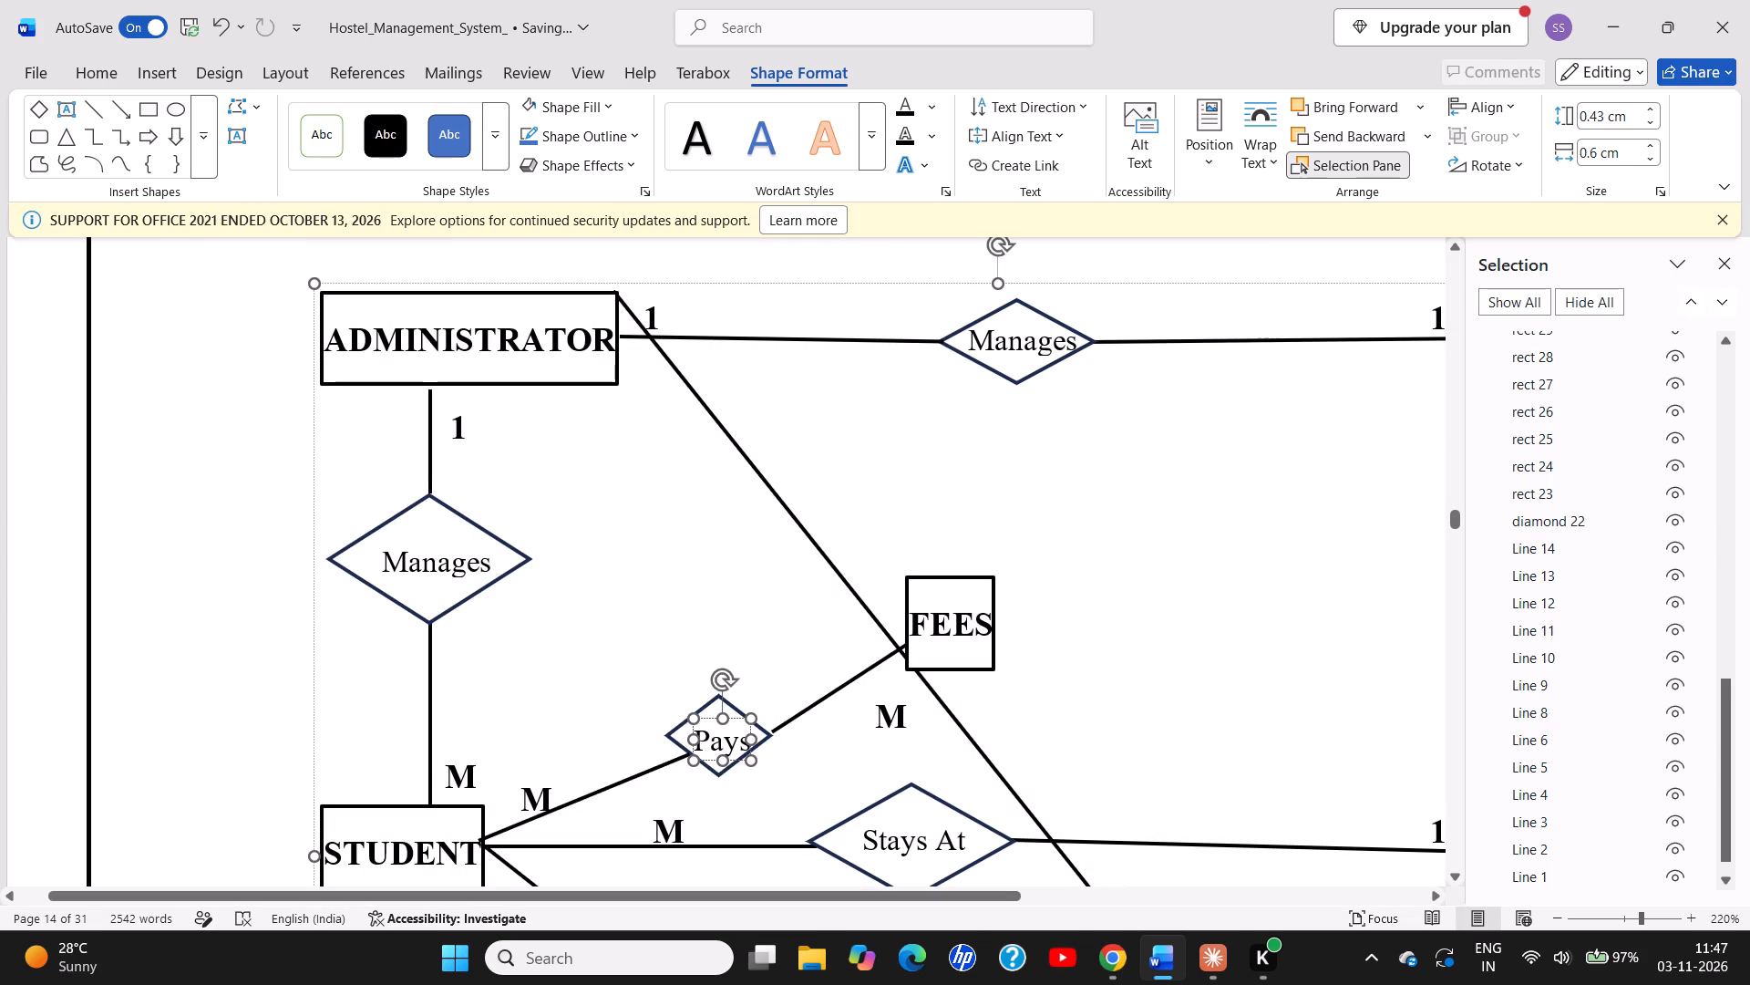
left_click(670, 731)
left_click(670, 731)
Move the "Pays" label out of its diamond into the blank area above it, toward the Manages diamond.
left_click(724, 739)
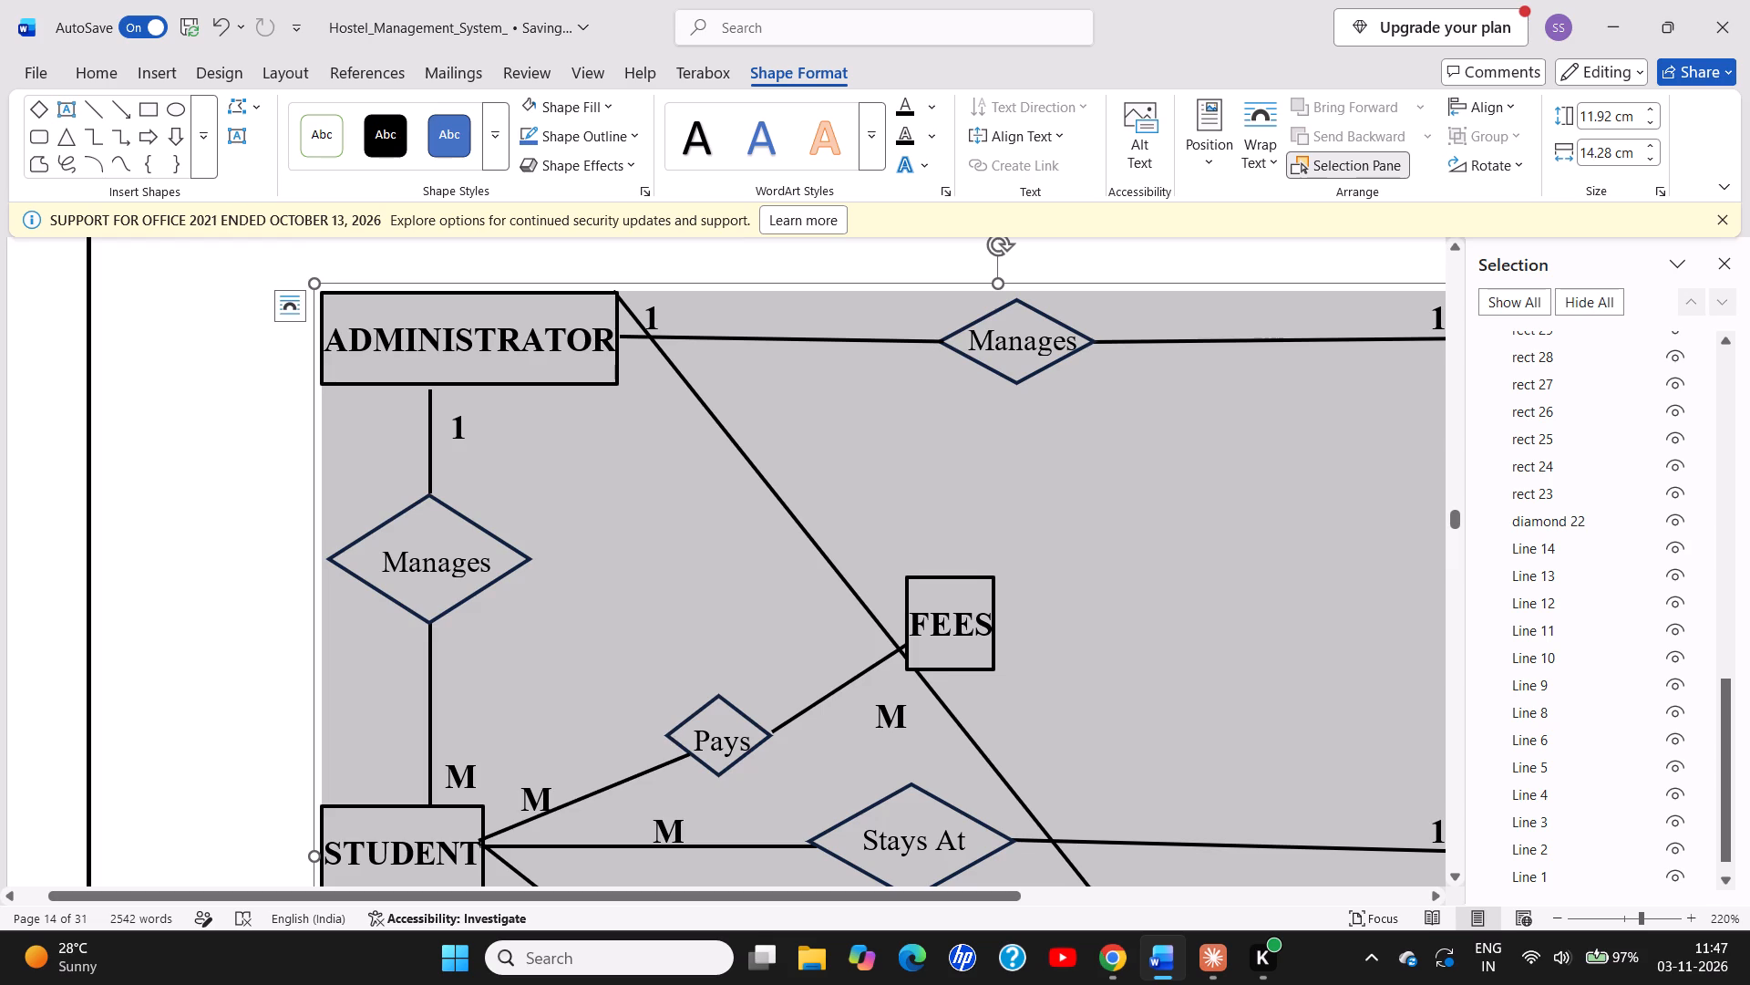
left_click_drag(710, 716, 631, 596)
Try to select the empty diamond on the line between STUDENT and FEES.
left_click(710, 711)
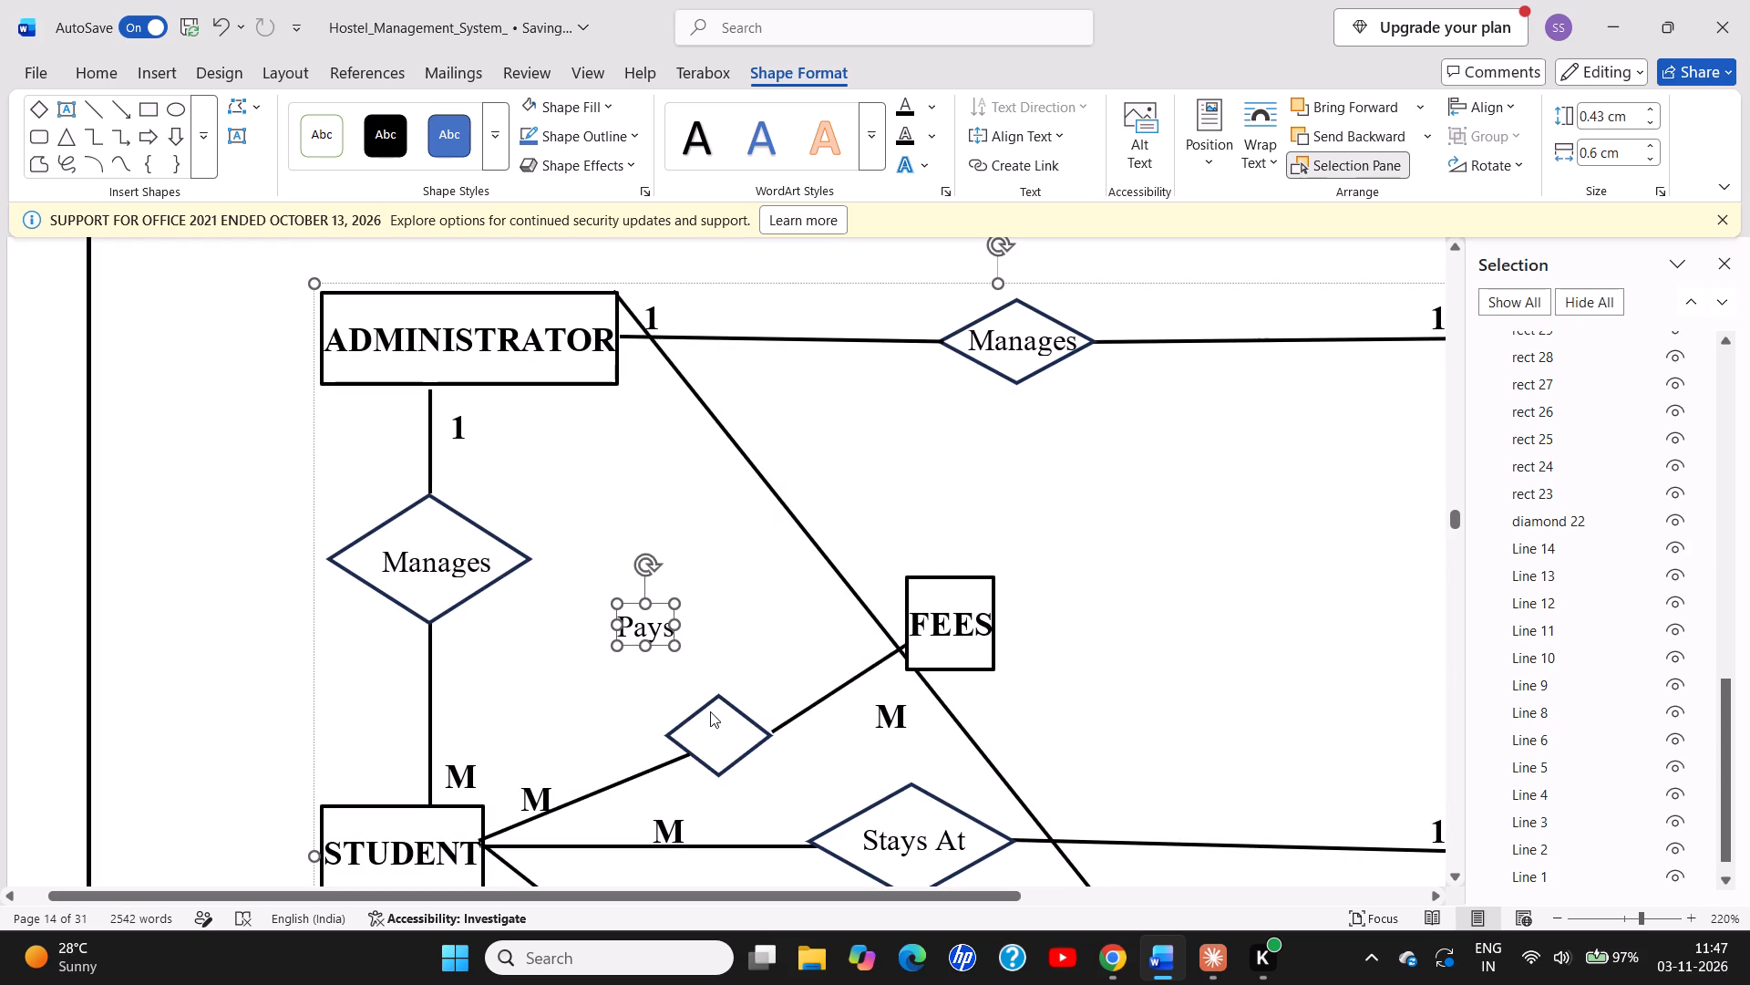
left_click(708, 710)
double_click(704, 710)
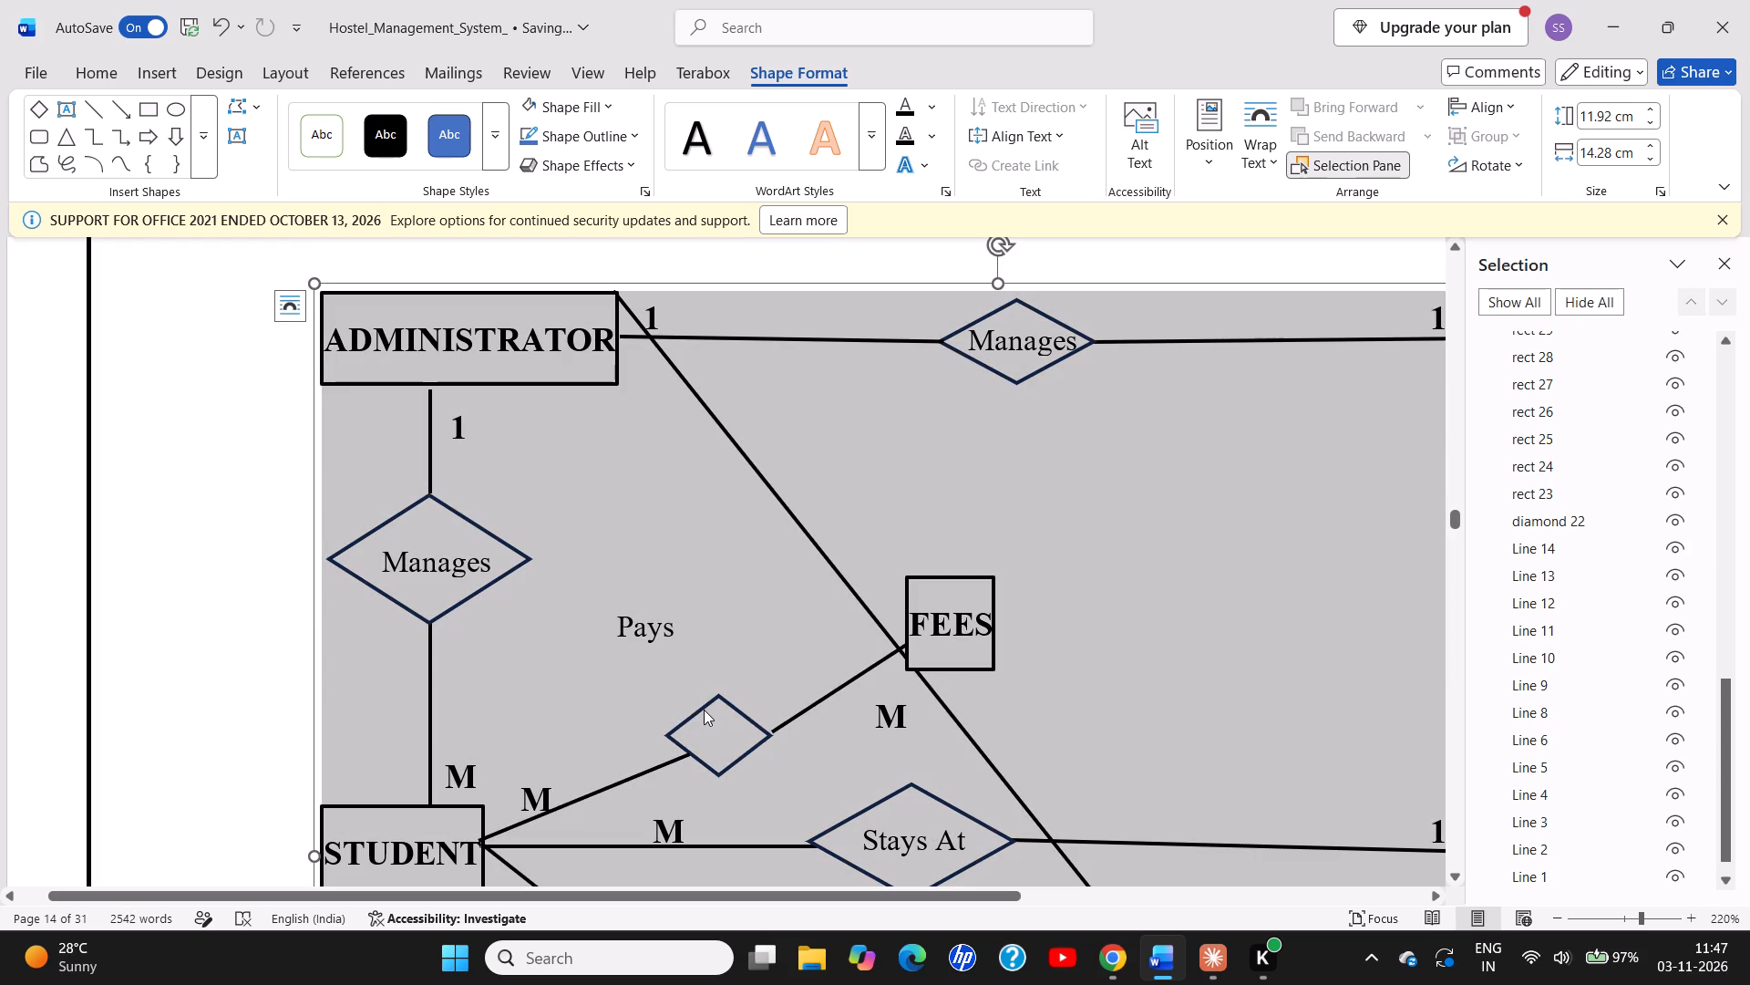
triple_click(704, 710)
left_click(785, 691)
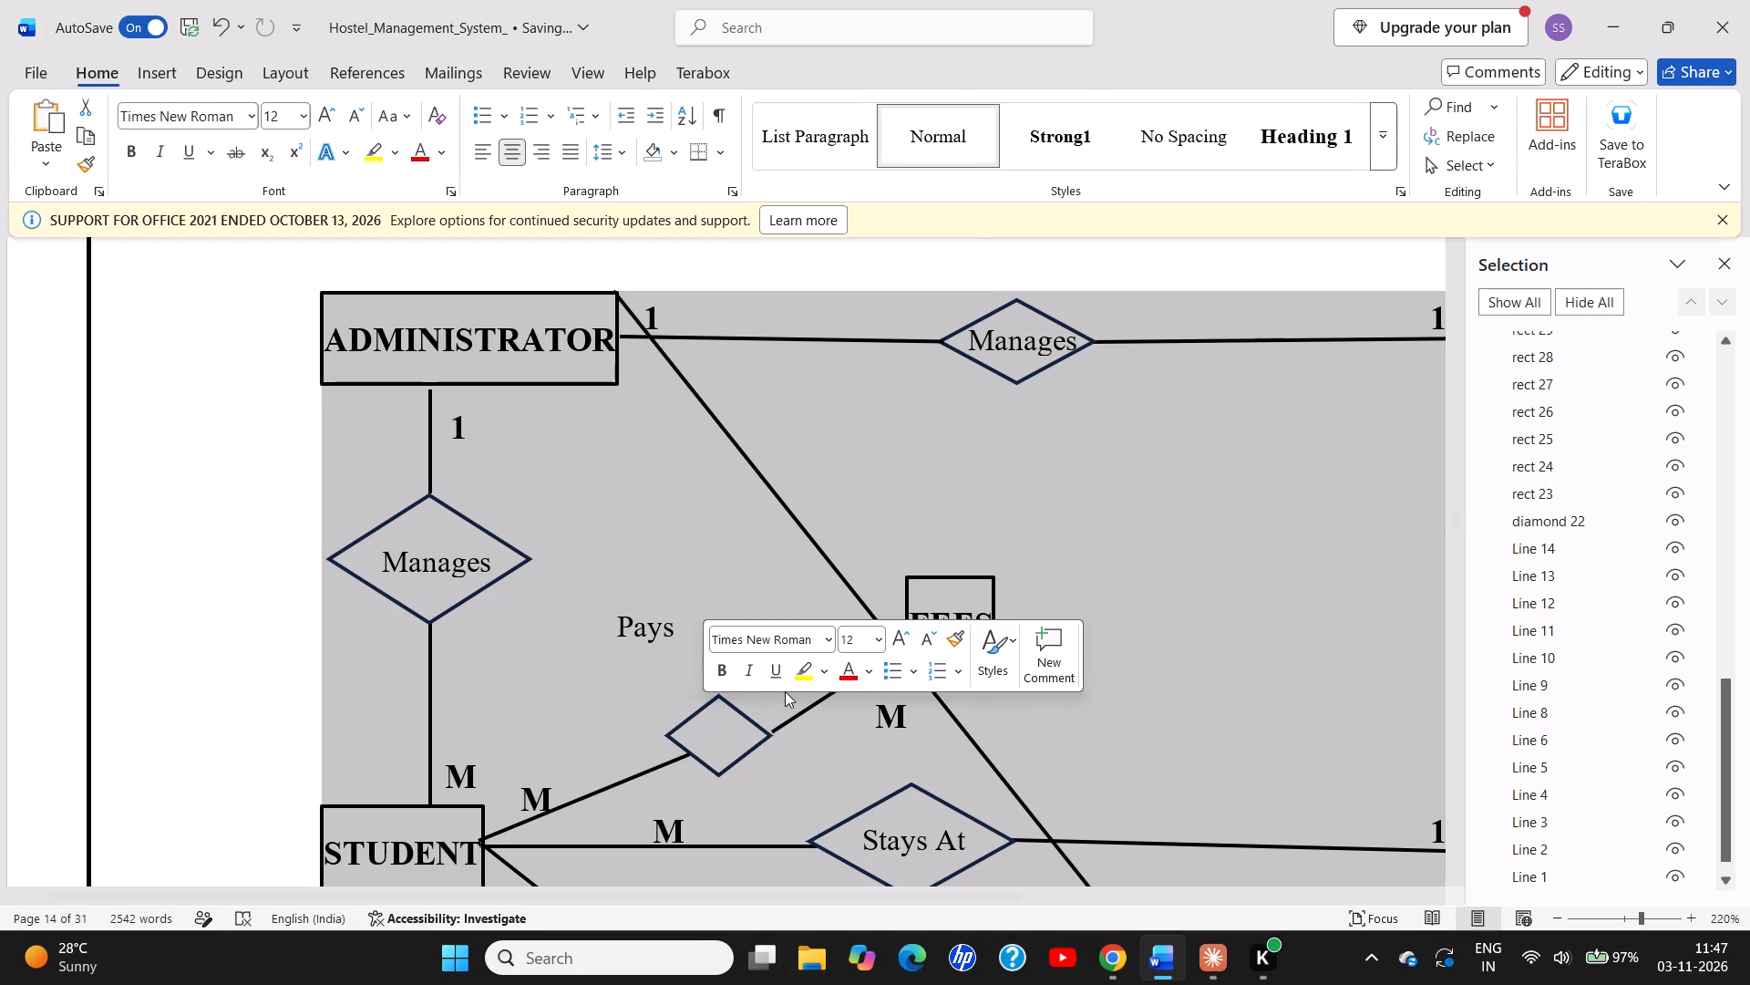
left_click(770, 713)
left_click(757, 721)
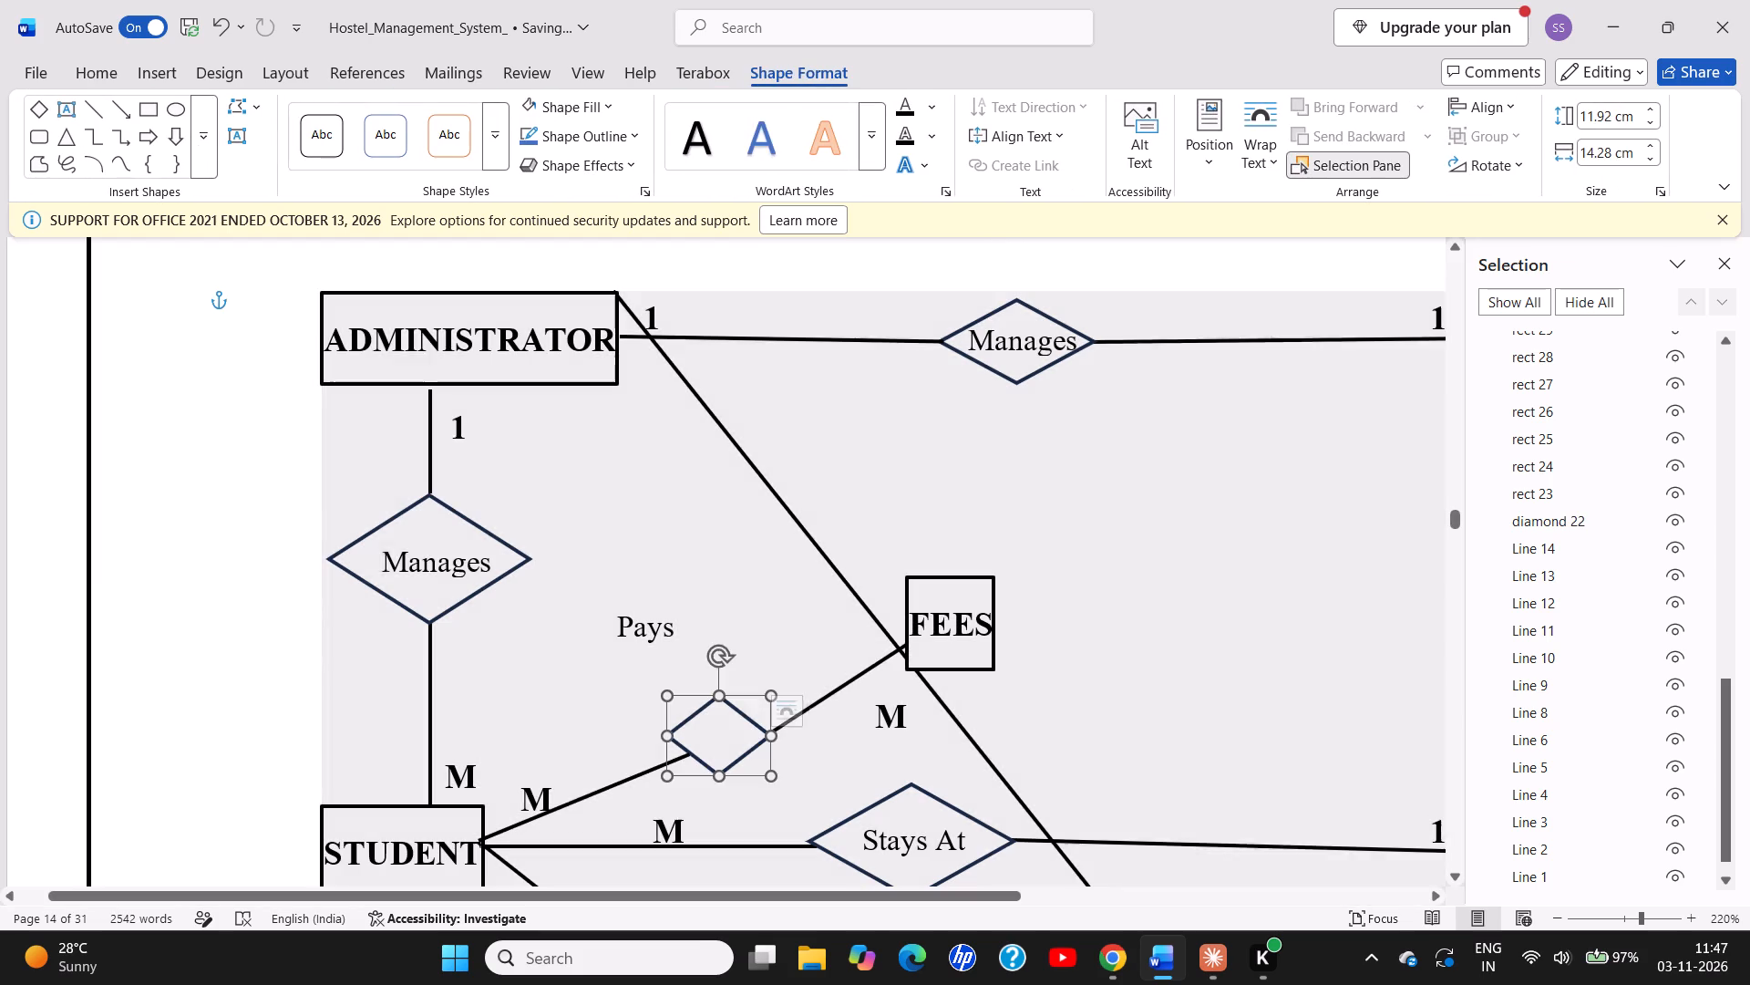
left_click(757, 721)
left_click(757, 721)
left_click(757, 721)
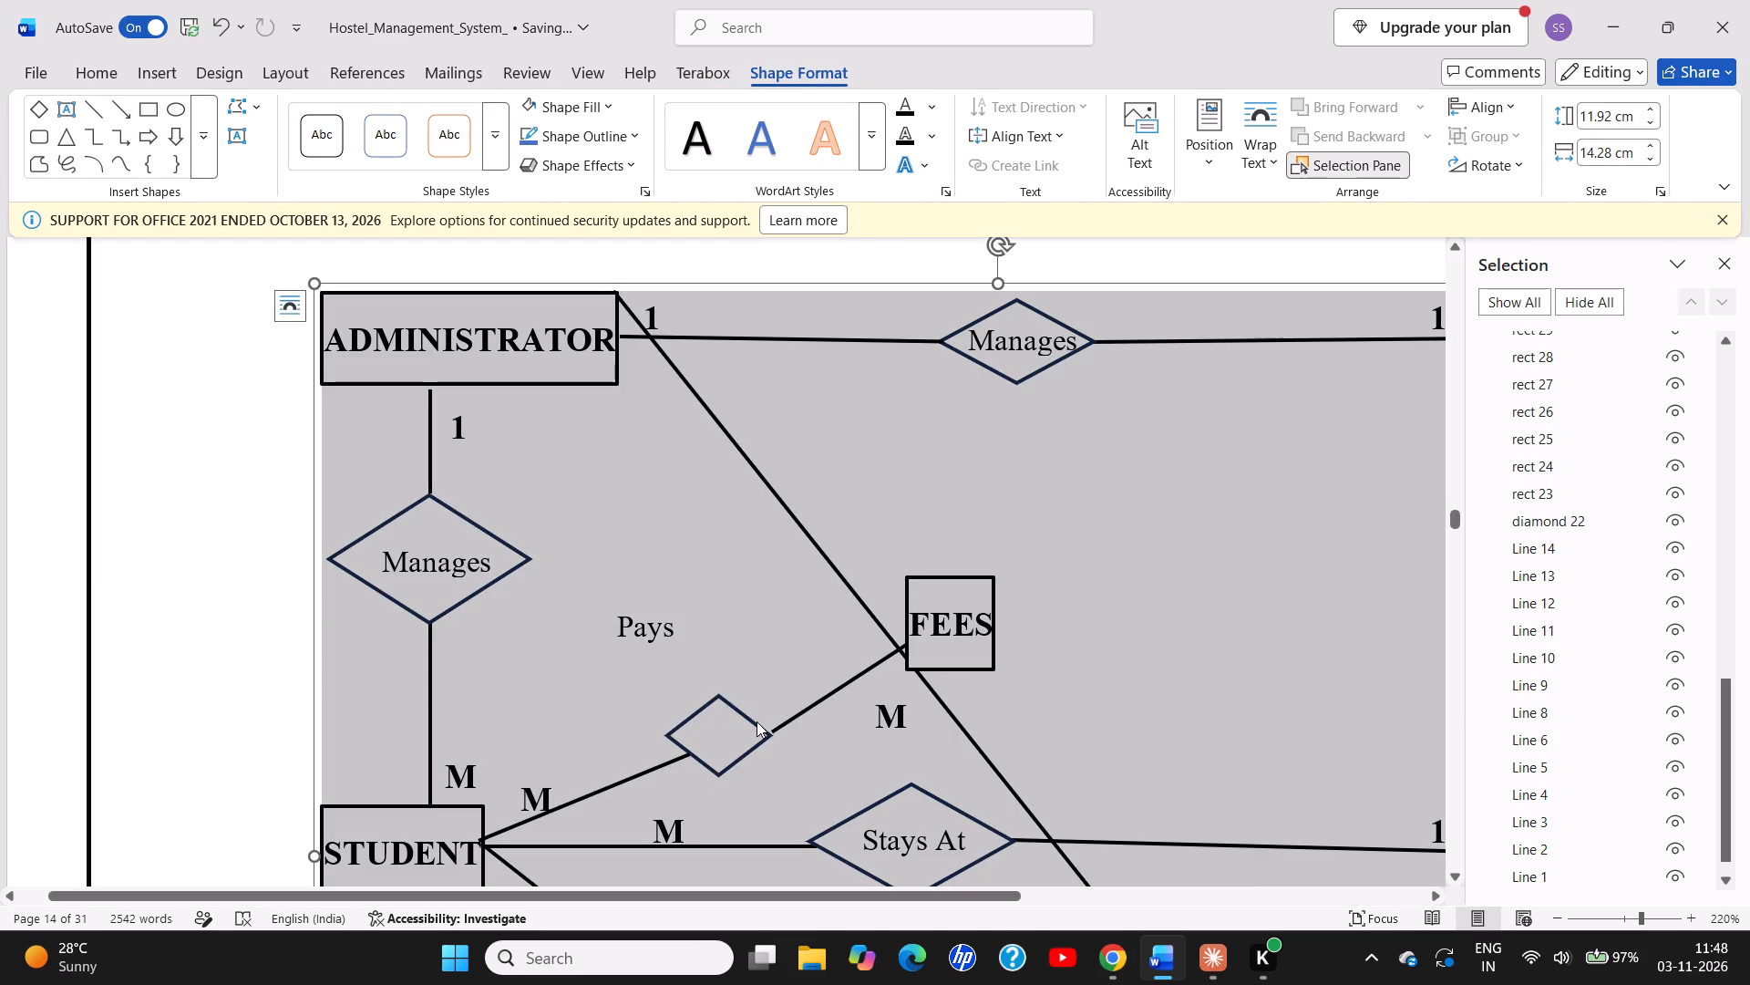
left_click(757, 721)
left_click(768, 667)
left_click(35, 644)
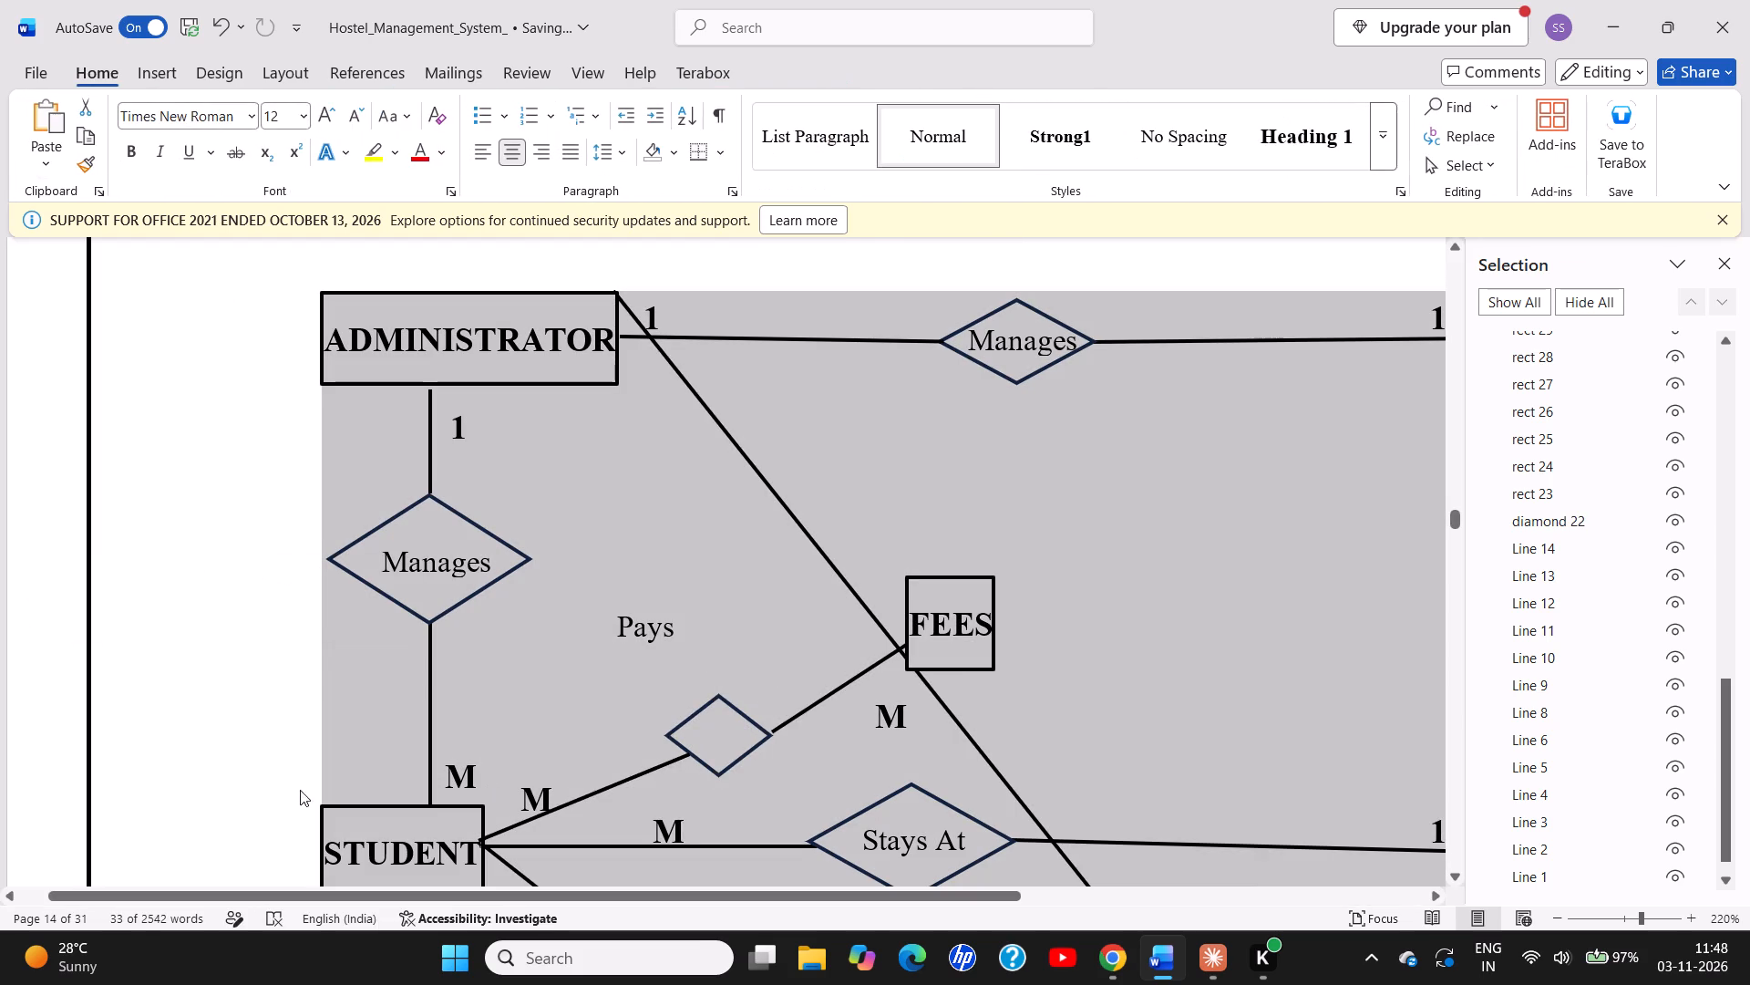
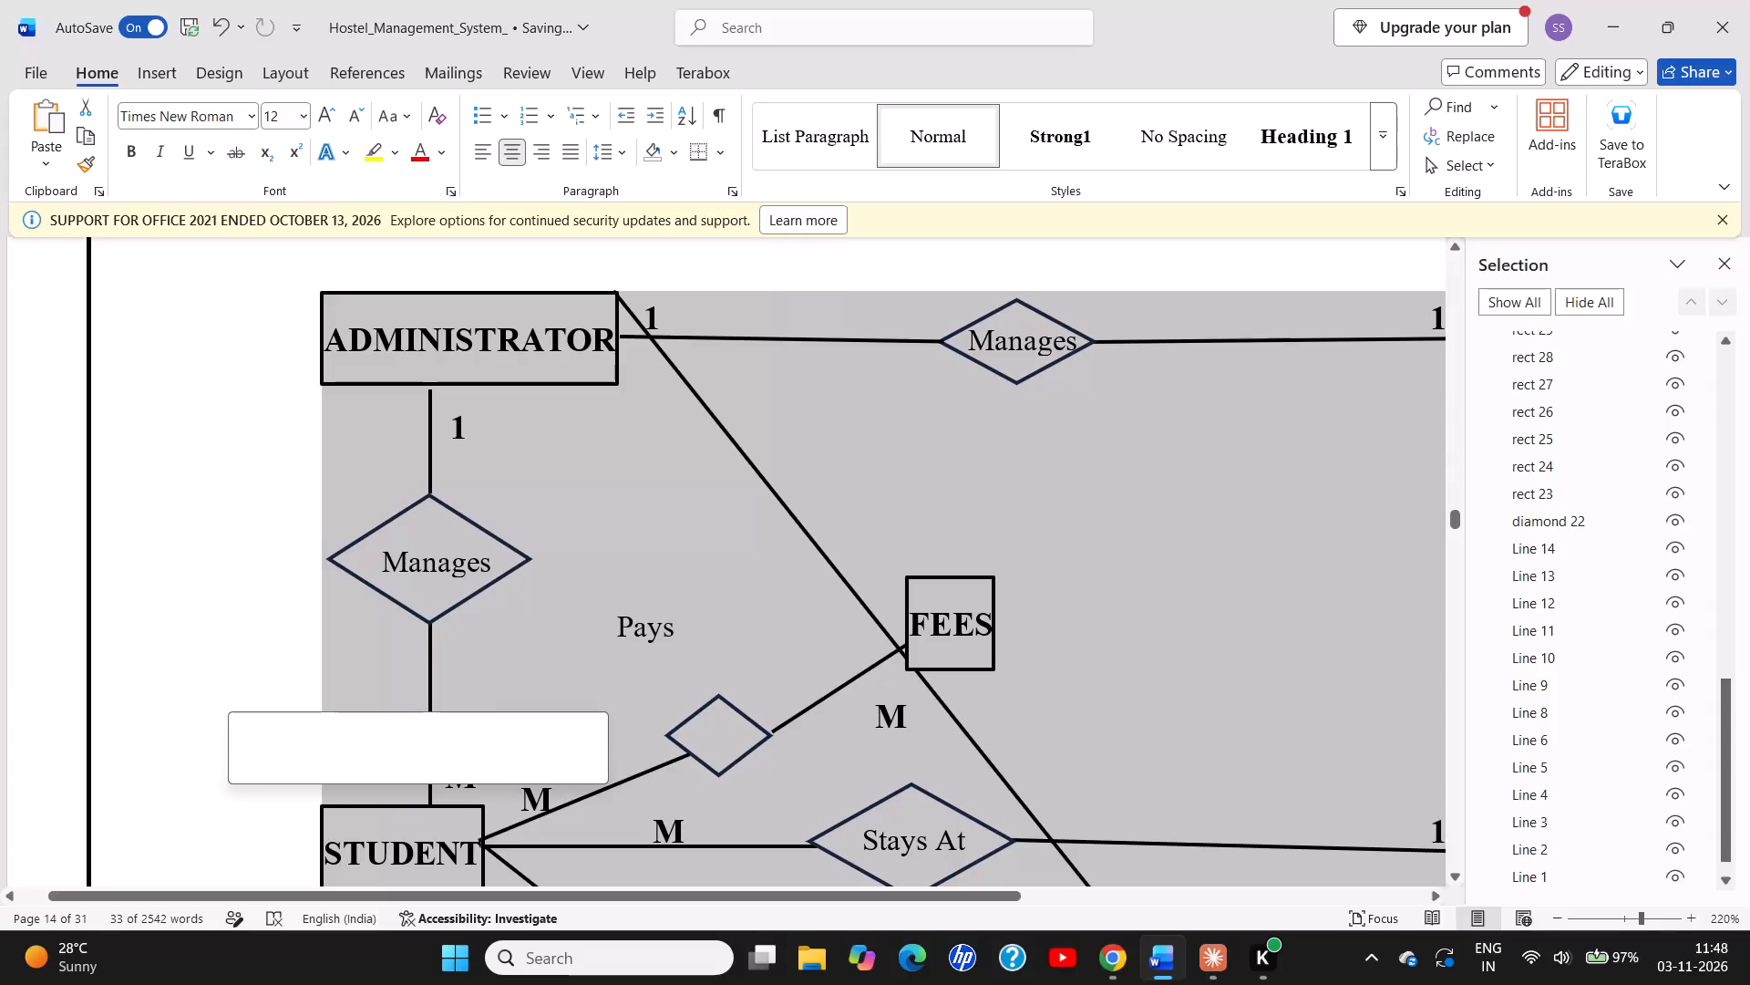
Rotate the empty diamond between STUDENT and FEES counterclockwise so its corners follow the slope of the connecting lines.
left_click(139, 644)
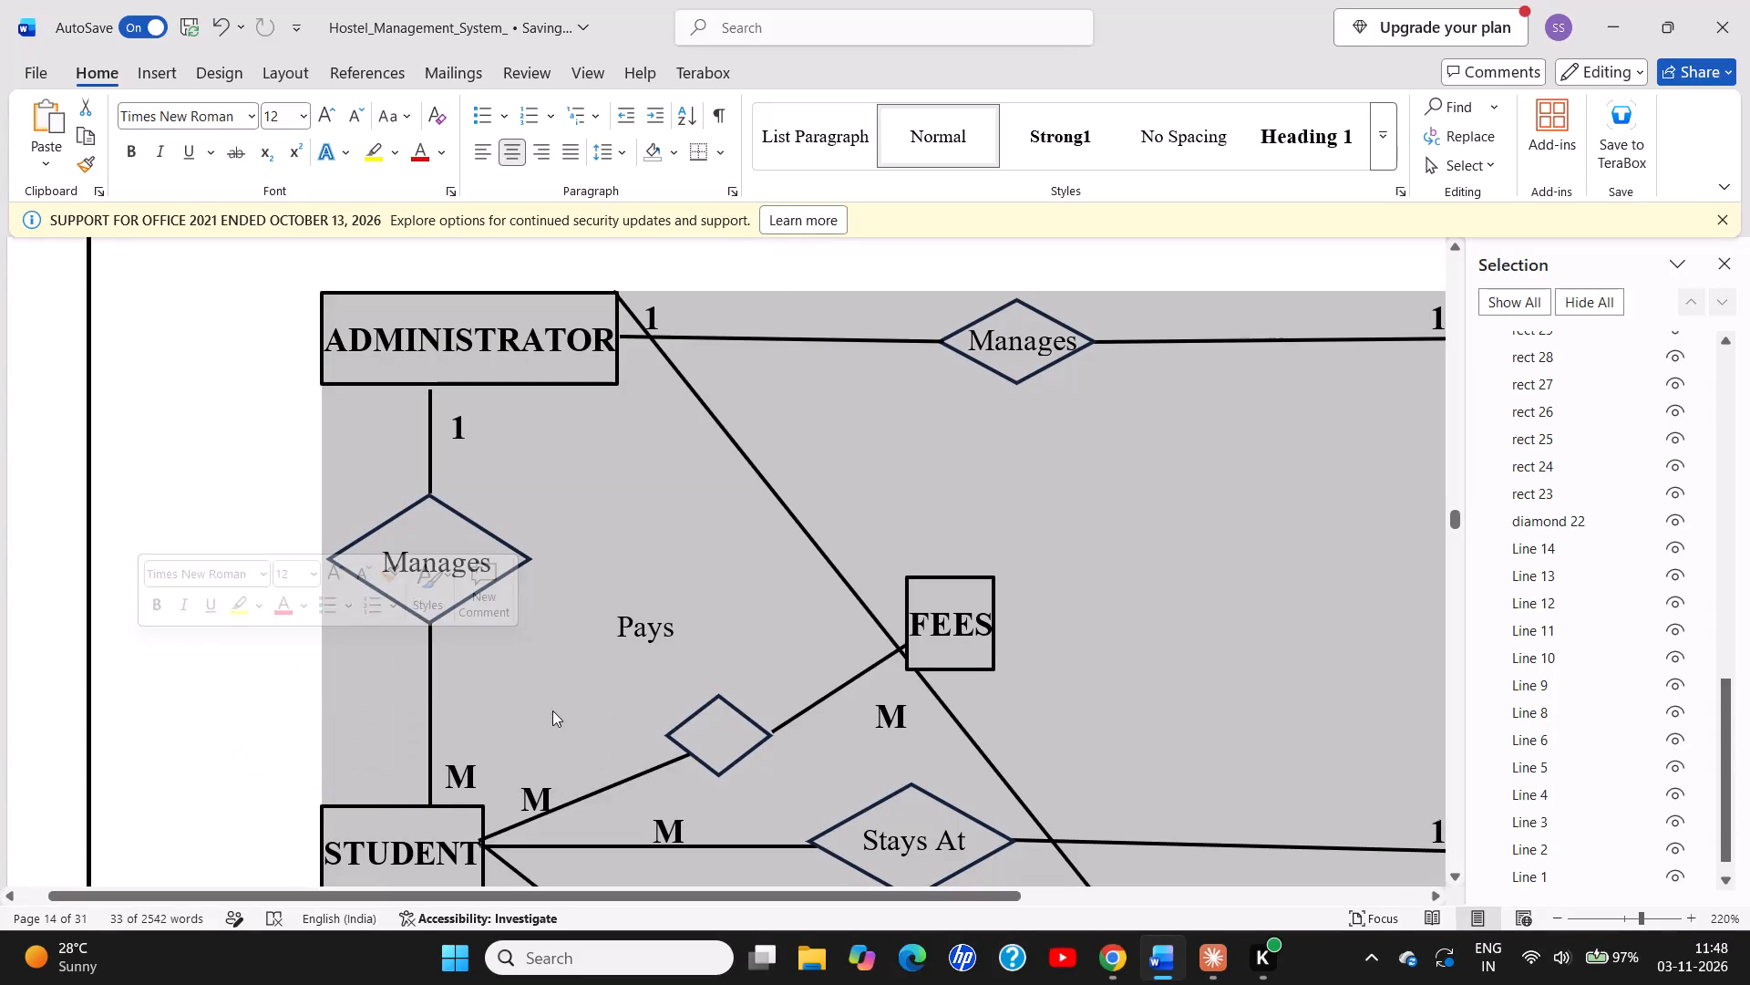
left_click(611, 726)
right_click(791, 732)
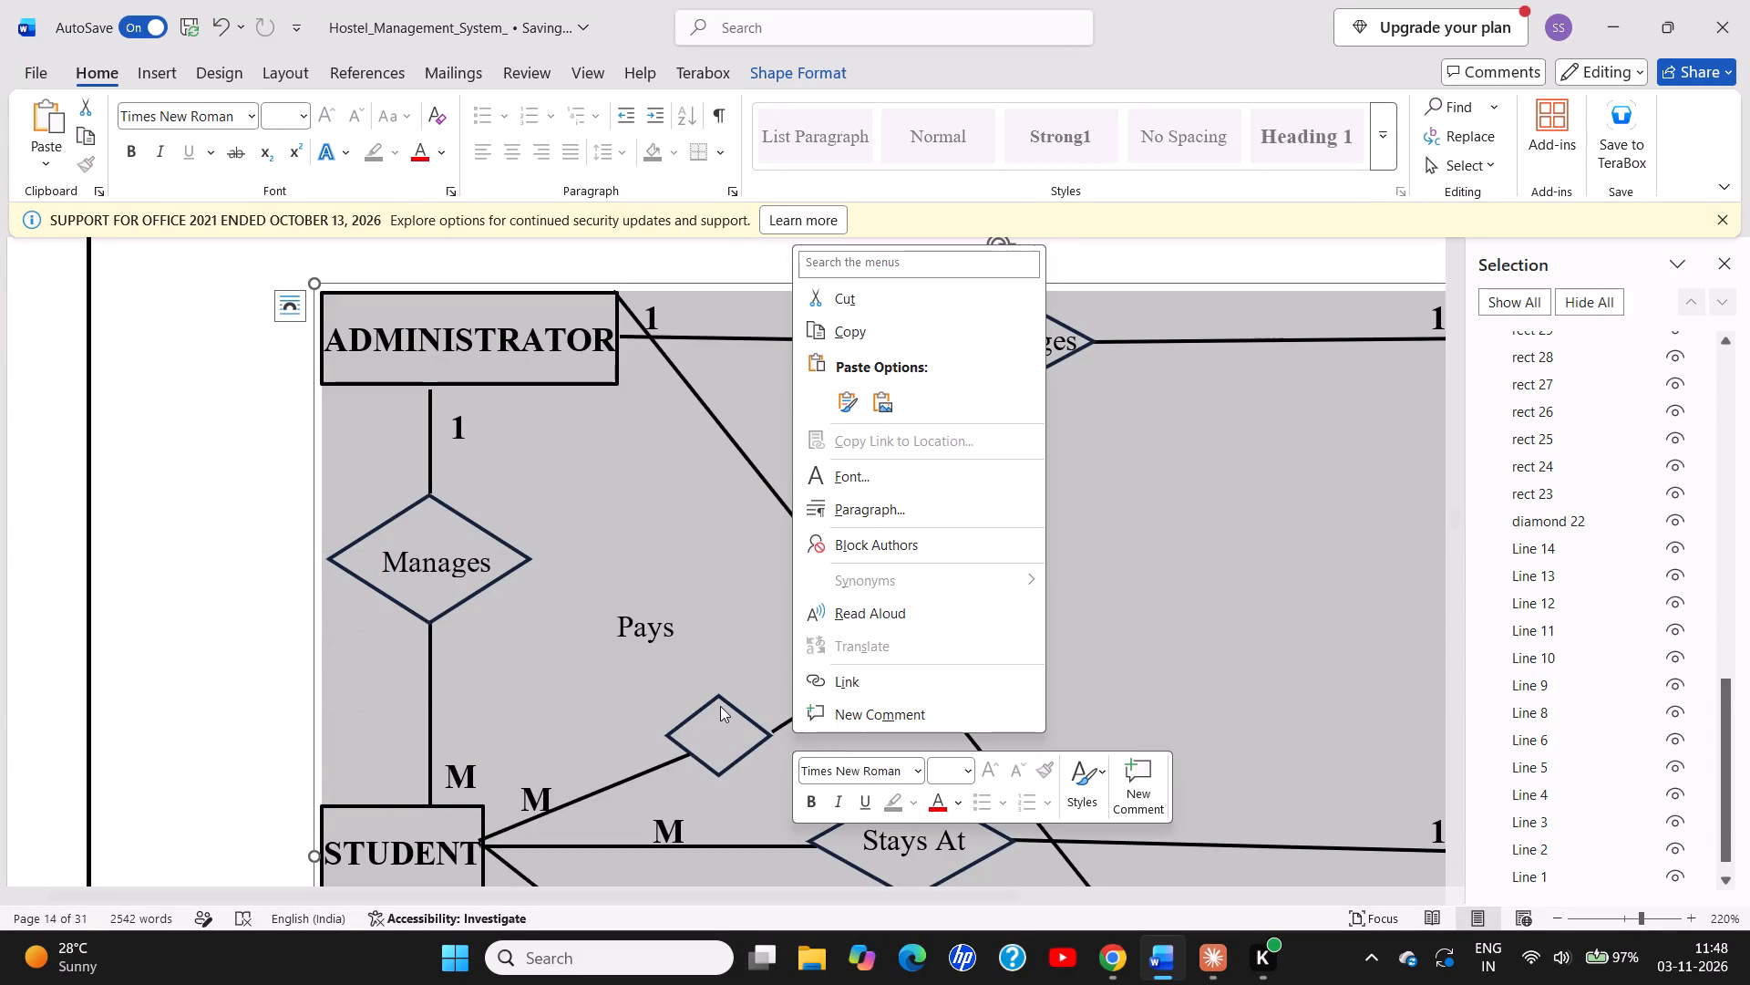
left_click(718, 703)
left_click(718, 703)
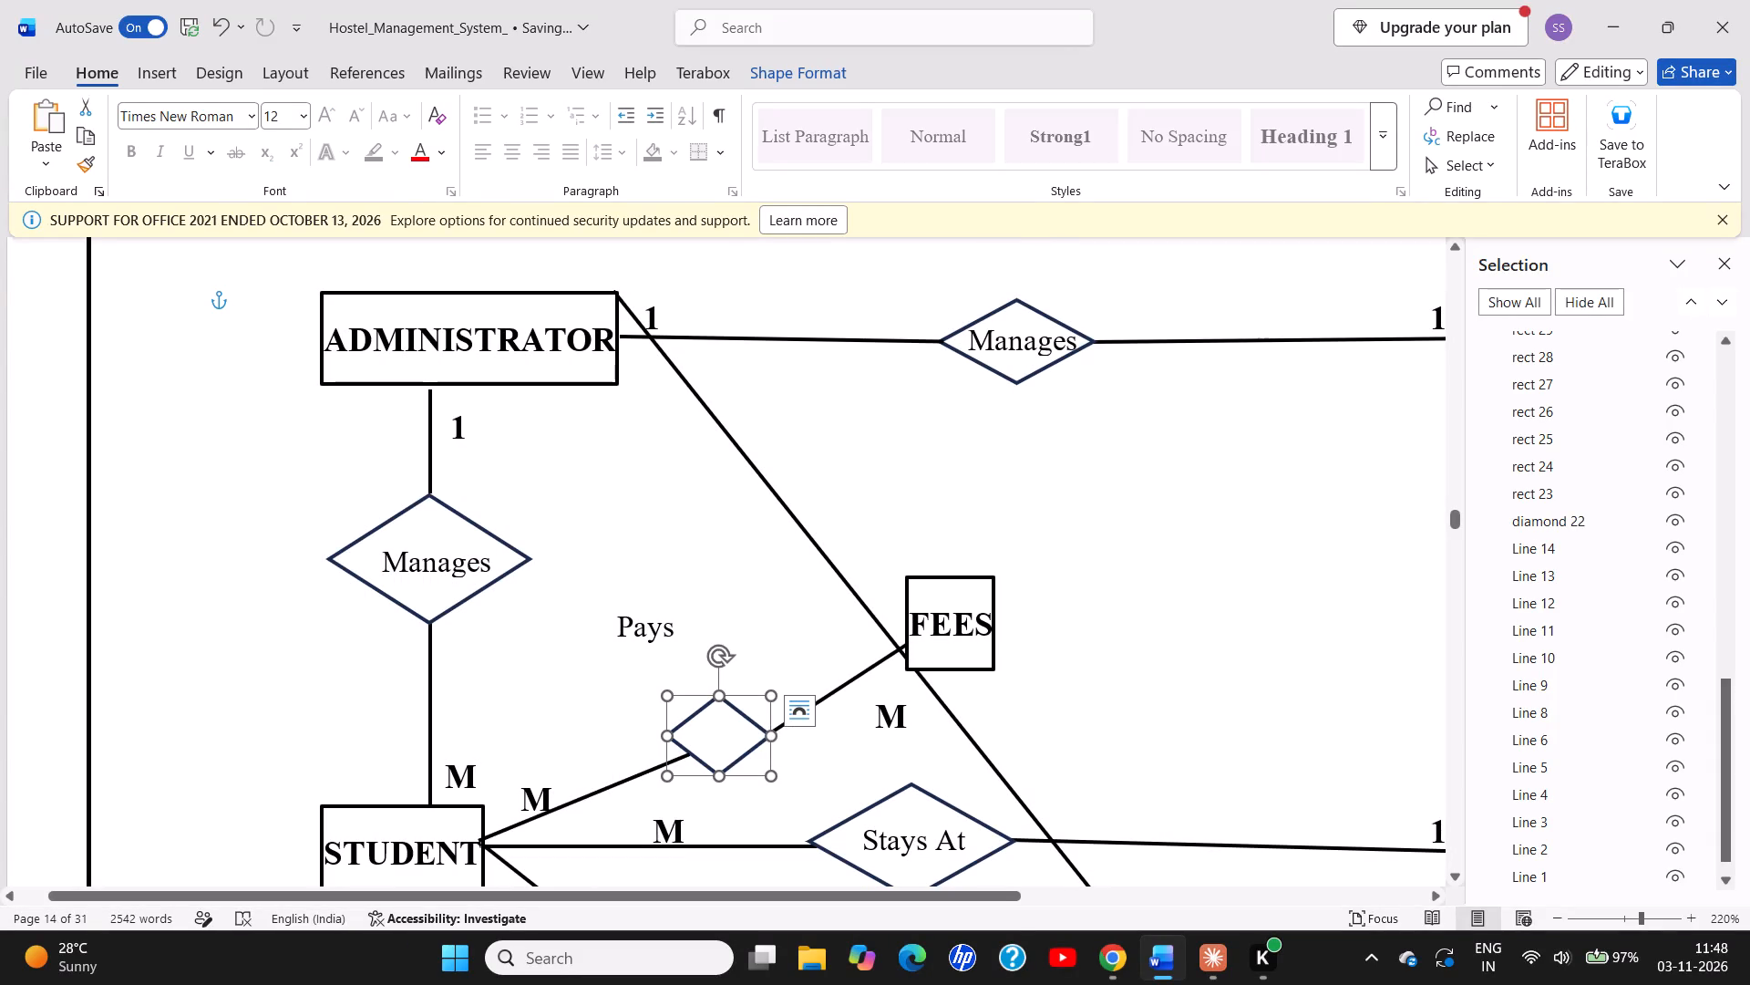
left_click_drag(720, 658, 676, 643)
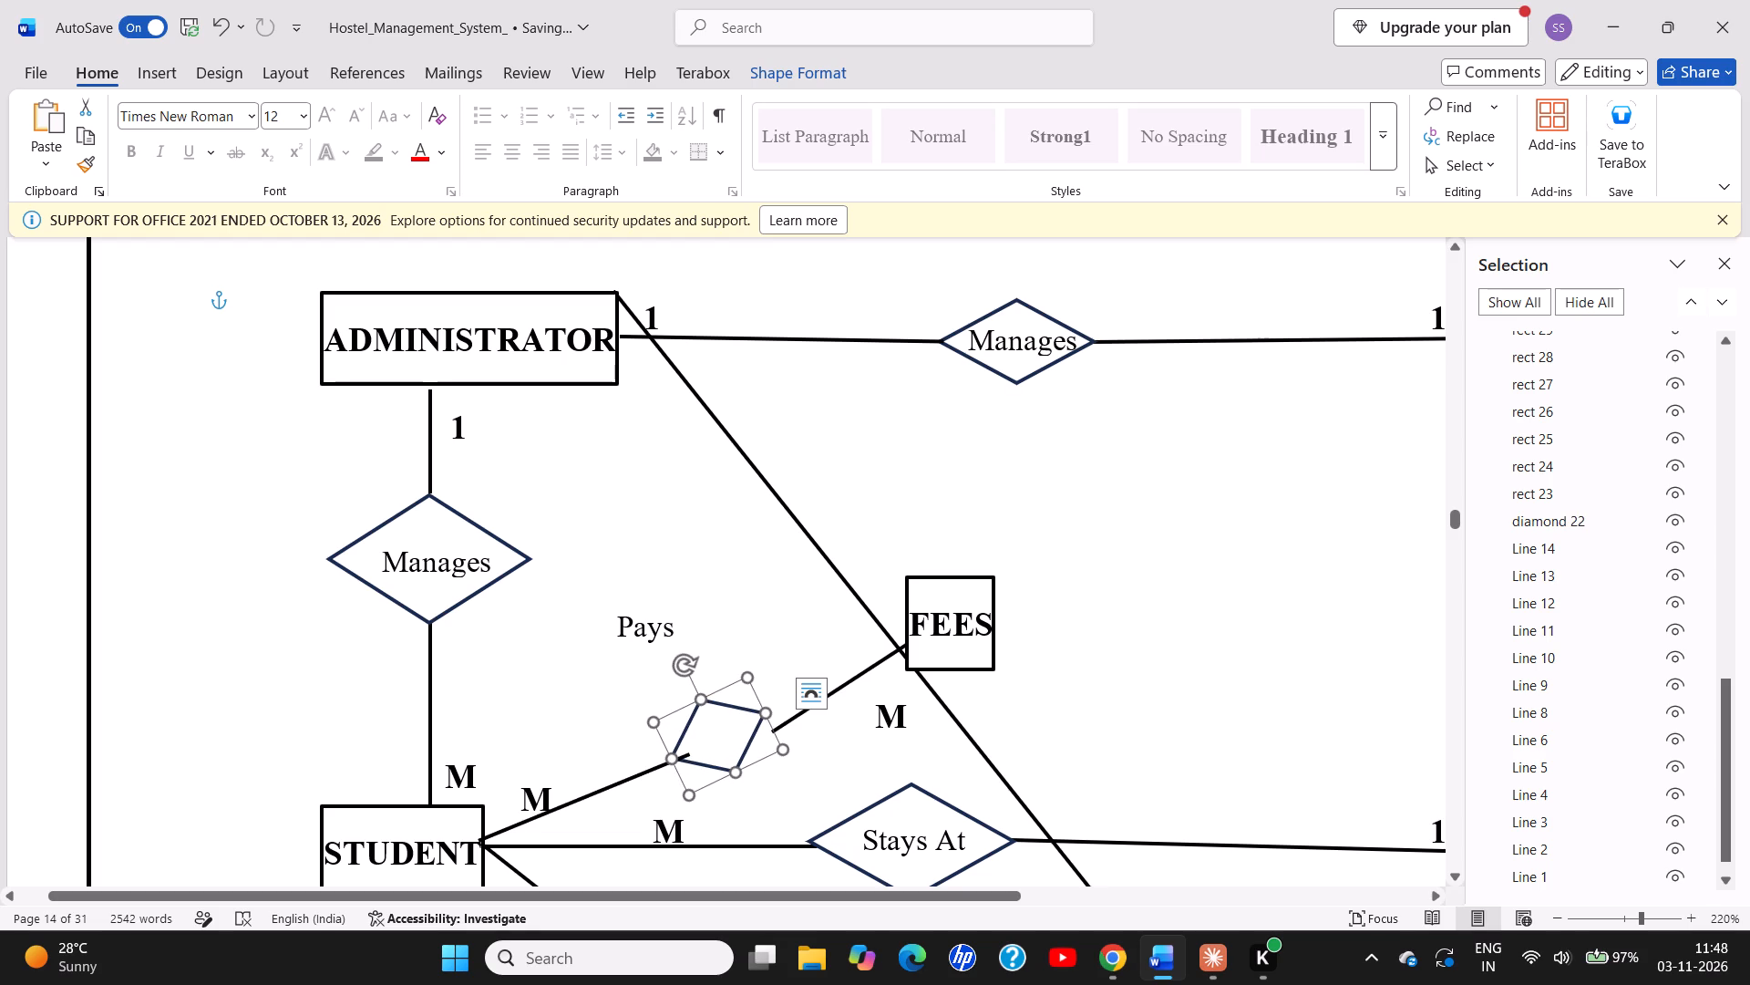
Move the diamond-side ends of the FEES and STUDENT connecting lines onto the nearest corners of the rotated diamond.
left_click(869, 674)
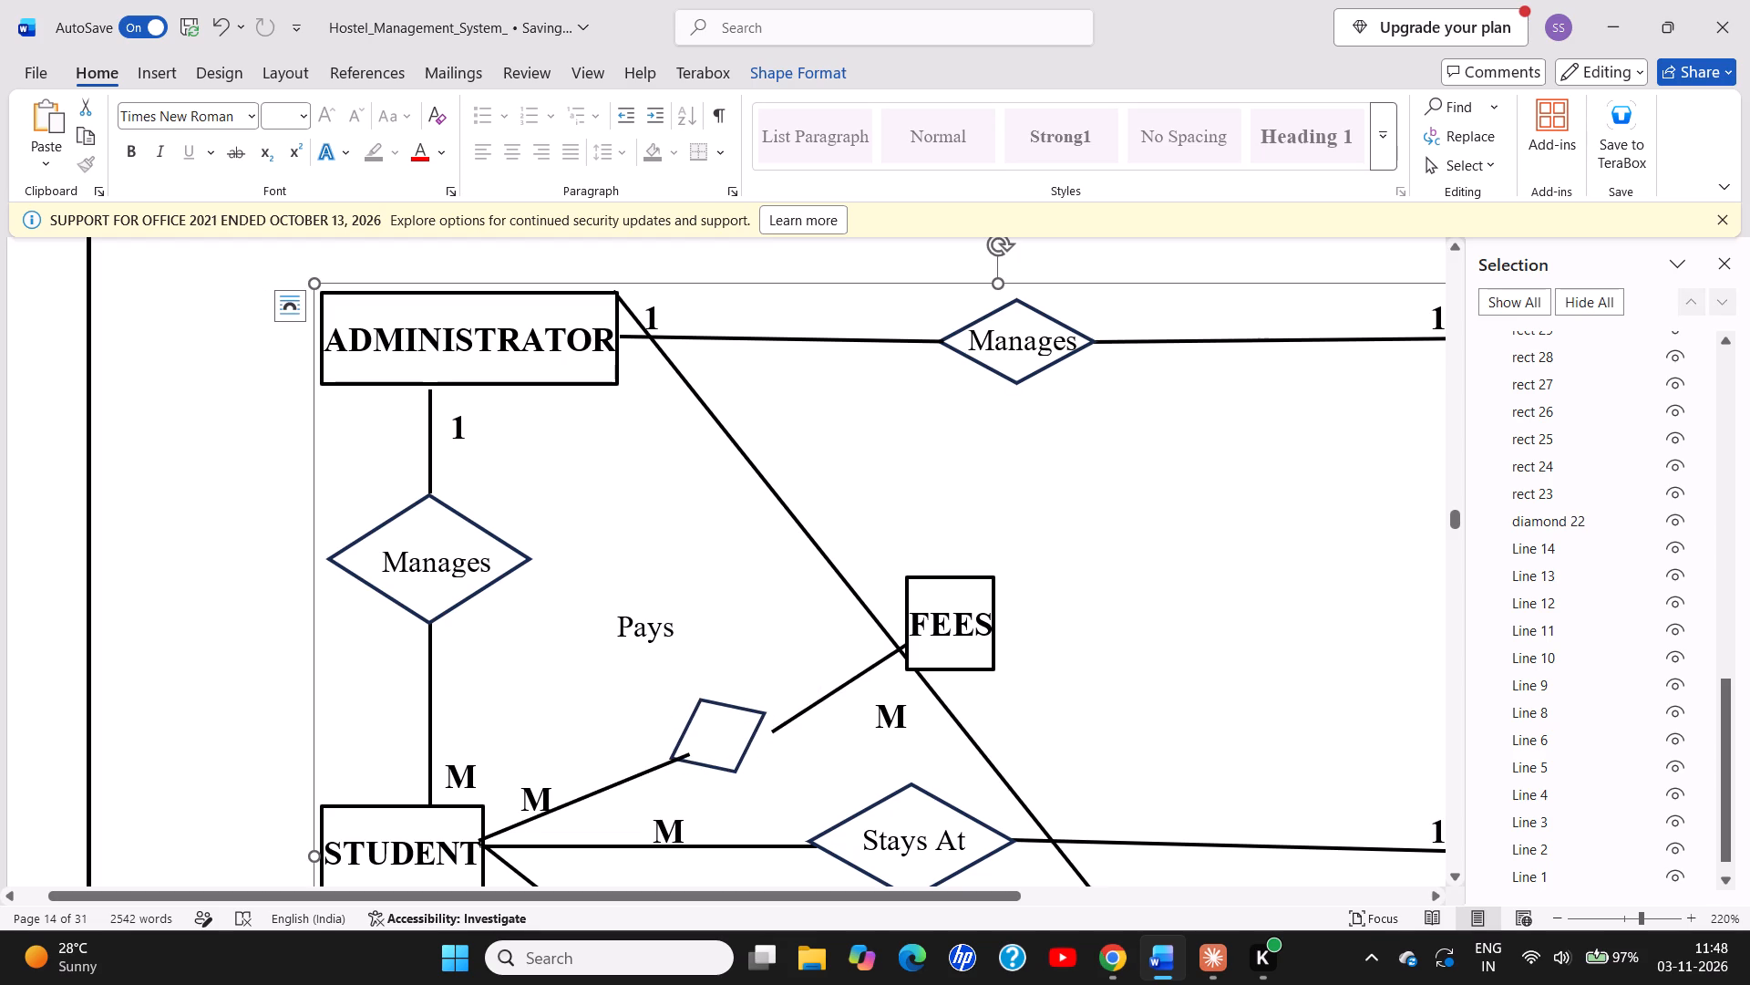
left_click(827, 694)
left_click_drag(769, 731, 767, 721)
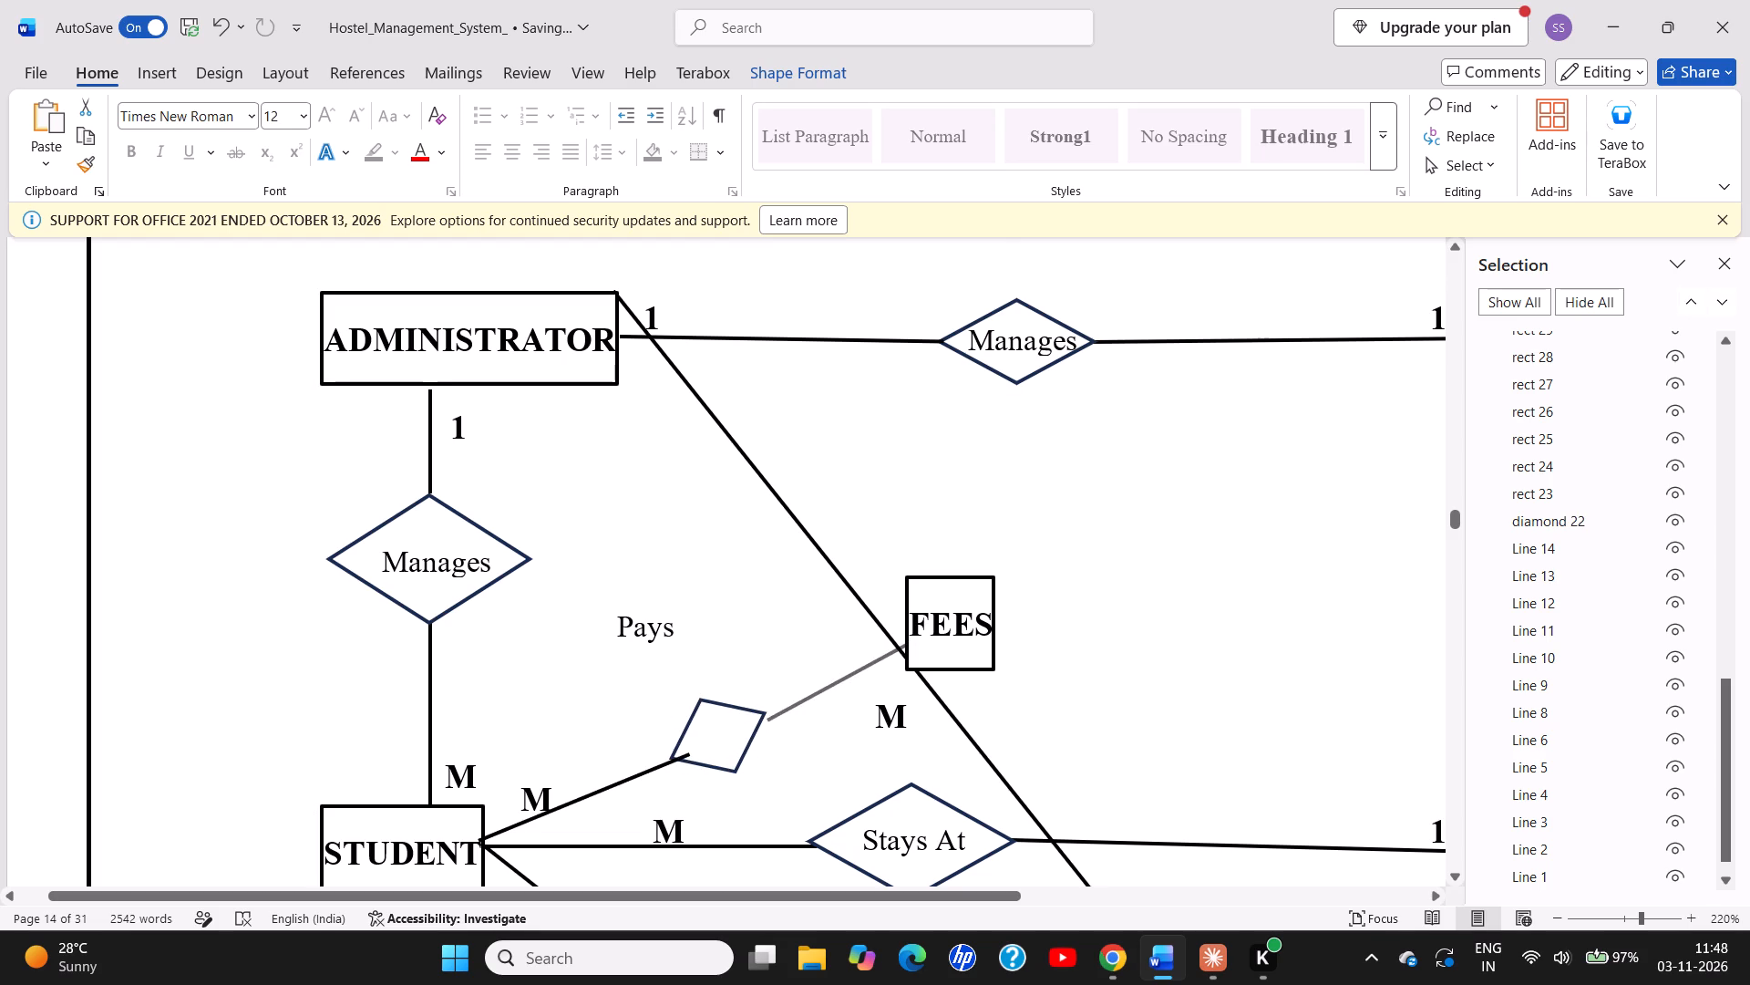
left_click_drag(767, 721, 765, 715)
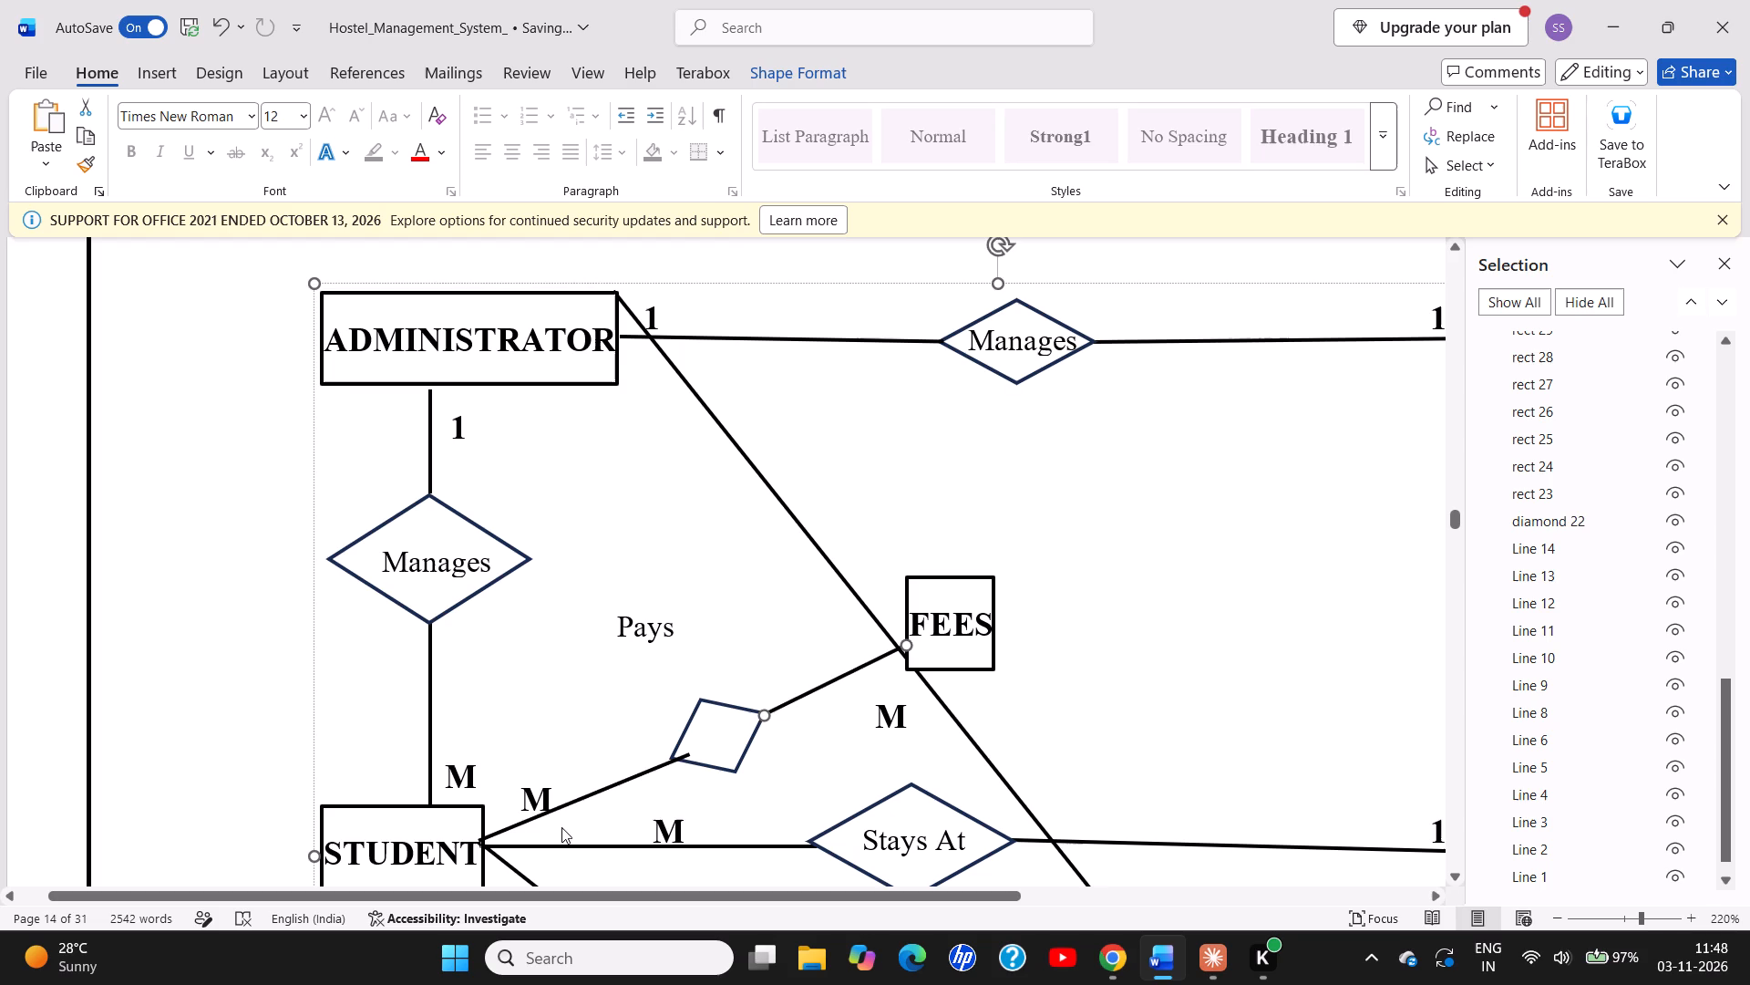
left_click(593, 792)
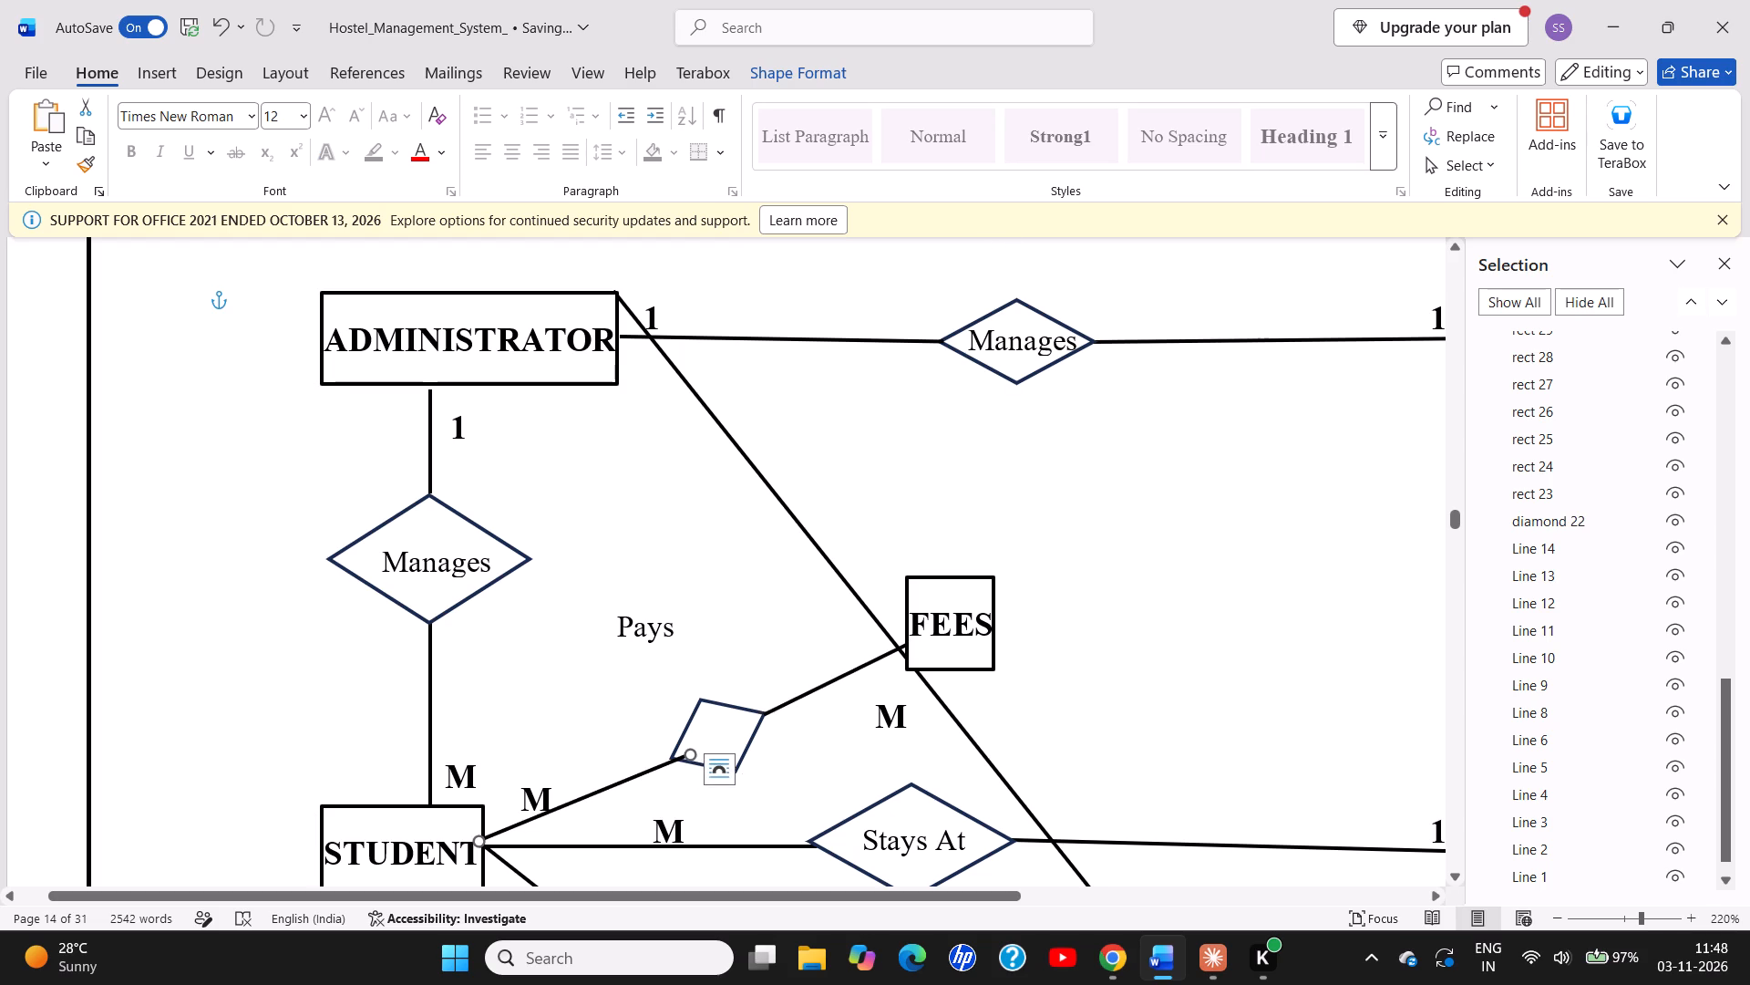
left_click_drag(693, 755, 672, 755)
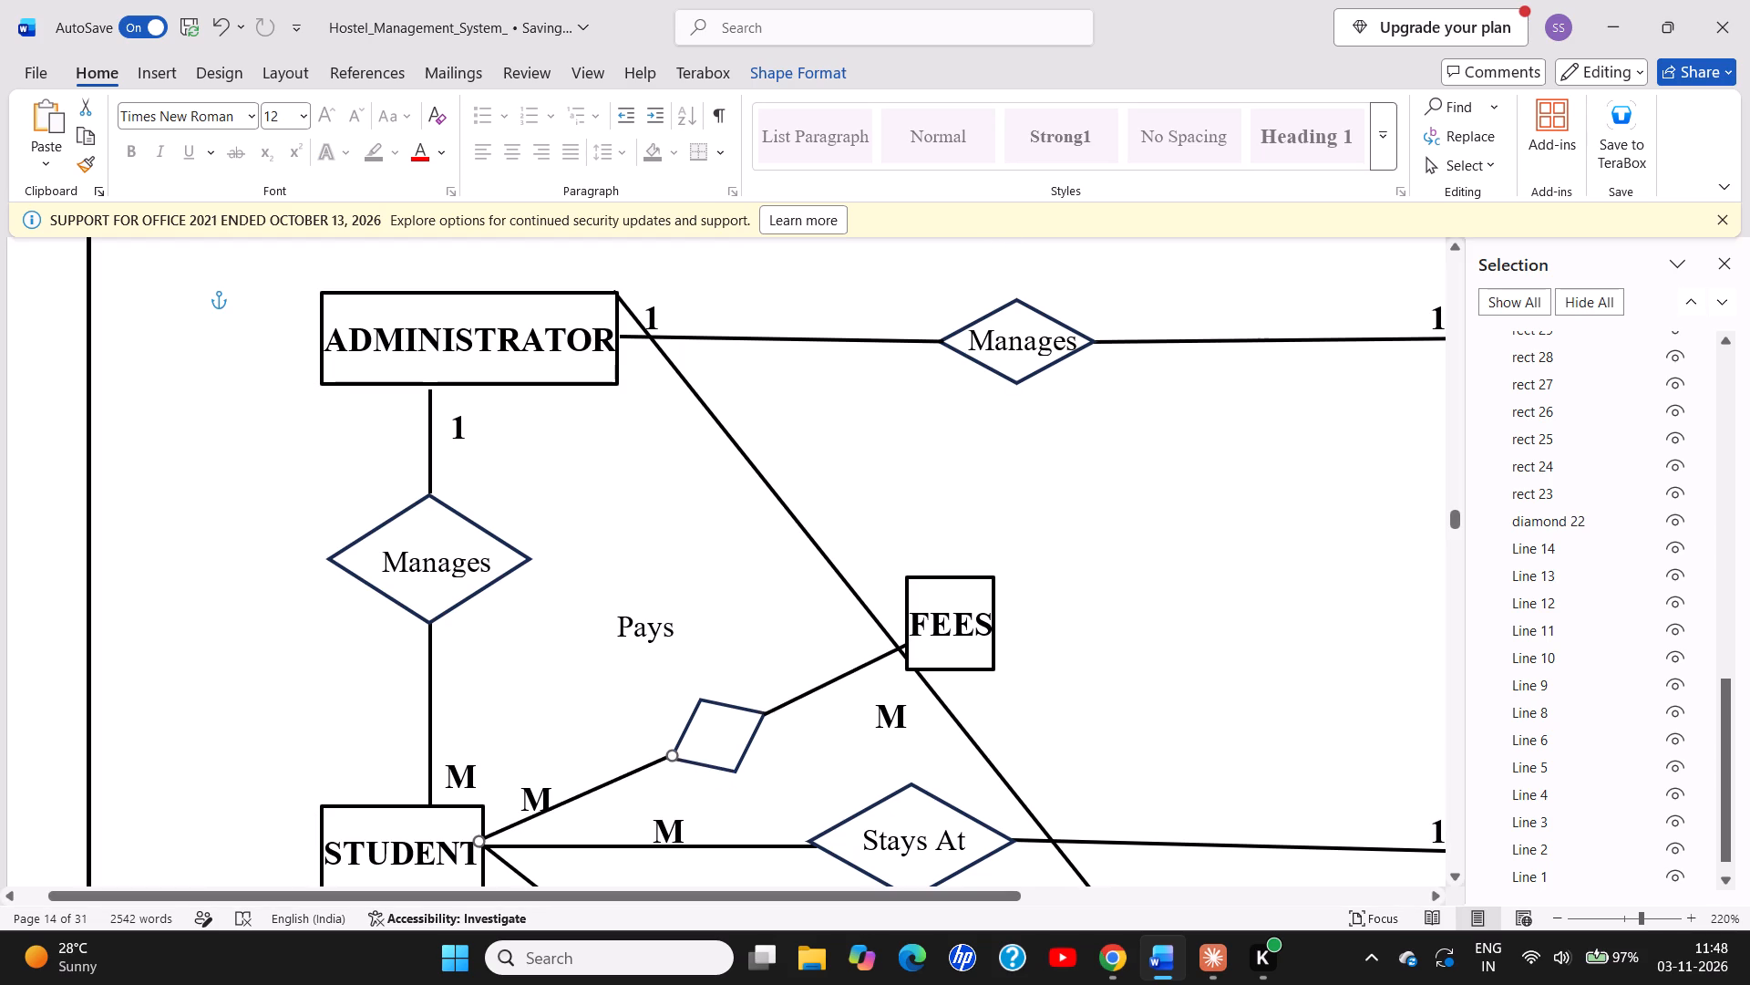
left_click_drag(672, 755, 673, 757)
Move the "Pays" label into the rotated diamond and tilt it counterclockwise to follow the line's slope.
left_click(736, 716)
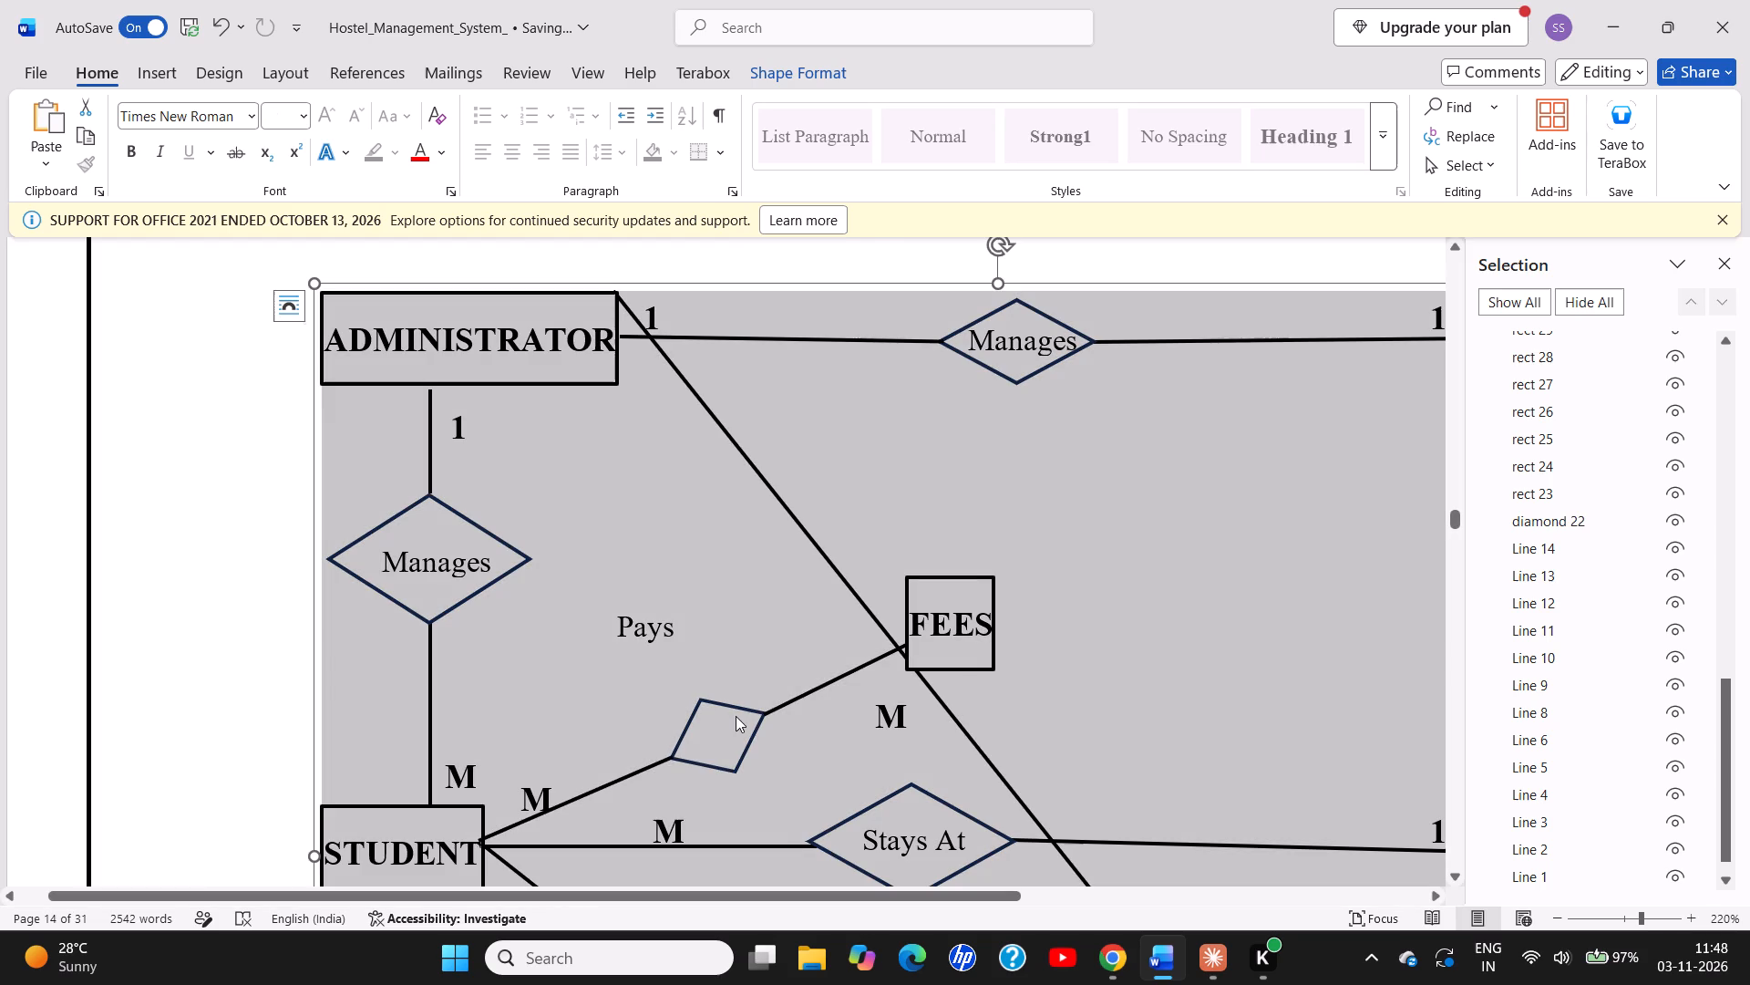
left_click(638, 629)
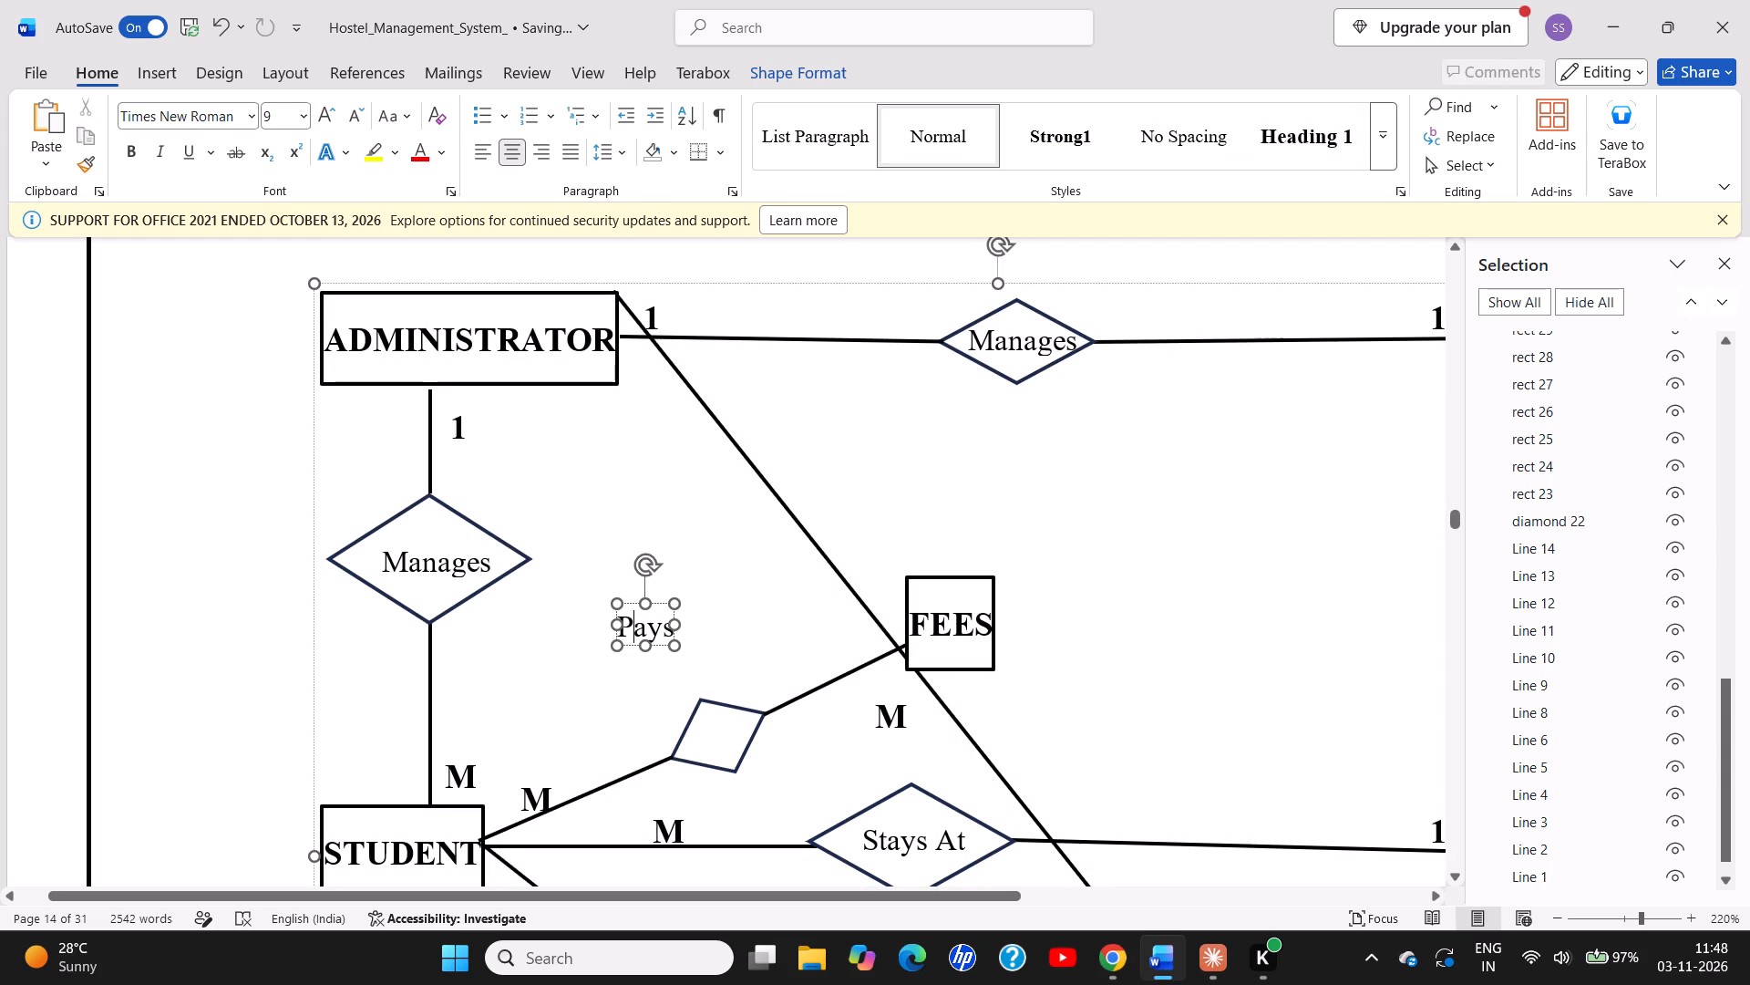
left_click_drag(633, 604, 707, 717)
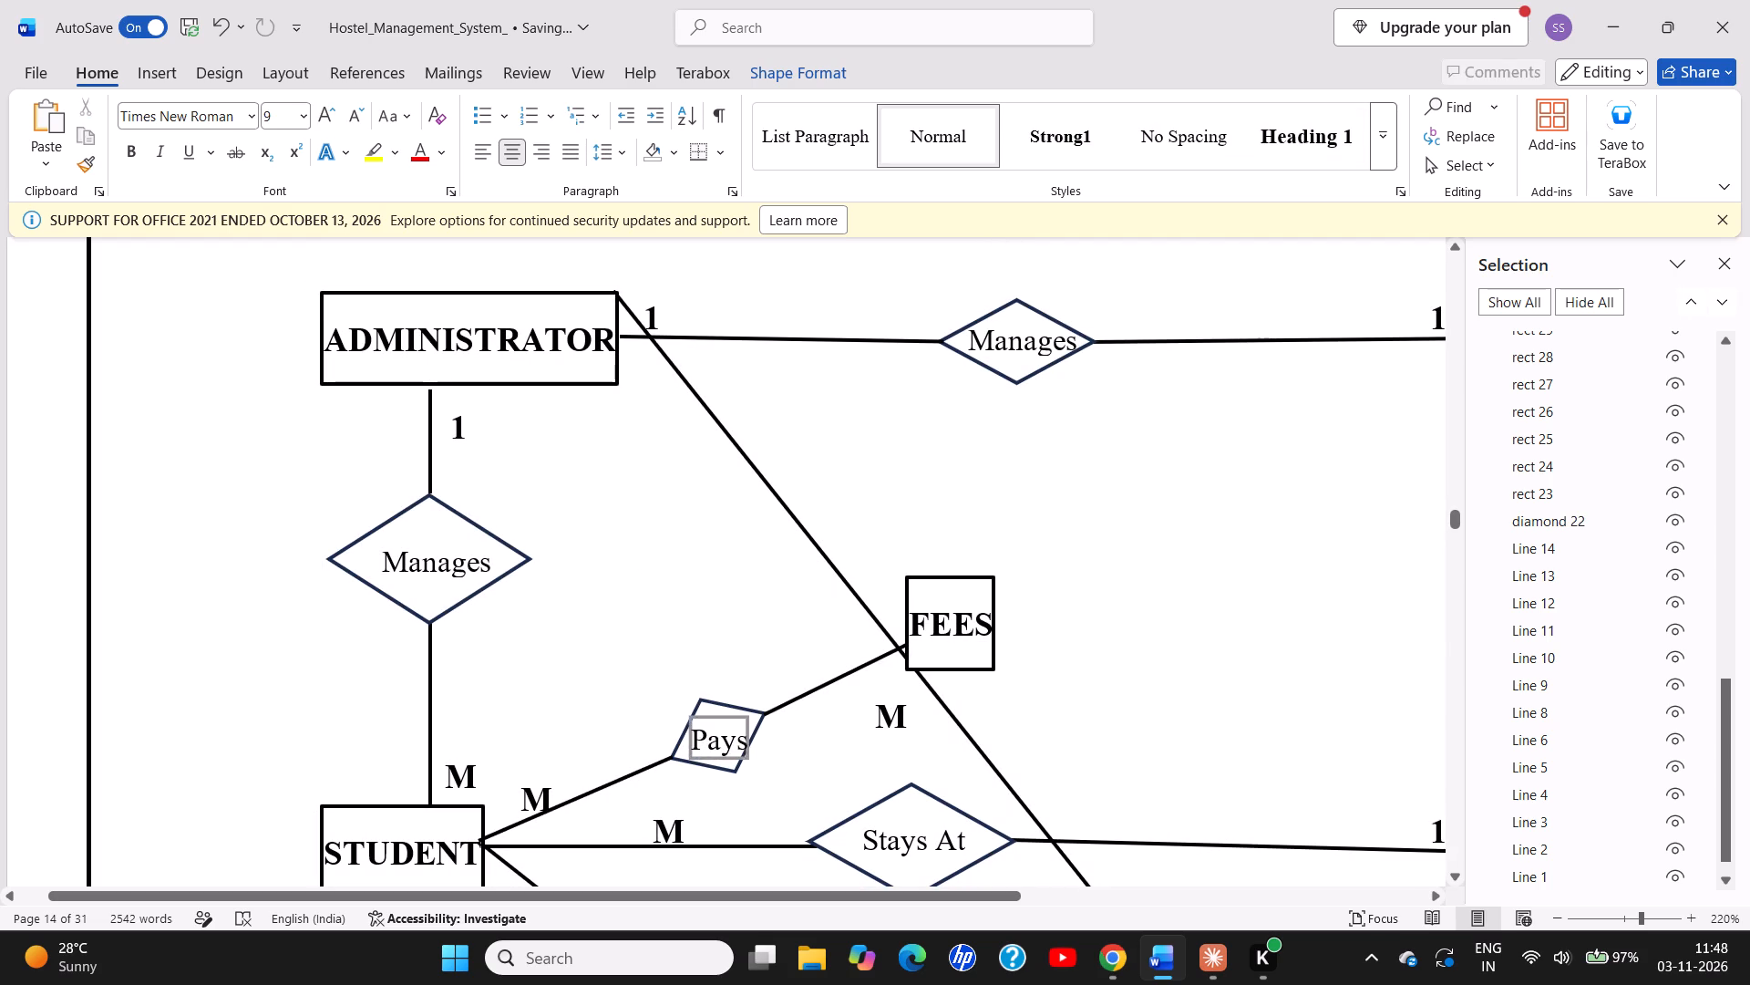
left_click_drag(707, 717, 705, 716)
left_click_drag(715, 680, 704, 669)
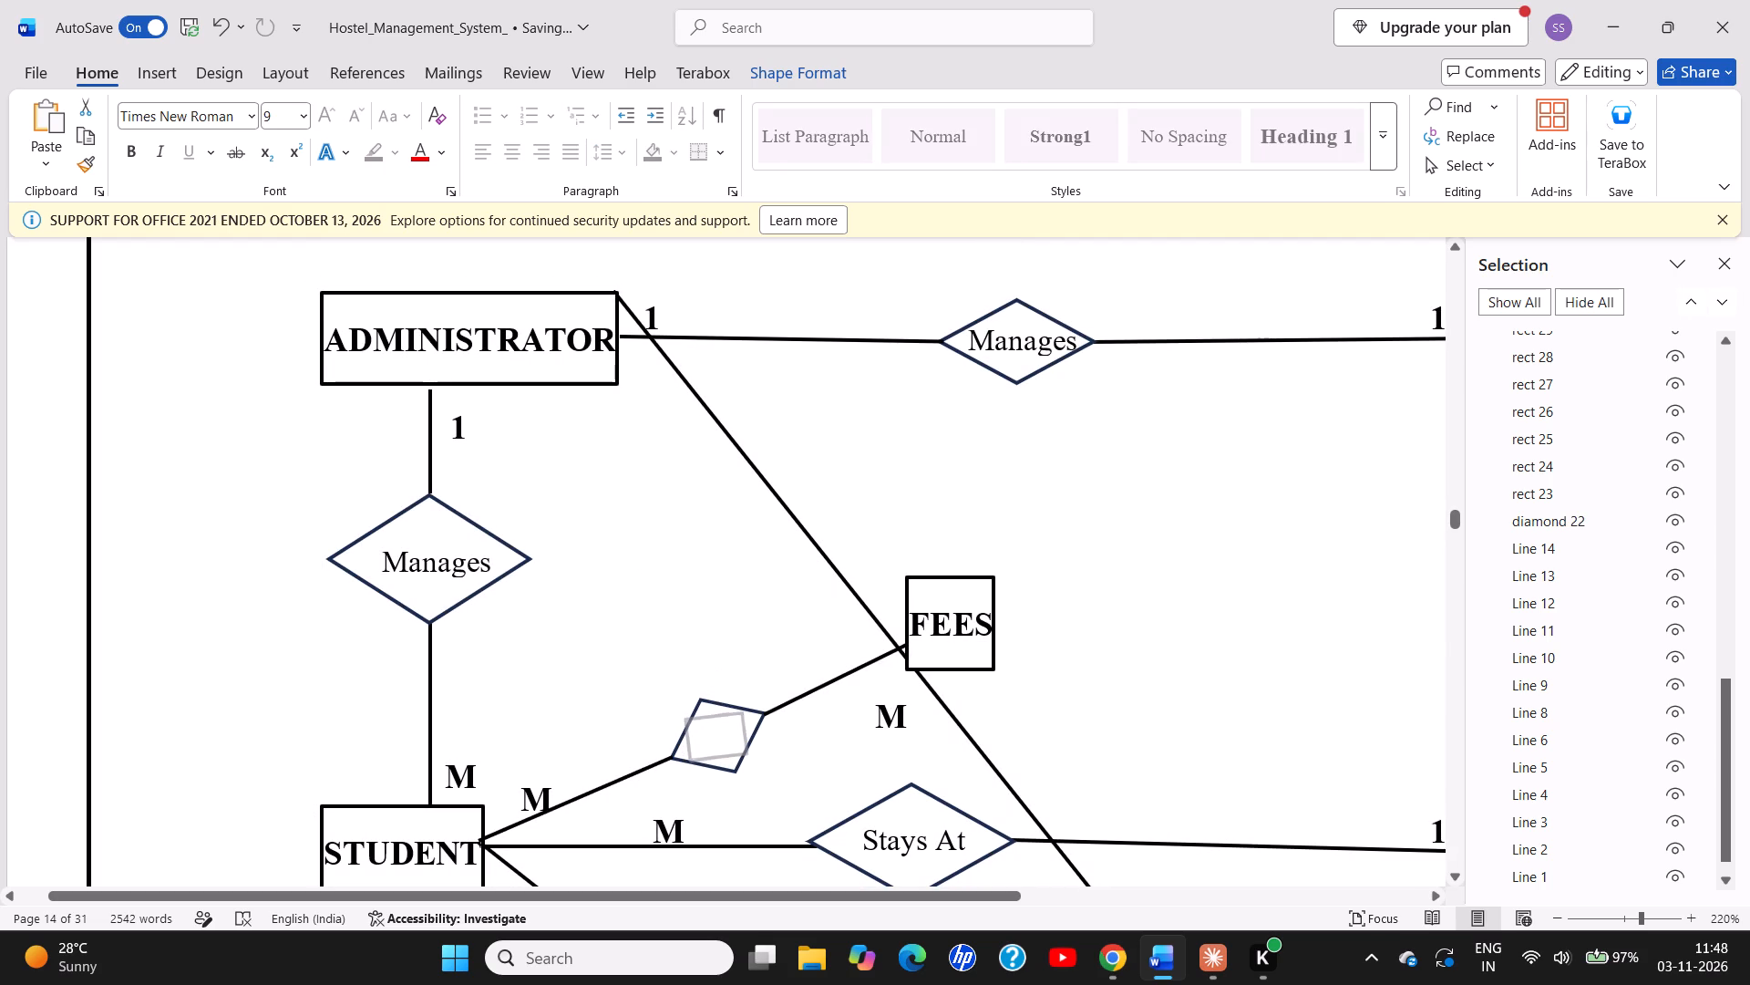
left_click_drag(704, 669, 675, 669)
left_click(747, 583)
Apply the black-outline, white-fill theme style to the "Stays At" diamond.
scroll(747, 583, "down", 7, "ctrl")
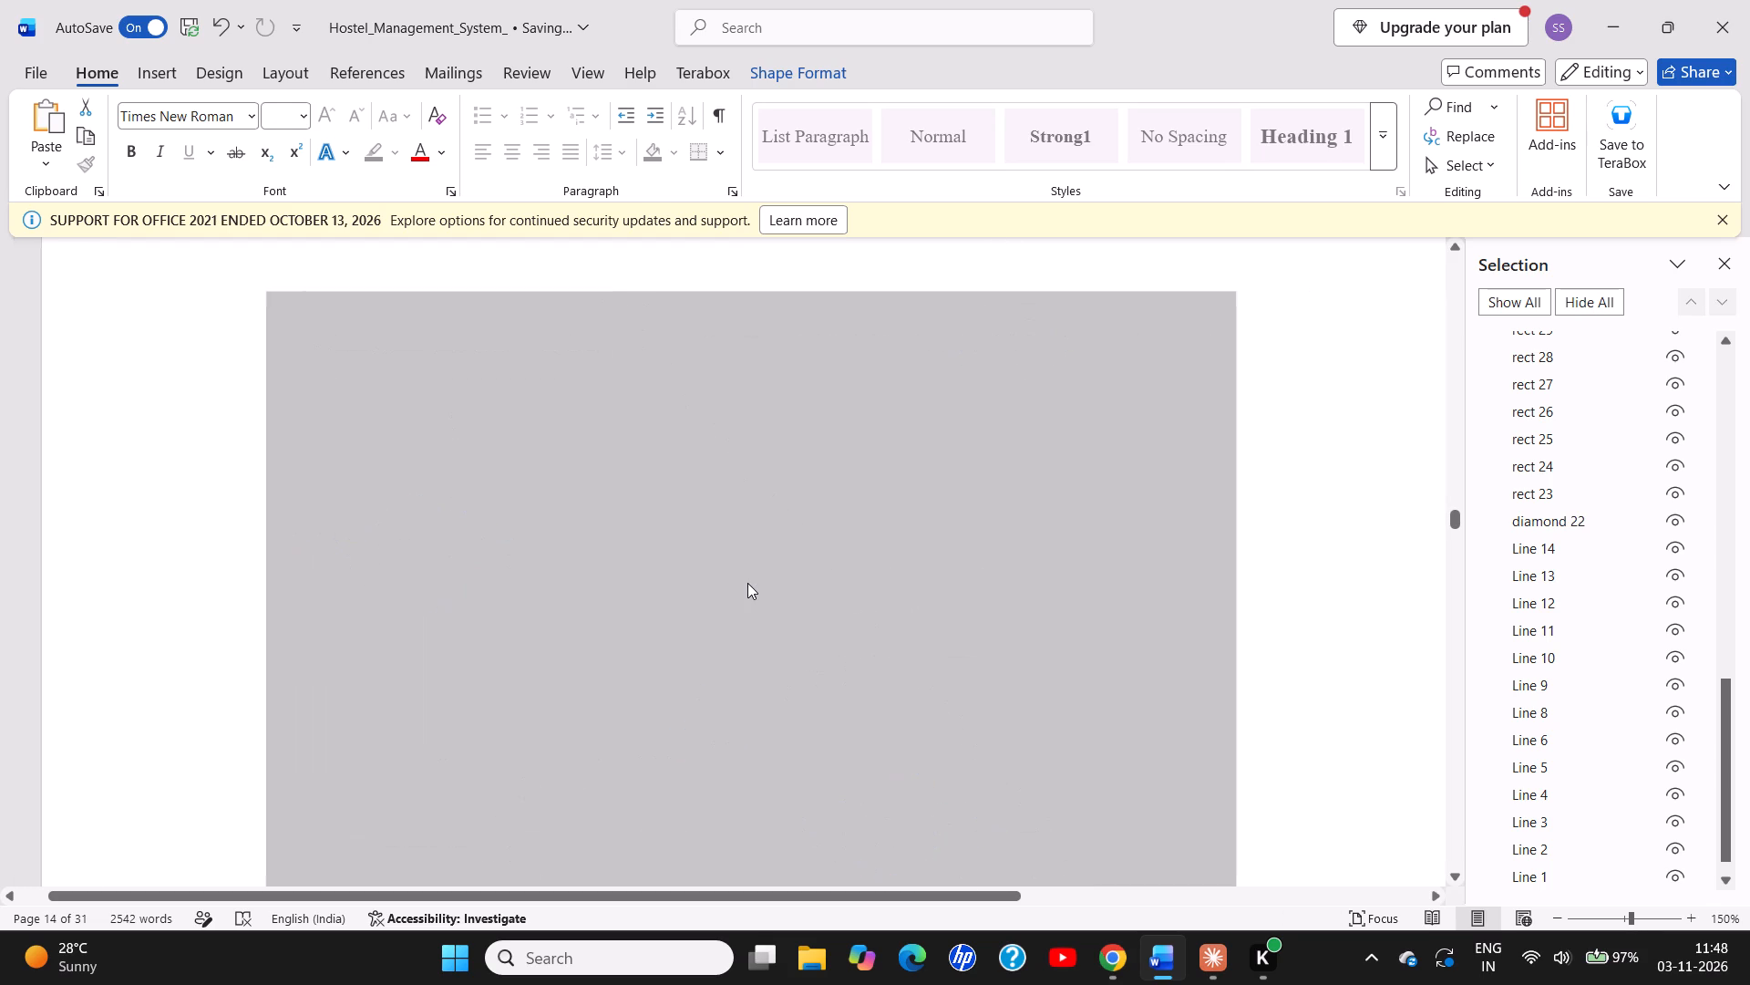
left_click(747, 583)
left_click(889, 601)
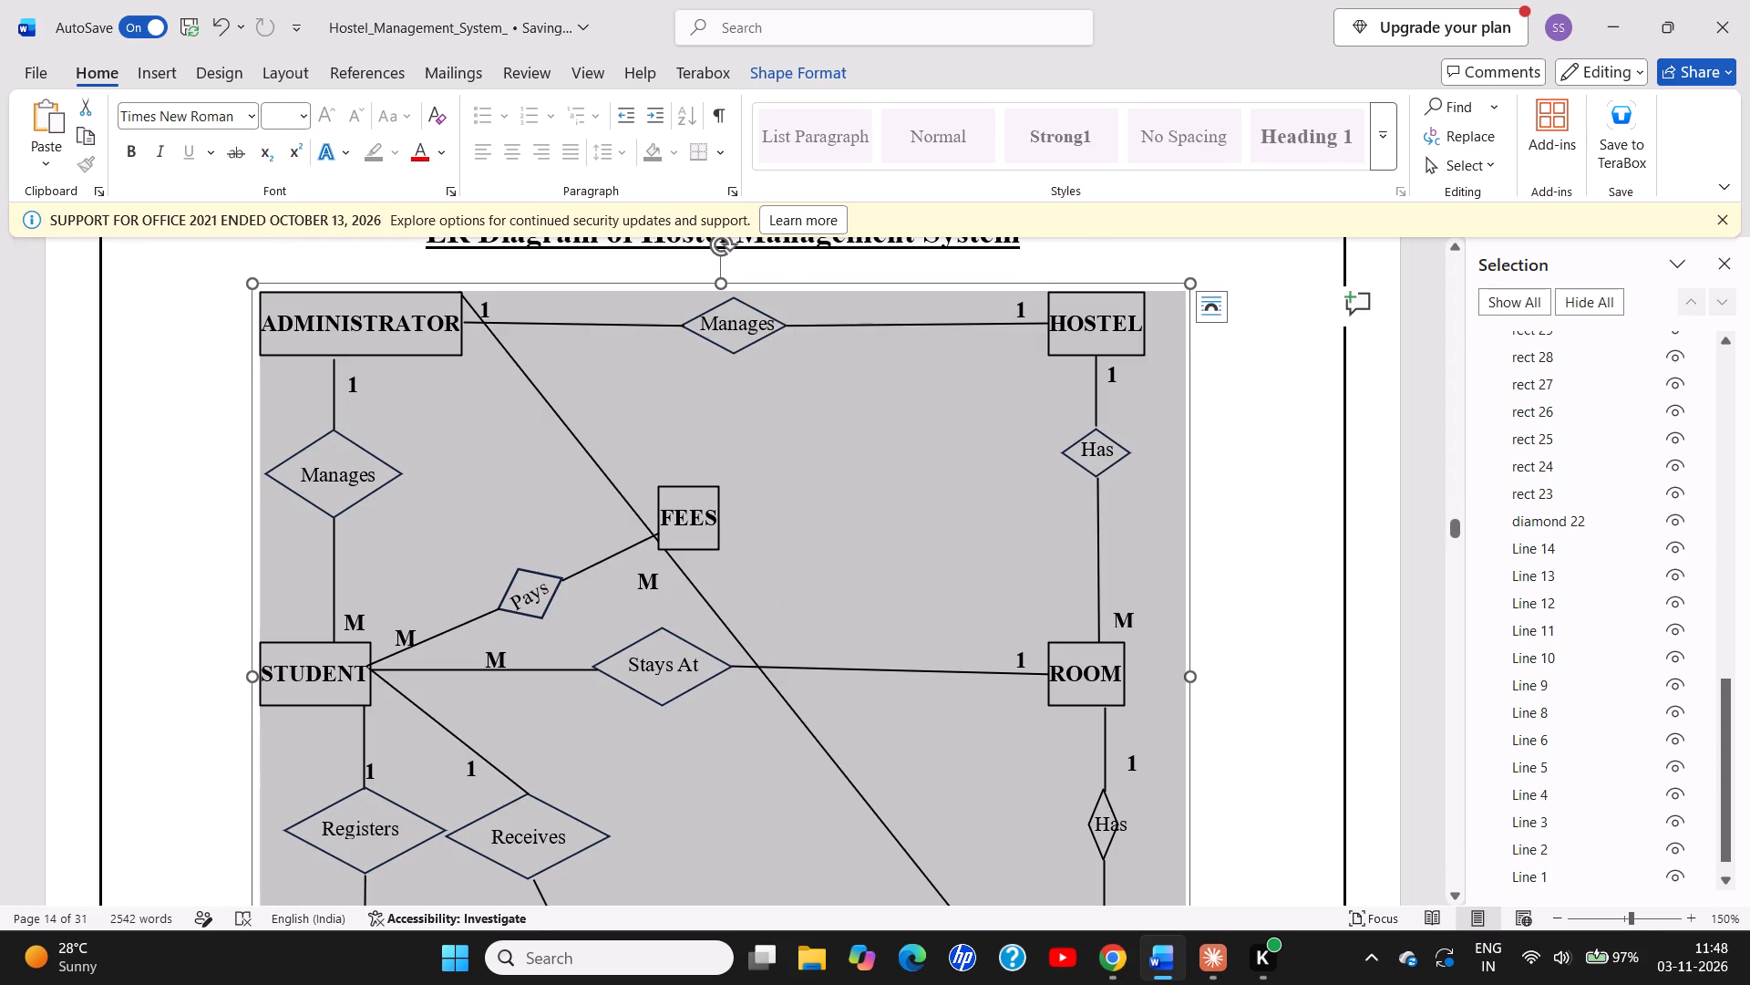
left_click(628, 595)
left_click(610, 658)
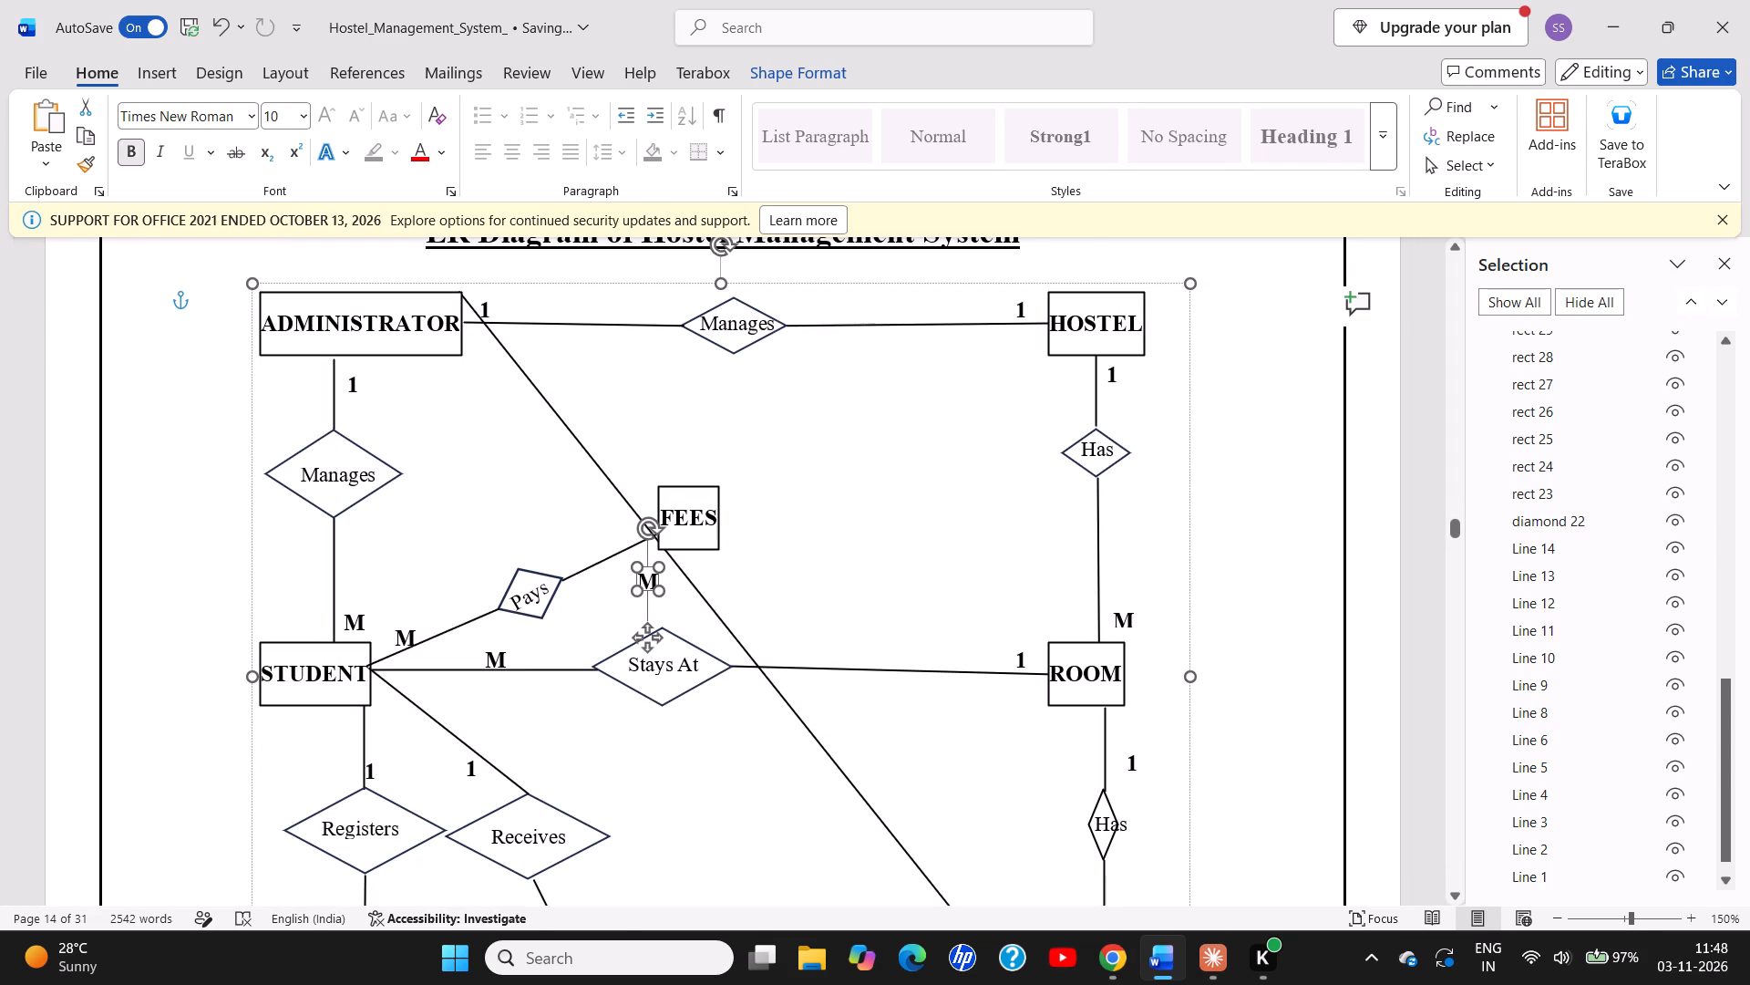
left_click(811, 64)
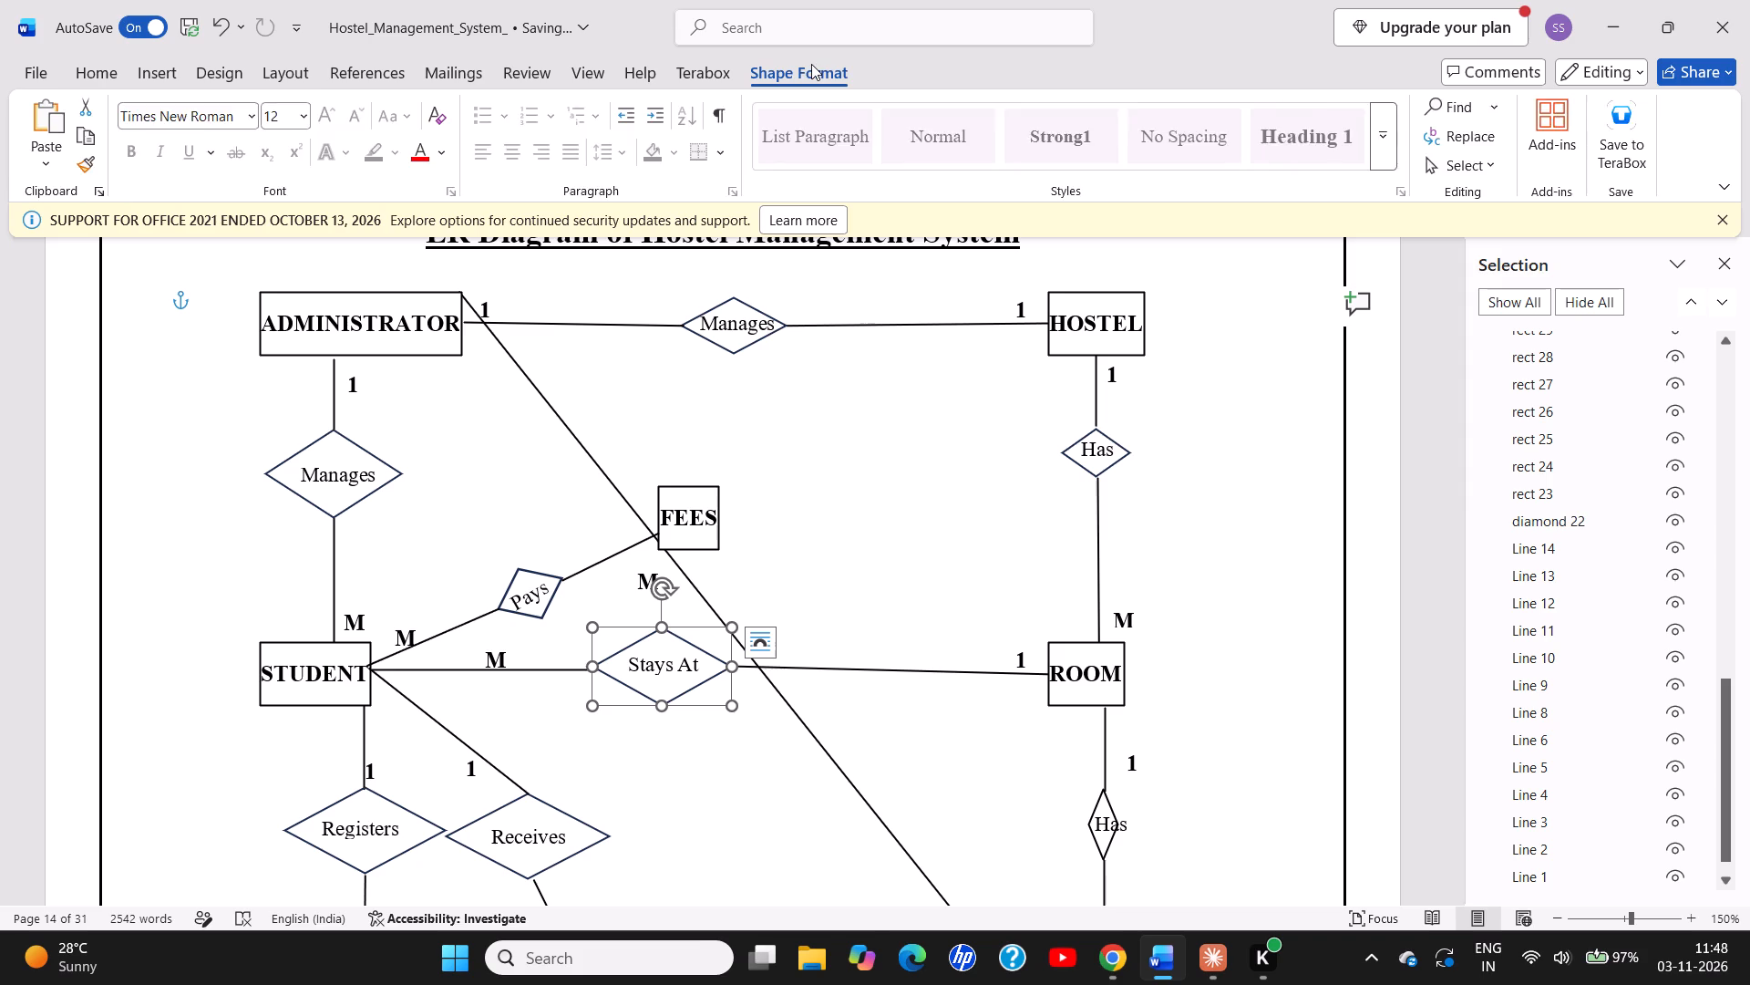
left_click(487, 149)
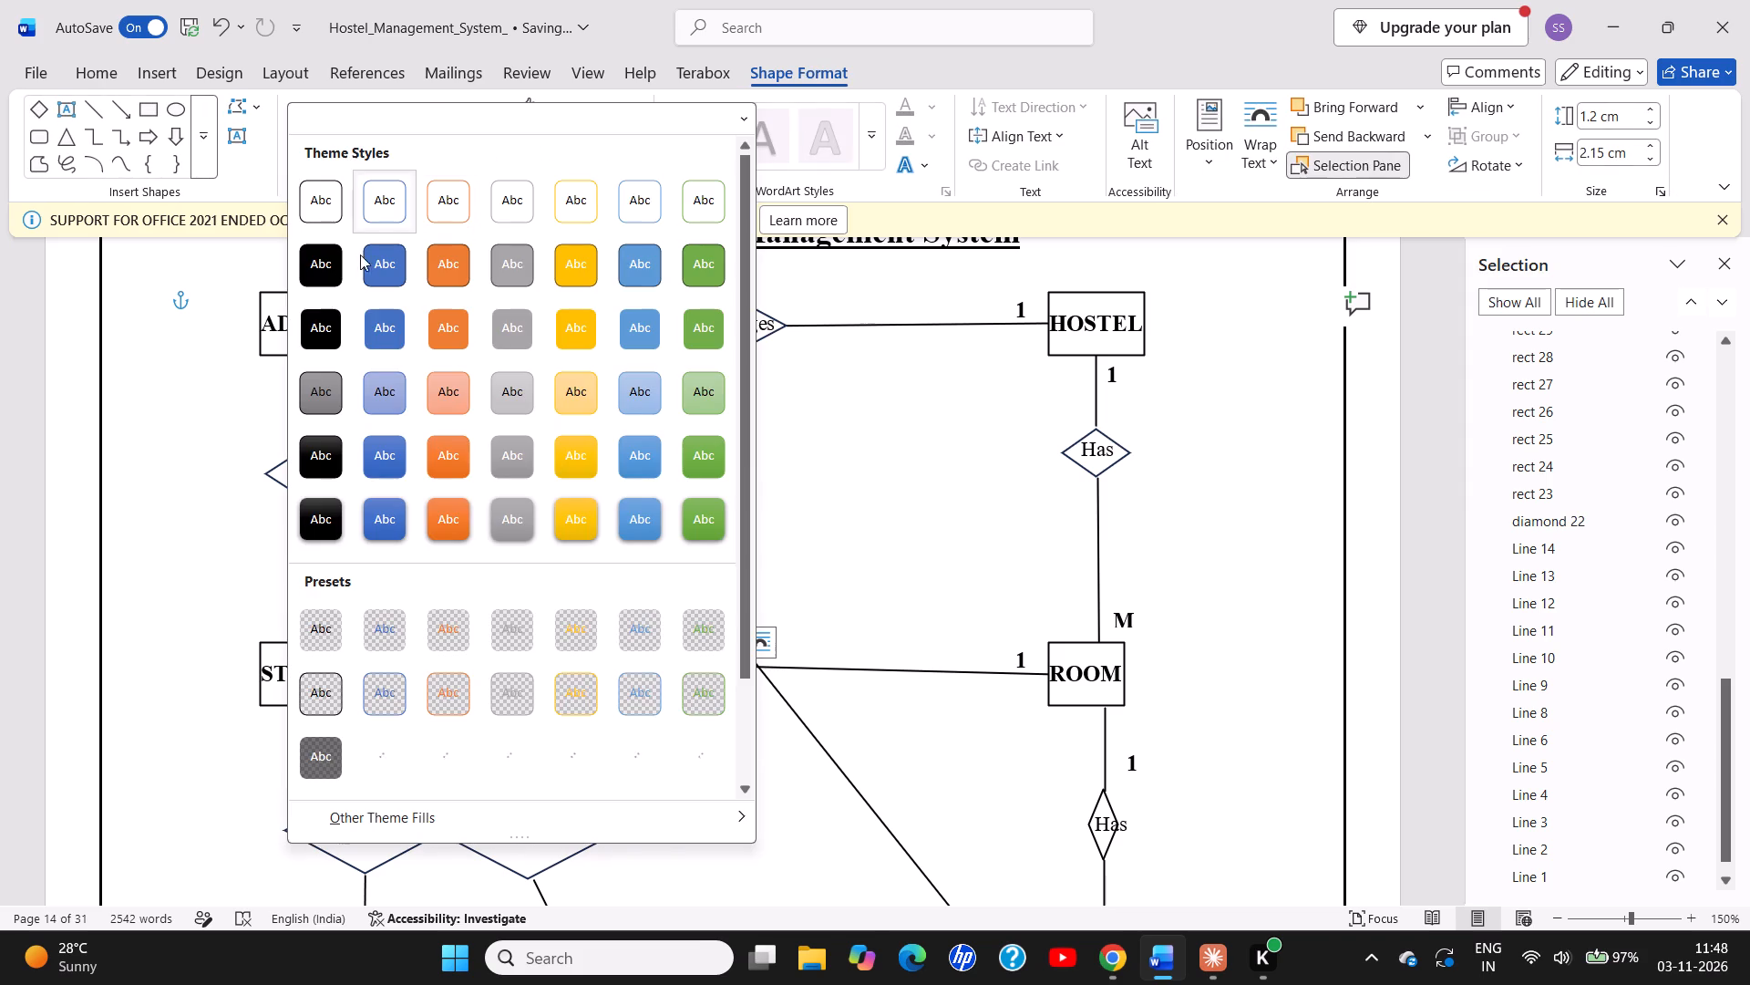
left_click(338, 221)
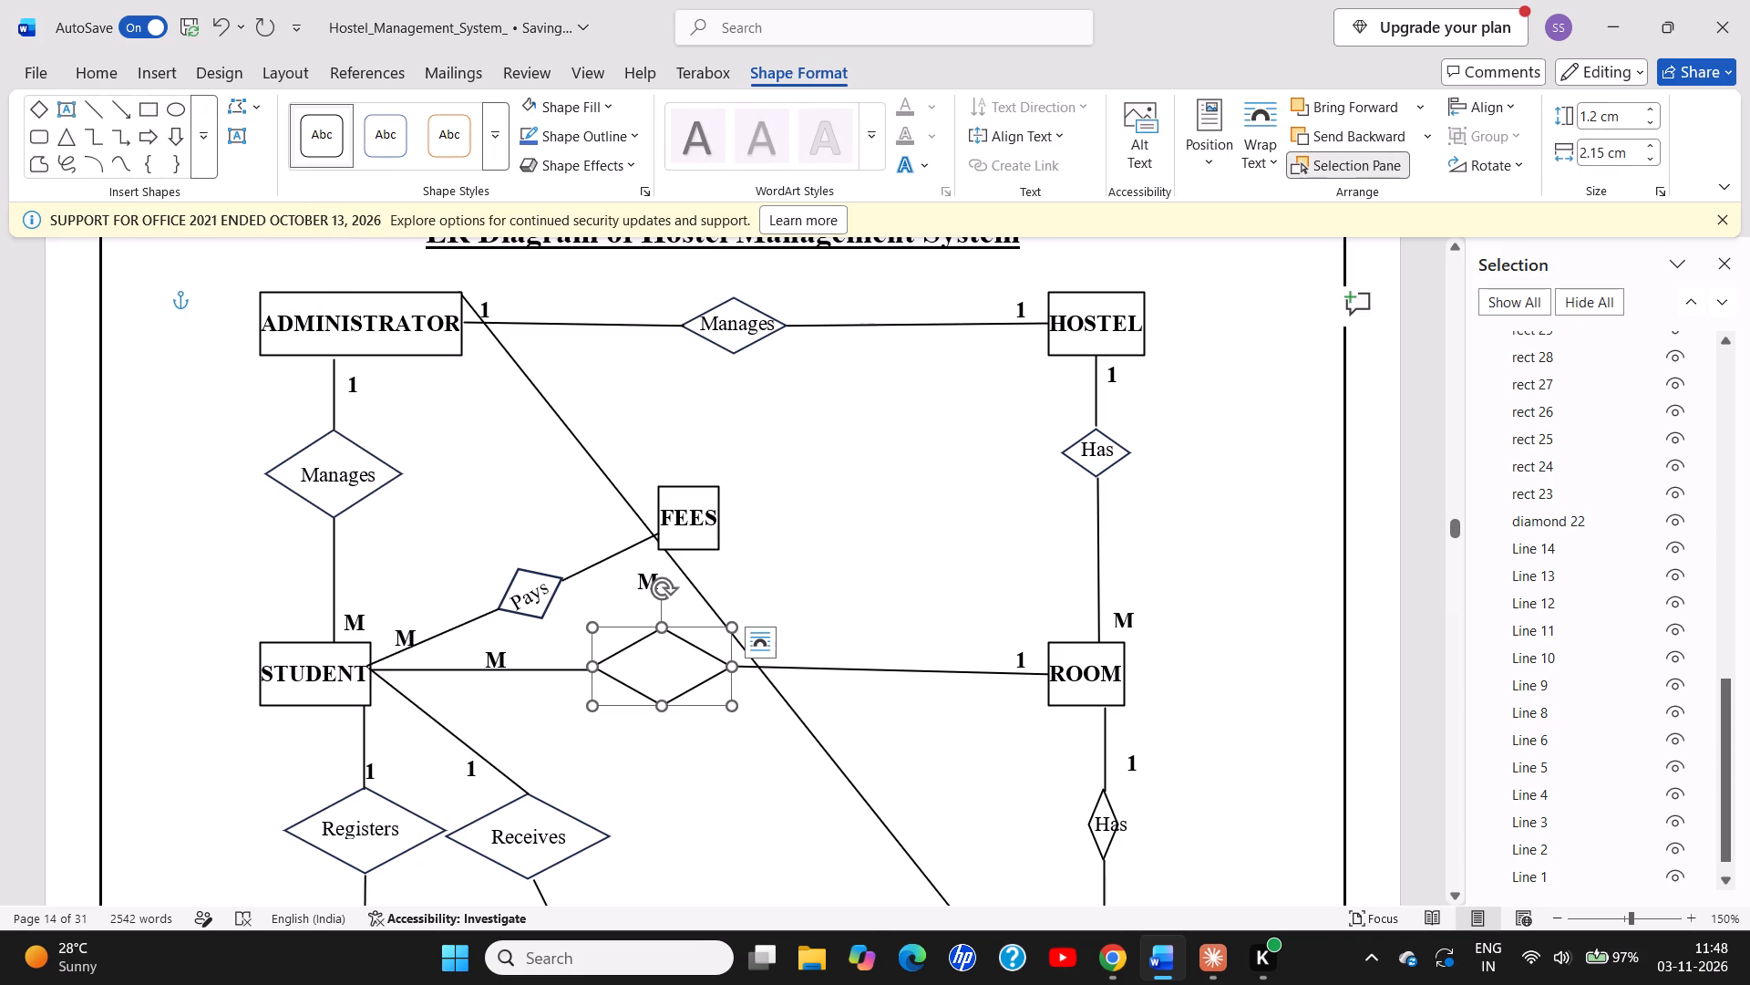
Set the "Stays At" diamond to No Fill.
left_click(536, 105)
left_click(607, 104)
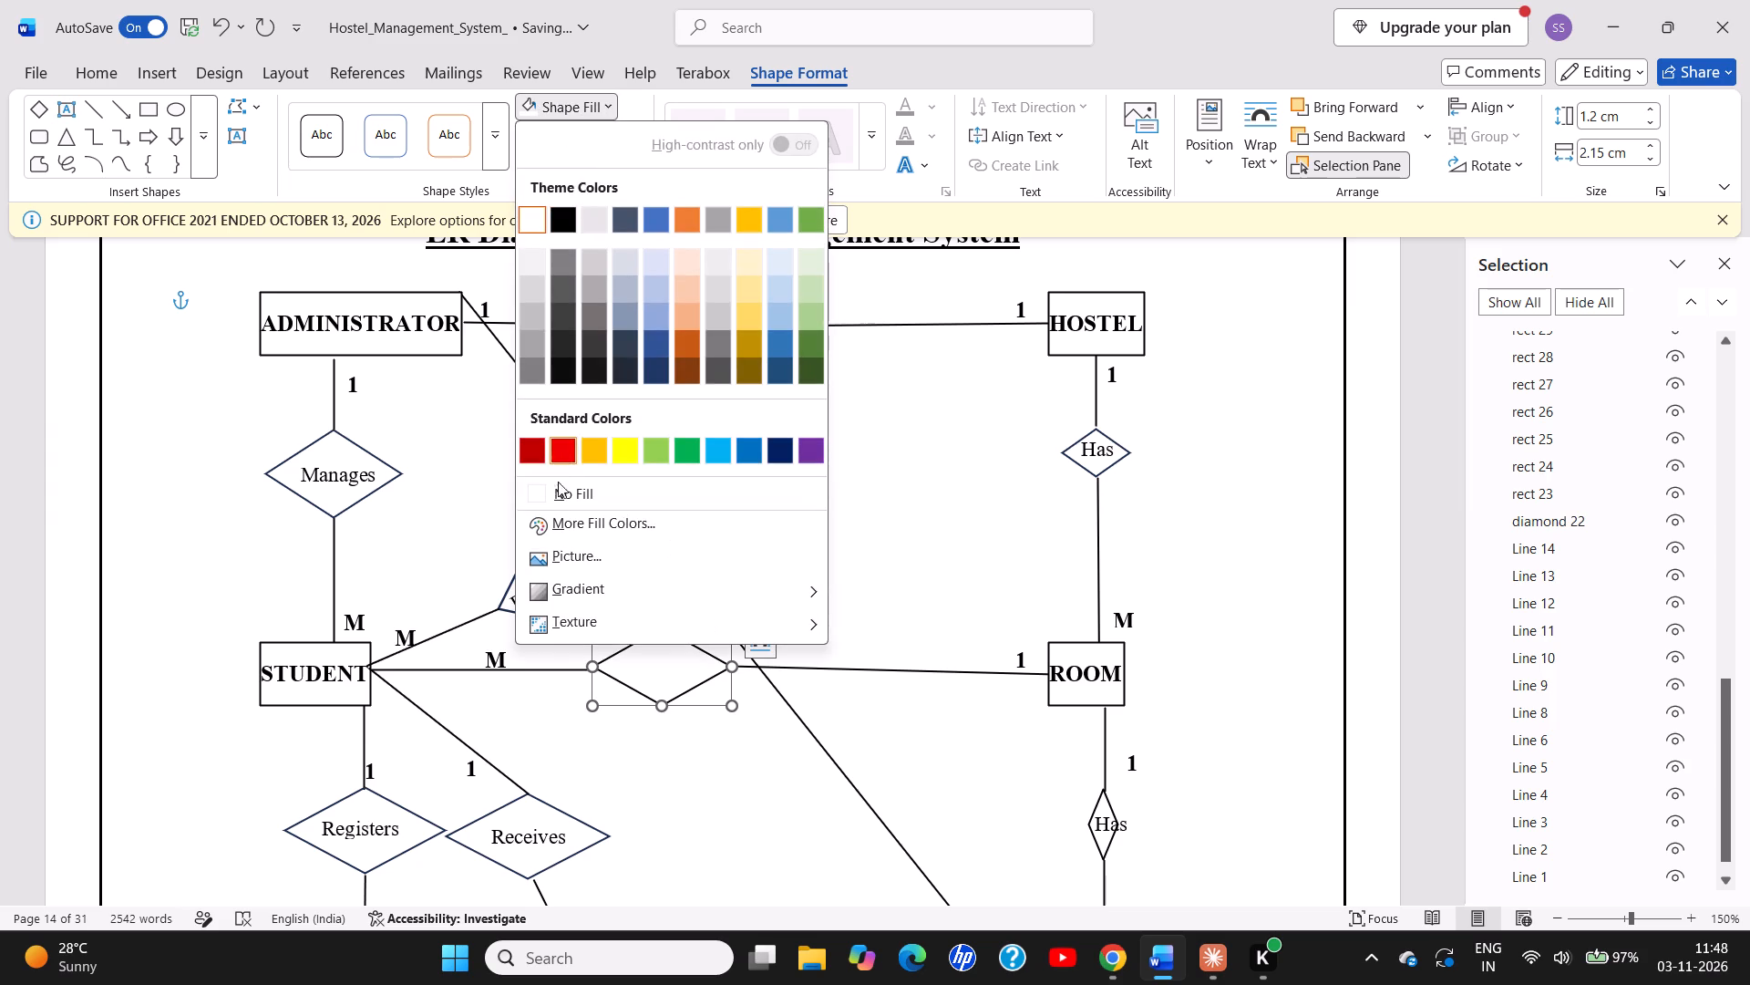
left_click(557, 486)
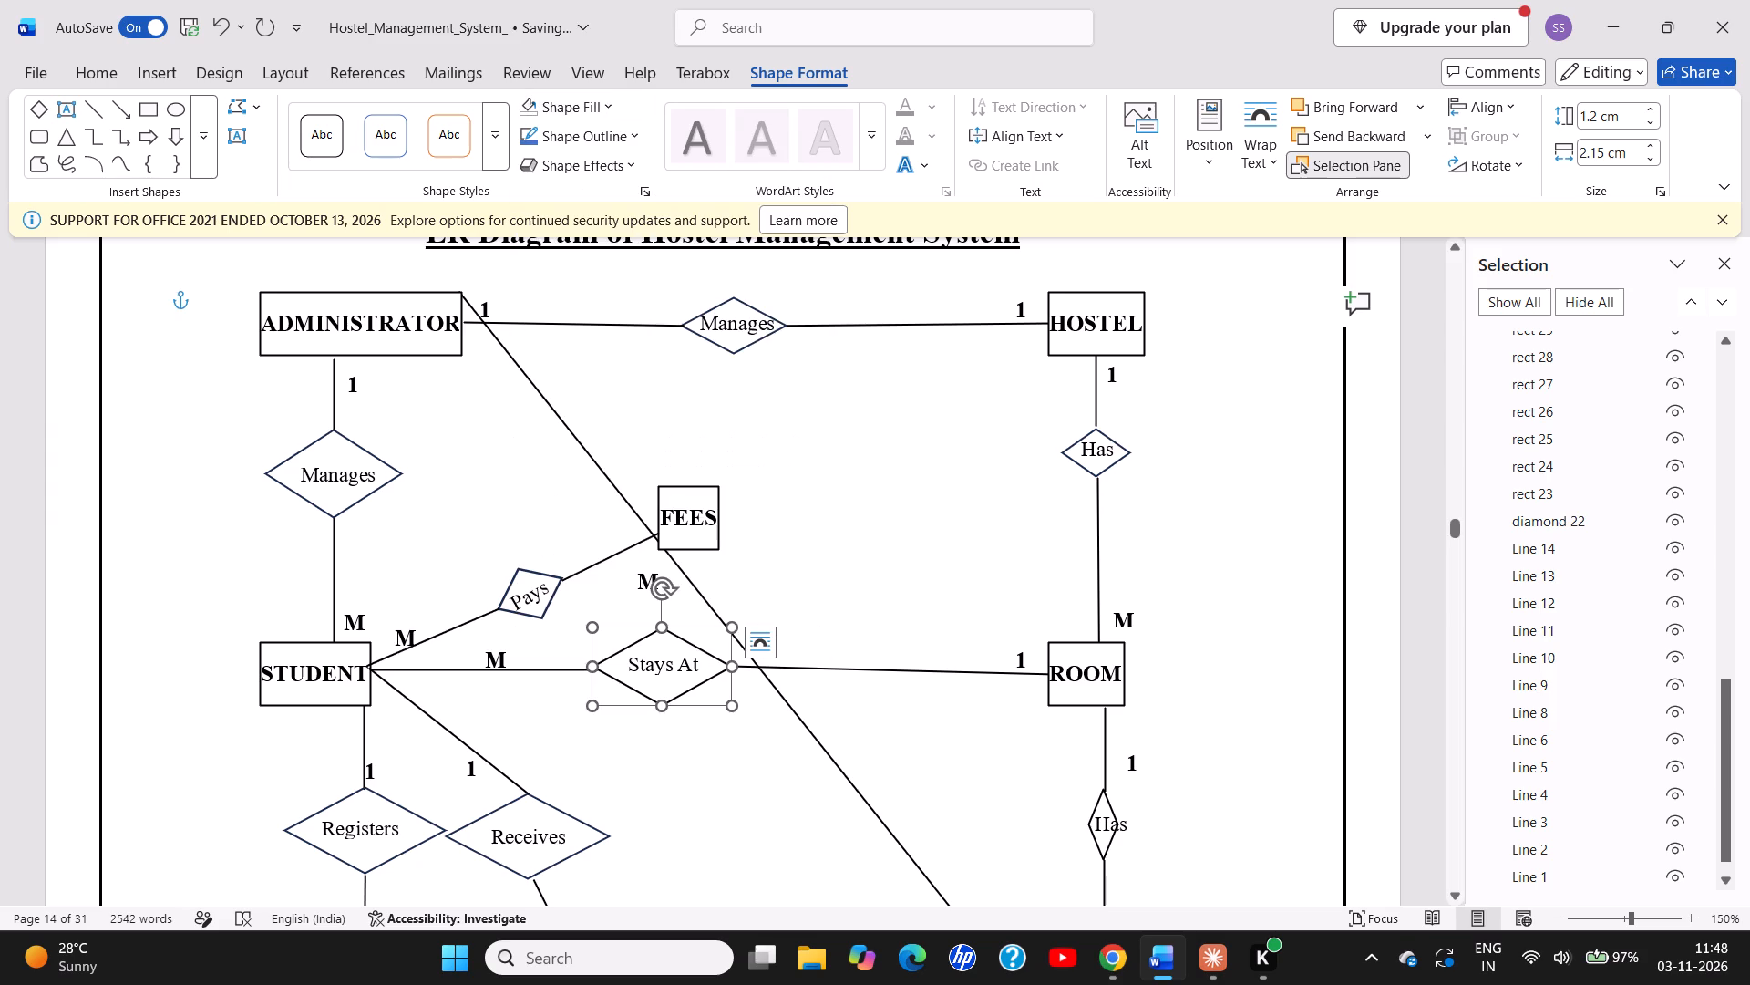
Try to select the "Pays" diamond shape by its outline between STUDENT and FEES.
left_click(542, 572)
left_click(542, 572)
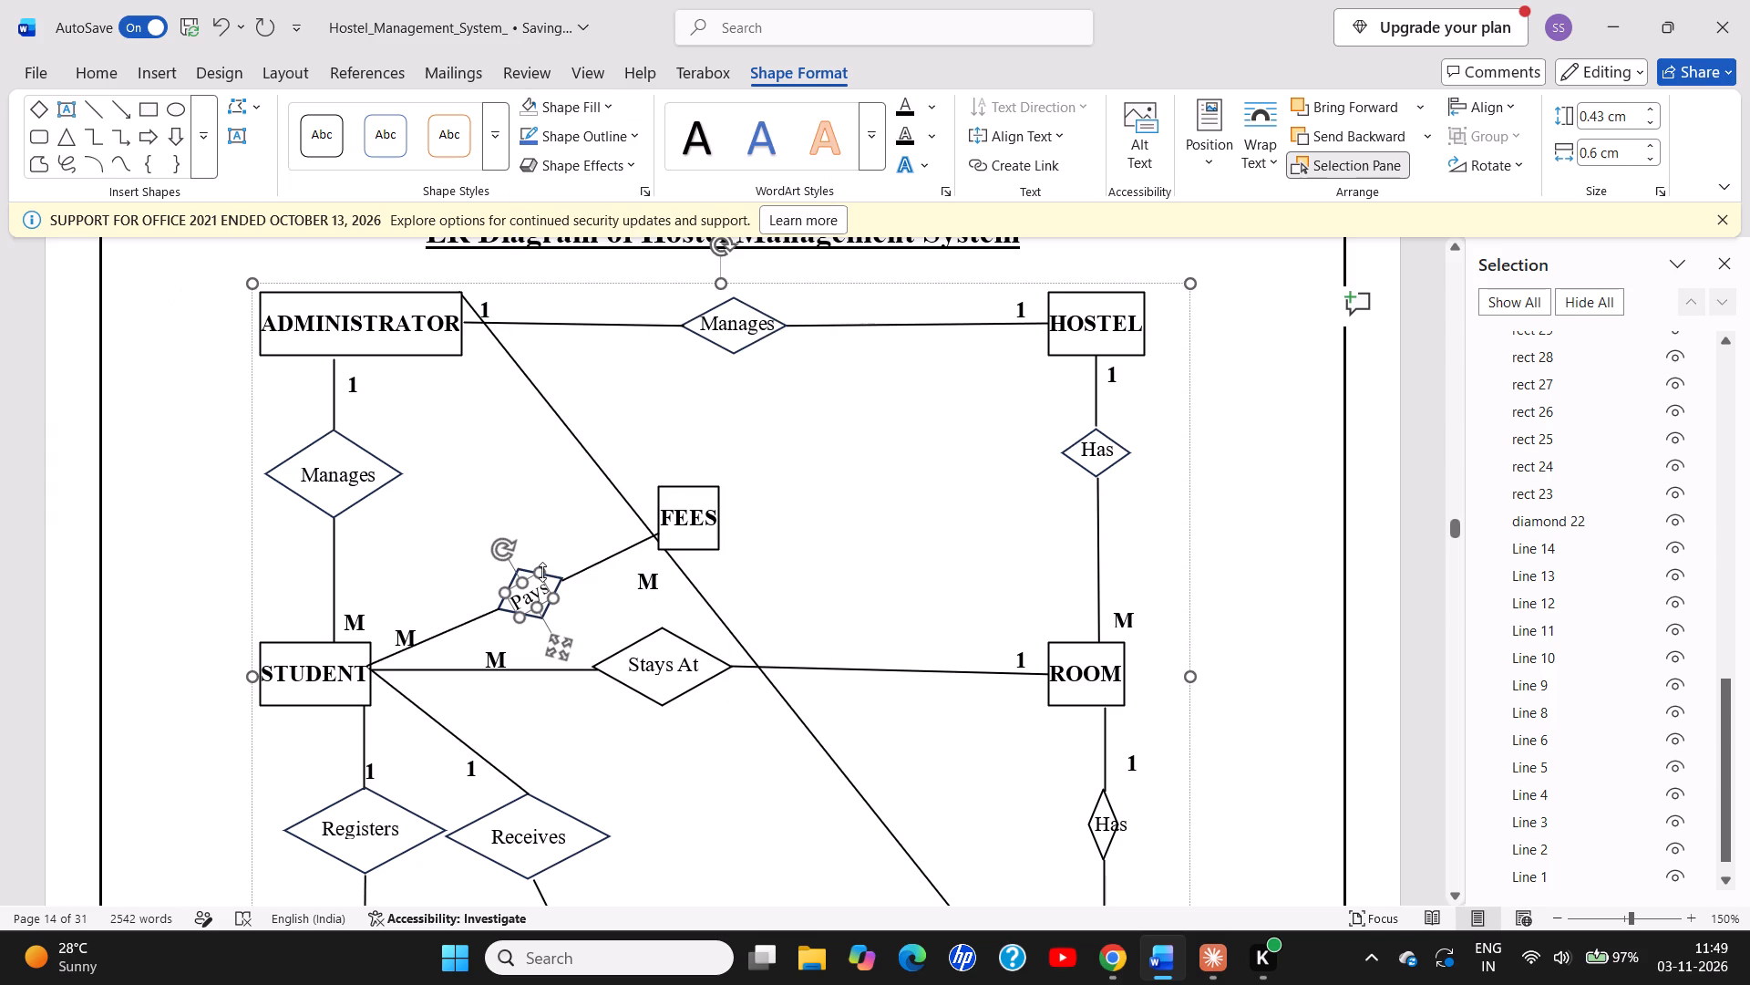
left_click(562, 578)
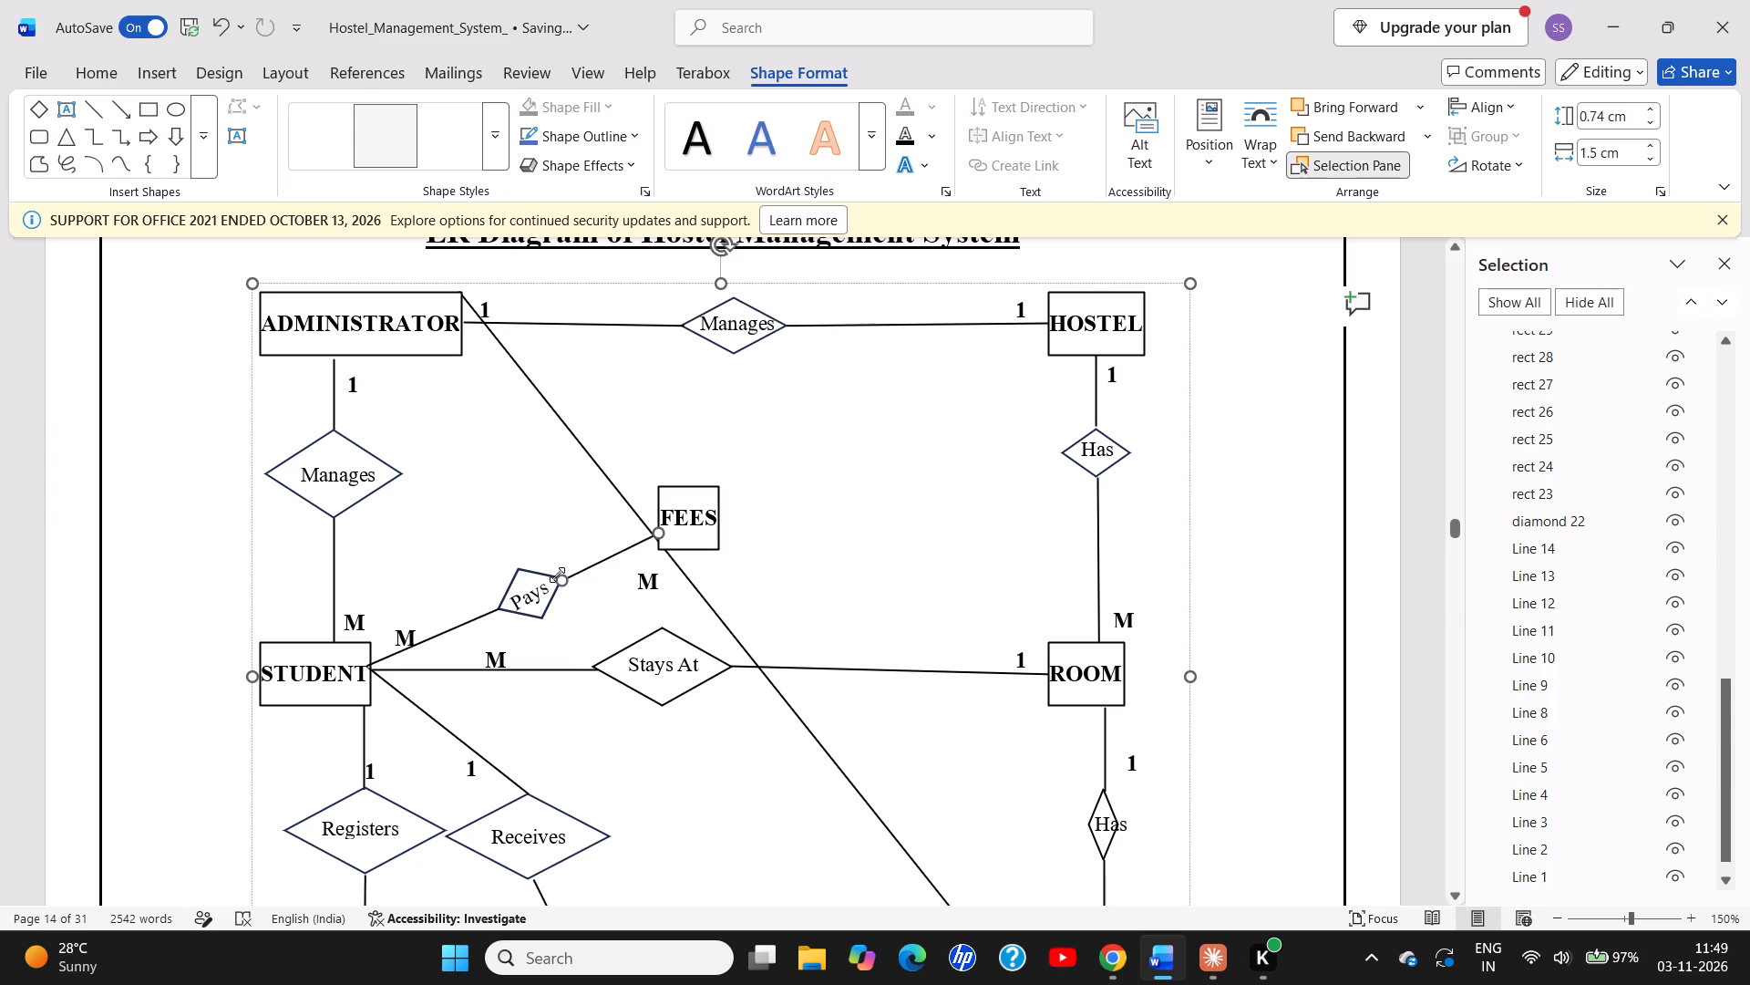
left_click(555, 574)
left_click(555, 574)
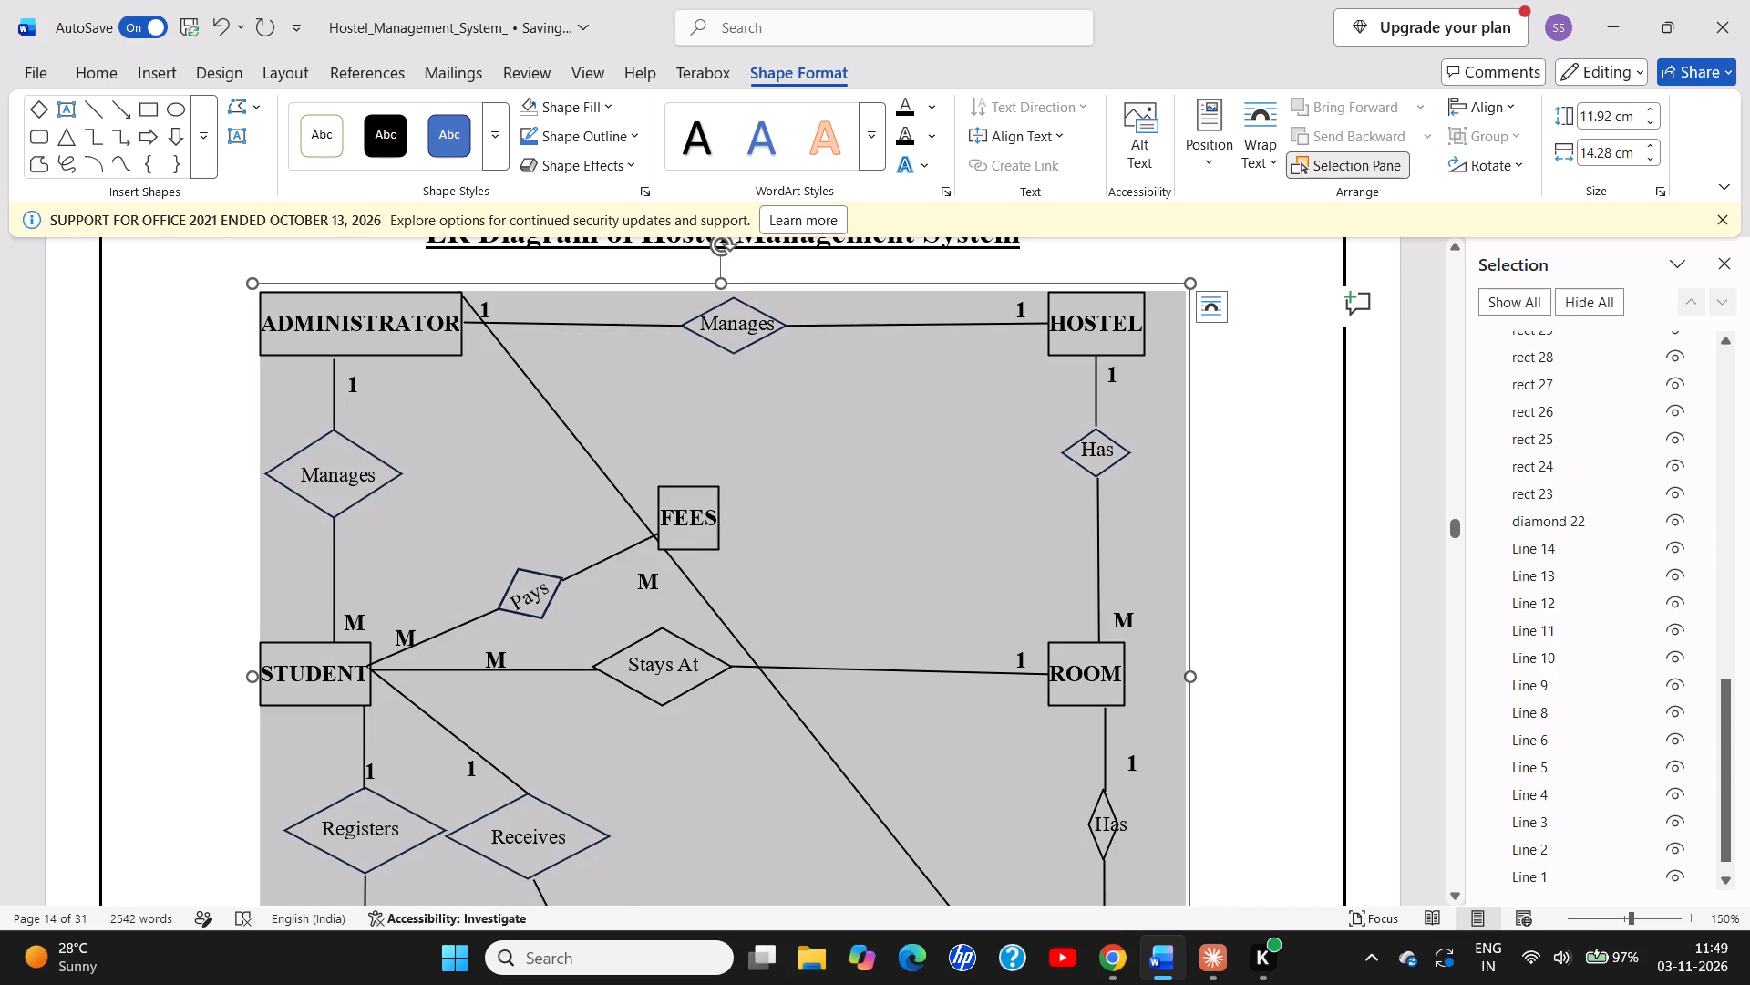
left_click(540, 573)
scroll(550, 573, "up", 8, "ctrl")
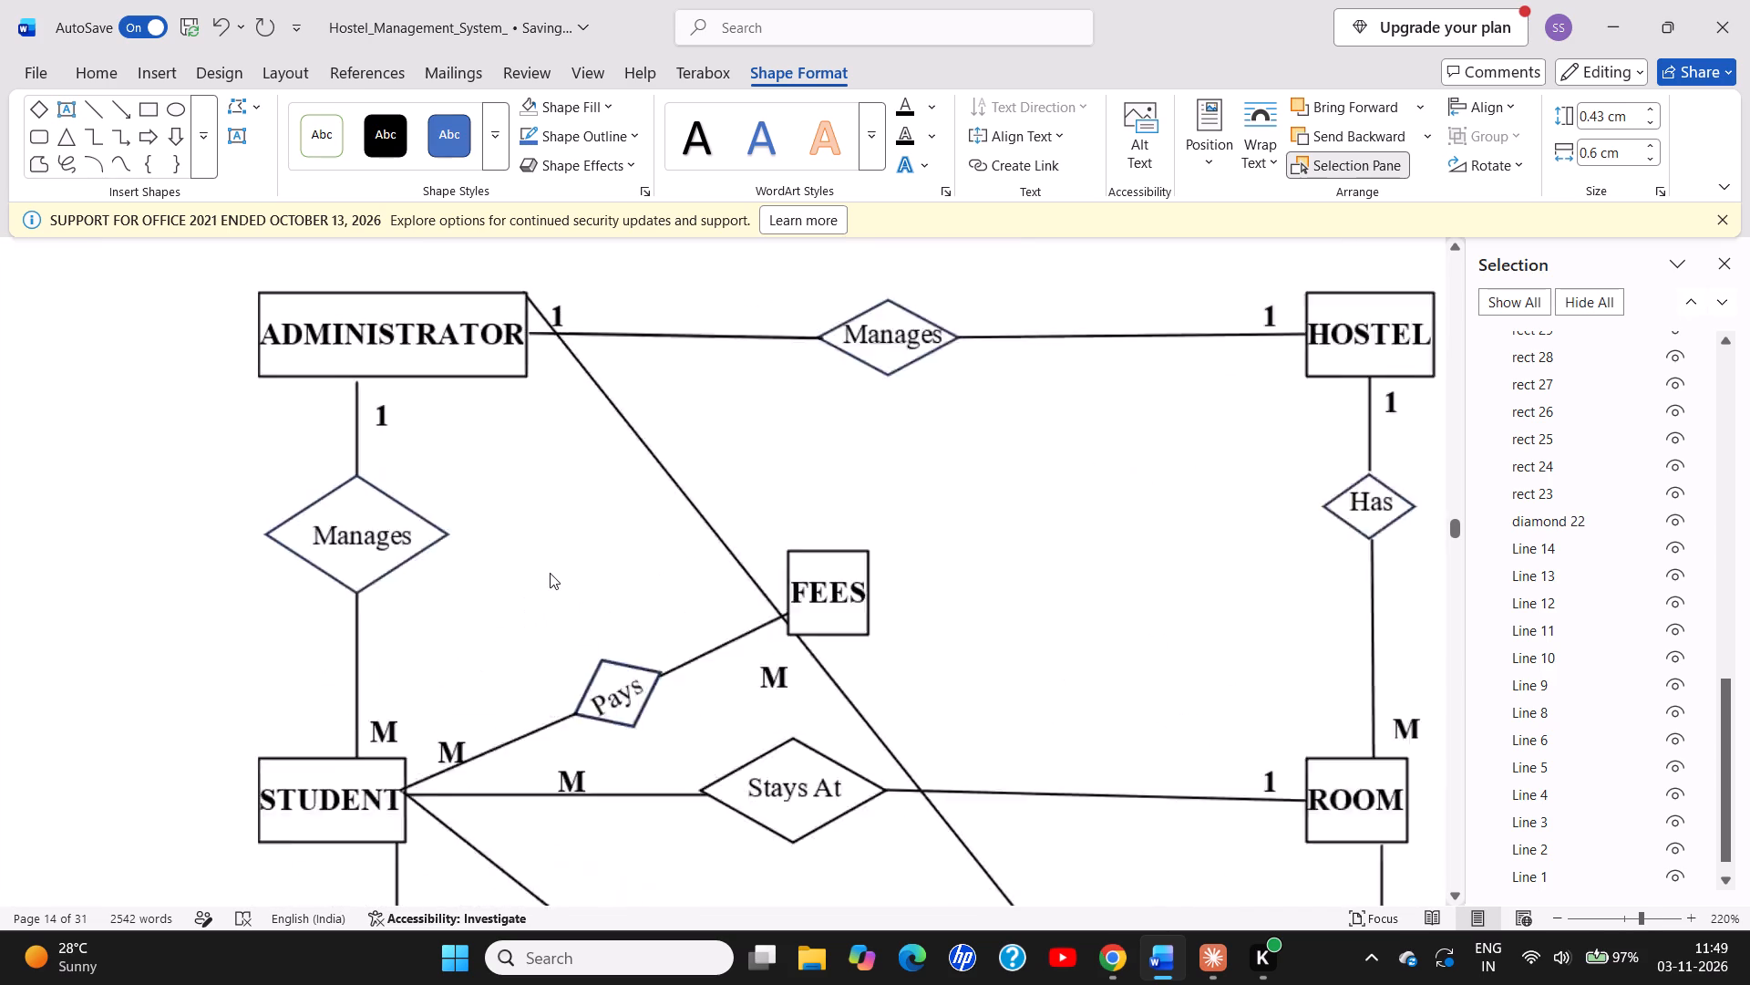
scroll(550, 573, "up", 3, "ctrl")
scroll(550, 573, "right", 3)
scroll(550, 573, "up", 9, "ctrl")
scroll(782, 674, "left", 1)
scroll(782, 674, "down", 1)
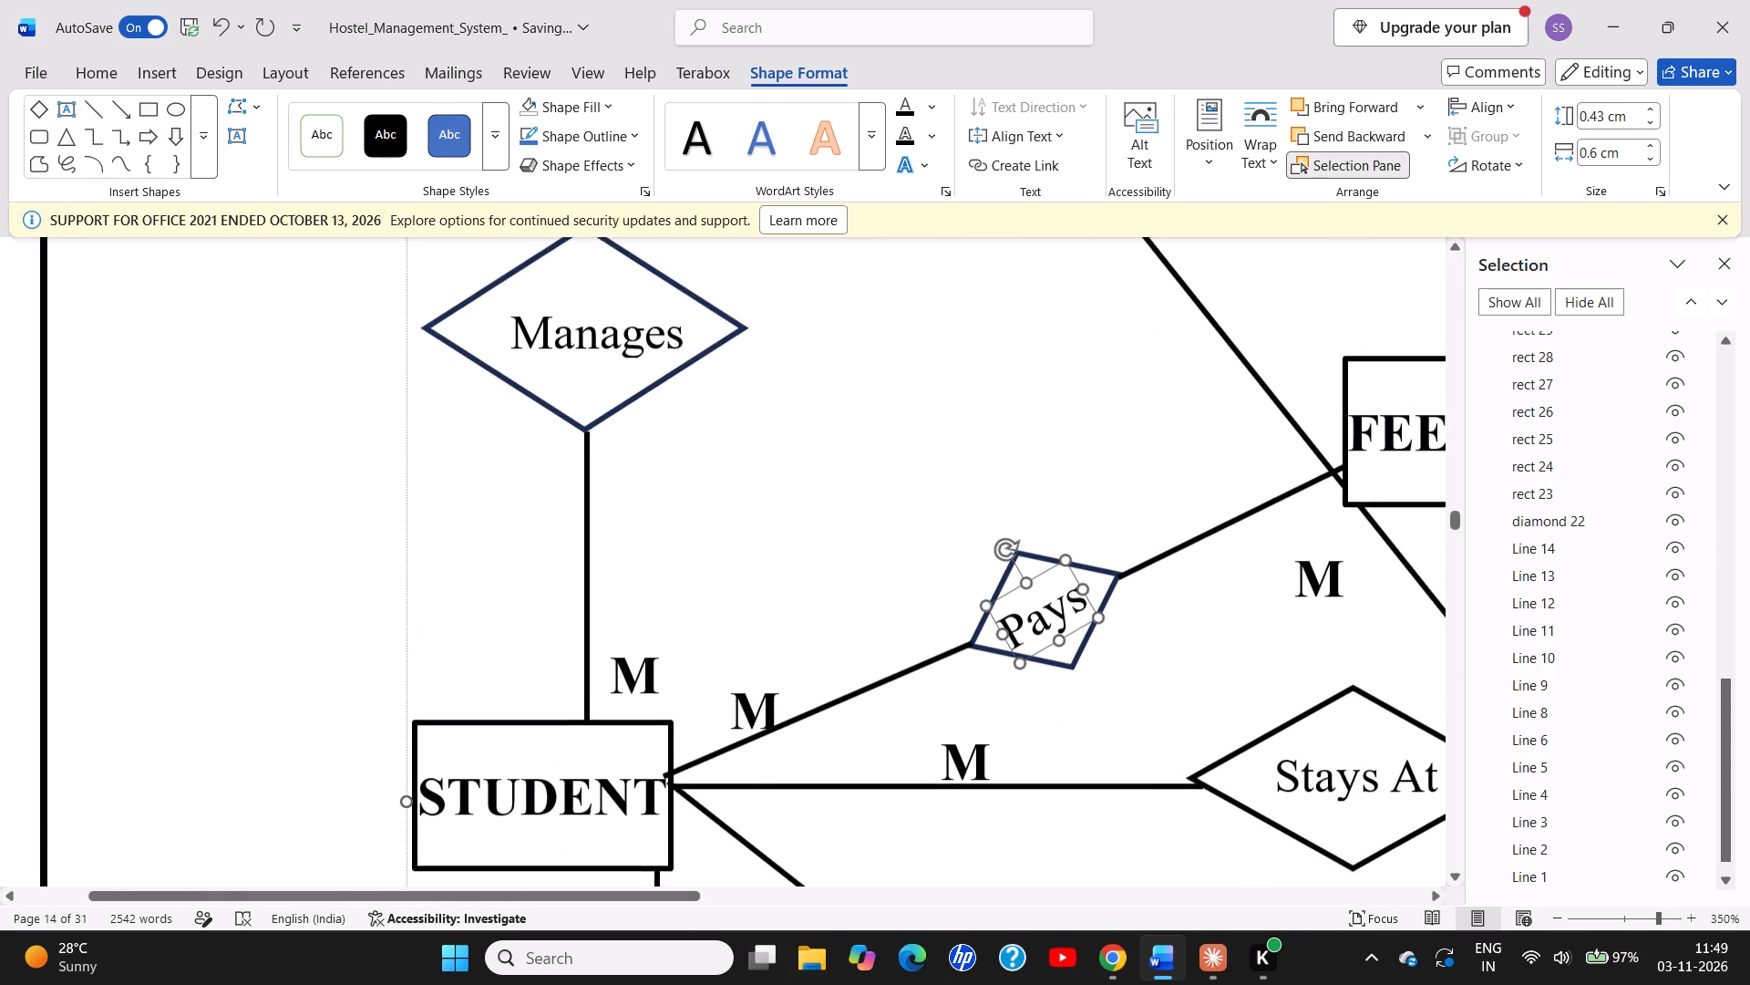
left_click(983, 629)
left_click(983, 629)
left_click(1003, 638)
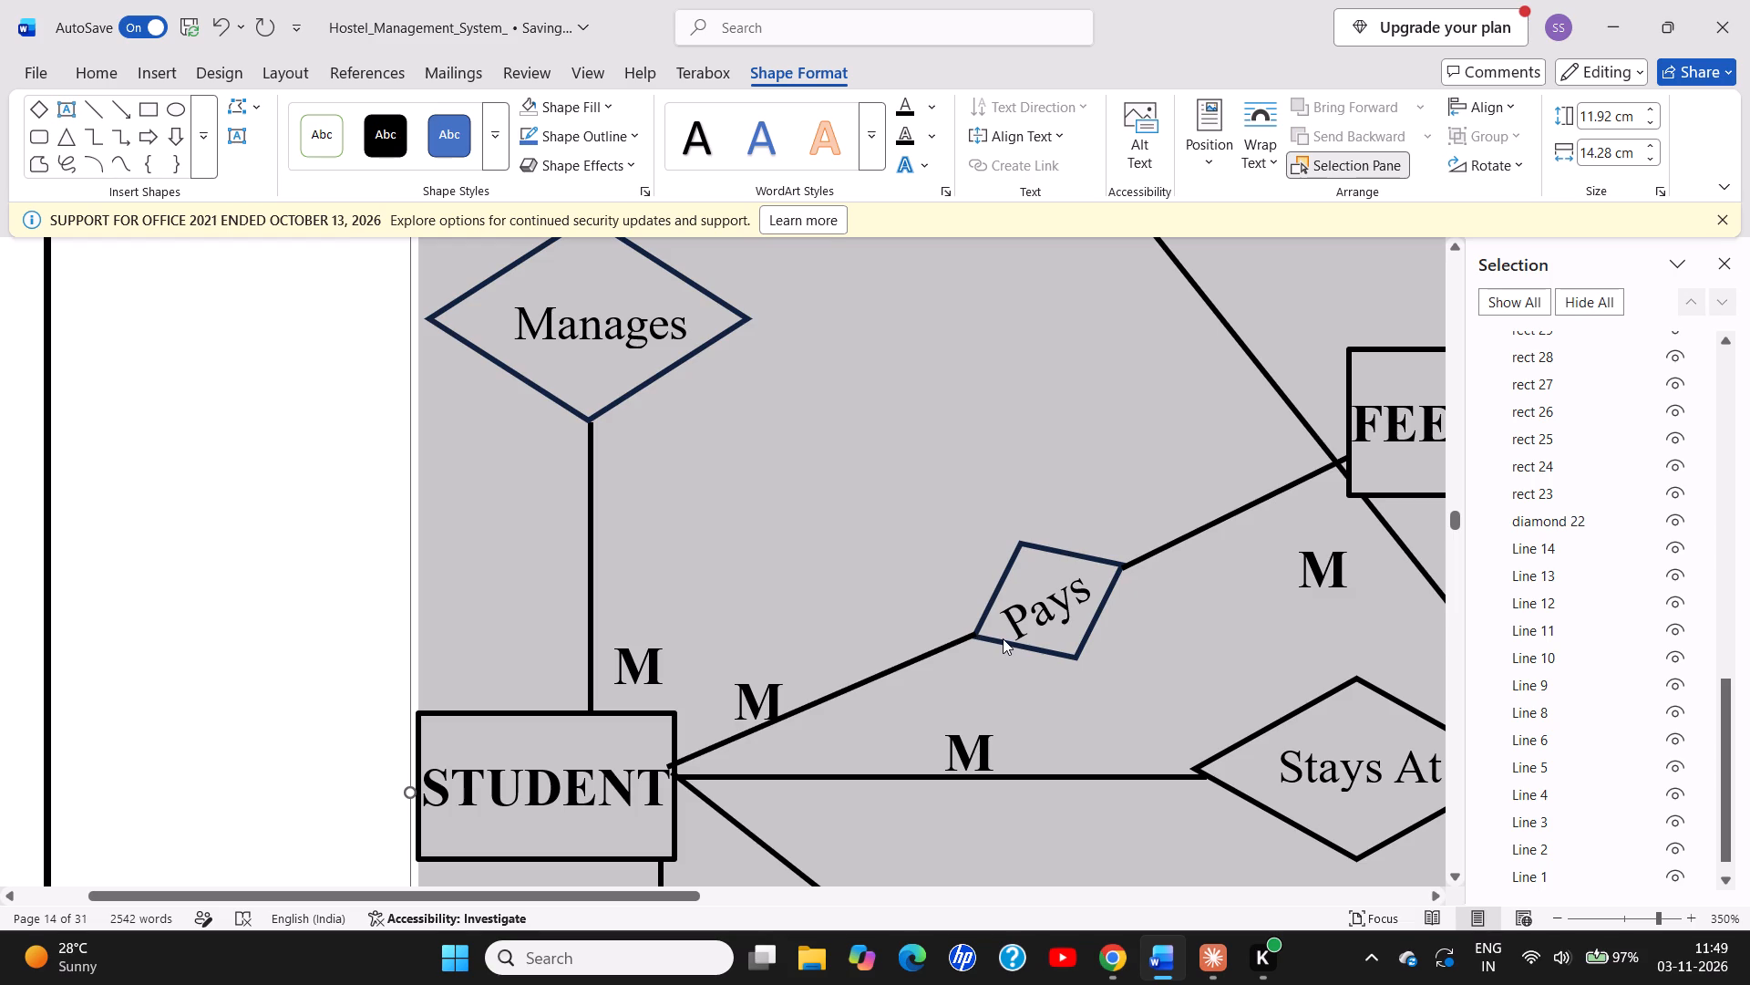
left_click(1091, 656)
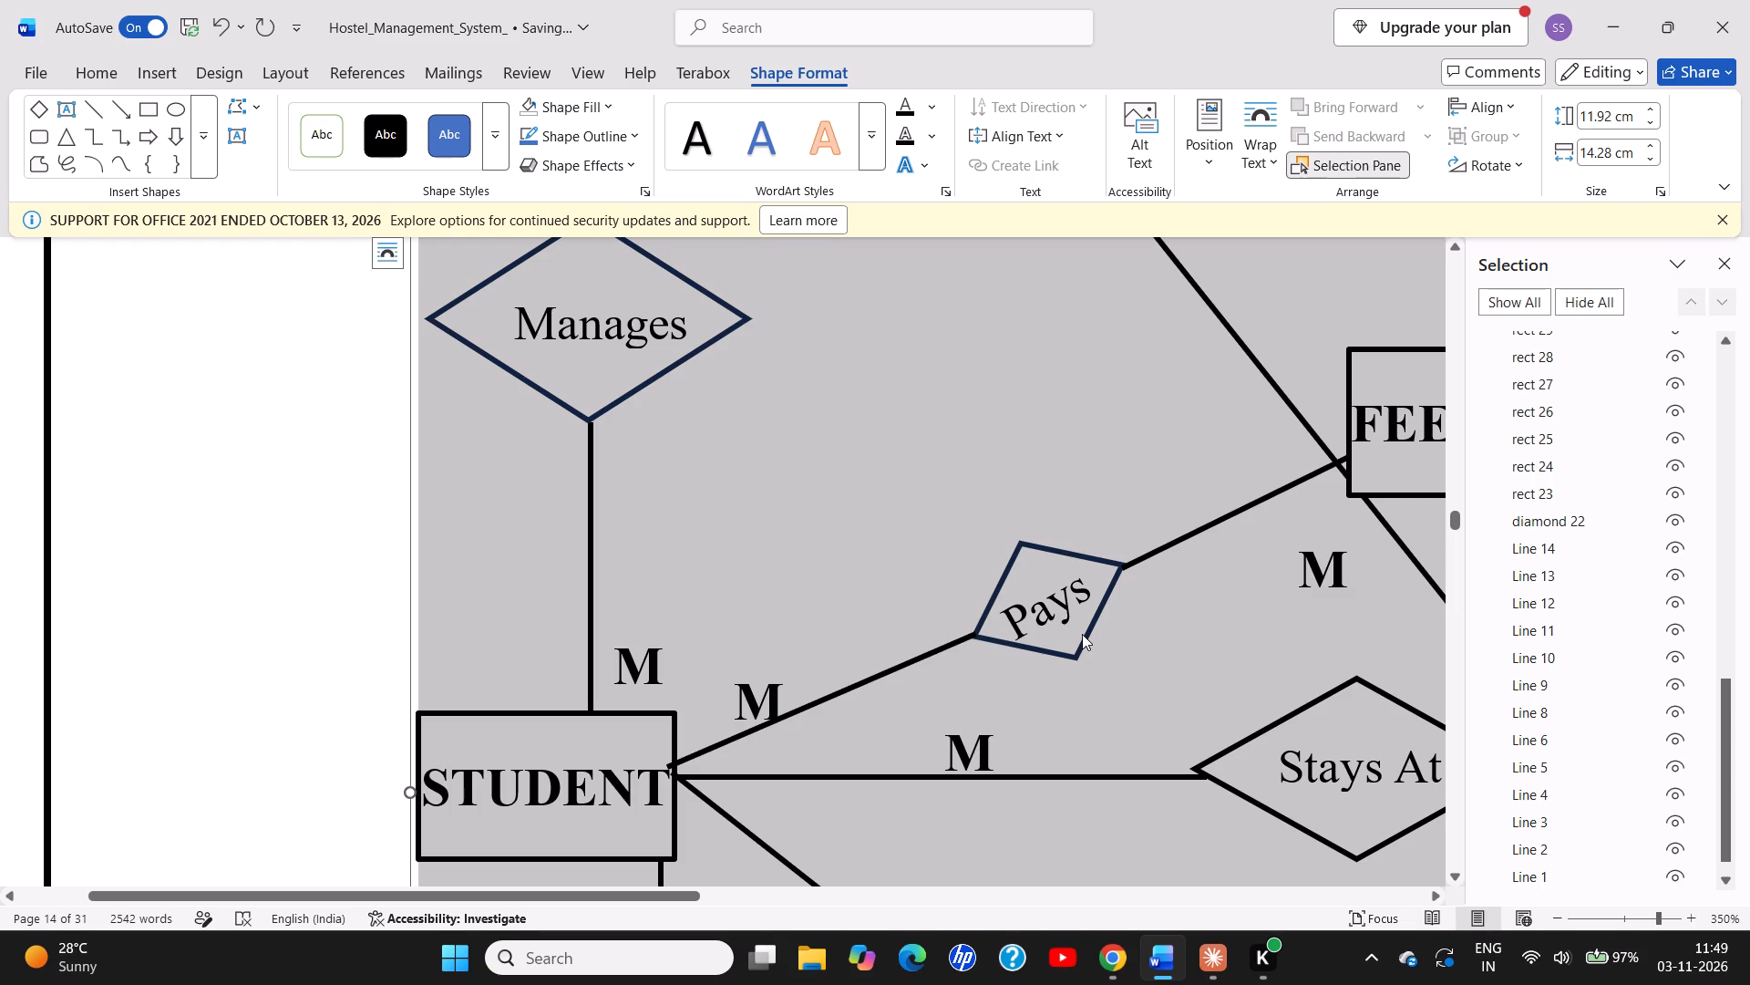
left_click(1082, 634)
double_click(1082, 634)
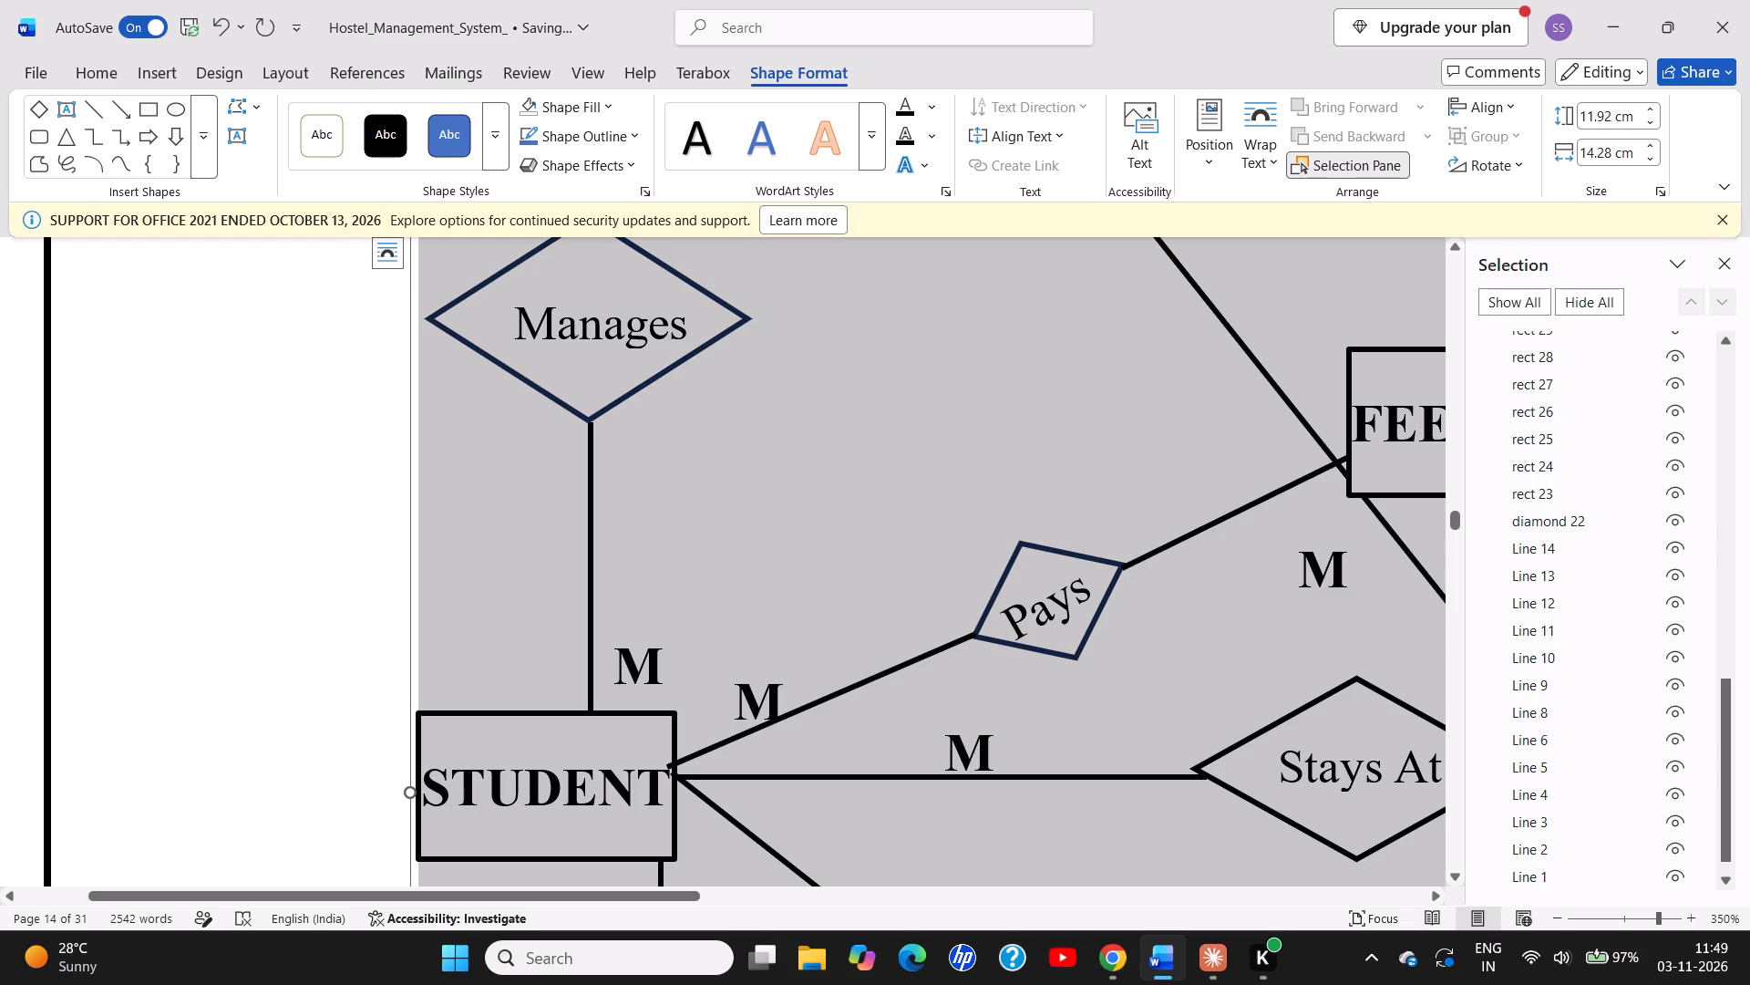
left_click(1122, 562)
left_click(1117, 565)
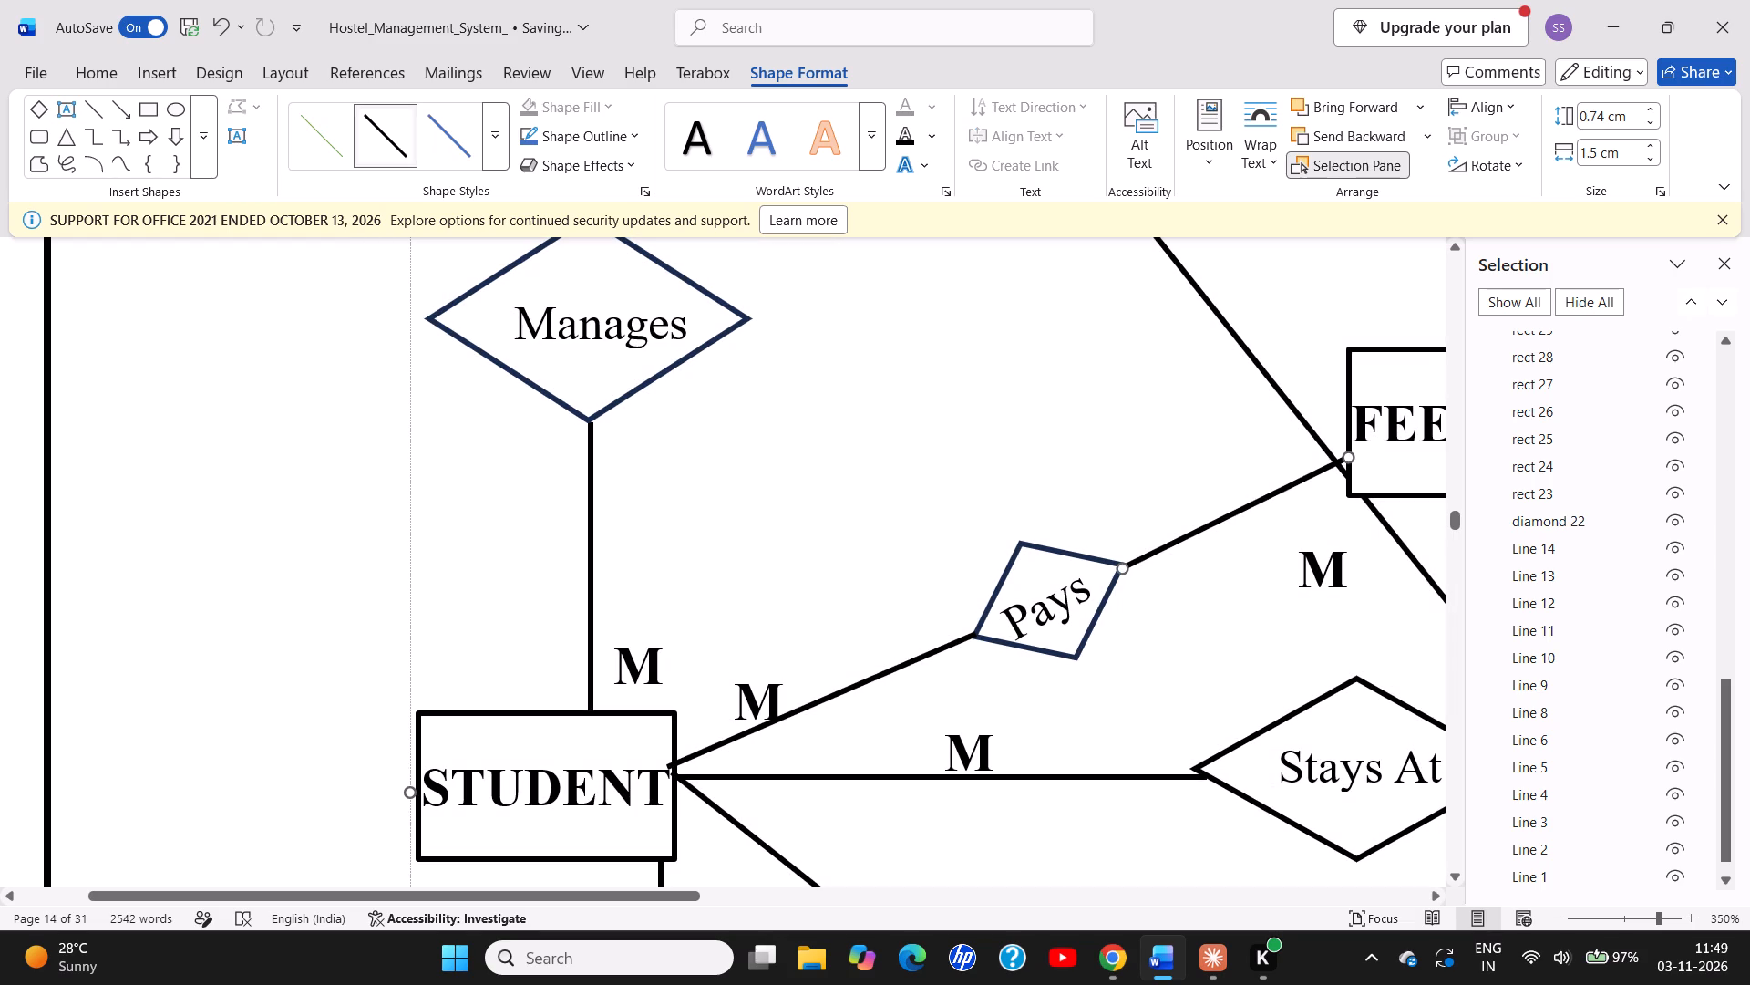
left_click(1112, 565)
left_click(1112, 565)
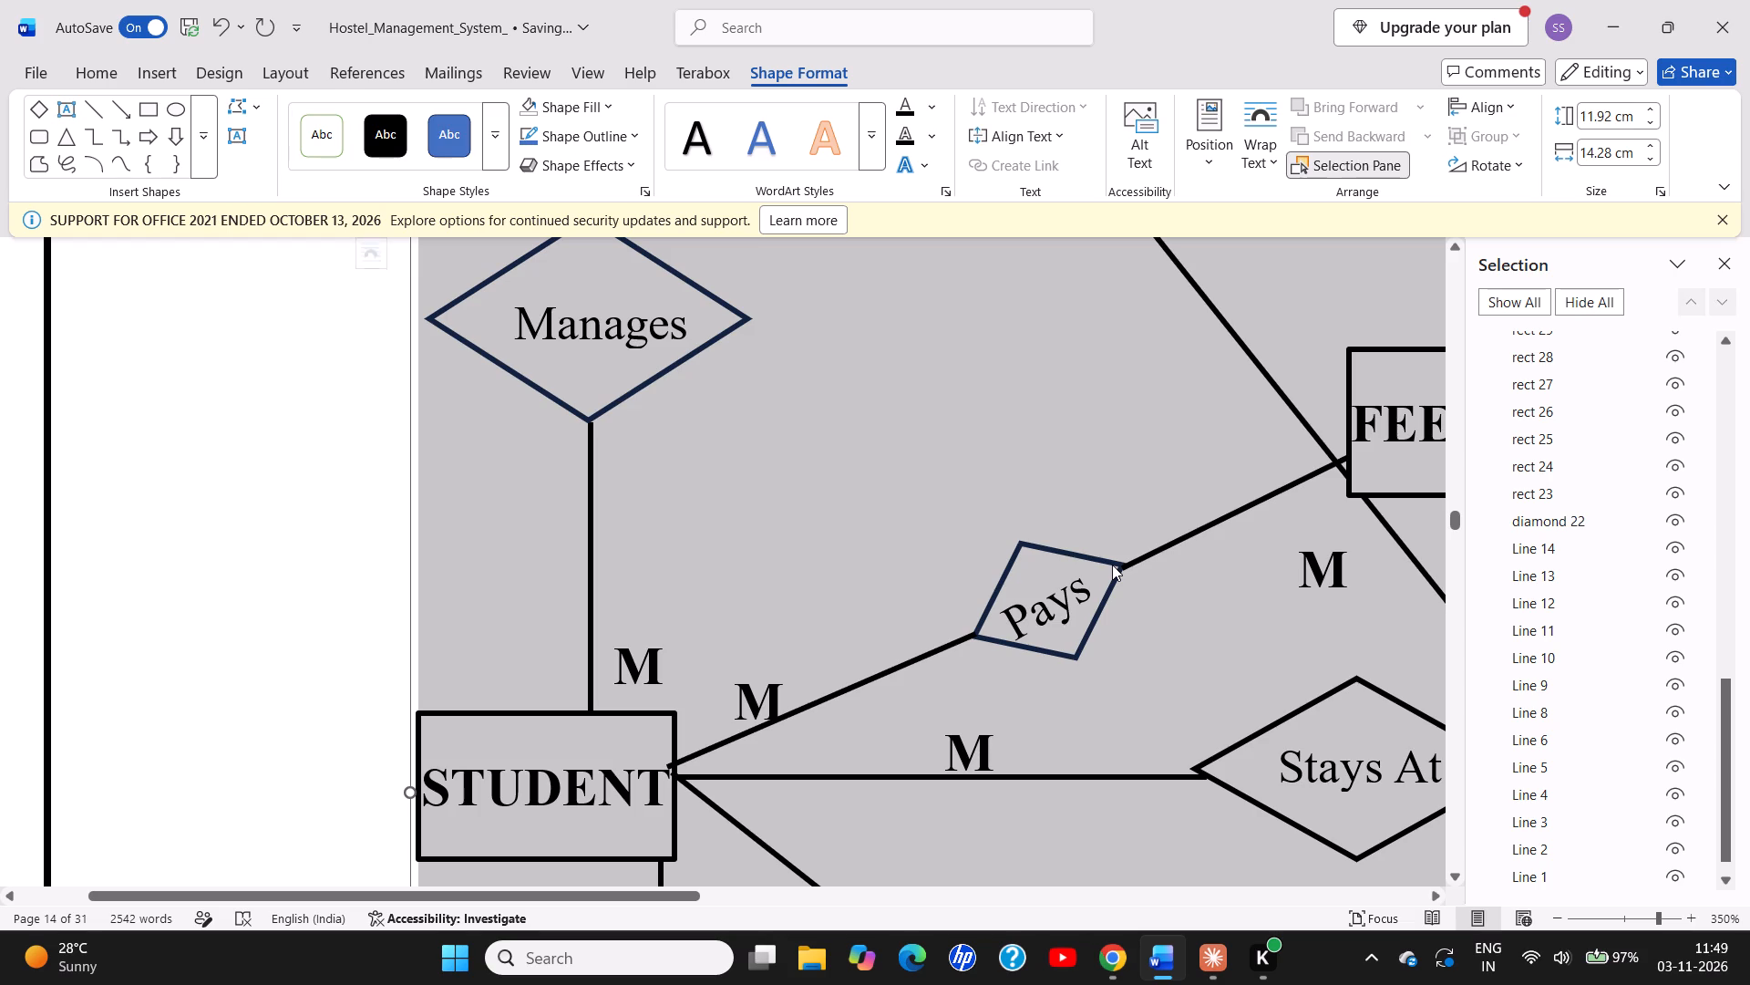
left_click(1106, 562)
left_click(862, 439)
Apply the black-outline, white-fill theme style to the "Manages" diamond between ADMINISTRATOR and HOSTEL and set it to No Fill.
scroll(862, 439, "down", 10, "ctrl")
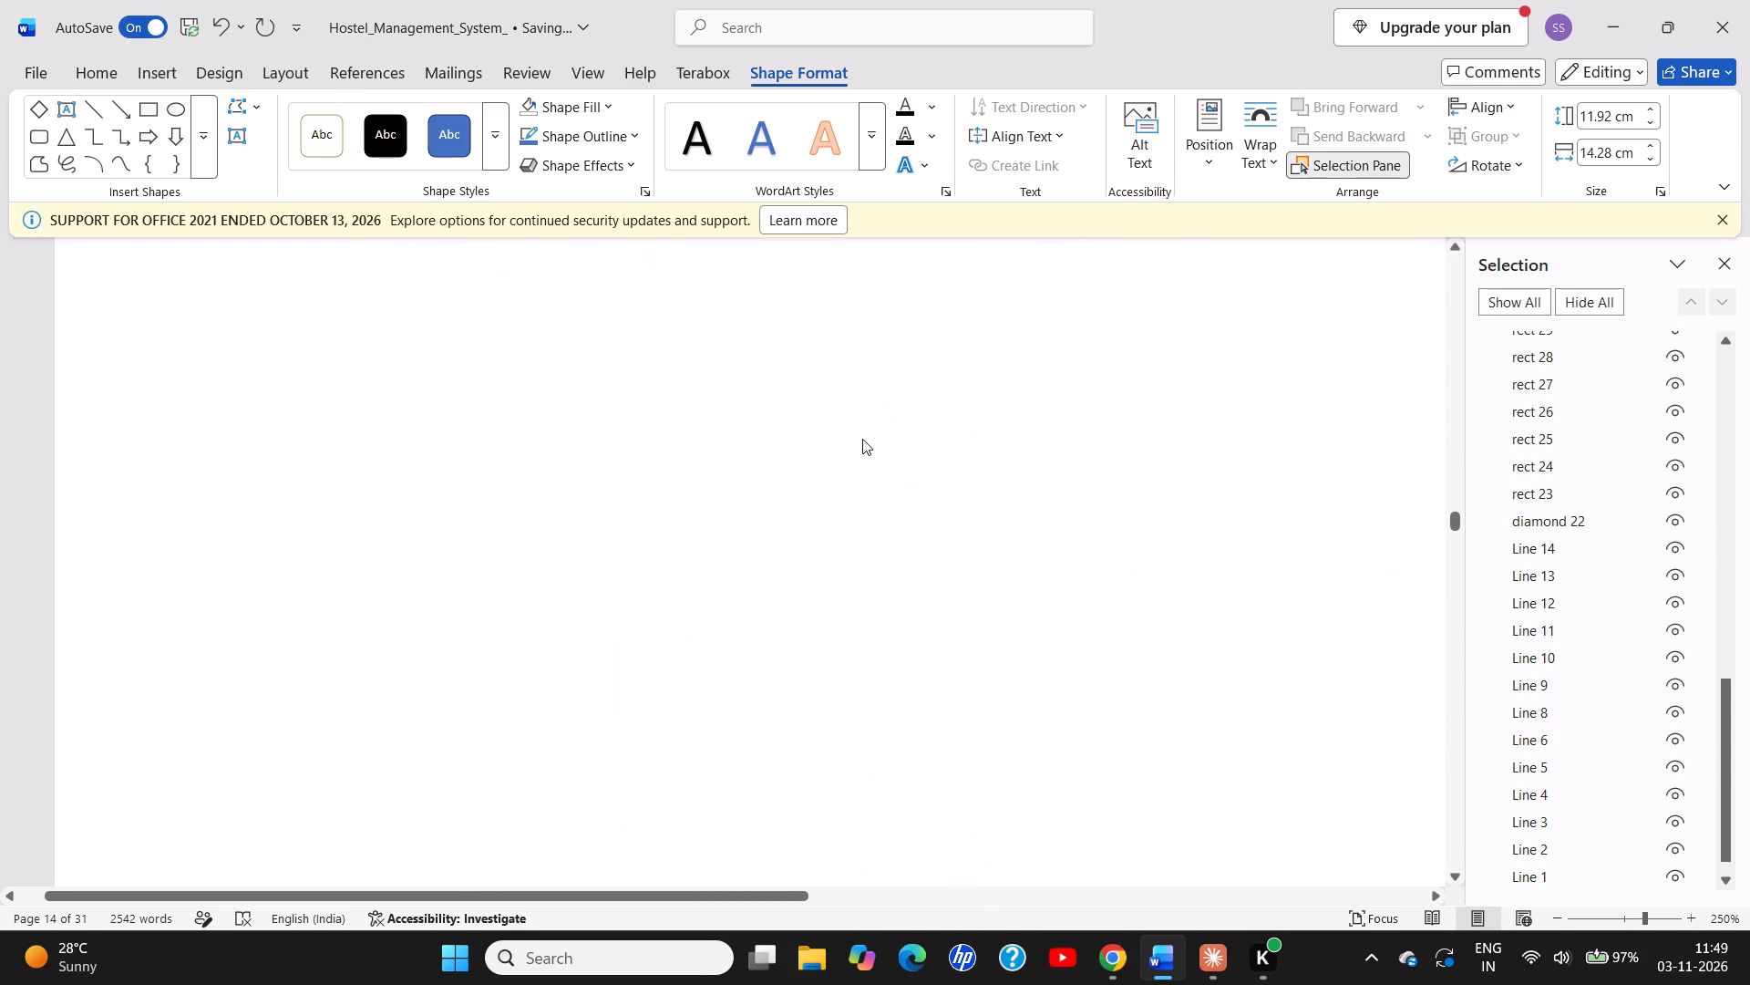
scroll(862, 439, "down", 8, "ctrl")
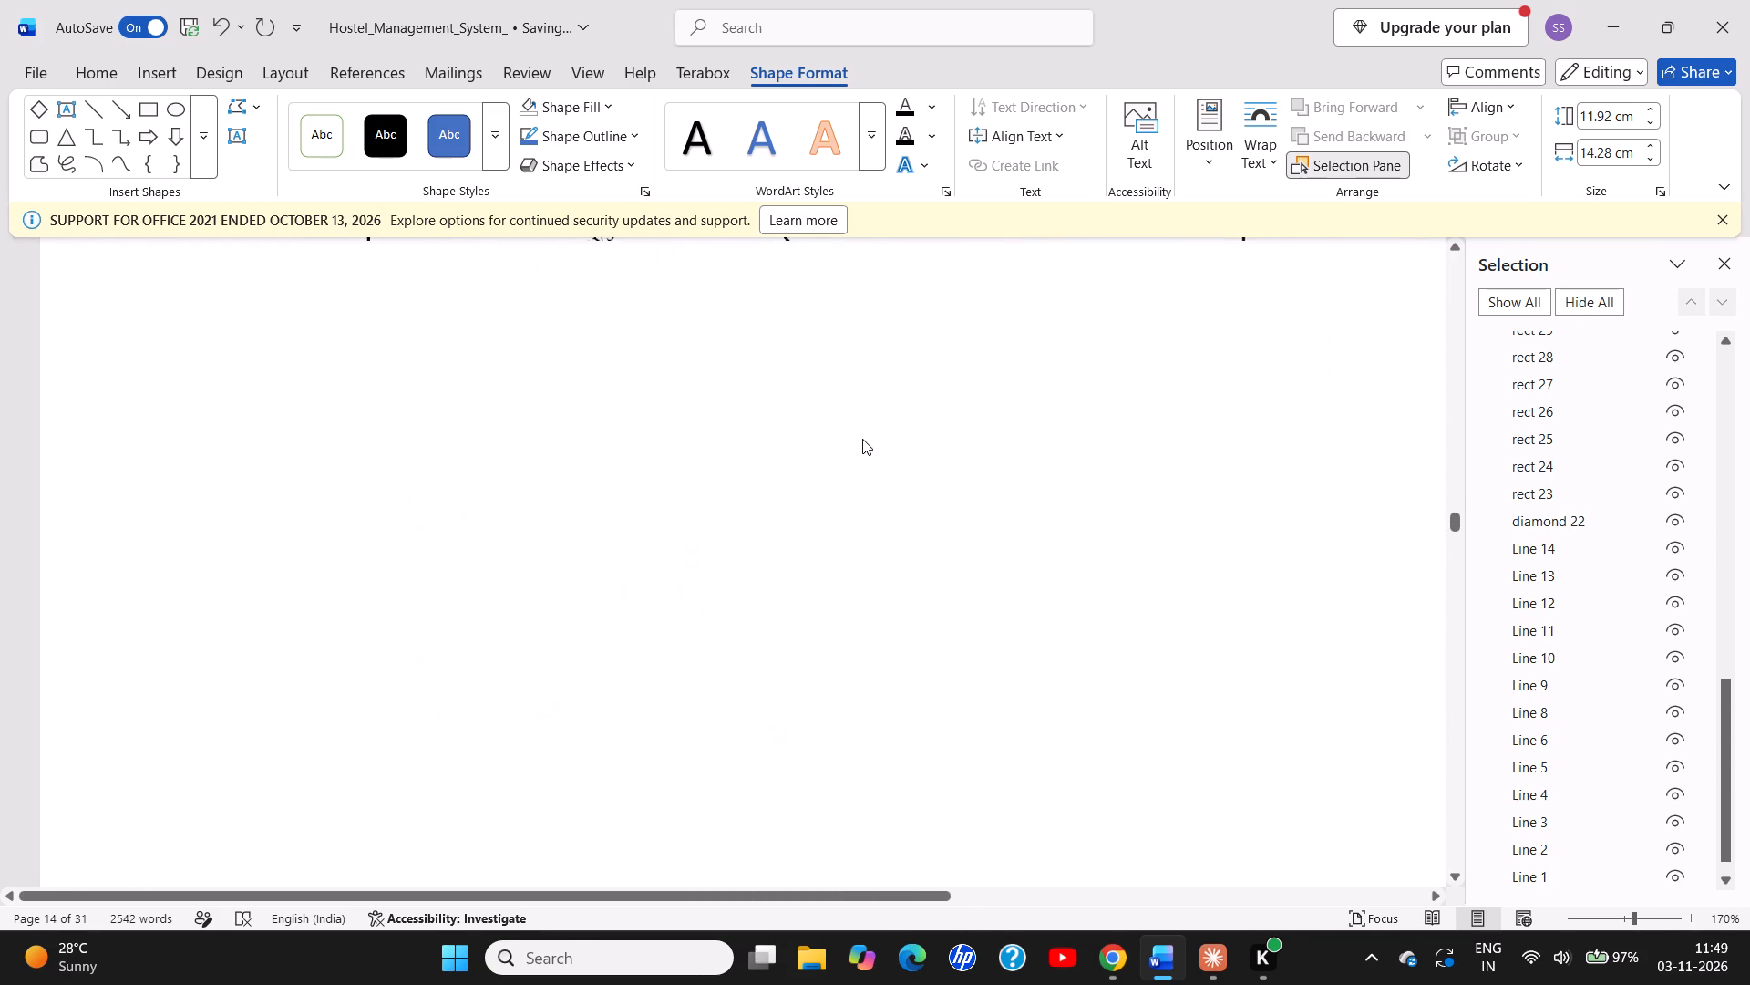
scroll(862, 439, "down", 2, "ctrl")
scroll(862, 439, "up", 1)
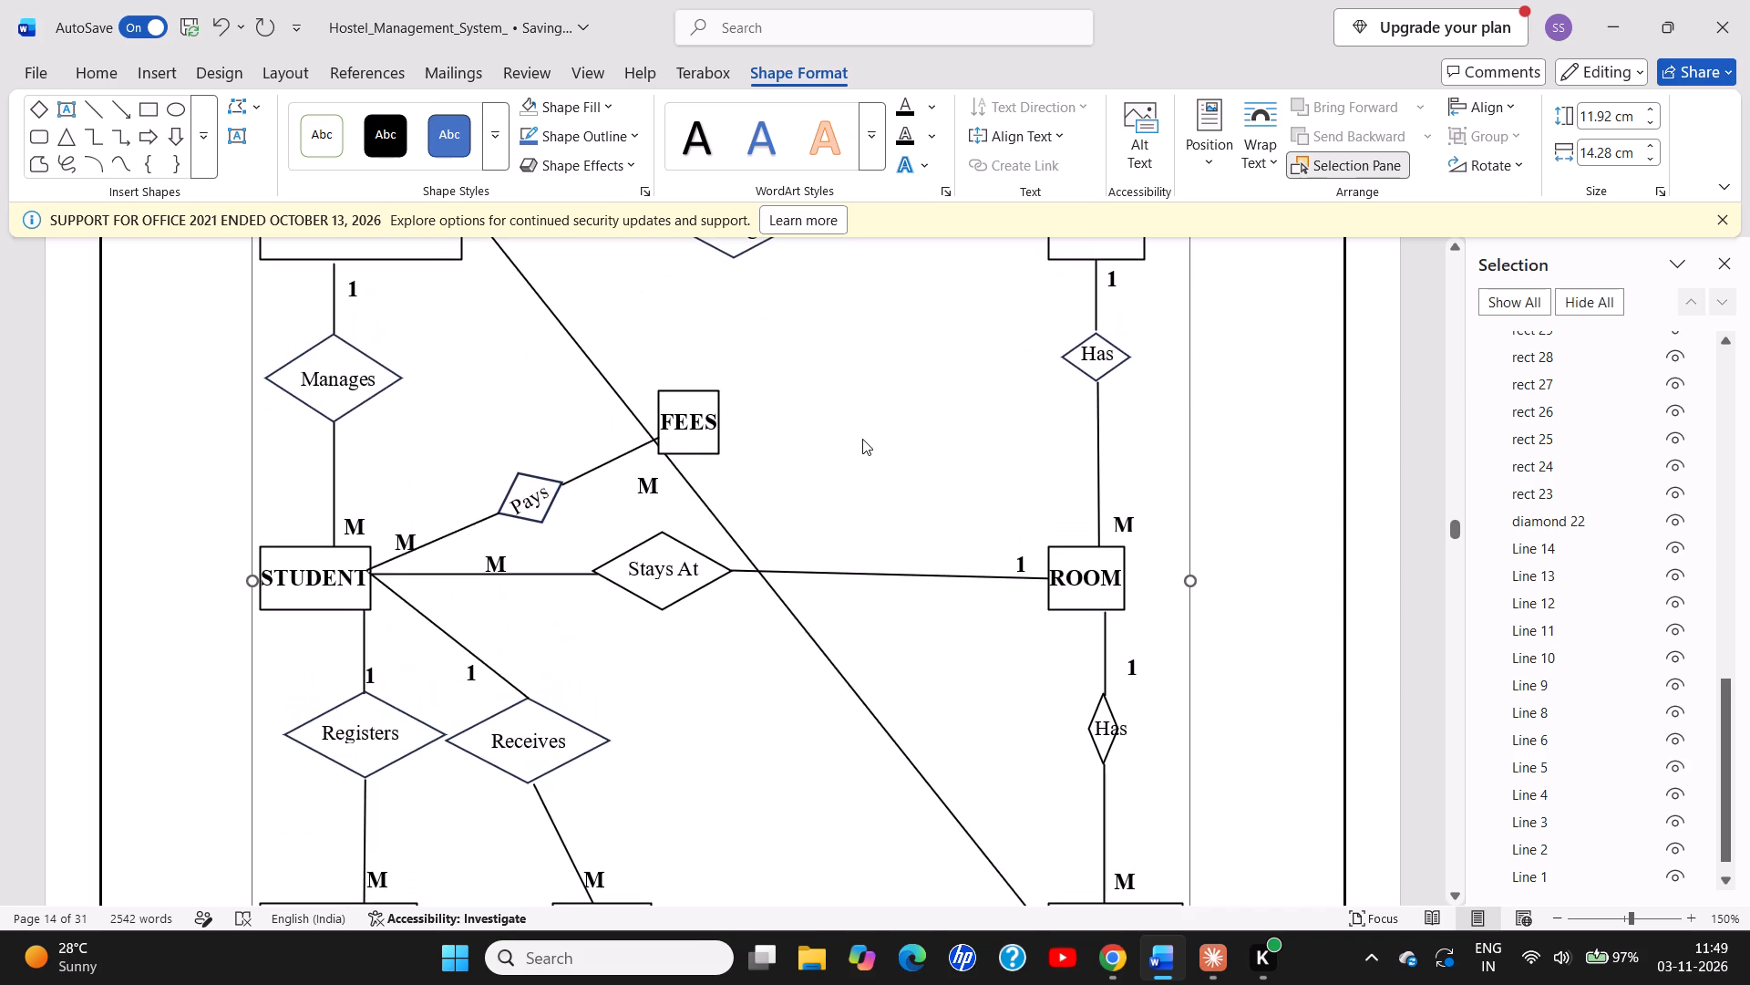
scroll(862, 439, "up", 1)
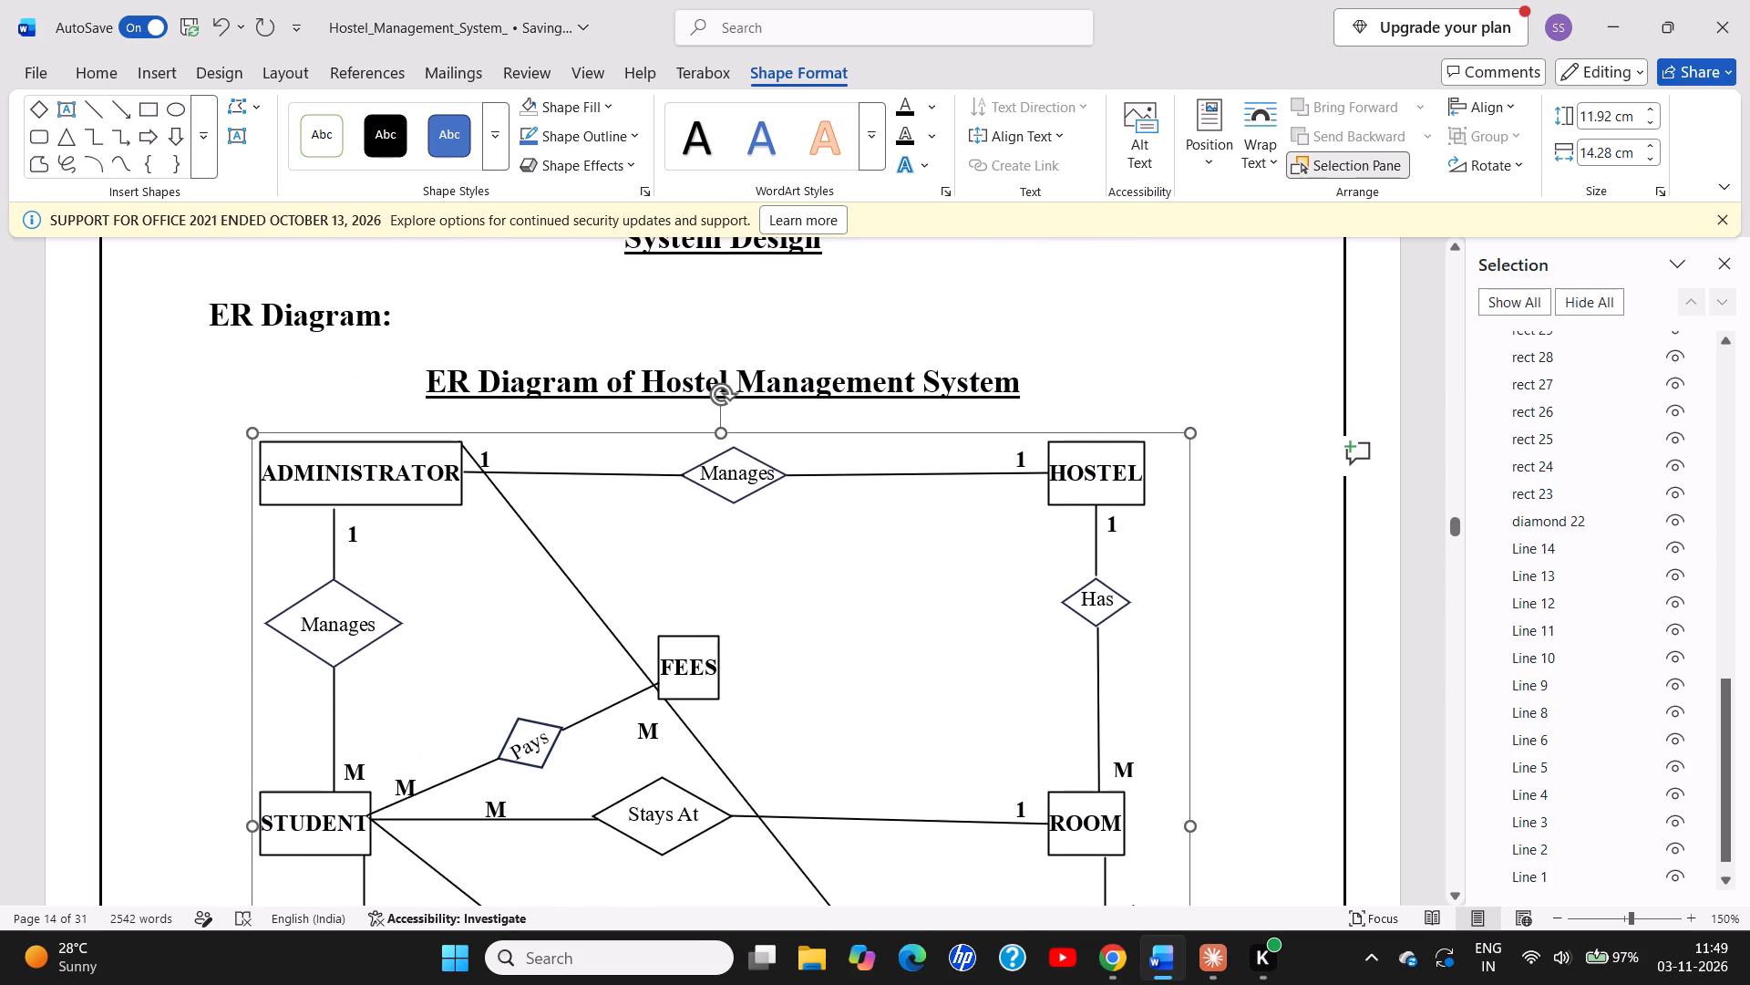
left_click(741, 448)
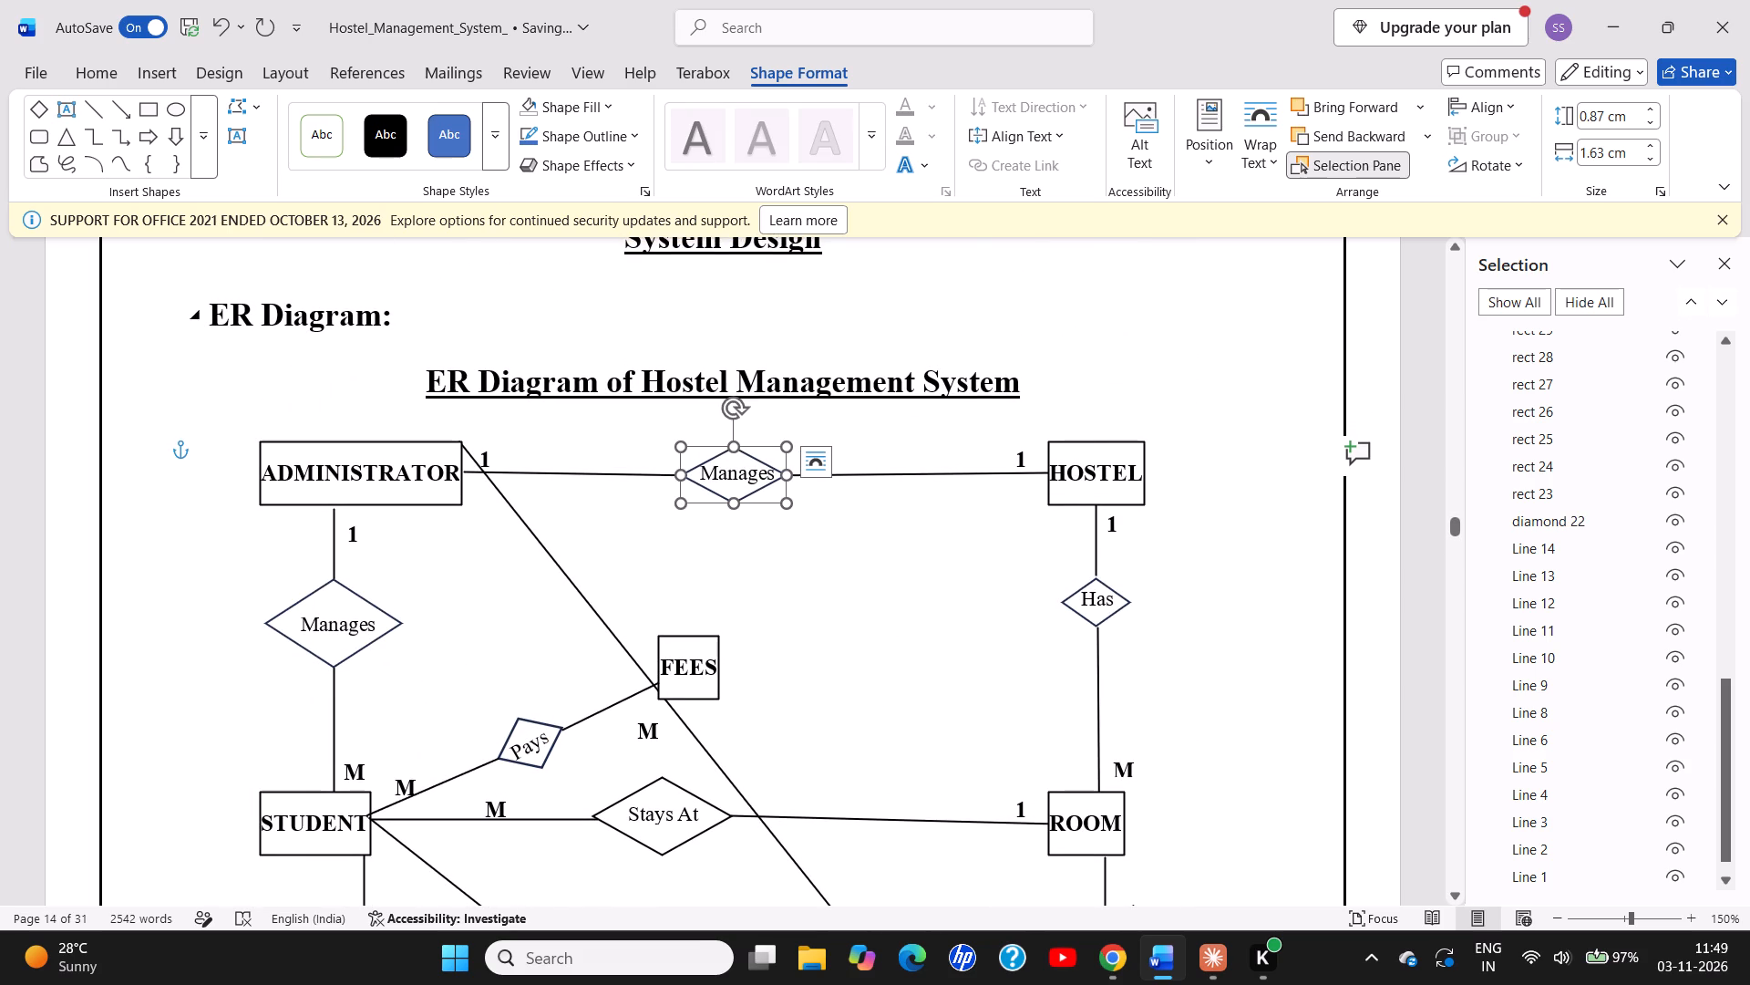
left_click(504, 128)
left_click(335, 192)
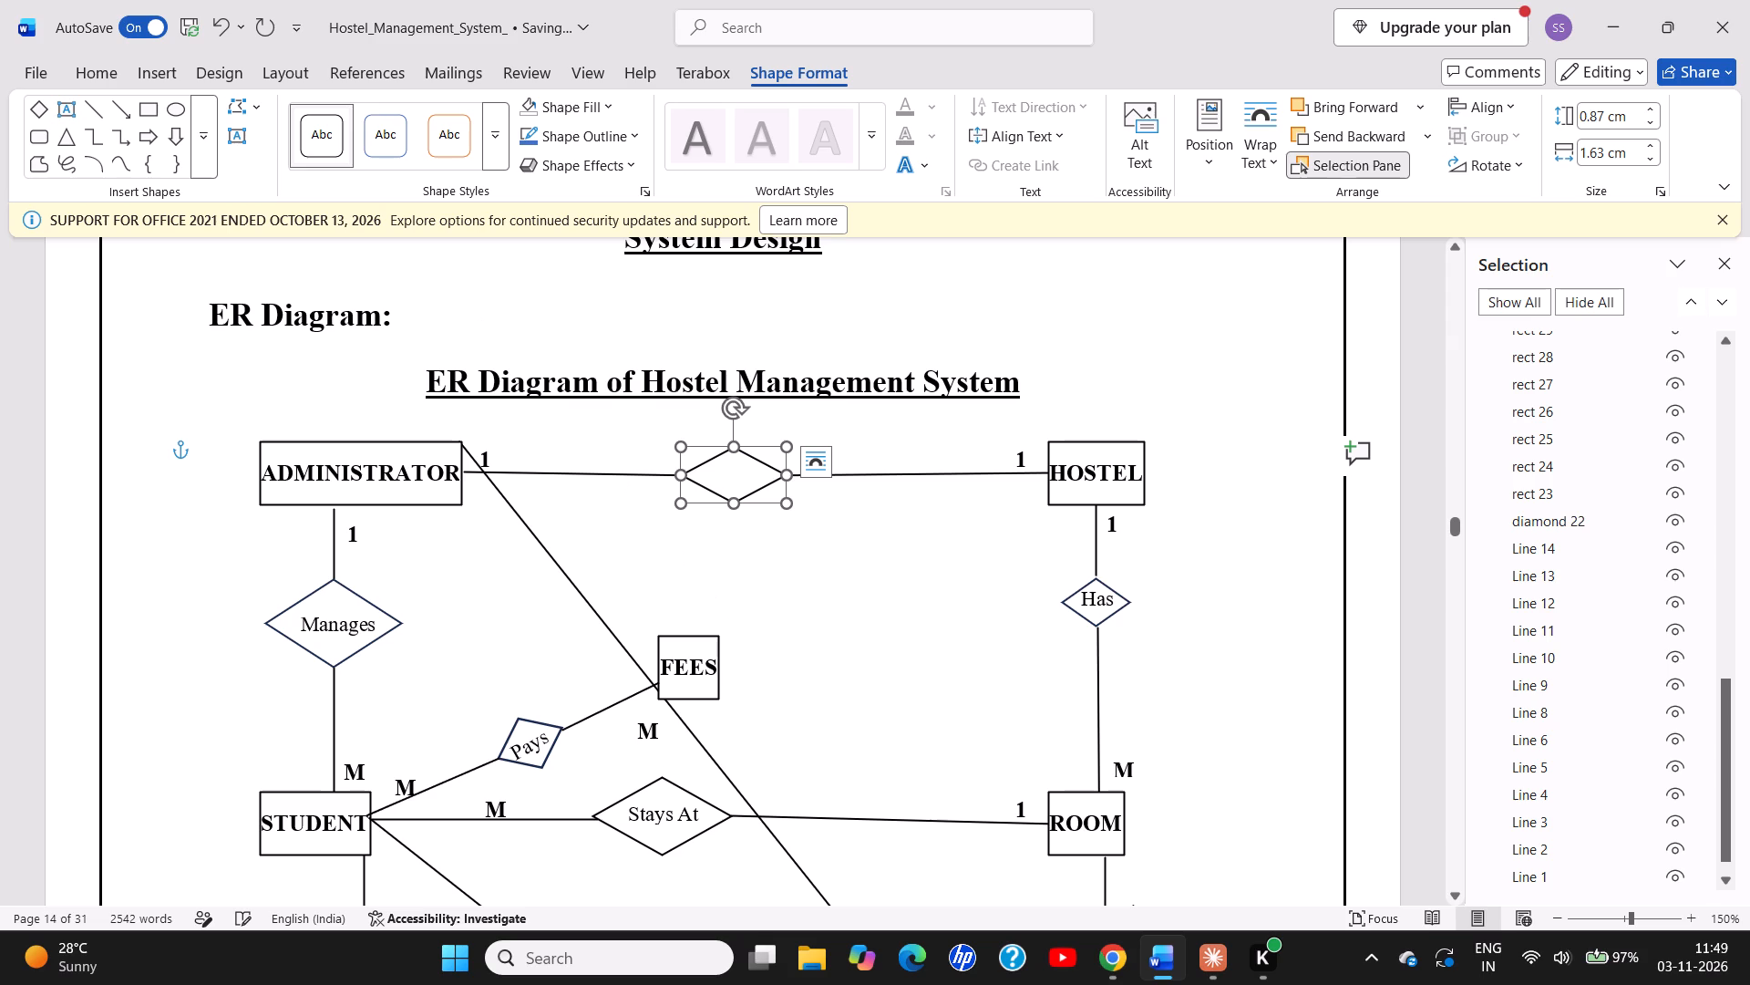
left_click(525, 101)
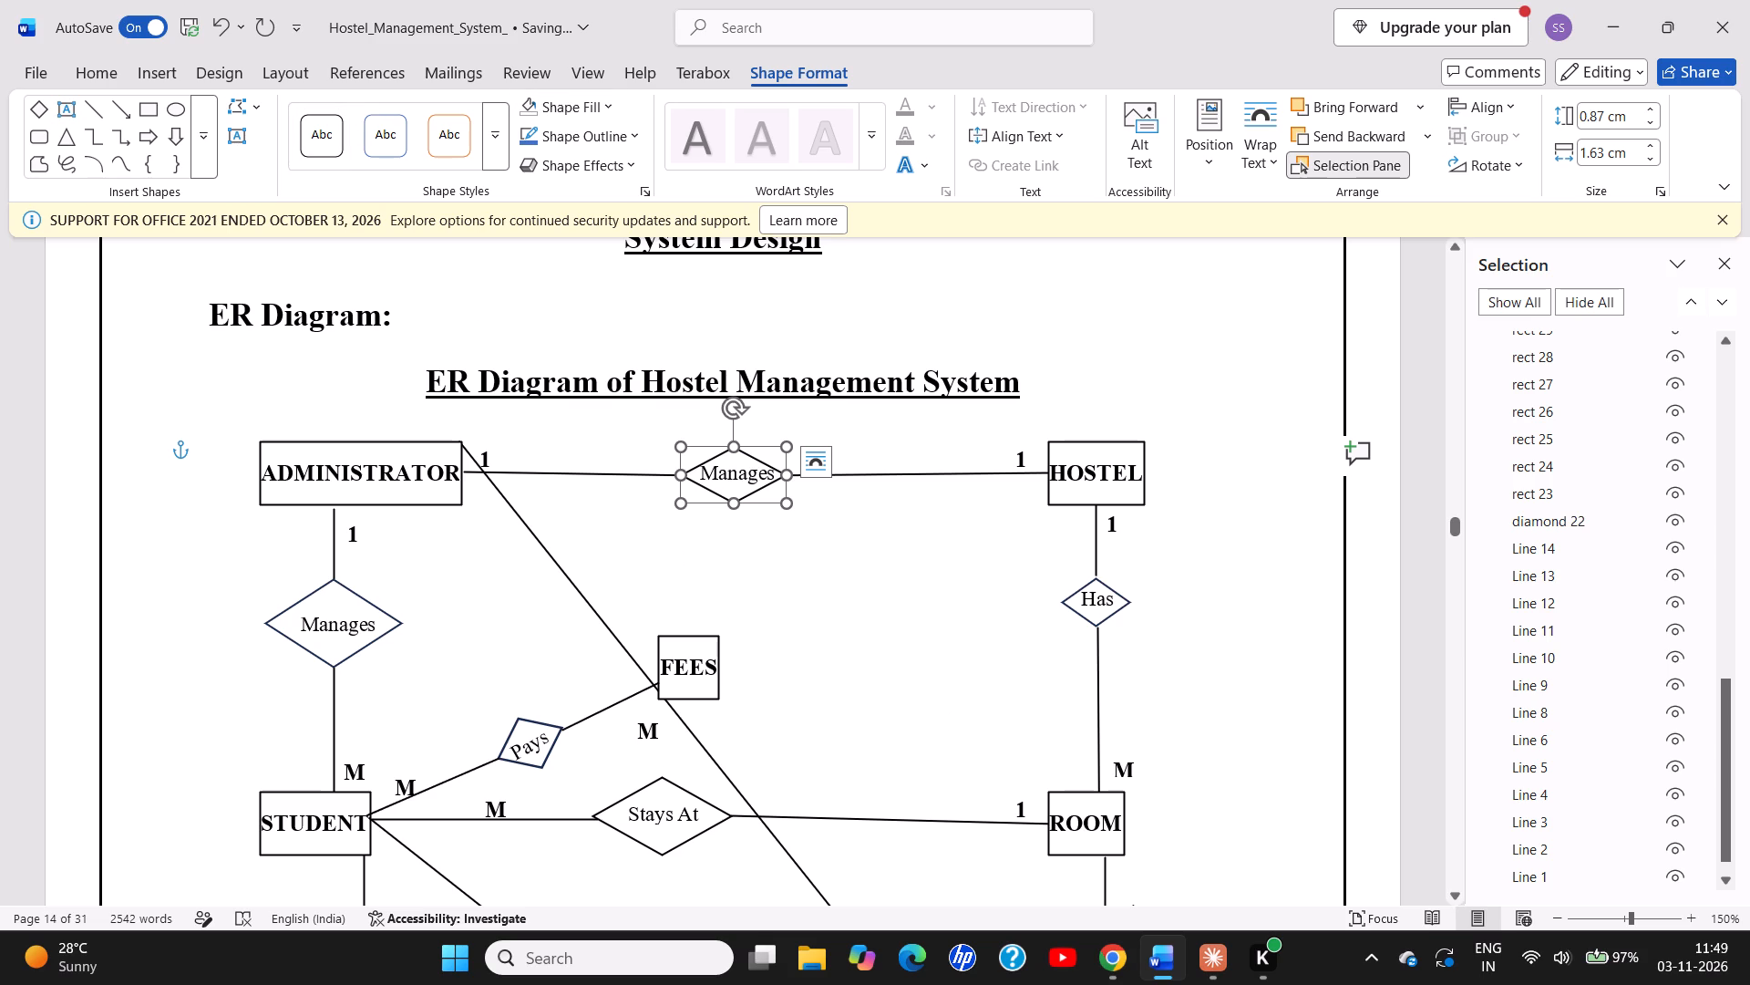
Apply the same black-outline theme style to the "Has" diamond between HOSTEL and ROOM and set it to No Fill.
left_click(1128, 604)
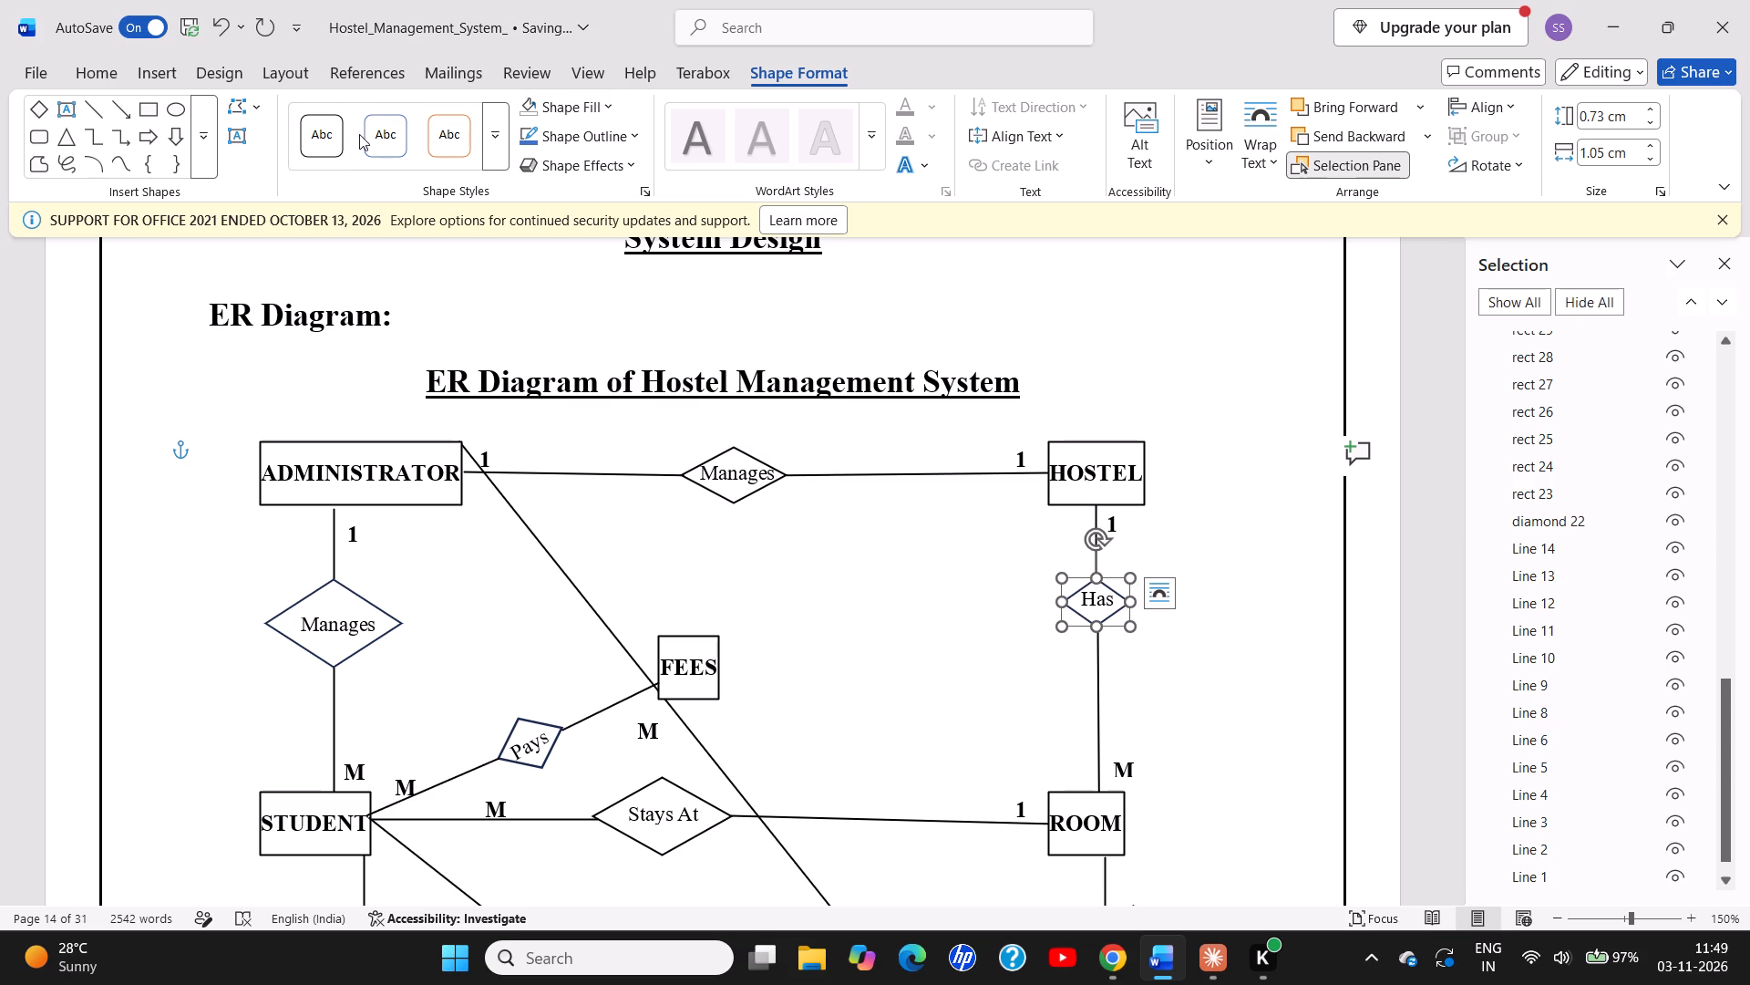
left_click(344, 130)
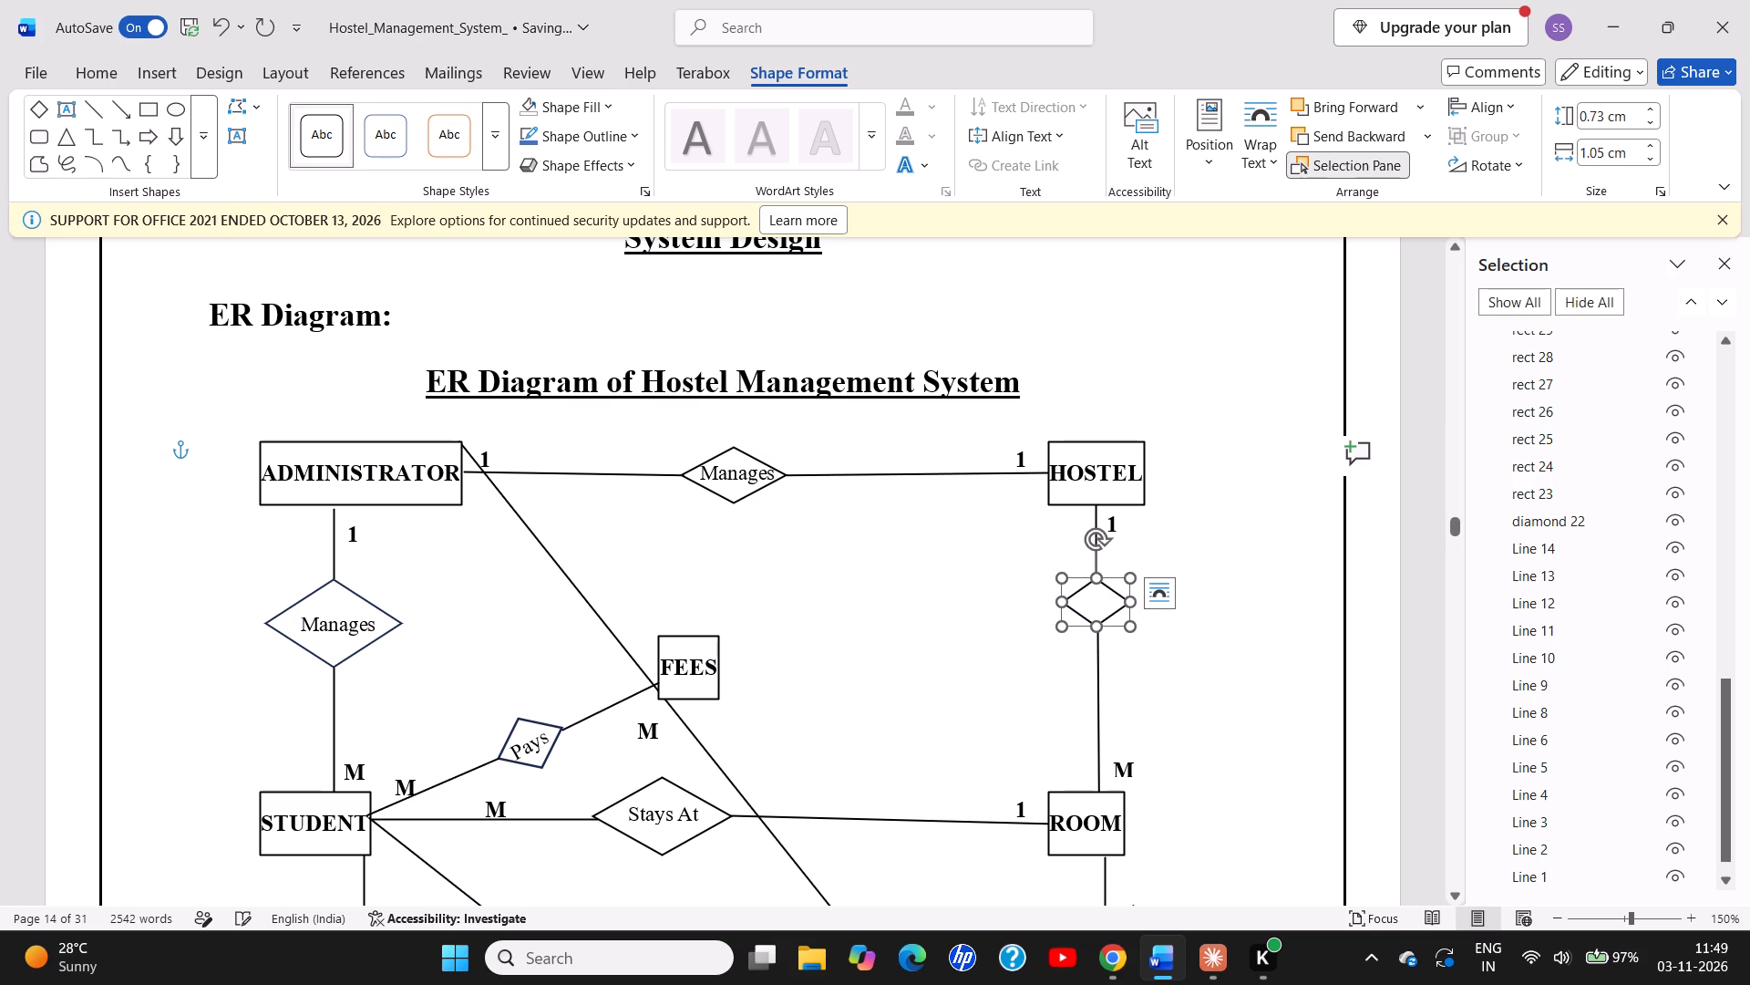
left_click(529, 107)
Apply the black-outline theme style to the "Manages" diamond between ADMINISTRATOR and STUDENT and set it to No Fill.
left_click(397, 613)
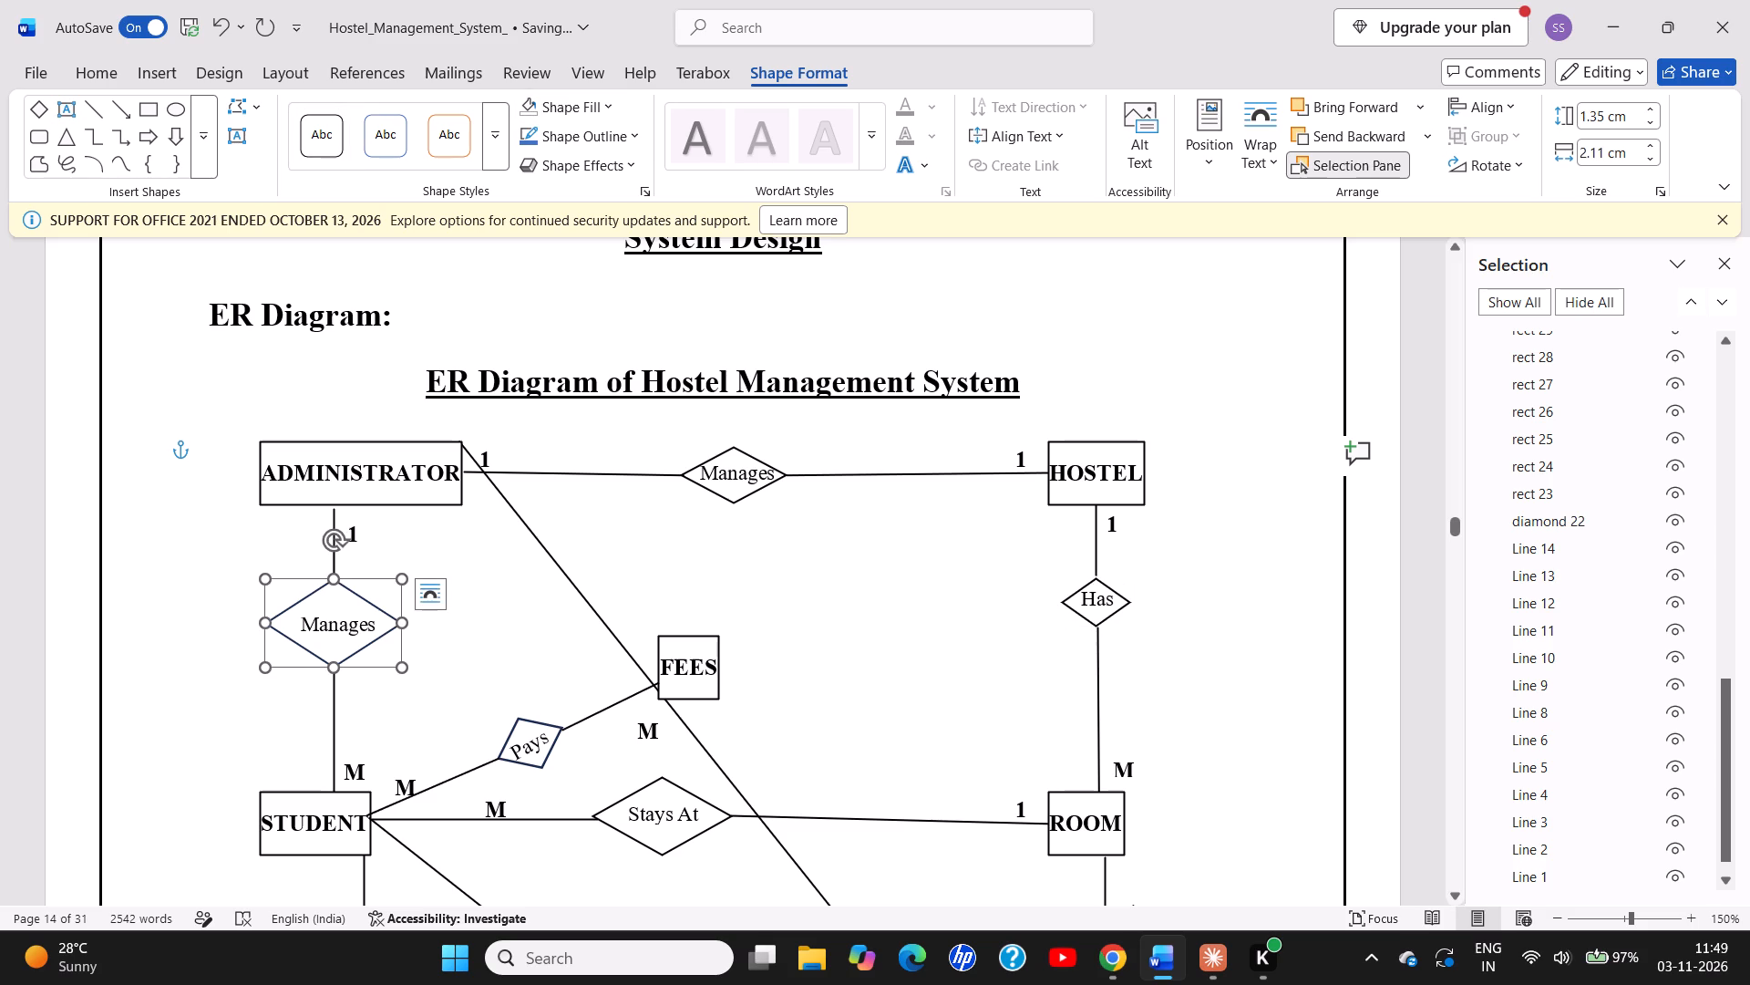
left_click(532, 113)
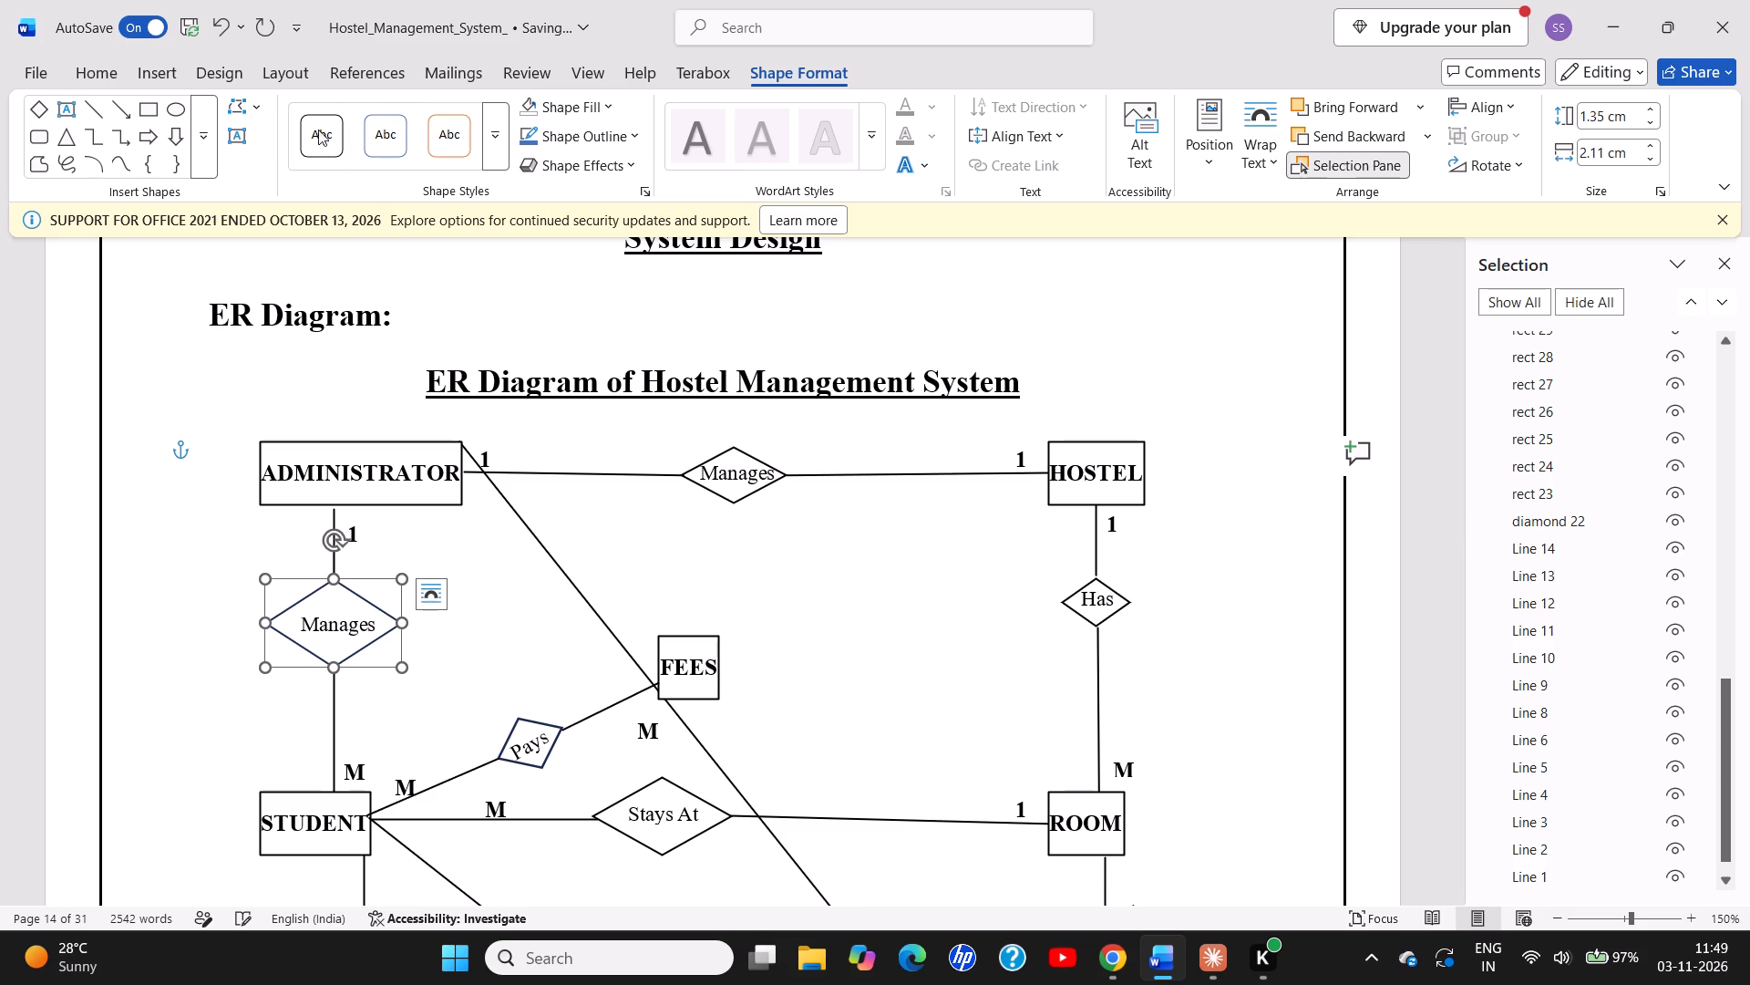
left_click(317, 131)
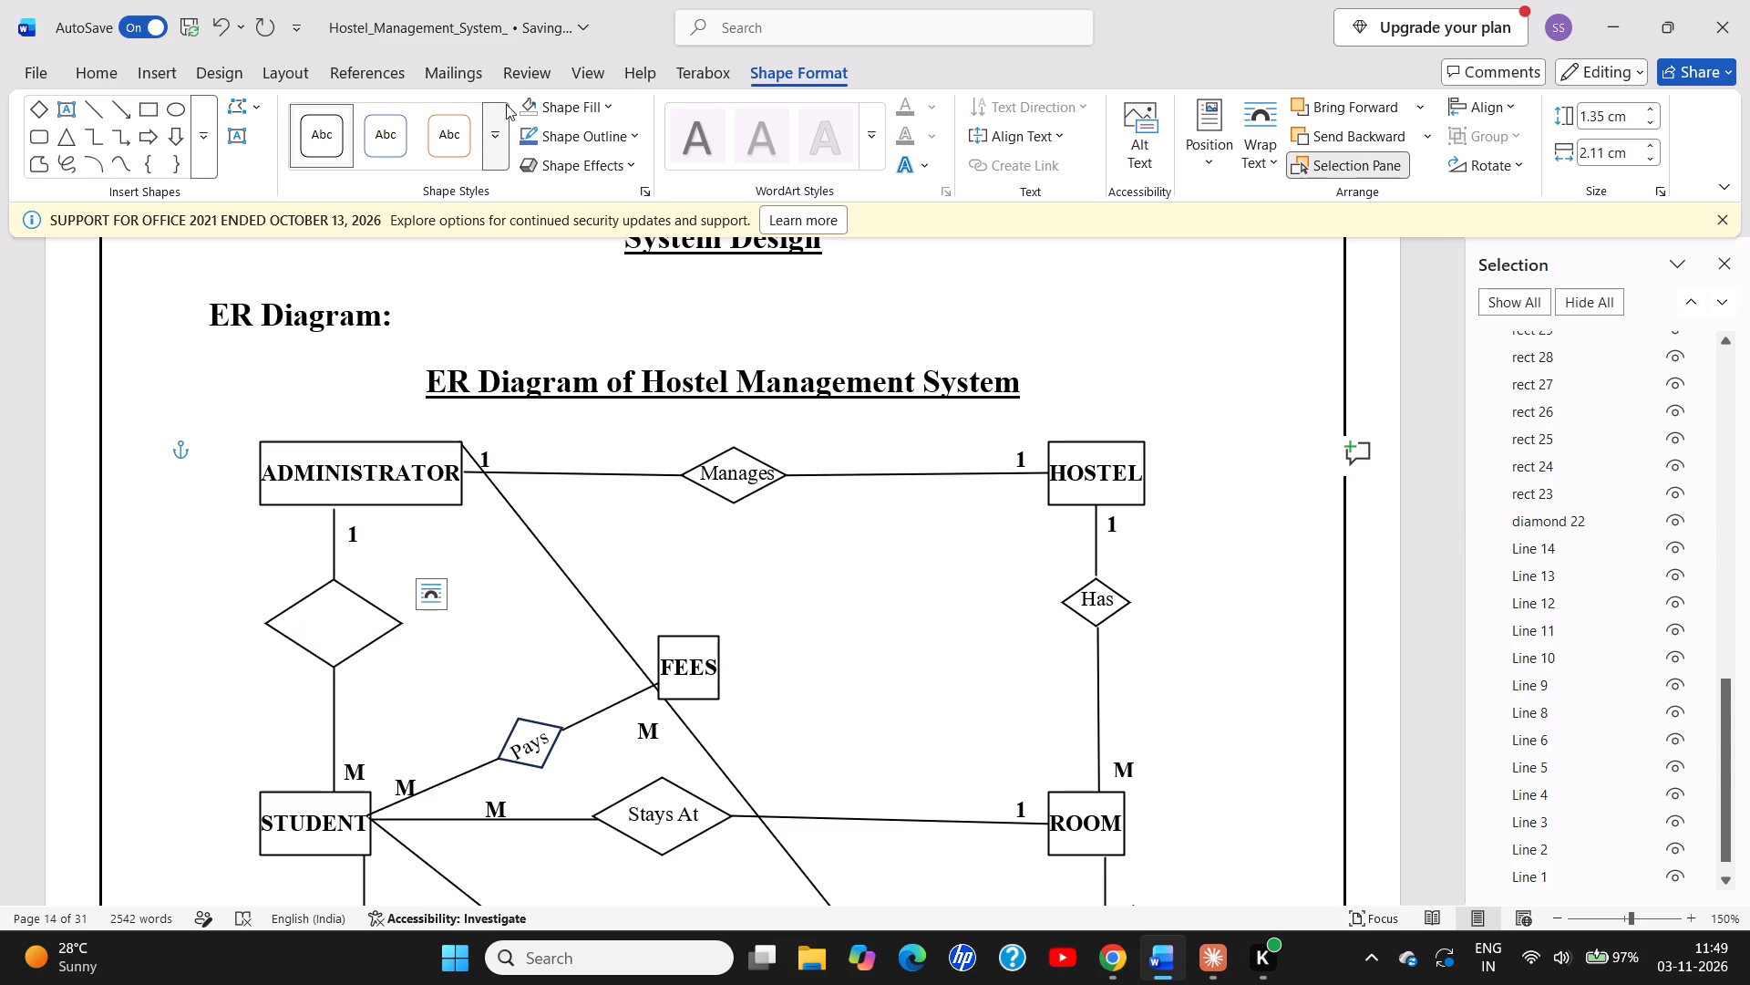
left_click(520, 104)
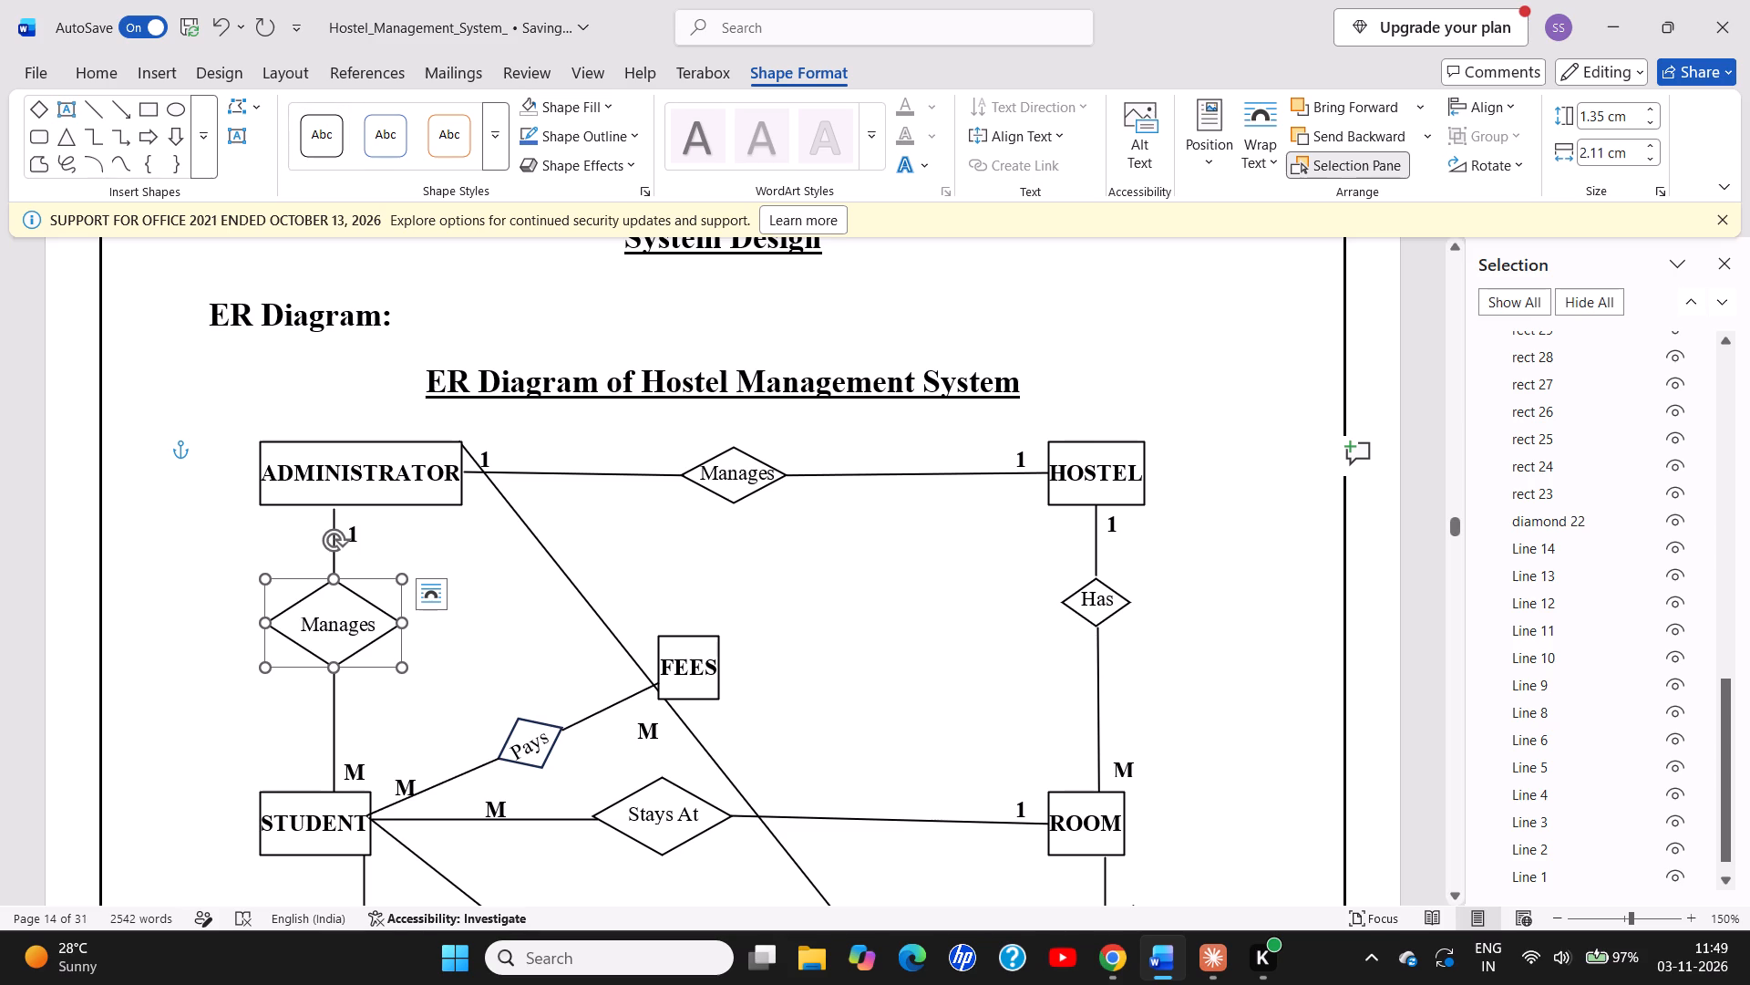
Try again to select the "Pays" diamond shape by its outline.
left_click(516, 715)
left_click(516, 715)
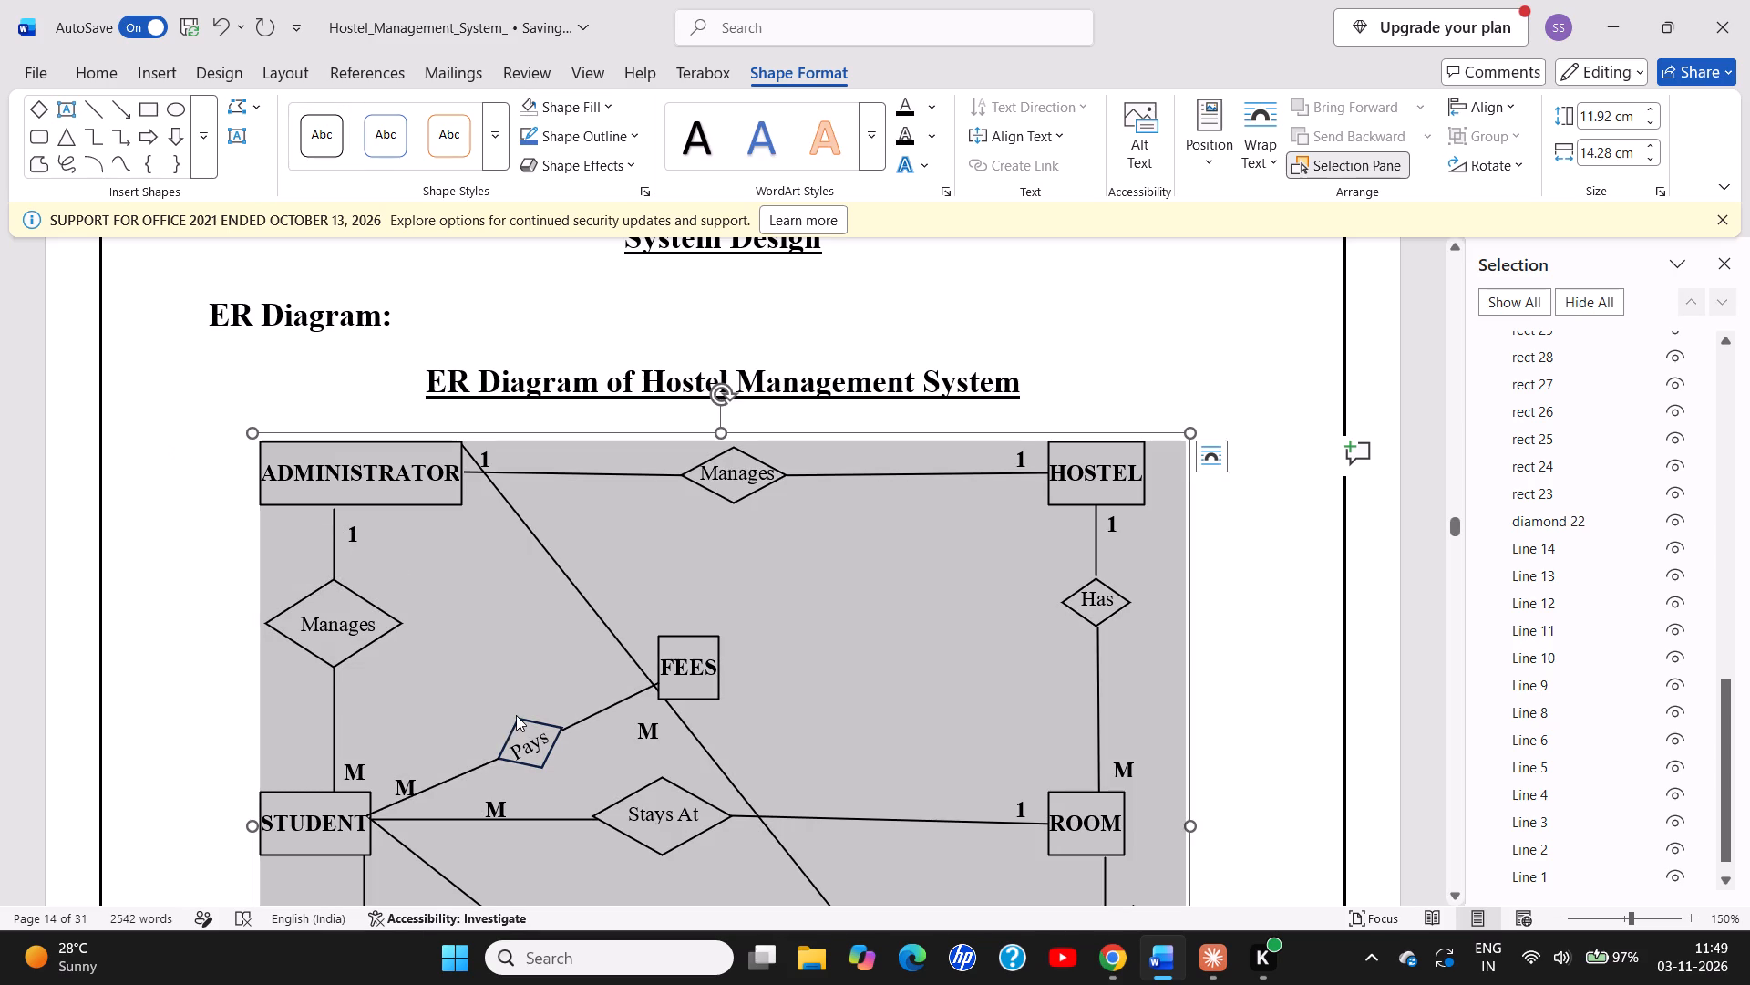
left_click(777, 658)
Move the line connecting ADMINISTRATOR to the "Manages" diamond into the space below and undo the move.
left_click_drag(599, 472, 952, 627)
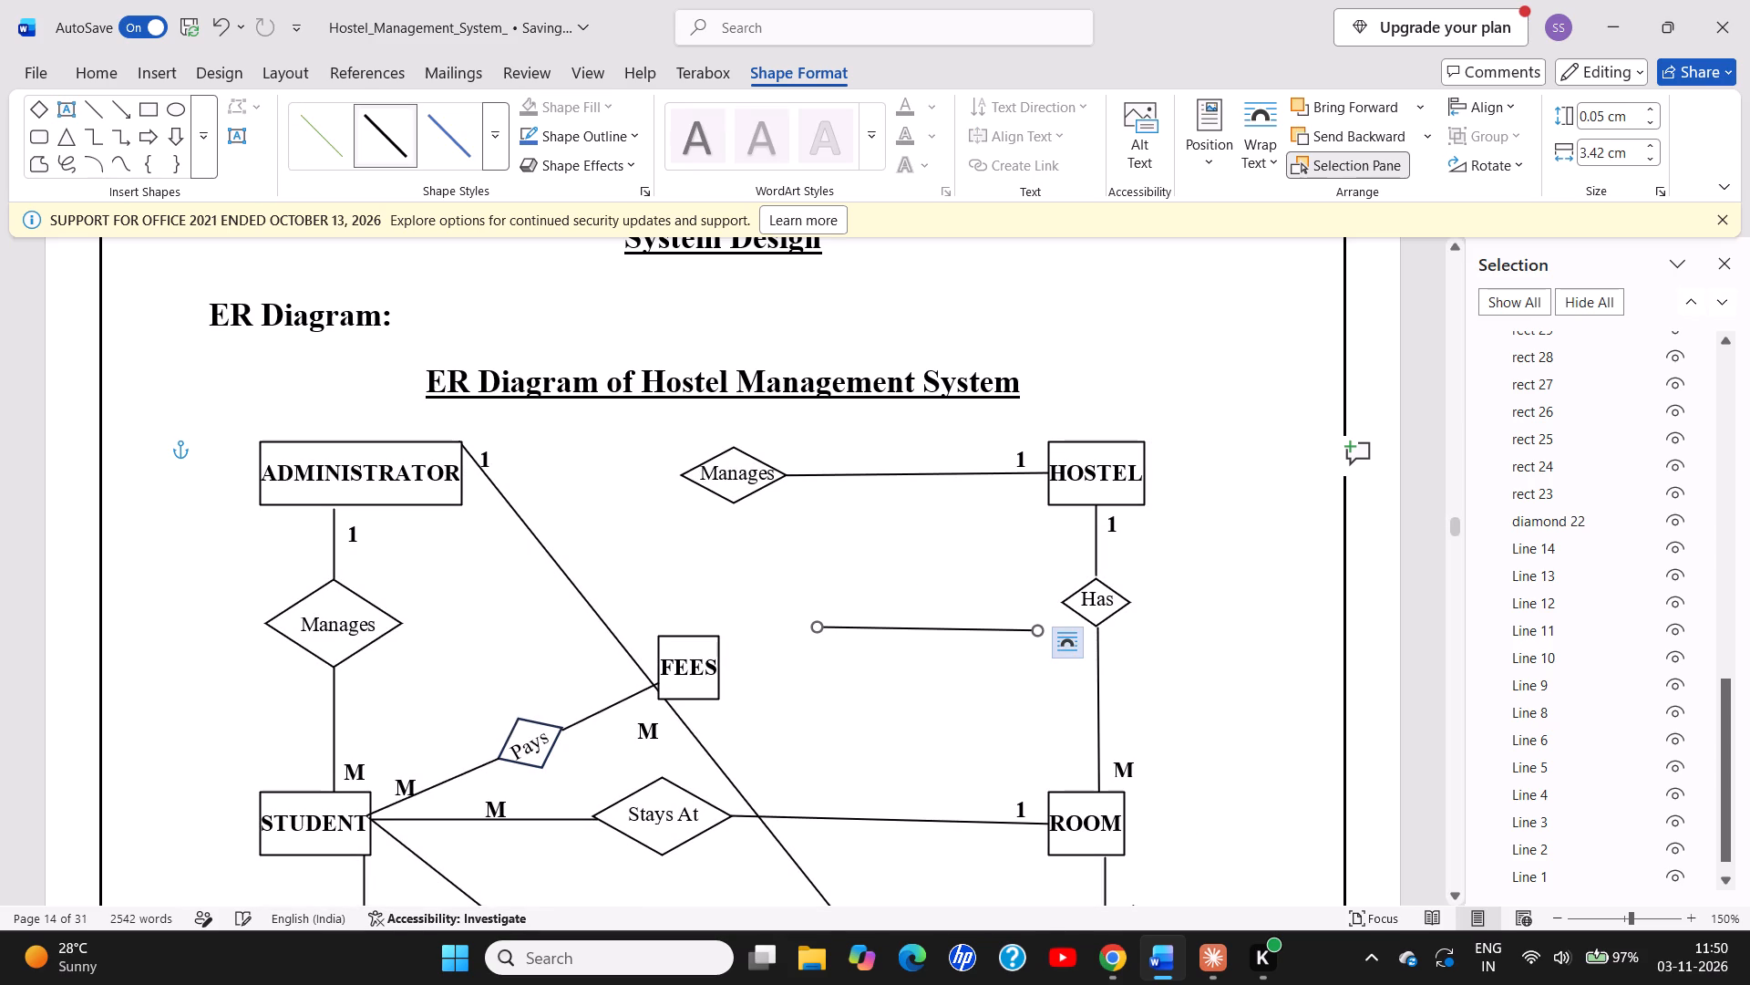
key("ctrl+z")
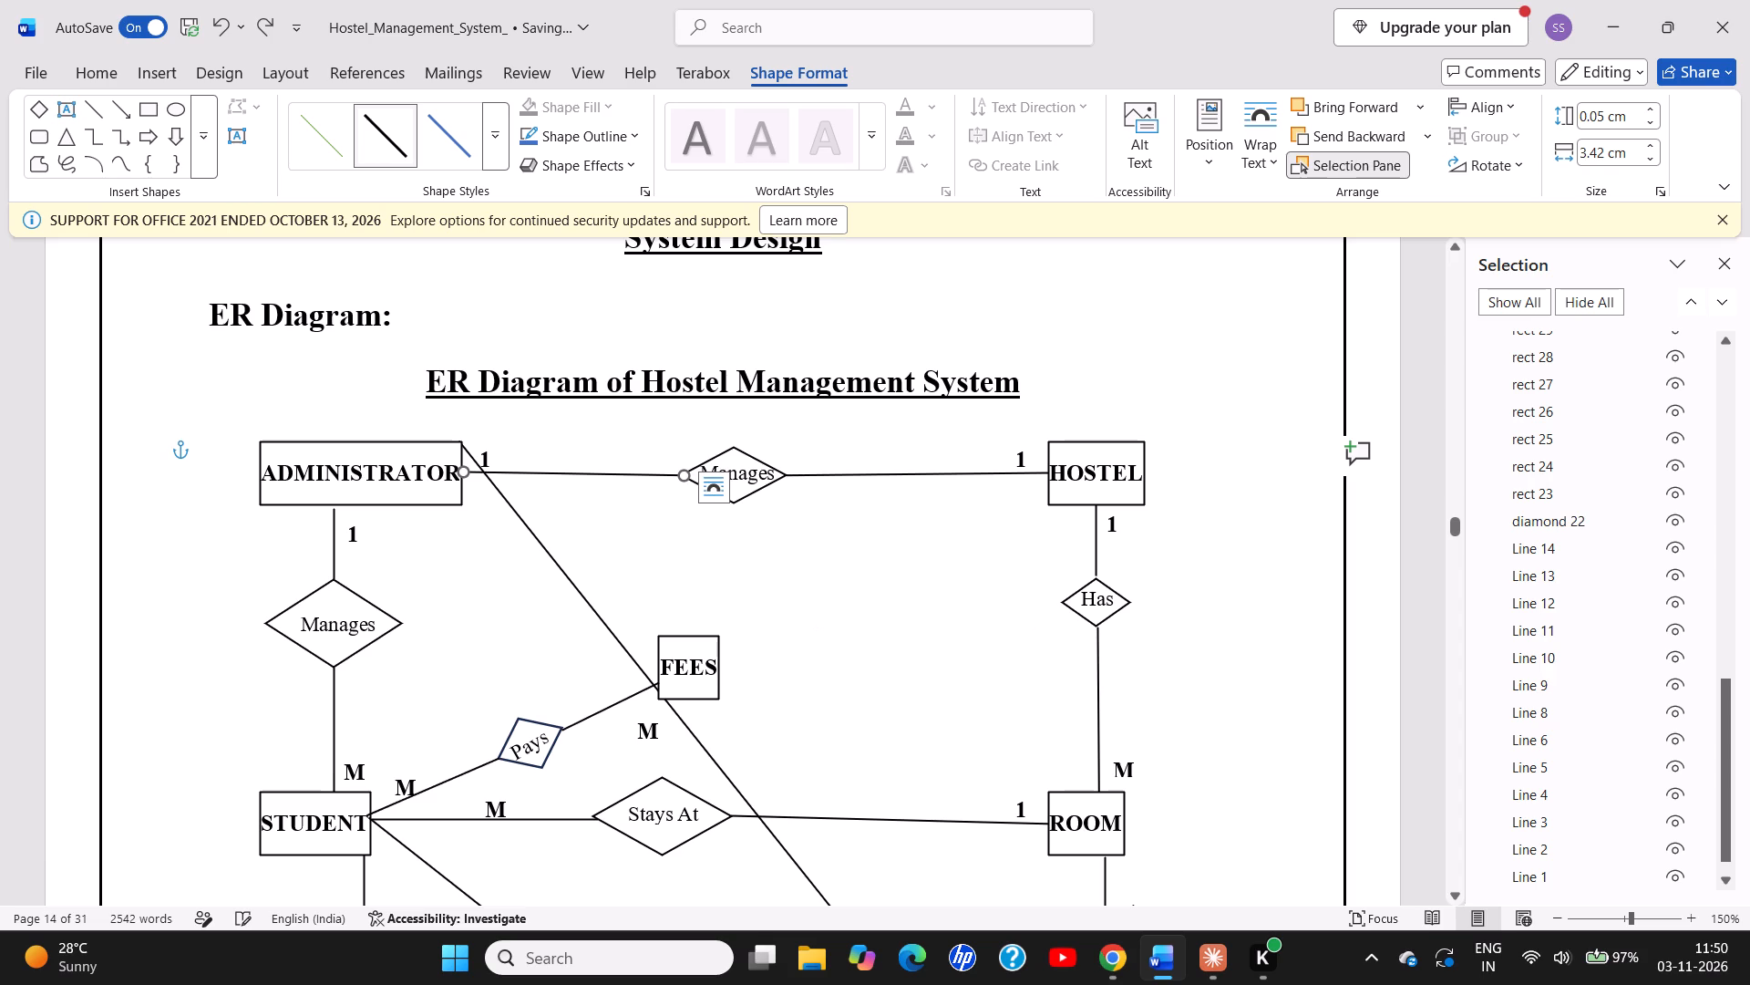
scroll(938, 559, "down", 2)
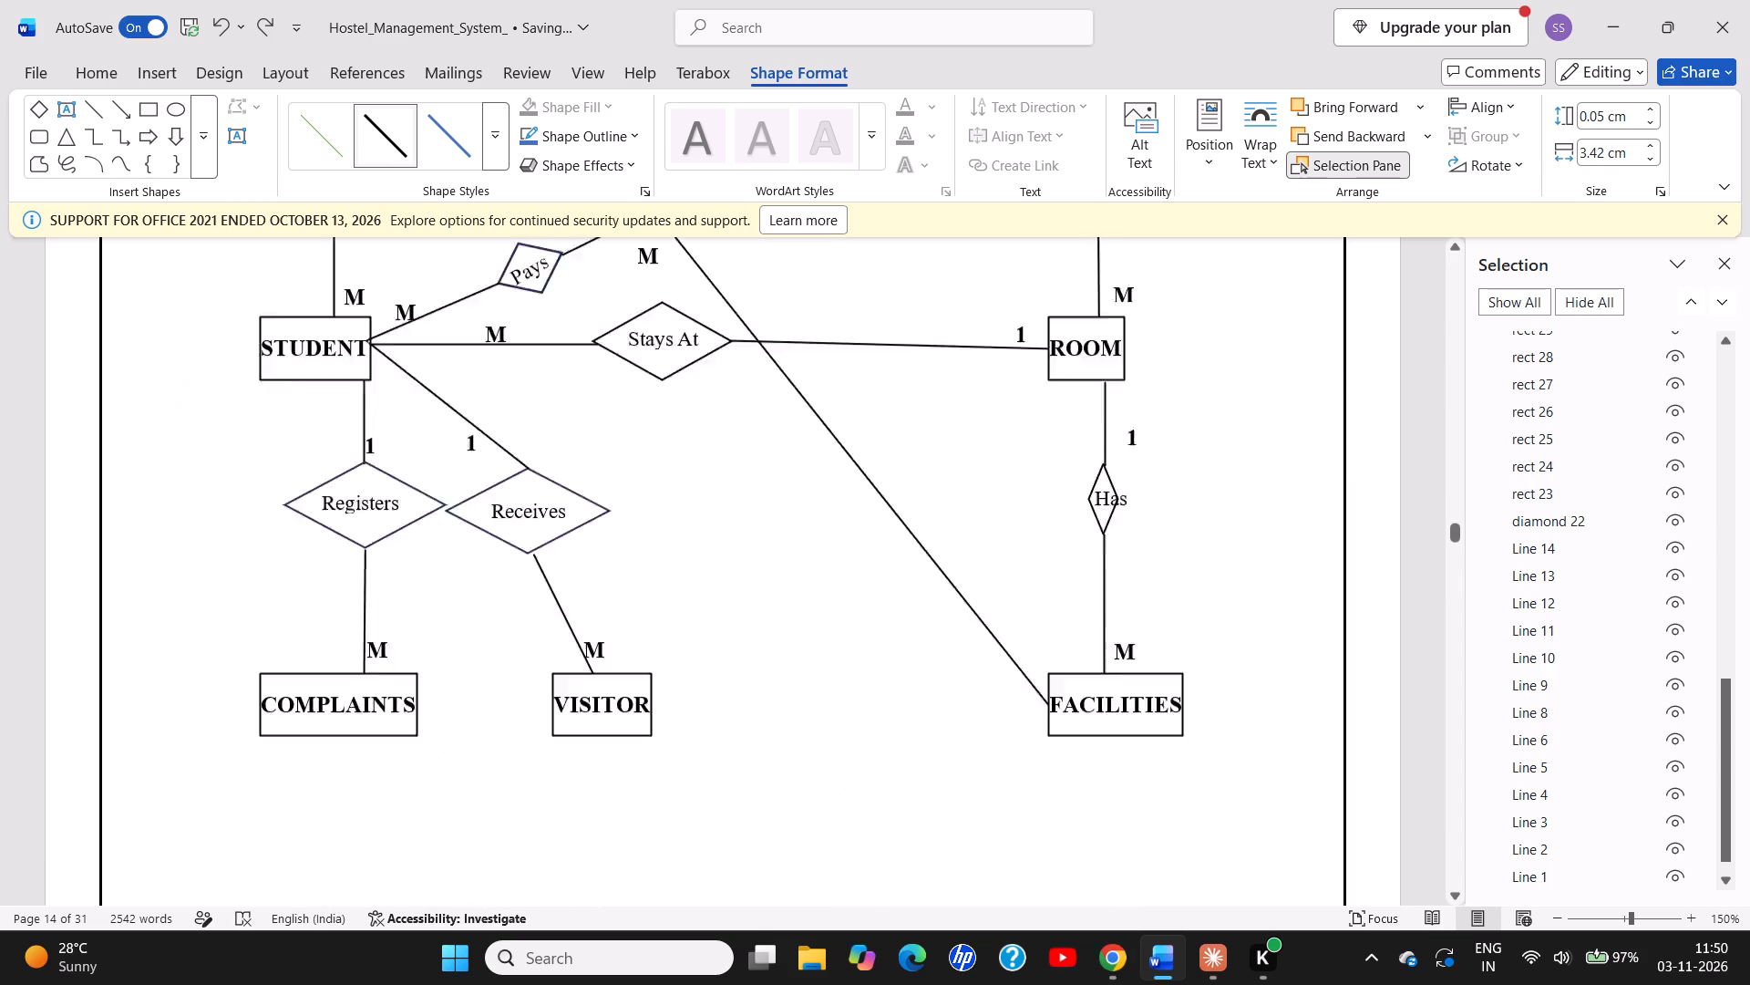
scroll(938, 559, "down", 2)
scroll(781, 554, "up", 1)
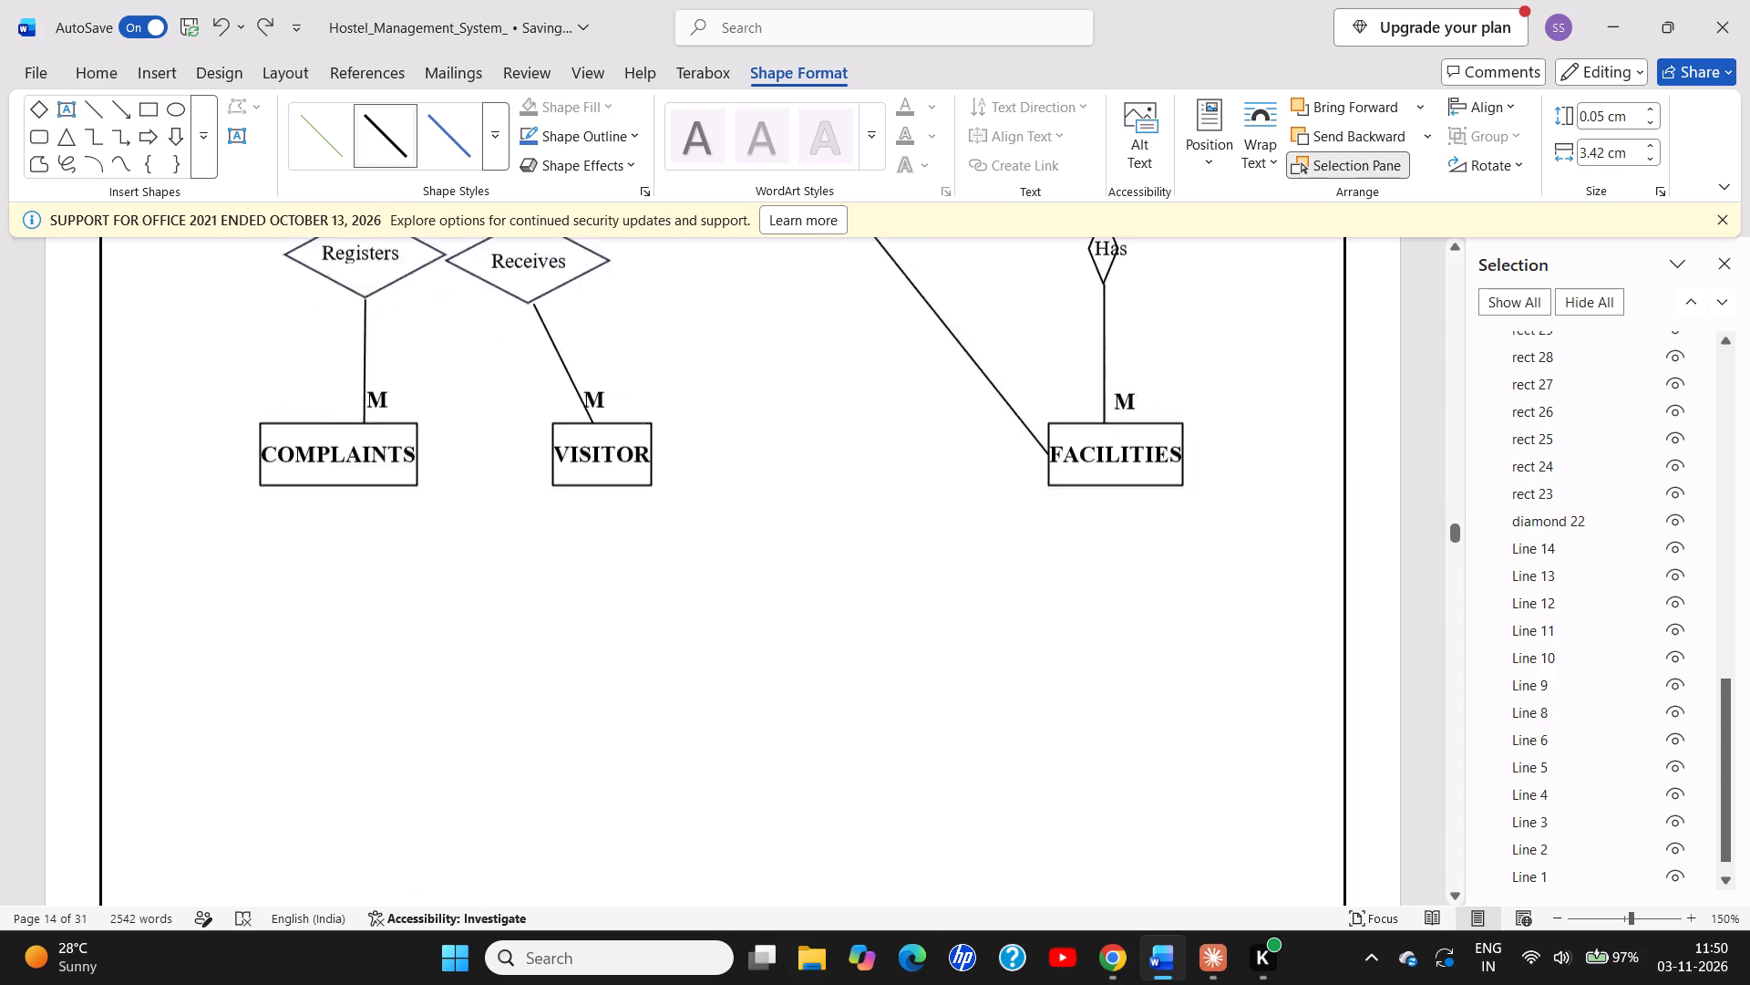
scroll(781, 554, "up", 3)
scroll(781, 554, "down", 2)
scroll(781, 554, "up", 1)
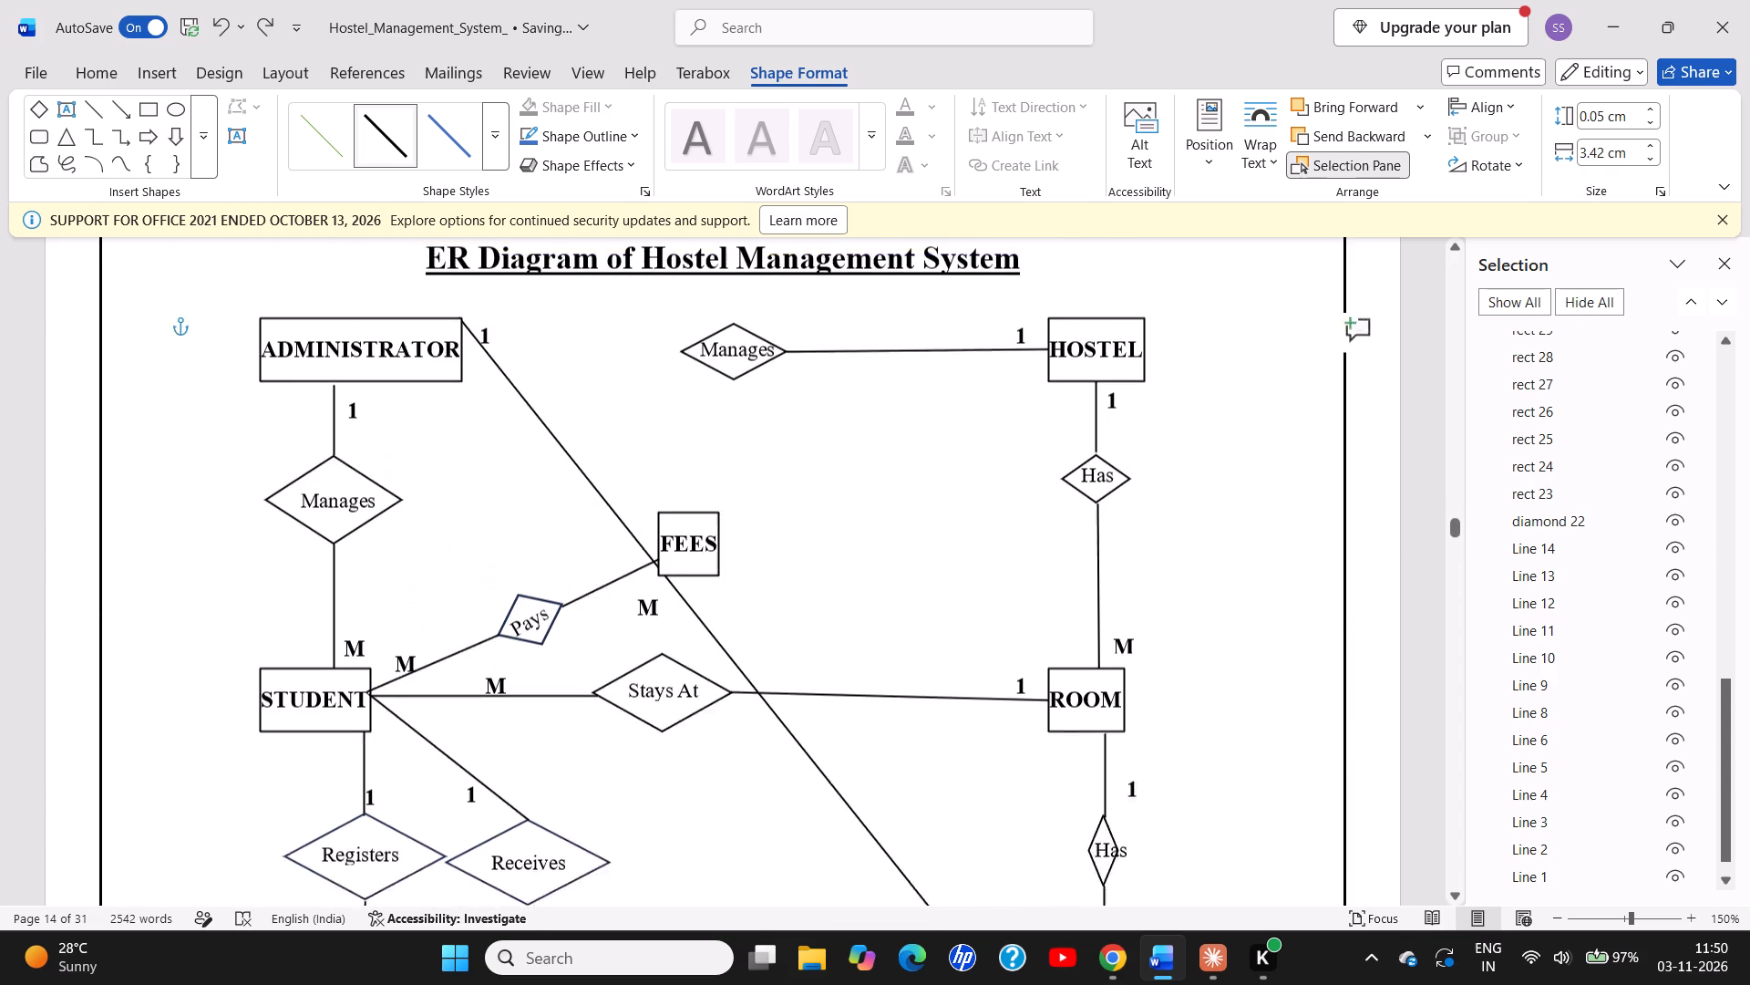
Select the whole ER diagram group and make all of its text bold, including the labels inside the diamonds.
left_click(237, 364)
left_click(272, 428)
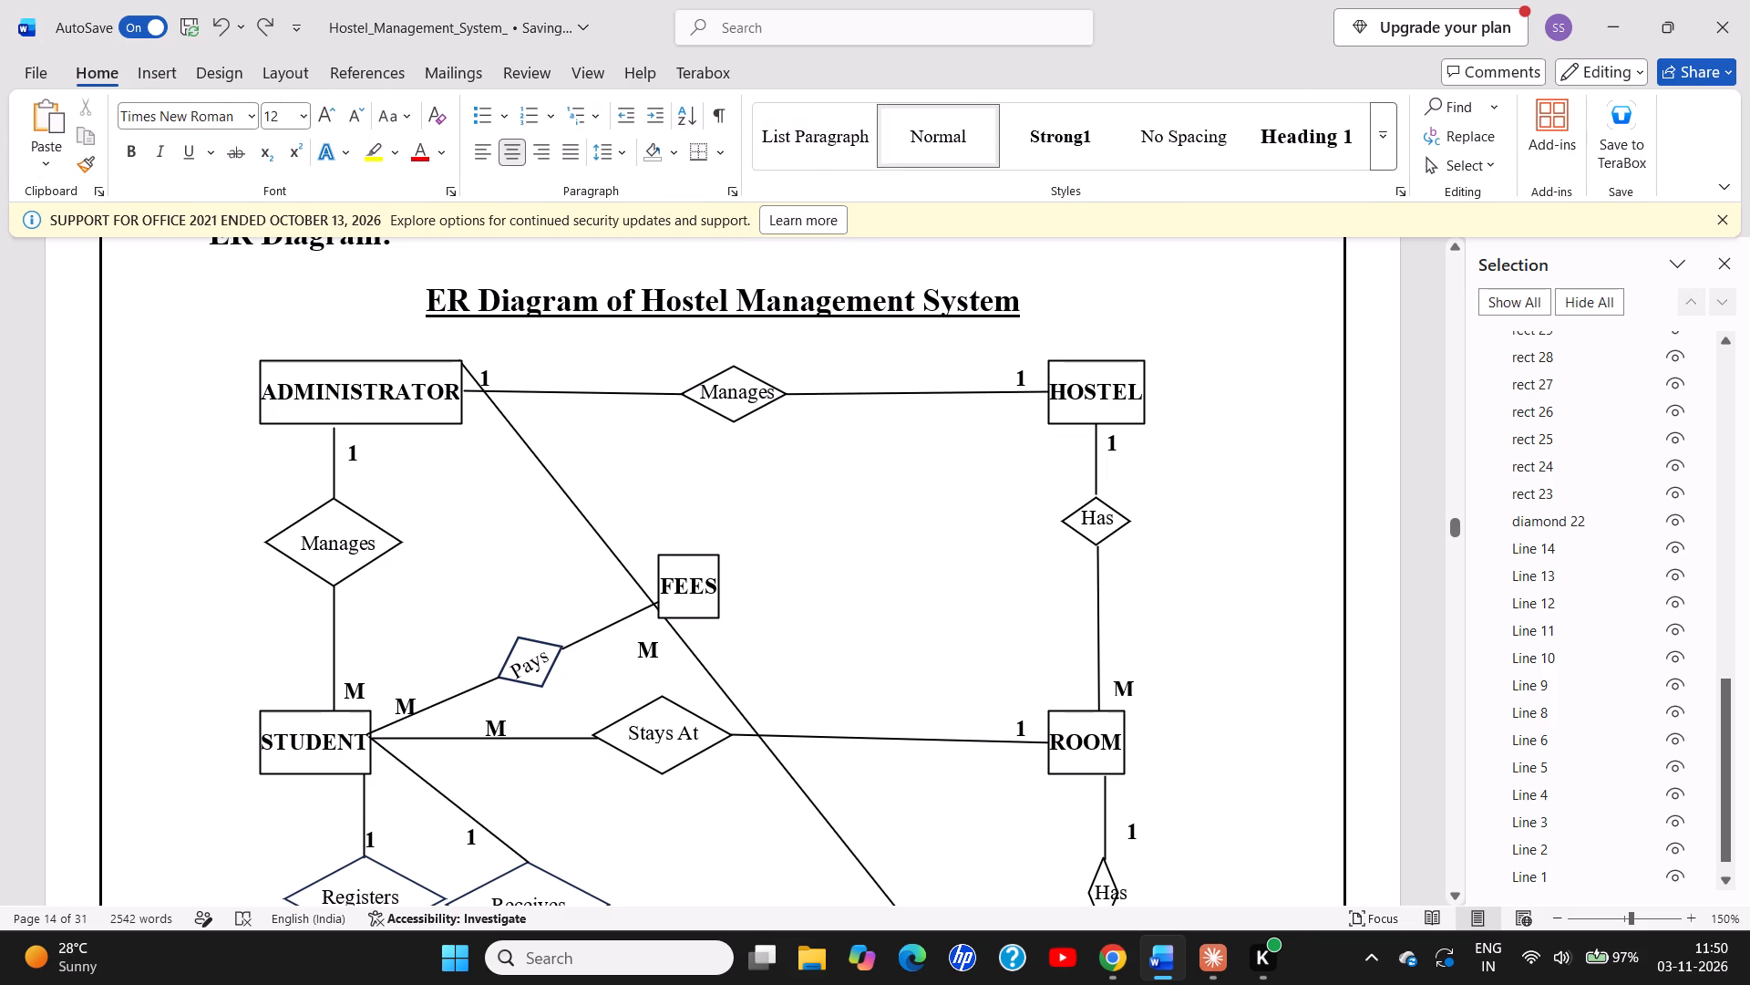
left_click(277, 425)
double_click(277, 425)
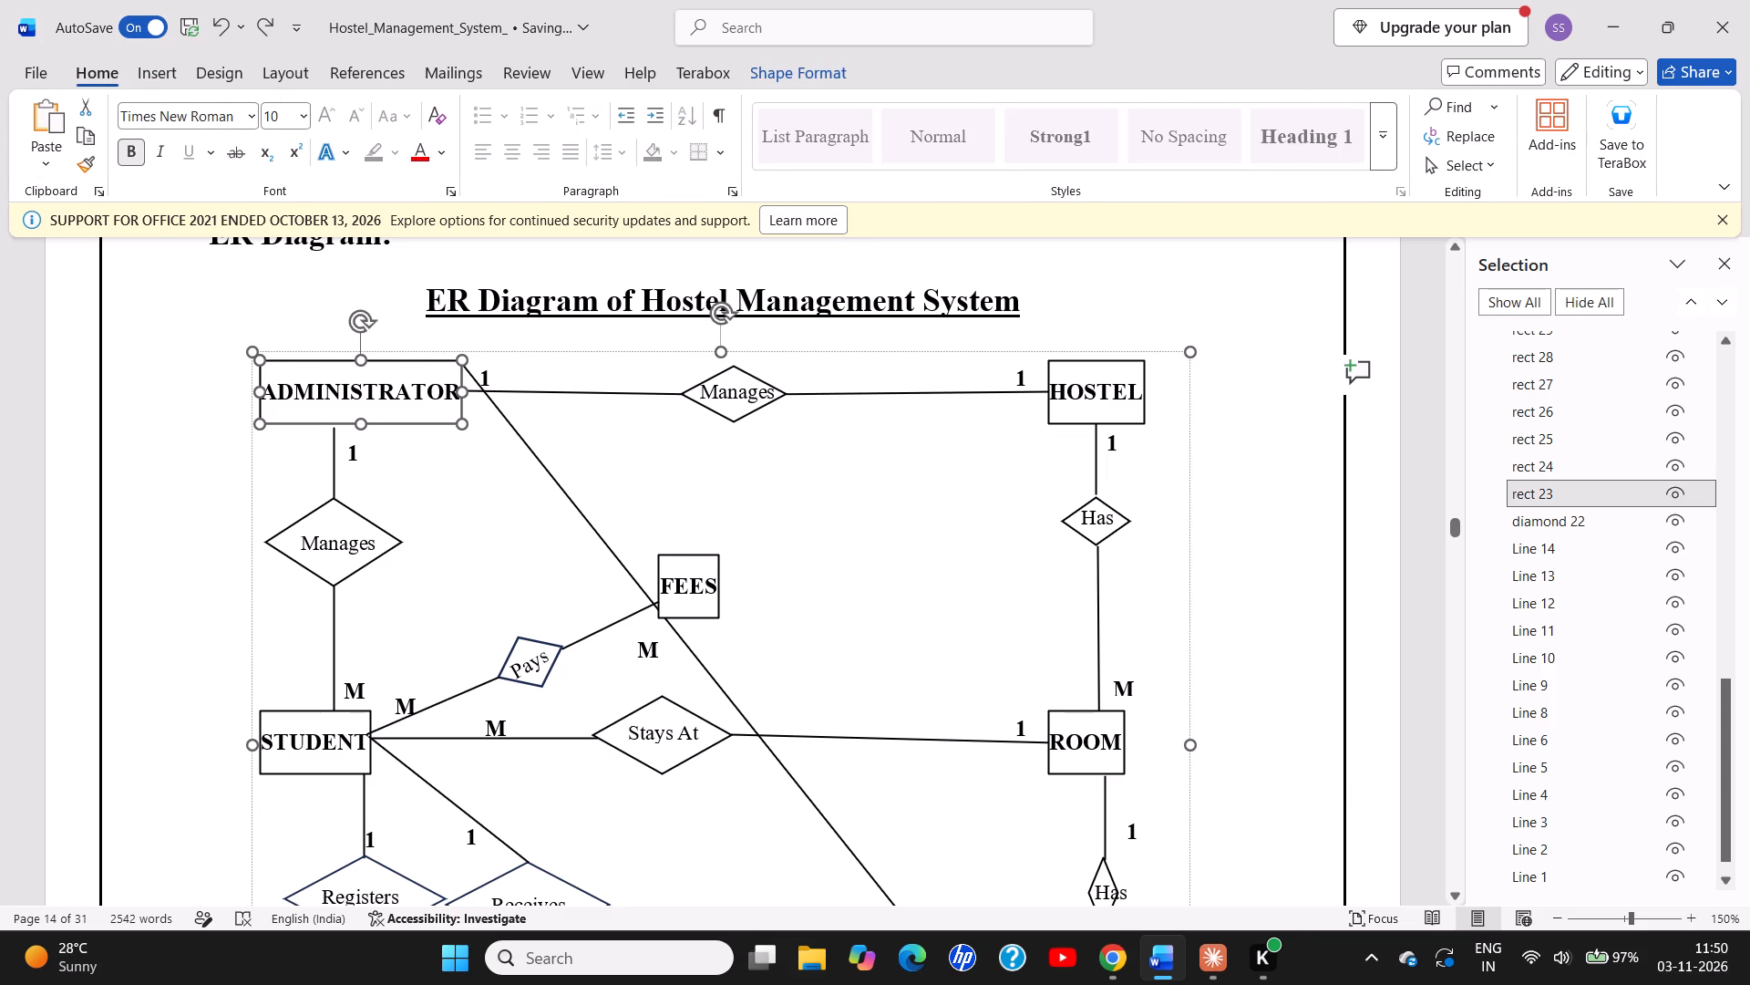
double_click(277, 425)
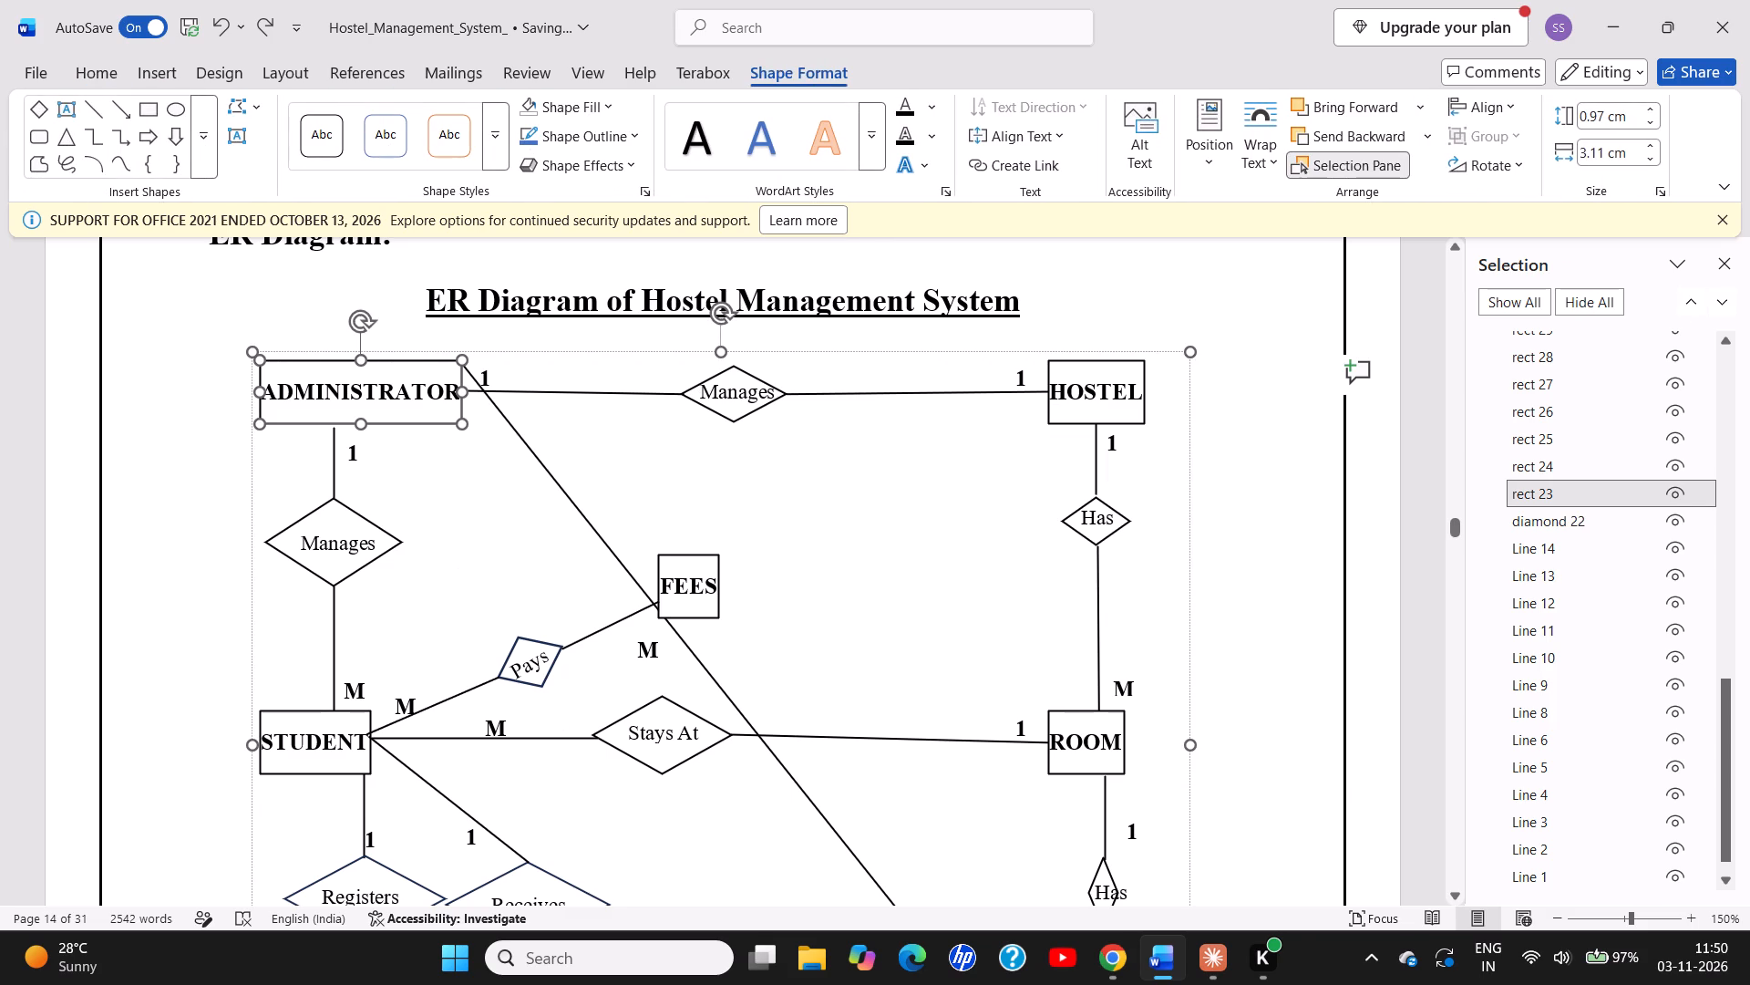
left_click(521, 633)
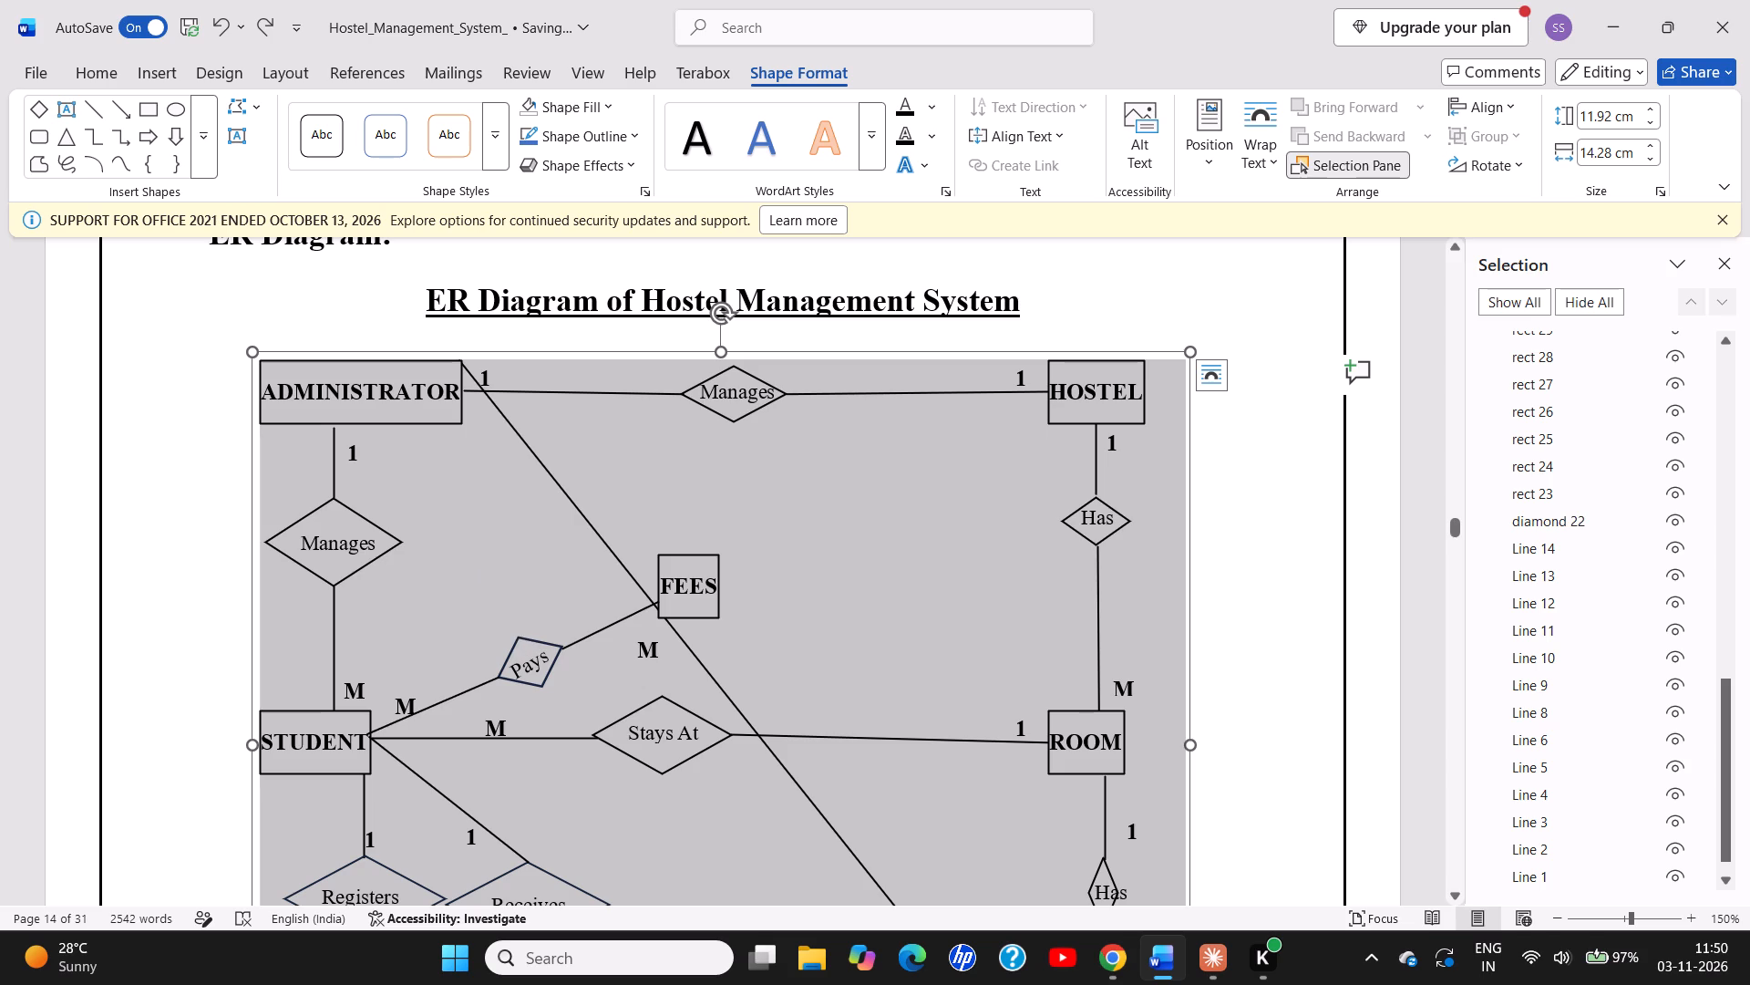
left_click(81, 68)
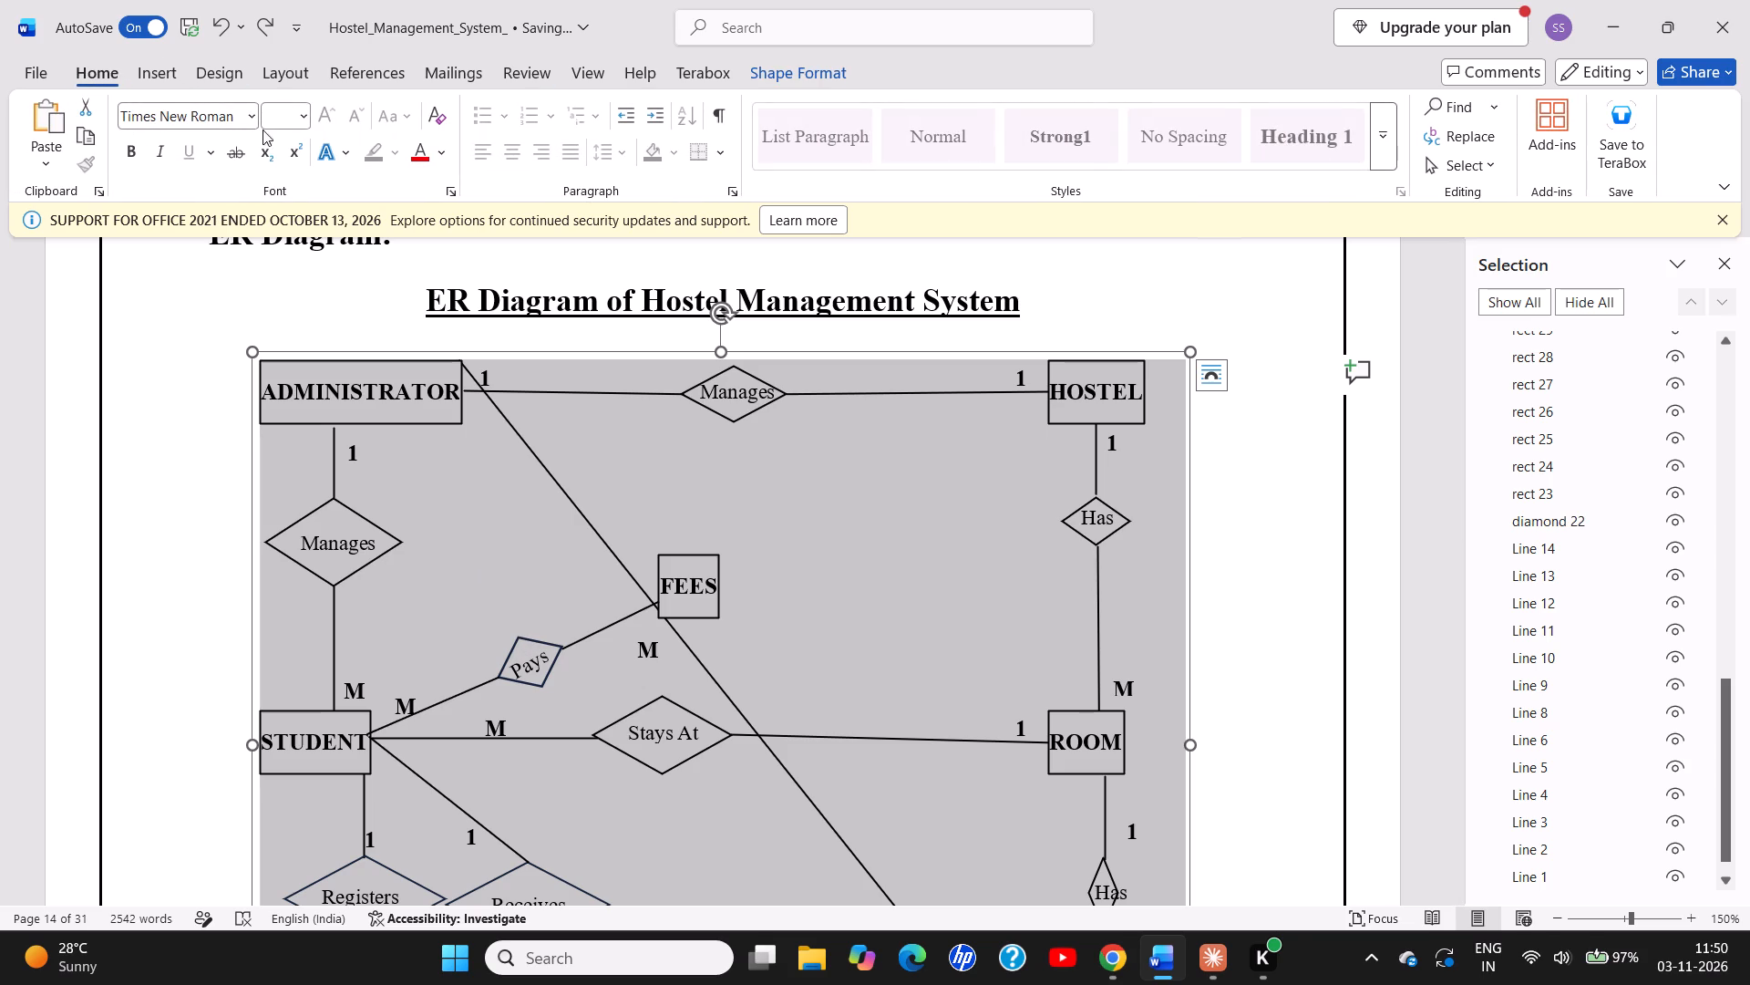
left_click(291, 120)
left_click(139, 152)
left_click(139, 152)
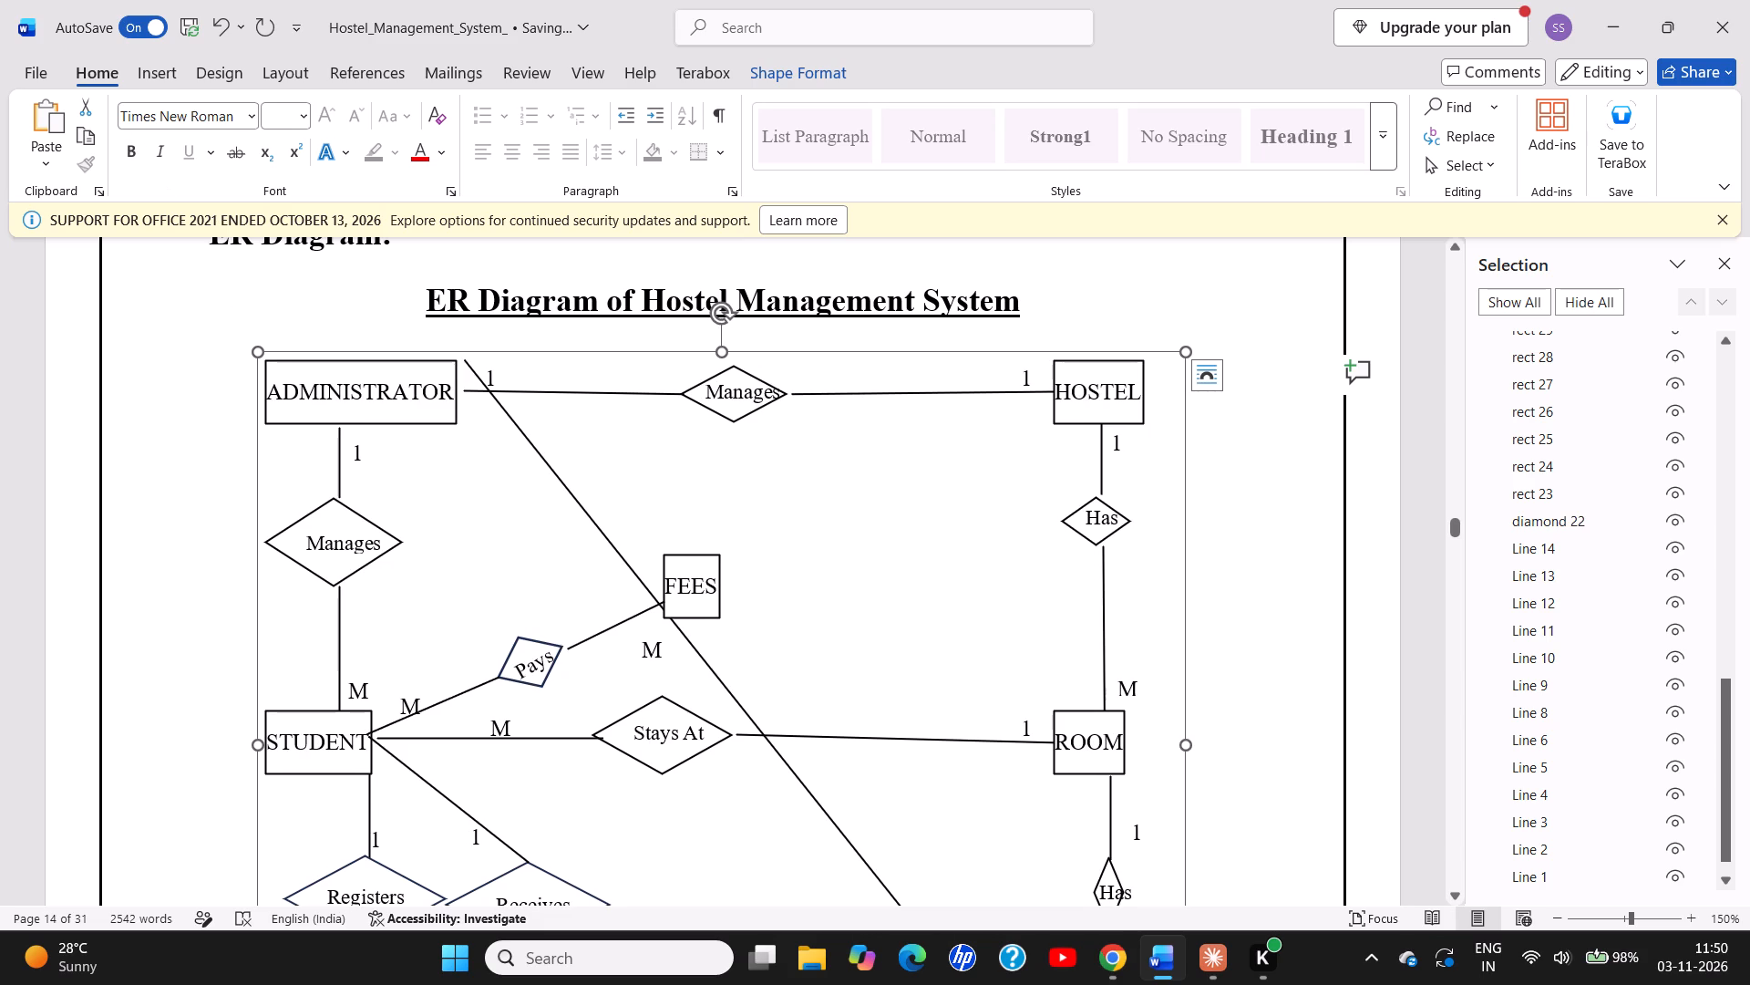
key("ctrl+z")
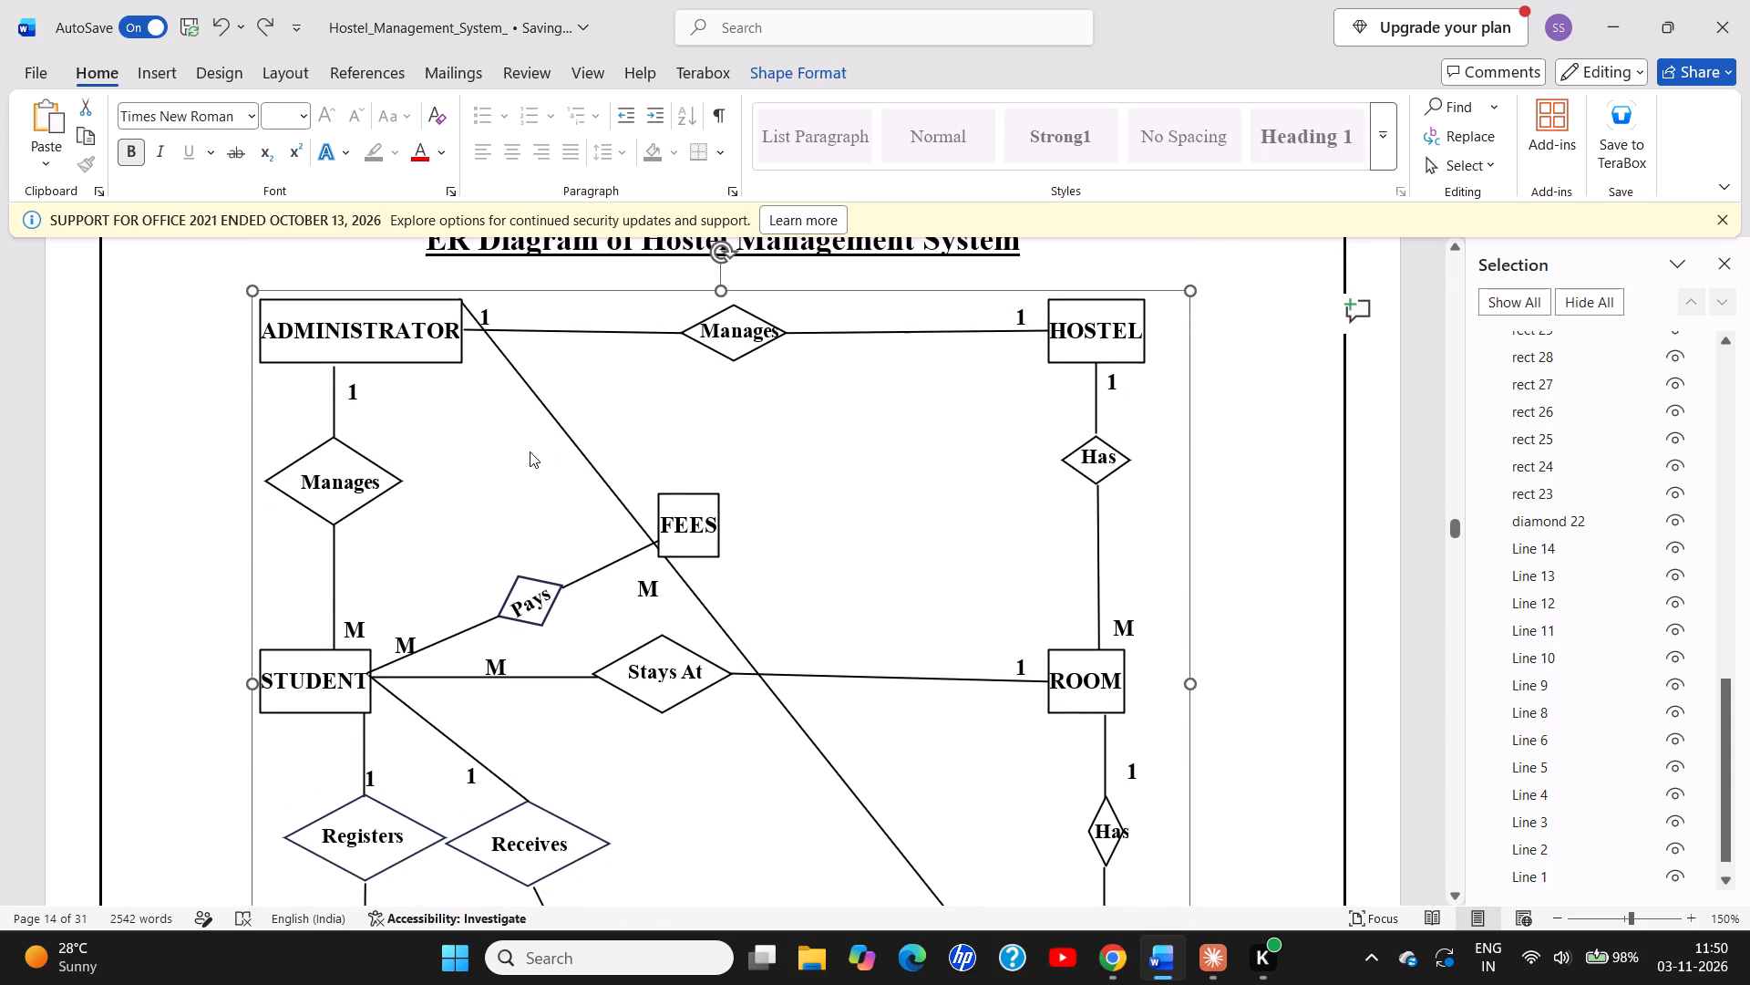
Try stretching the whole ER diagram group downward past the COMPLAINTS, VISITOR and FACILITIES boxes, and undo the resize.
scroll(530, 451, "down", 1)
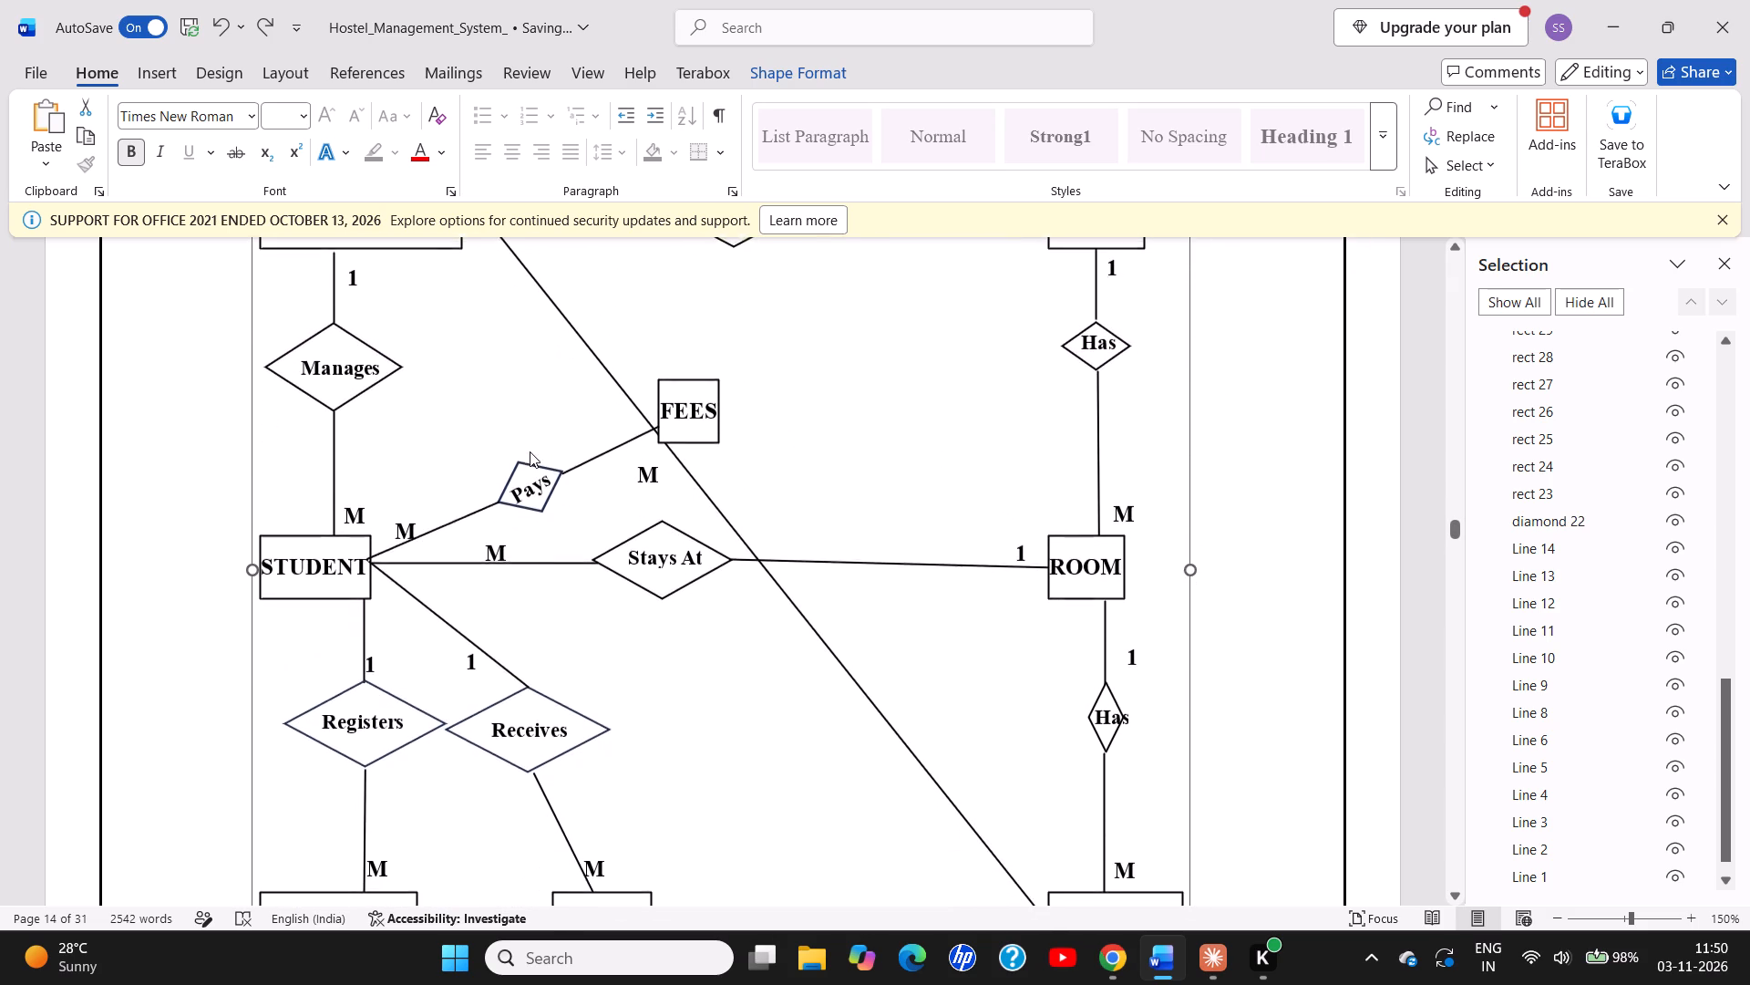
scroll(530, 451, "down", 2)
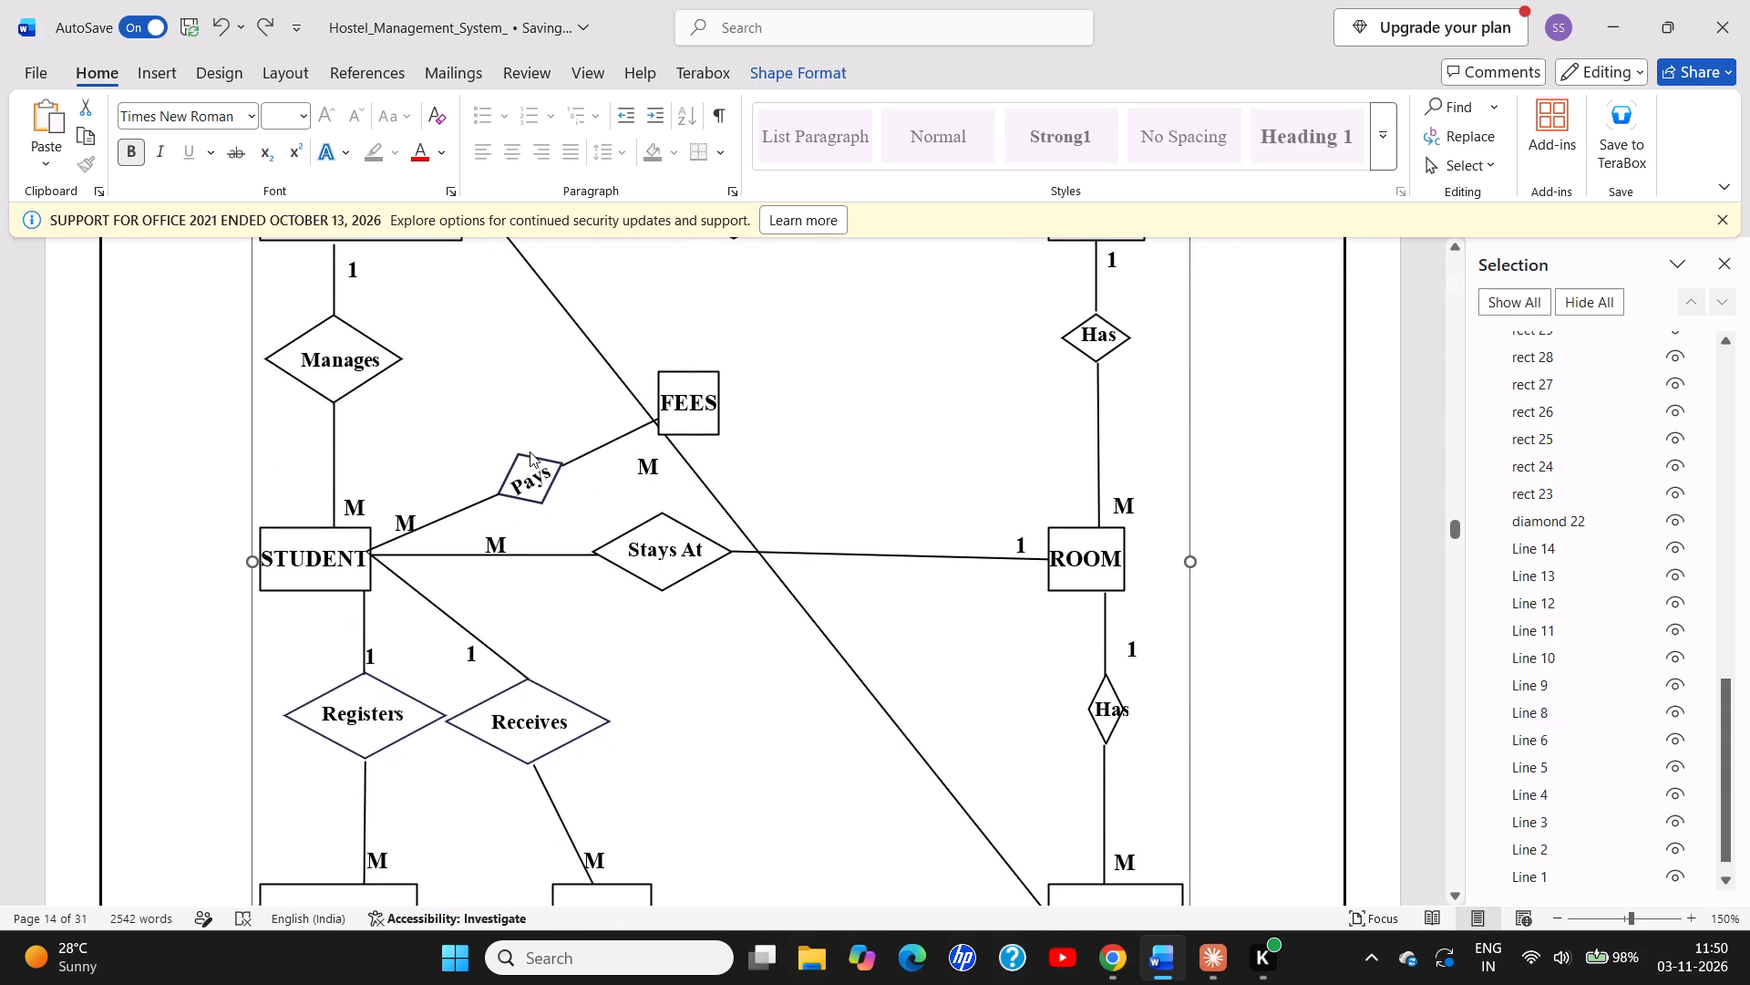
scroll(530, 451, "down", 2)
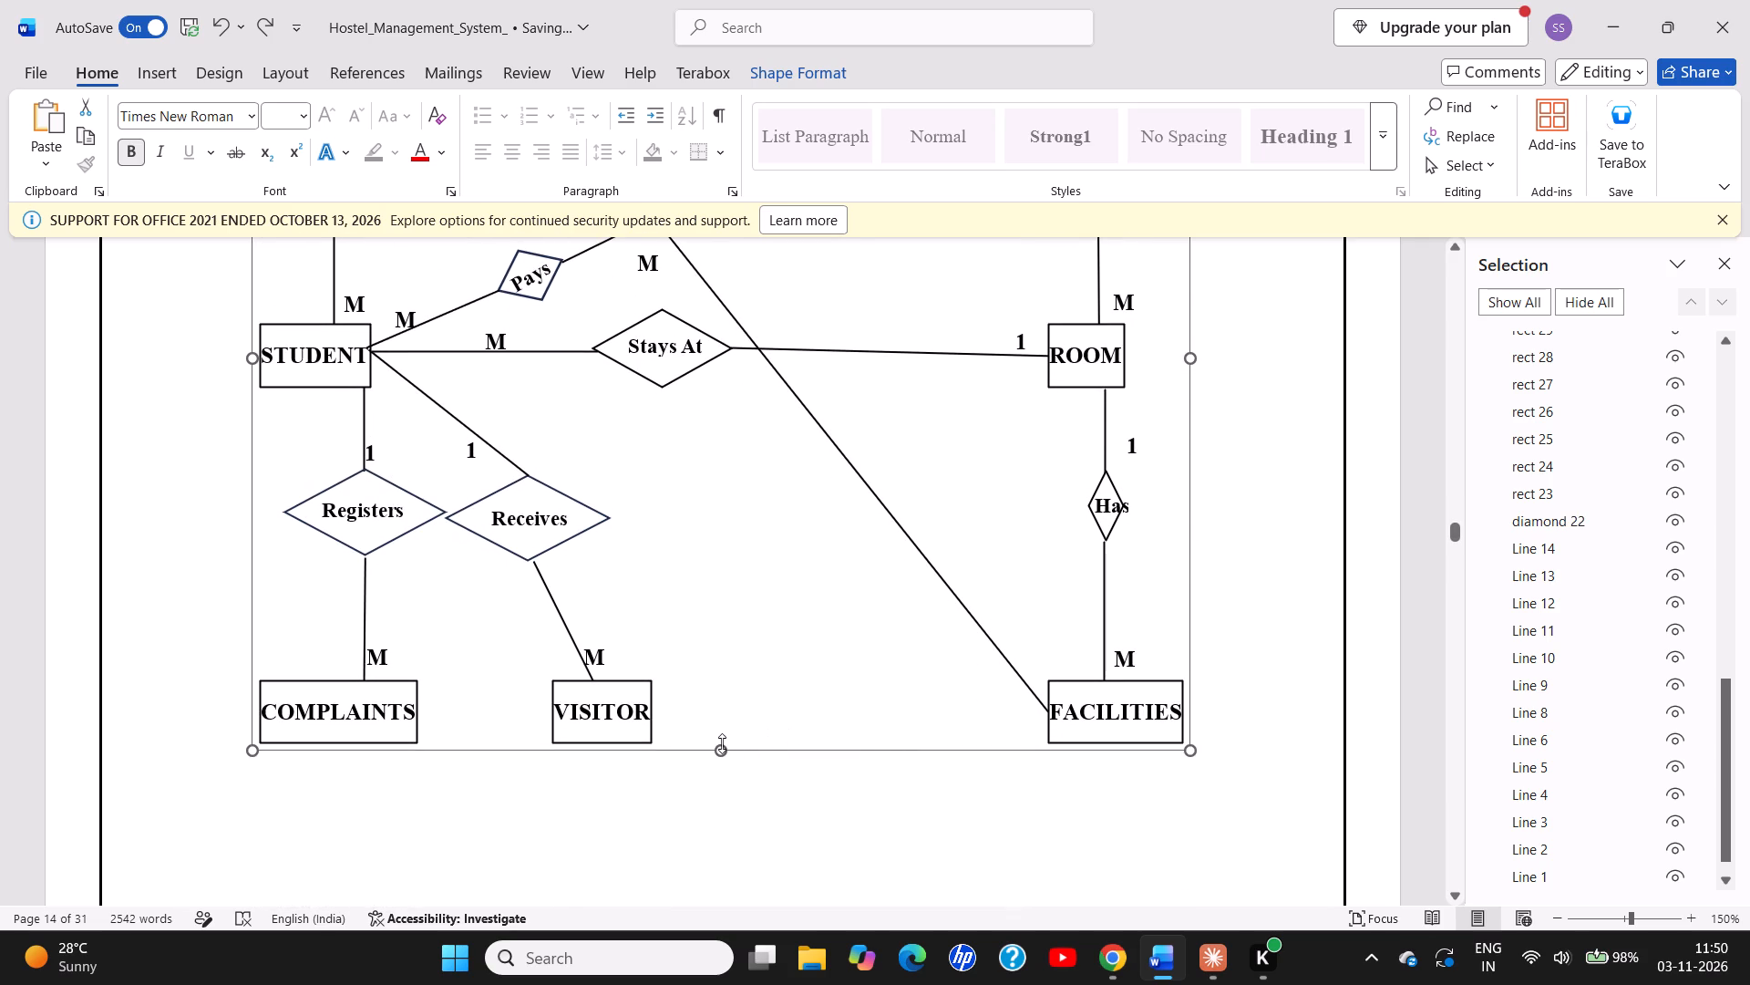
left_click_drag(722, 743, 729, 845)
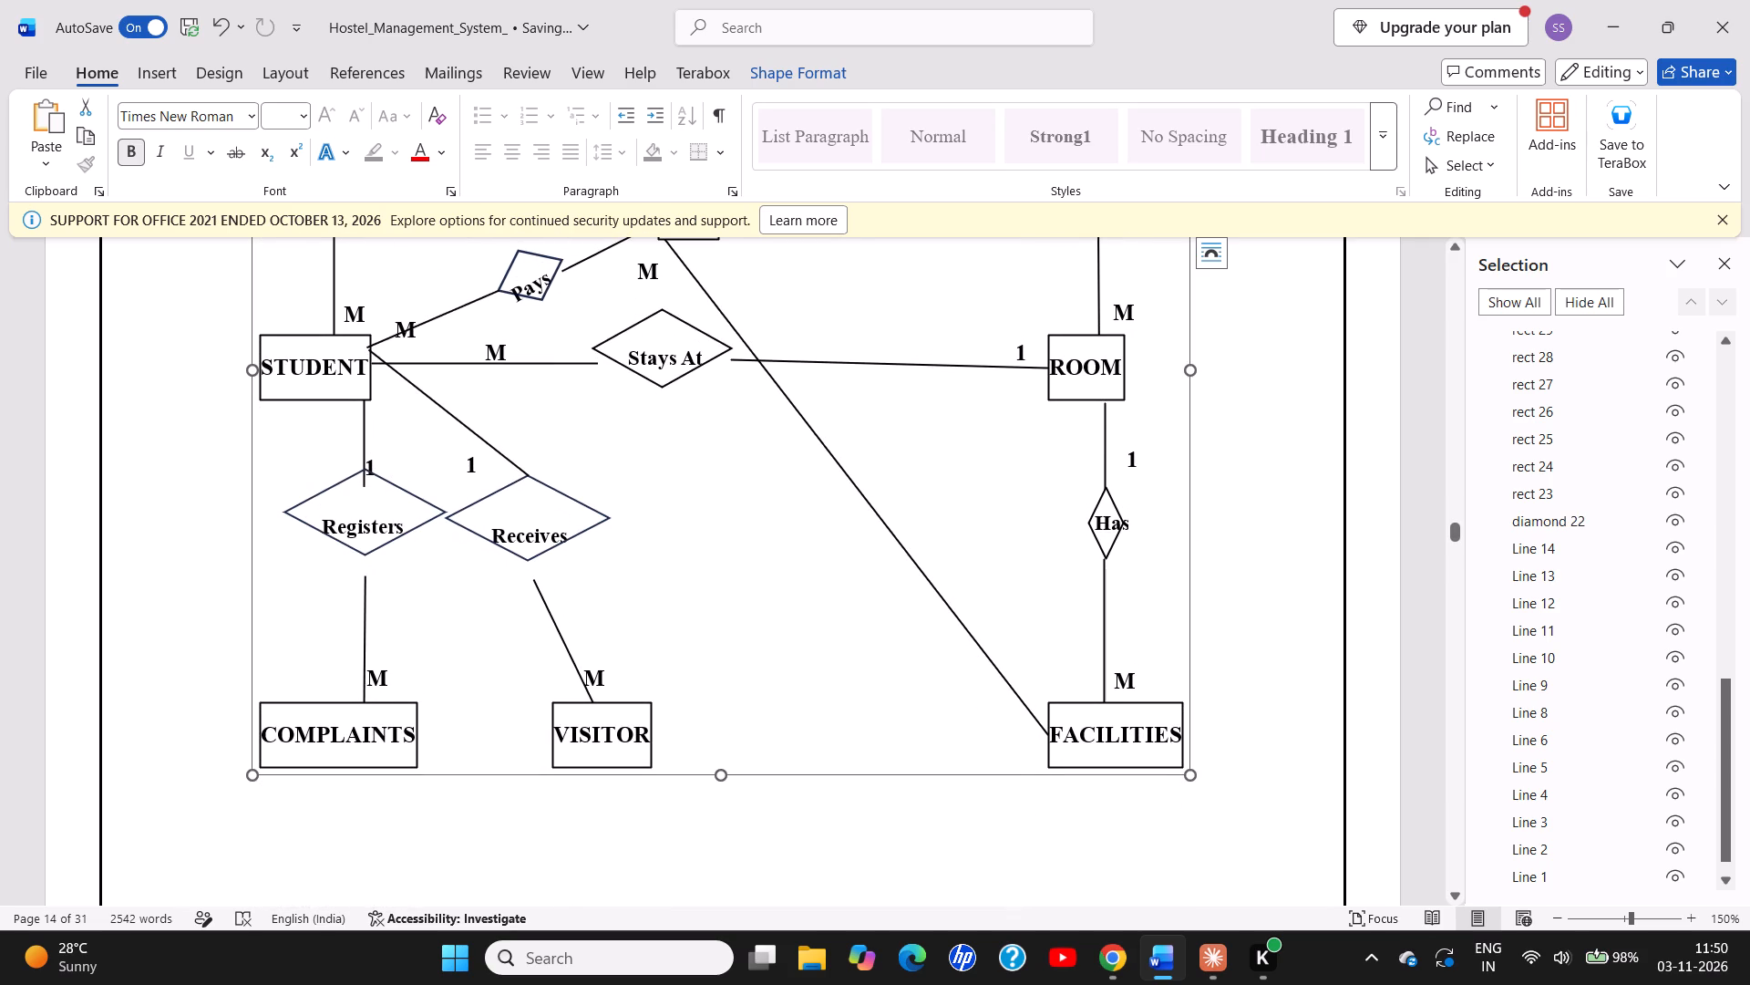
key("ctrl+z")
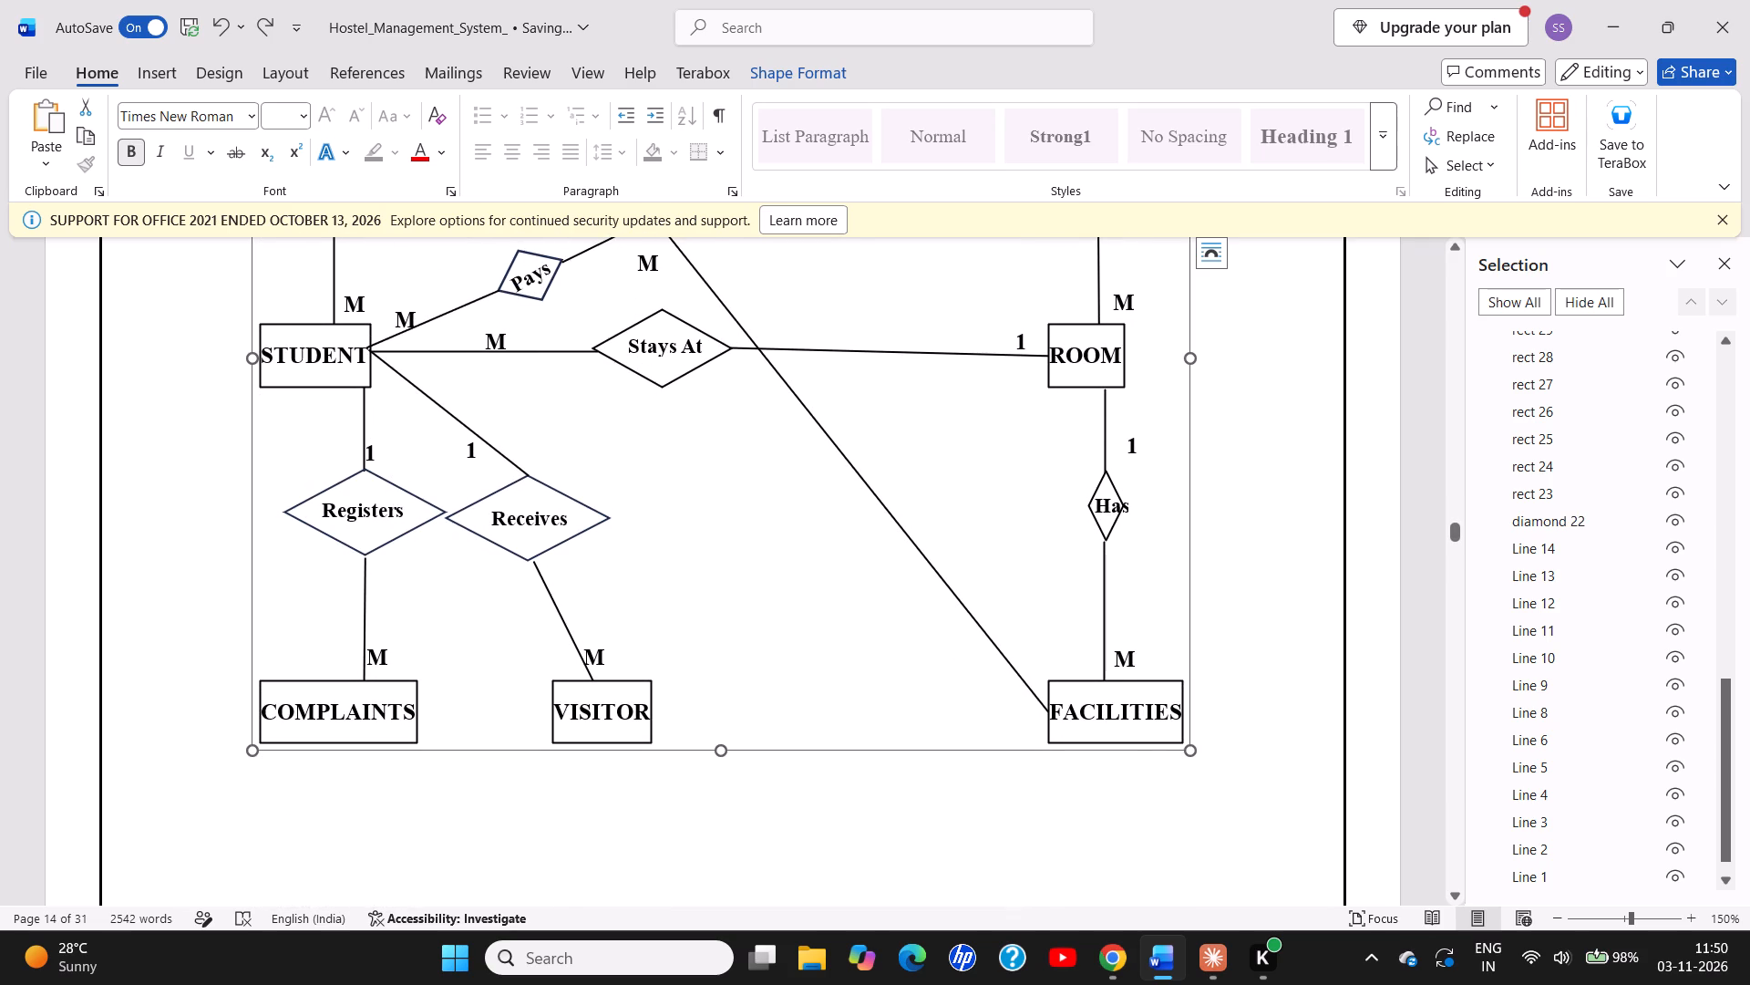
scroll(869, 694, "up", 2)
scroll(869, 694, "down", 4)
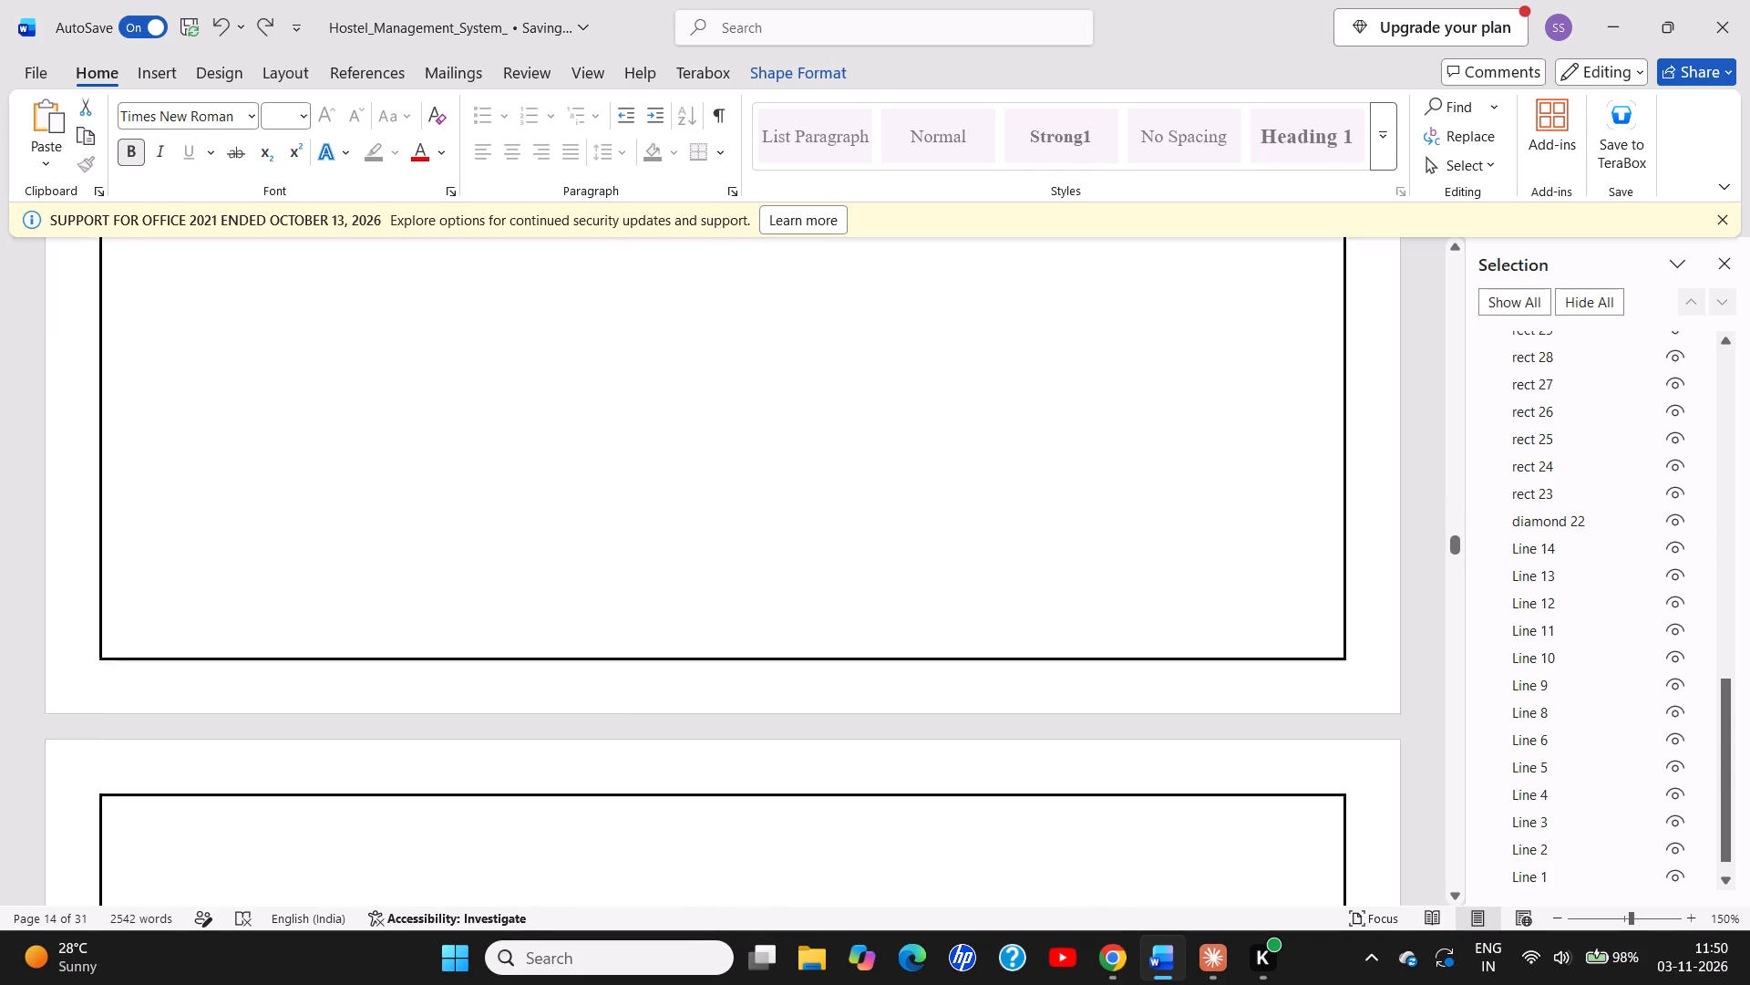
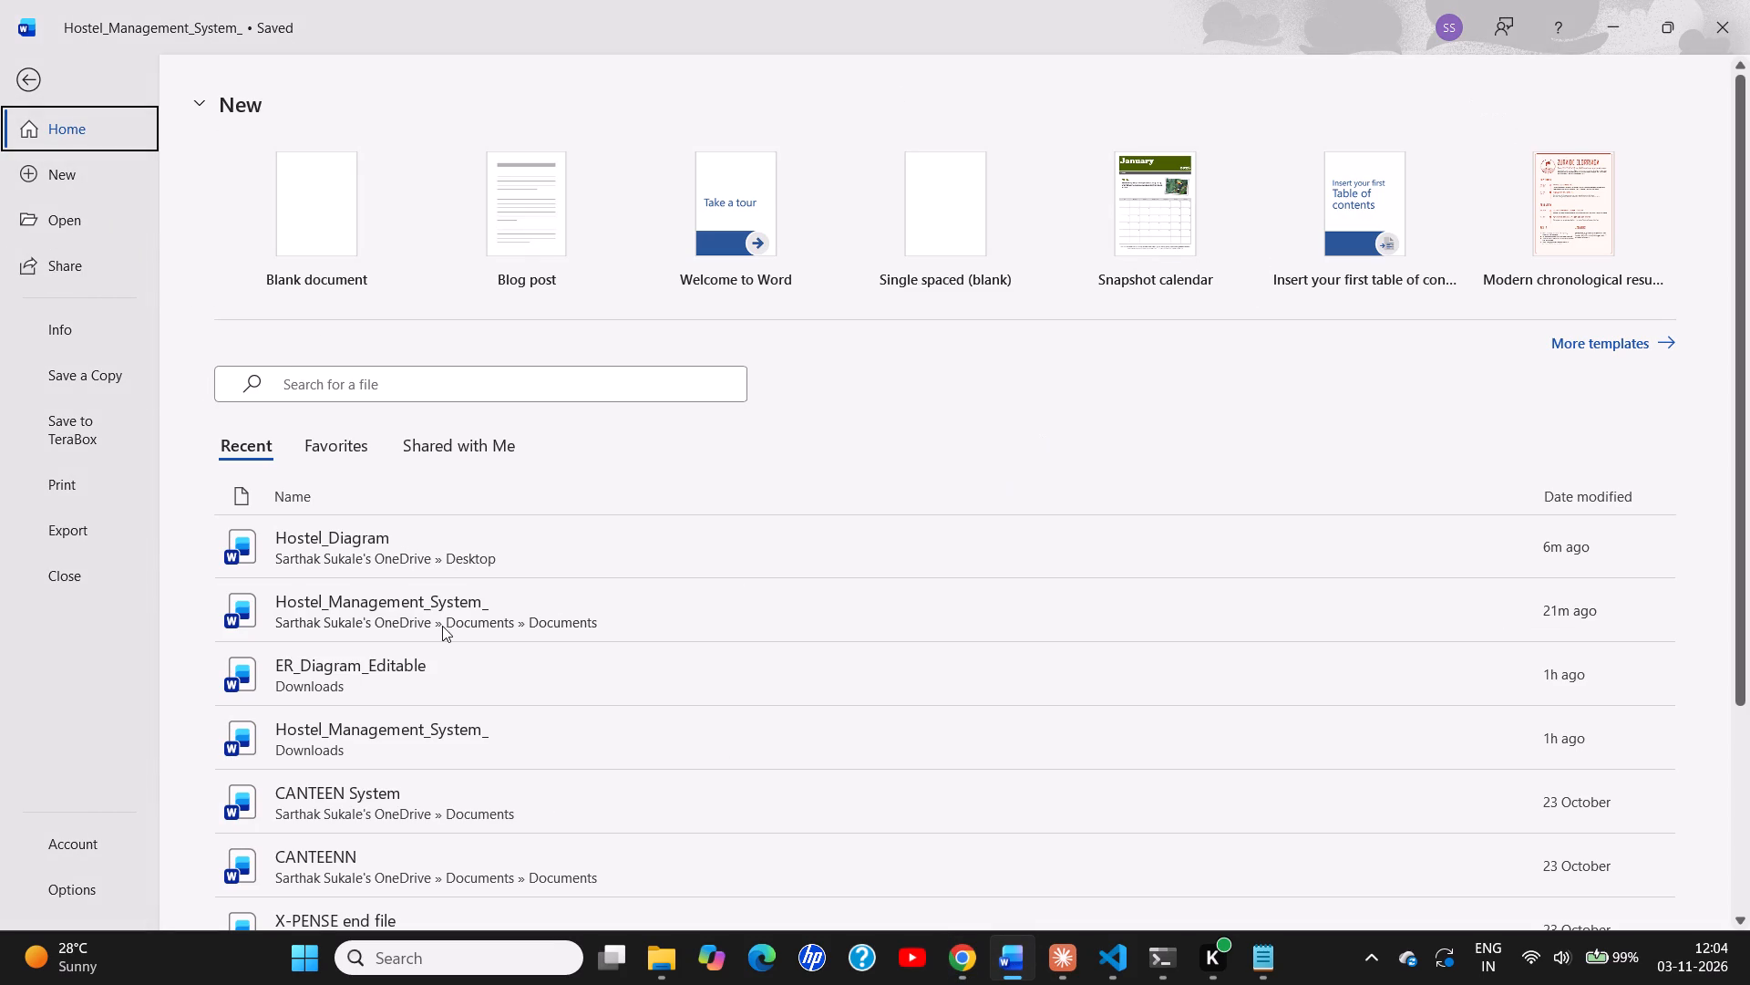
left_click(26, 75)
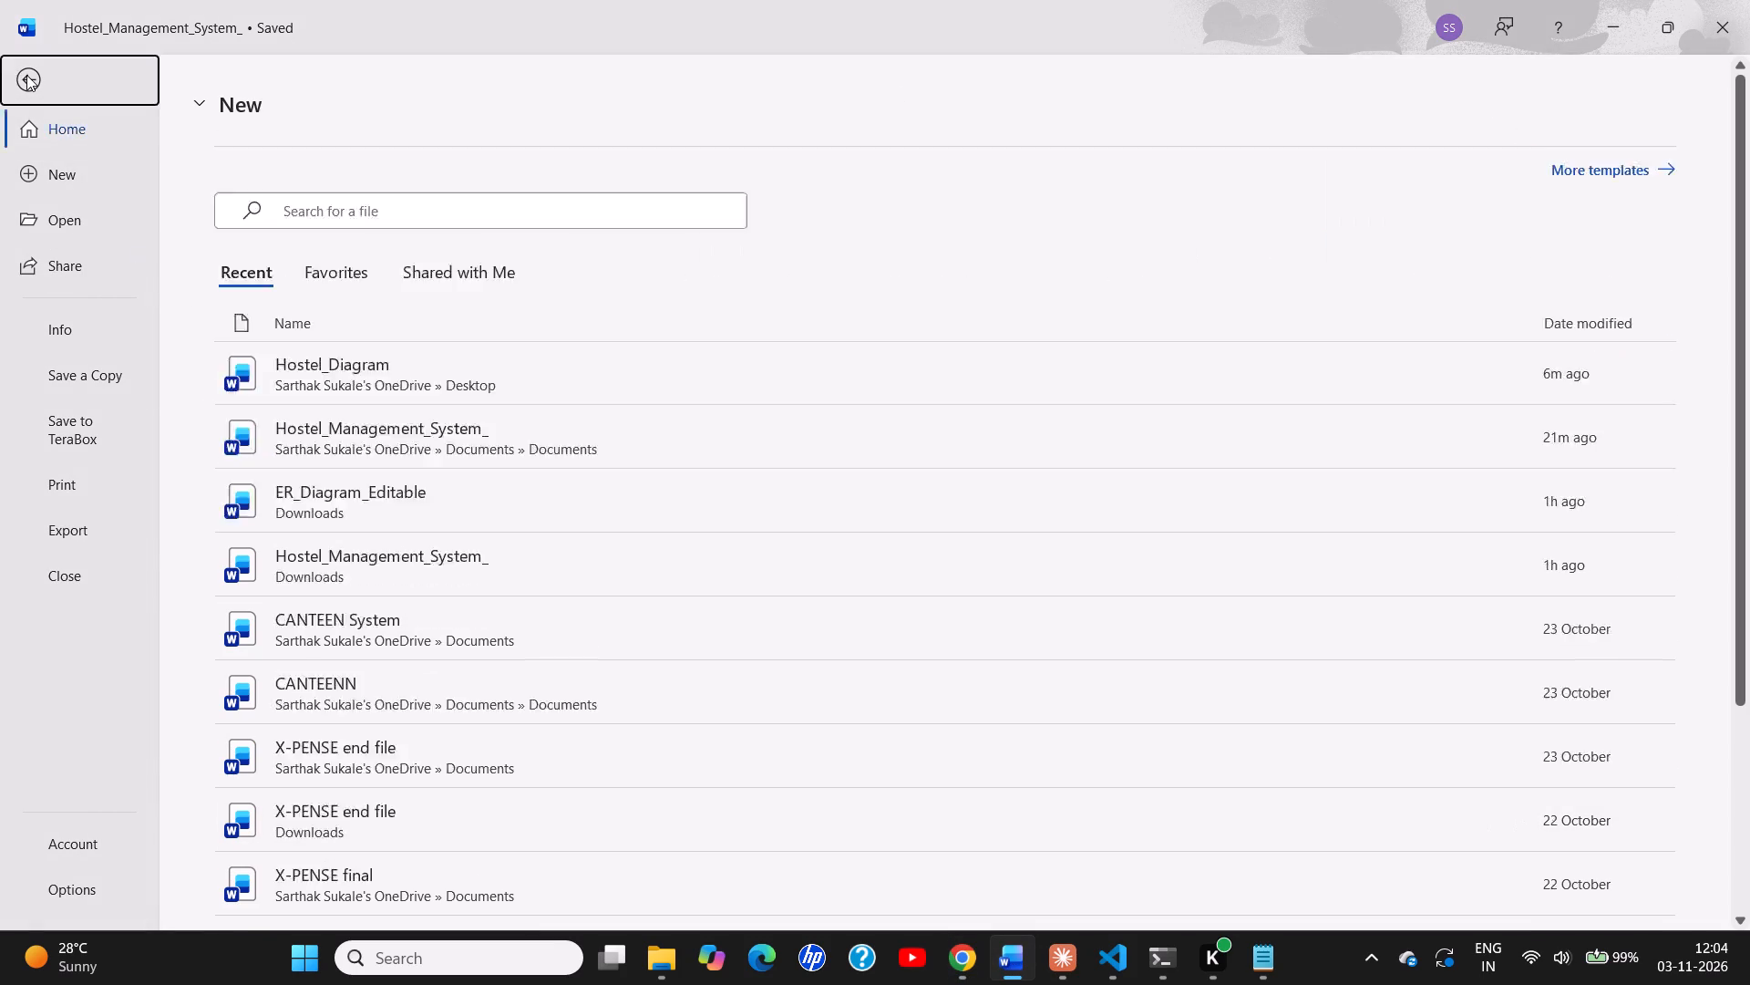
right_click(511, 709)
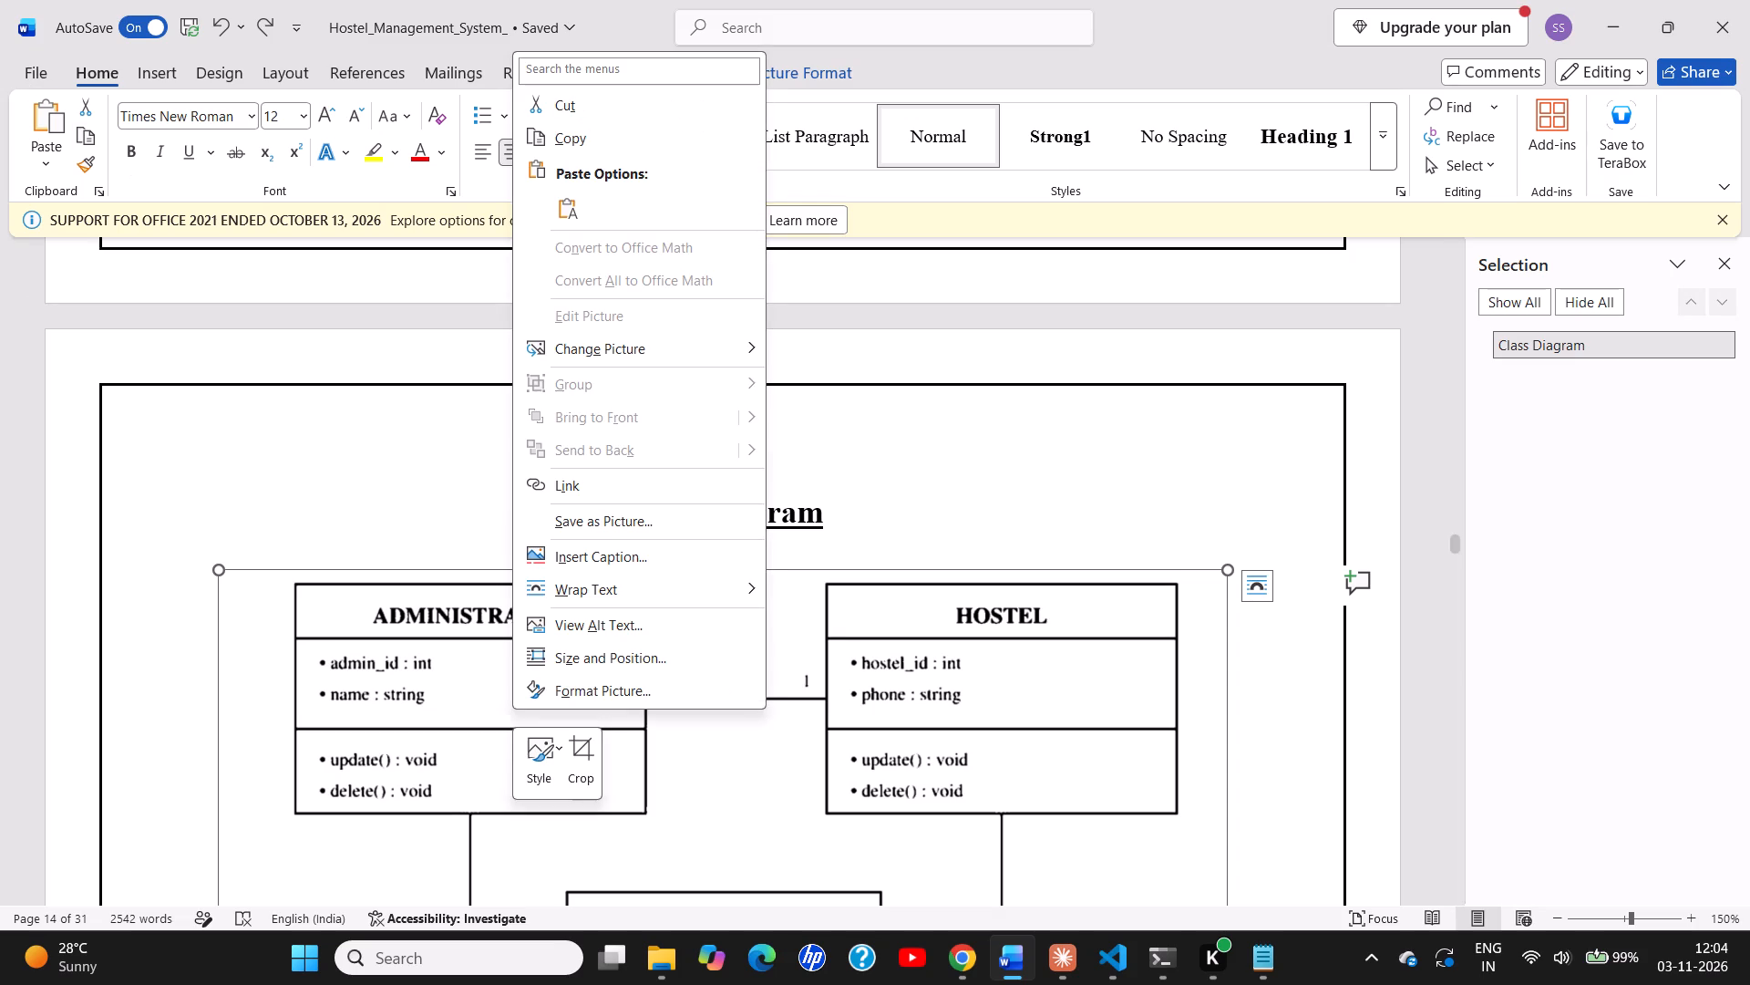
left_click(605, 105)
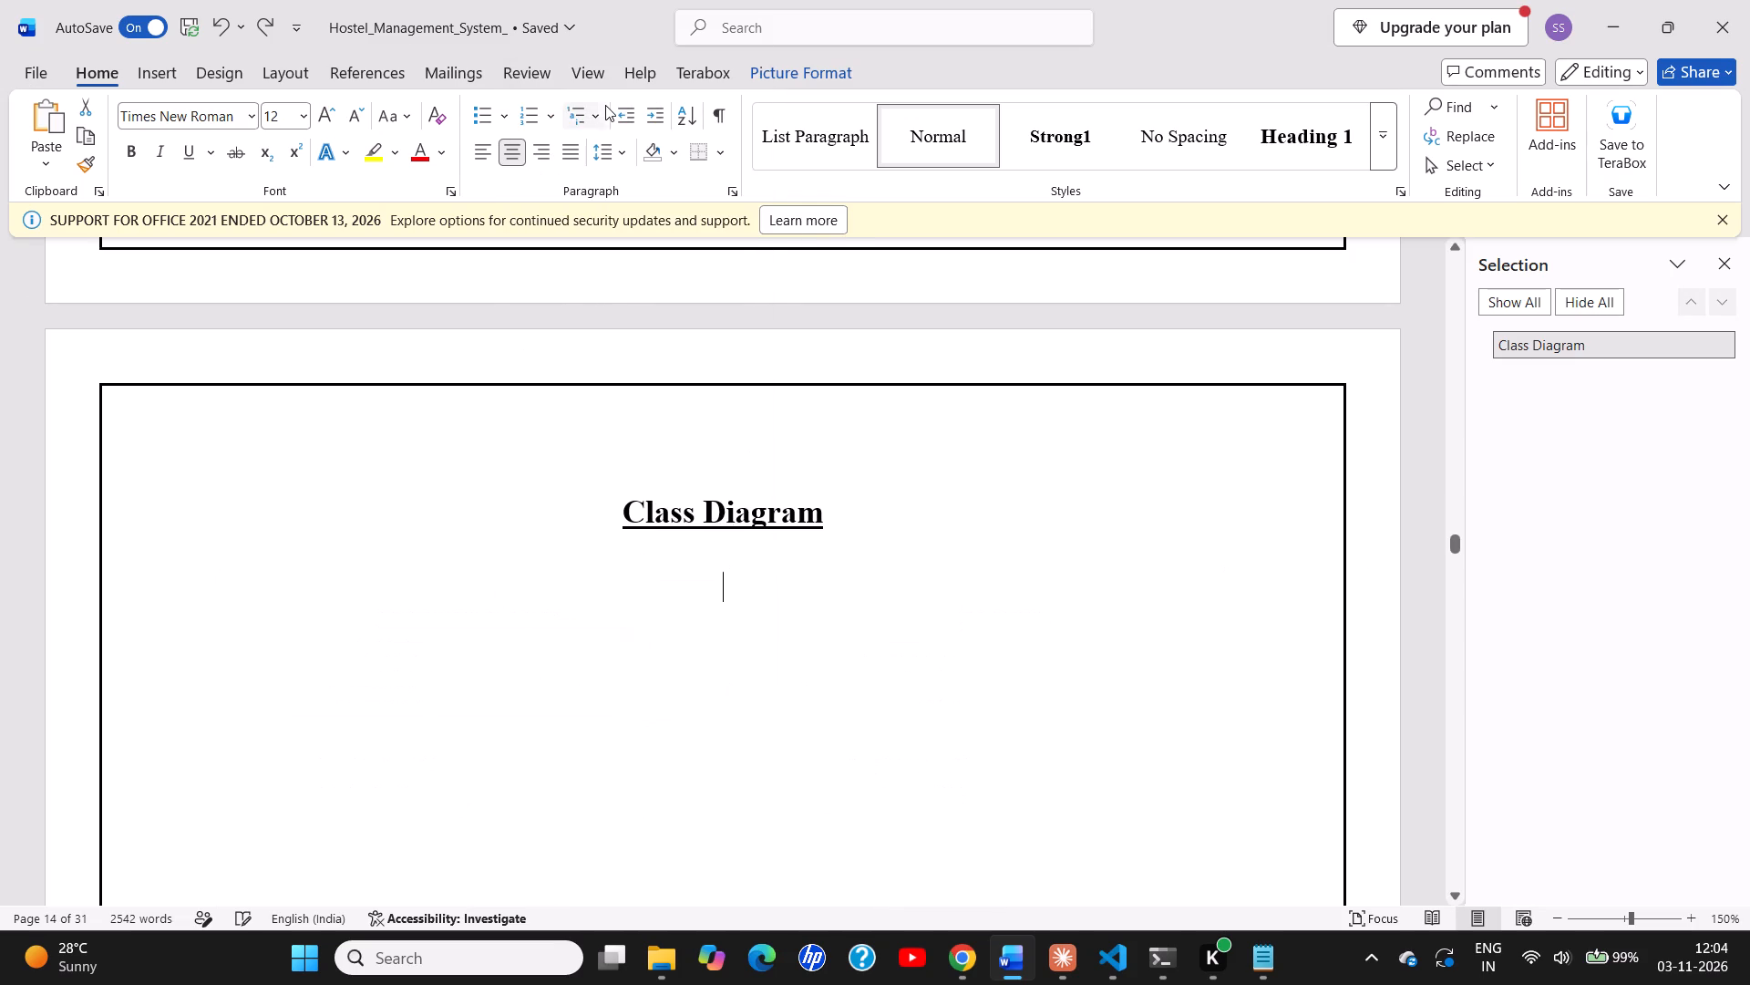
Insert the saved 6.79 KB diagram file from this device below the Class Diagram heading, finding it by searching for diagr.
left_click(156, 76)
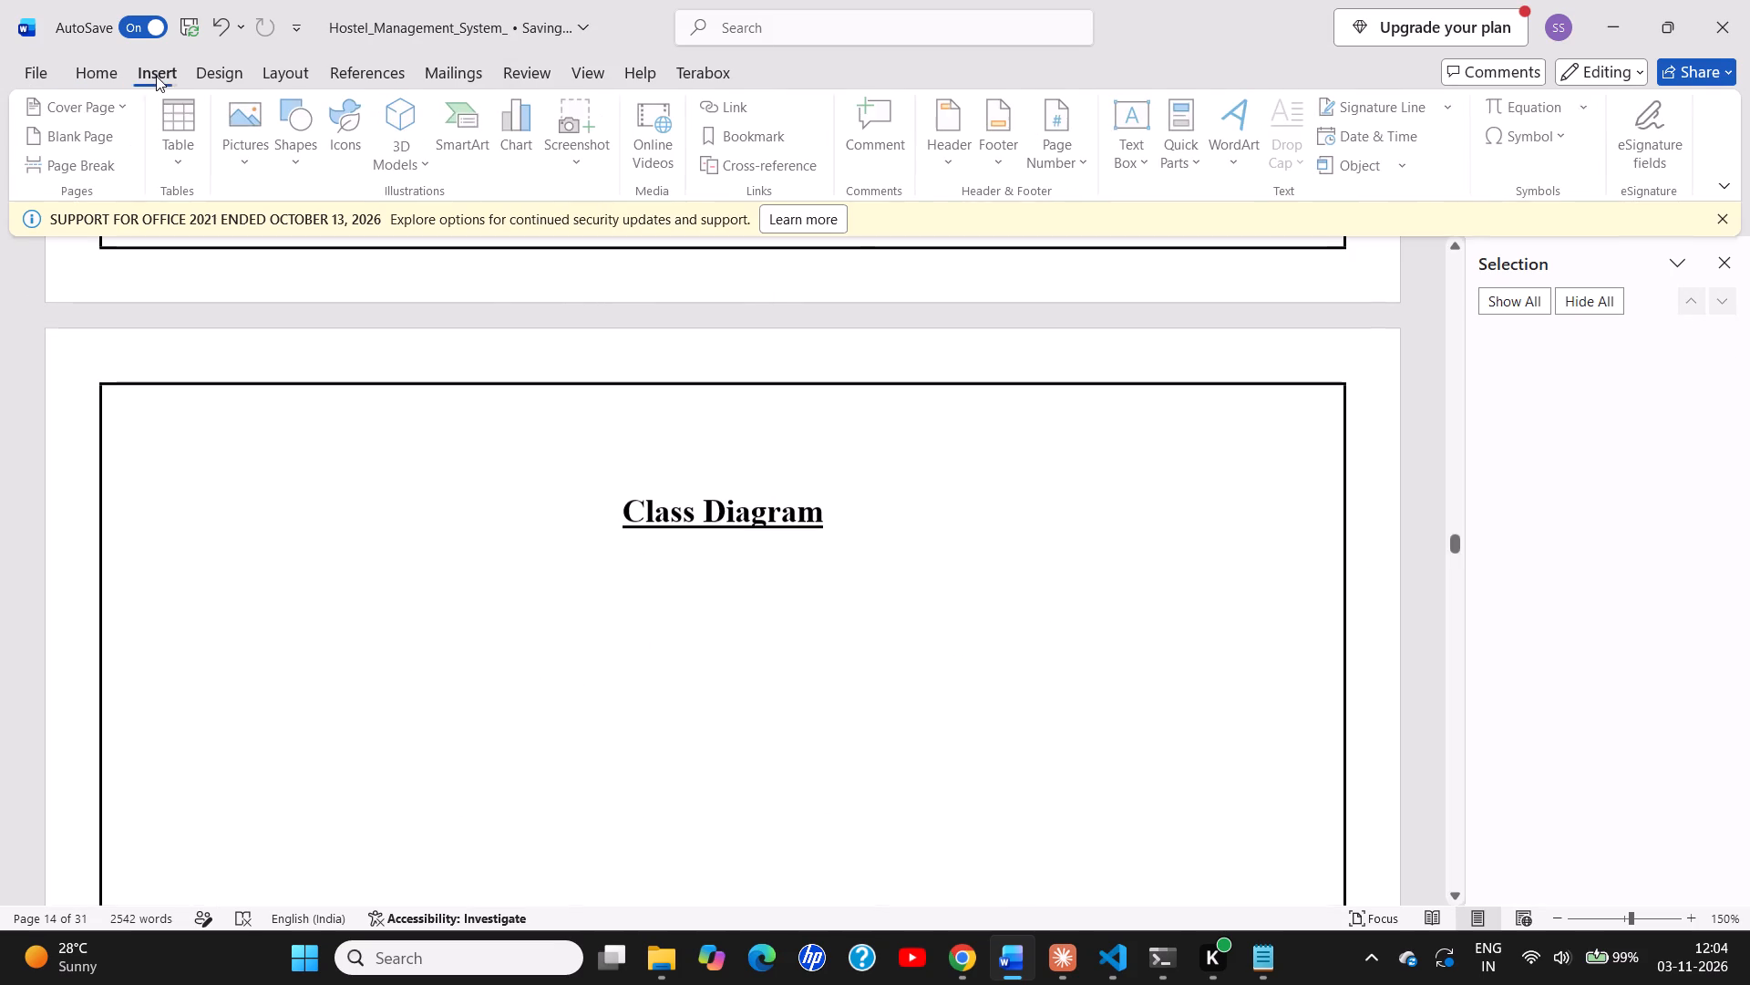
left_click(265, 161)
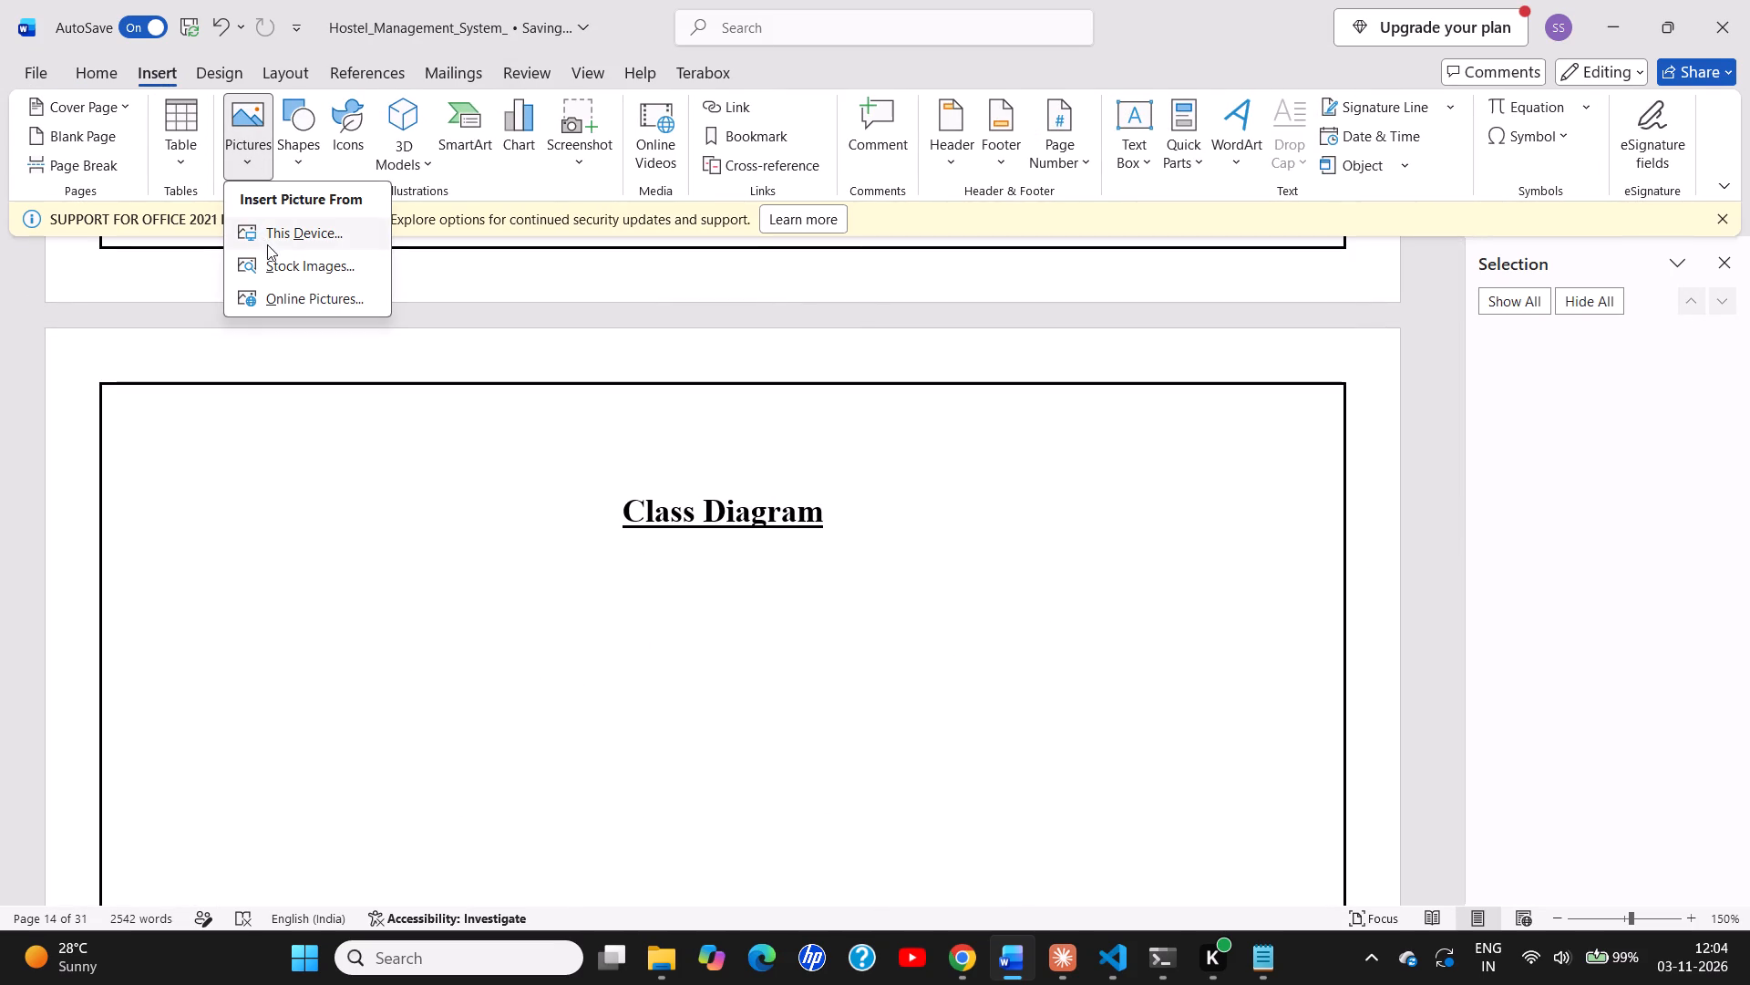
left_click(276, 237)
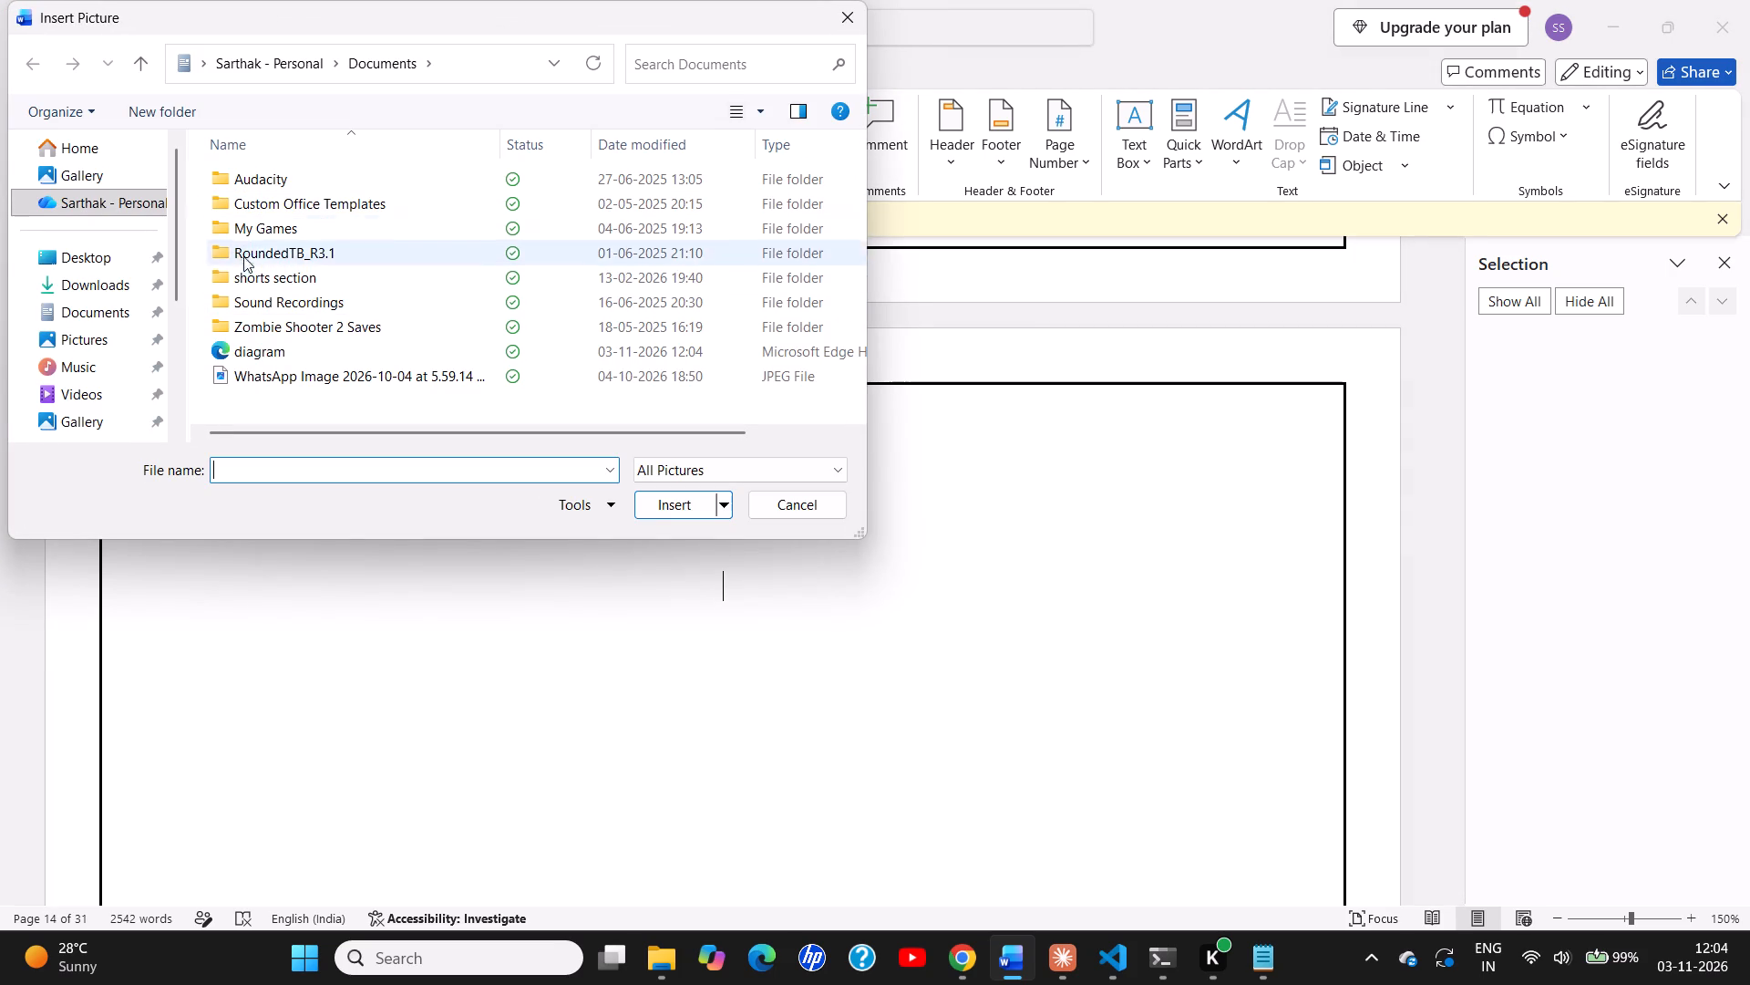
scroll(93, 303, "up", 3)
left_click_drag(85, 131, 62, 155)
left_click(62, 155)
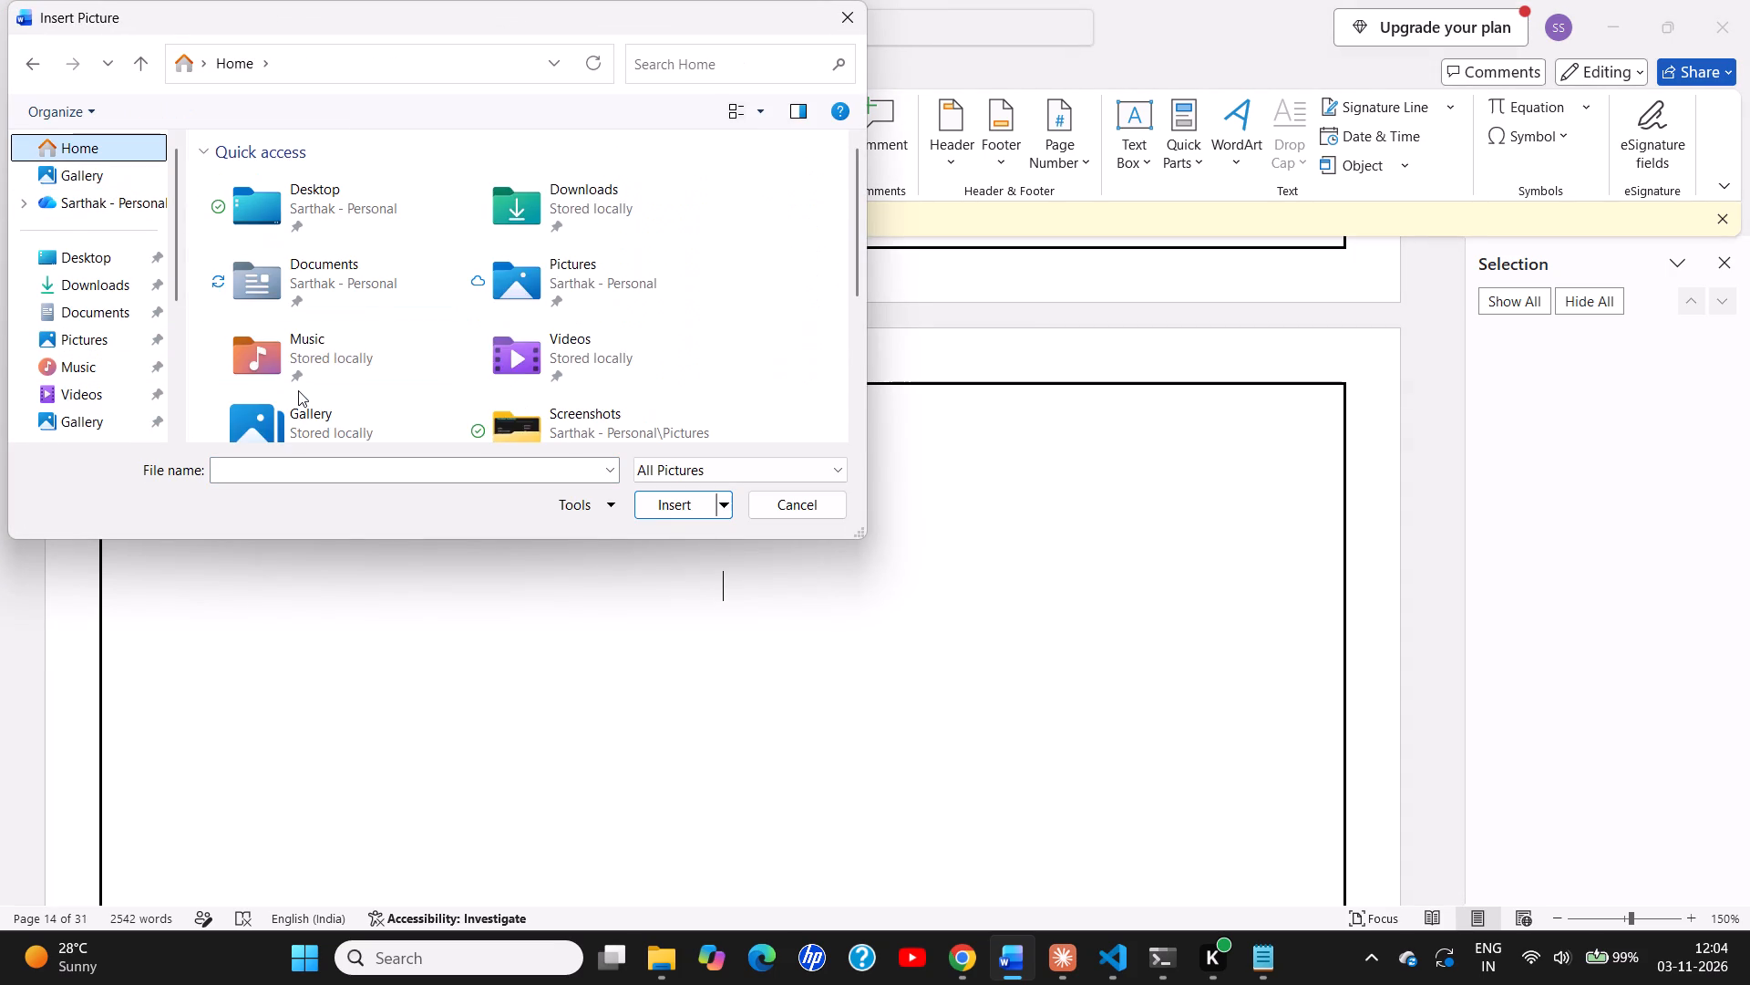
scroll(299, 389, "down", 2)
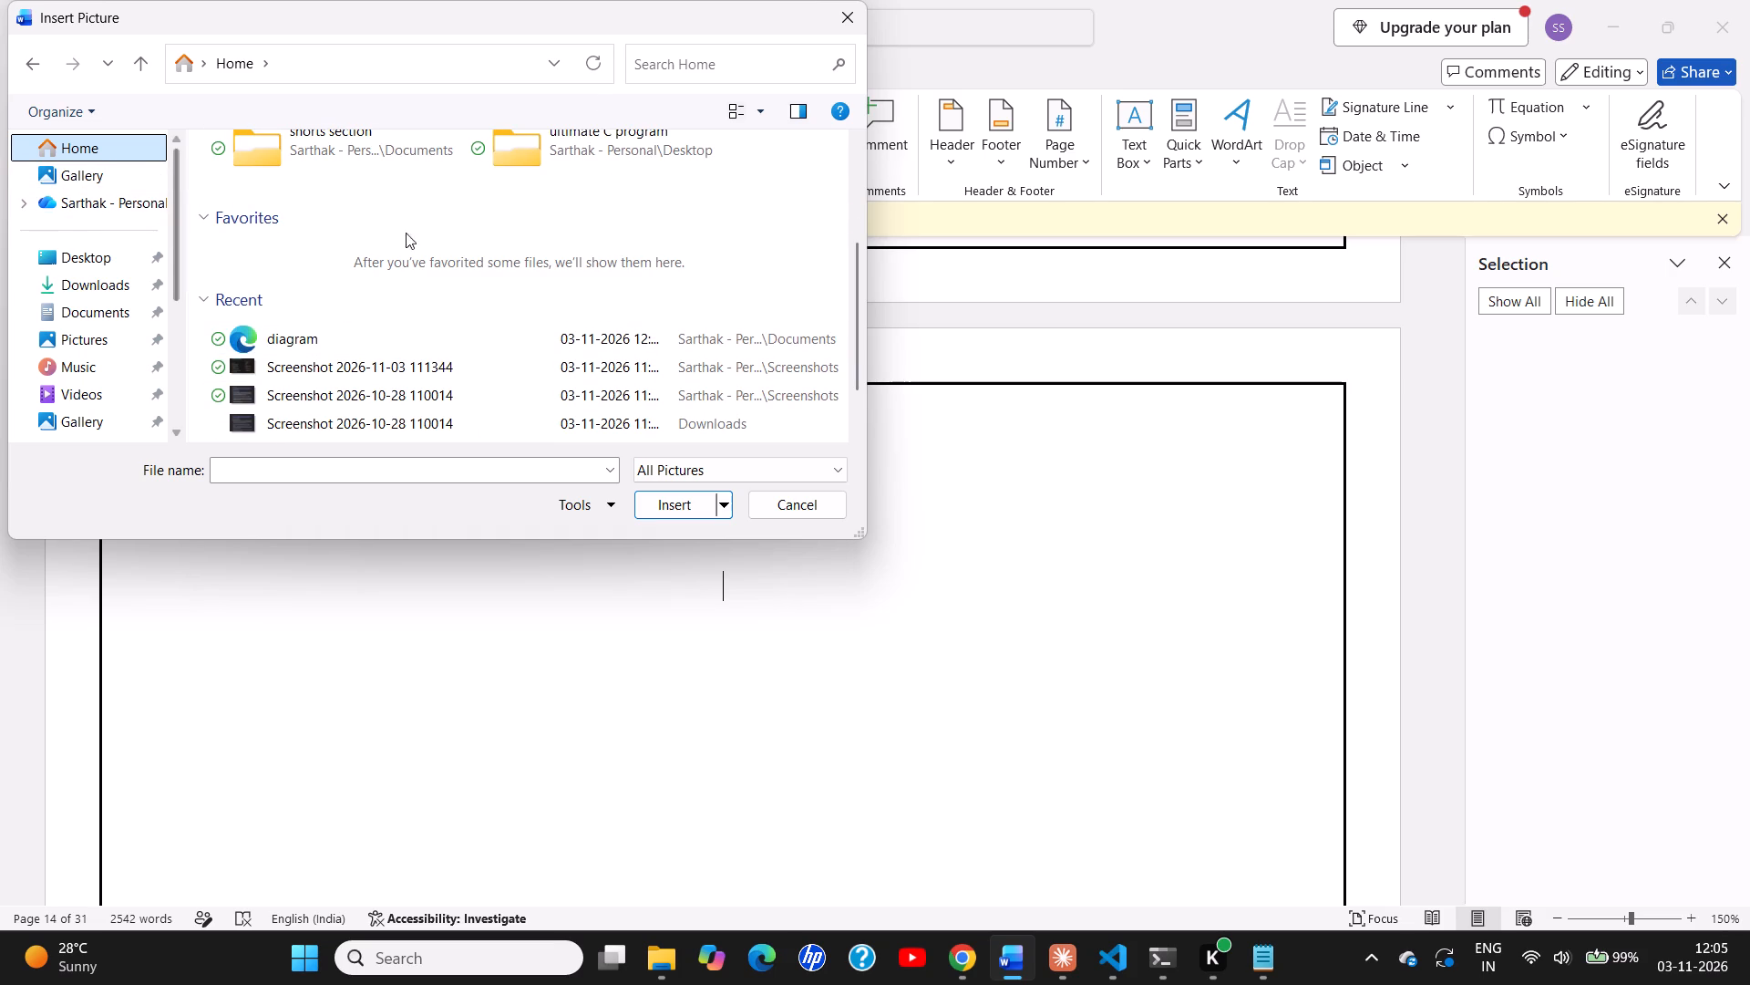
left_click(759, 66)
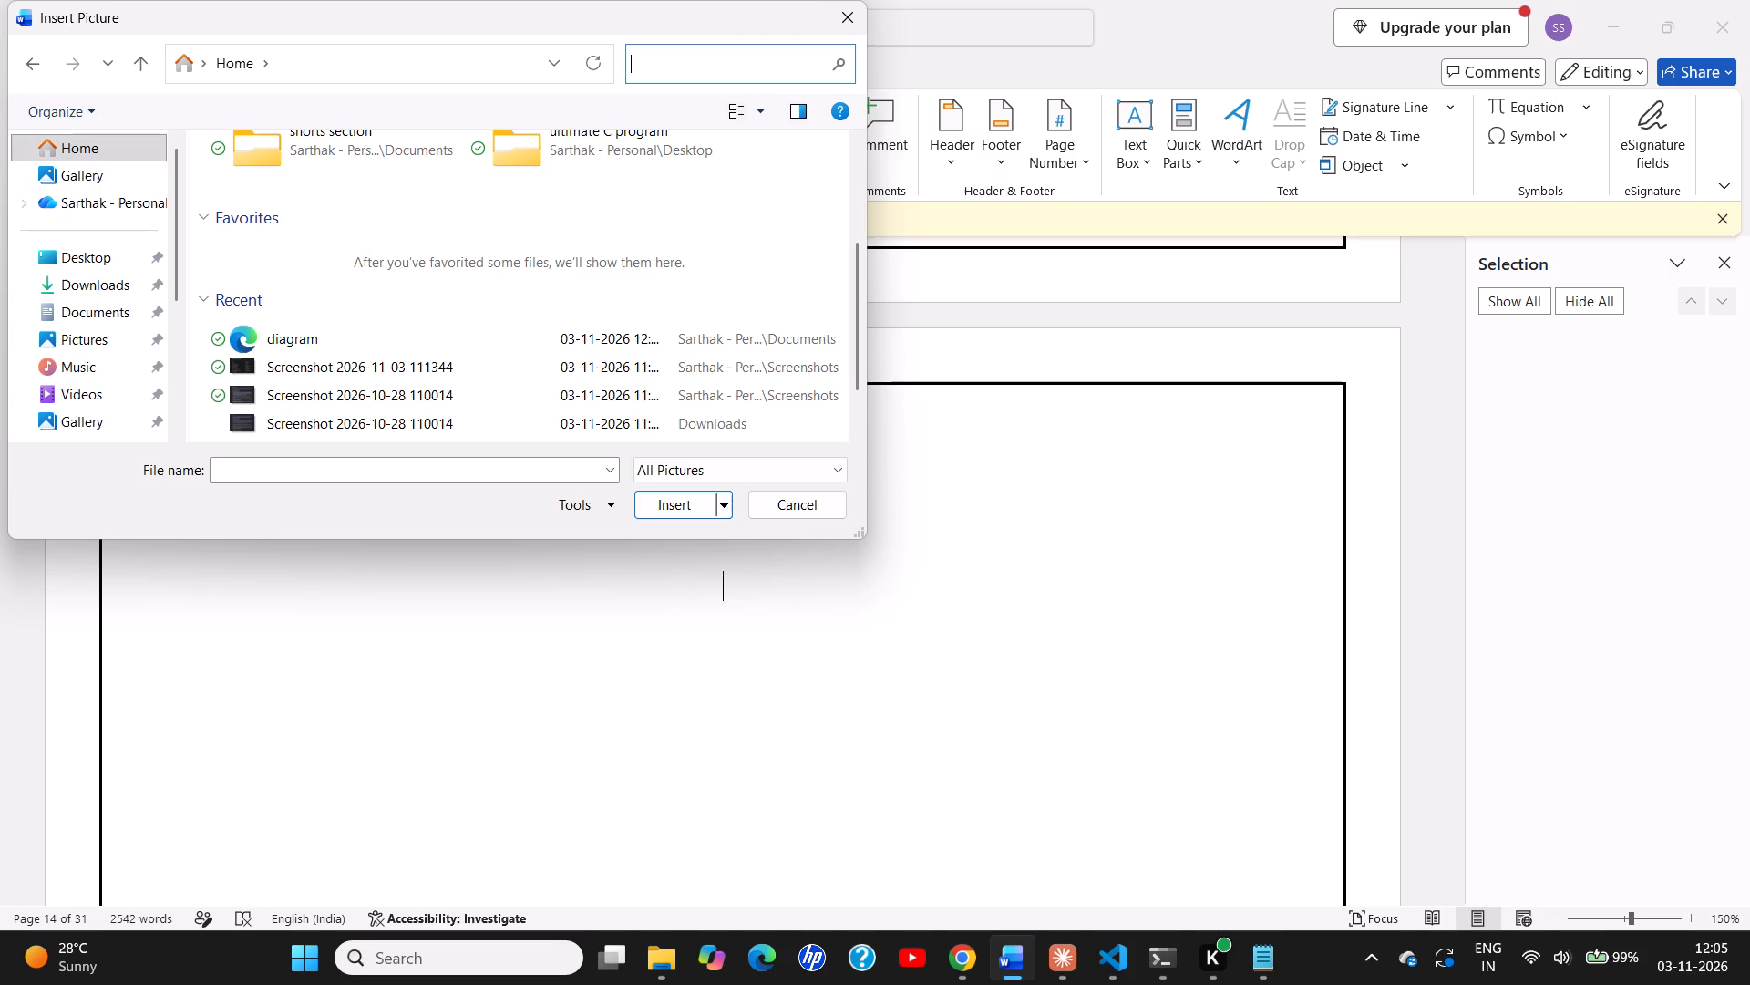
type("di")
type("agr")
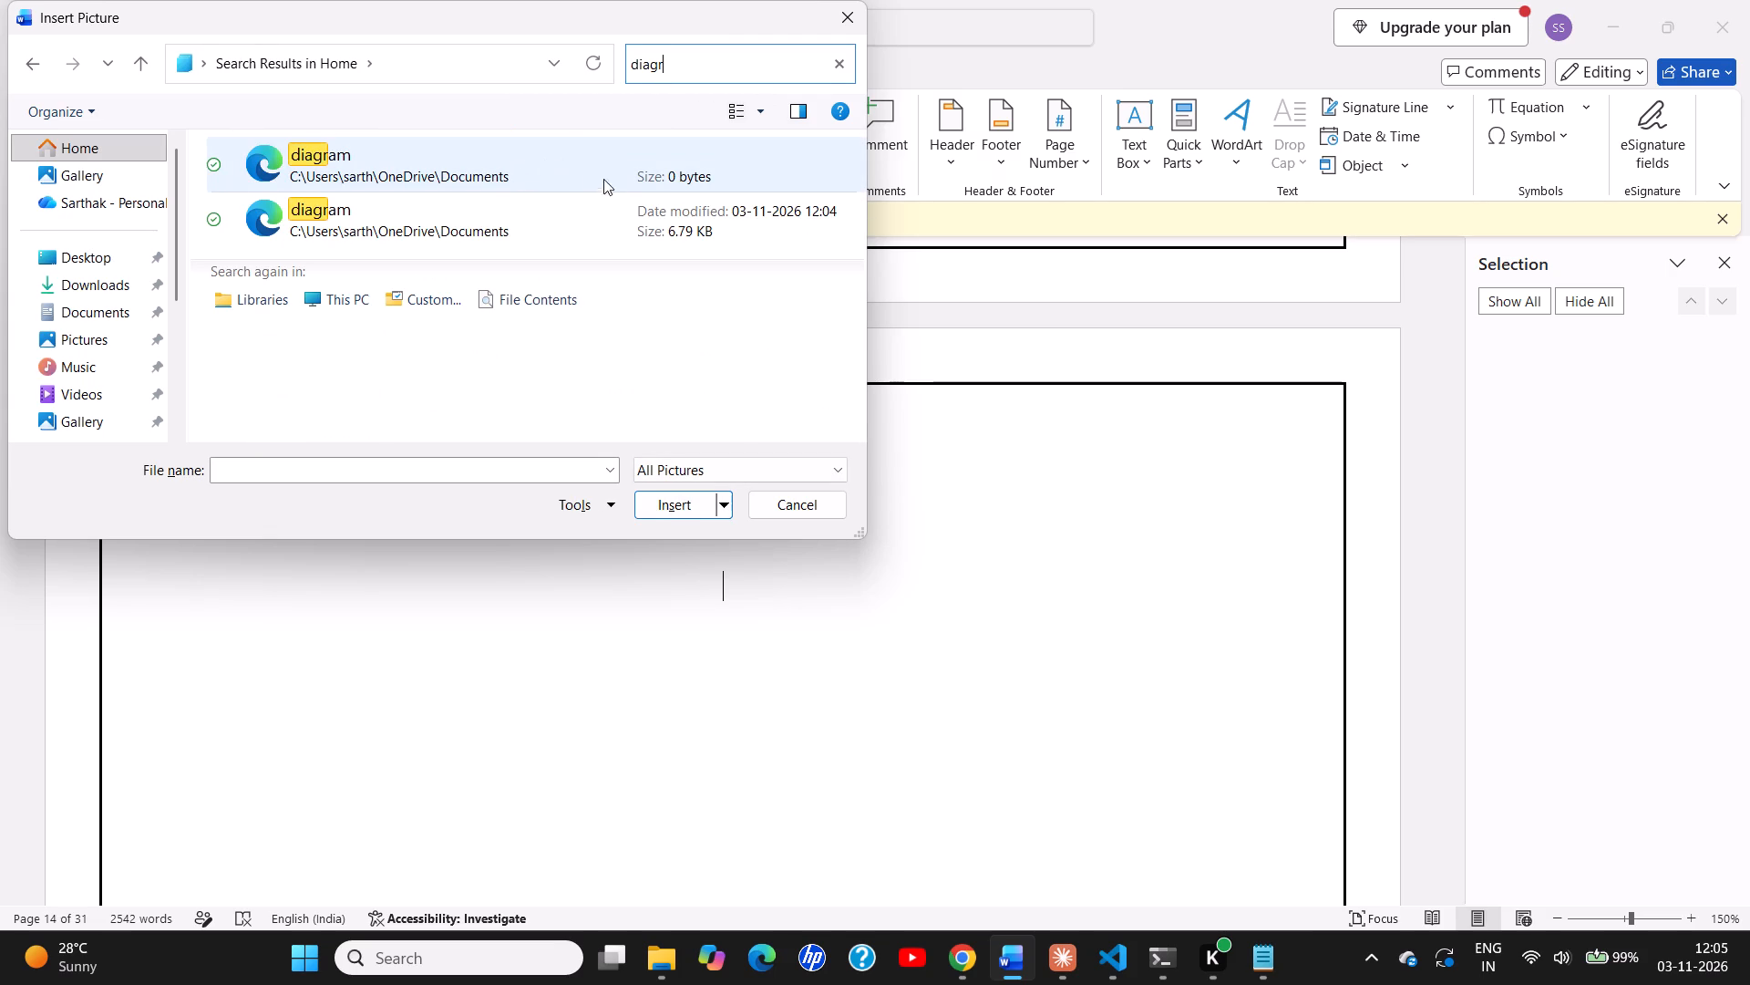
left_click(685, 237)
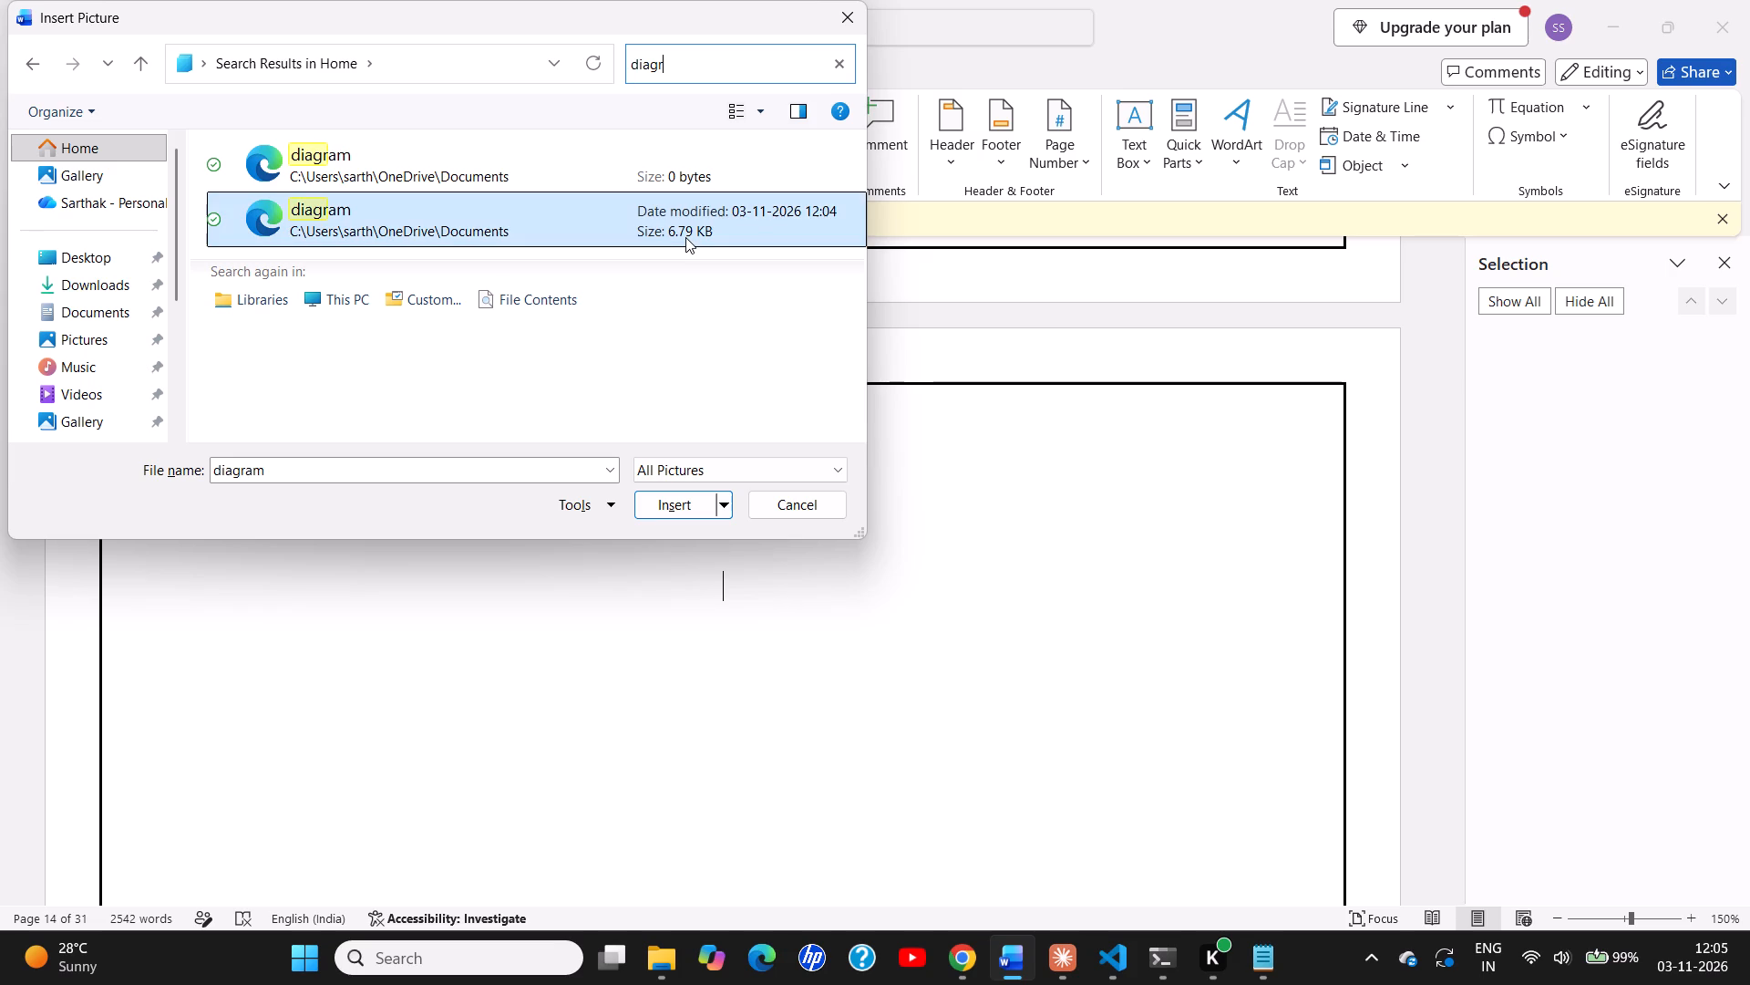
left_click(684, 513)
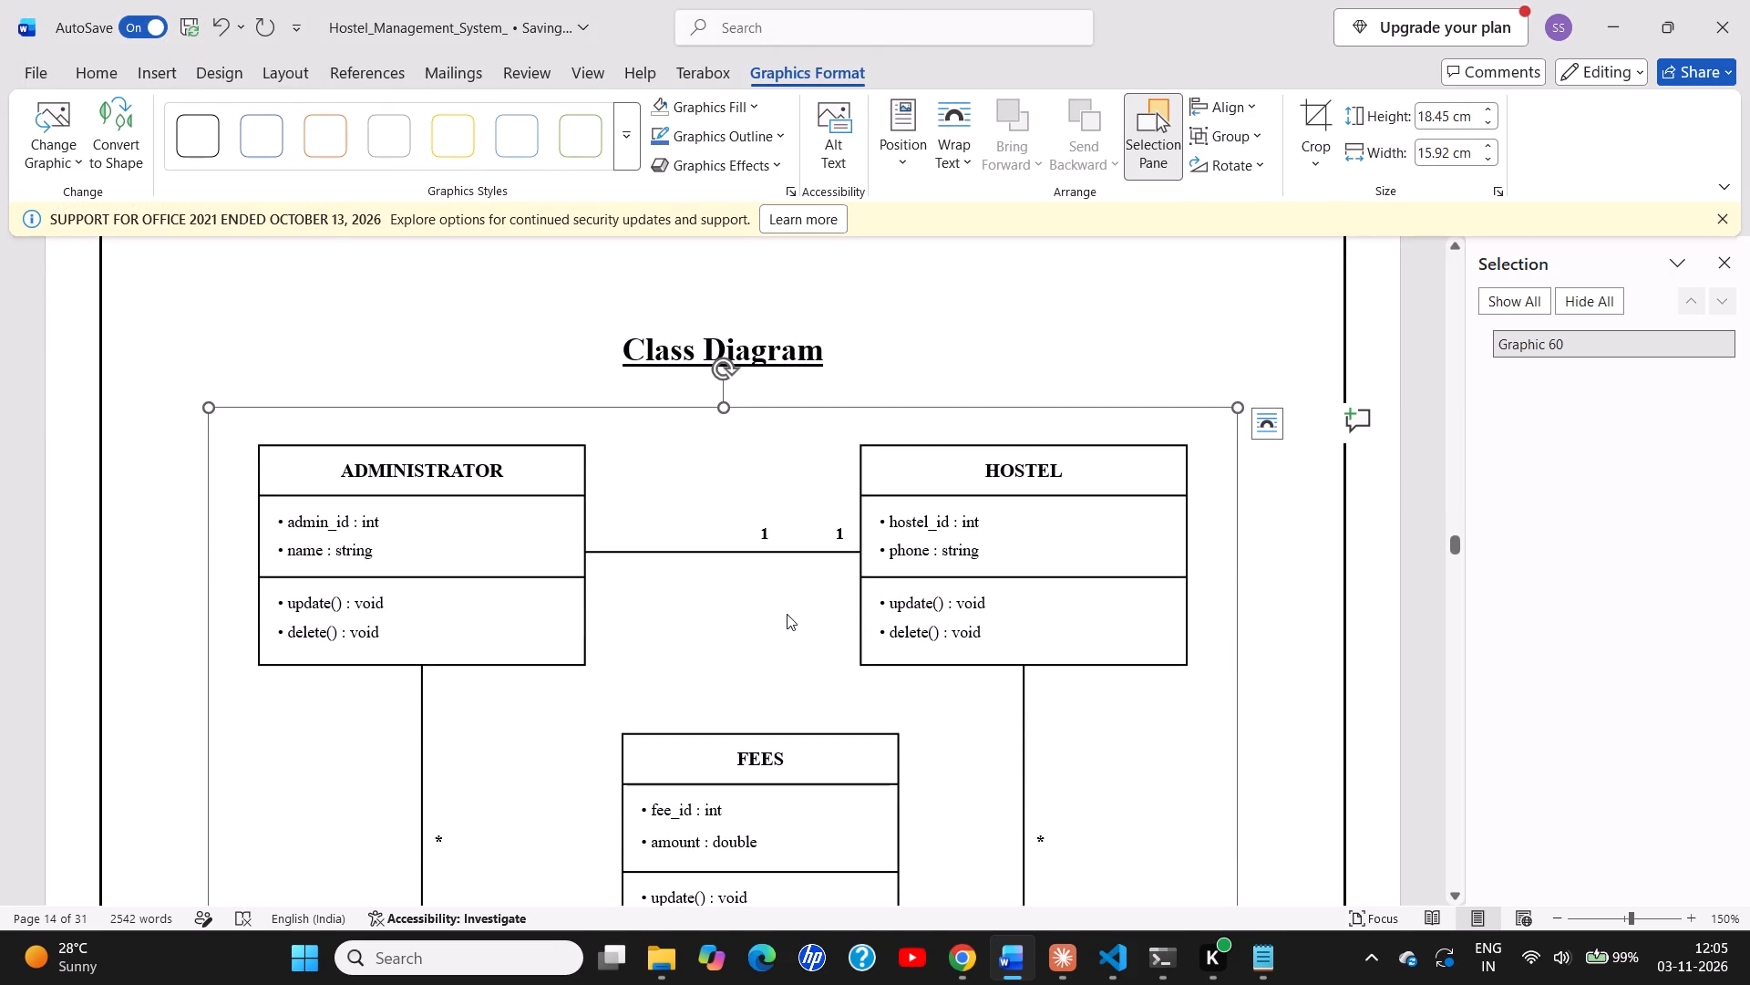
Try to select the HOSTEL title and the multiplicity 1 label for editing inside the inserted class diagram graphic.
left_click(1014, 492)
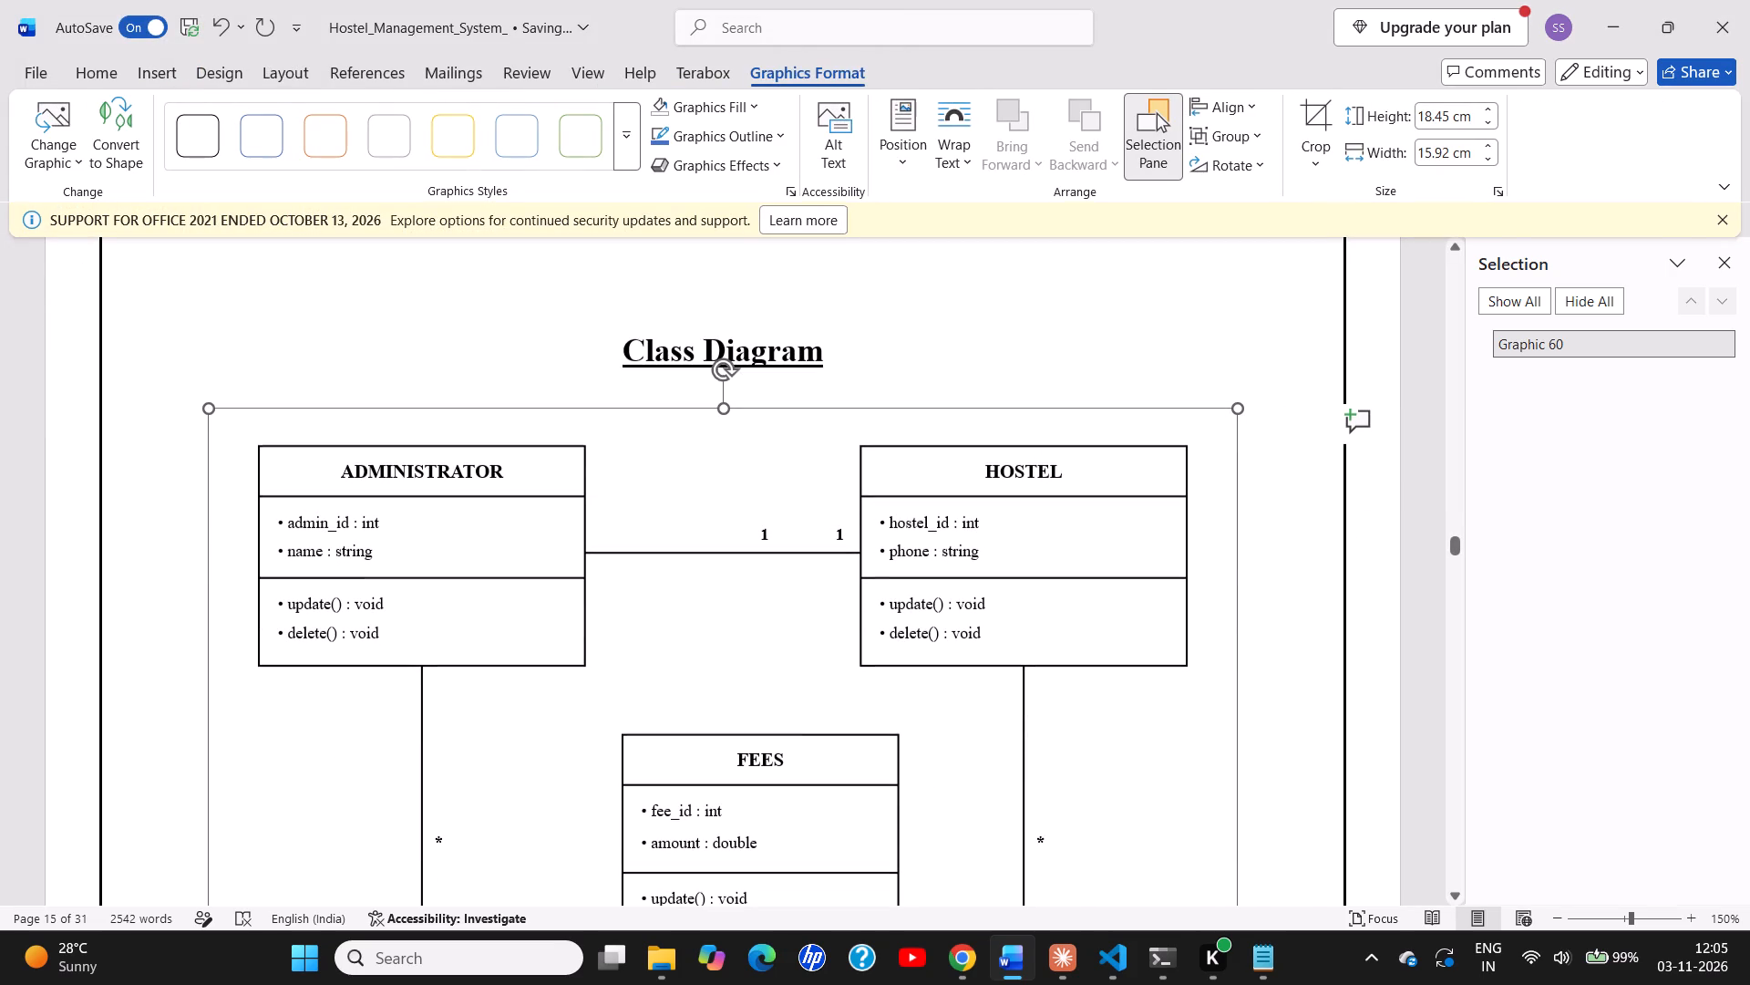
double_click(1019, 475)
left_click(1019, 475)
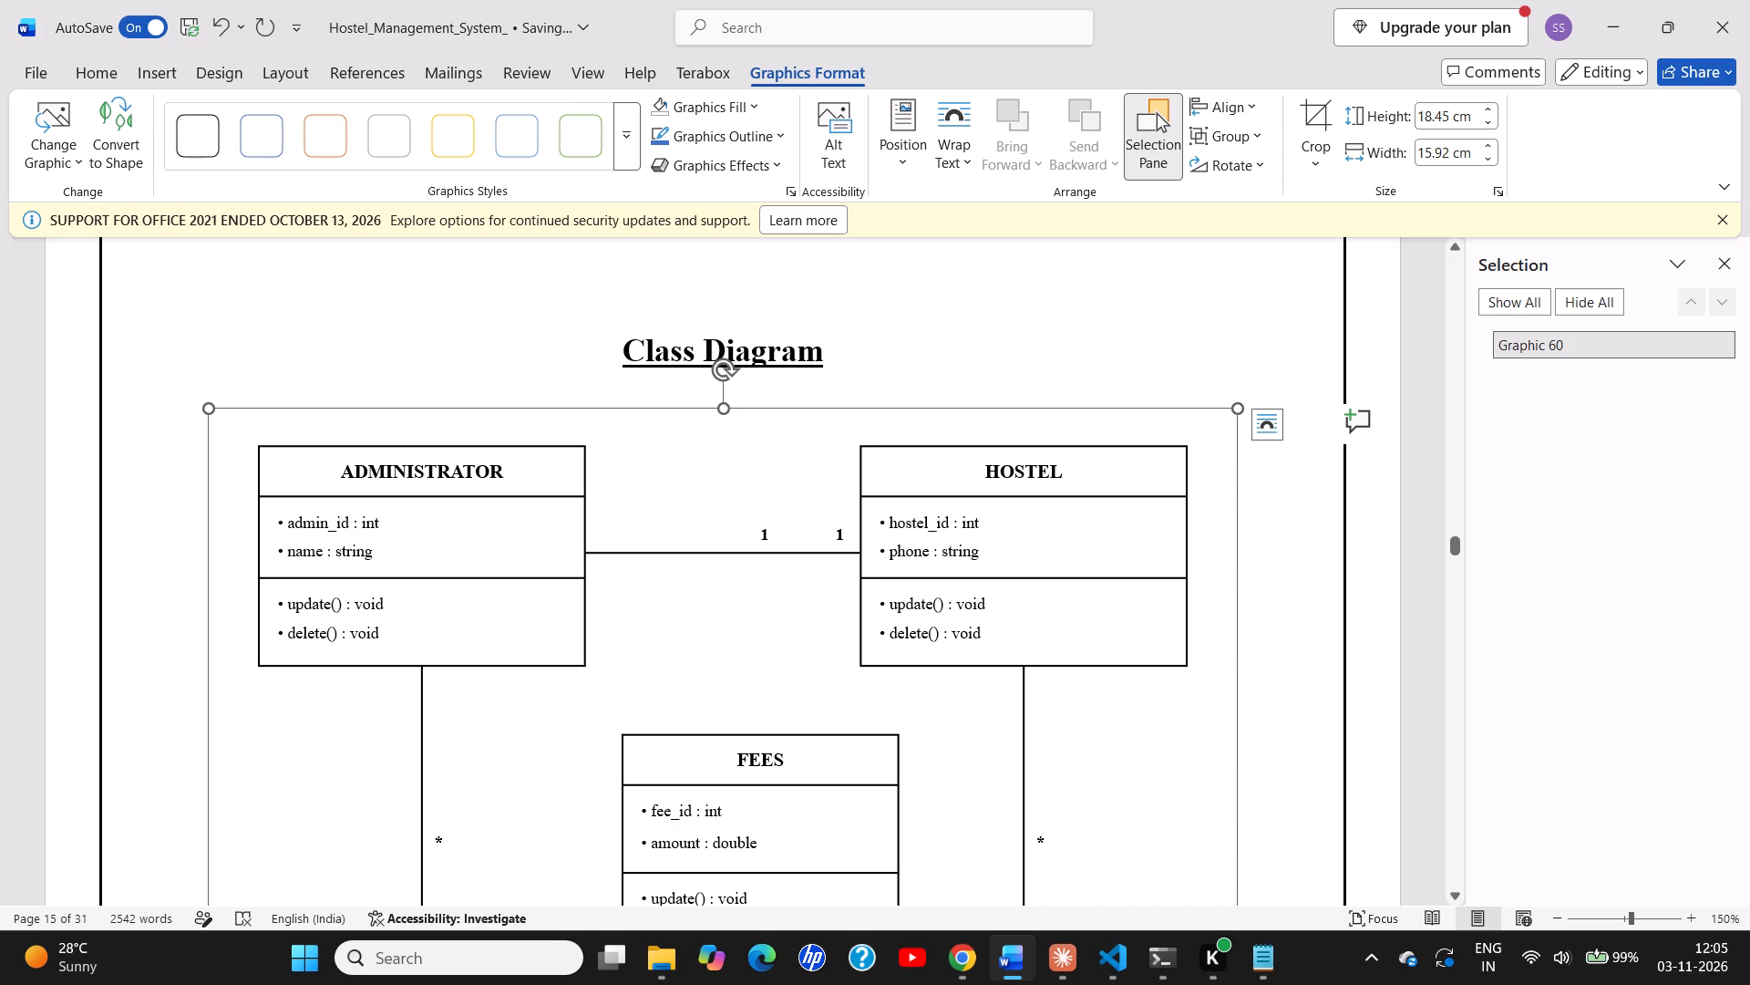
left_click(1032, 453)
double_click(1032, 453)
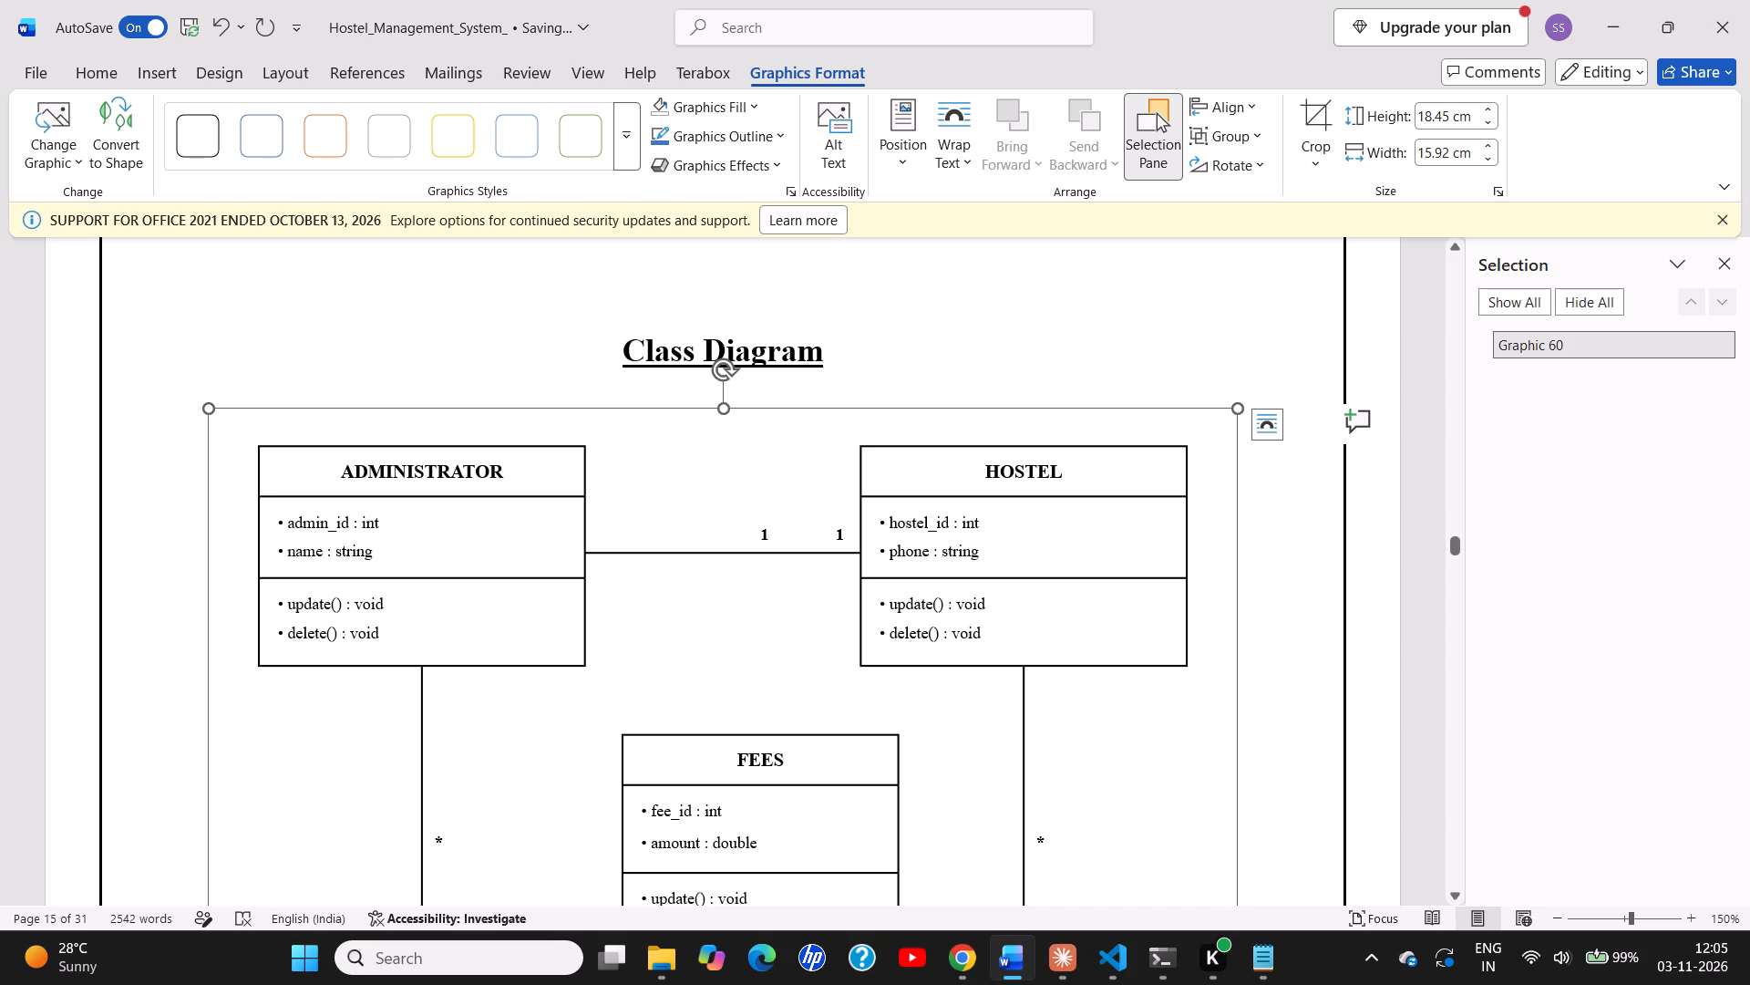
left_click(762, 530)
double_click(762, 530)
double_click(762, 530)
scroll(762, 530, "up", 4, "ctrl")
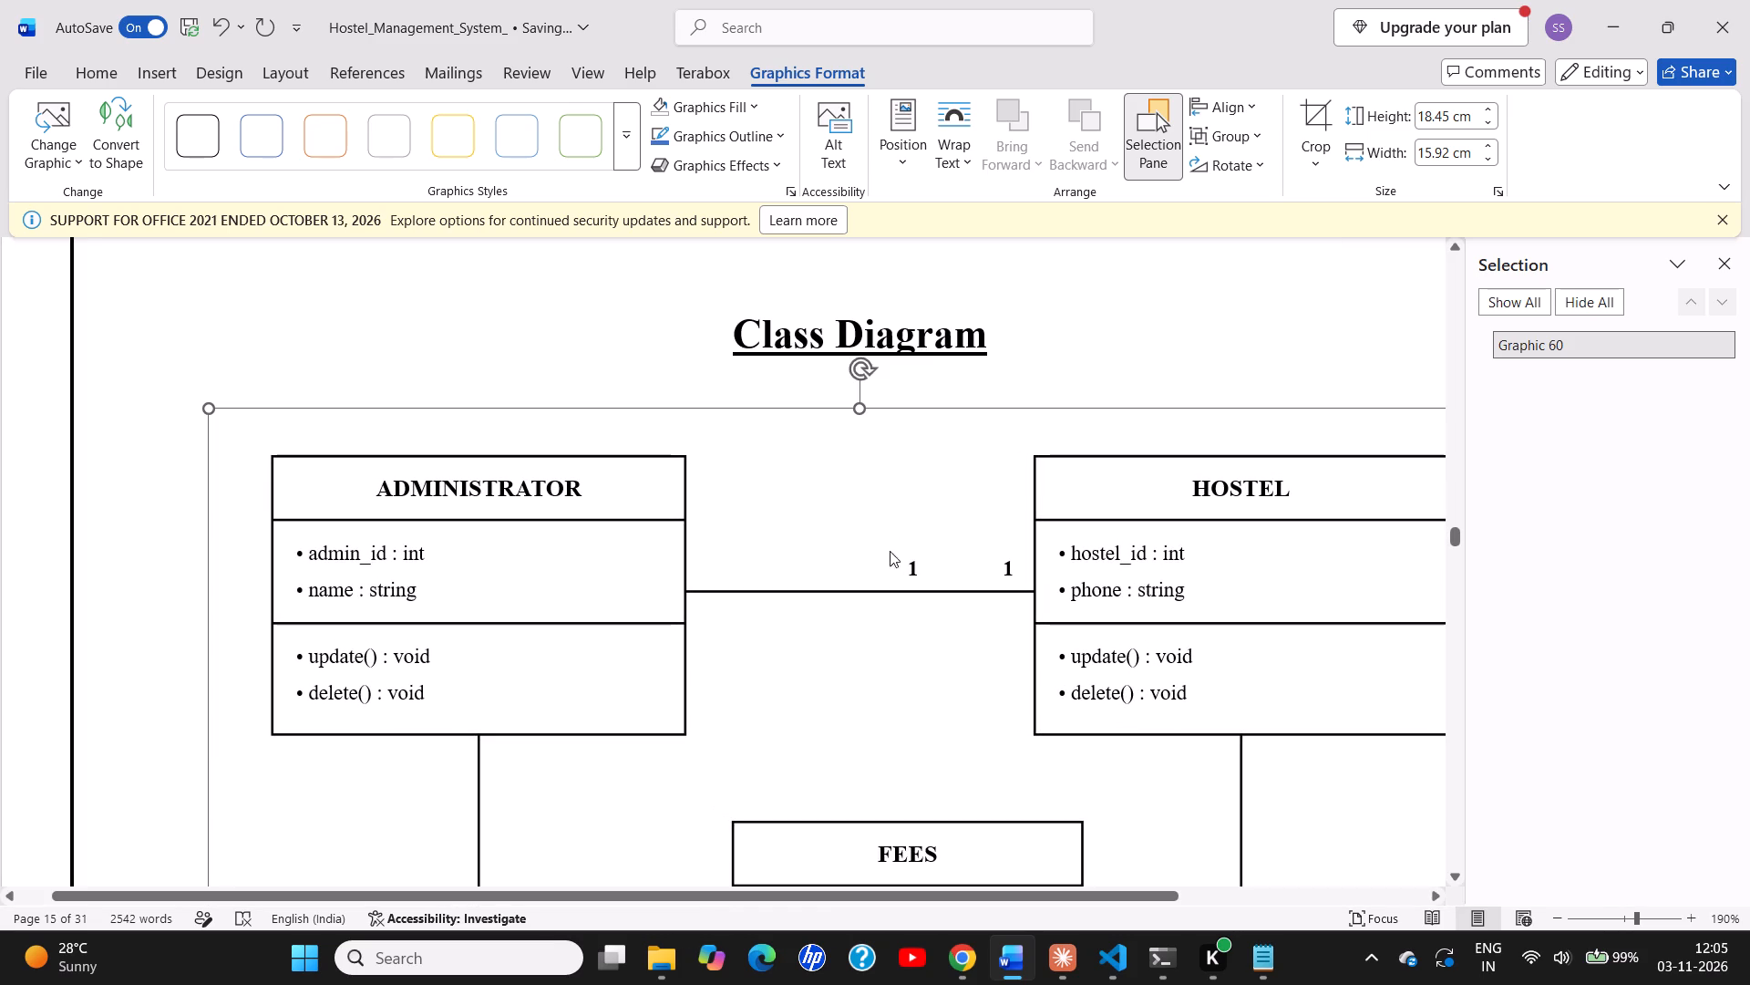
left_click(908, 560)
Examine the inserted class diagram's boxes, connector lines and multiplicity labels, from FEES down to FACILITIES.
scroll(916, 565, "up", 2)
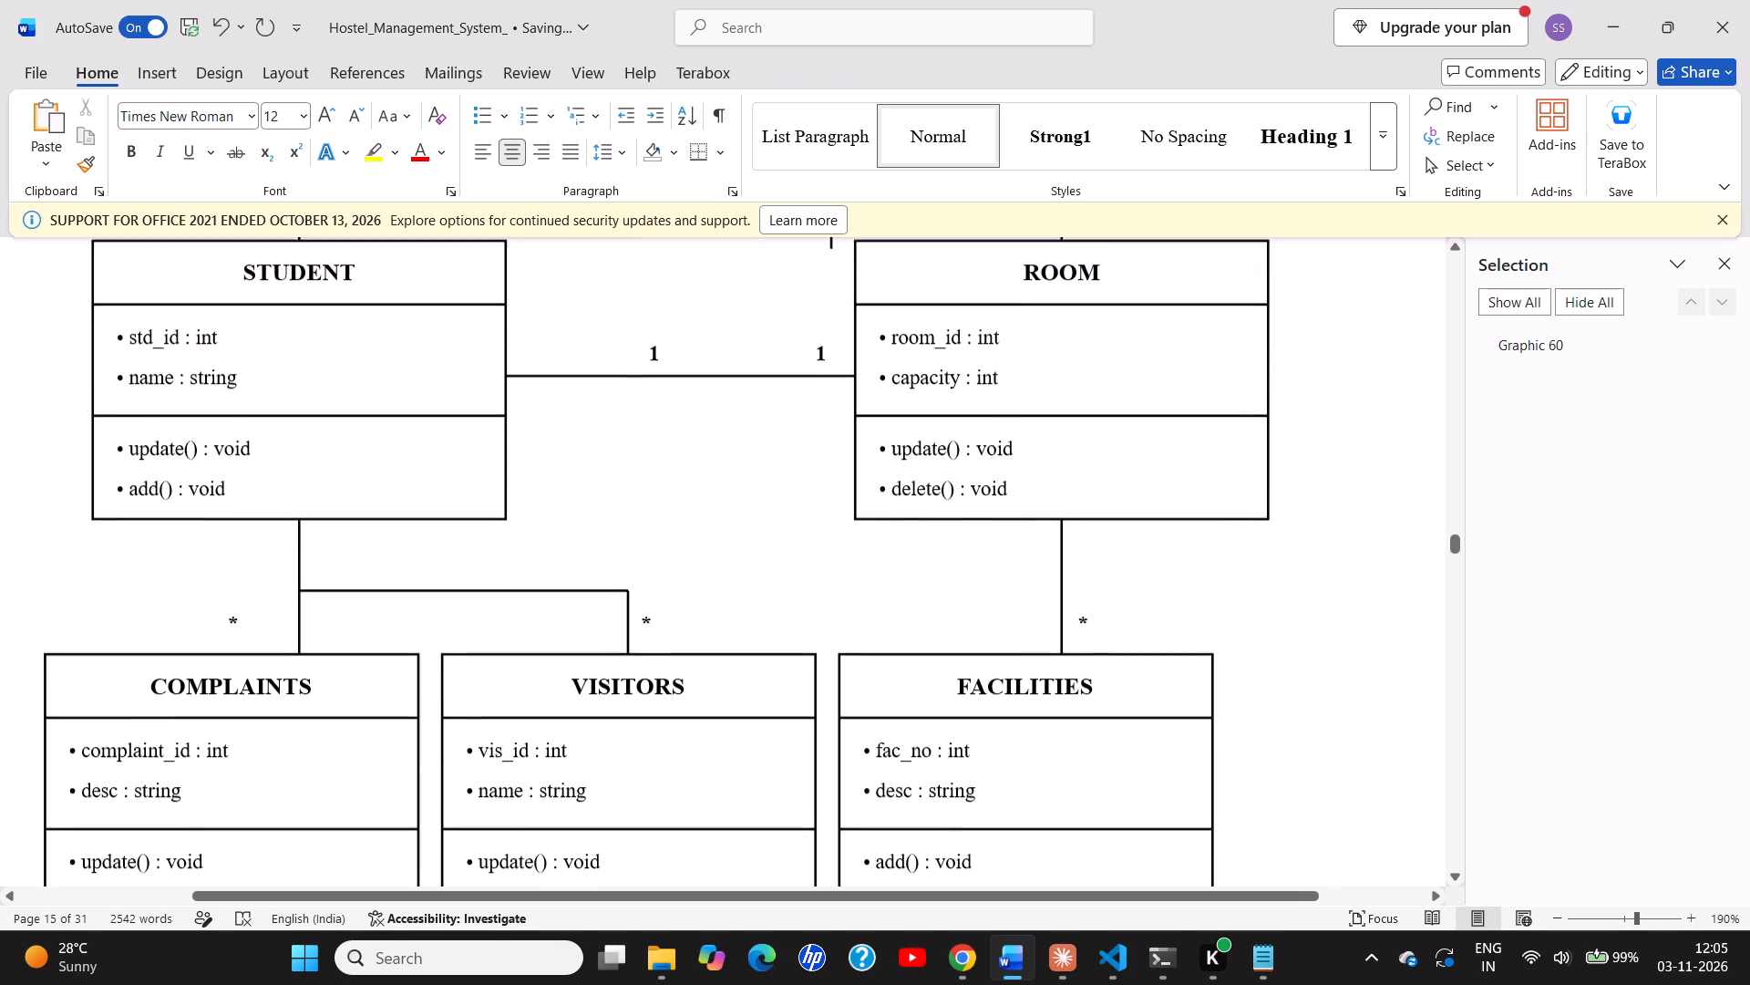
scroll(916, 565, "up", 1)
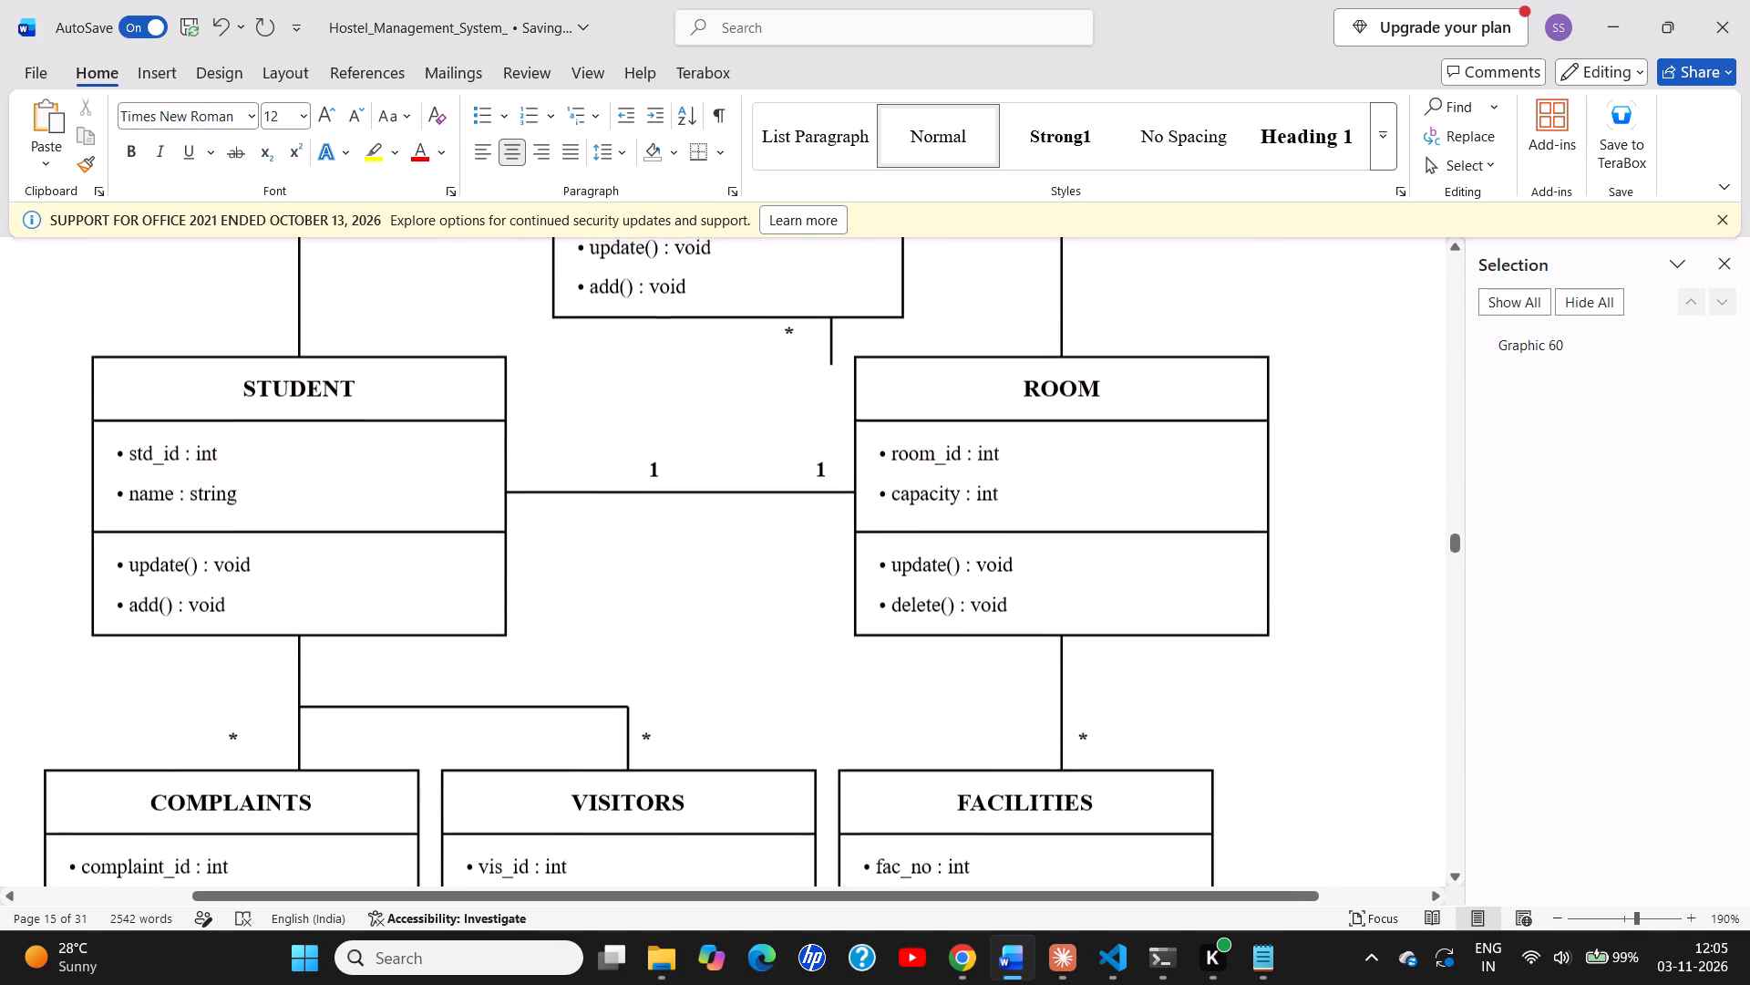
scroll(916, 565, "up", 1)
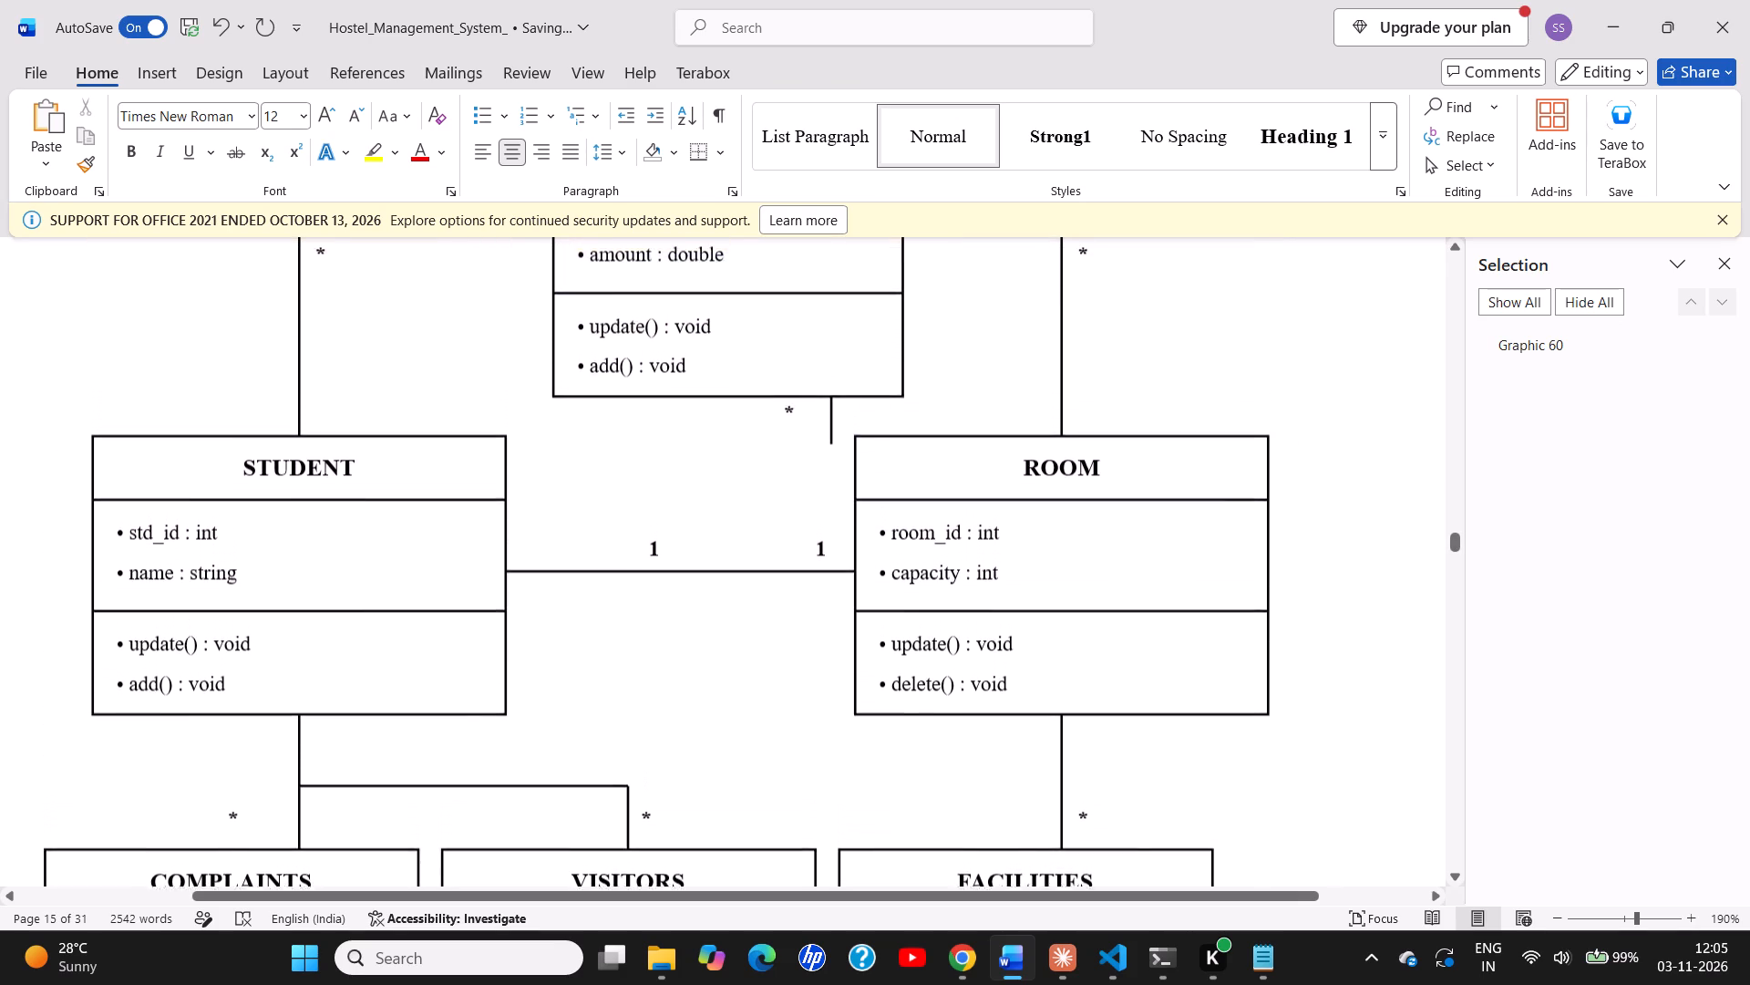
scroll(916, 565, "up", 1)
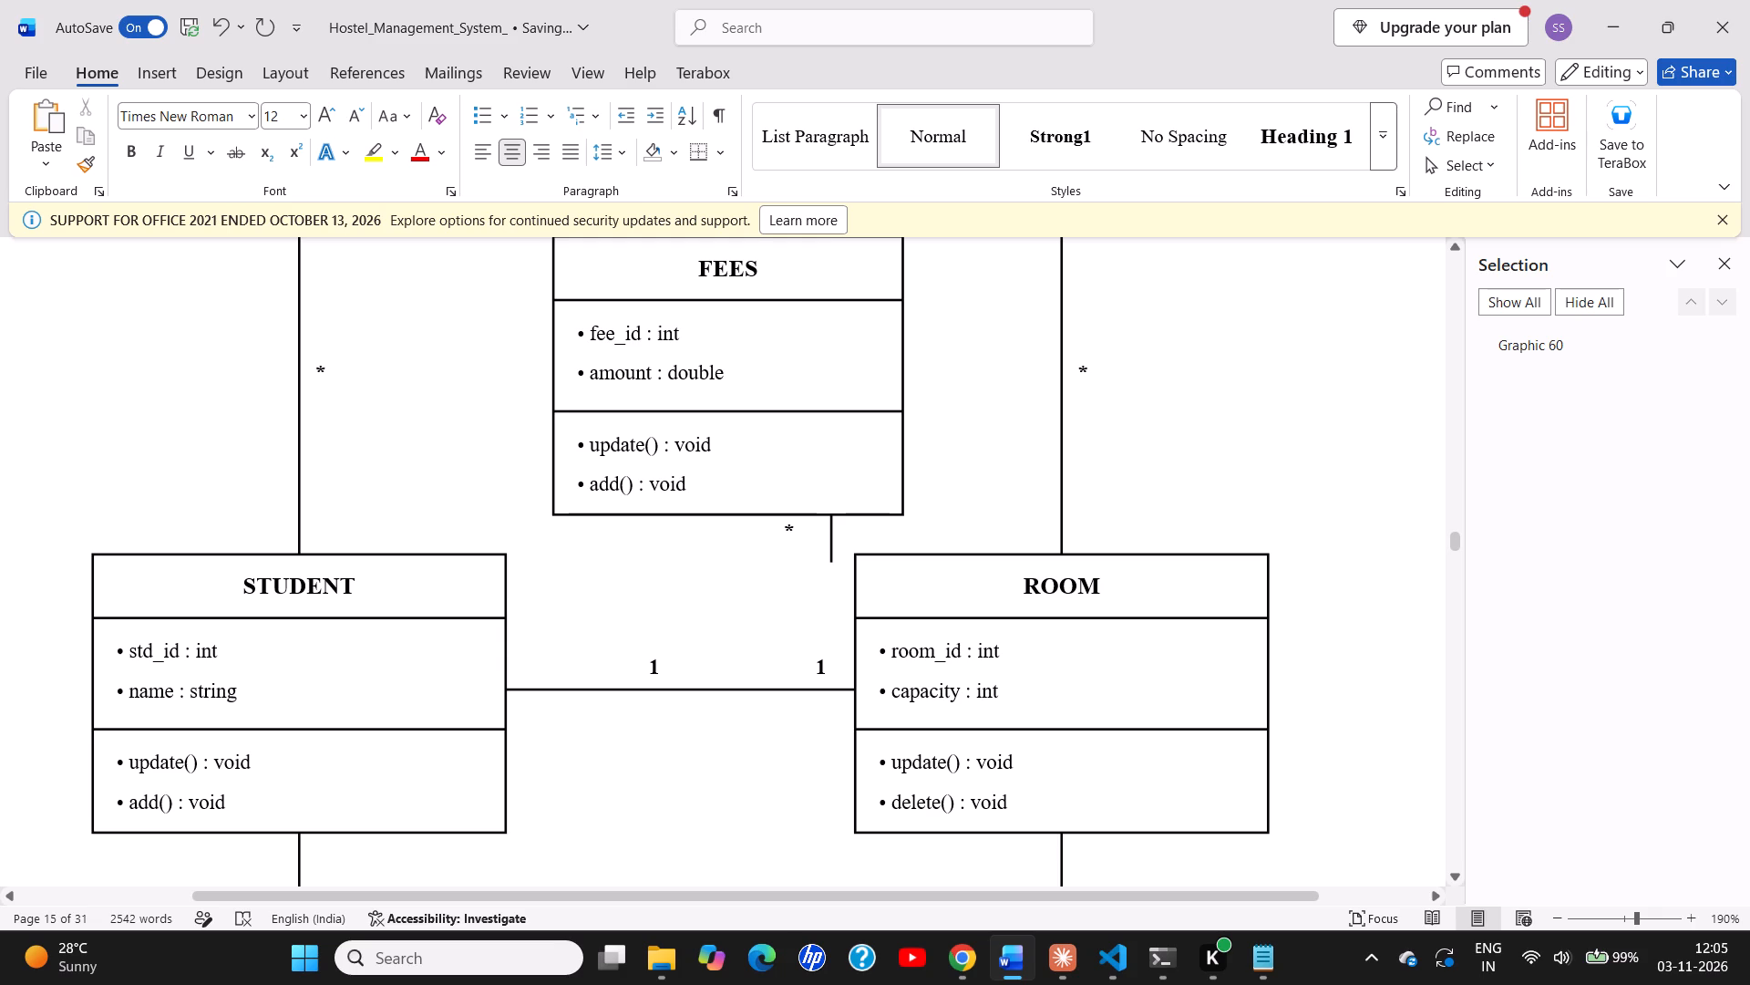
scroll(511, 346, "up", 2)
scroll(511, 346, "down", 4)
scroll(511, 346, "up", 1)
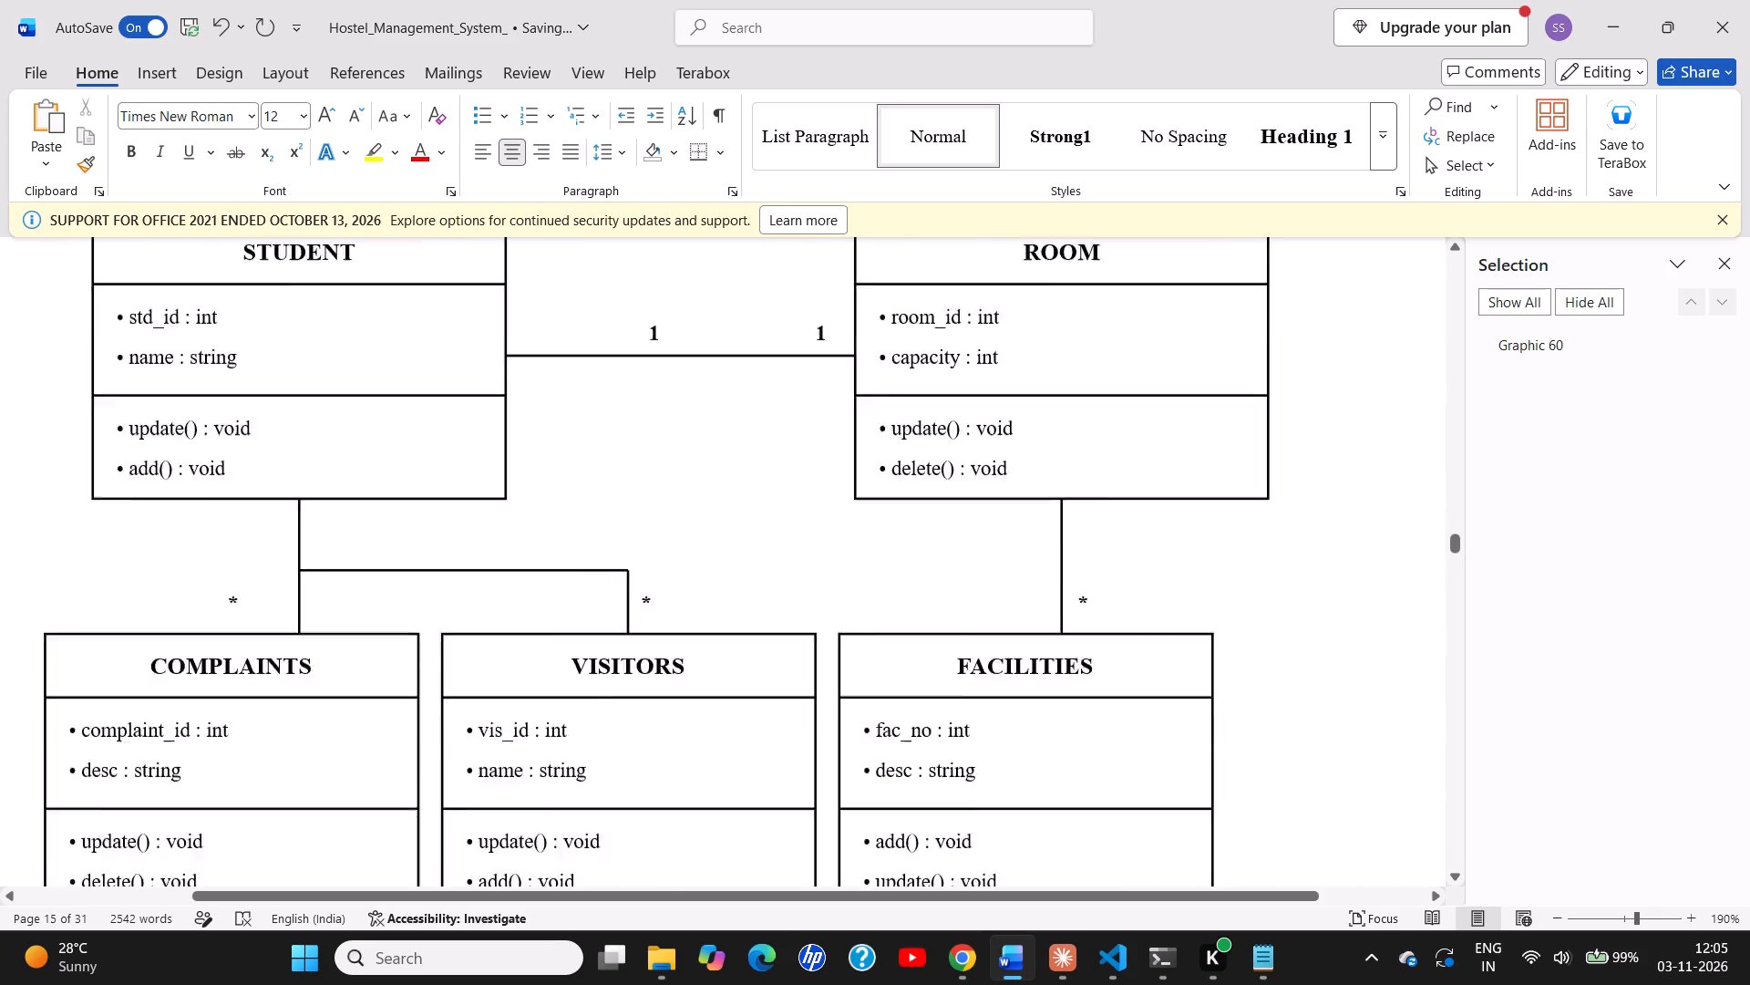
scroll(511, 346, "up", 1)
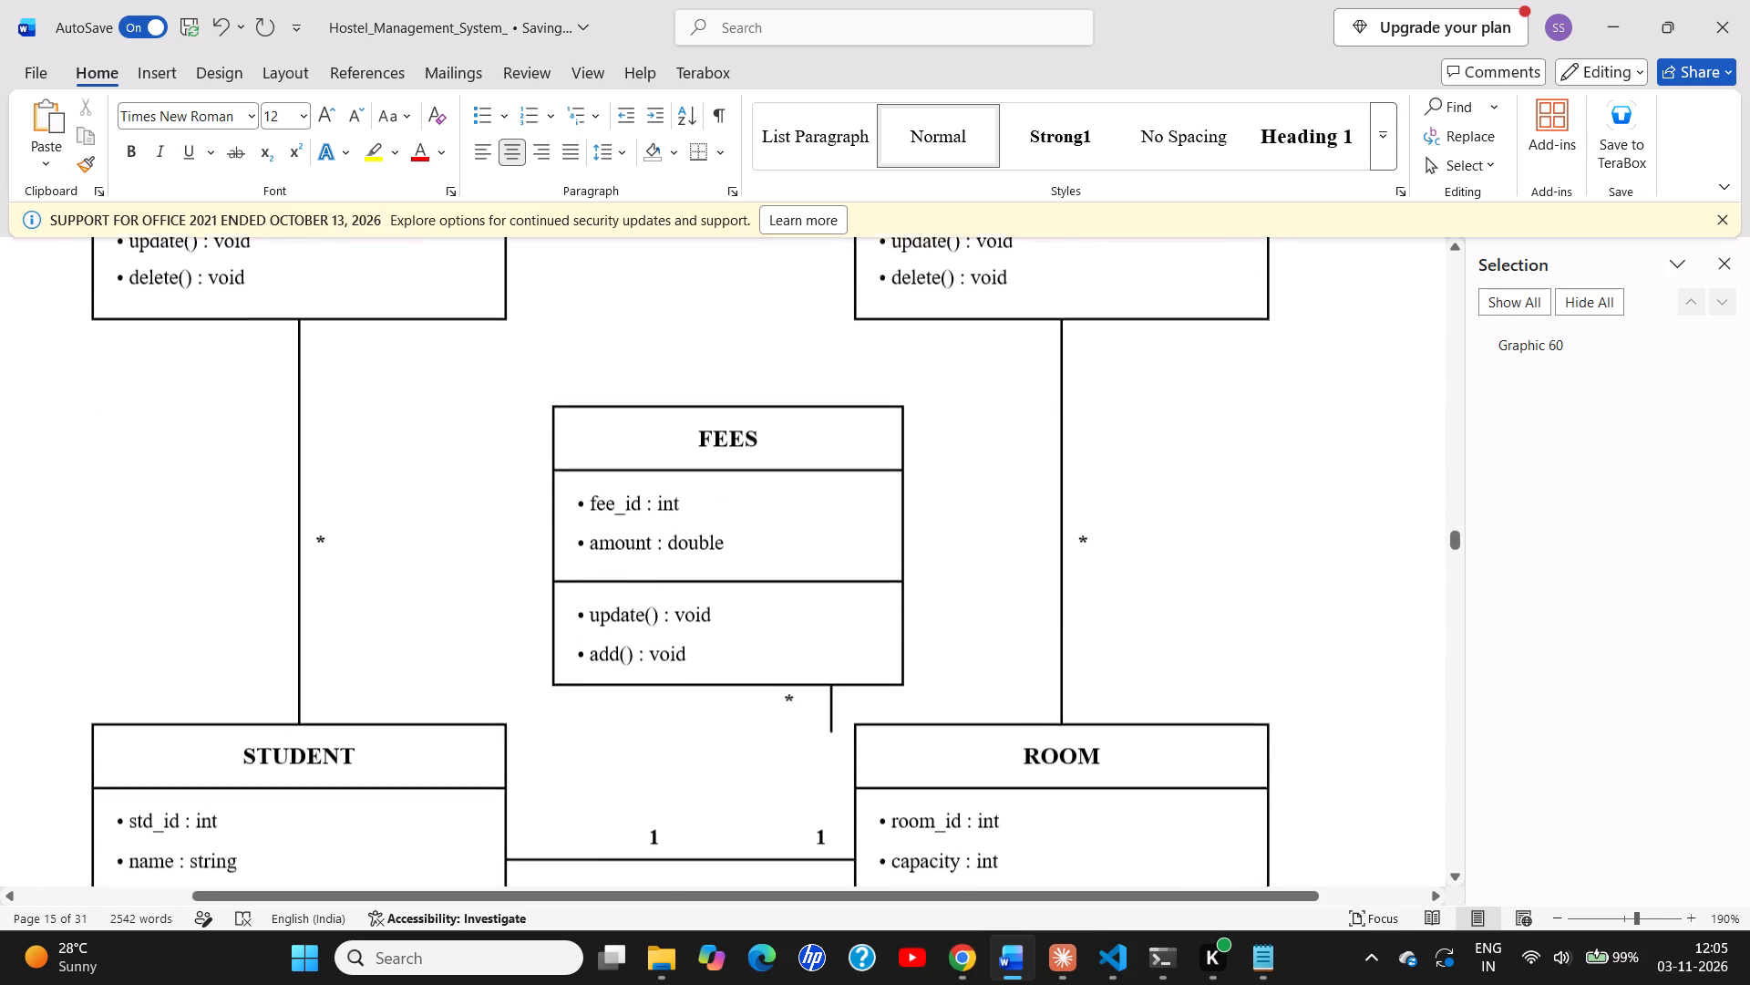
scroll(511, 346, "up", 1)
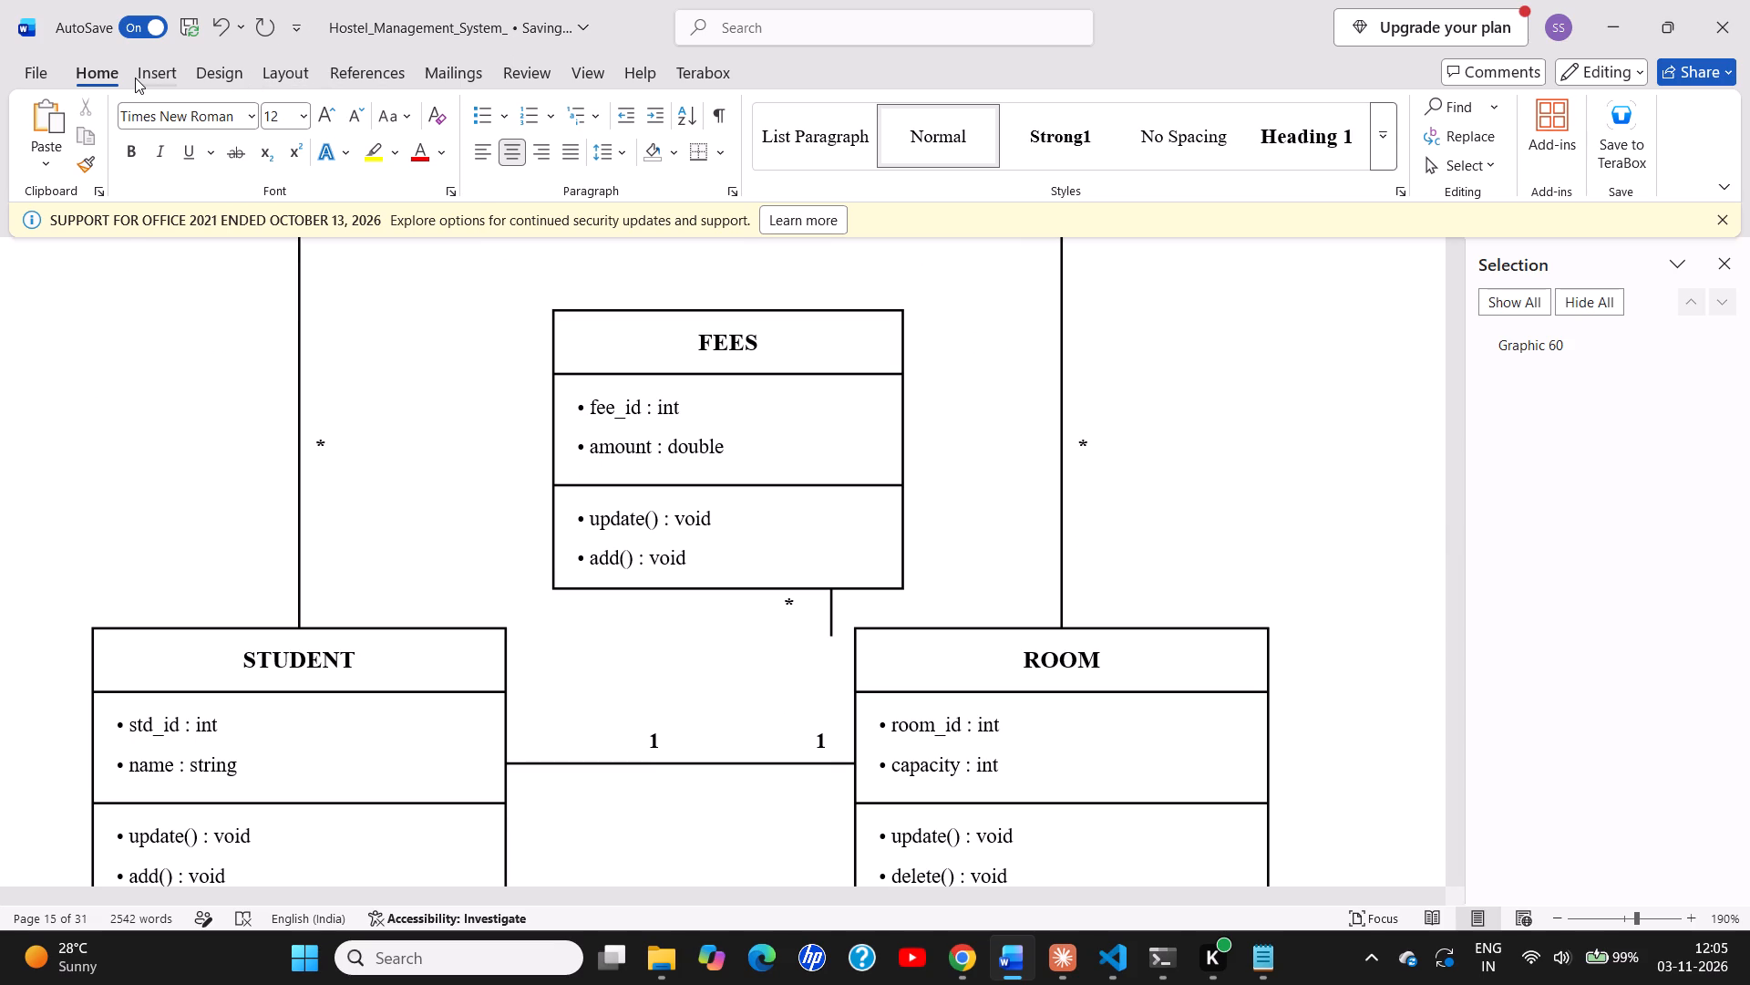
Insert a built-in text box above the class diagram, shrink it to about 3 cm by 6.3 cm and clear its placeholder text.
left_click(135, 78)
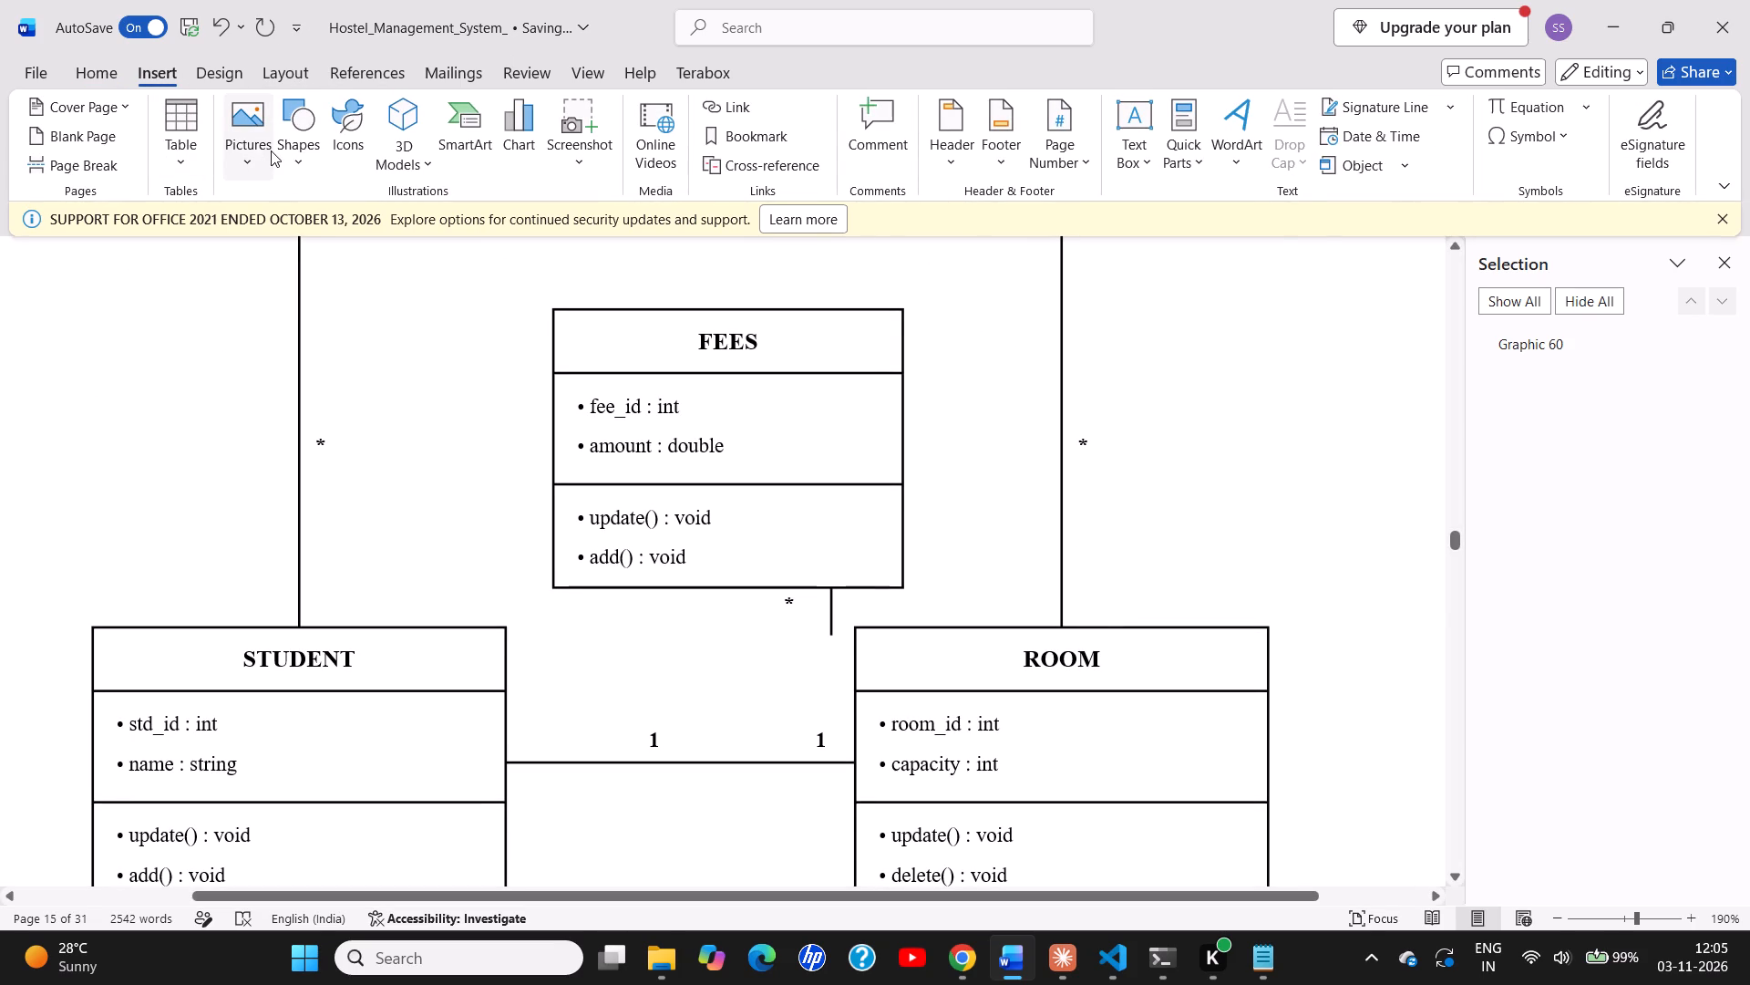
left_click(1155, 113)
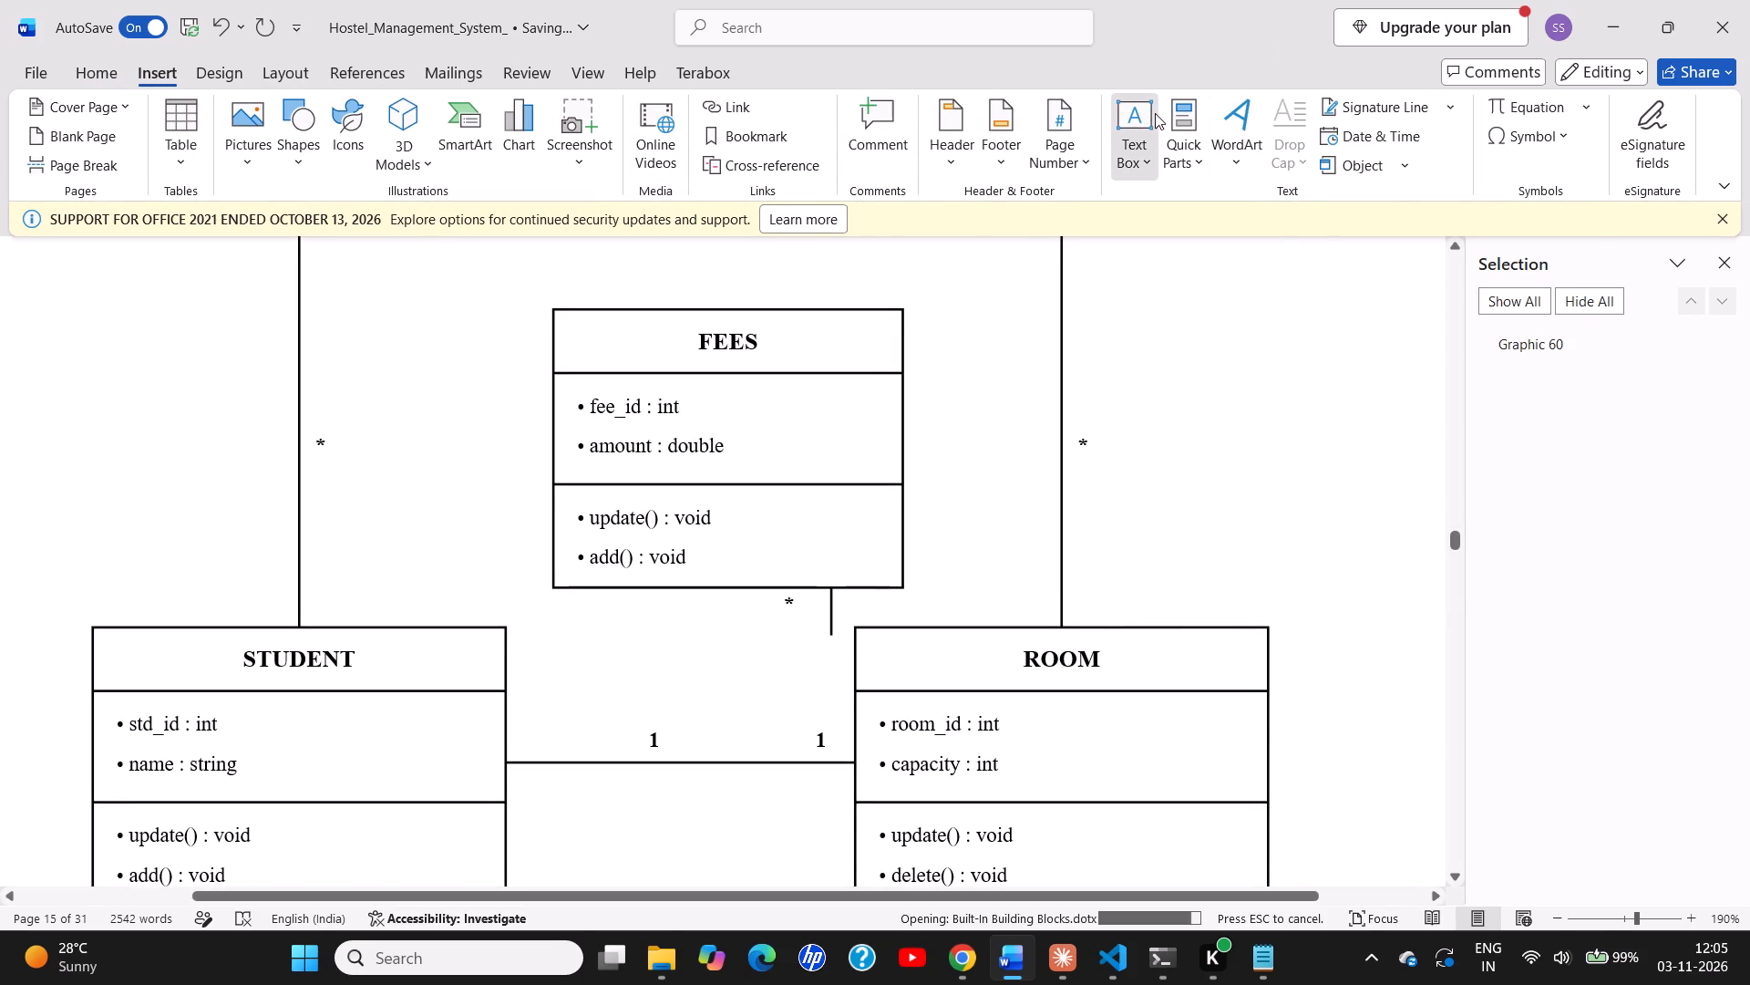
left_click(1183, 335)
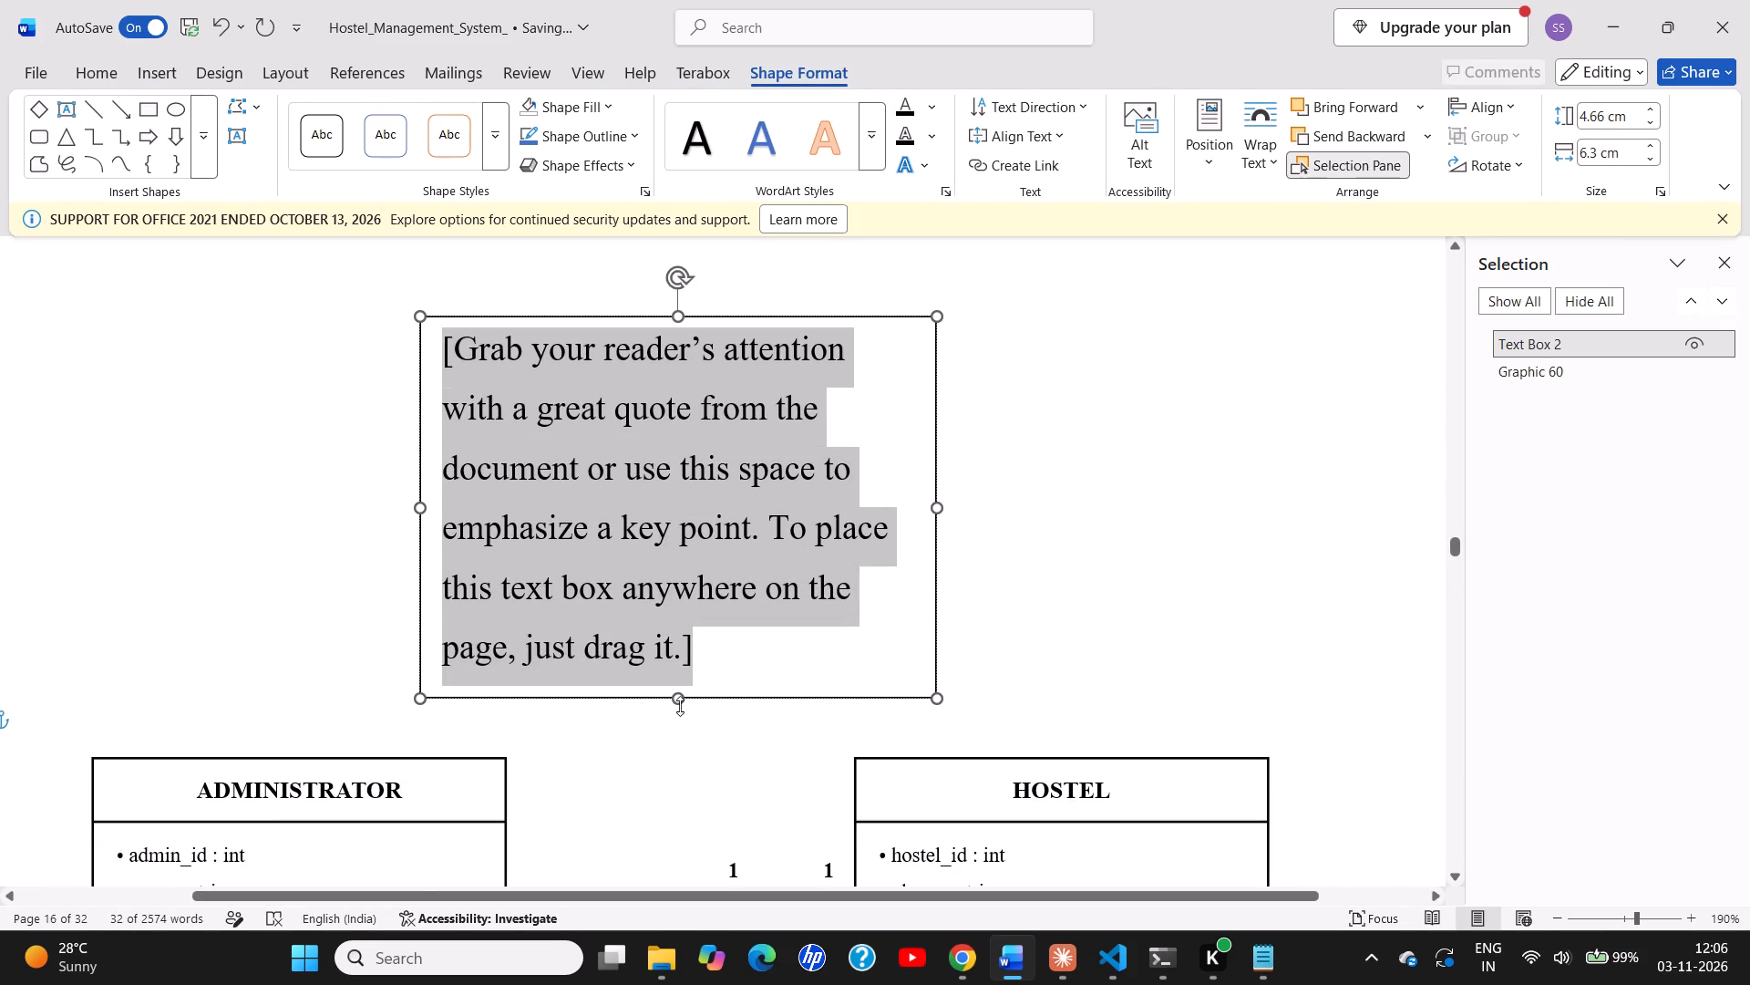
left_click_drag(680, 706, 685, 558)
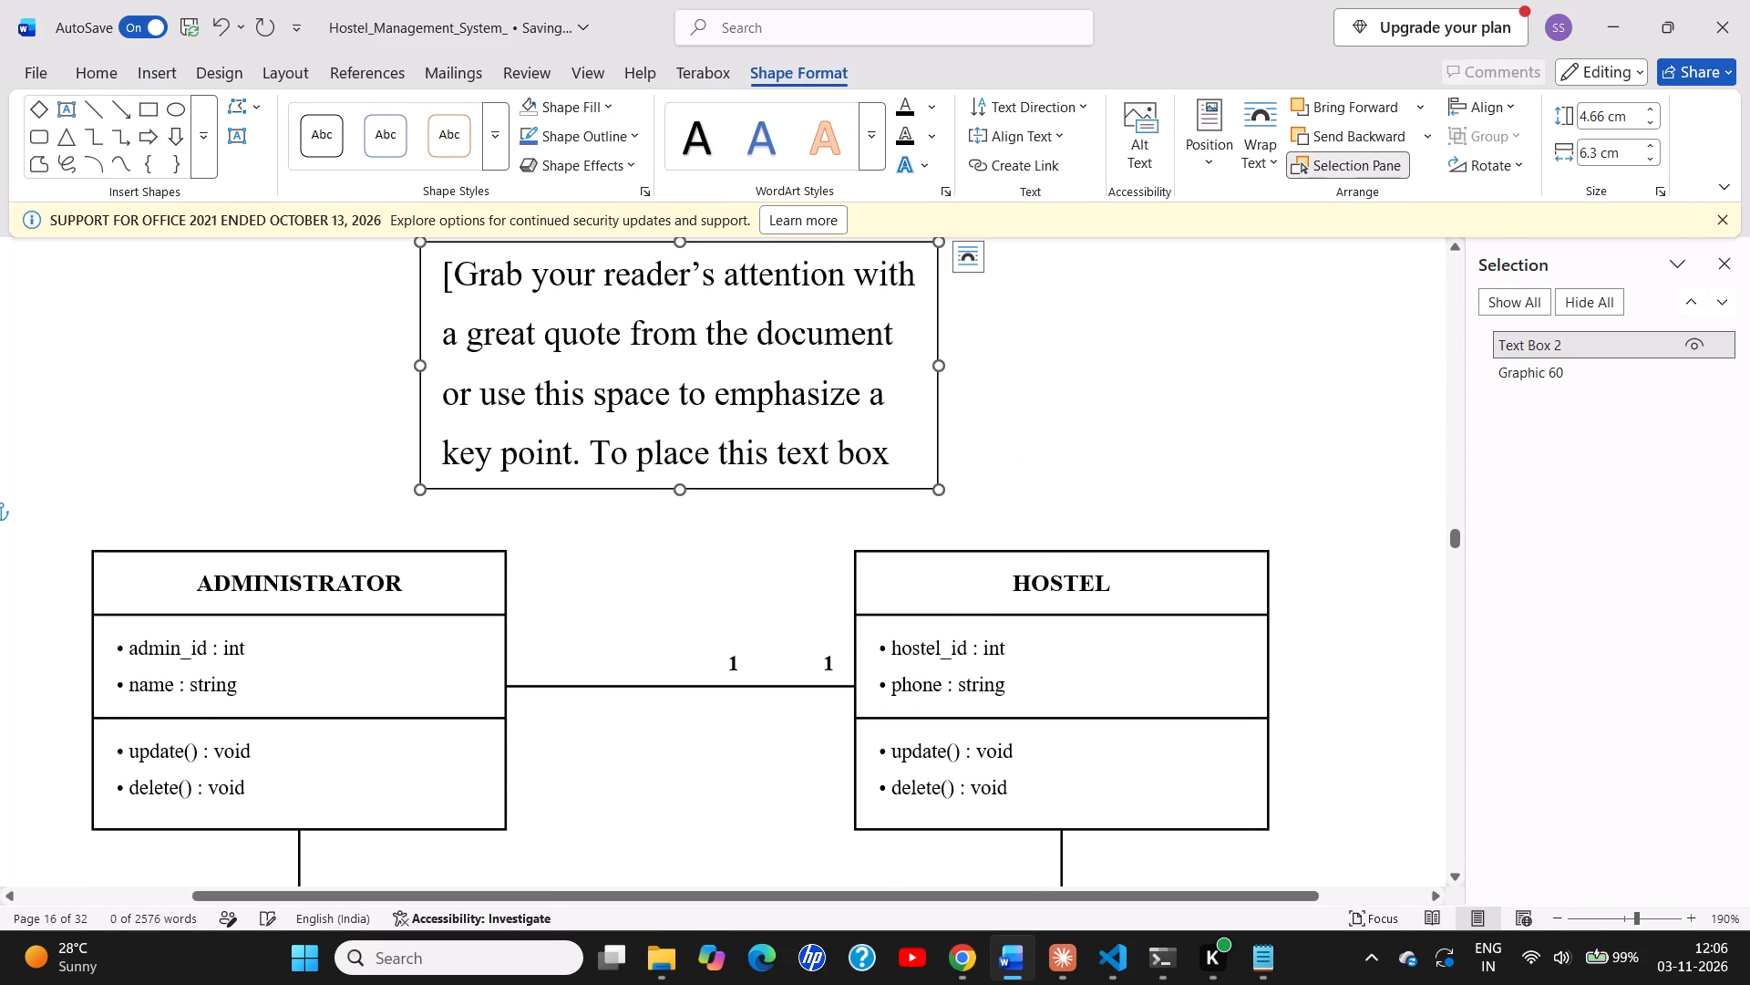
key("ctrl+a")
key("BackSpace")
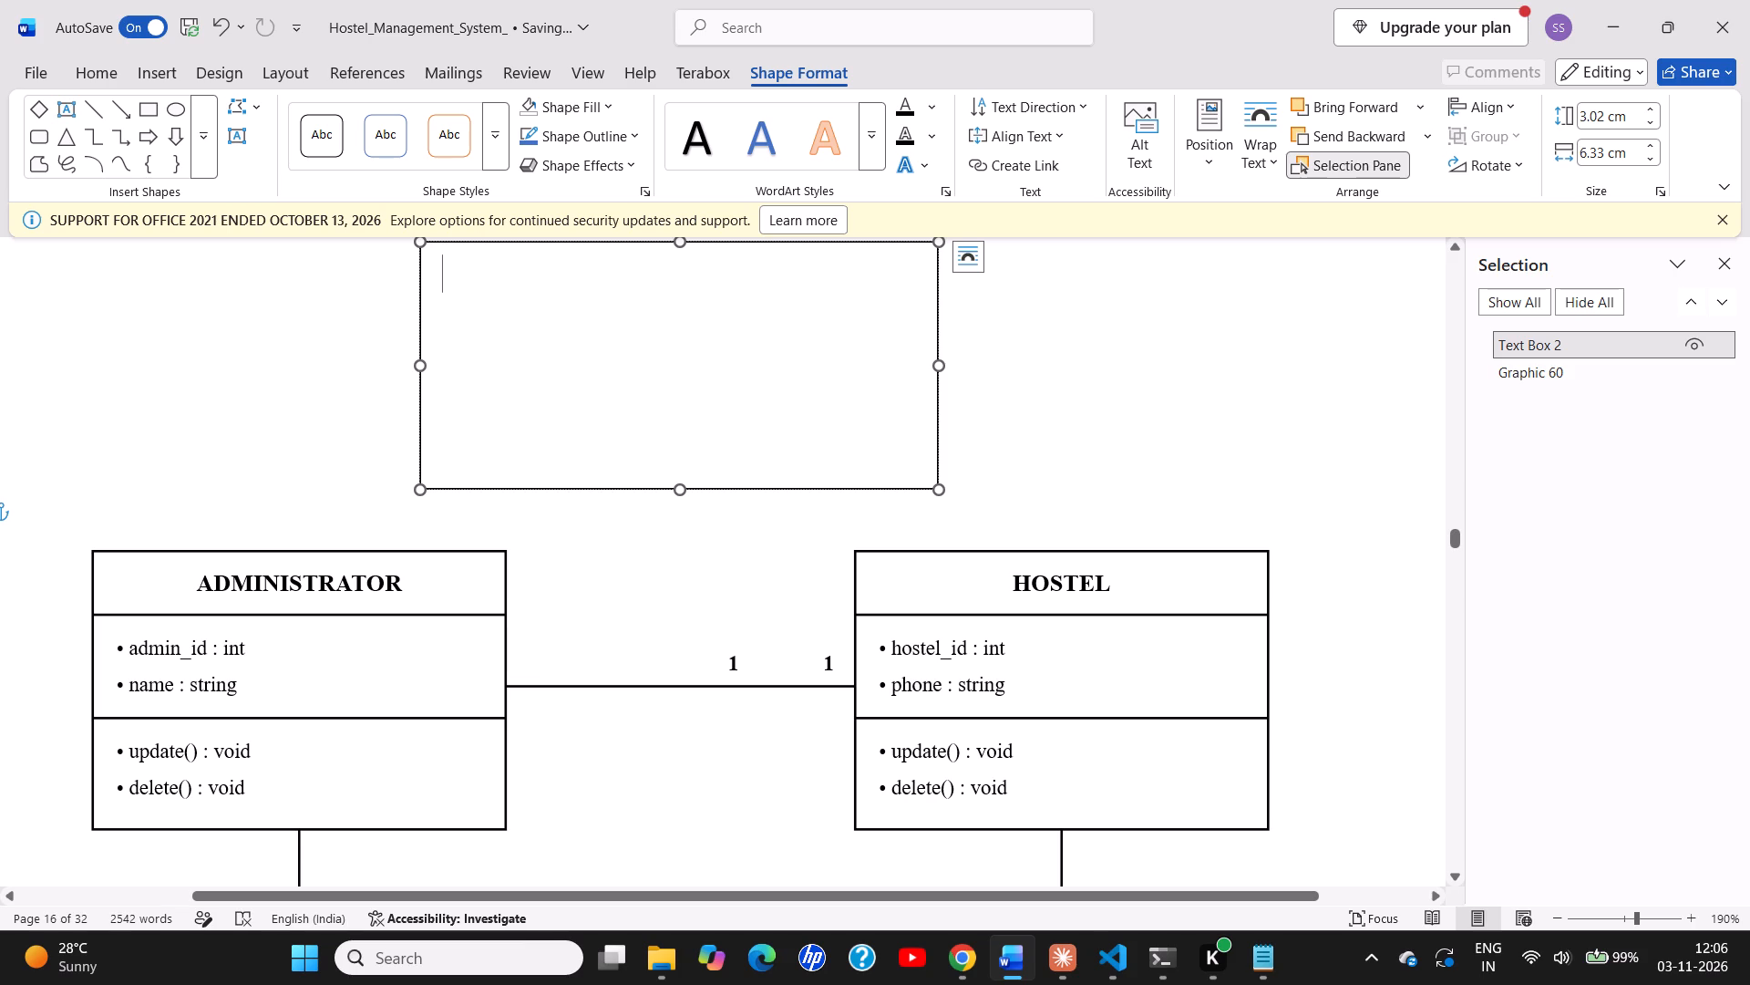
left_click(762, 552)
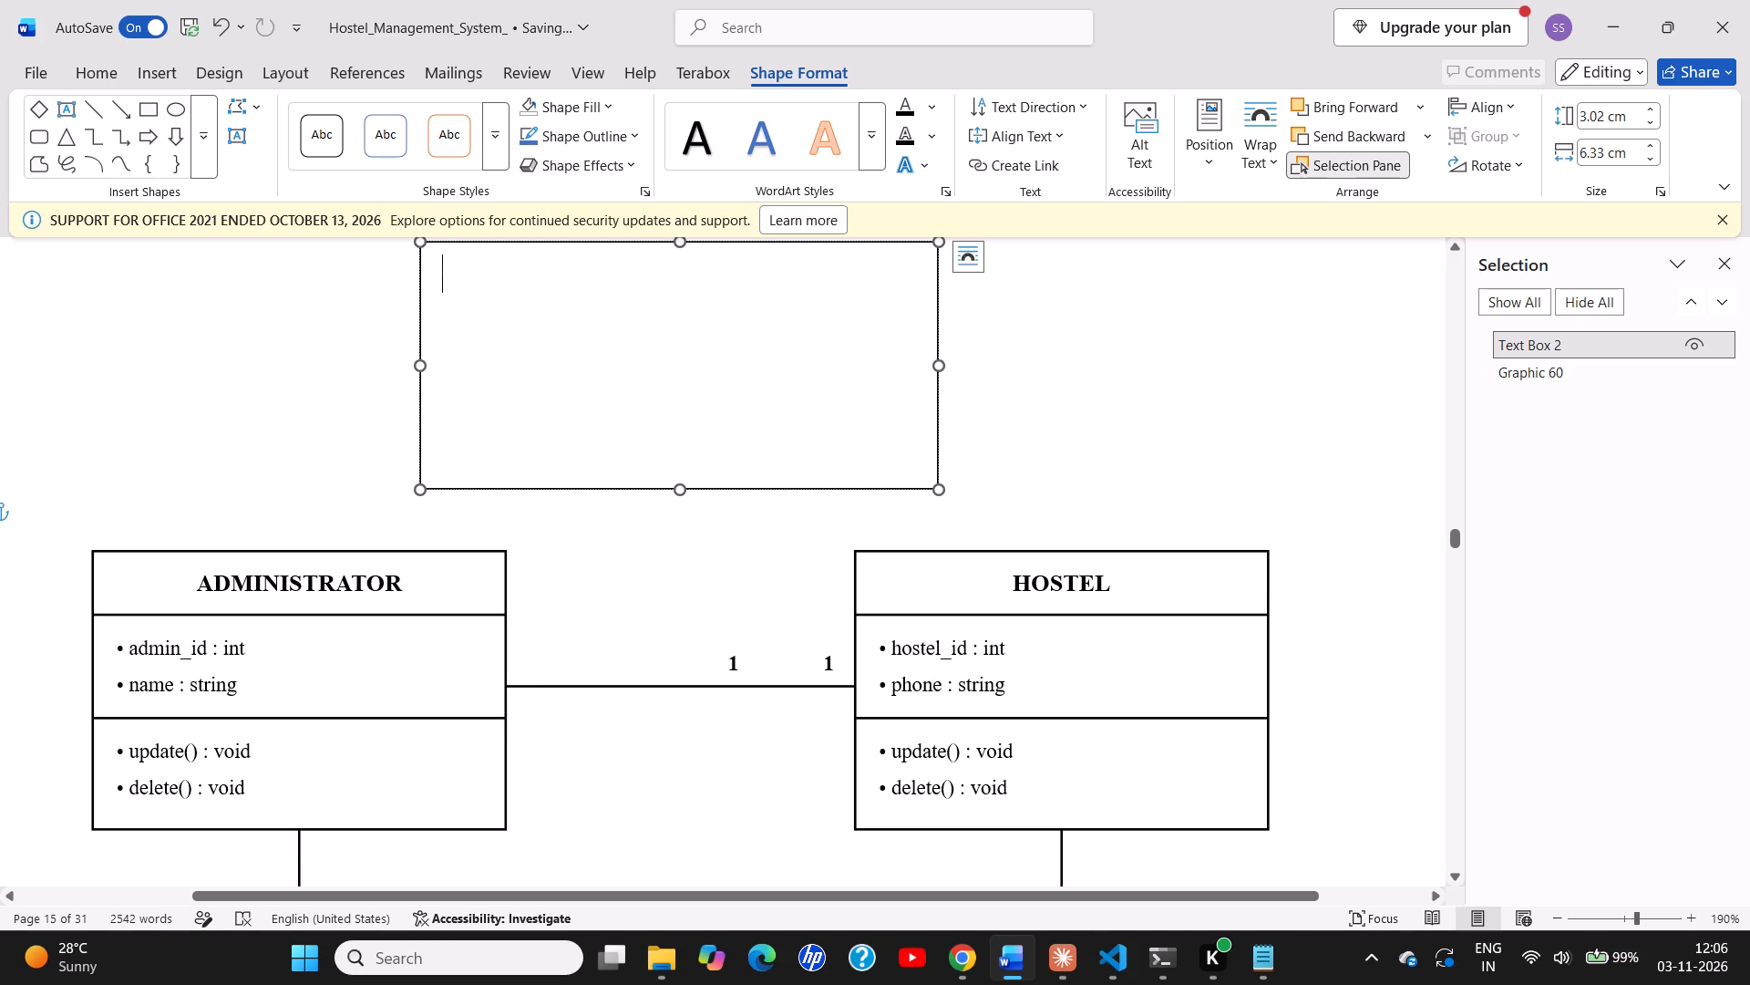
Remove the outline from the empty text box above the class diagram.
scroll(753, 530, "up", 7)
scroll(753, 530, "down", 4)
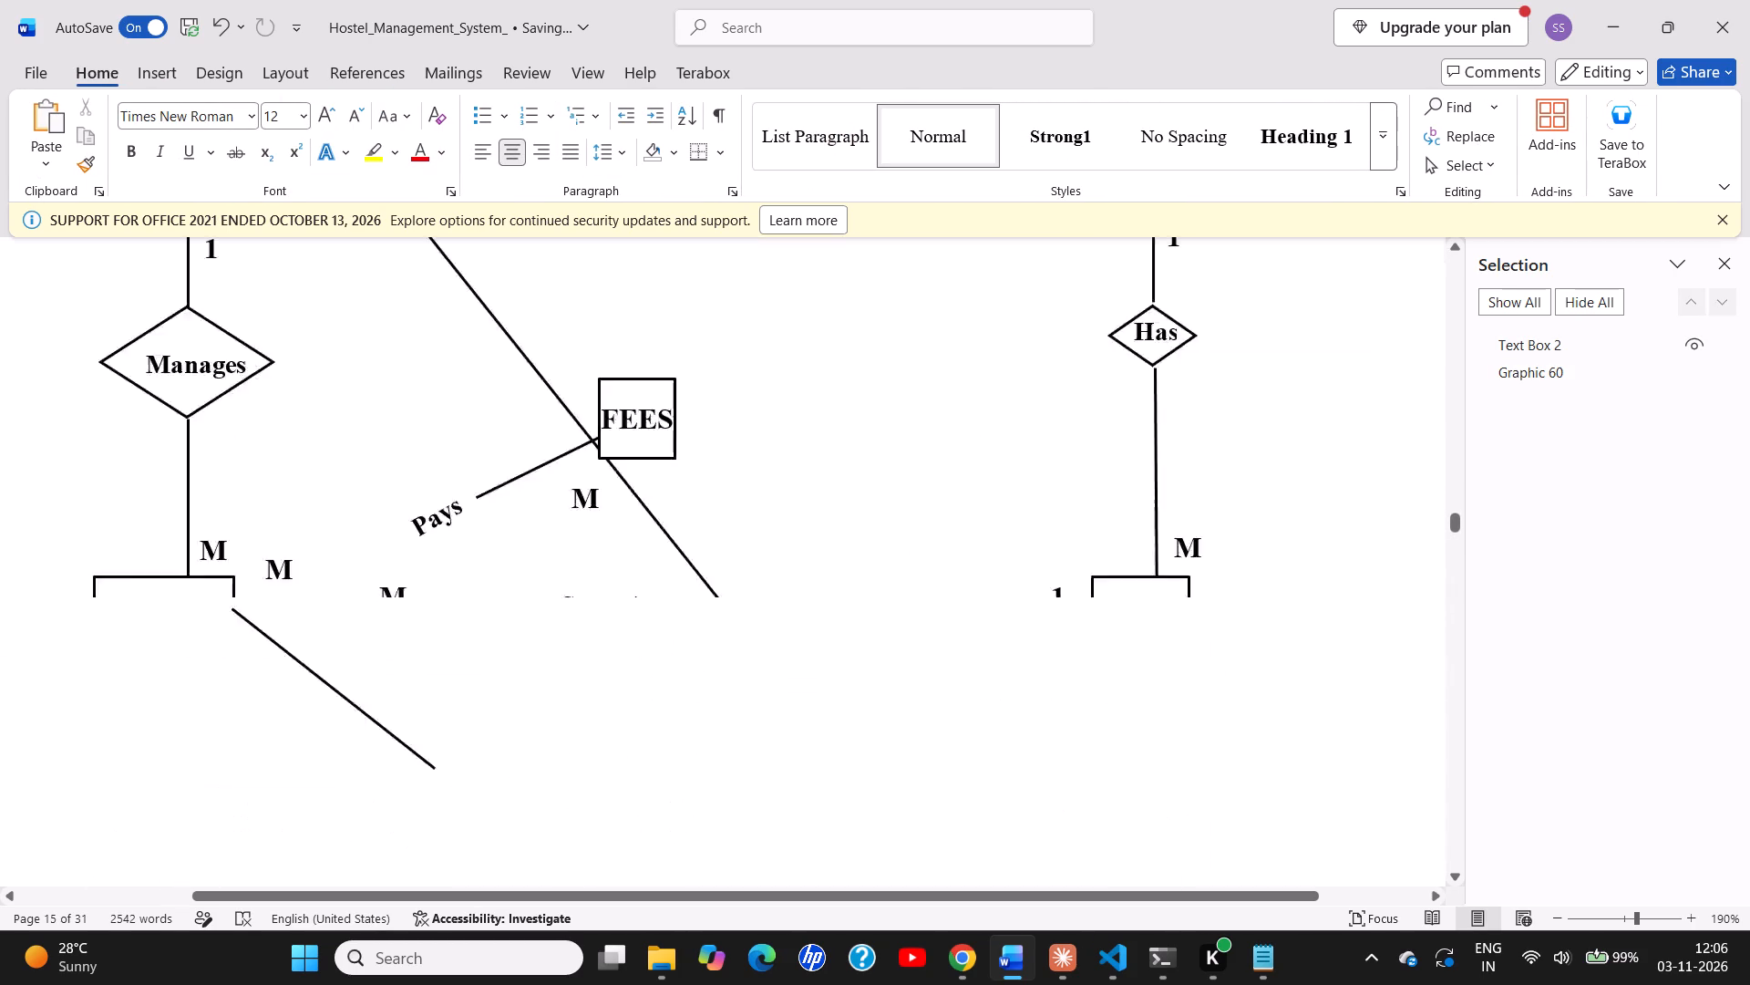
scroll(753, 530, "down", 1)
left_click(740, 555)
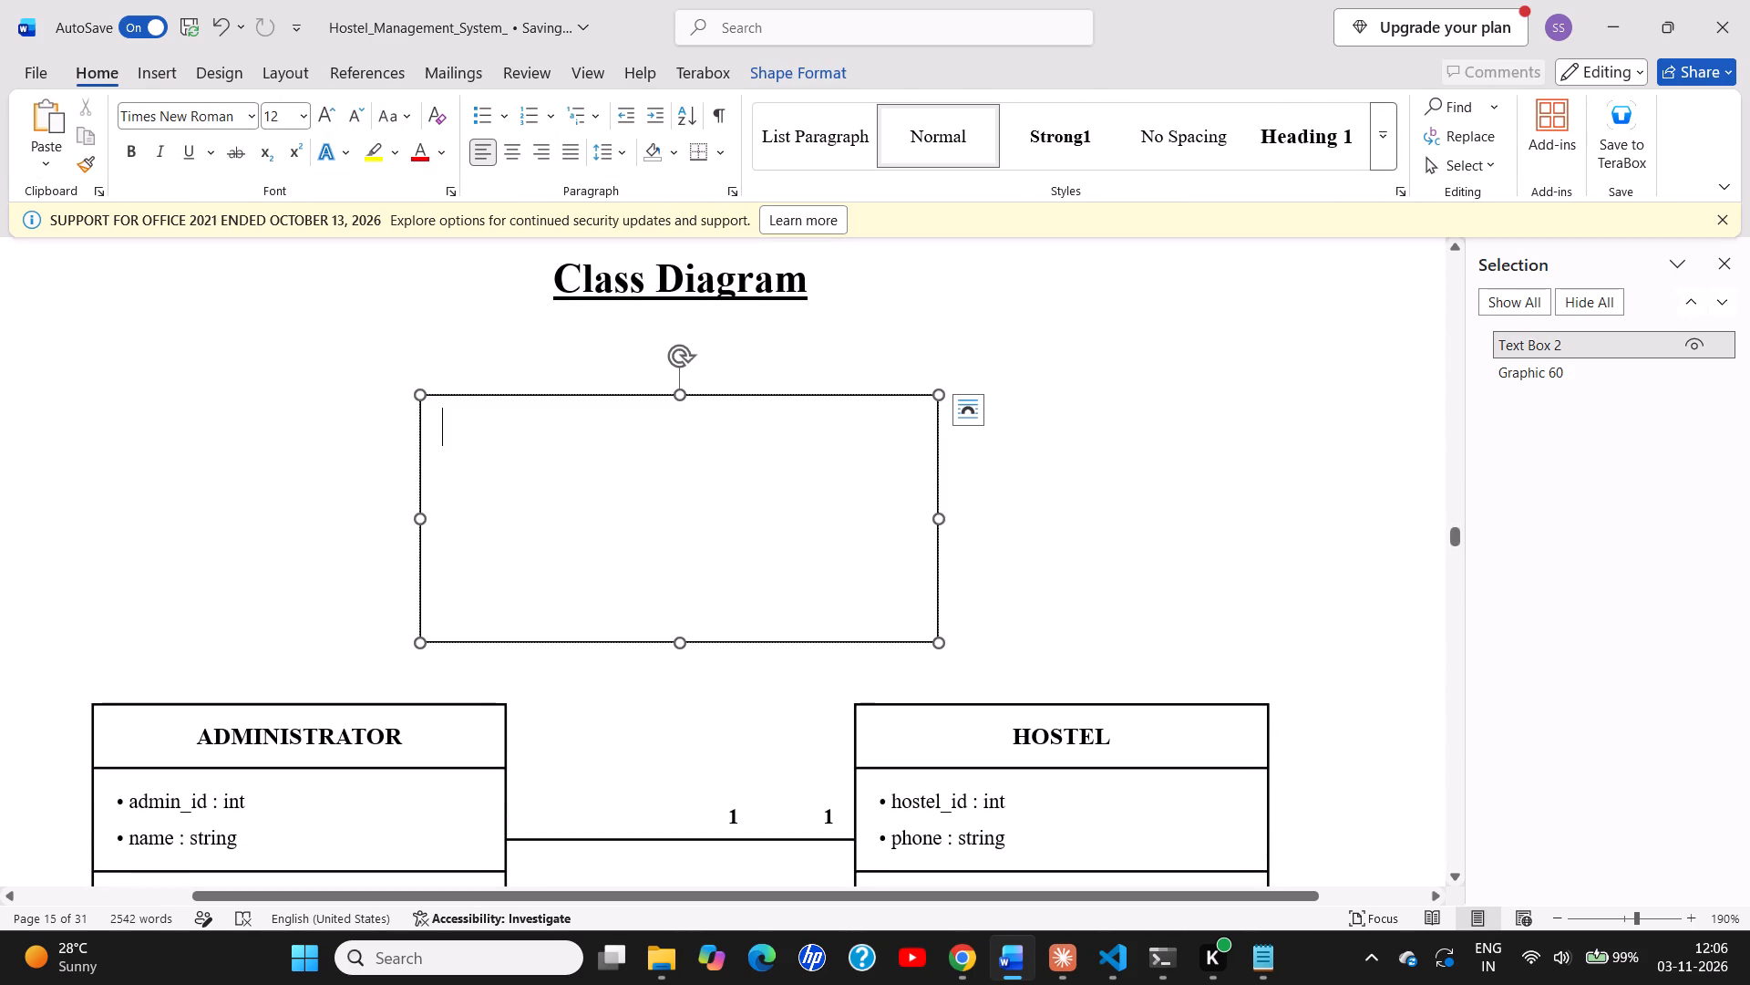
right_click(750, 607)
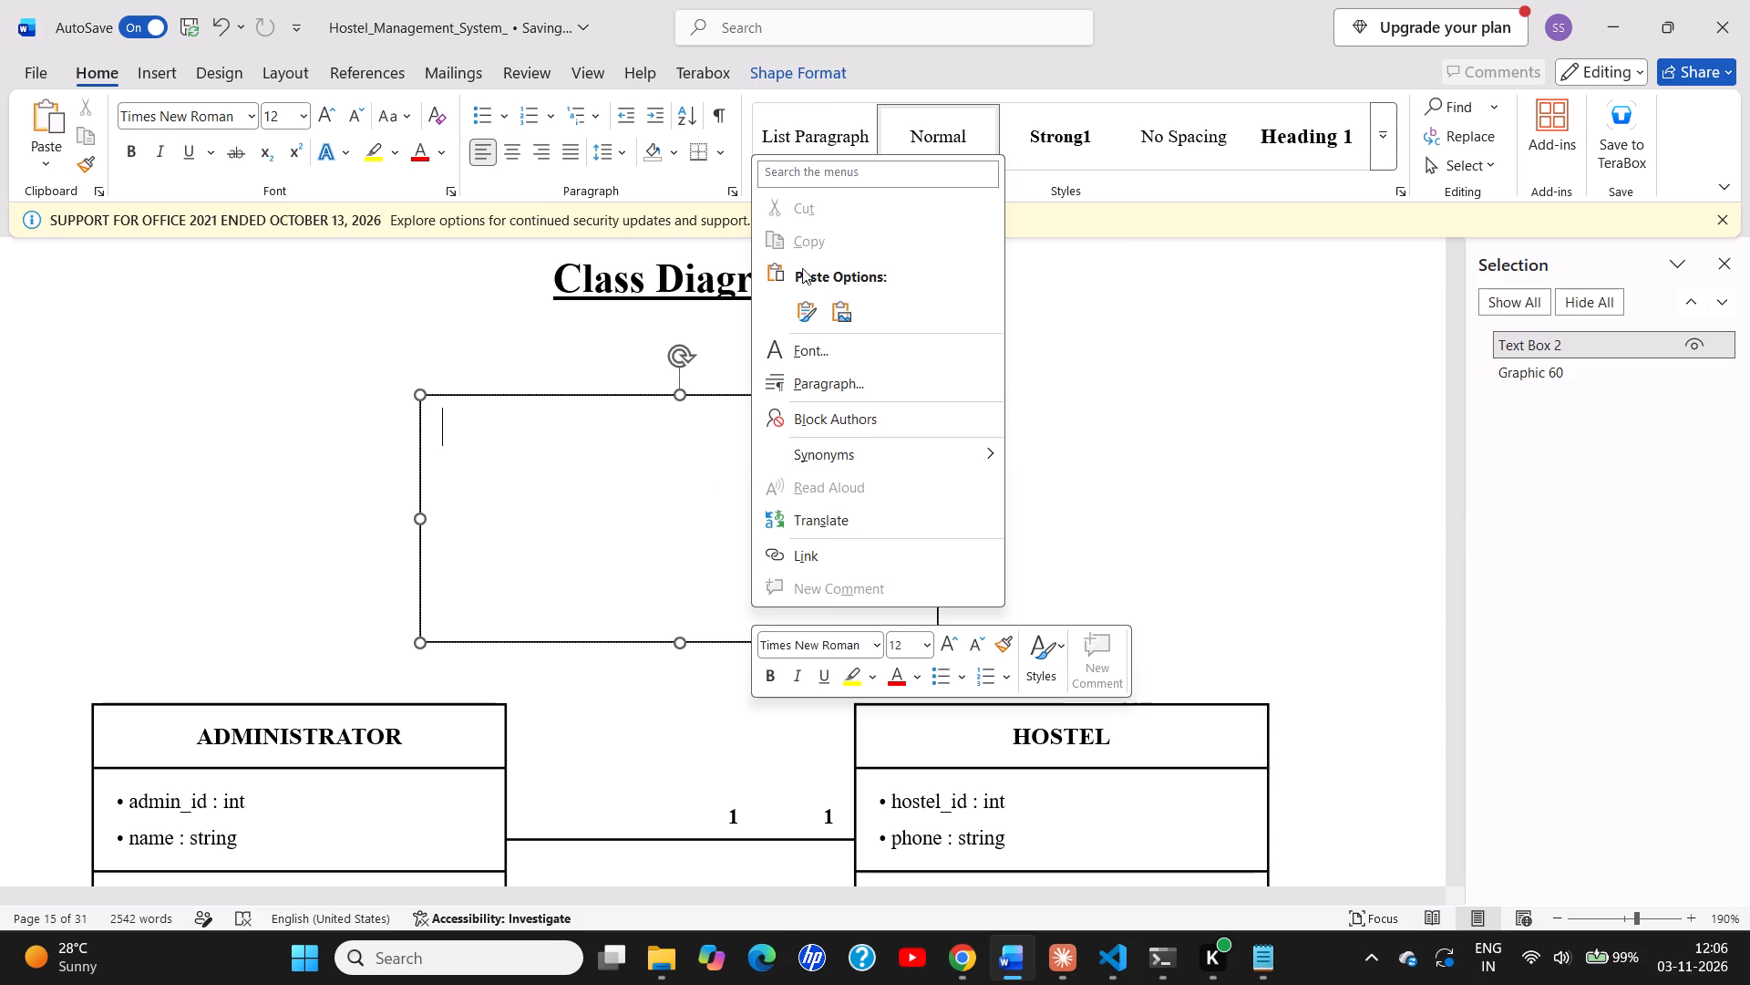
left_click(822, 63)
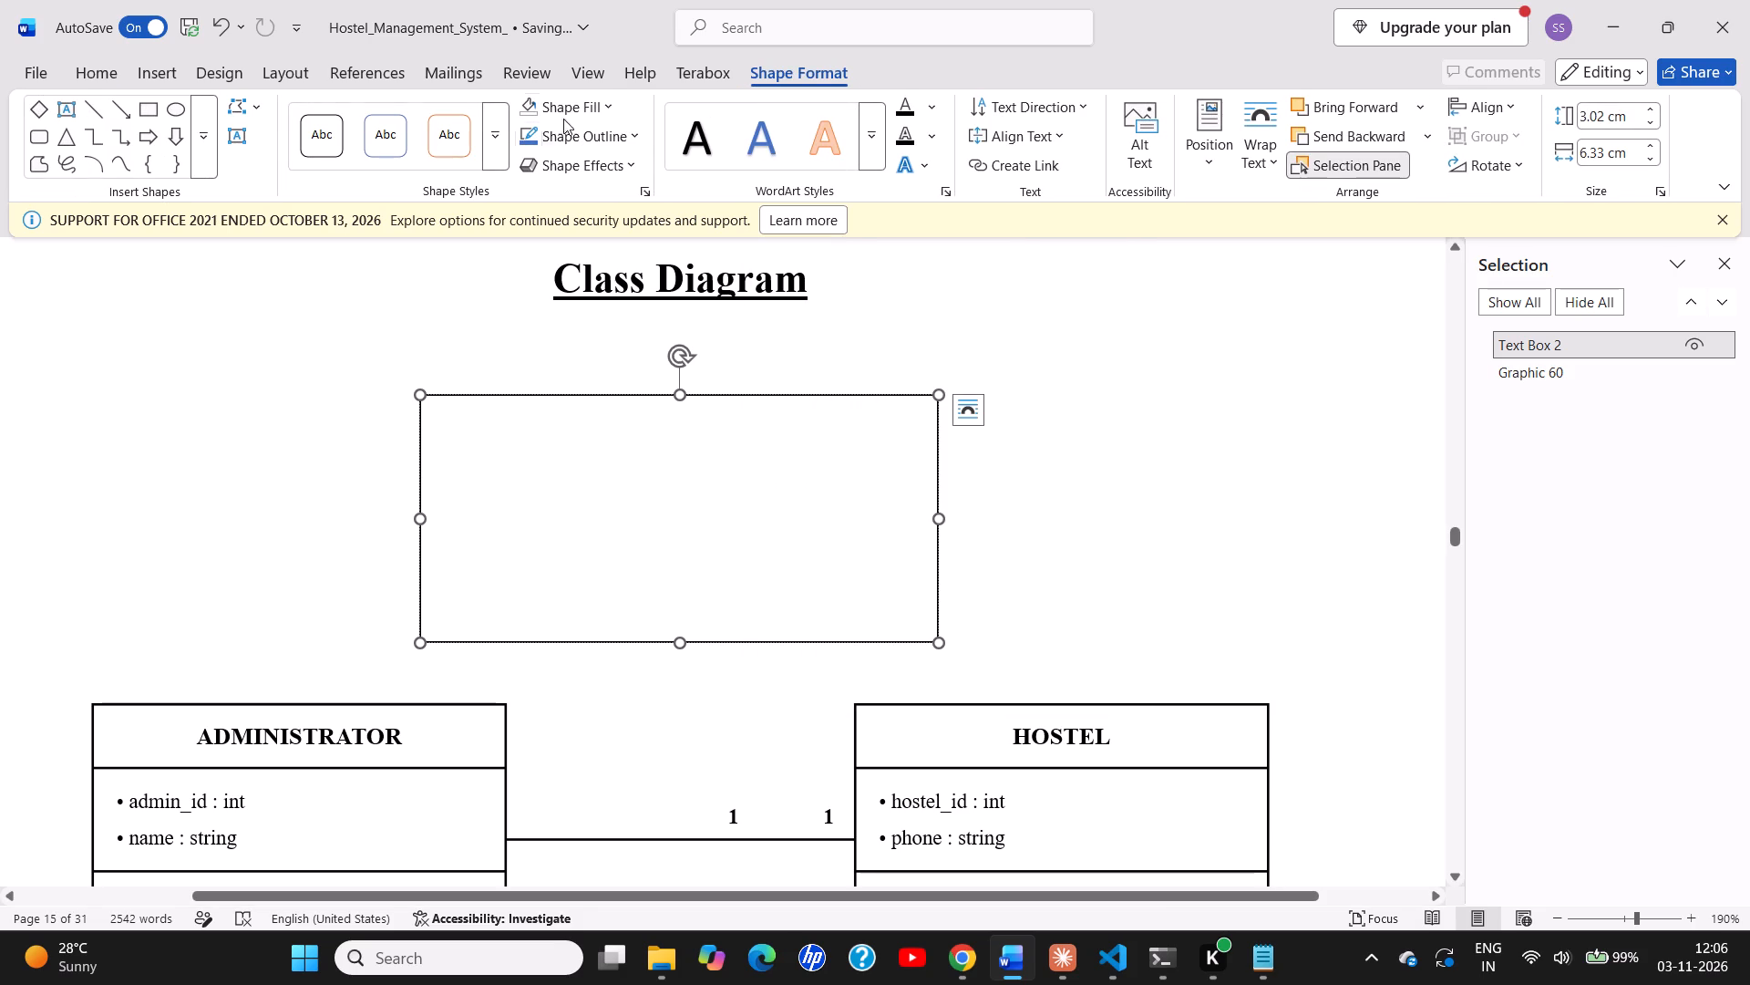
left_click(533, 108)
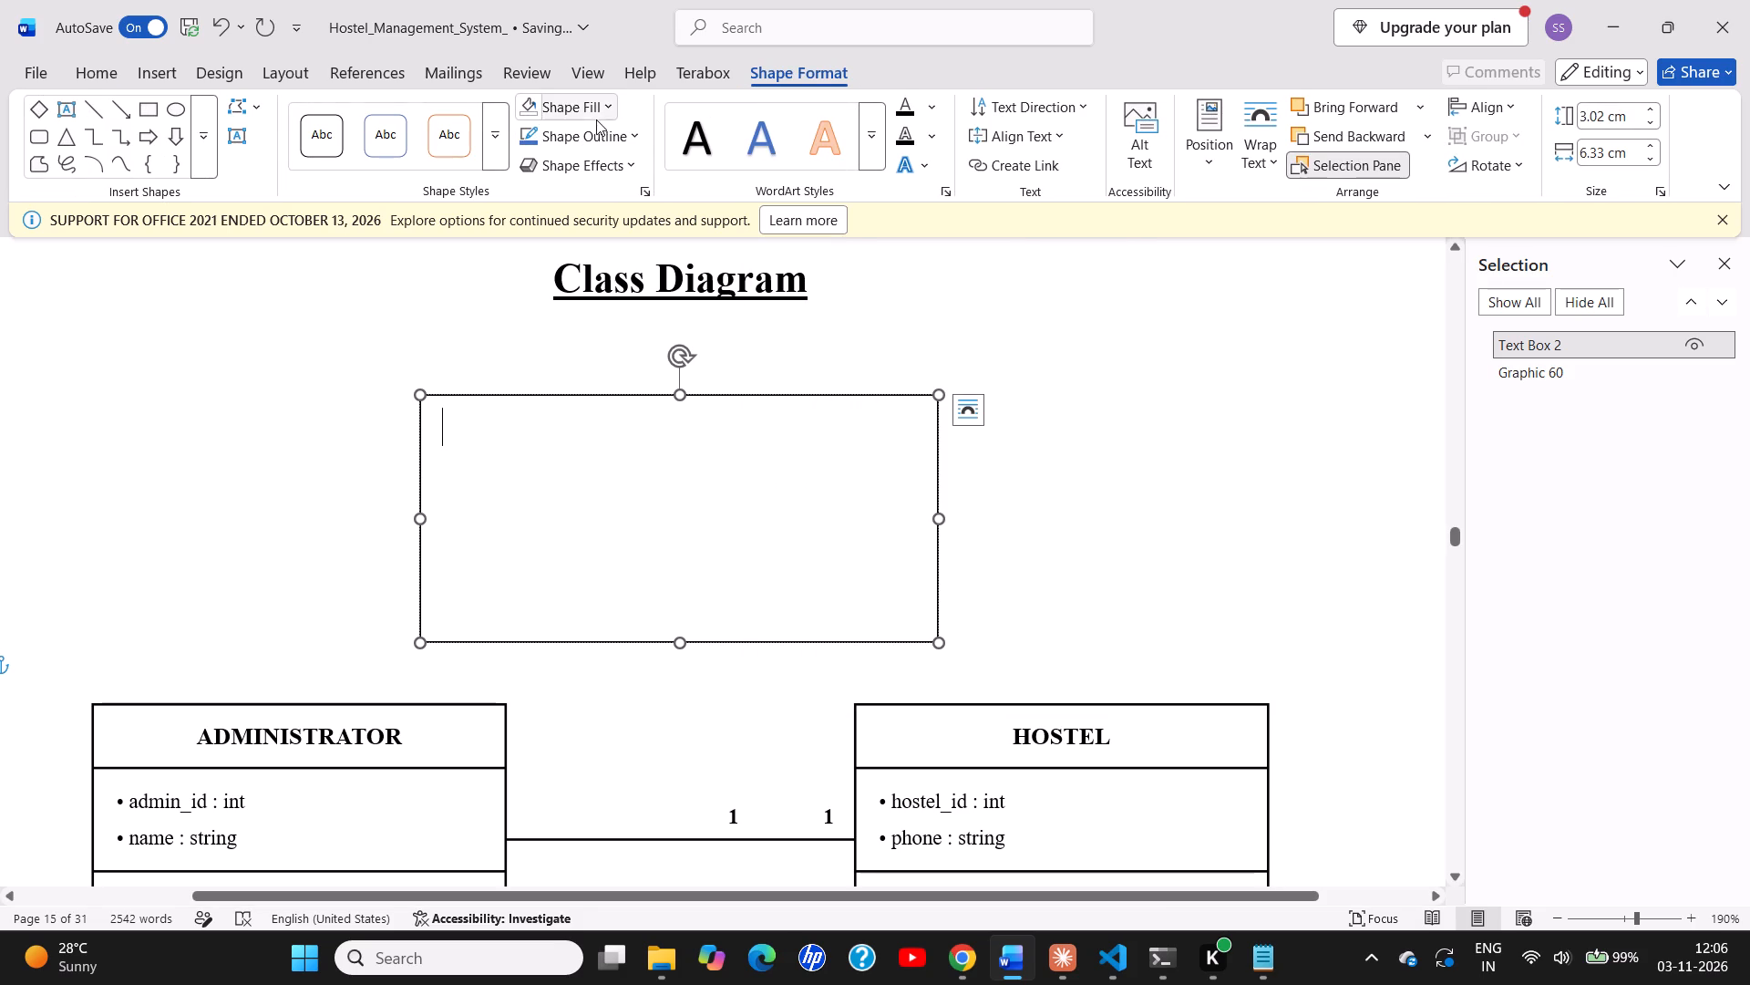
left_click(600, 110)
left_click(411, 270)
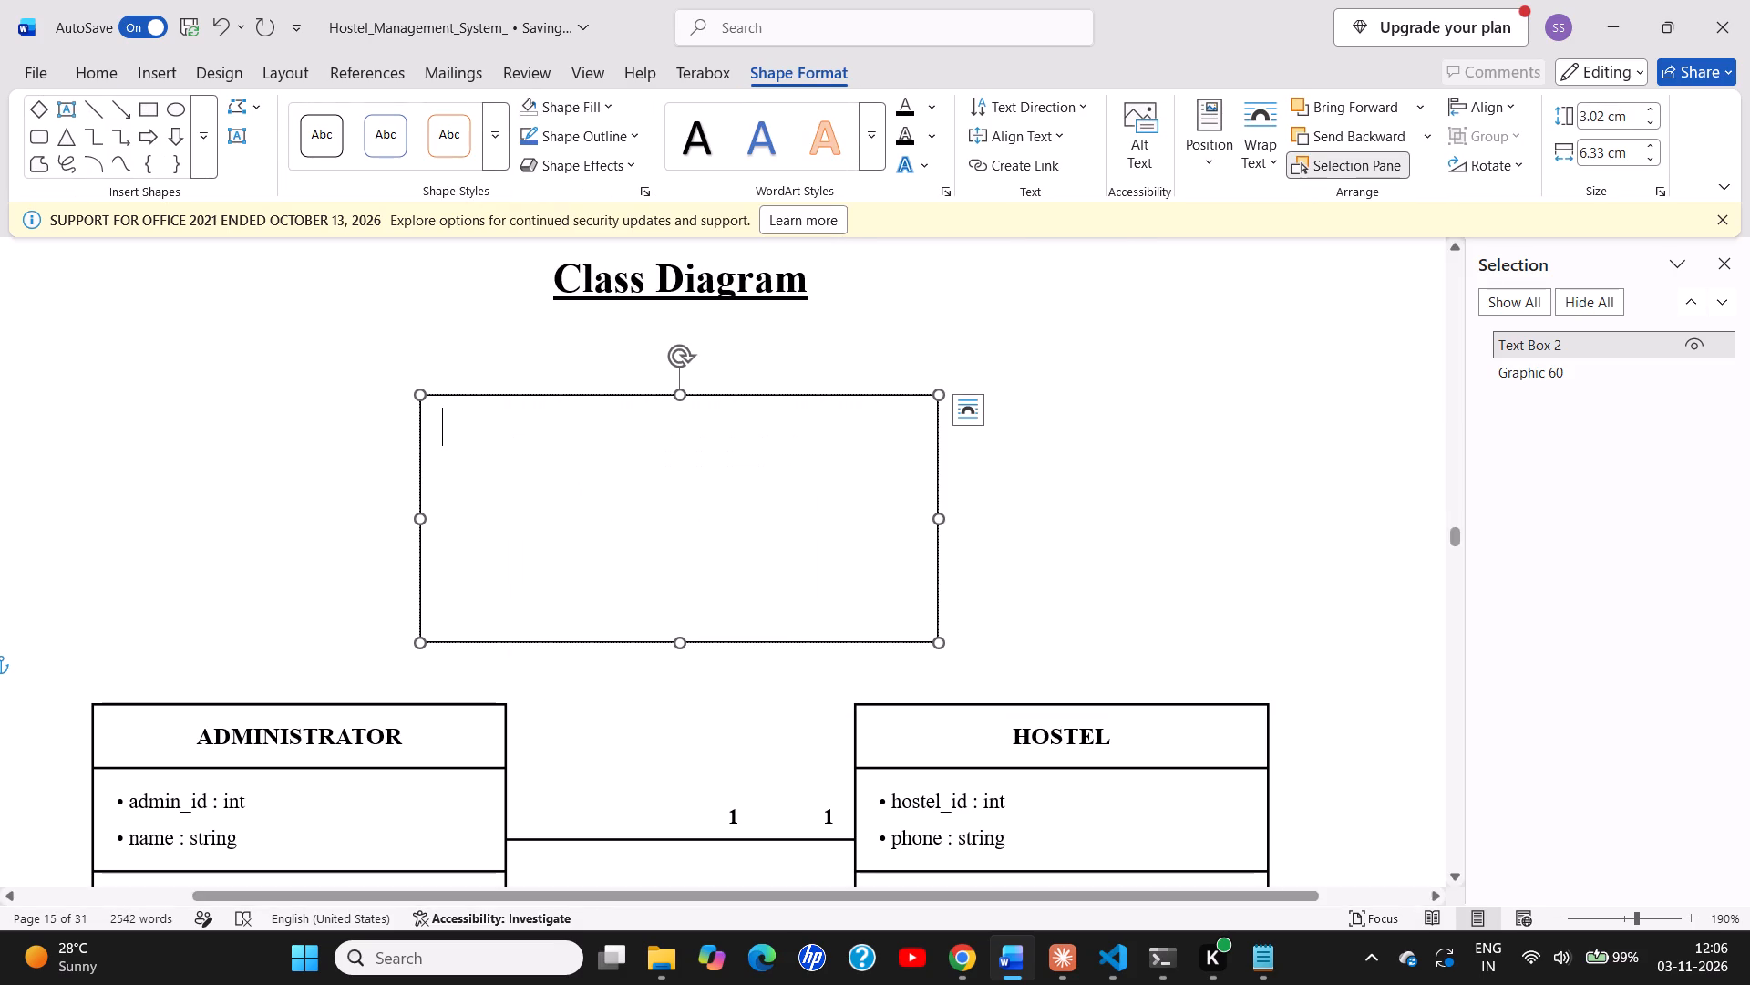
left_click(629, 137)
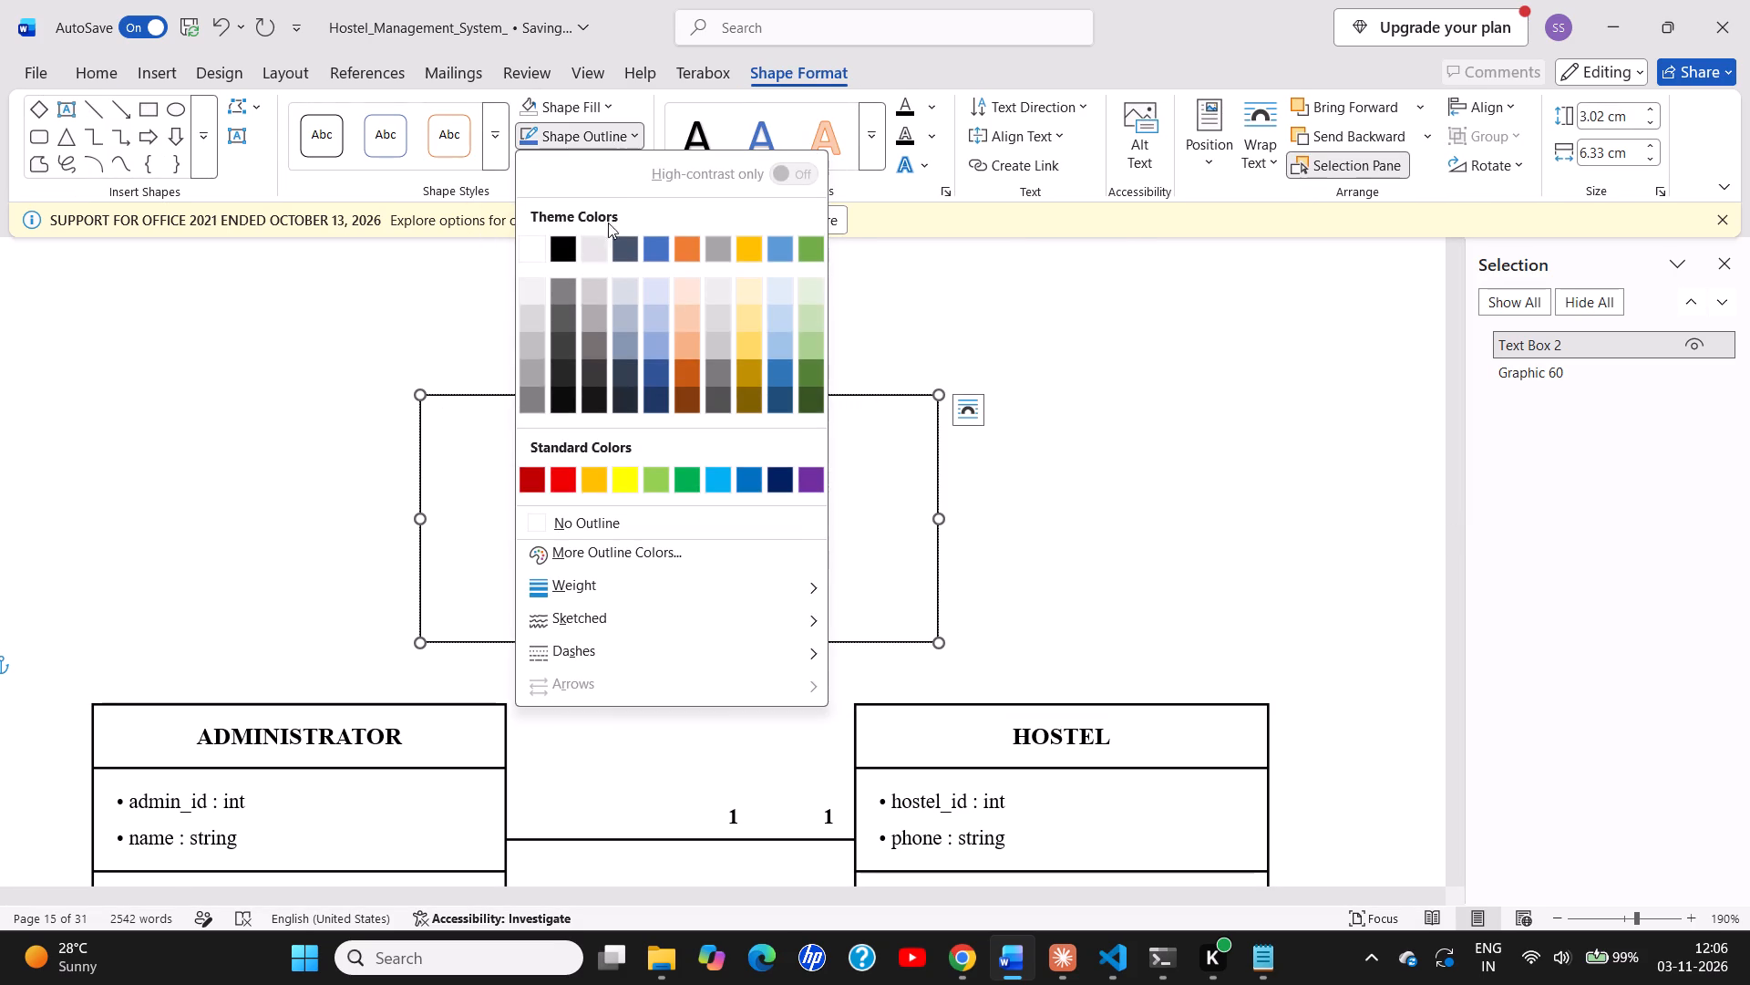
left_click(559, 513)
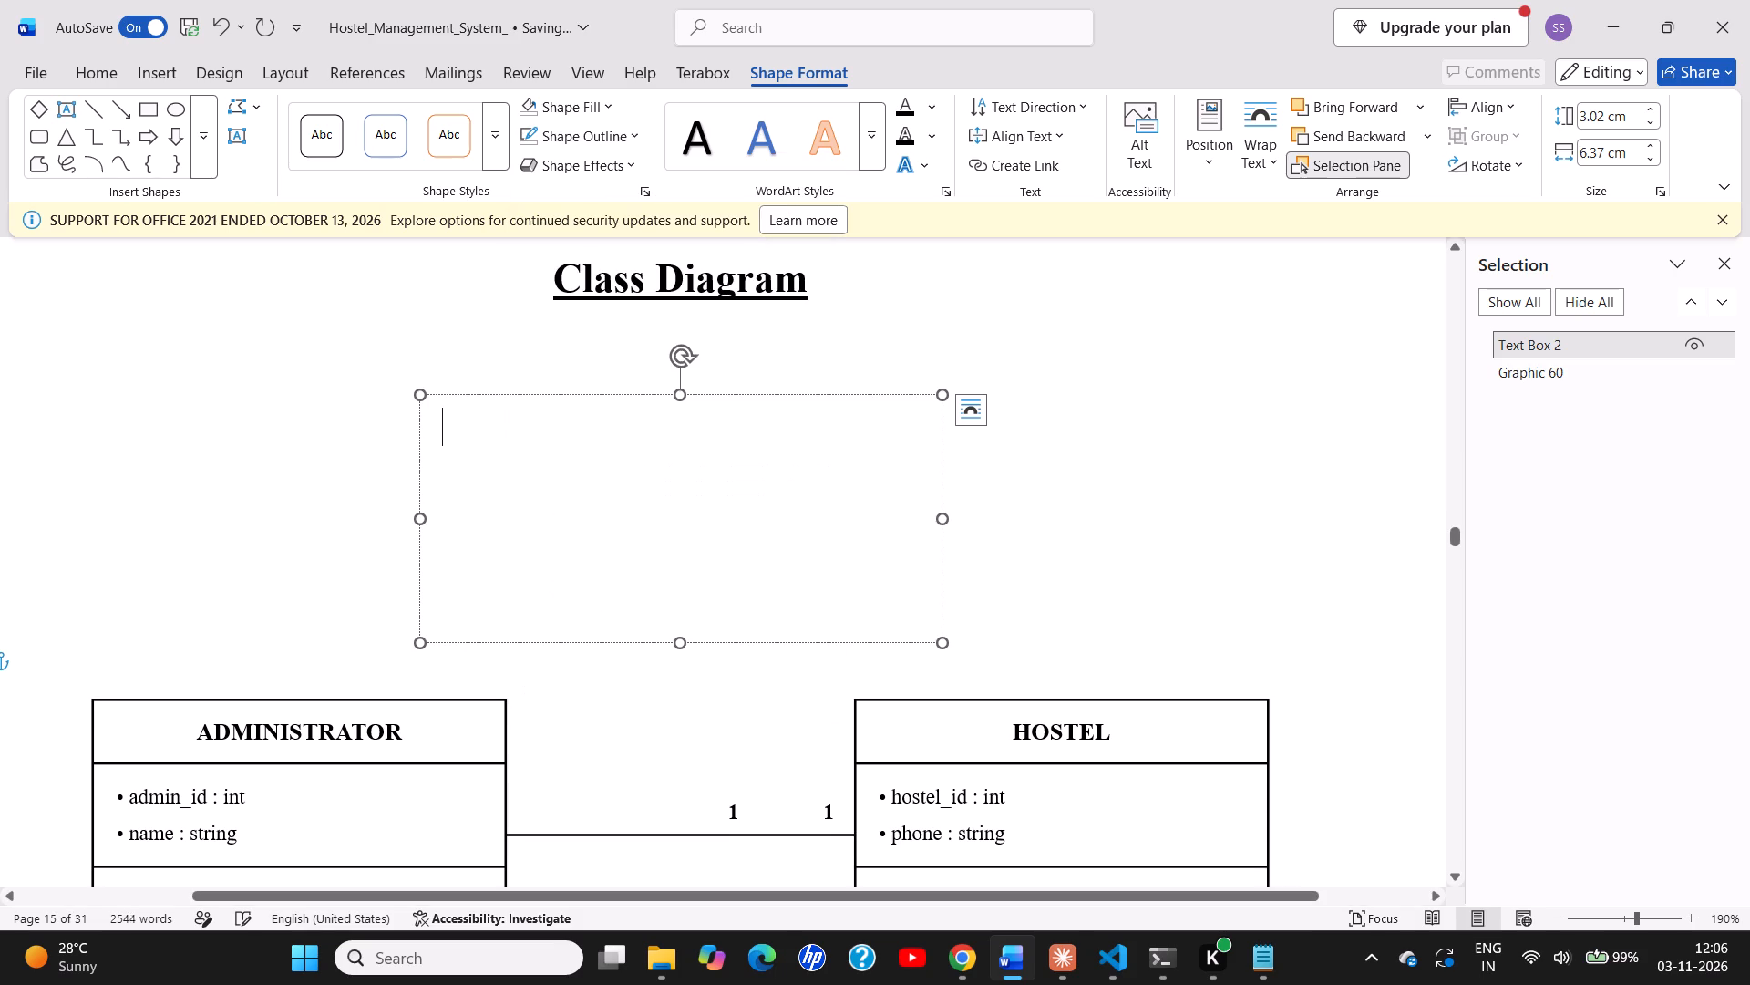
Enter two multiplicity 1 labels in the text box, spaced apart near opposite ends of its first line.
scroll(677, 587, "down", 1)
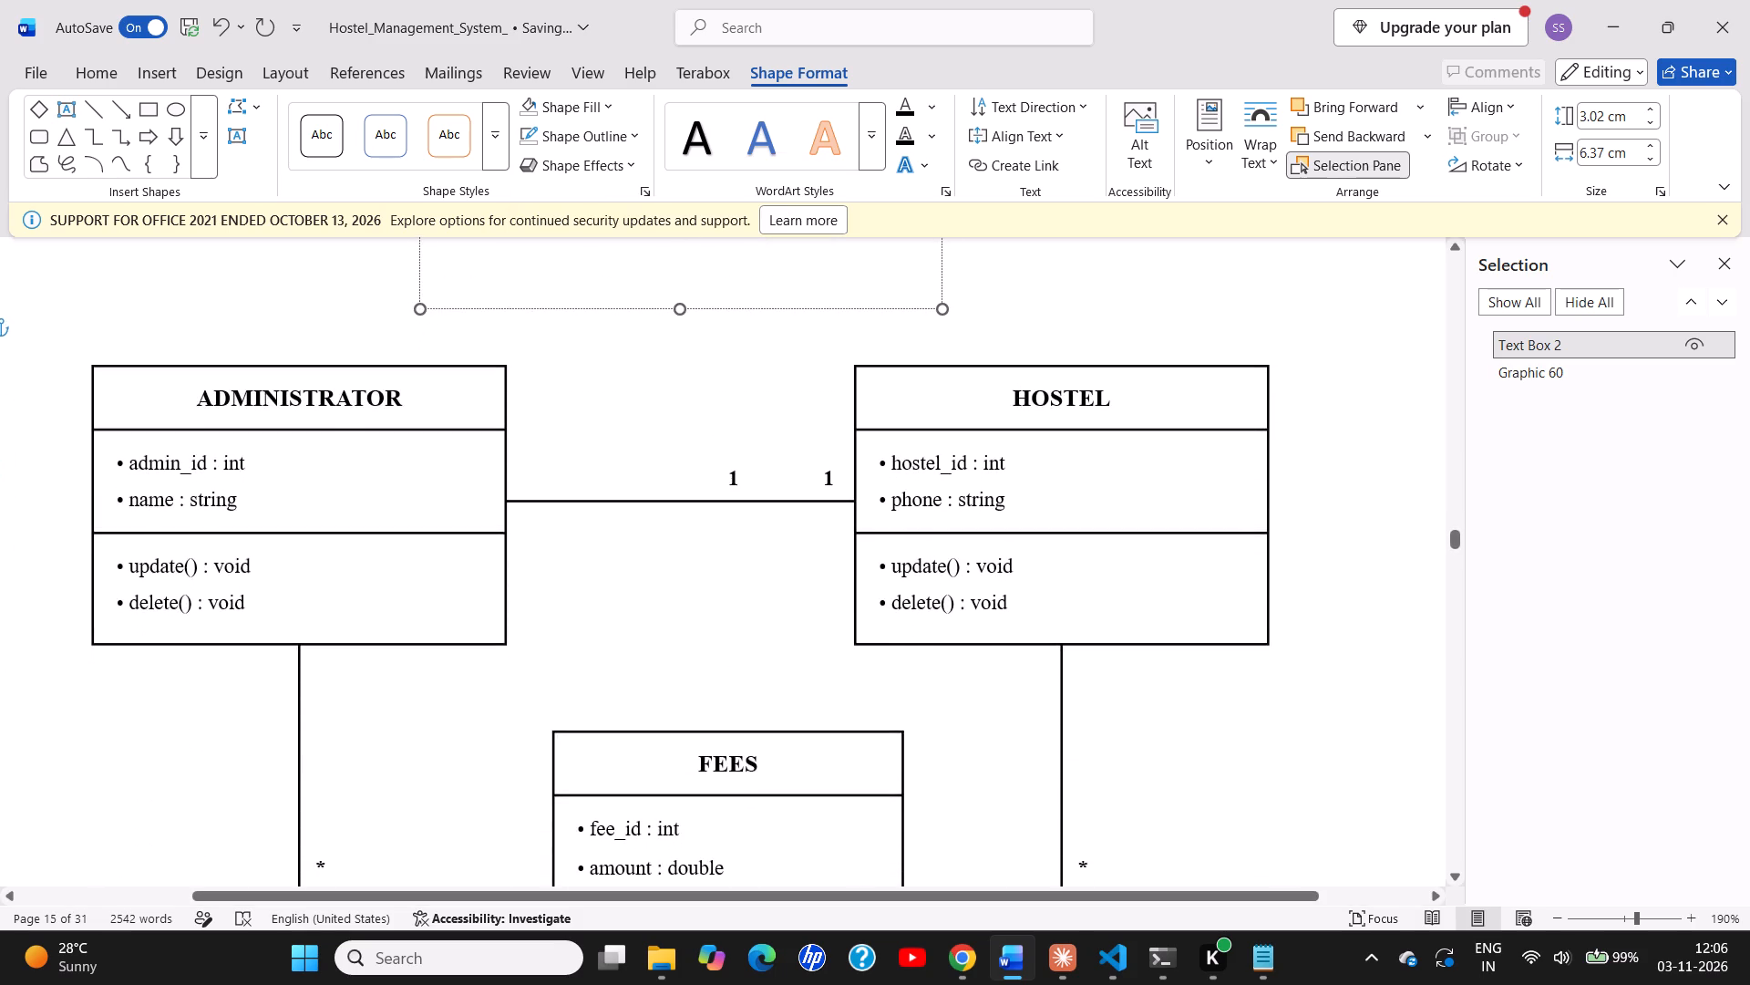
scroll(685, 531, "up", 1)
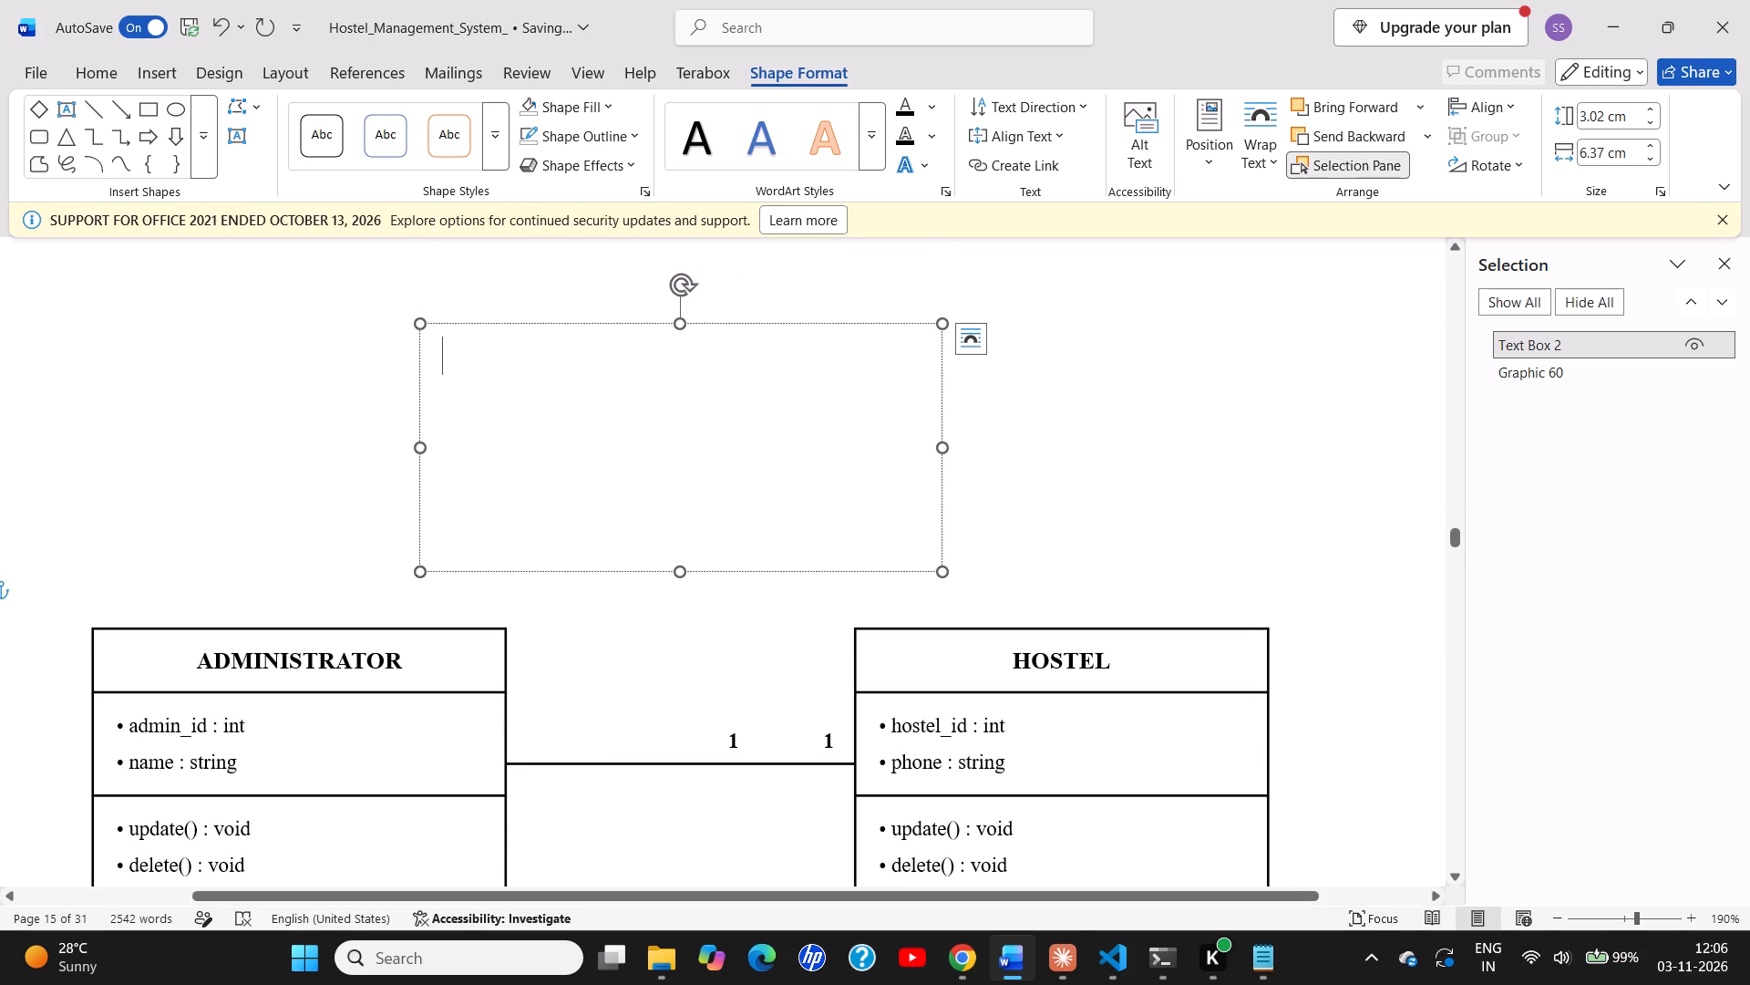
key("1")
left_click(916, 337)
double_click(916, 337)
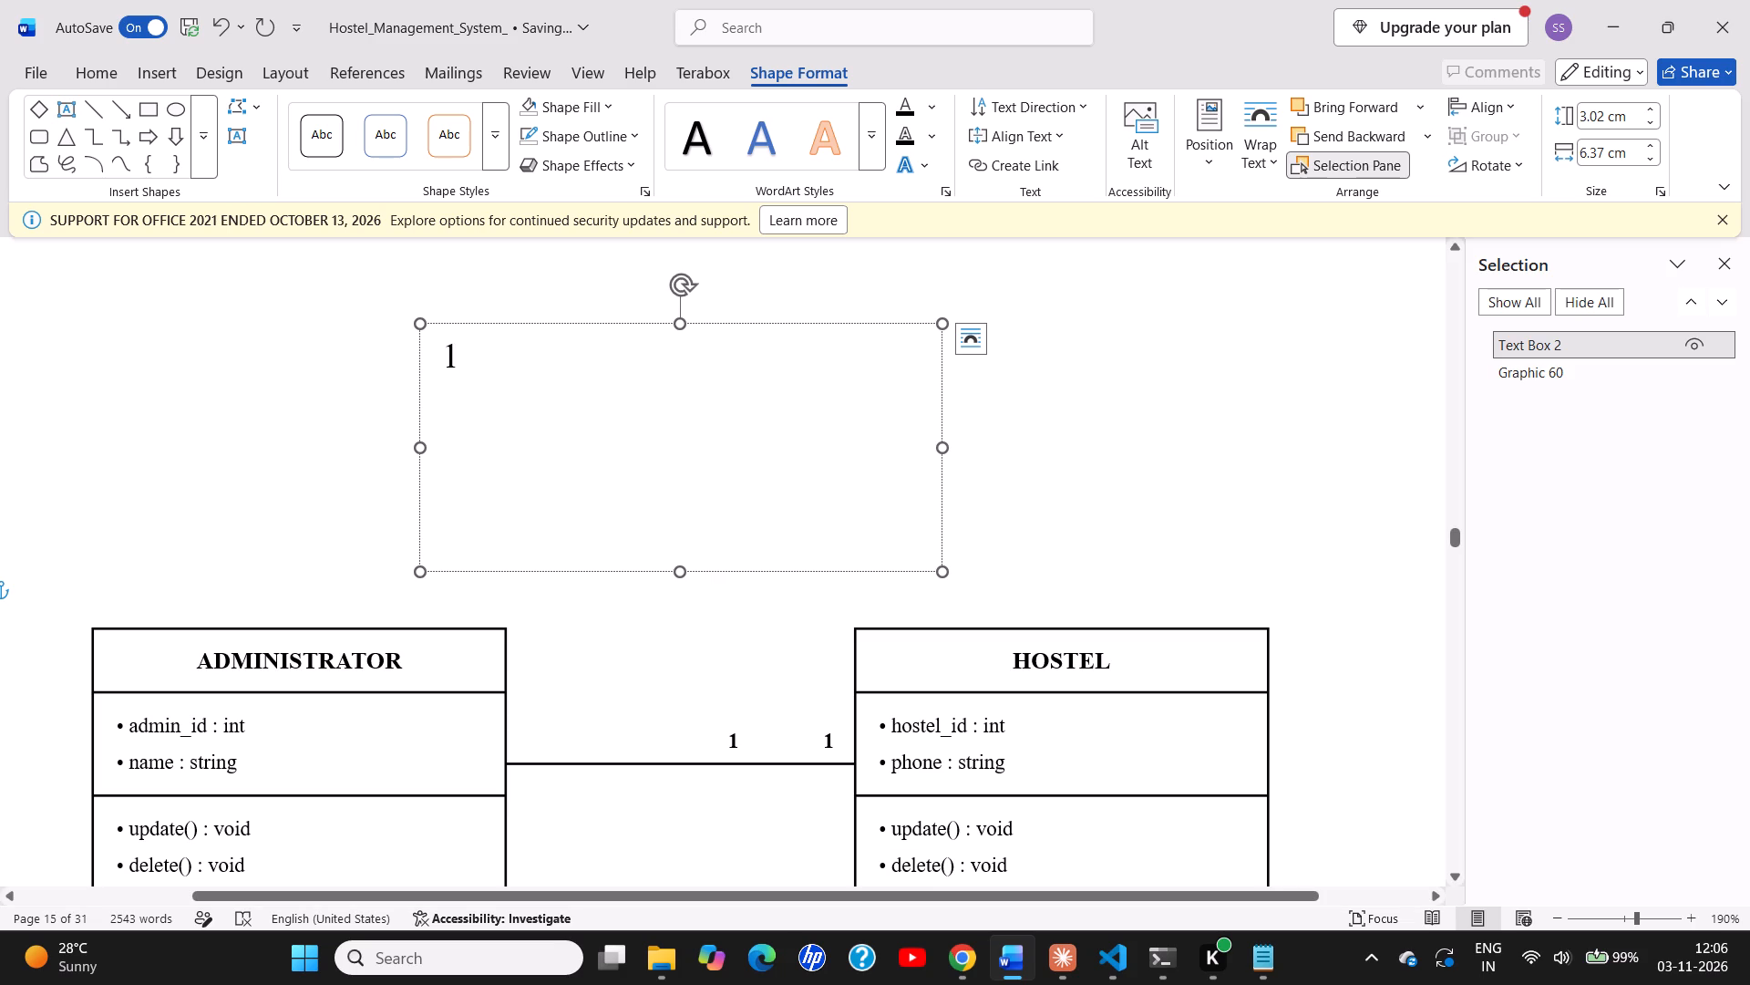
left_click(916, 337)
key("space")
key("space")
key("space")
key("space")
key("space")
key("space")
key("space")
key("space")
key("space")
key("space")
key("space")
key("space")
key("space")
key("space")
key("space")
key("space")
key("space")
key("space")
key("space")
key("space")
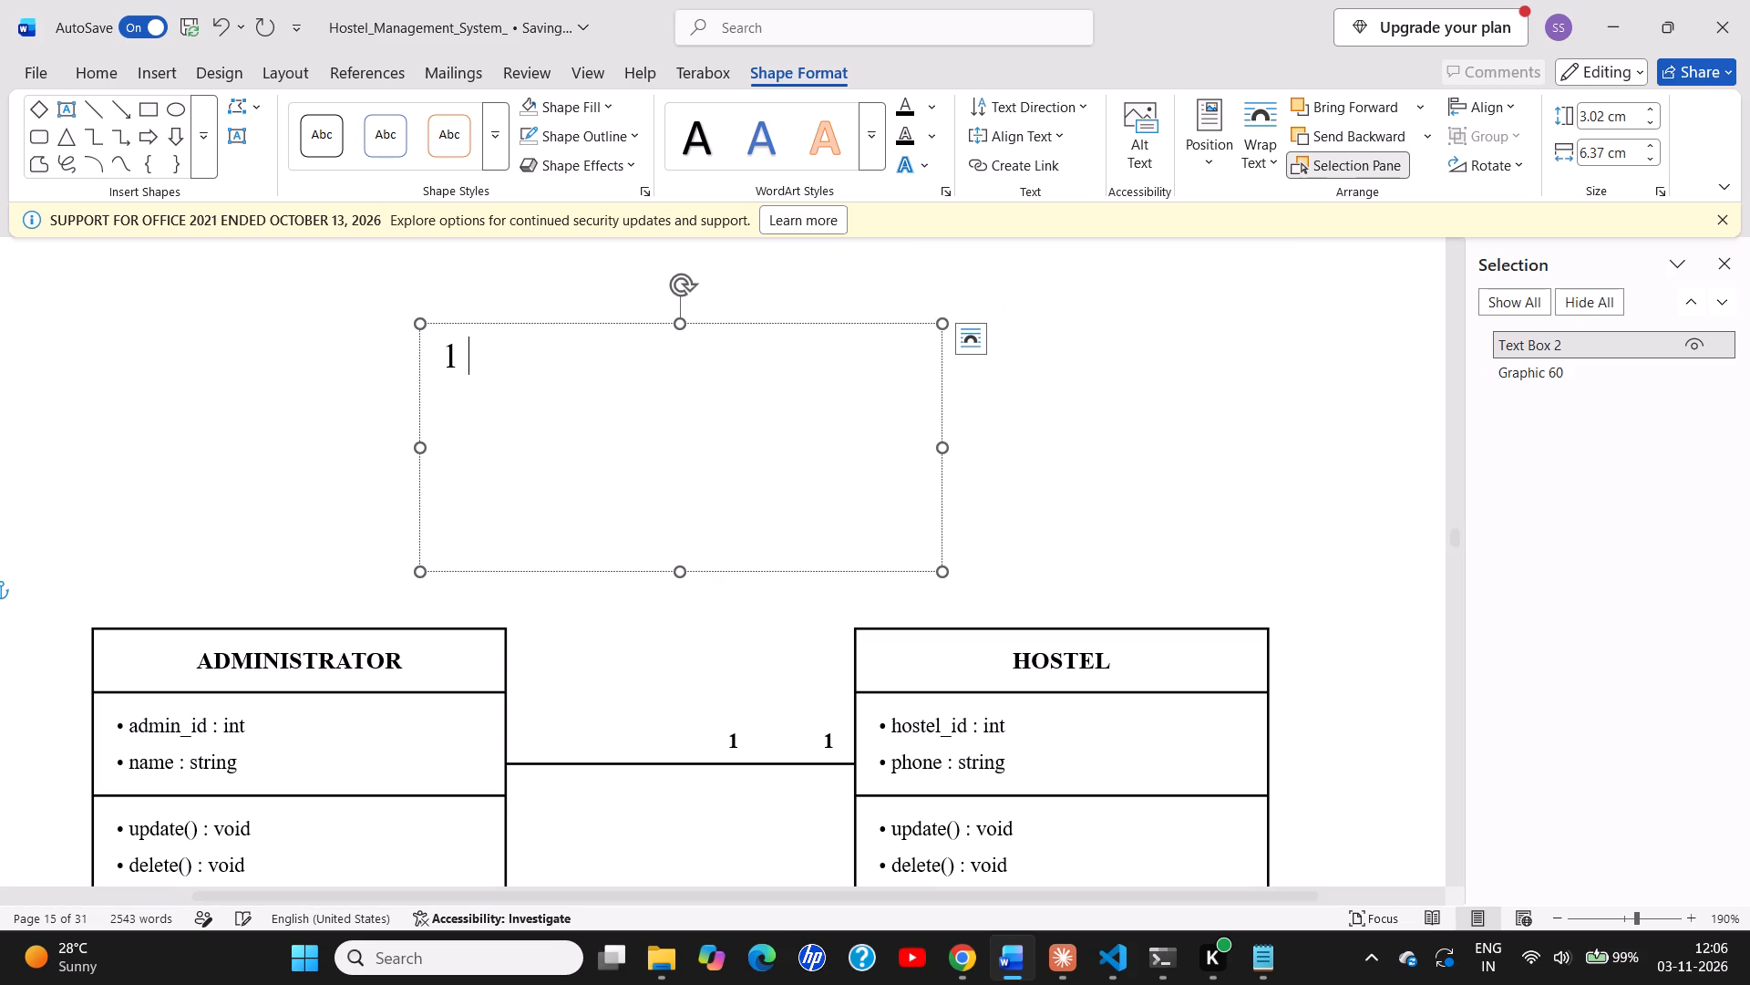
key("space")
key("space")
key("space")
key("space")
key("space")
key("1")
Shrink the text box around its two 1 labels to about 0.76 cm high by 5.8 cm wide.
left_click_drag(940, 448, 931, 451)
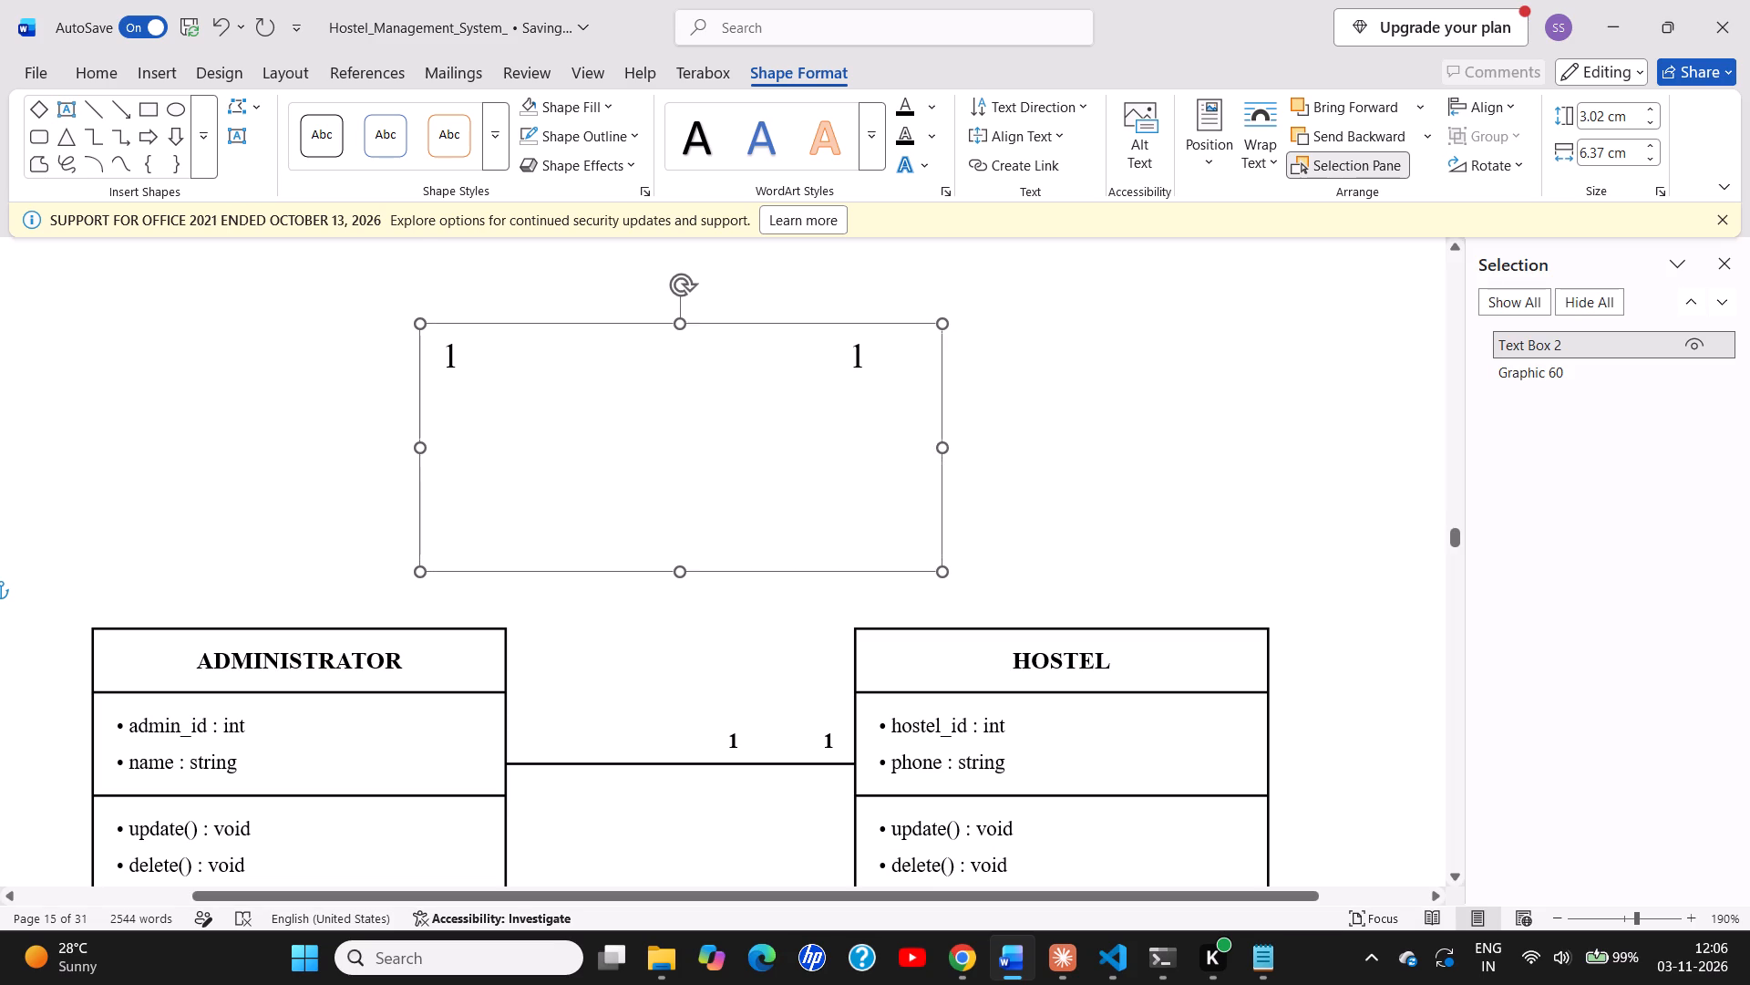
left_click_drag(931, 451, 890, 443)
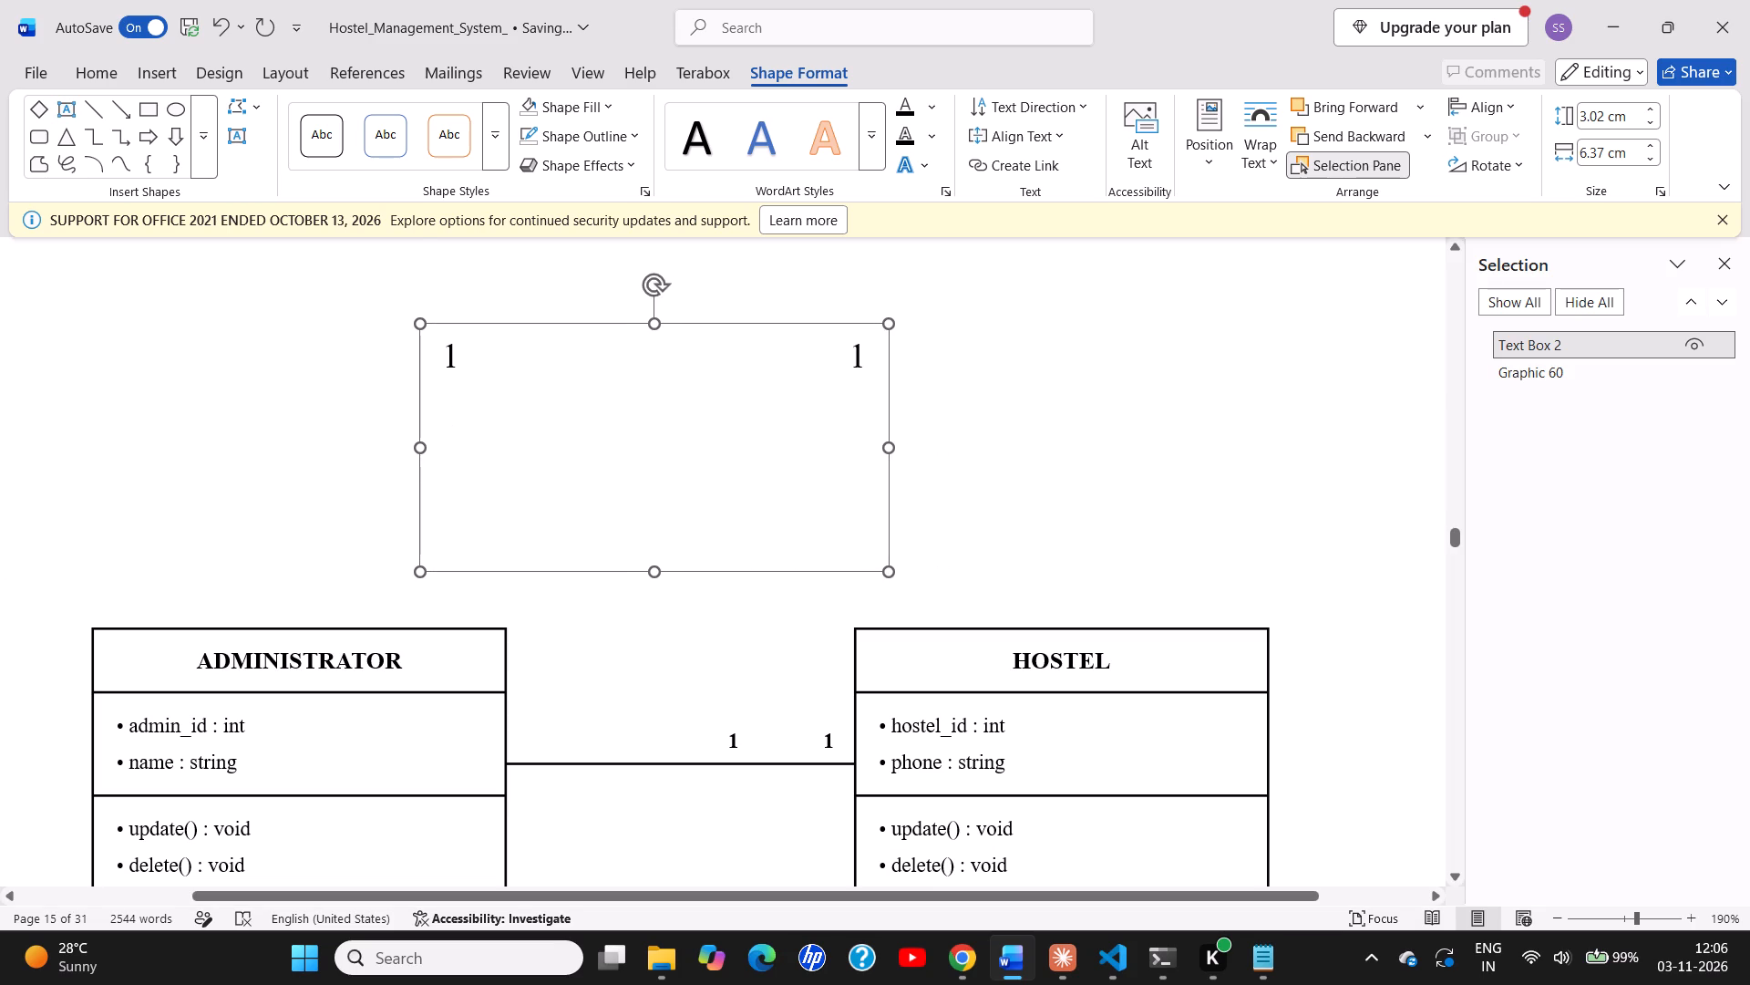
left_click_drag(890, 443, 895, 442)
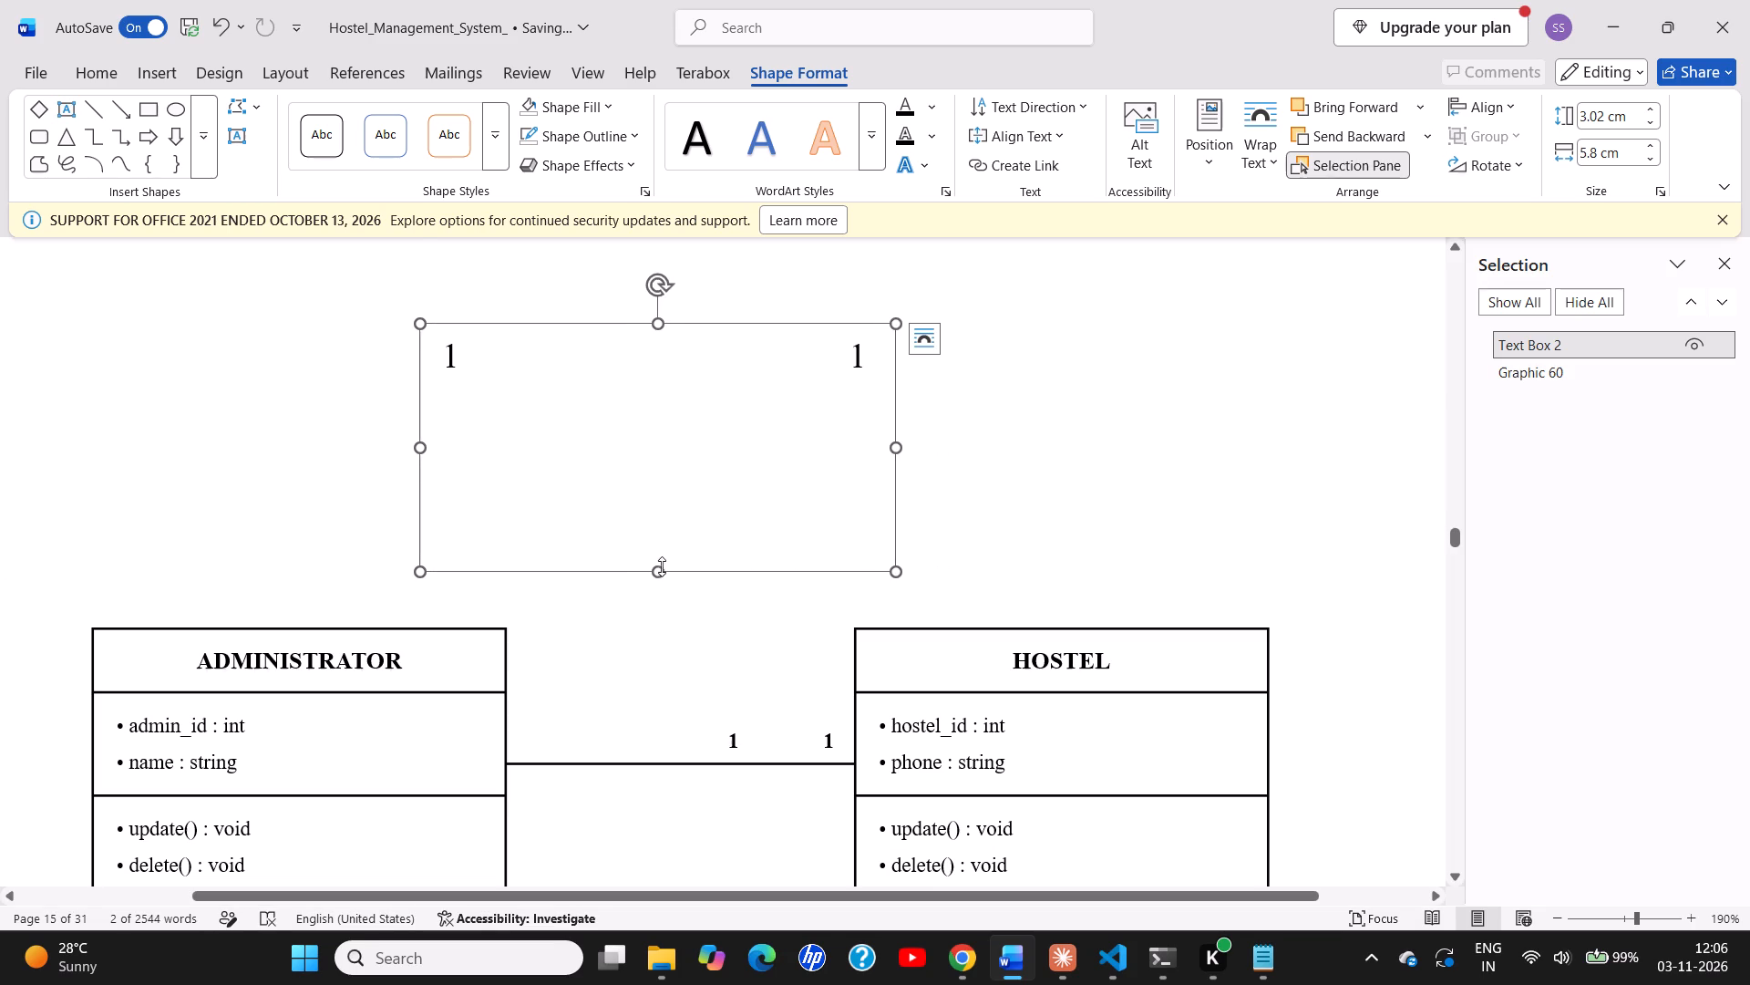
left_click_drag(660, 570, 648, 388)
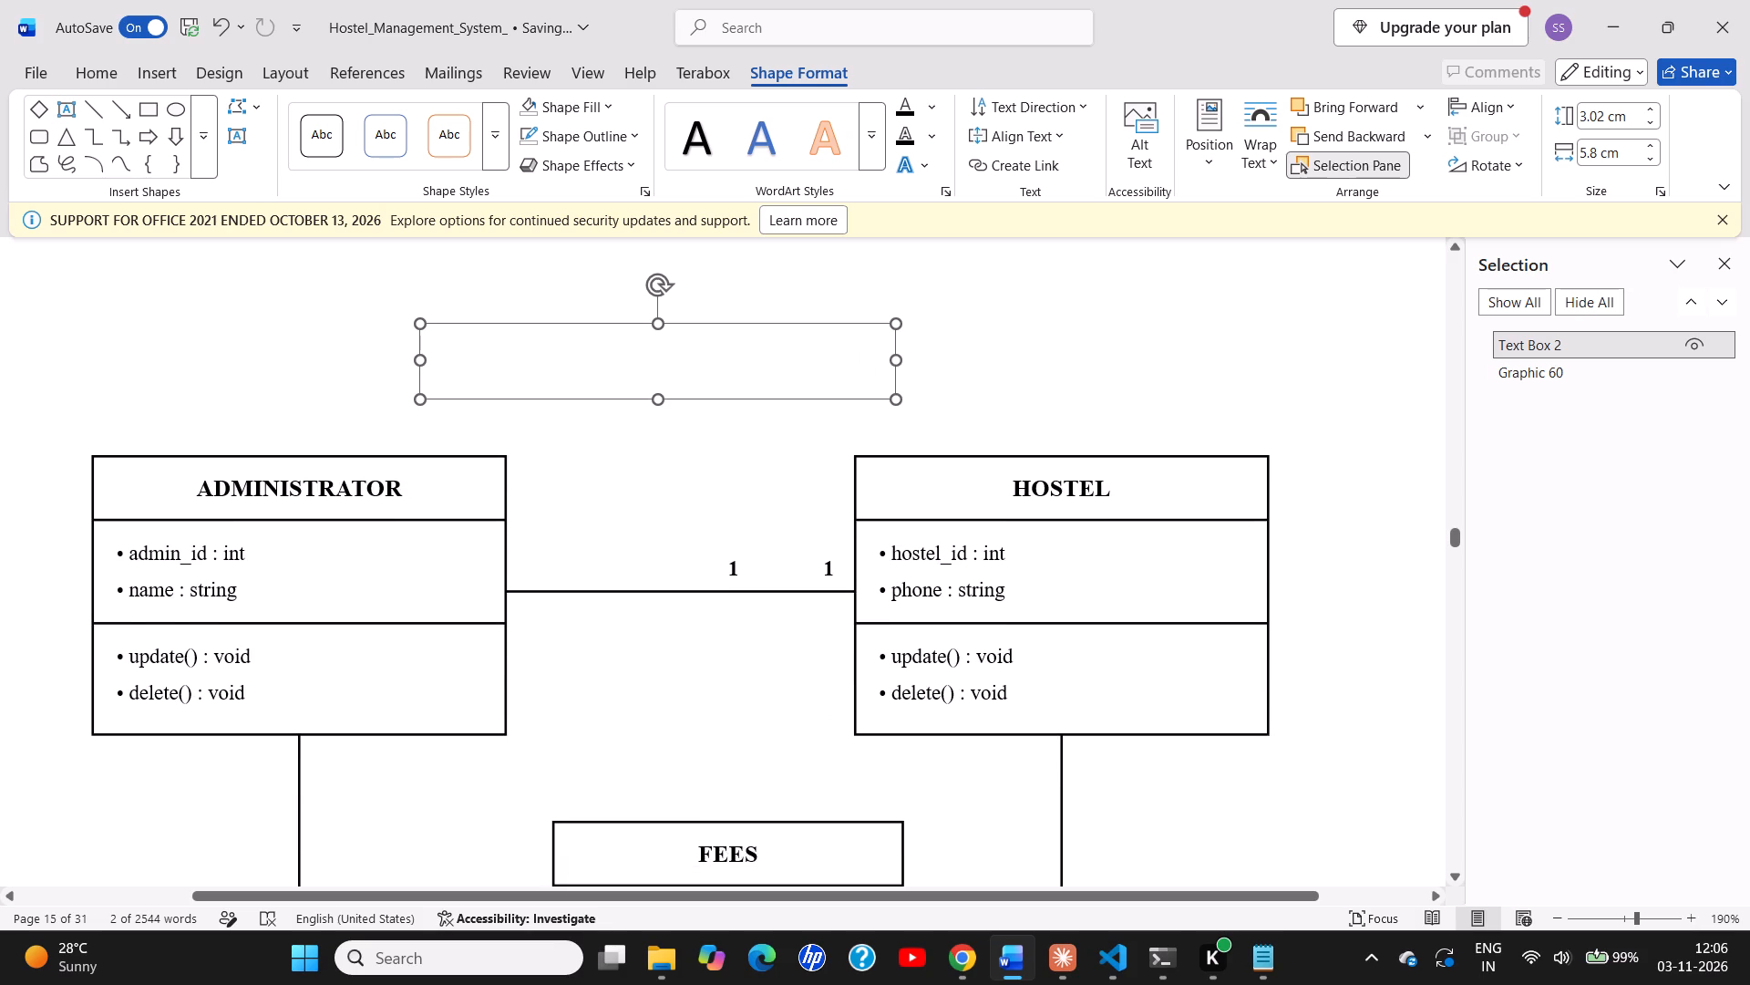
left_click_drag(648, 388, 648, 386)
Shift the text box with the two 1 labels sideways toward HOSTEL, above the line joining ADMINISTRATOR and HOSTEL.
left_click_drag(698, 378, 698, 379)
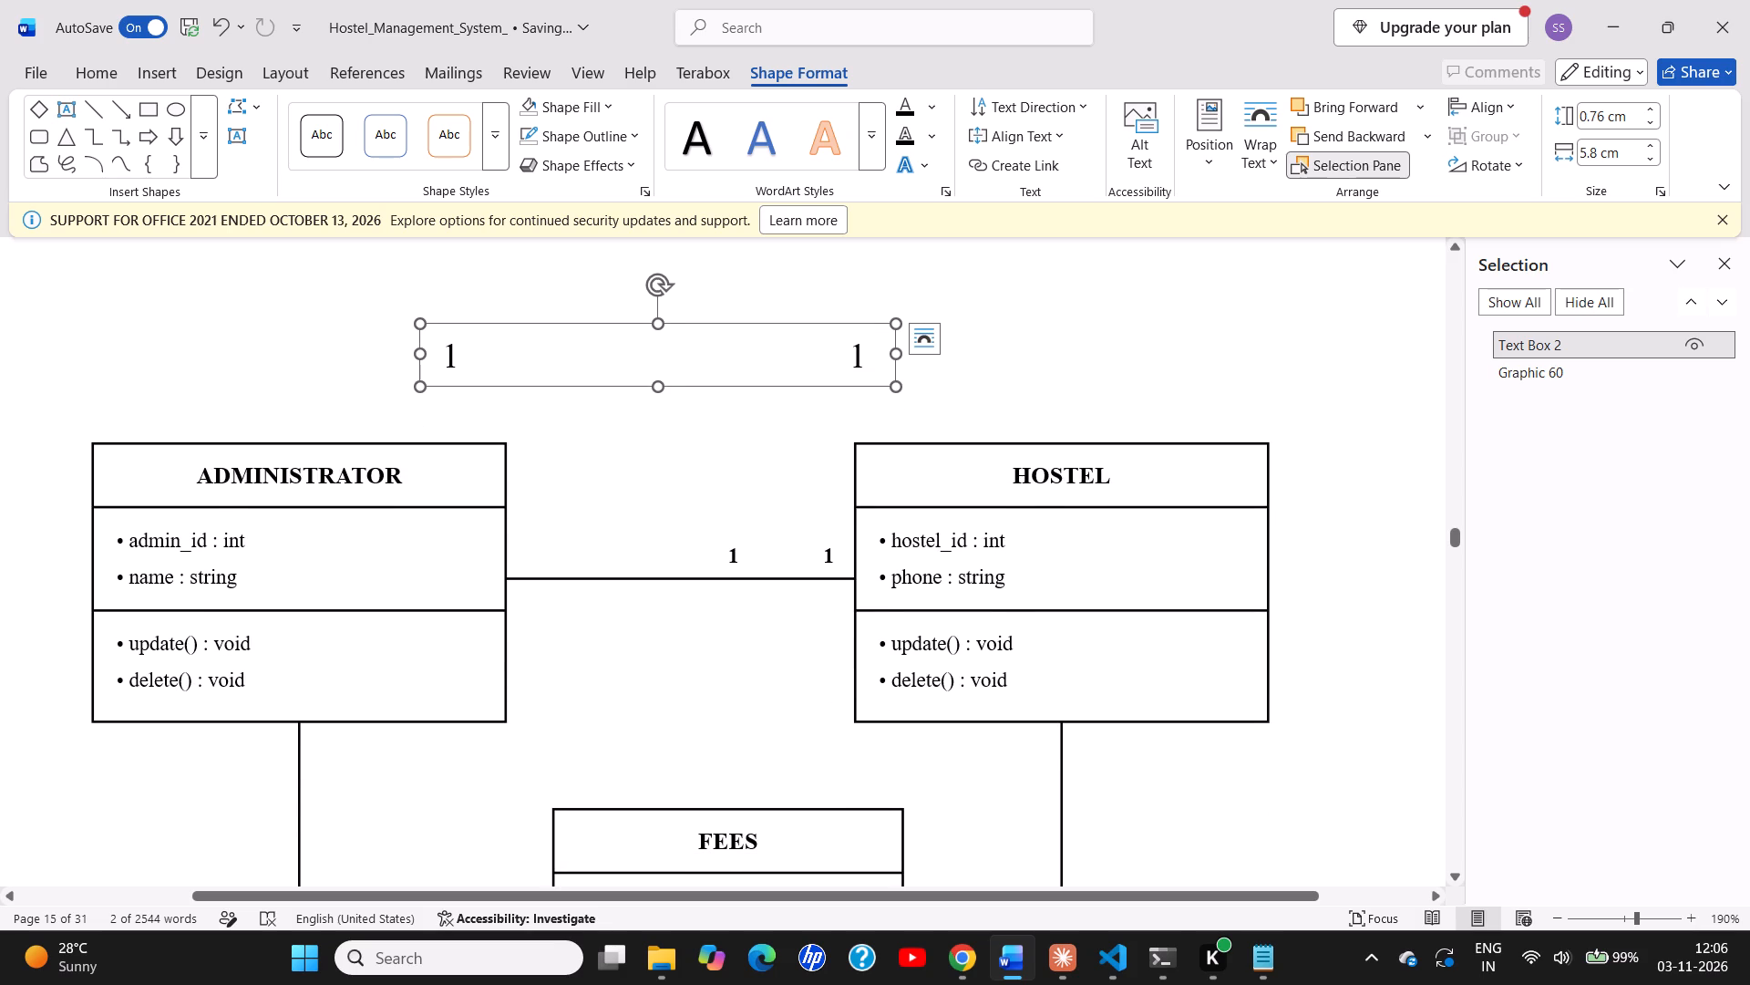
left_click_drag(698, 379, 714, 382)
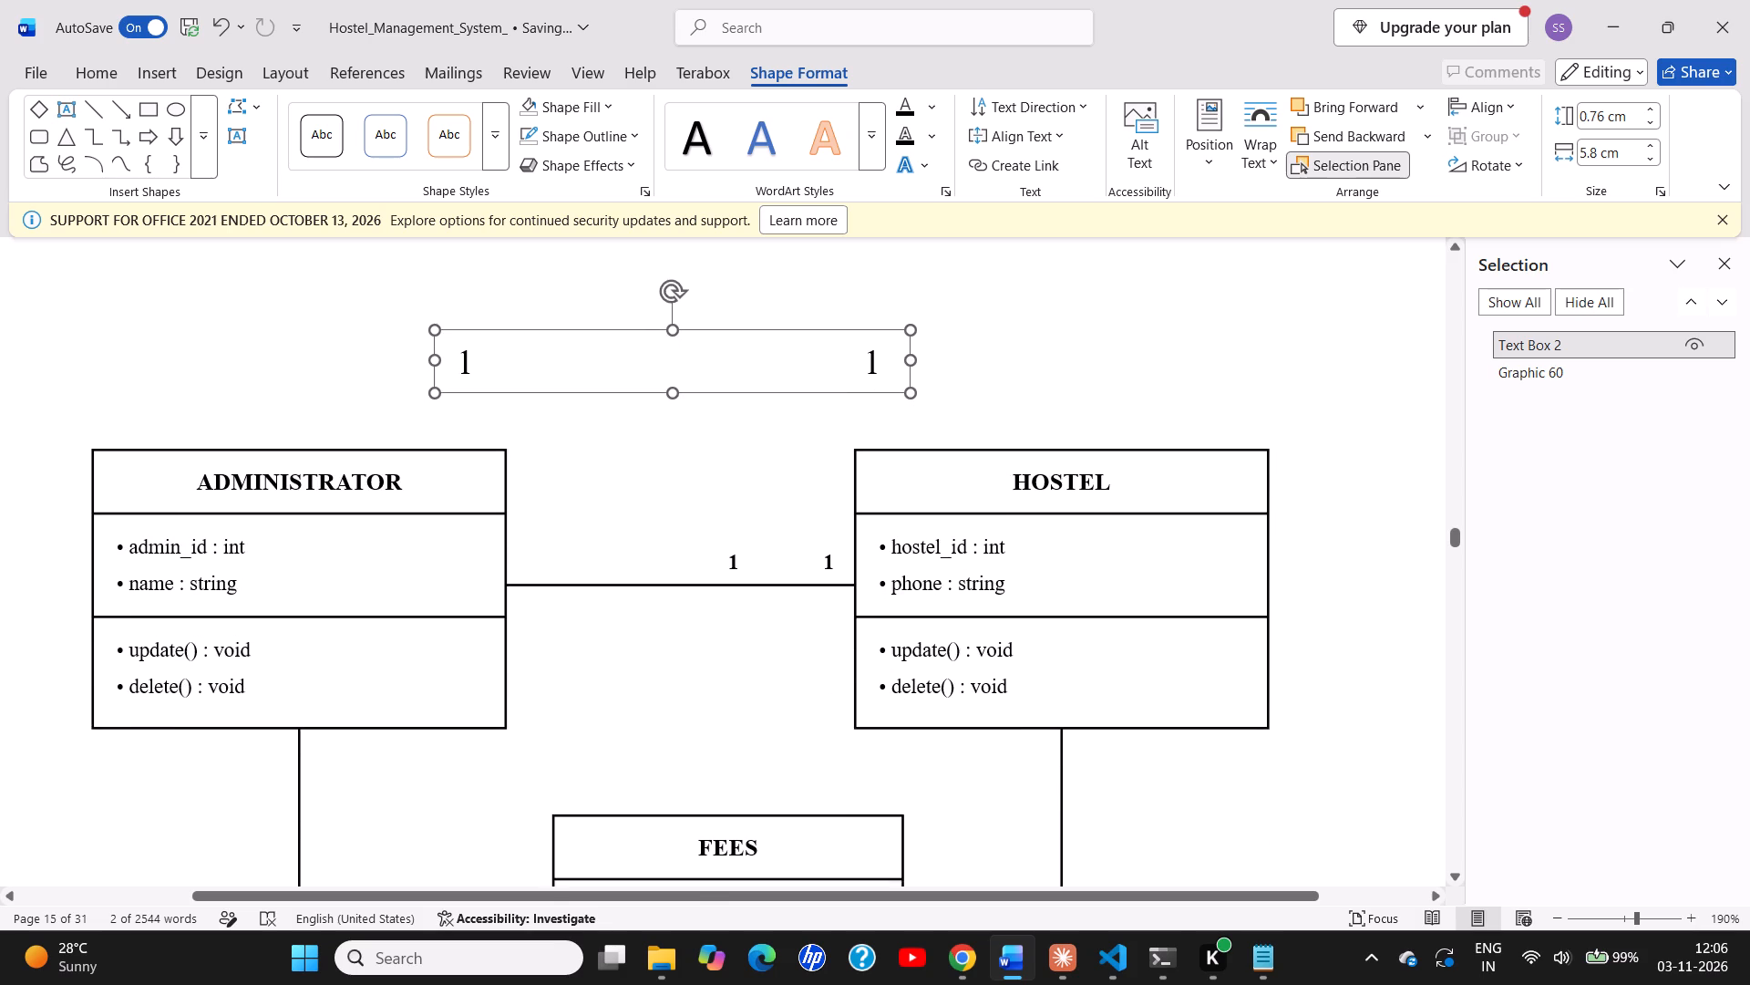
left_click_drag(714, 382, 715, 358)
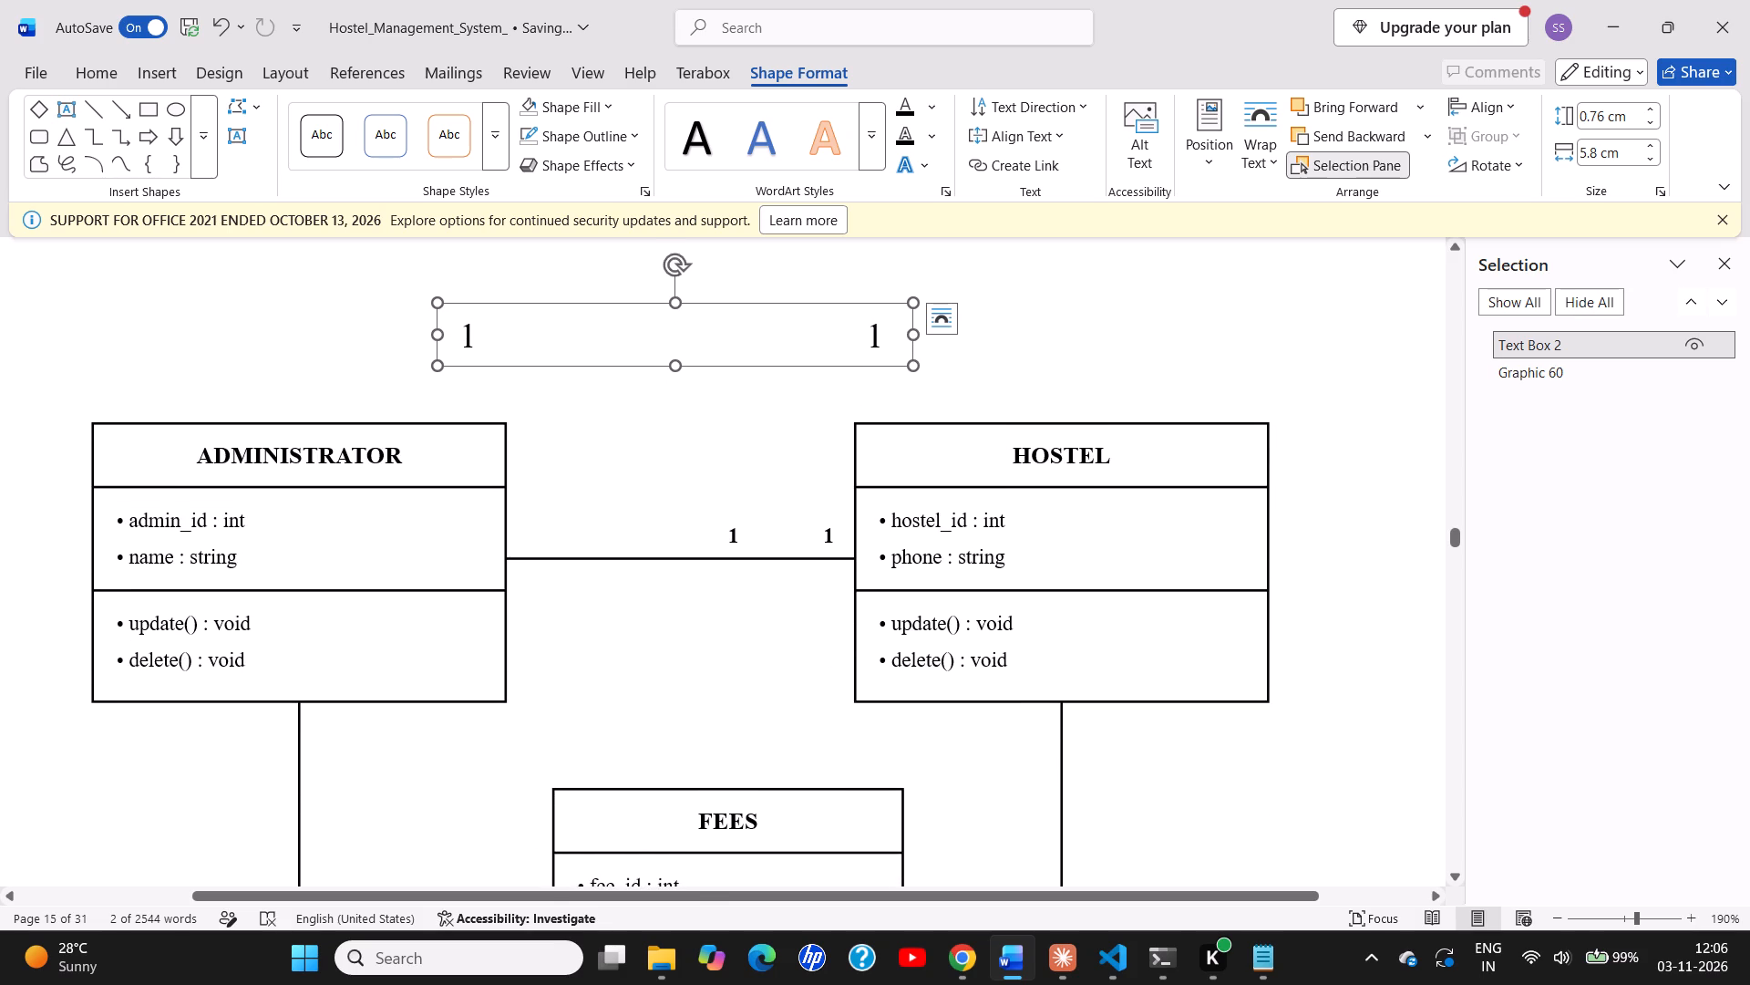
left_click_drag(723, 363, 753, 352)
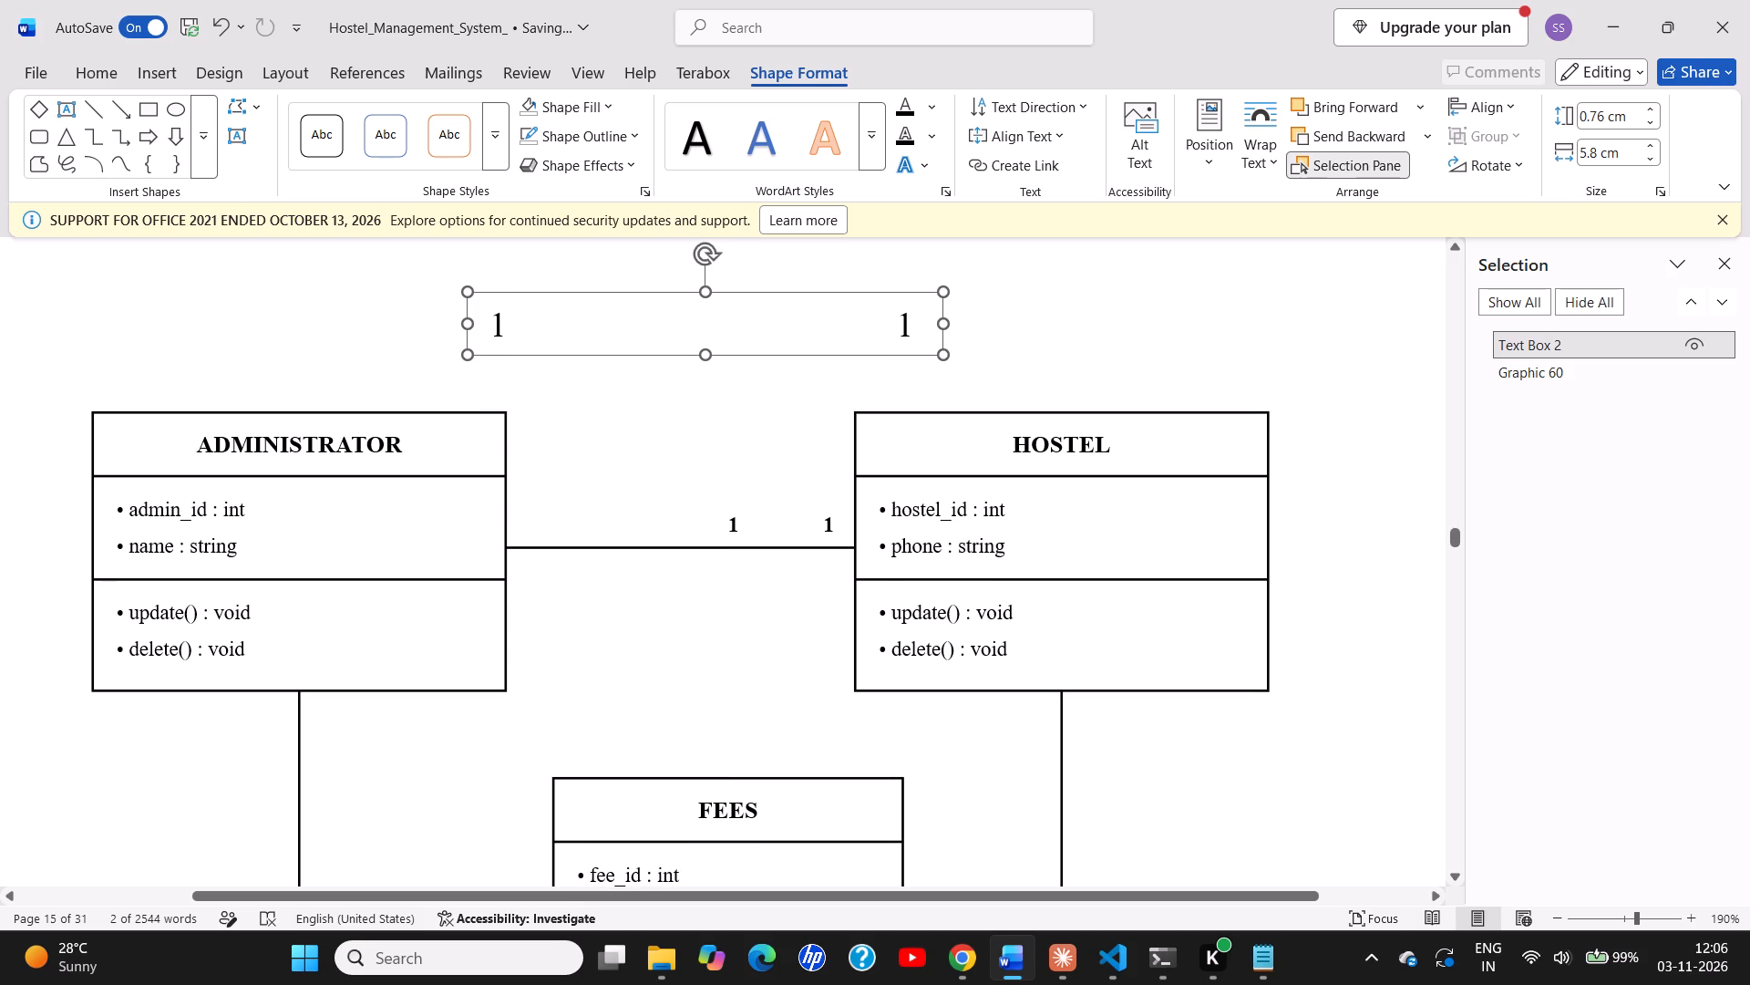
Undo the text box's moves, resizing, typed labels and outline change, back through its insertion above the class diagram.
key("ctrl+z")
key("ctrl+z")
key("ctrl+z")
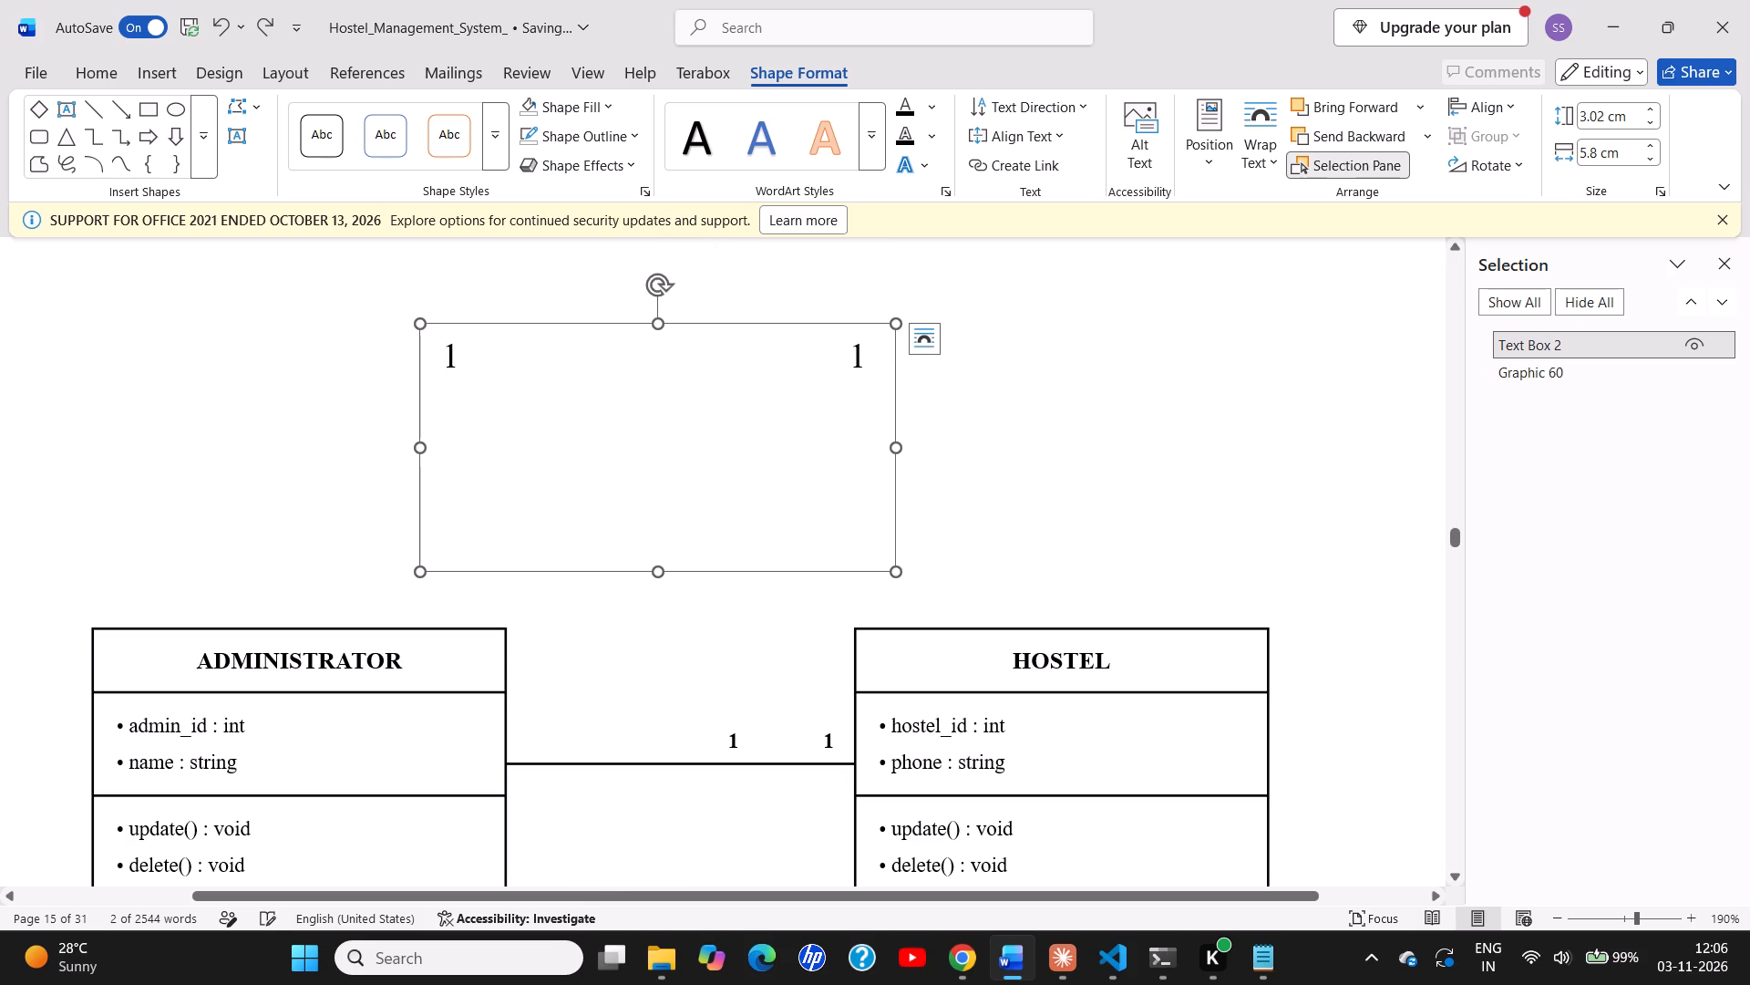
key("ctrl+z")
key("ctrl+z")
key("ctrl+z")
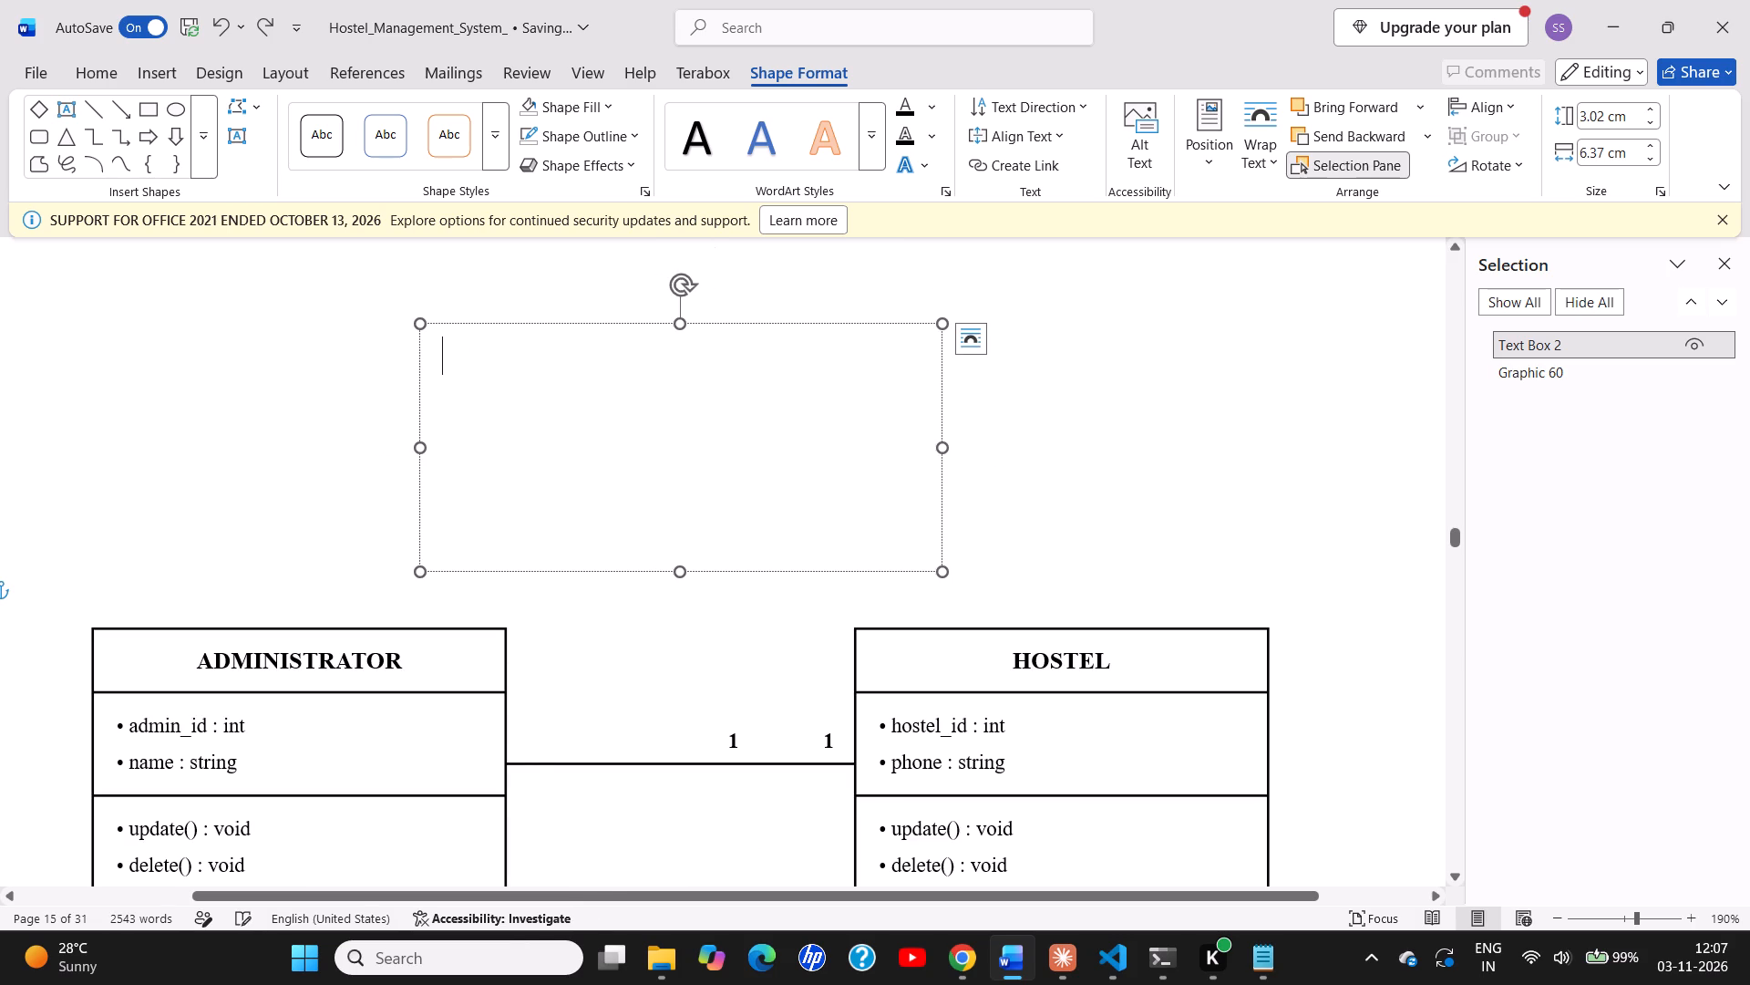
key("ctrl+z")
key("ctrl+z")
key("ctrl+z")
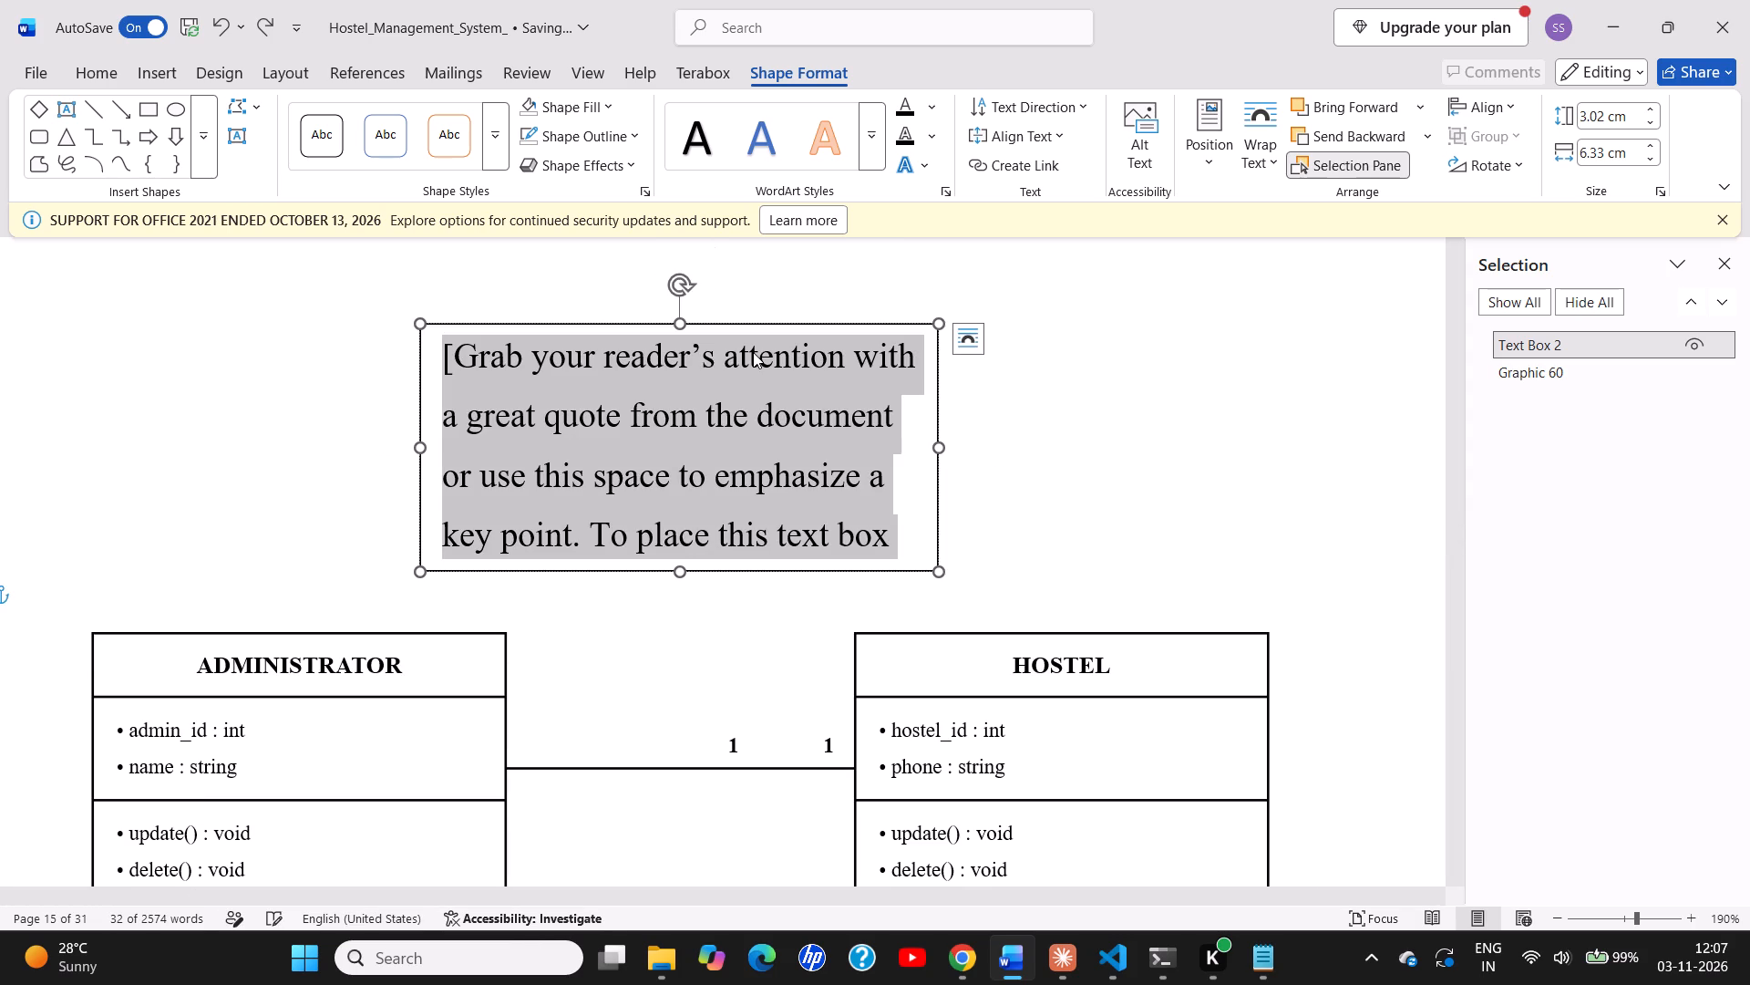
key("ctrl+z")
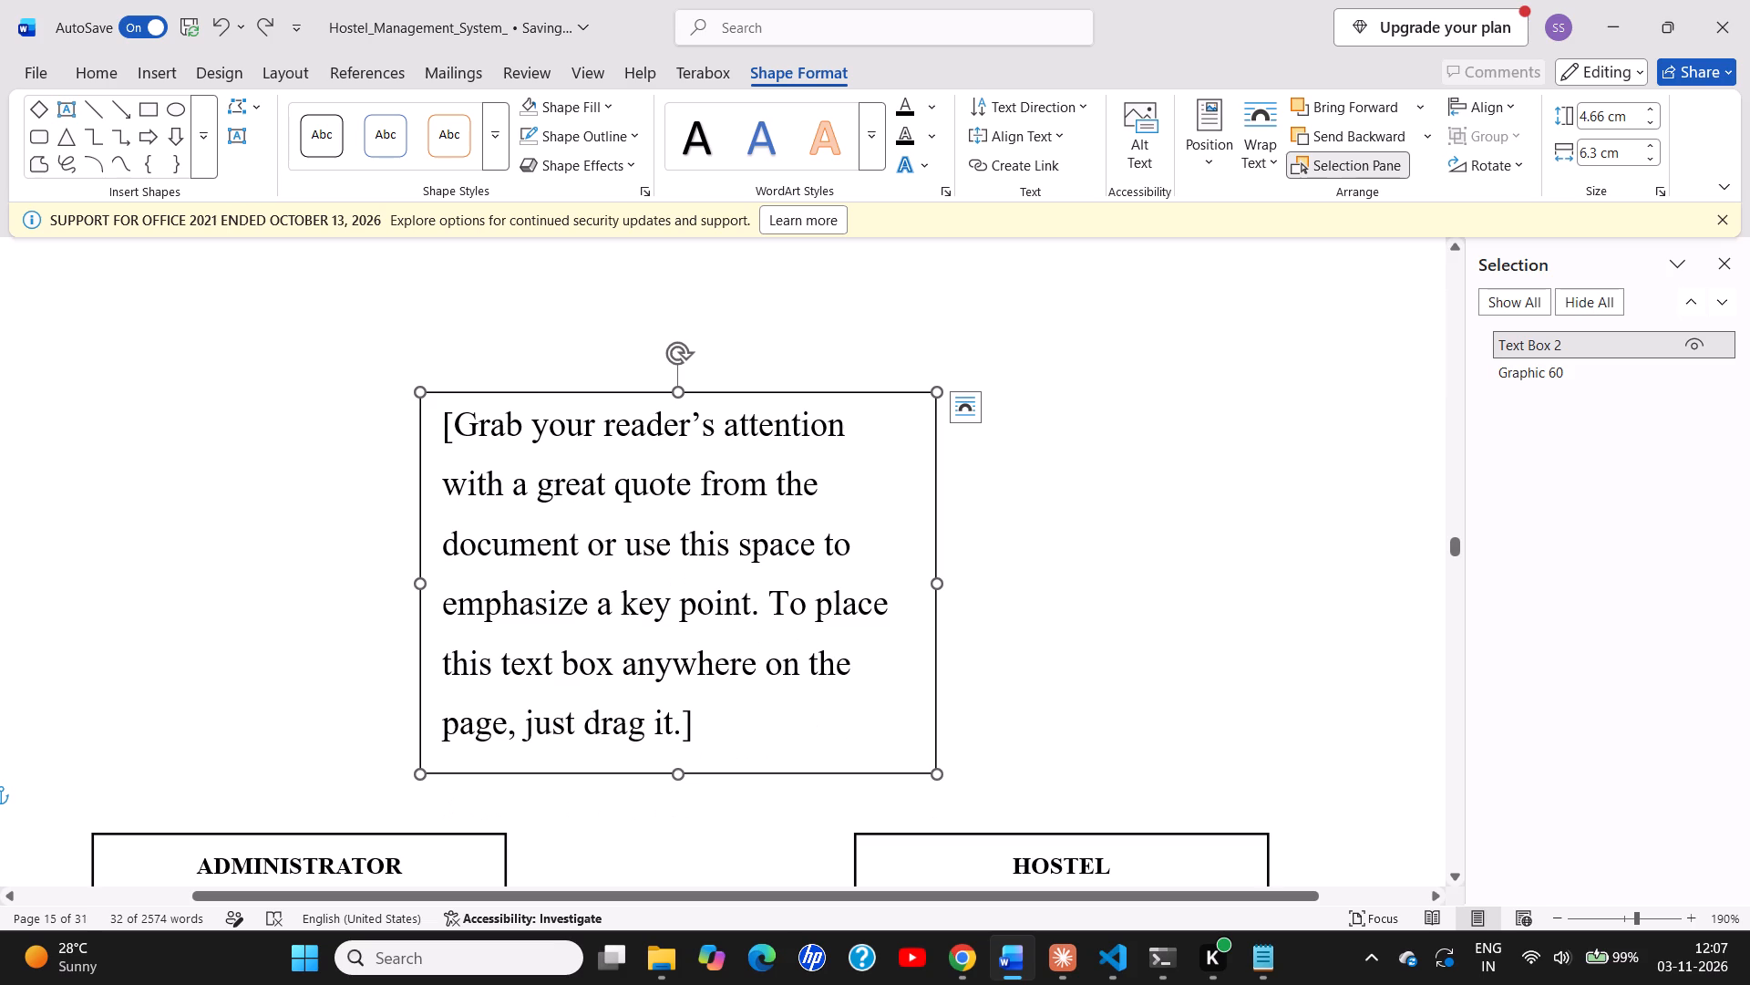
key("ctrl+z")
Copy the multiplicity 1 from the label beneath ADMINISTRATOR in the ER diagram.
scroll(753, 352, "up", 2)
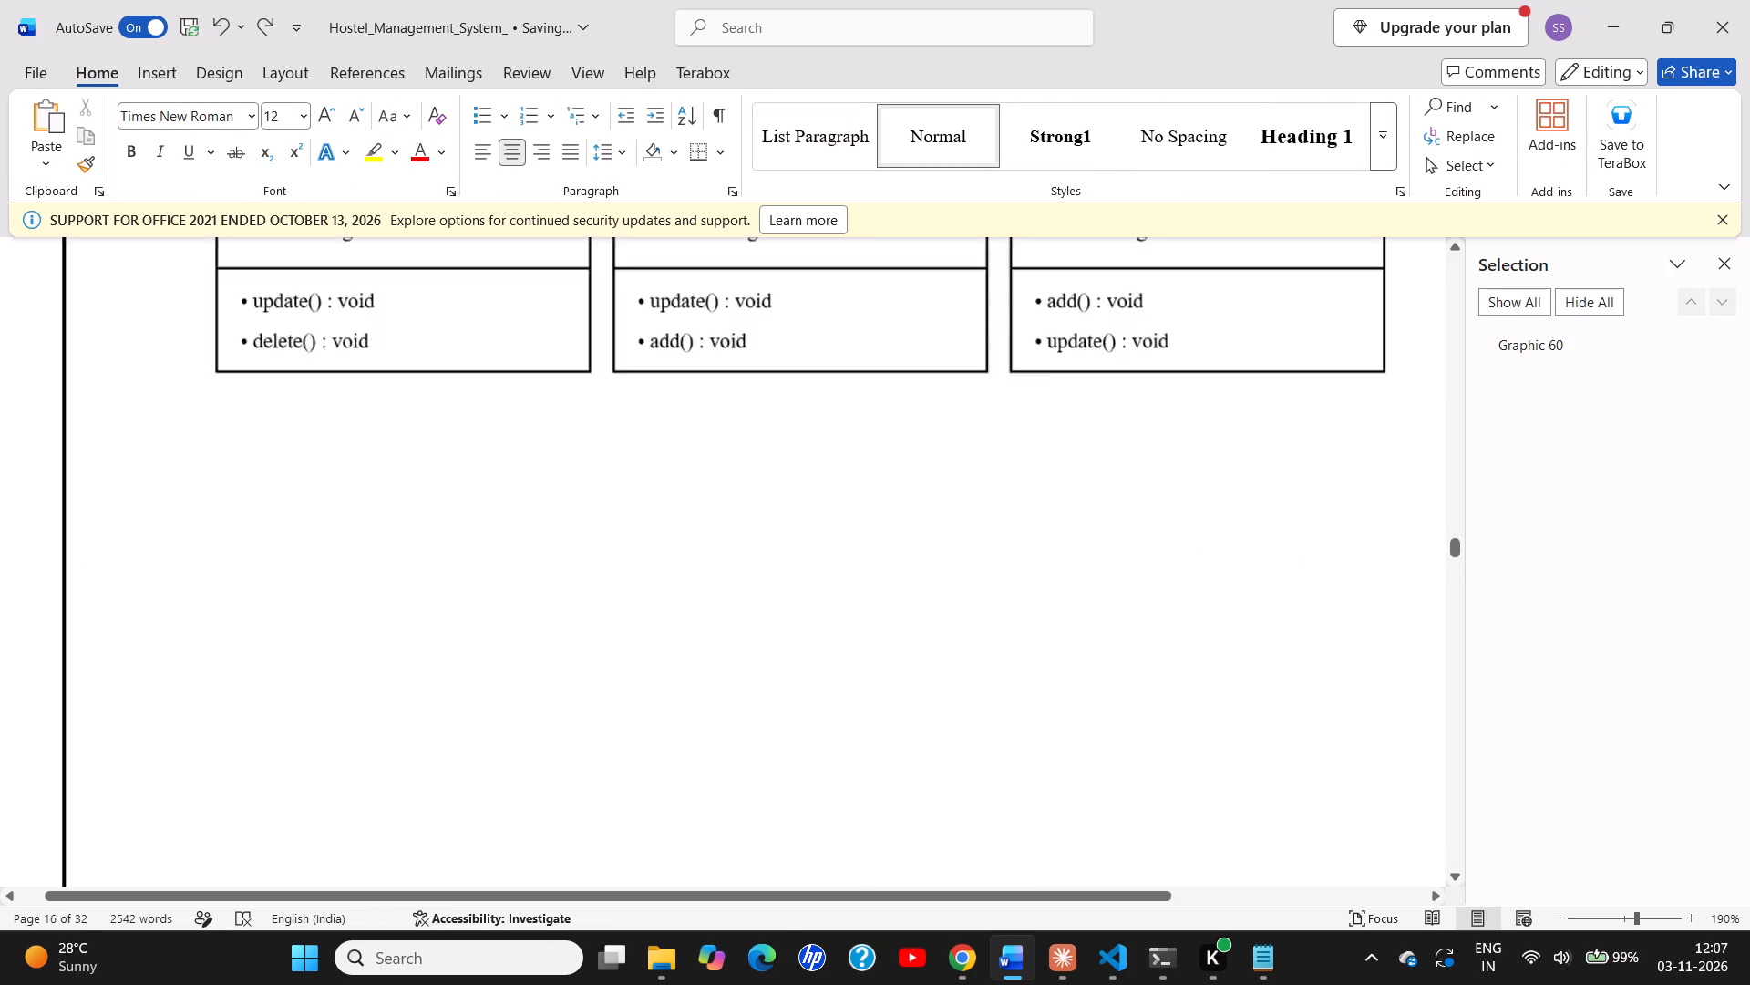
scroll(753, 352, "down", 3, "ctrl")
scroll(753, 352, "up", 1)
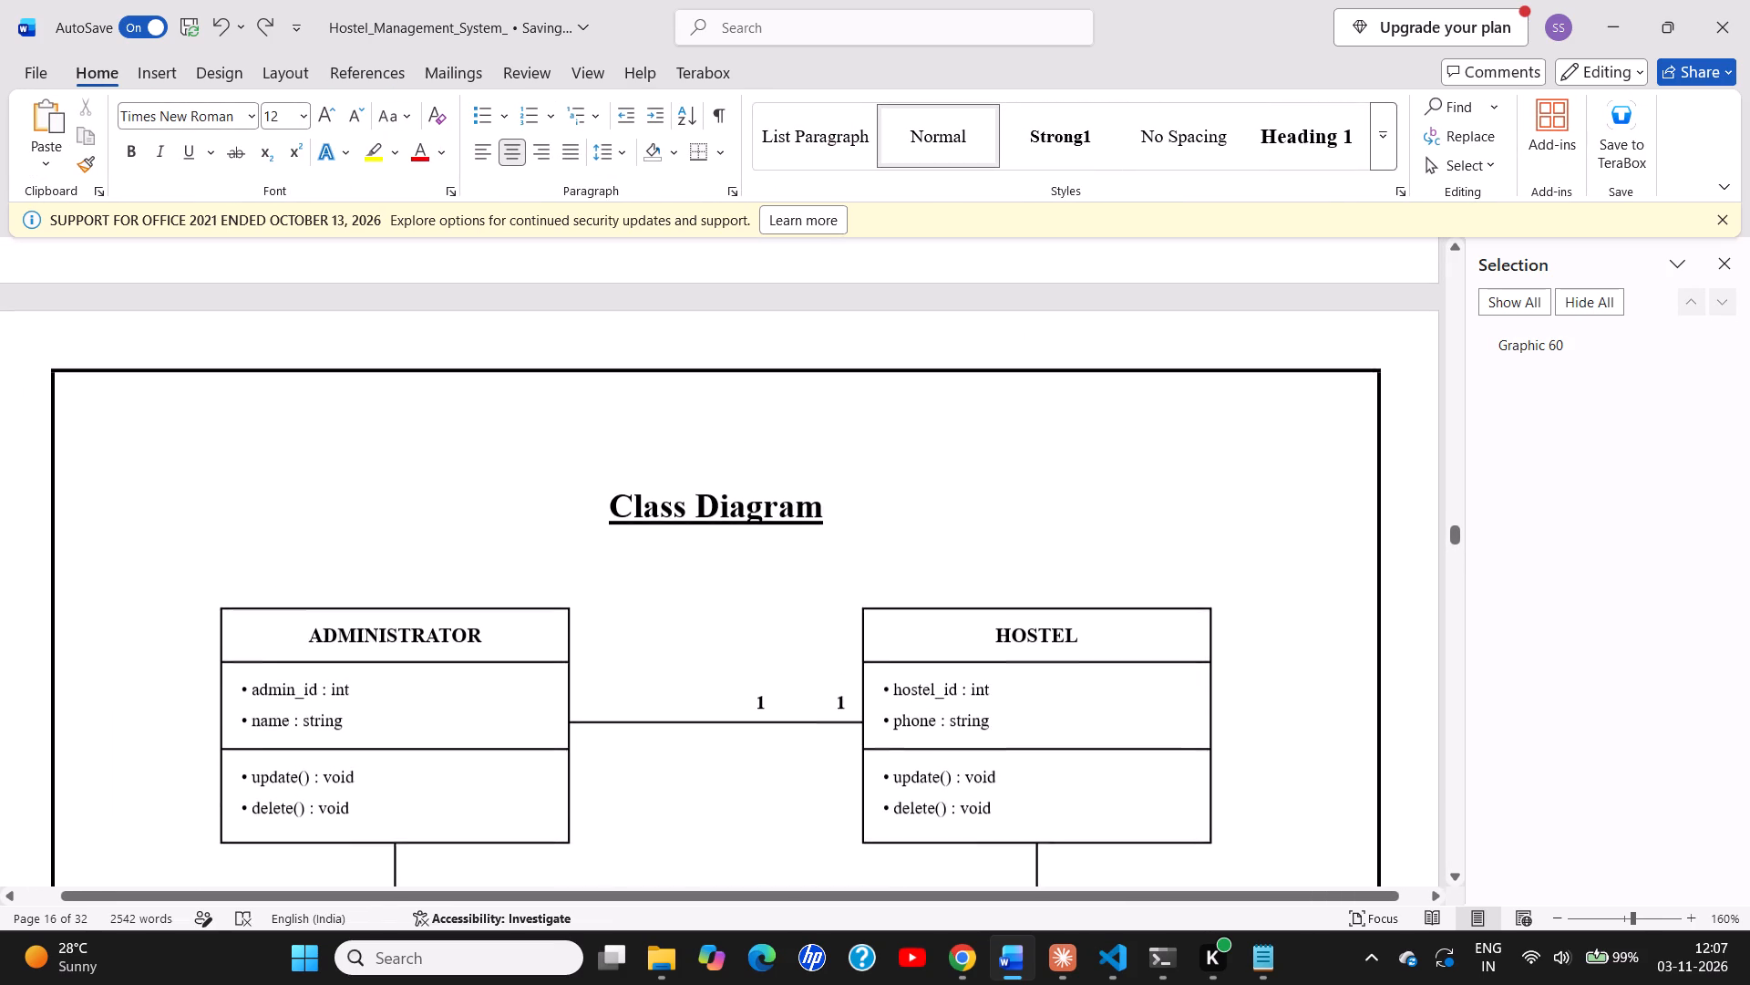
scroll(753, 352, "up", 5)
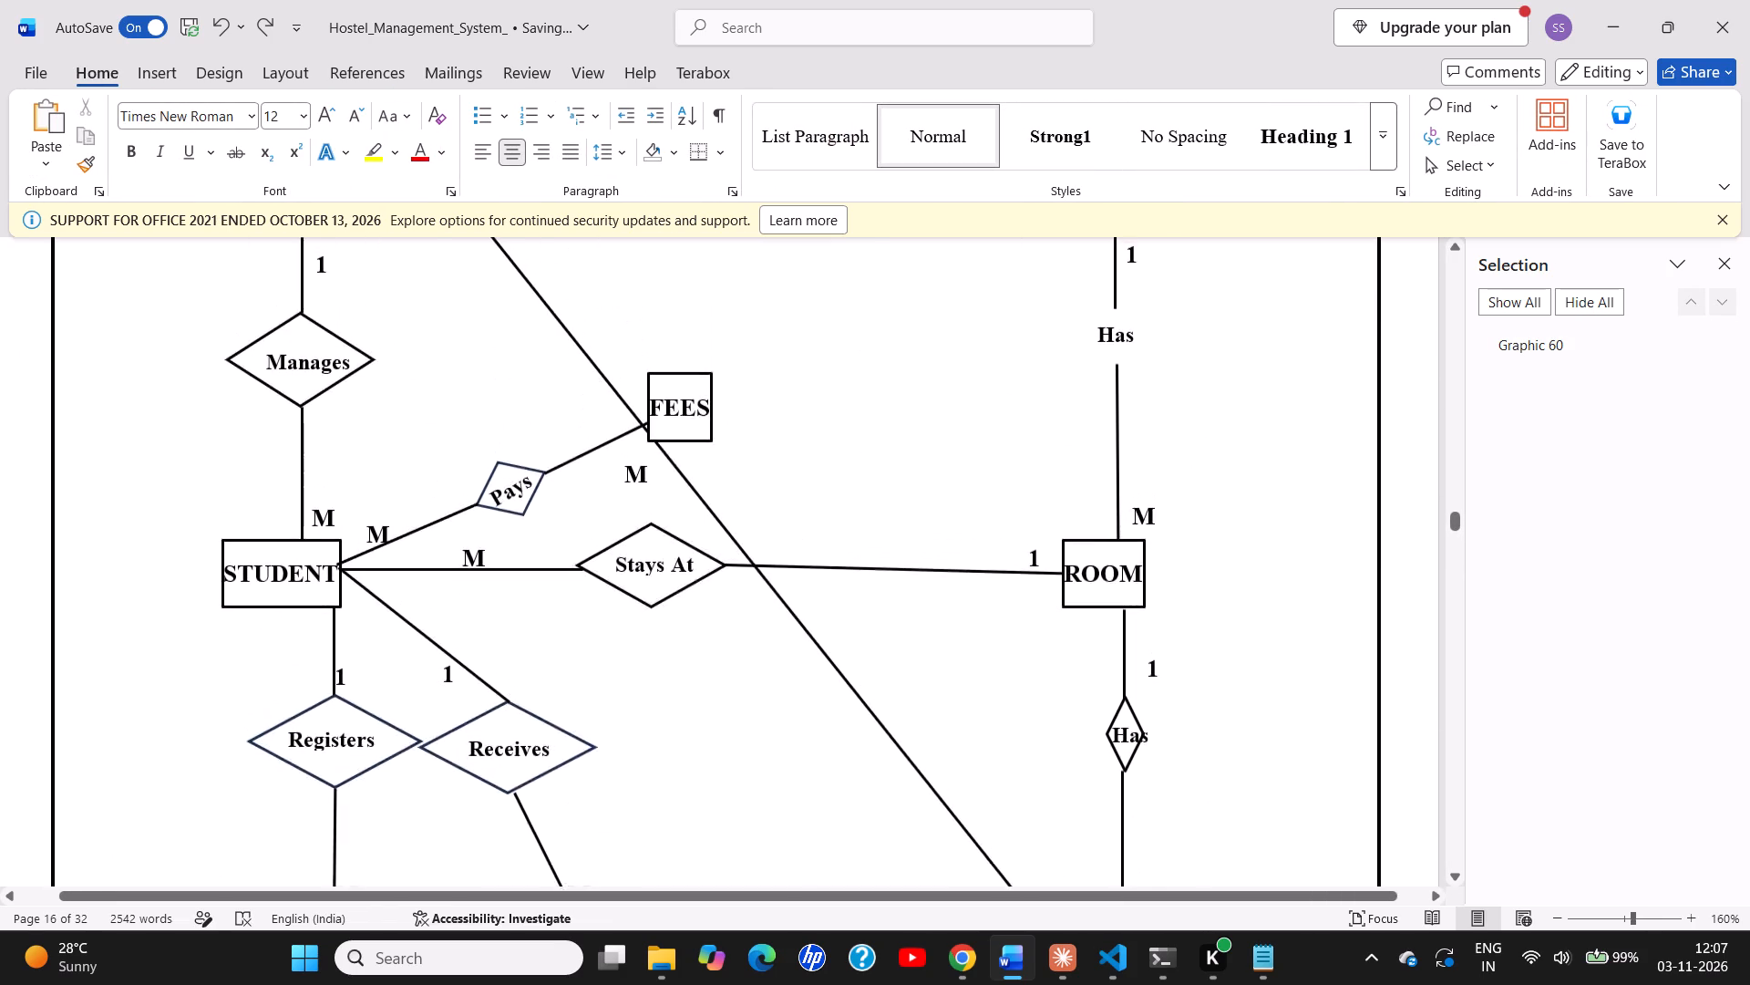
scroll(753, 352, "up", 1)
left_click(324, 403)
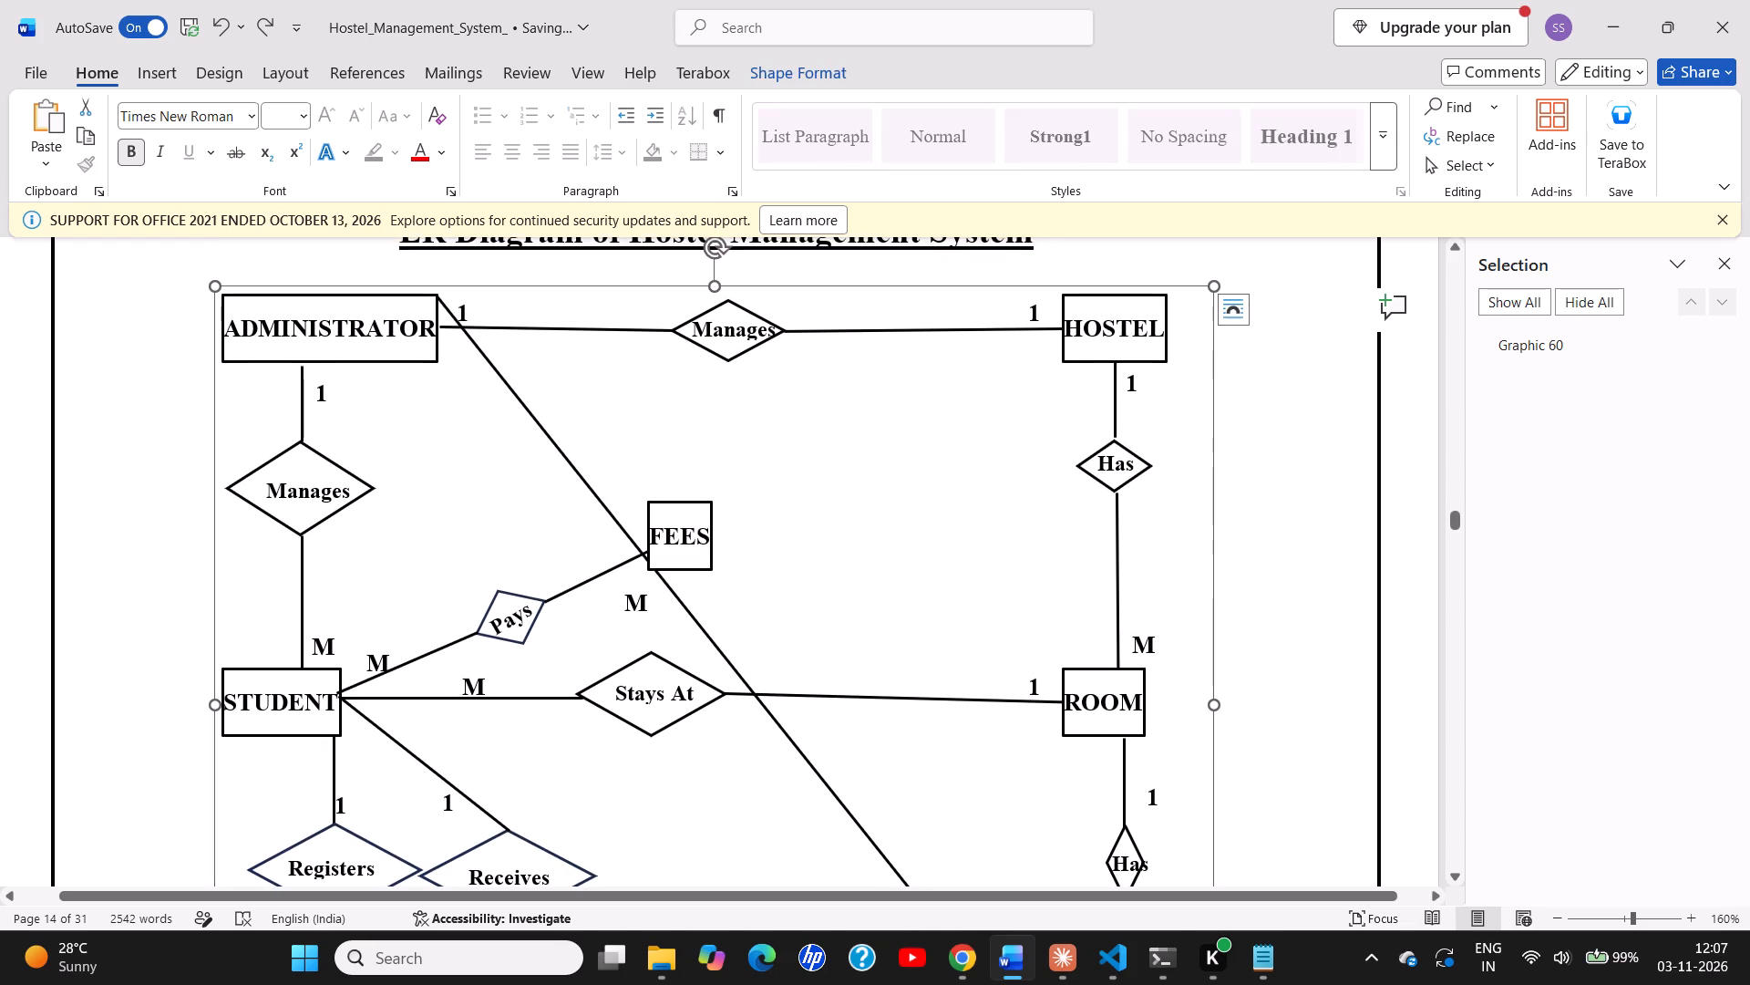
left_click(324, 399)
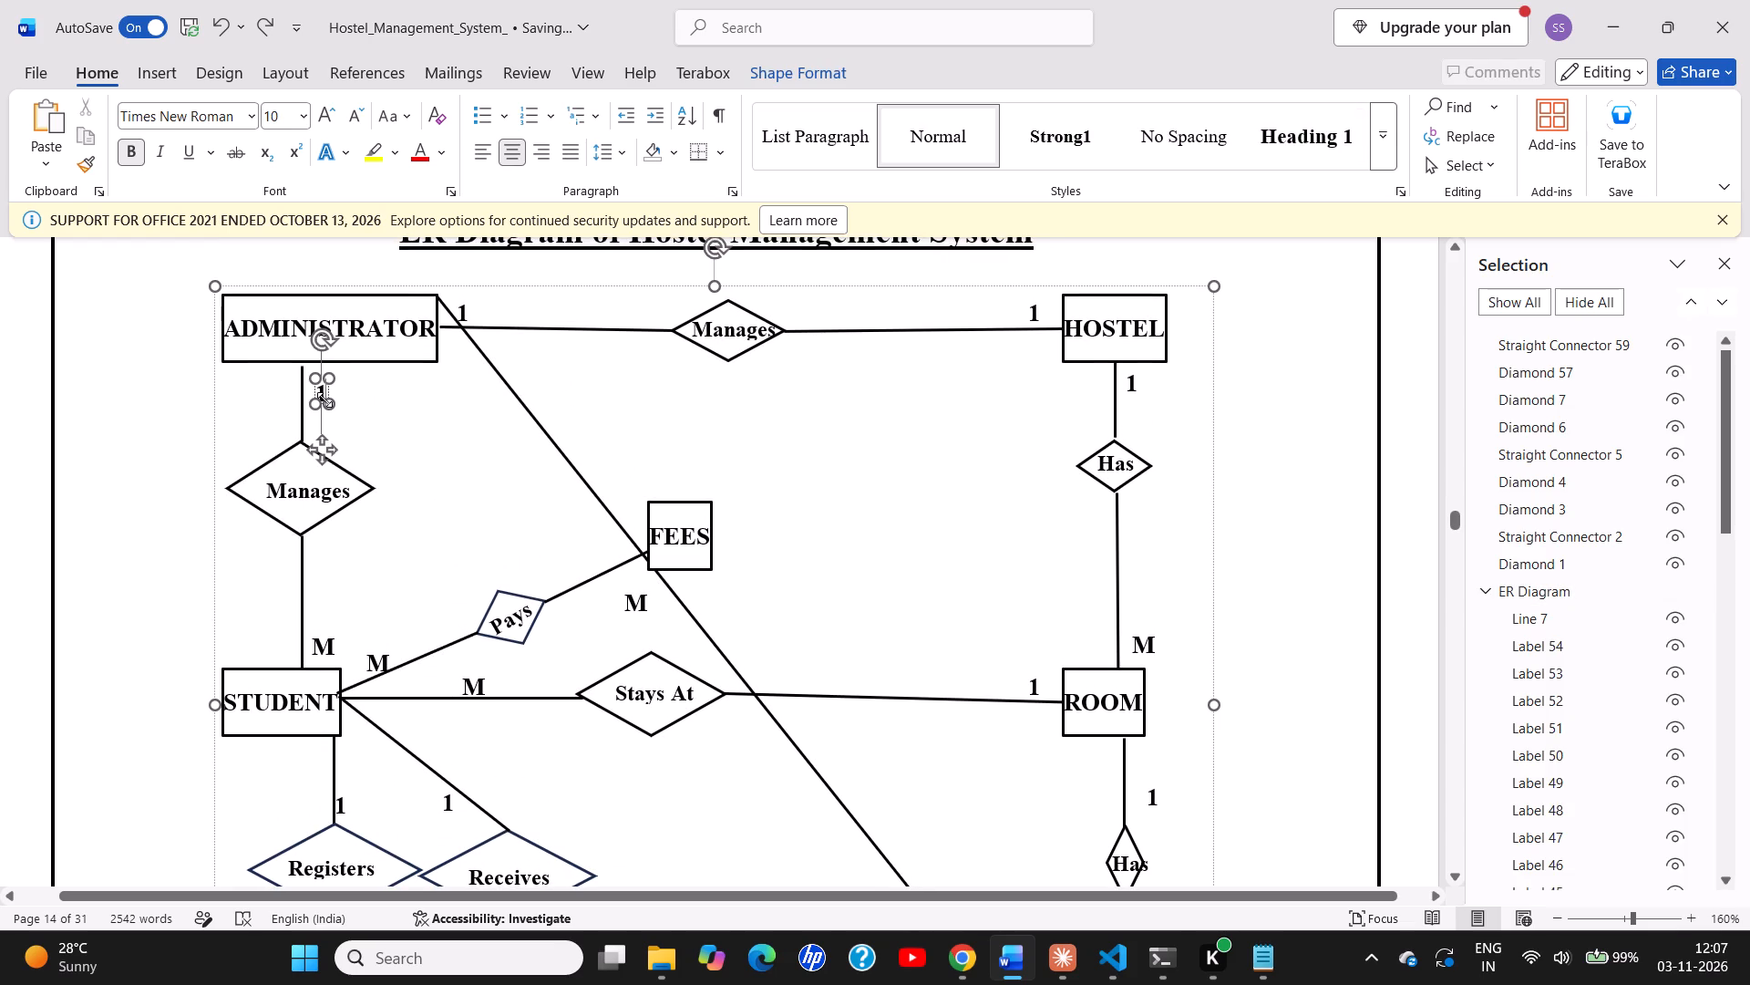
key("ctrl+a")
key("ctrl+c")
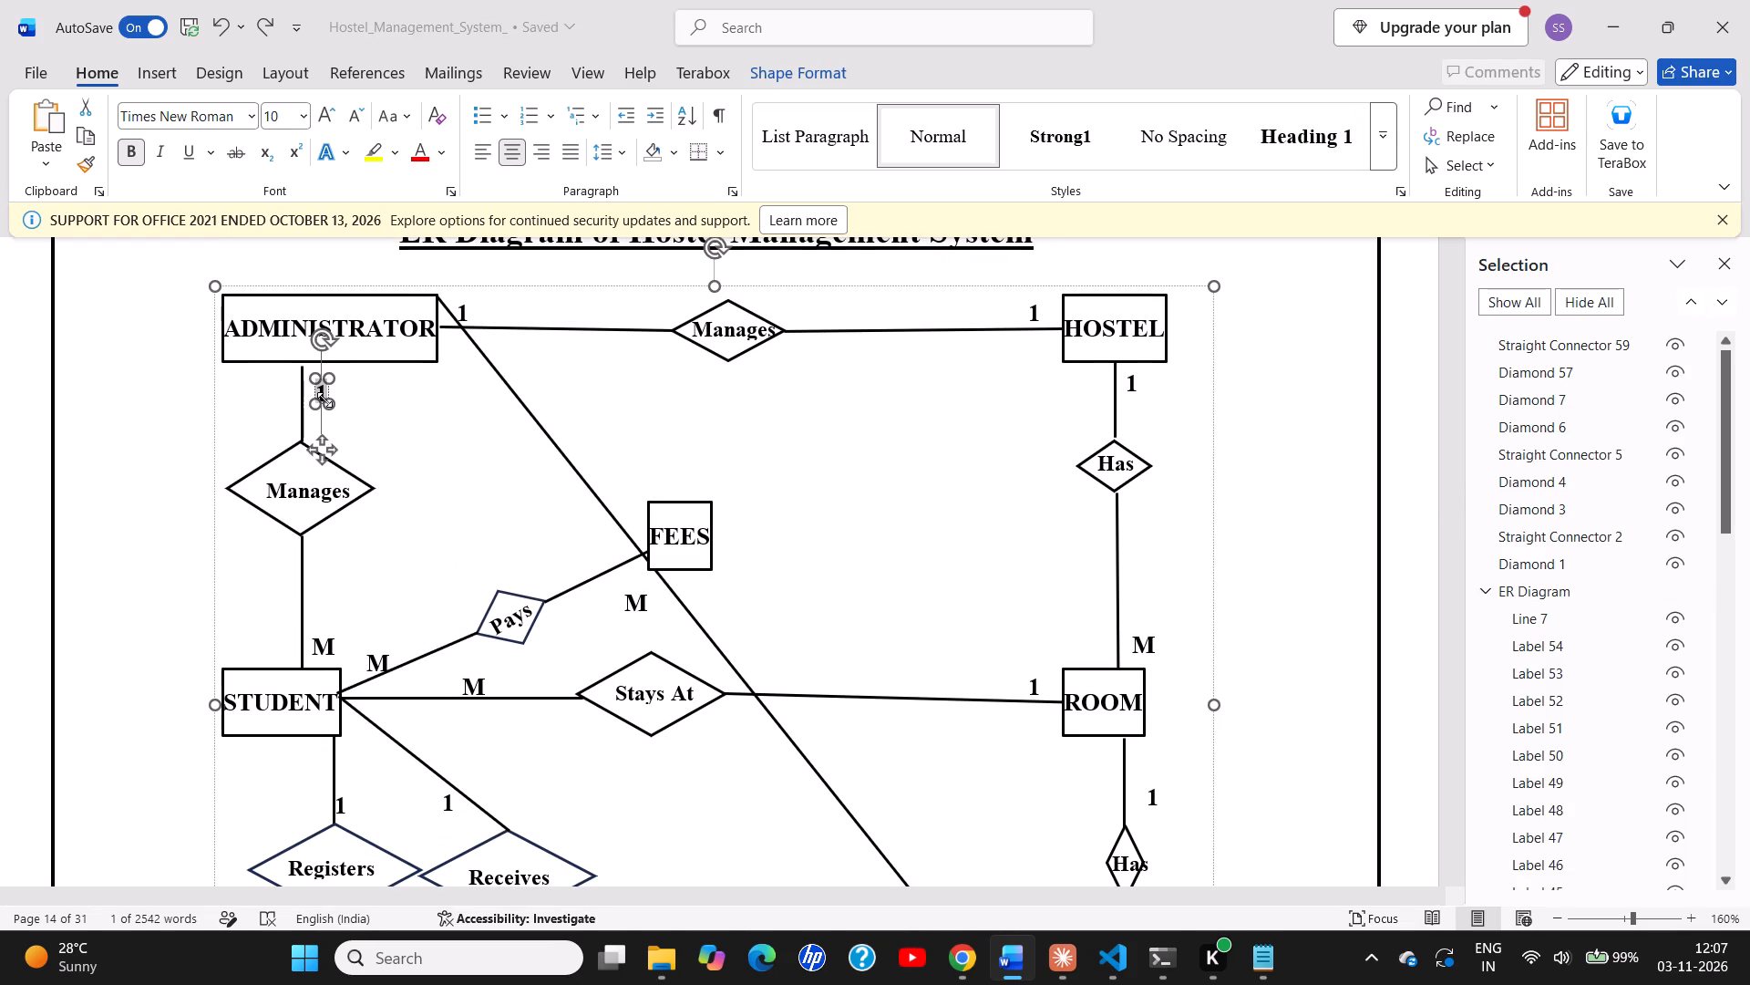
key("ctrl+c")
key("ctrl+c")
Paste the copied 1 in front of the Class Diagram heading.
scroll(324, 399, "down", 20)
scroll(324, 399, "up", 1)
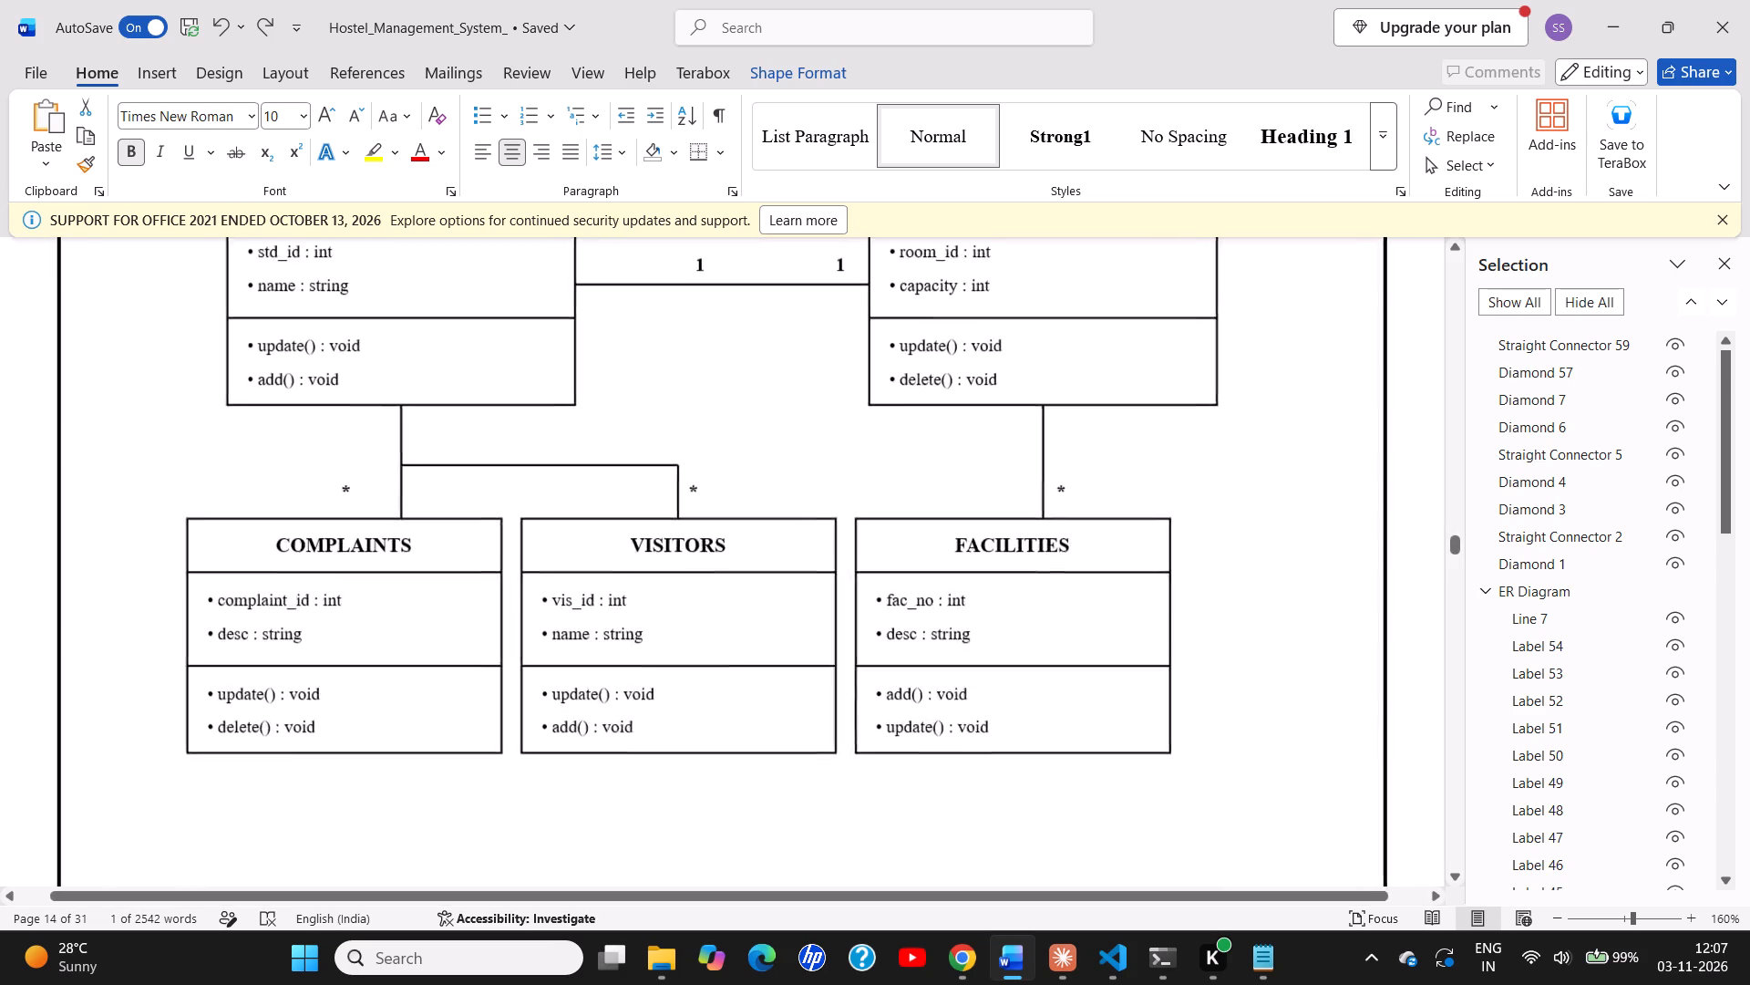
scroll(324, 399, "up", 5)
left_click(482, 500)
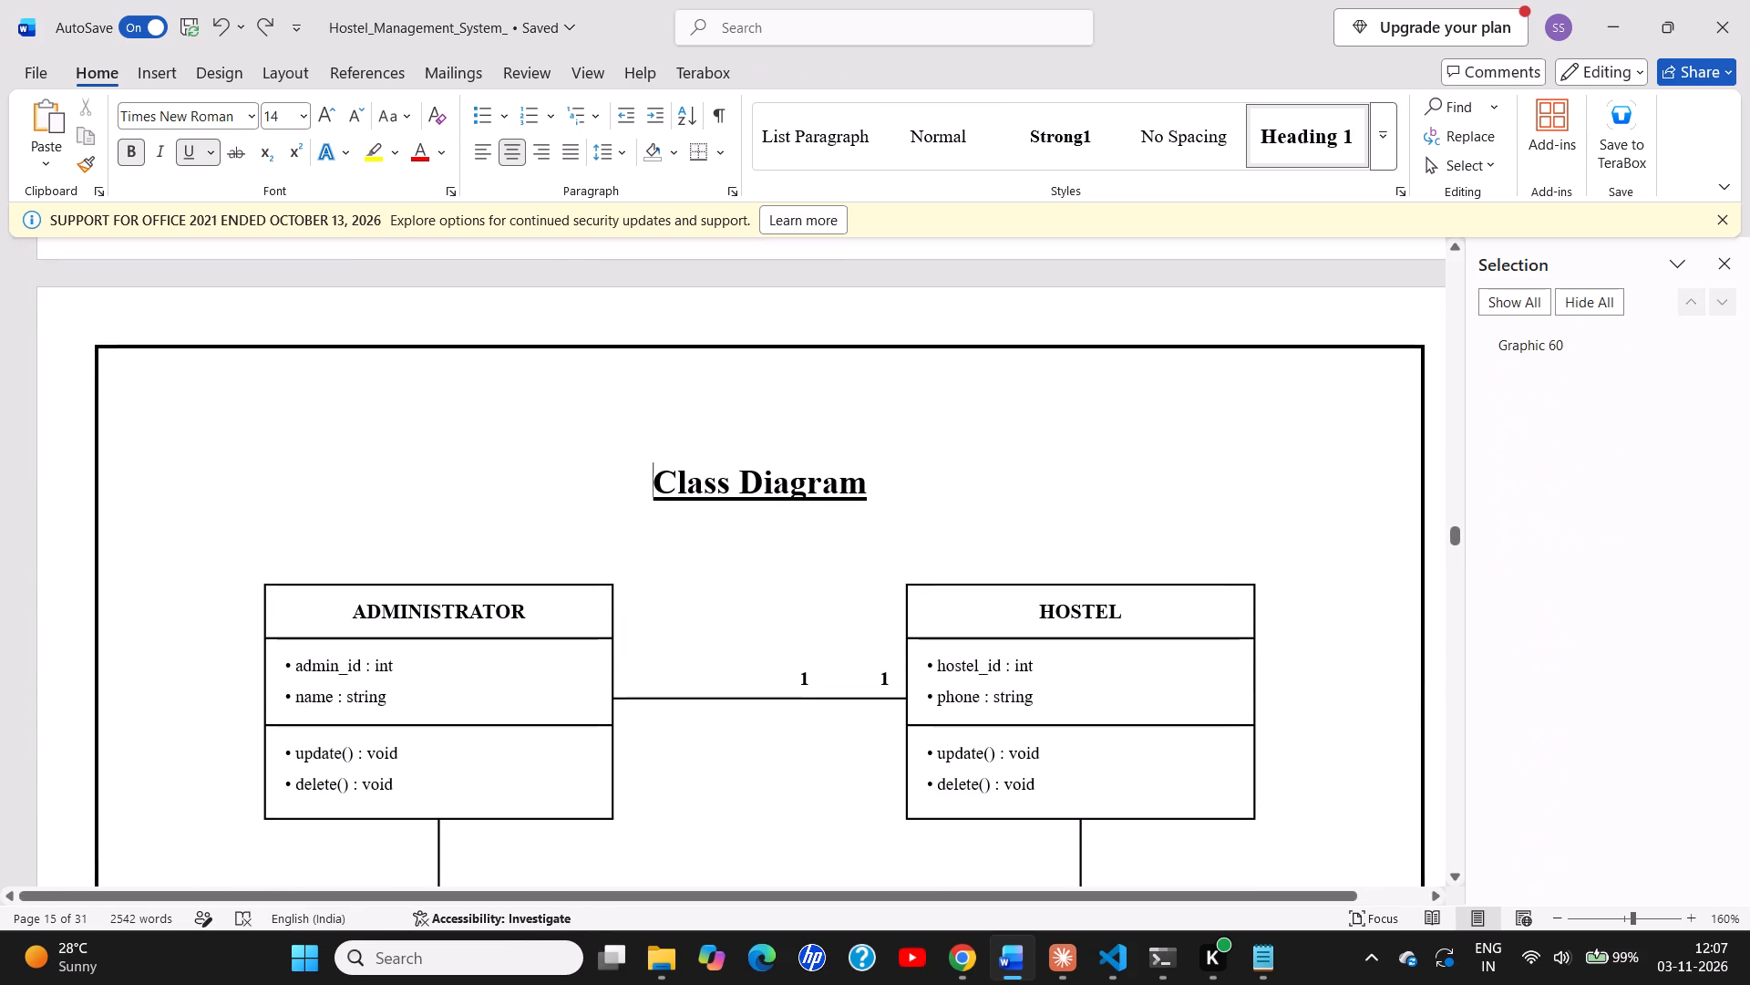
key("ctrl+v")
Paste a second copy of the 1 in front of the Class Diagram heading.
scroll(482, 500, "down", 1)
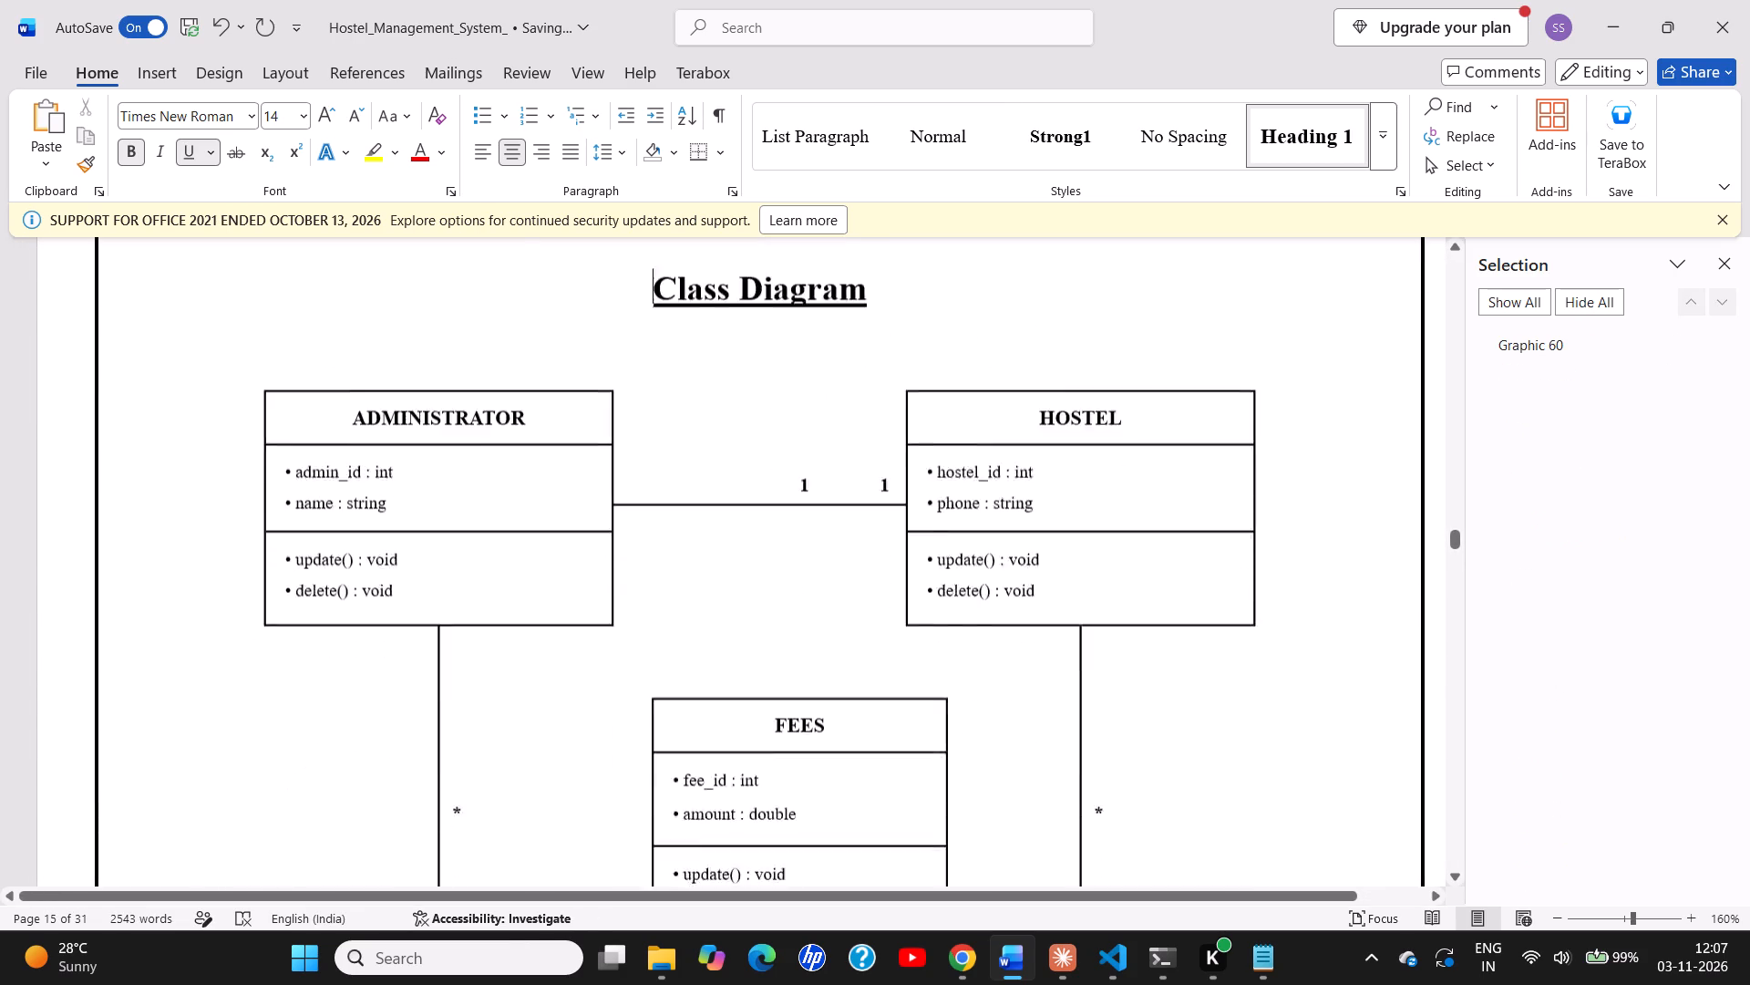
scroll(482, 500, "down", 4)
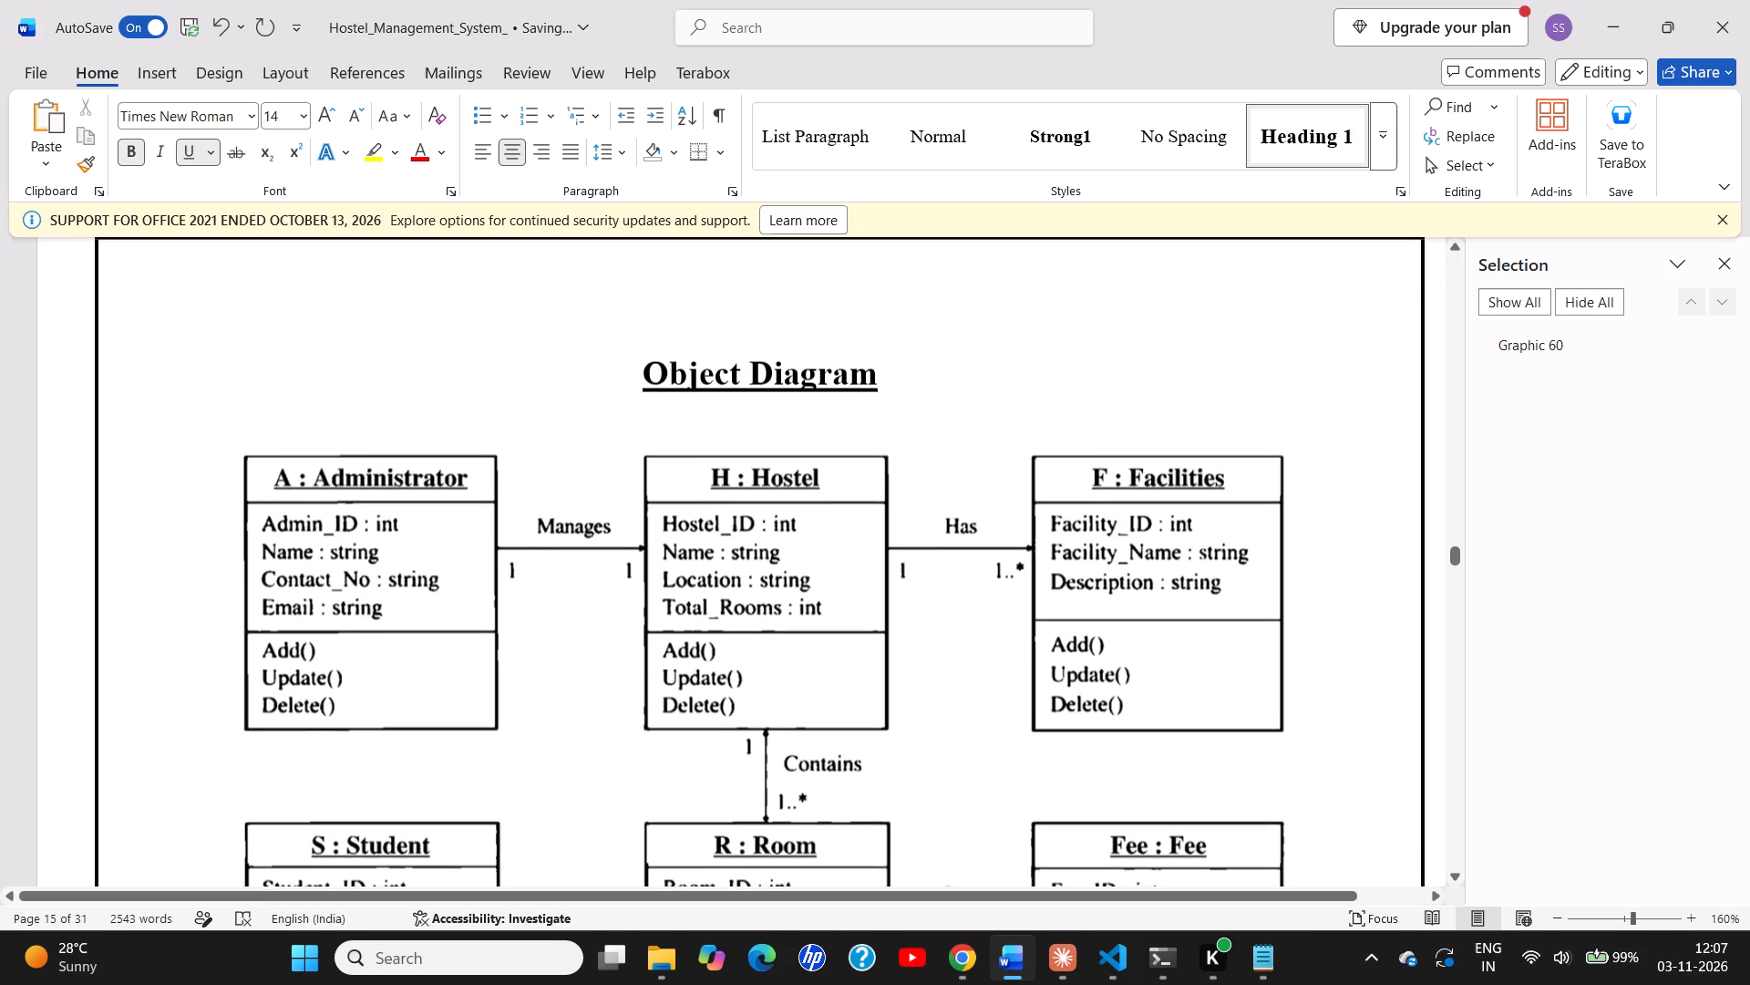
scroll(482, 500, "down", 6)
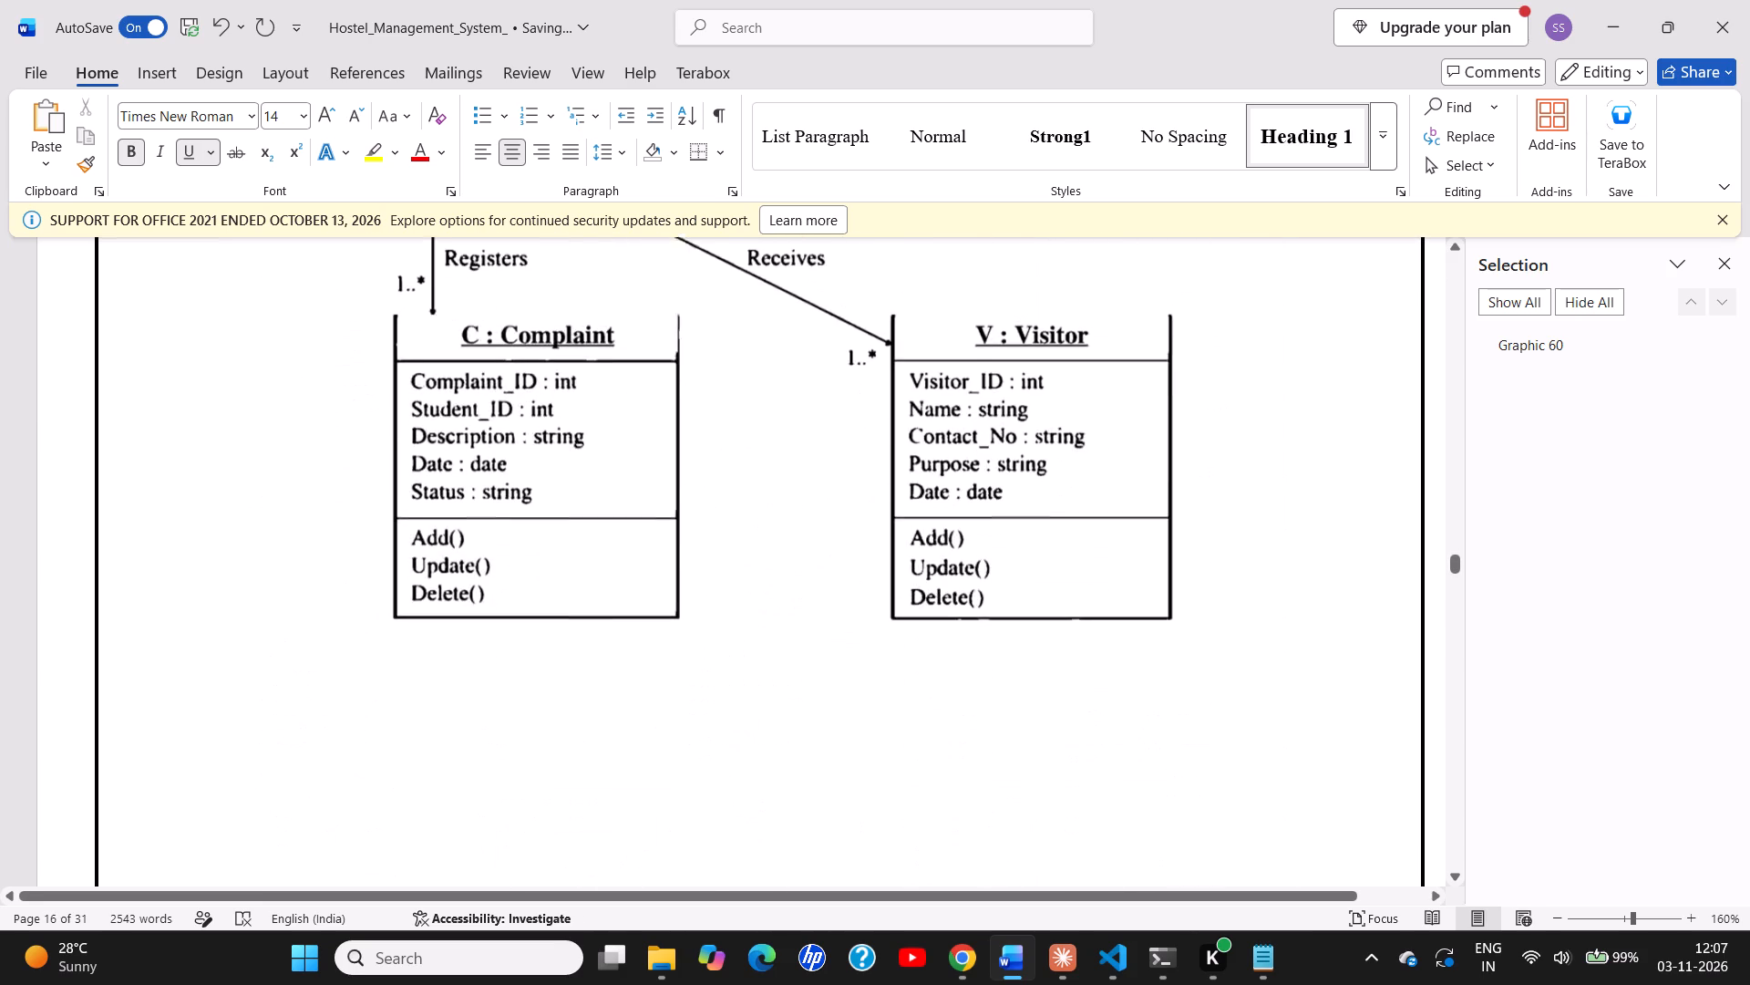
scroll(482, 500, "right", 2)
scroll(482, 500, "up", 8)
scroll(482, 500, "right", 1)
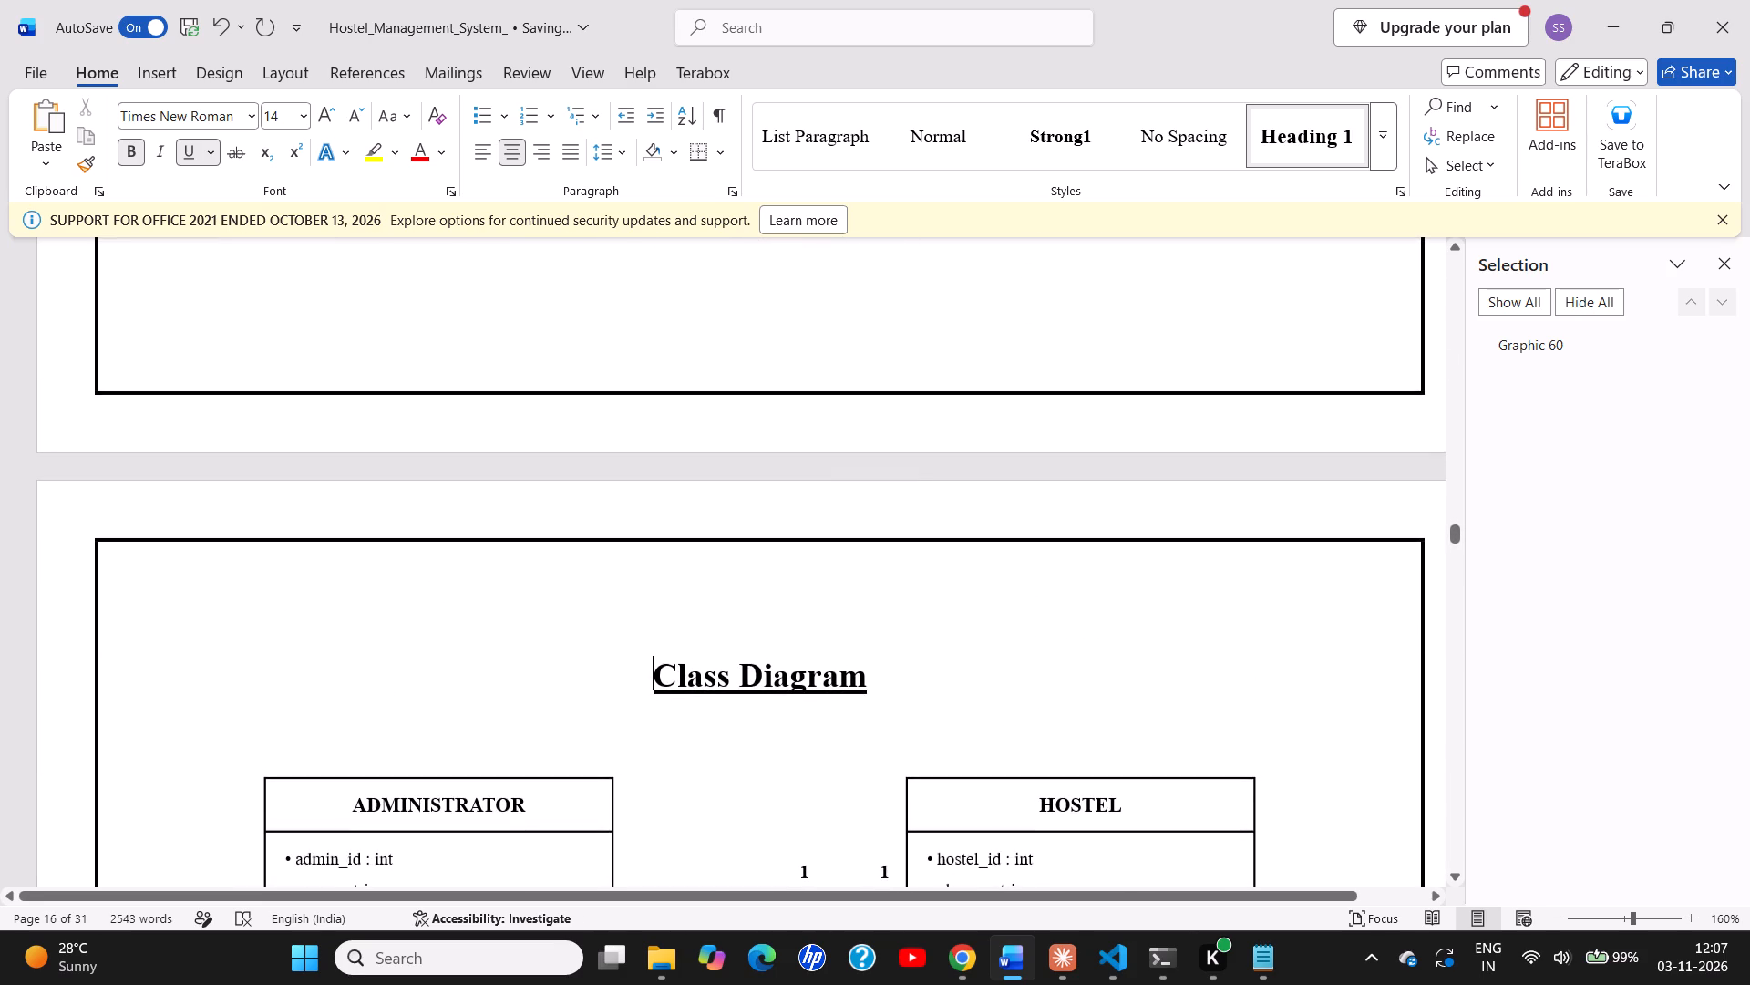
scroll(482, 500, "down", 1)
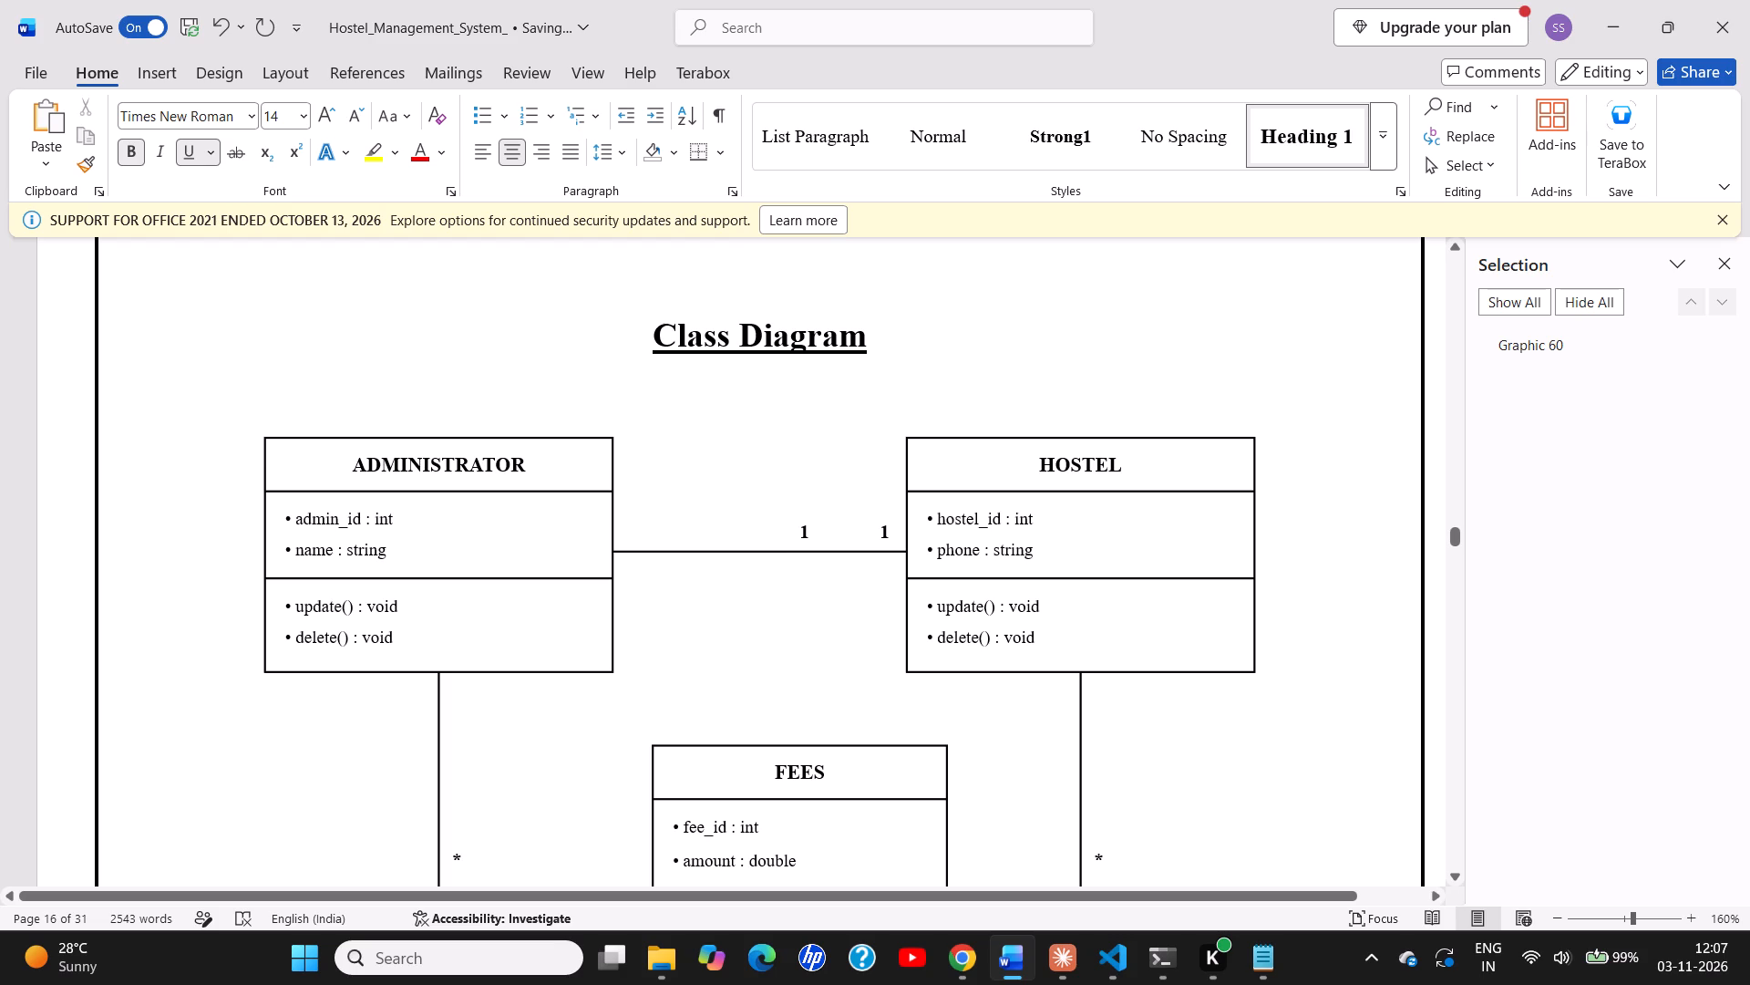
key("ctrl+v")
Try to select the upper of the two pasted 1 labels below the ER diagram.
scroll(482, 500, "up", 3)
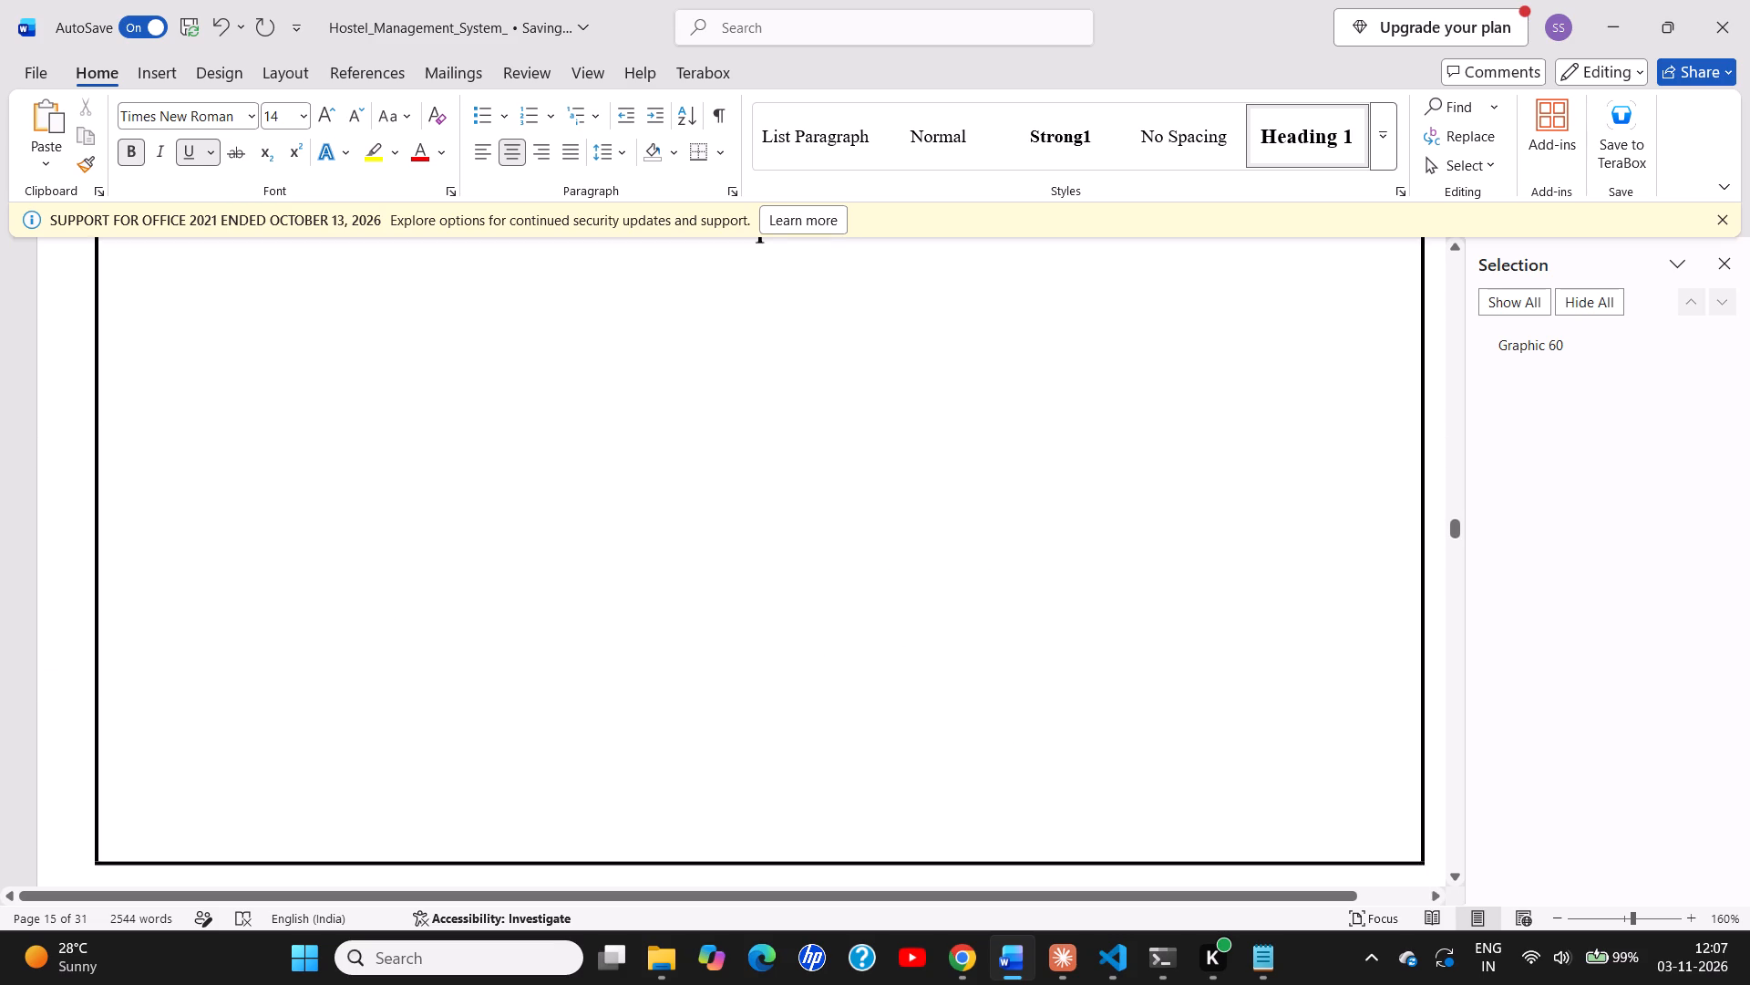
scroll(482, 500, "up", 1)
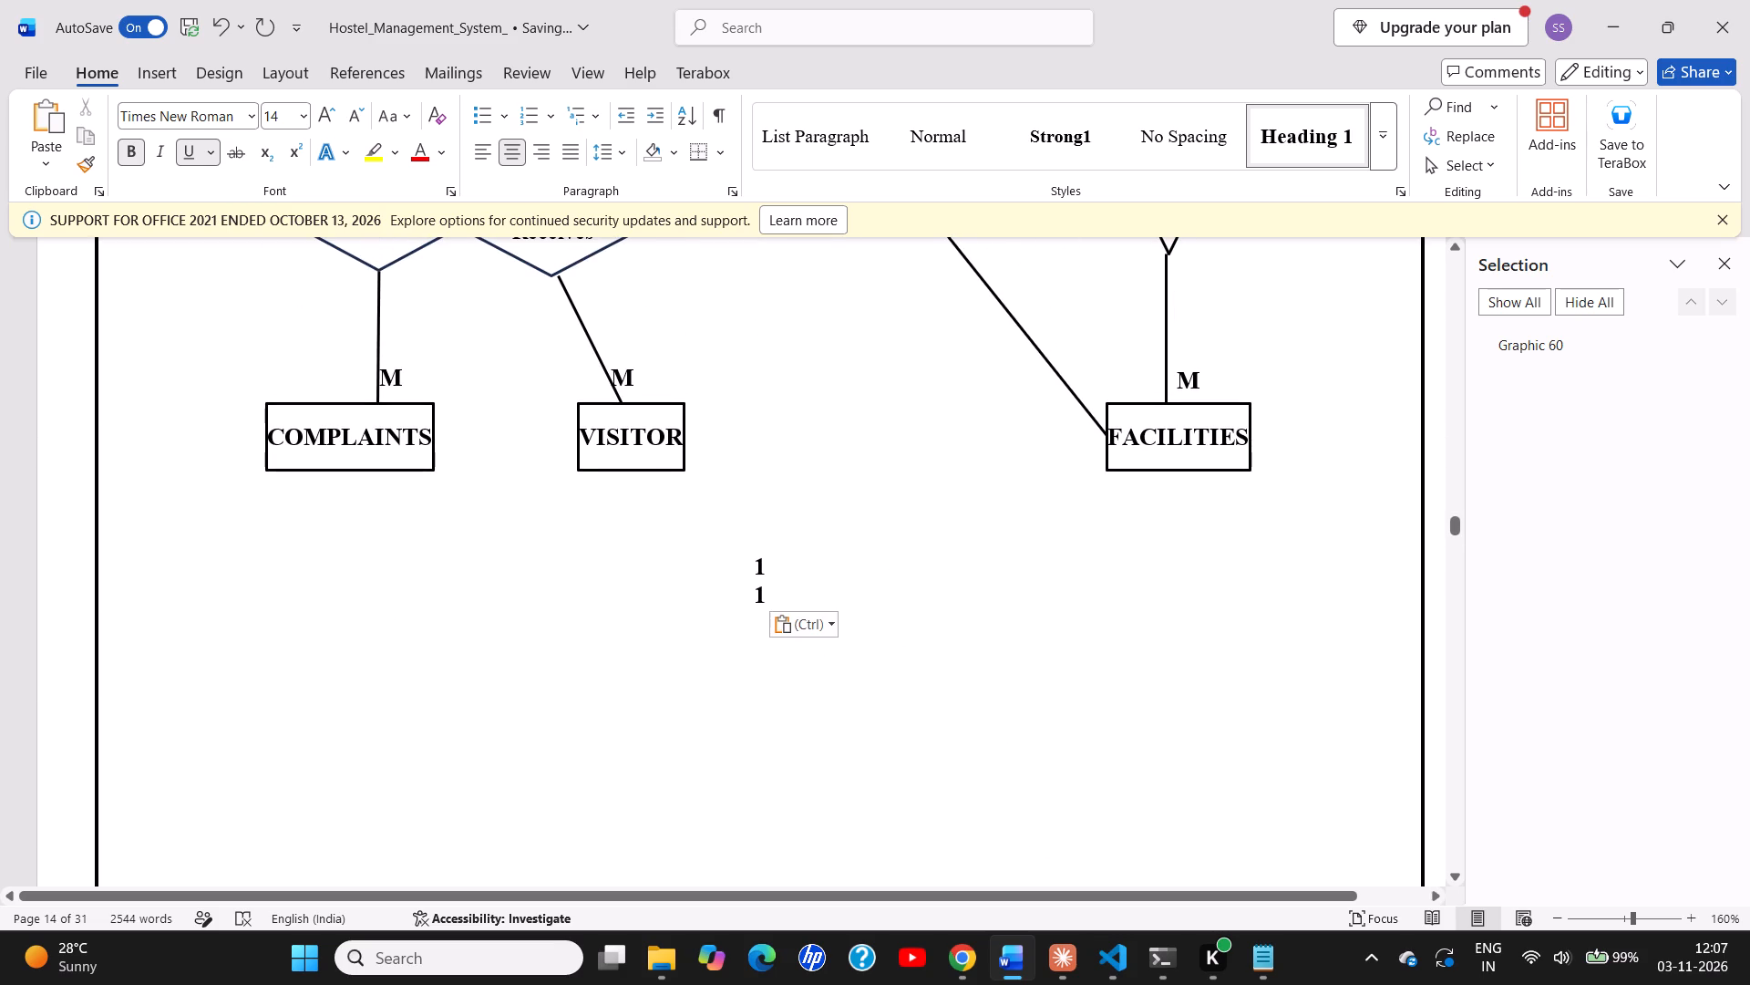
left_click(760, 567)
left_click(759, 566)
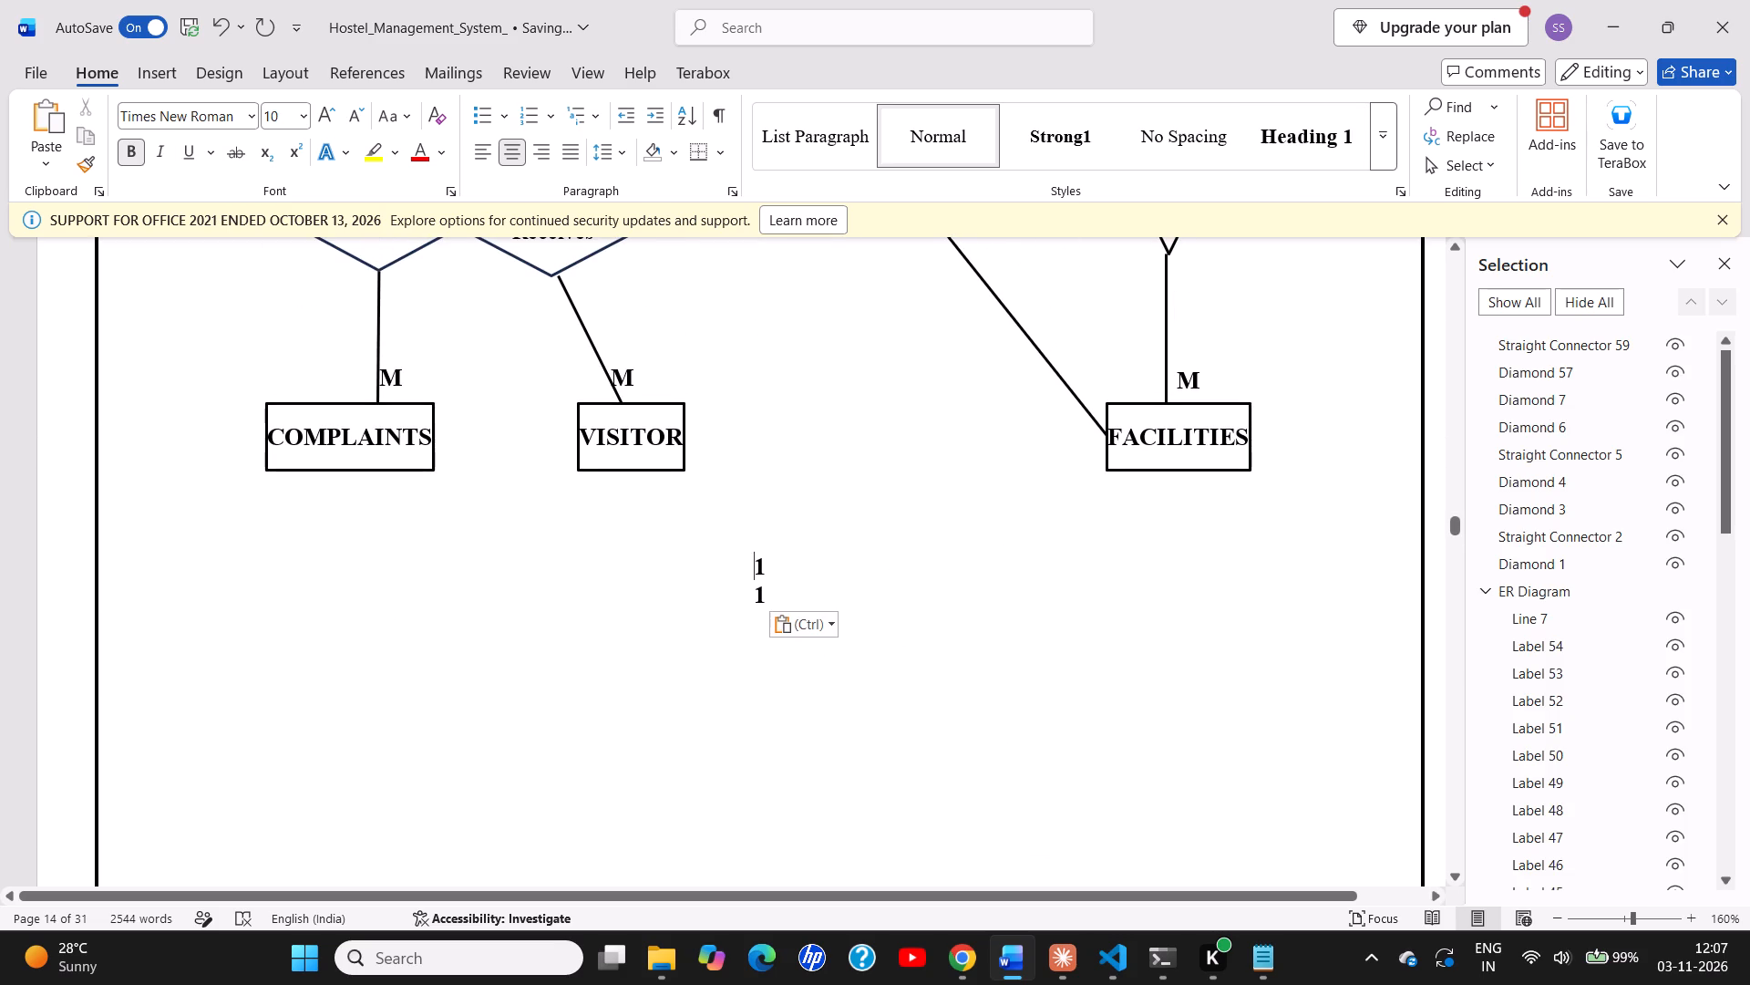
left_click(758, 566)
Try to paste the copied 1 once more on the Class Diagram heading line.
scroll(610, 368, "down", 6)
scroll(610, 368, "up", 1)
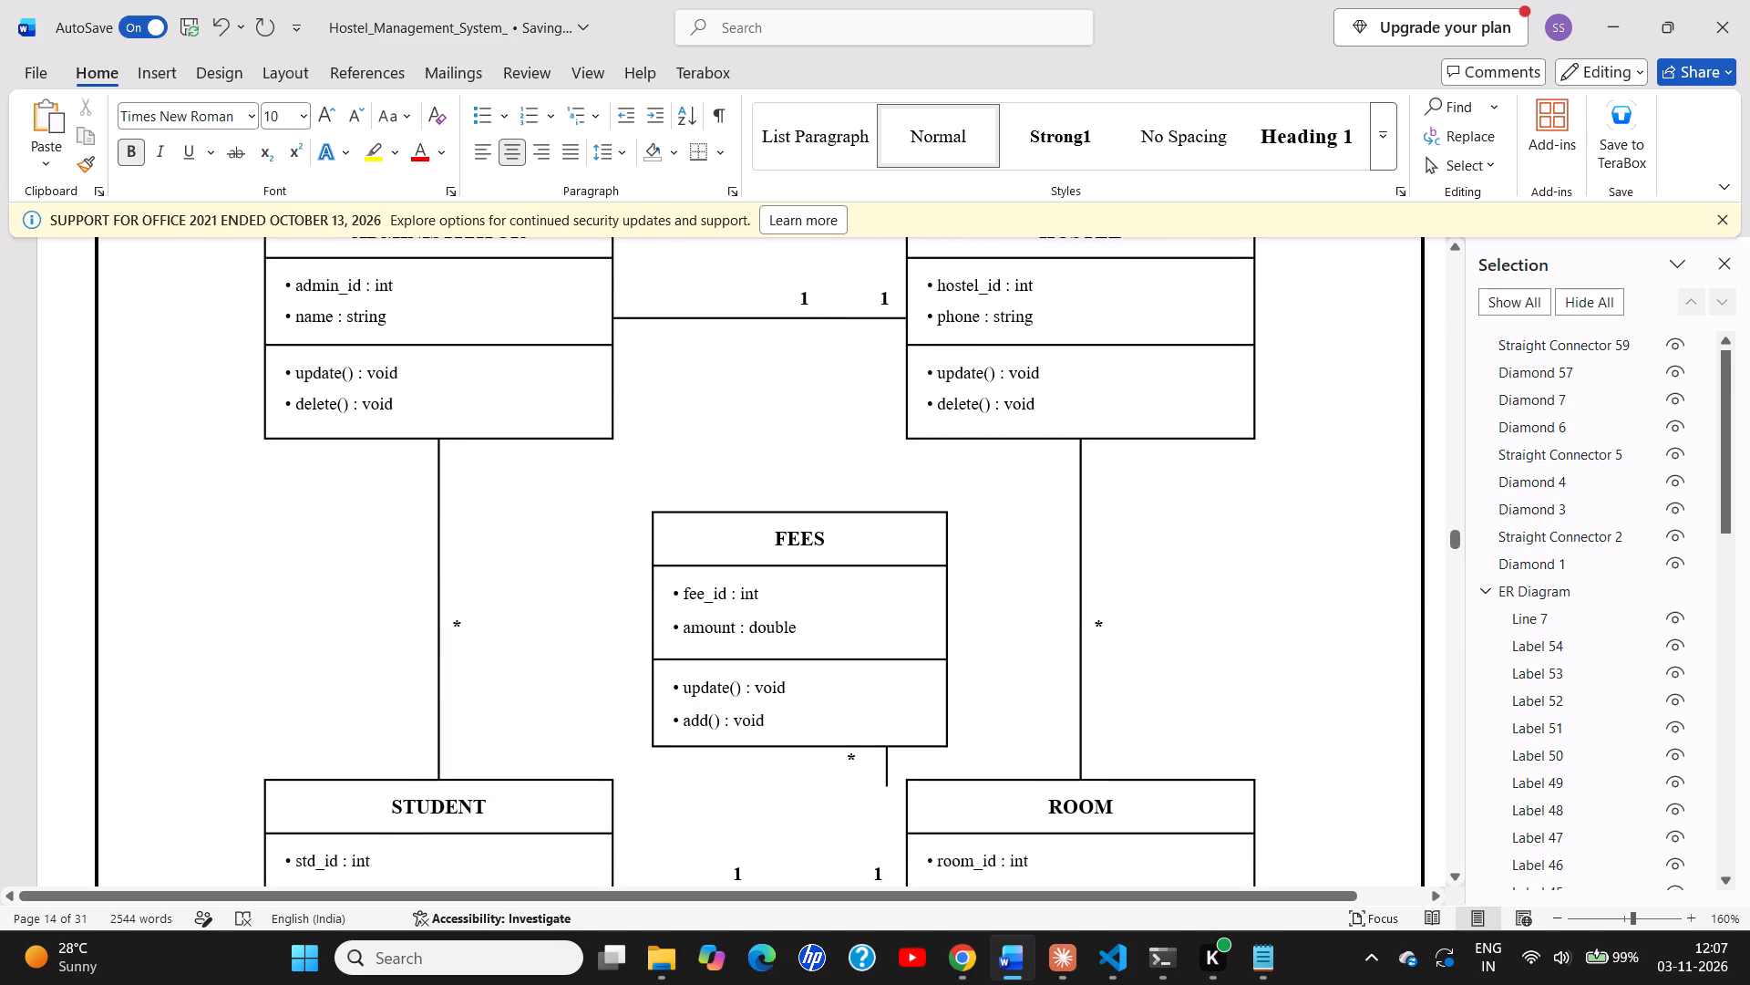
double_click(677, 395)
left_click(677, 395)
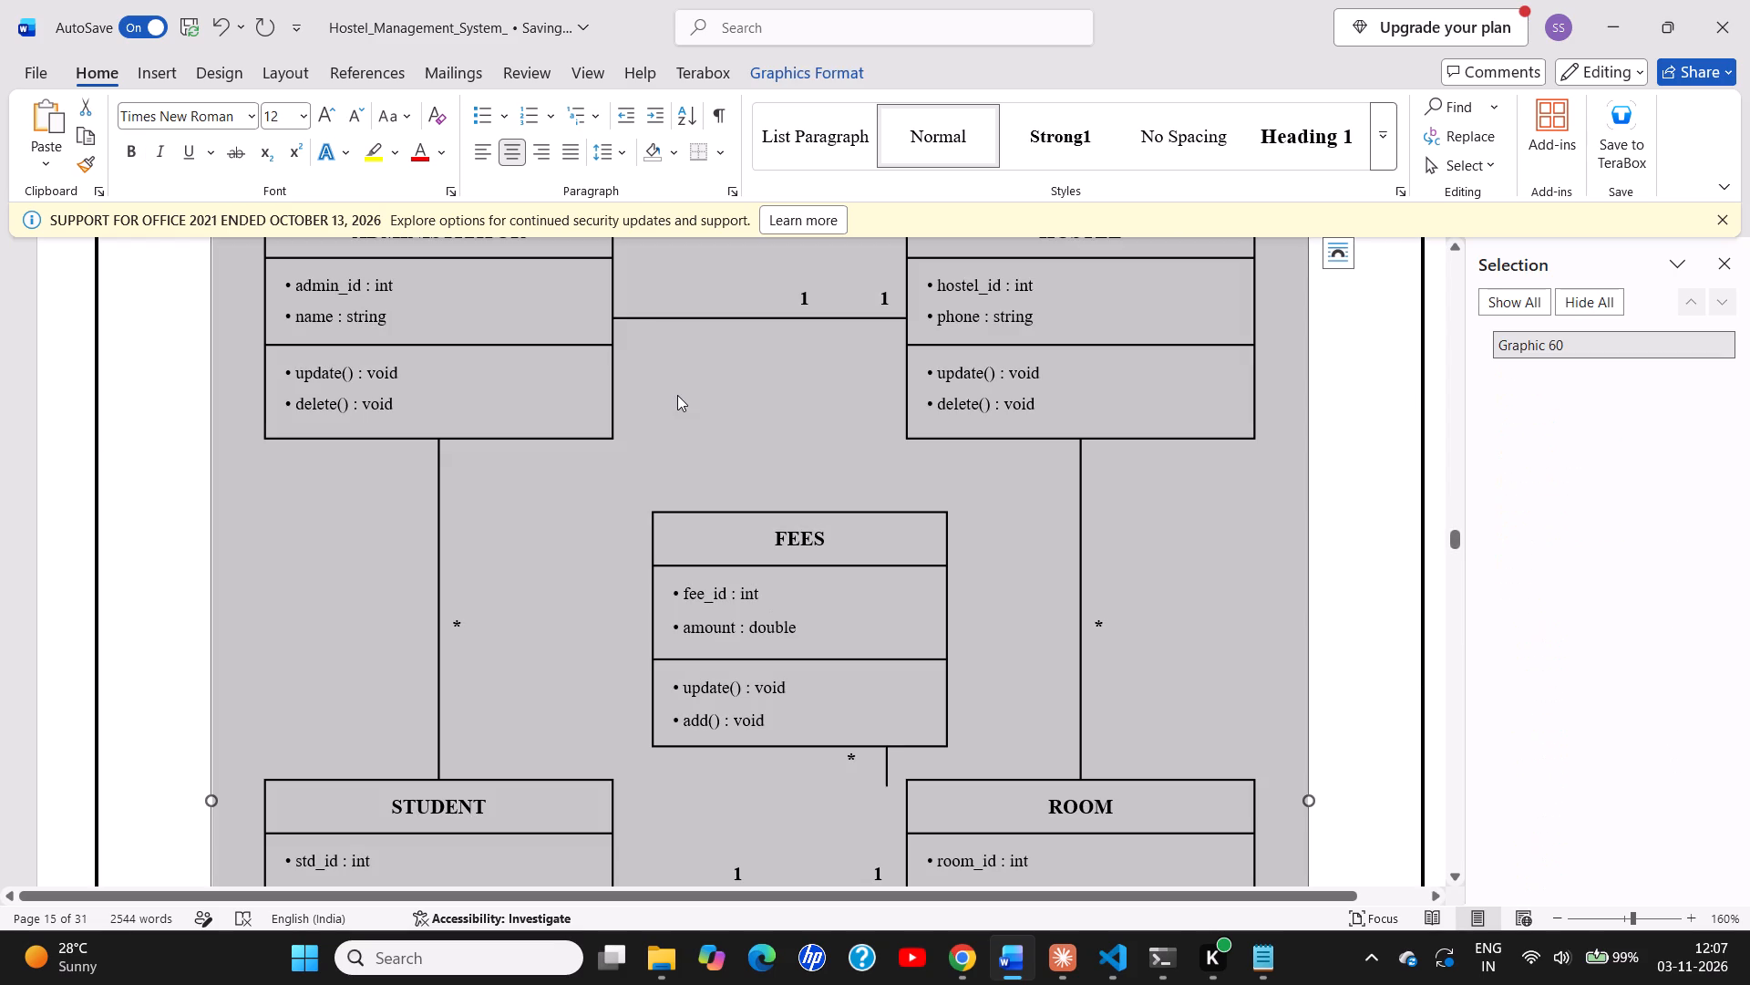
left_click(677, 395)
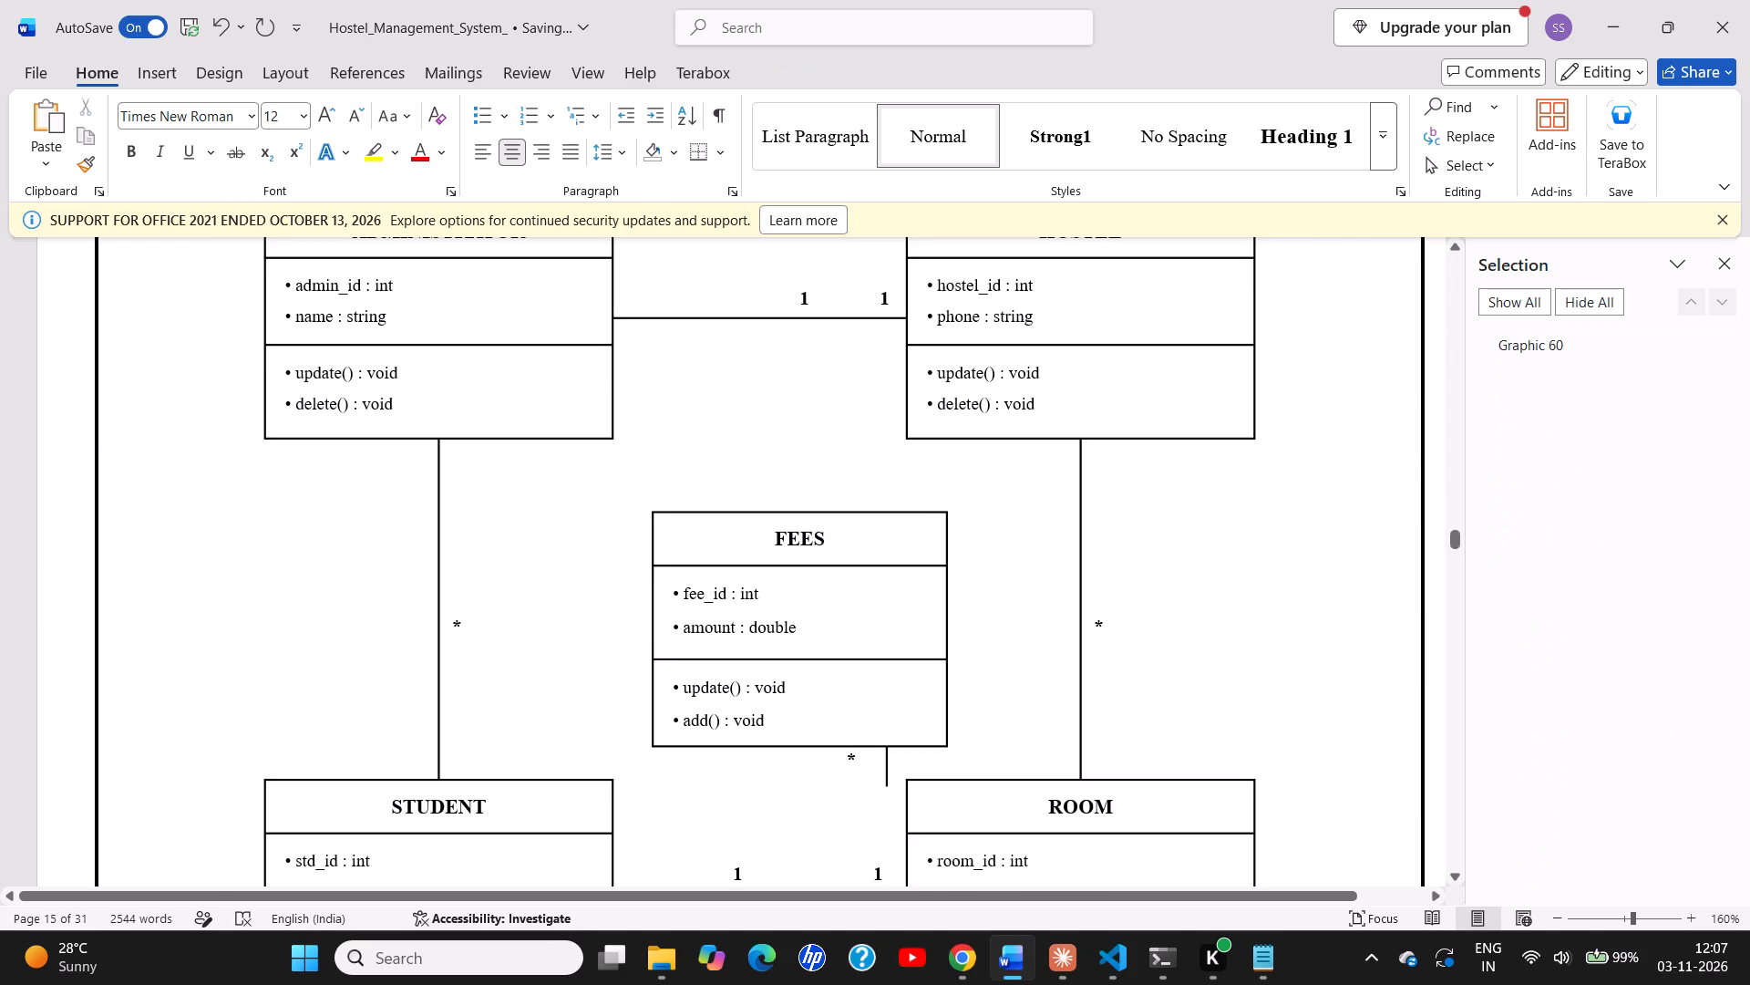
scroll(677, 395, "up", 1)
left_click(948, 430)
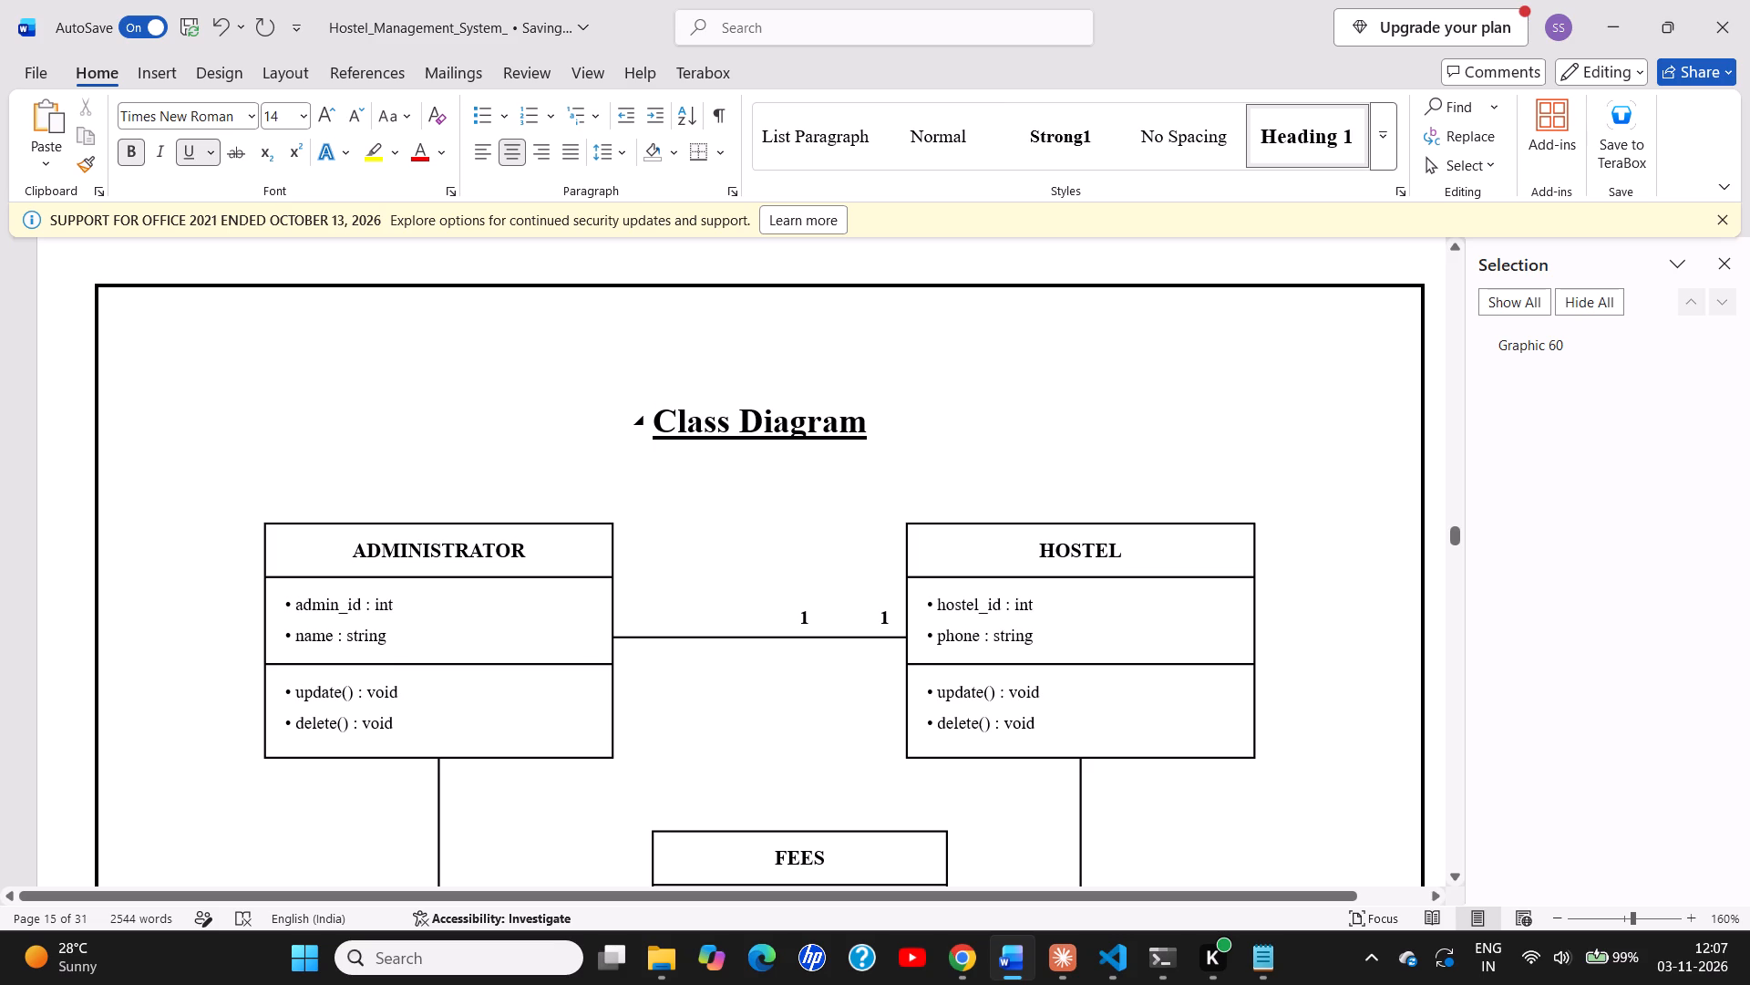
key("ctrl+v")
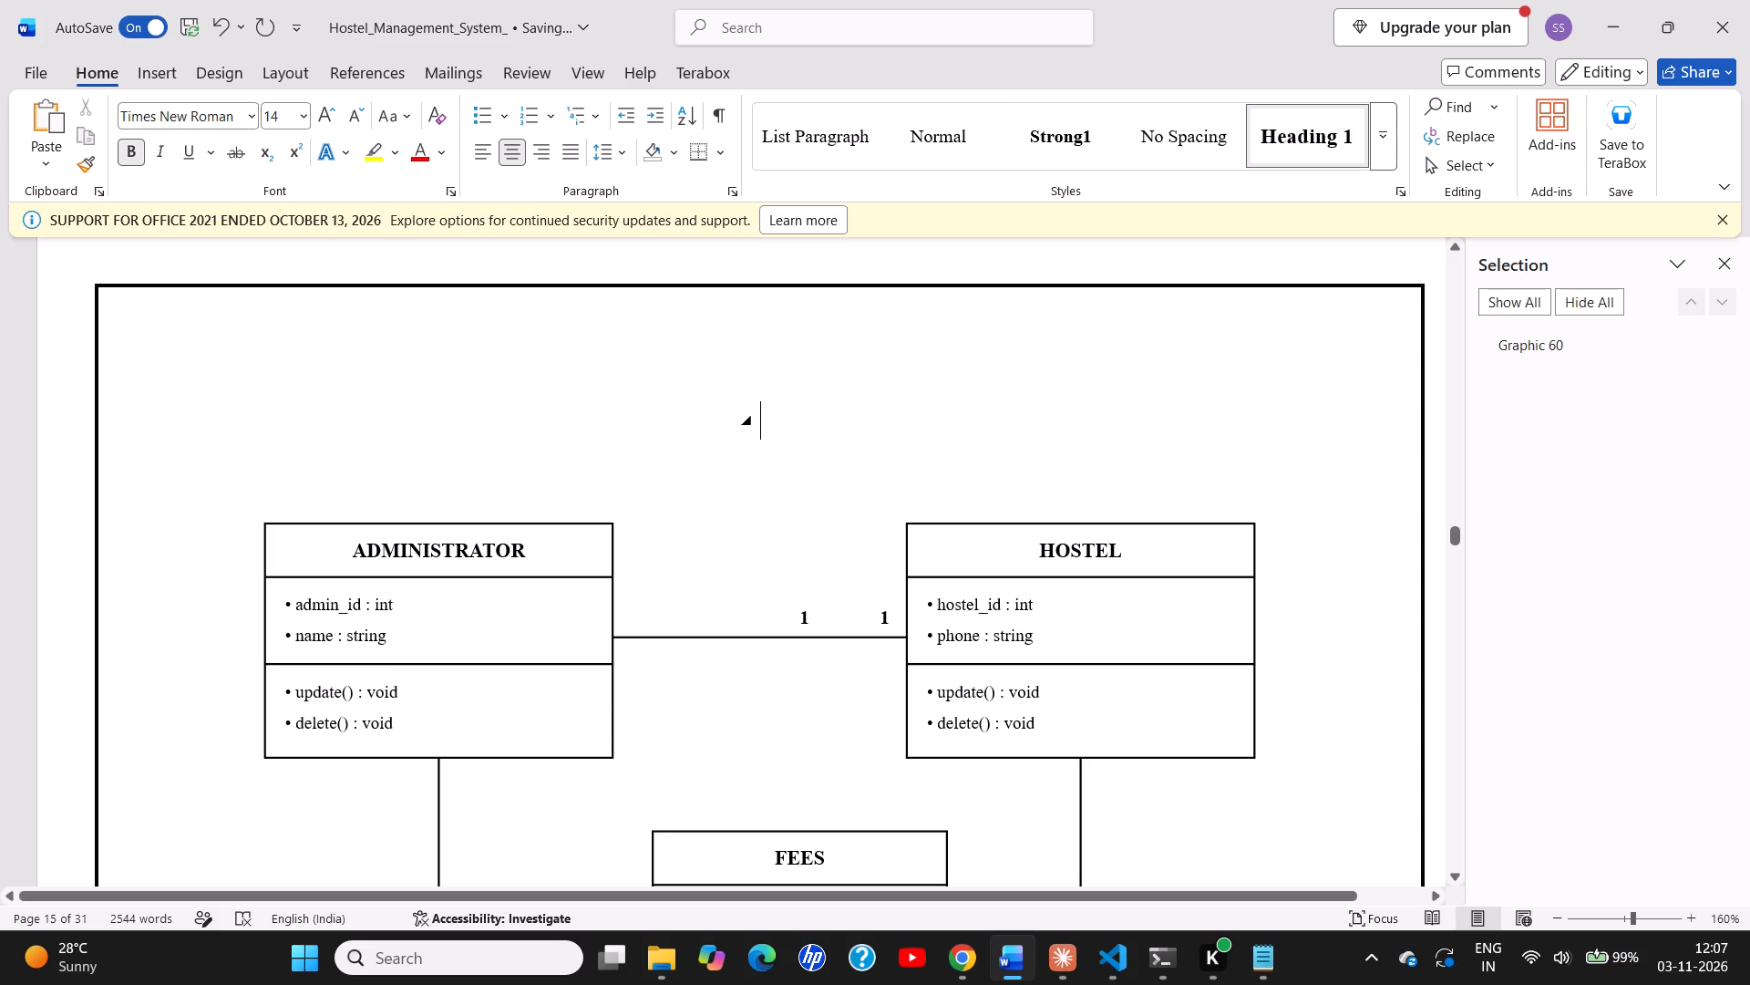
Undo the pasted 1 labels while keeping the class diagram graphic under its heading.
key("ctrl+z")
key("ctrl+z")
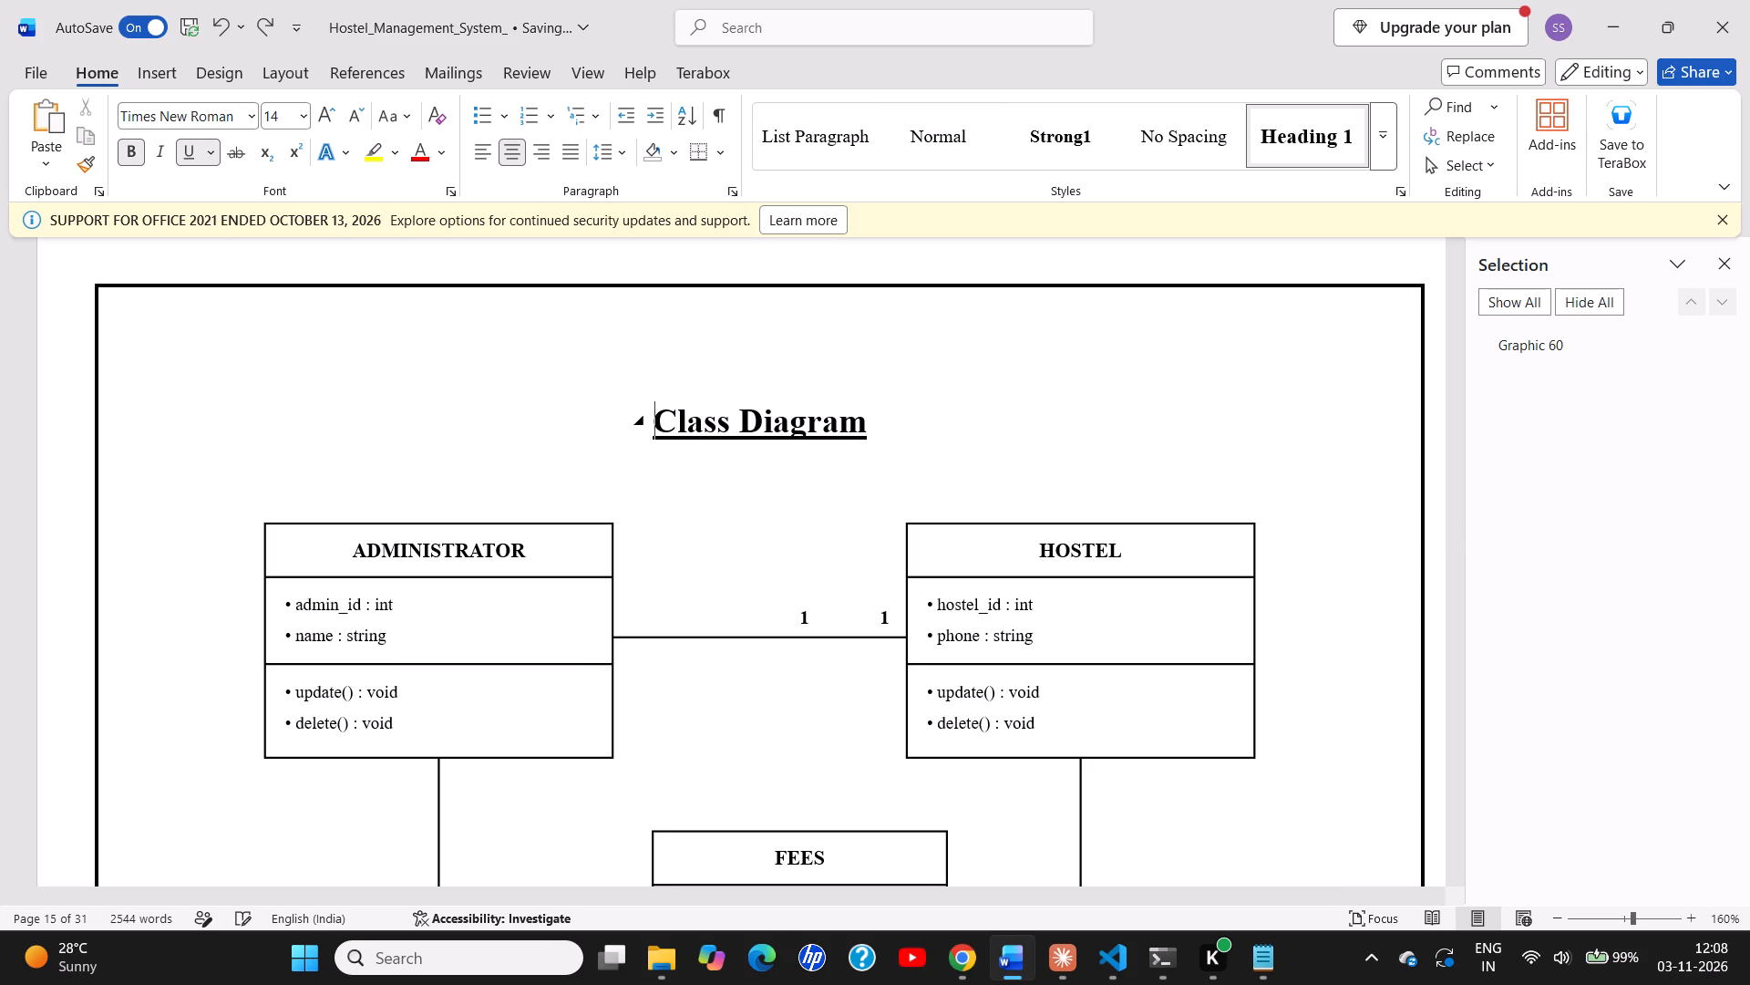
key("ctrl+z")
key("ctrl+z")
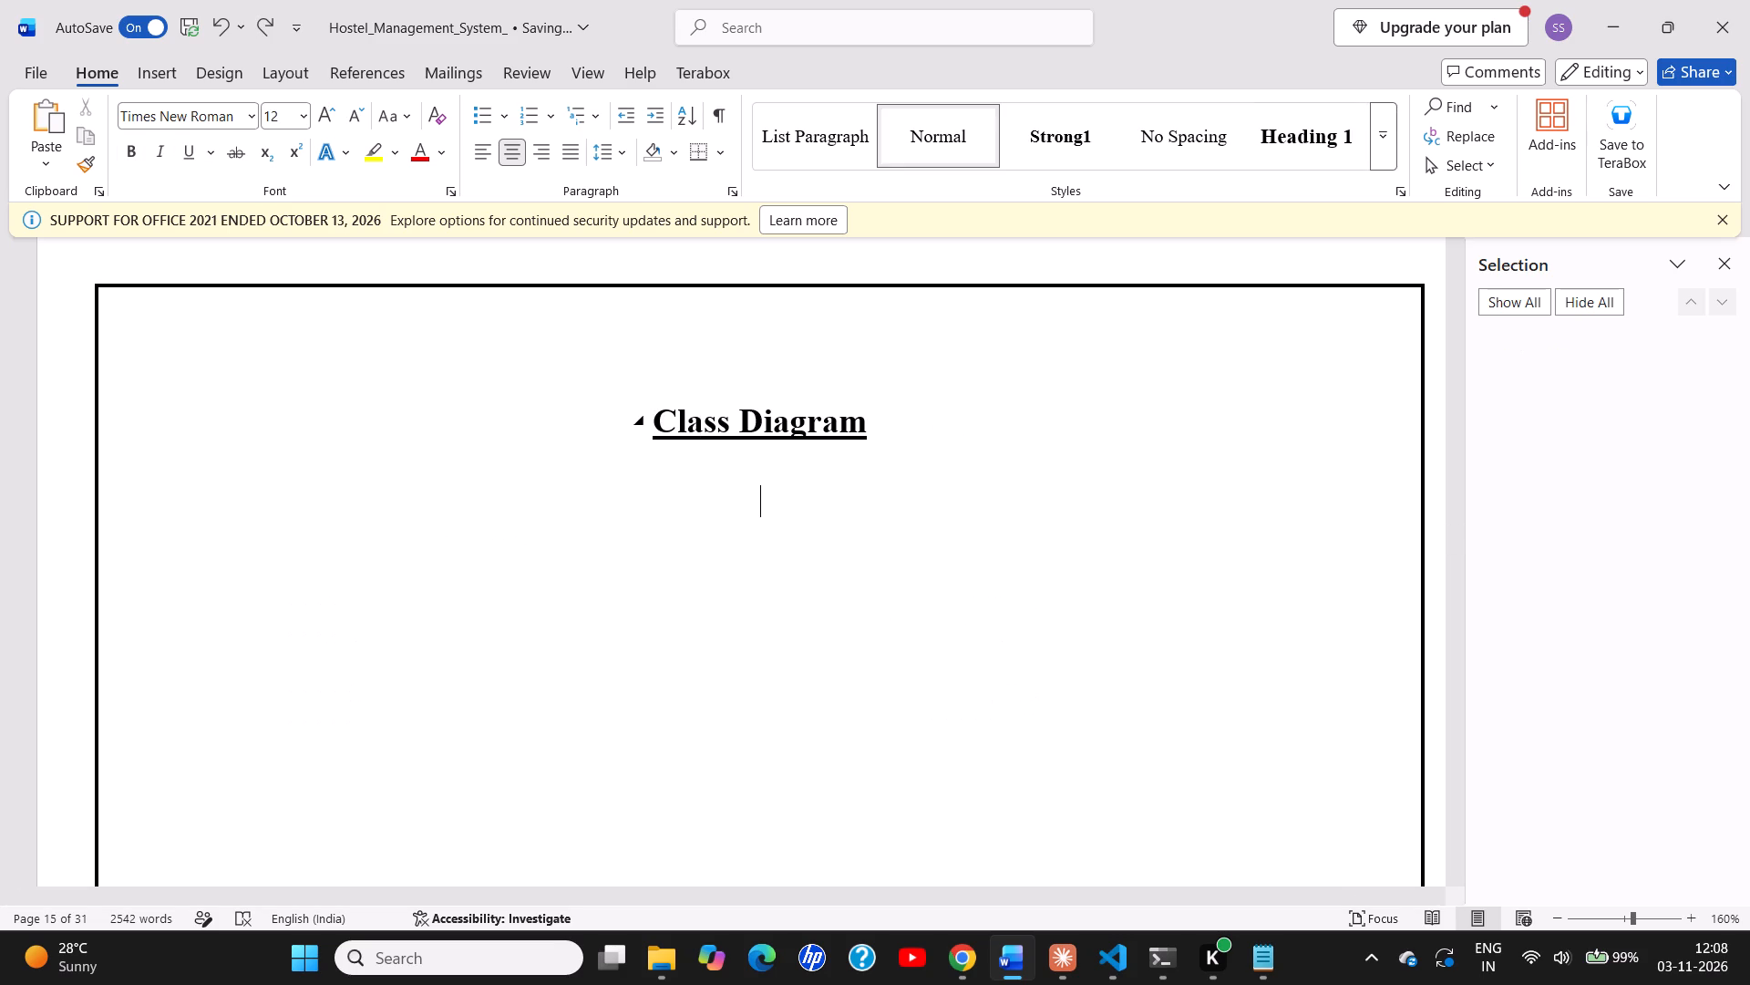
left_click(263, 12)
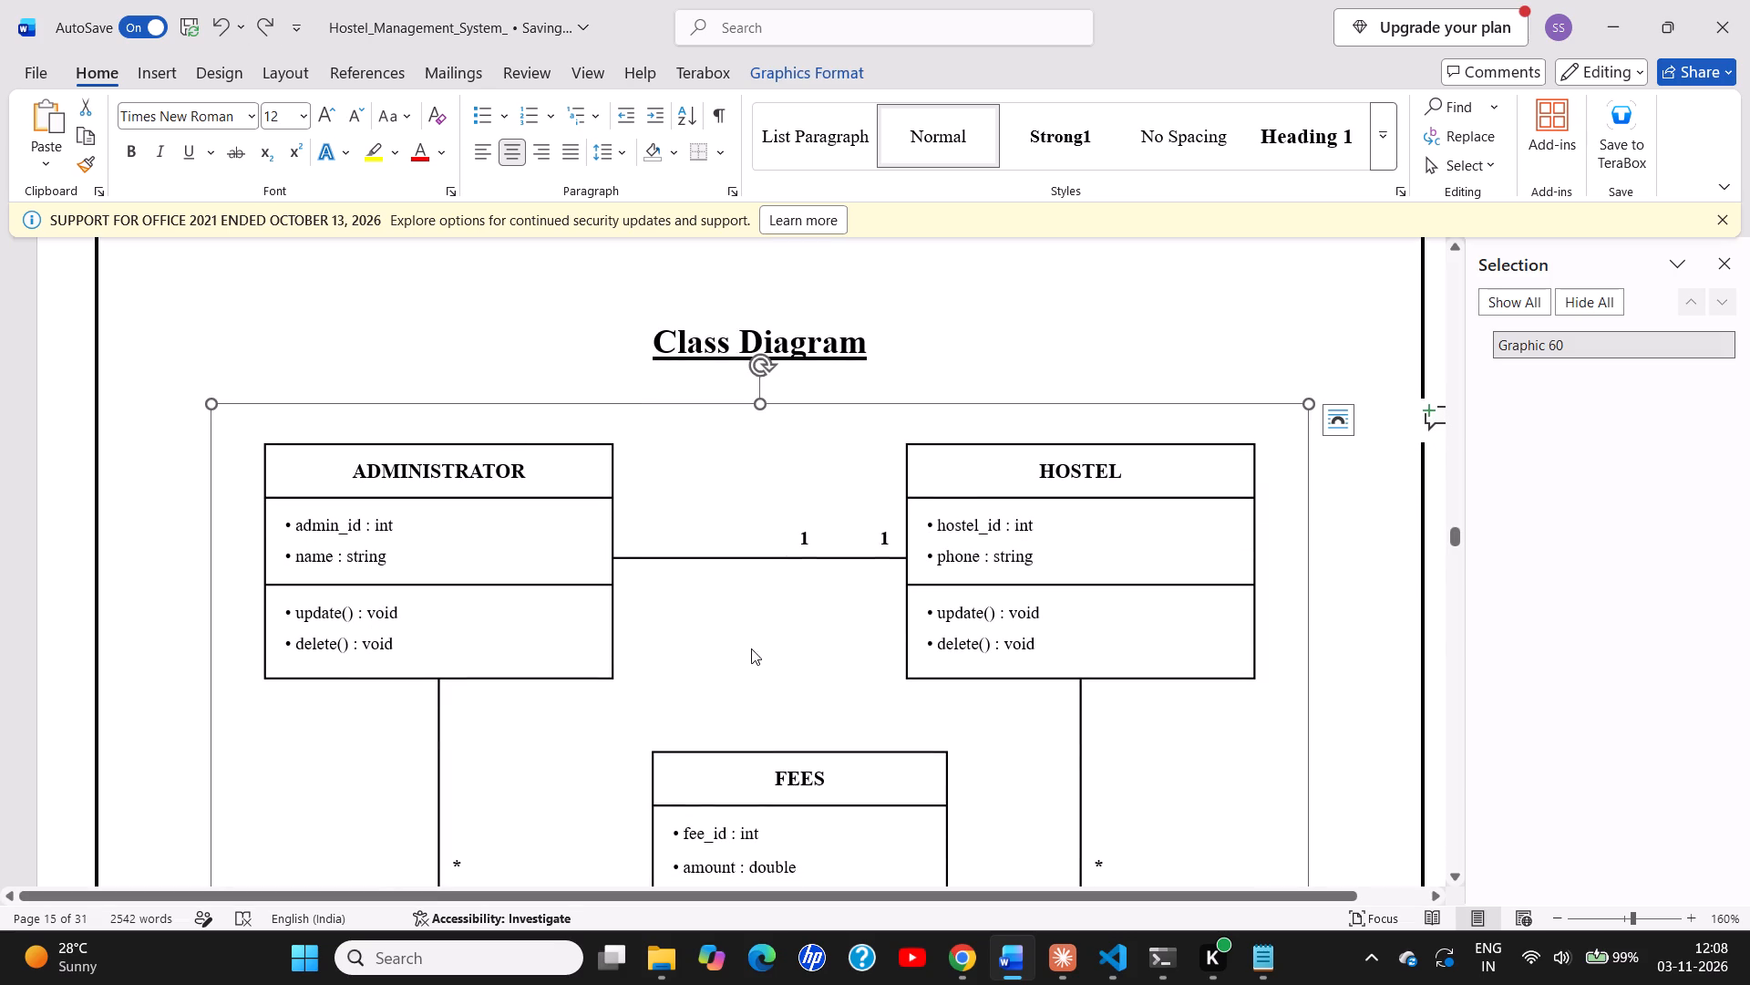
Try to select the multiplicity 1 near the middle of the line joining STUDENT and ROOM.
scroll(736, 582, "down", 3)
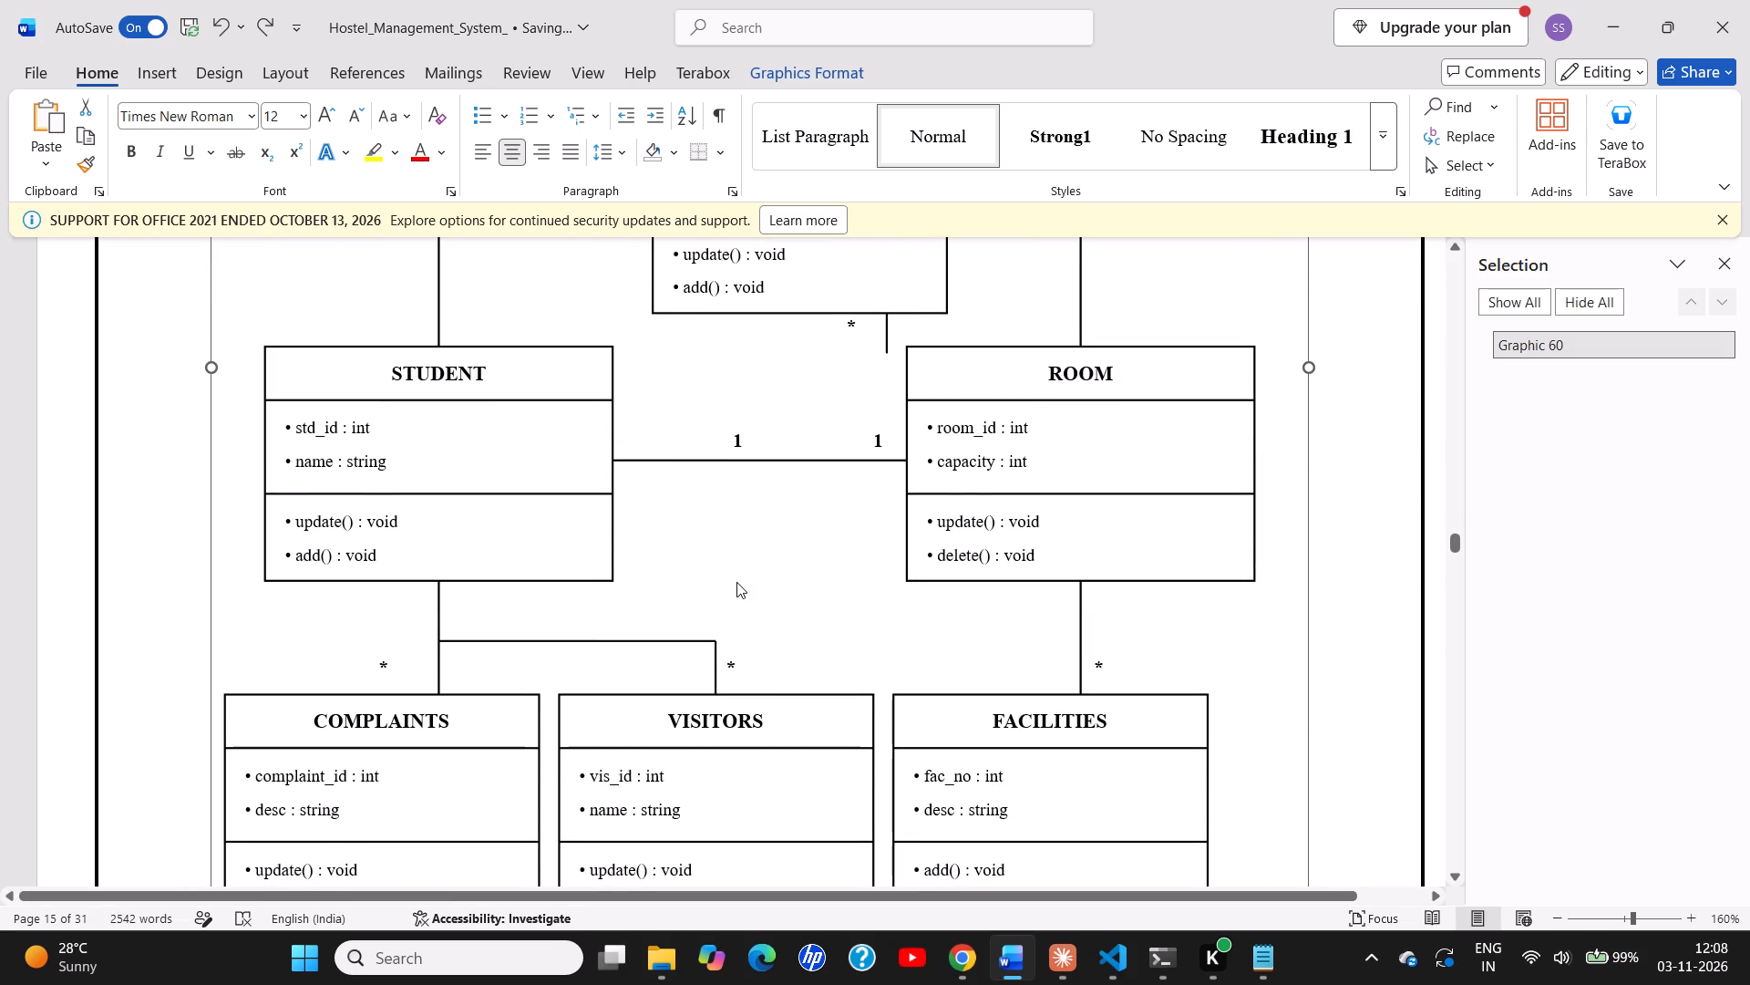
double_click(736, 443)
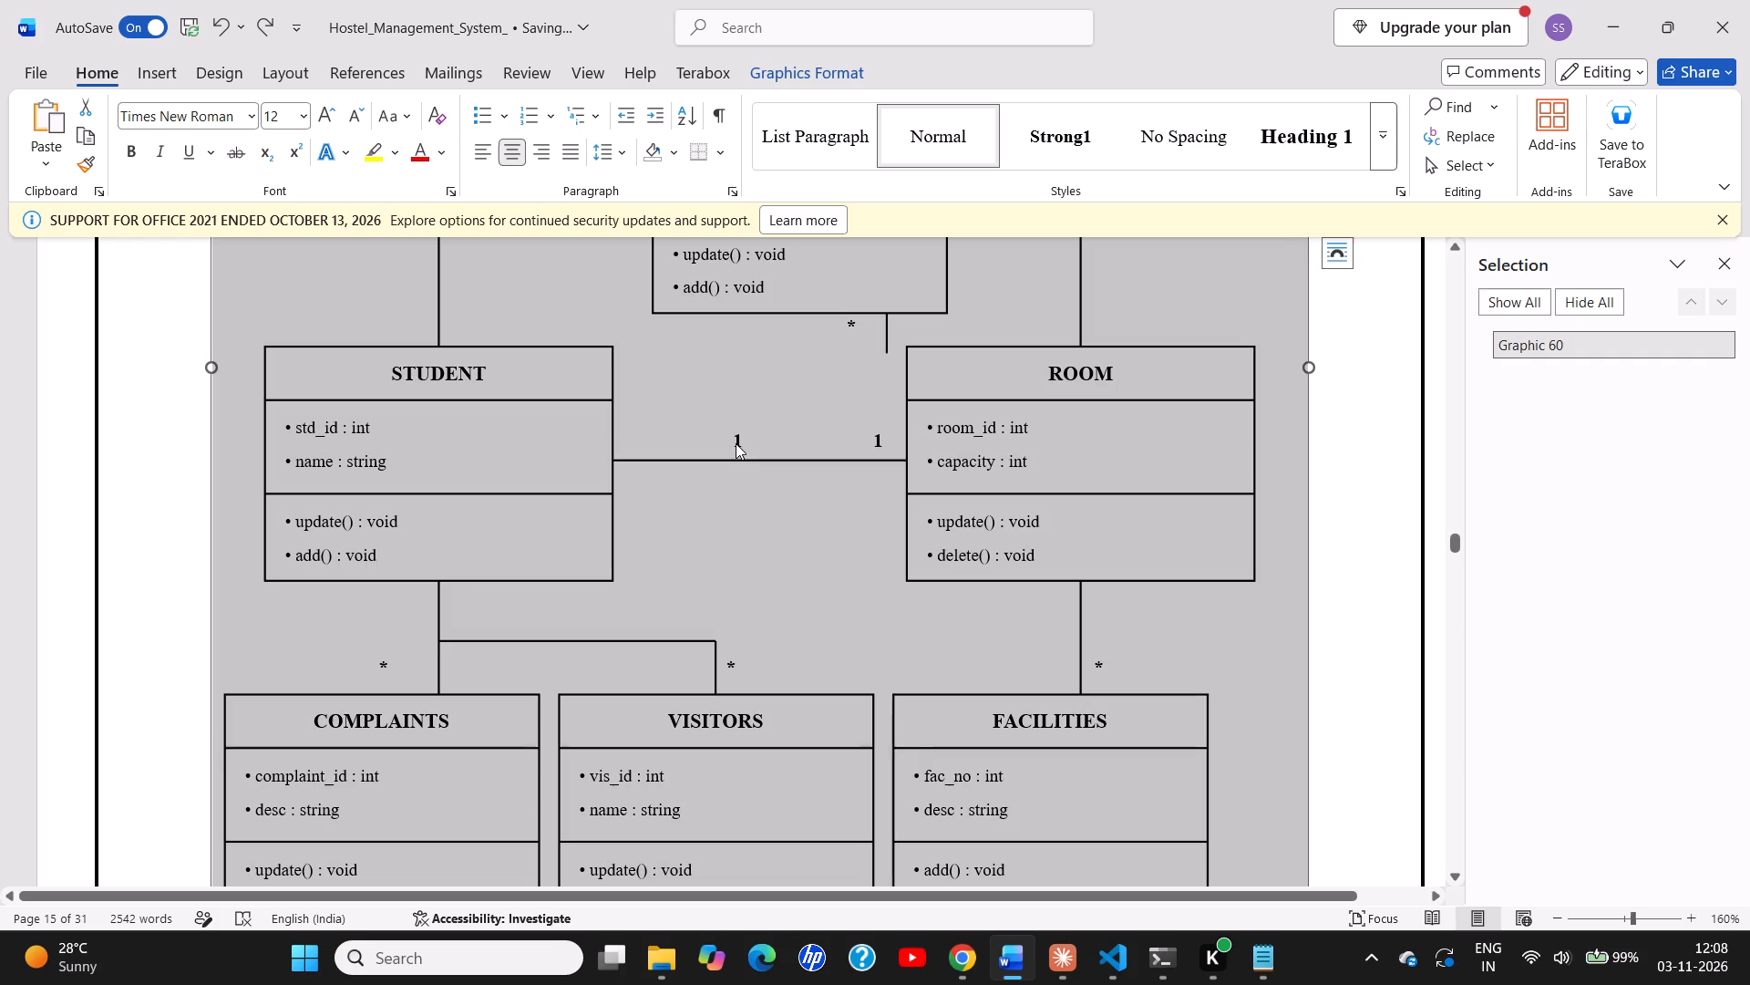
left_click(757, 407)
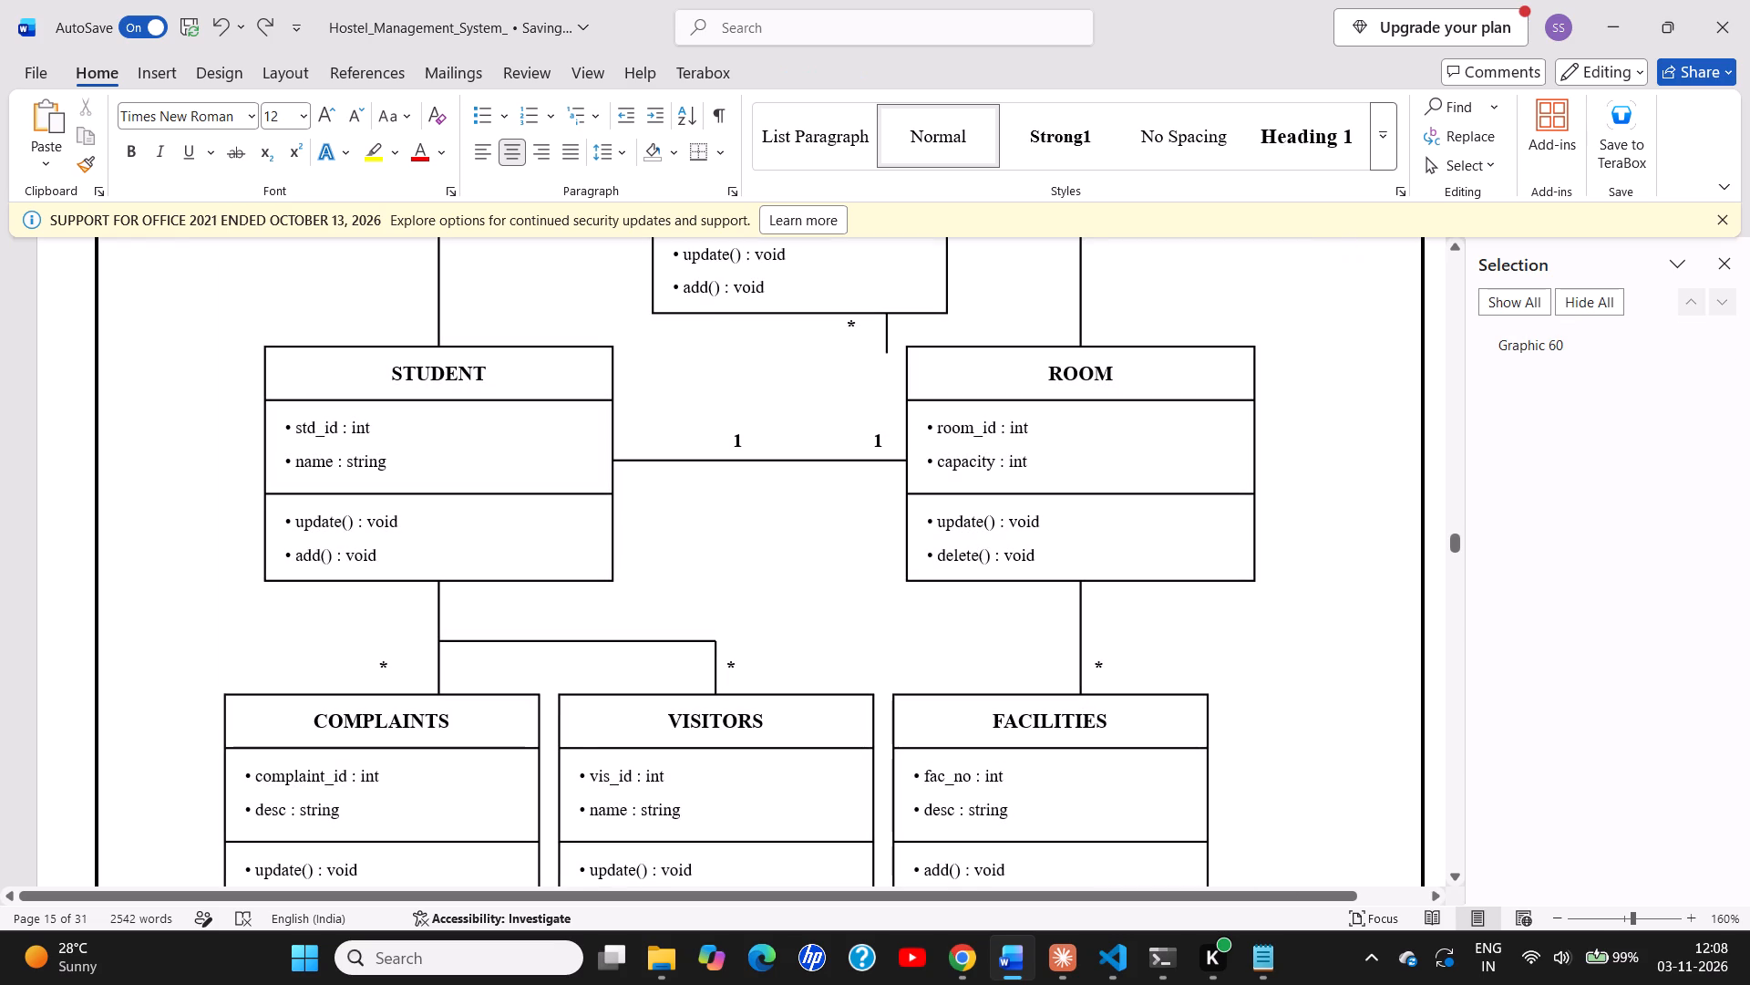
Draw a short vertical straight line over the connector stub beneath the FEES class.
scroll(757, 407, "up", 3, "ctrl")
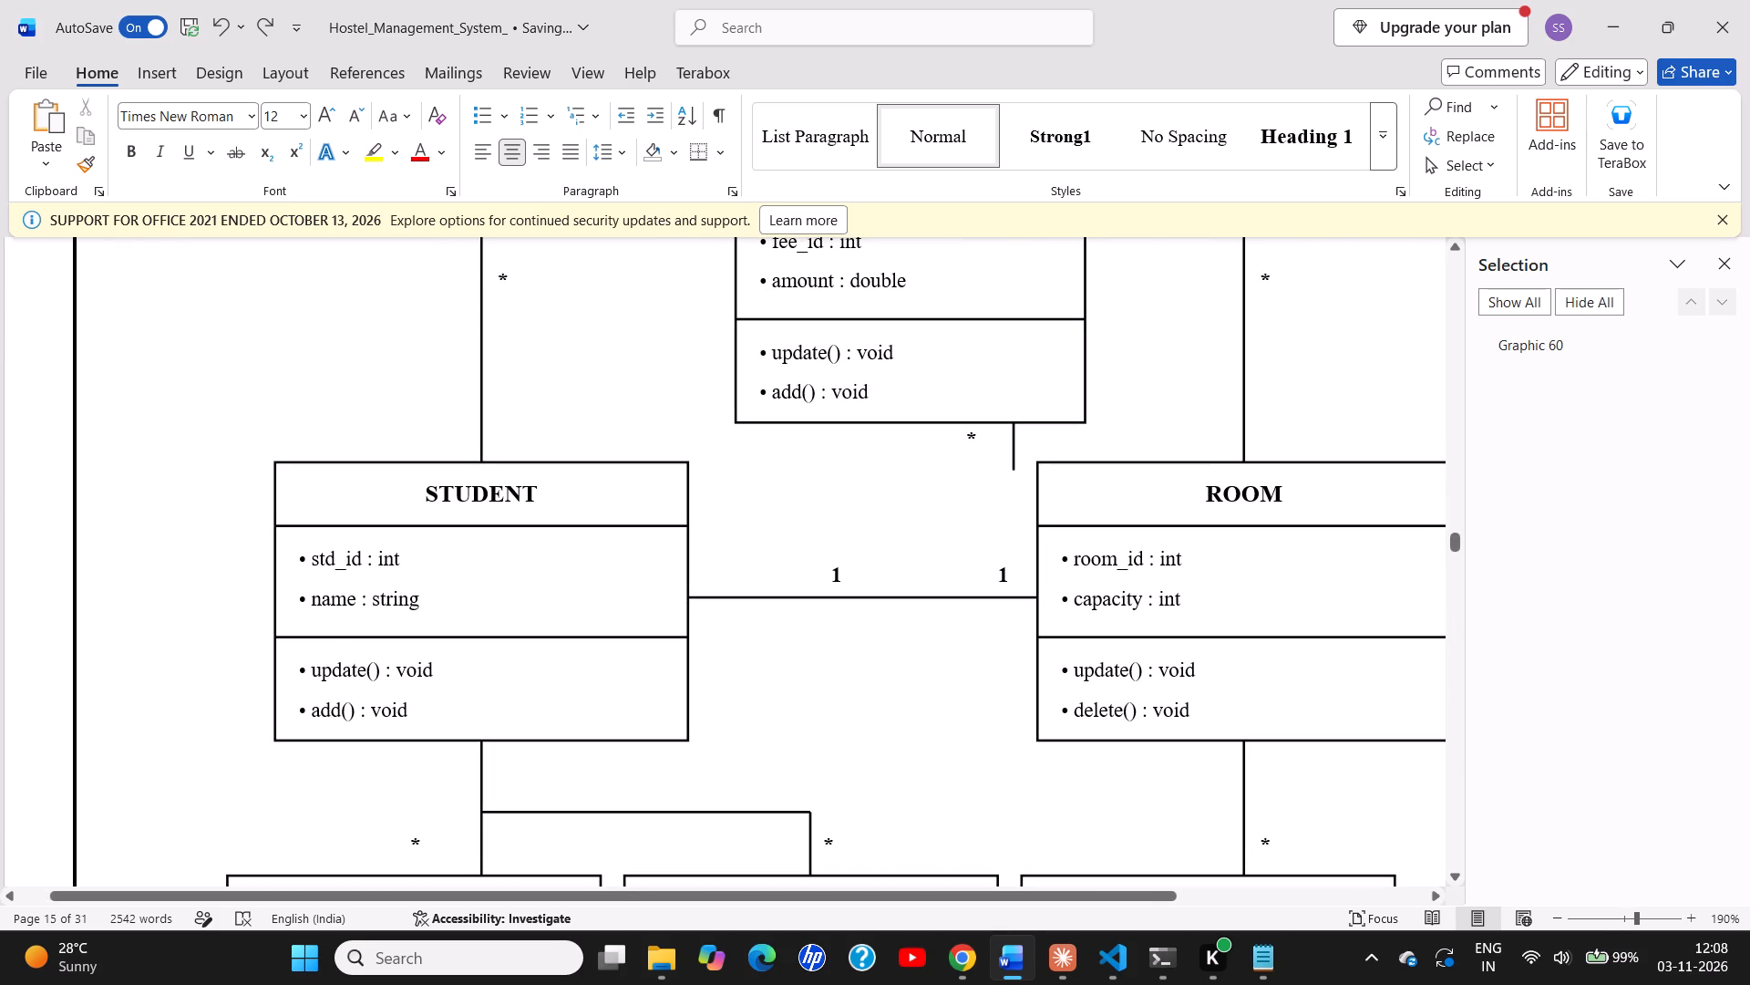
left_click(151, 70)
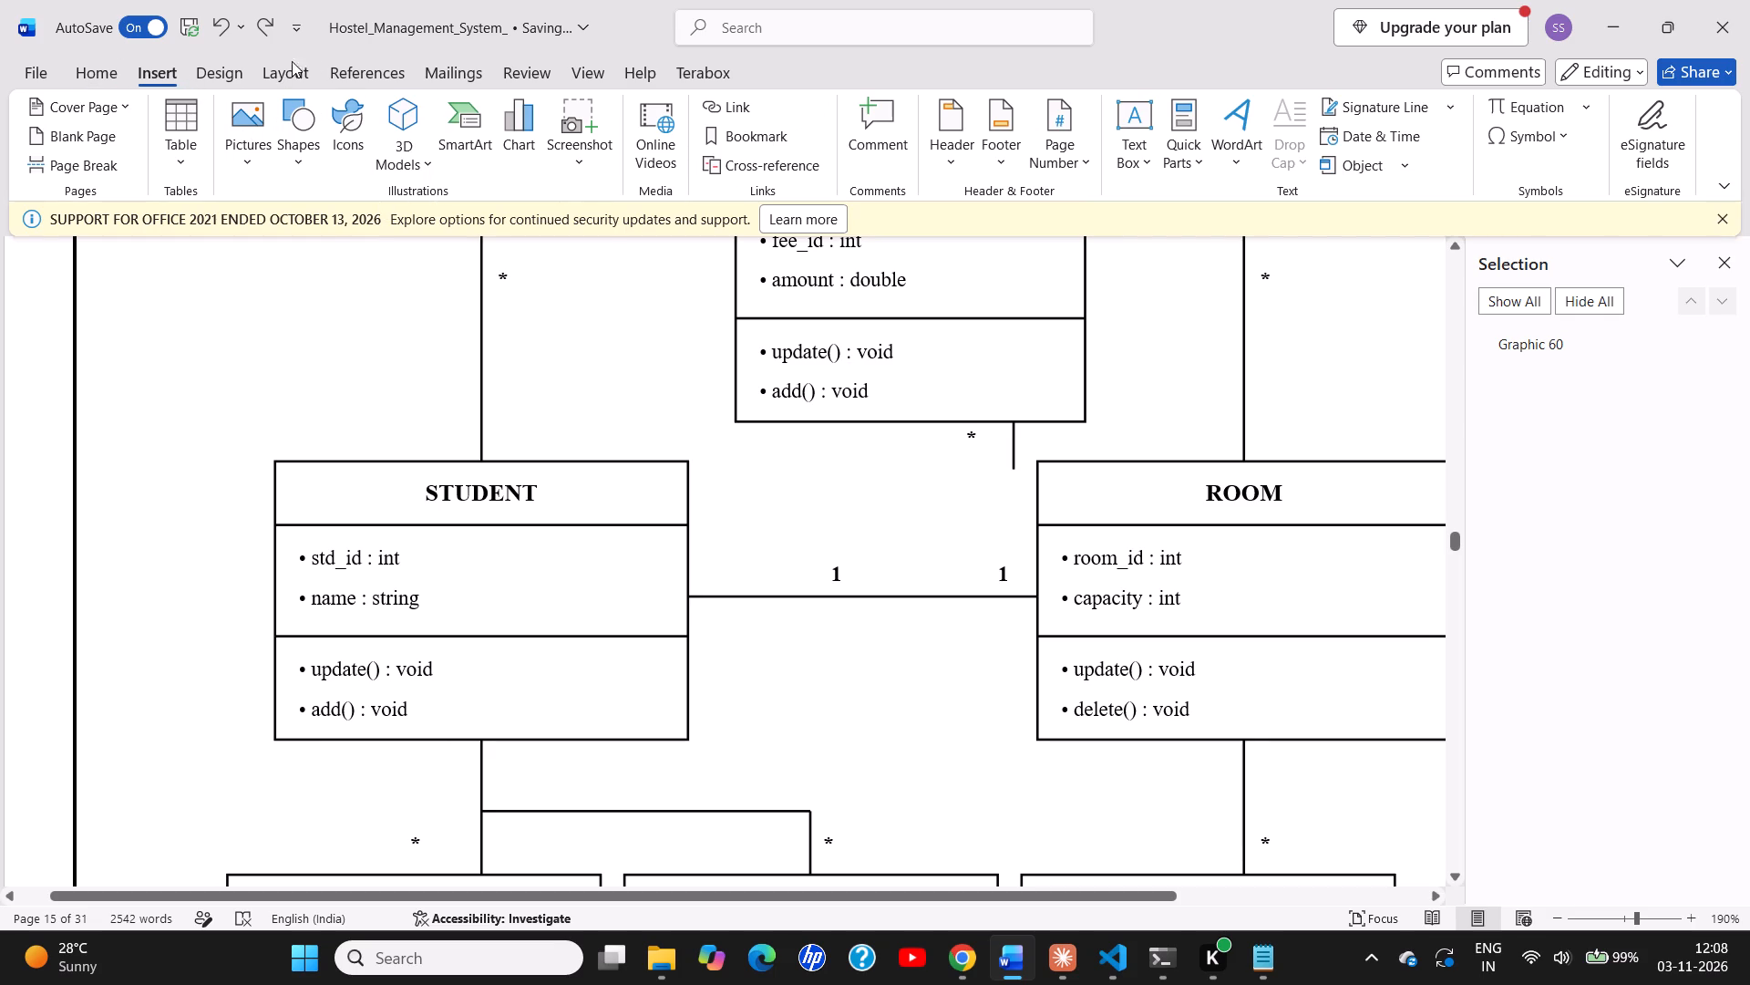
left_click(251, 161)
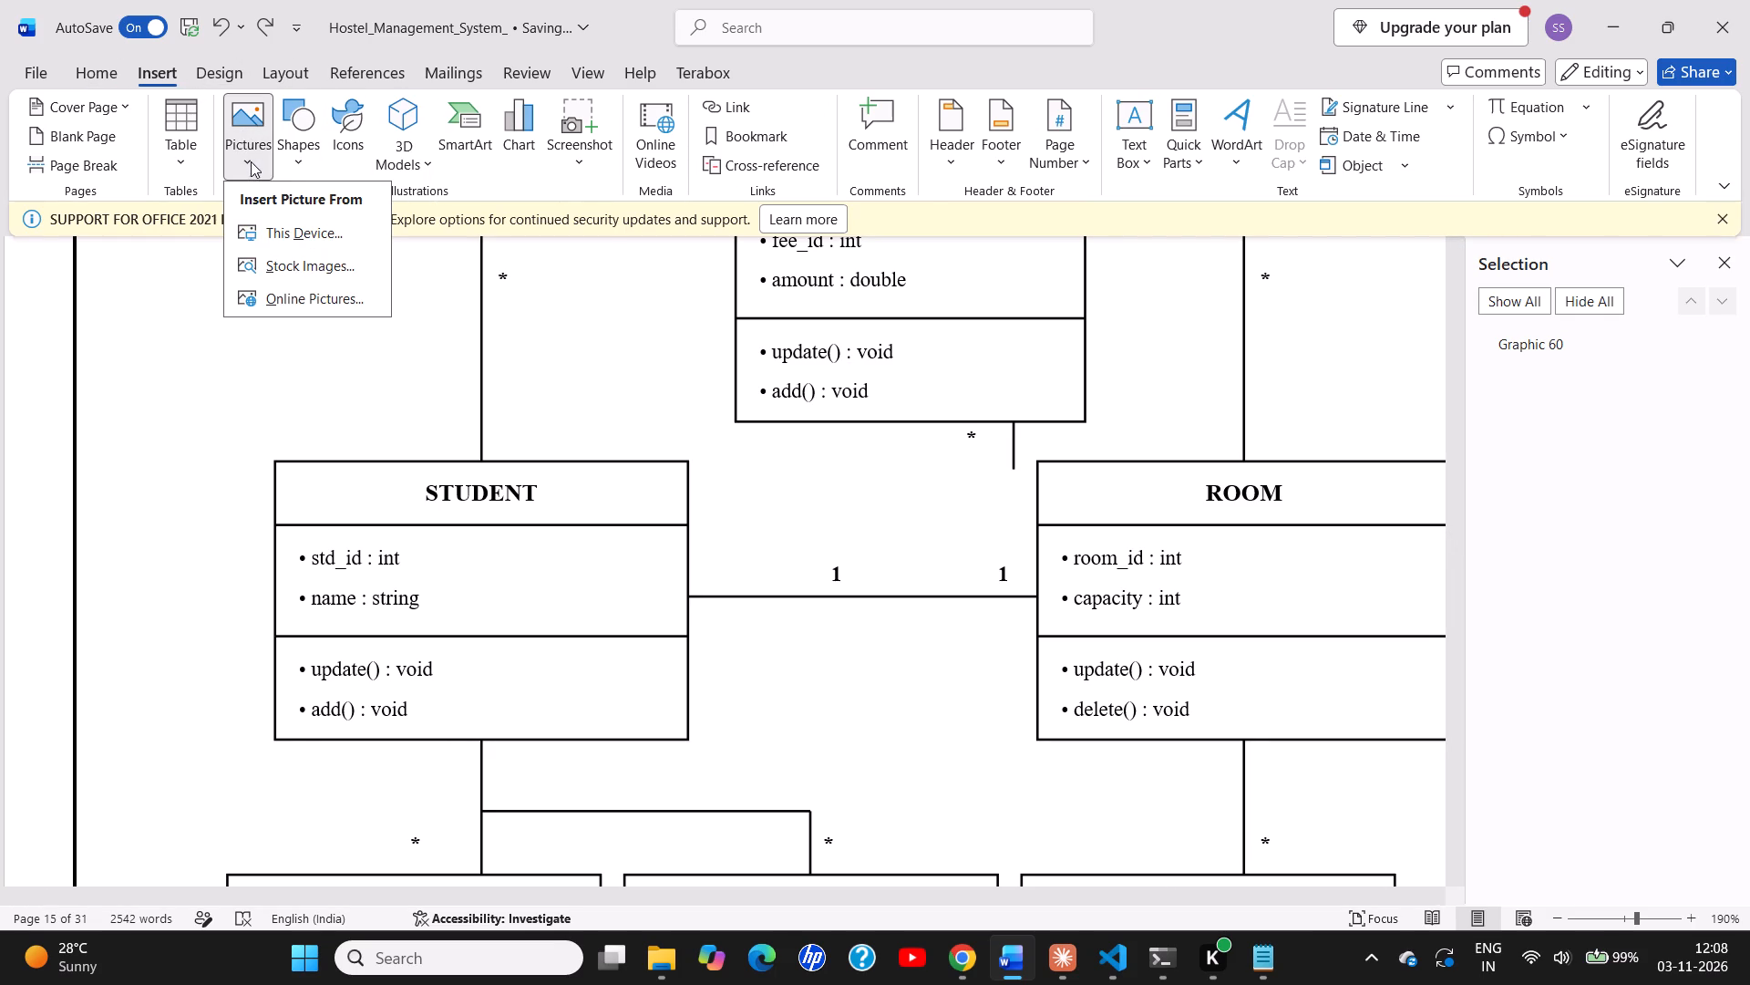
left_click(297, 165)
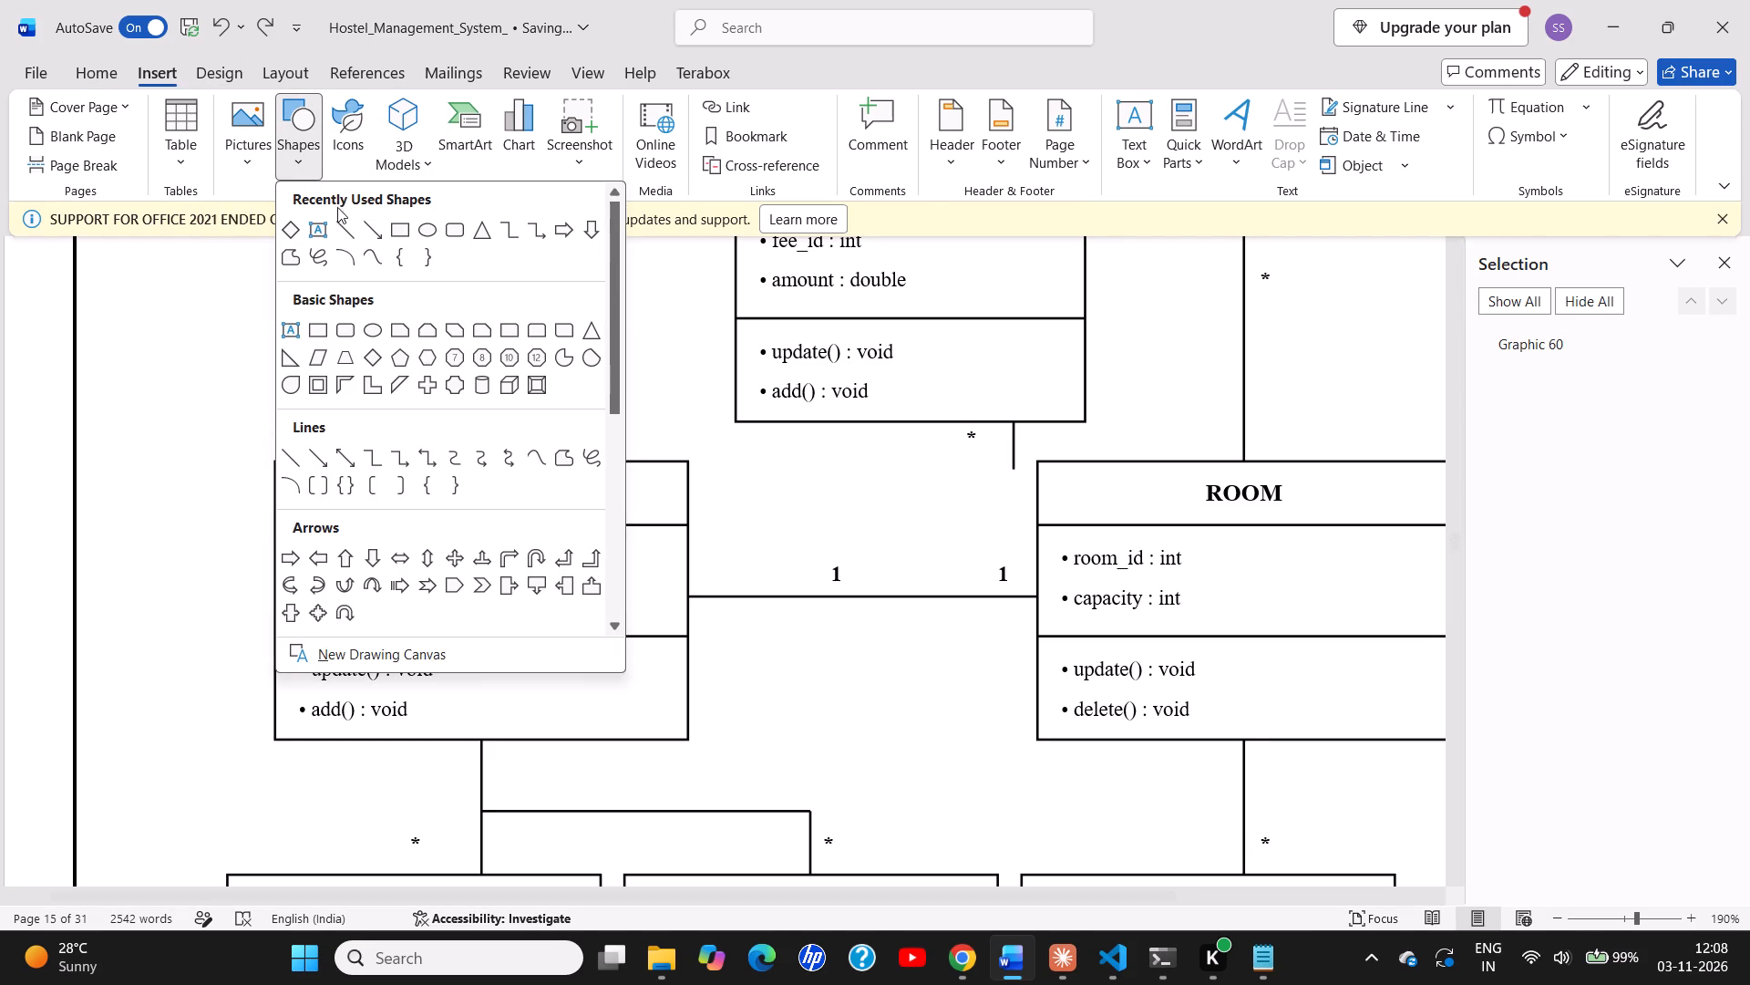
left_click(344, 223)
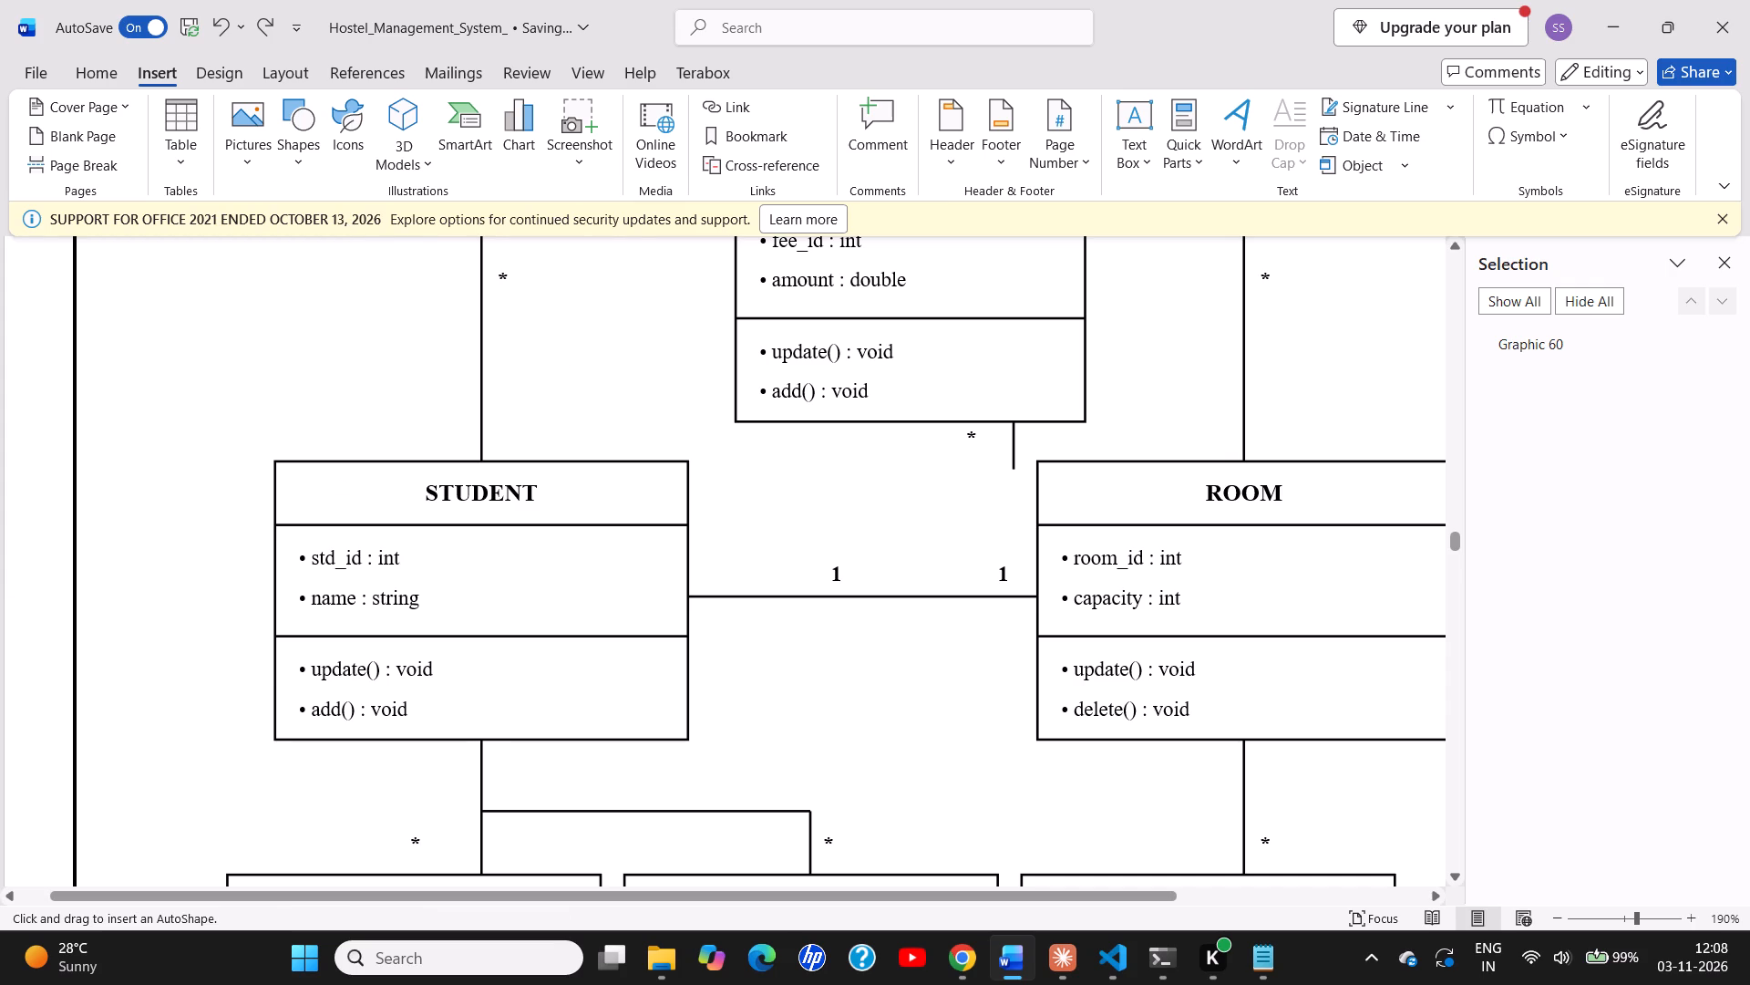
left_click_drag(1015, 471, 1013, 432)
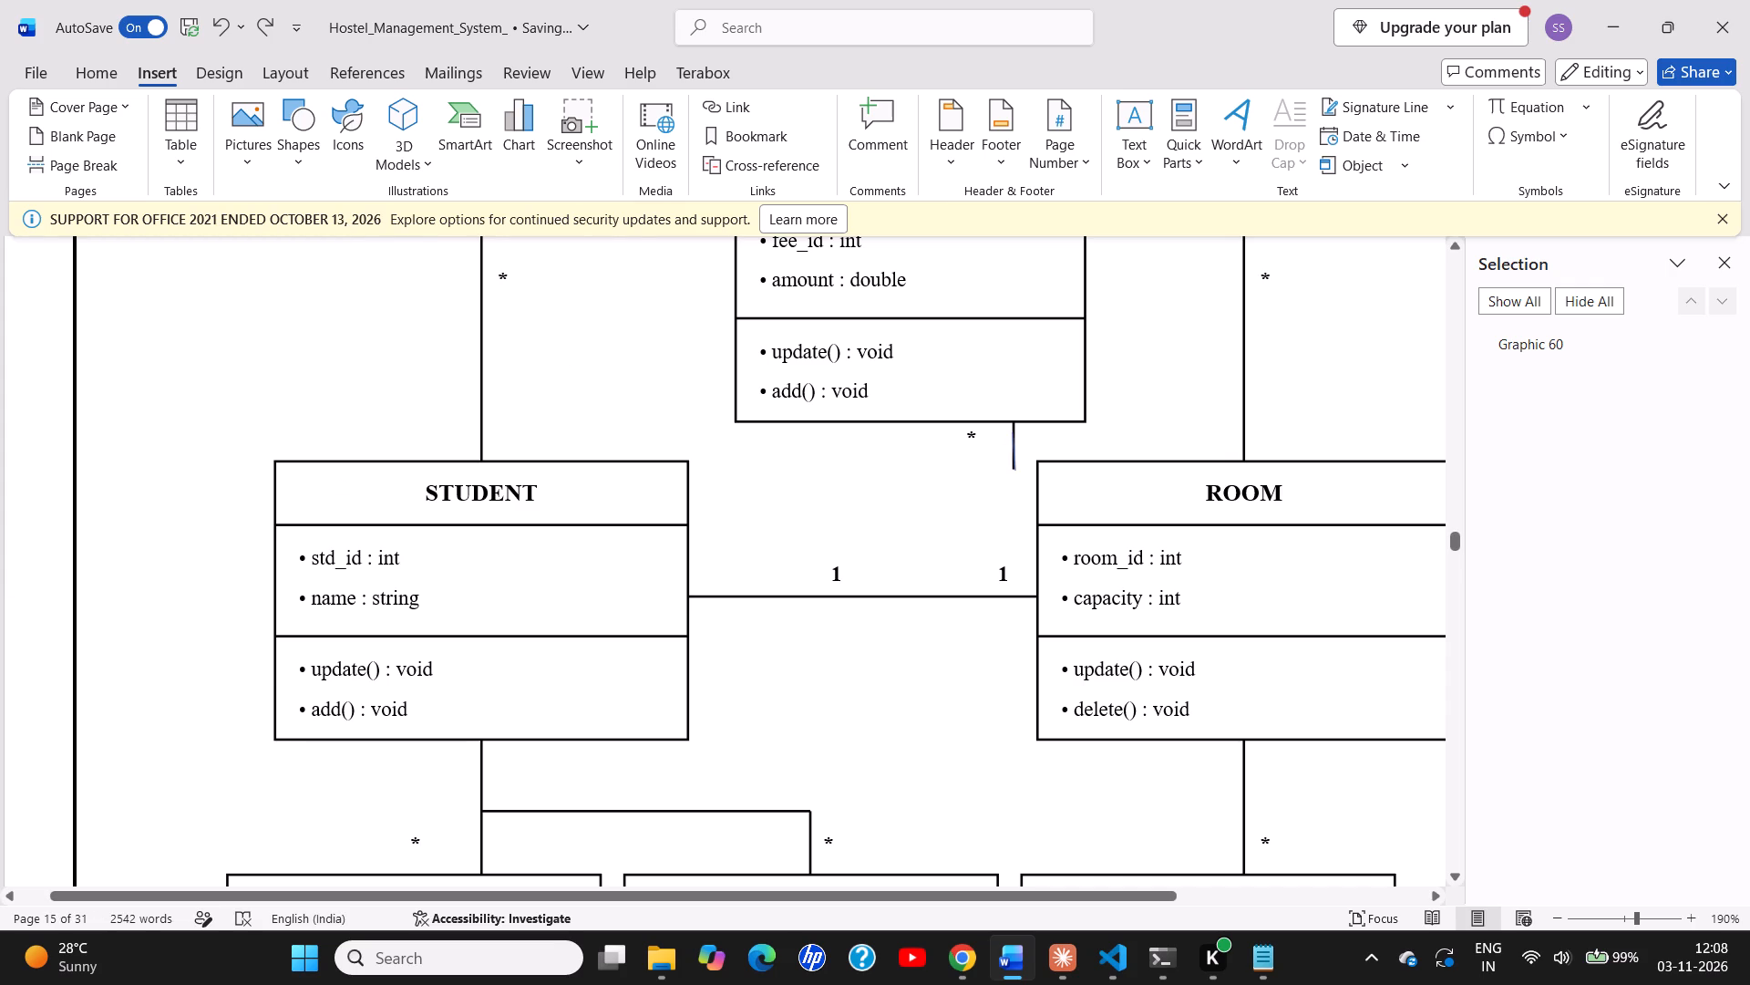
Apply the thick black line style and a white outline to the short vertical line beneath the FEES class.
left_click_drag(1013, 432, 1013, 431)
left_click_drag(1013, 431, 1014, 429)
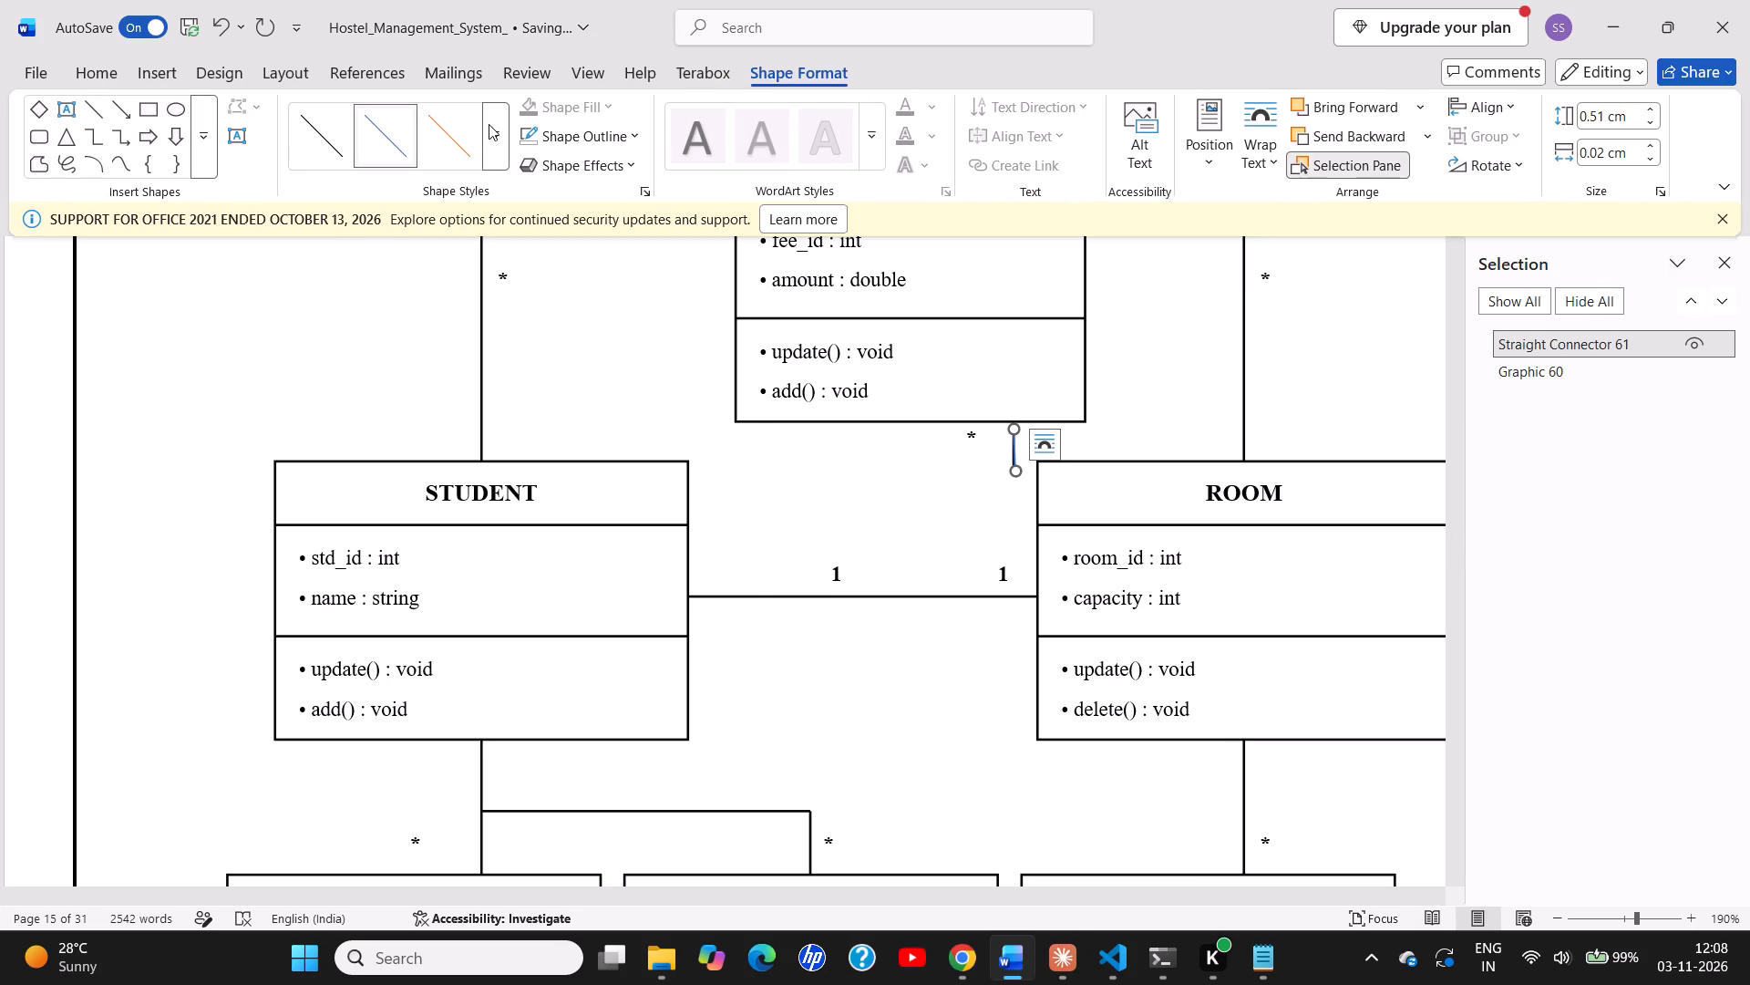
left_click(489, 124)
left_click(332, 322)
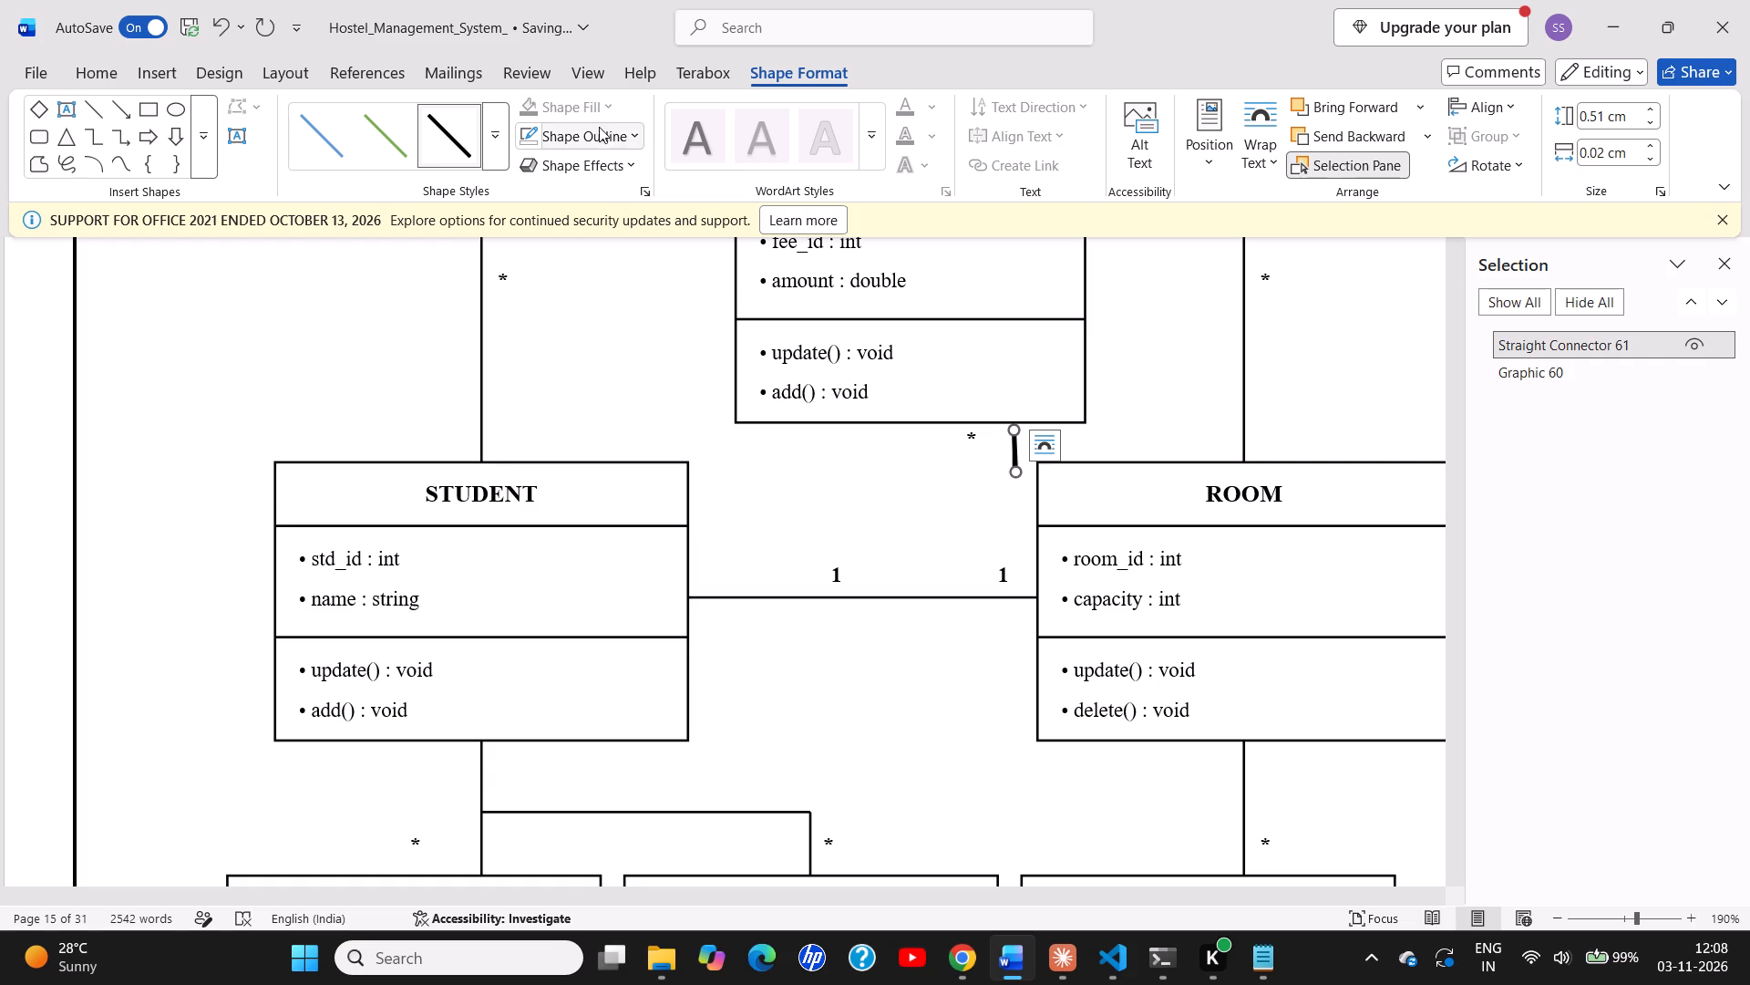
left_click(631, 133)
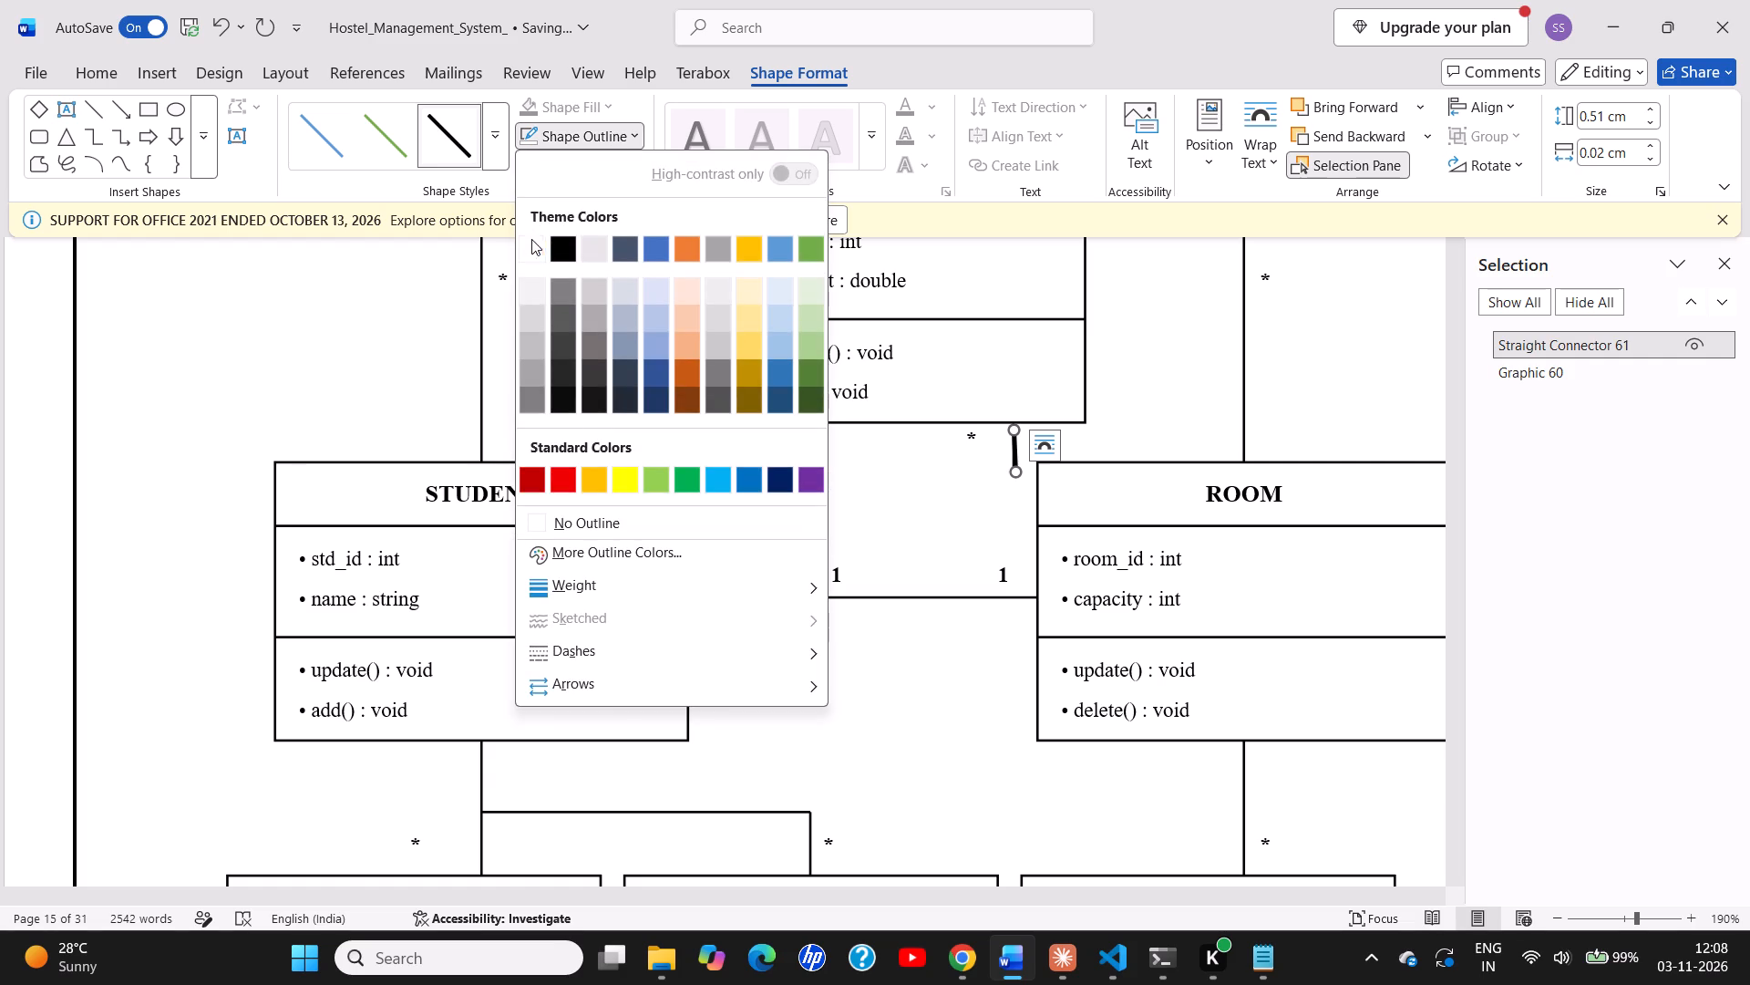
left_click(535, 246)
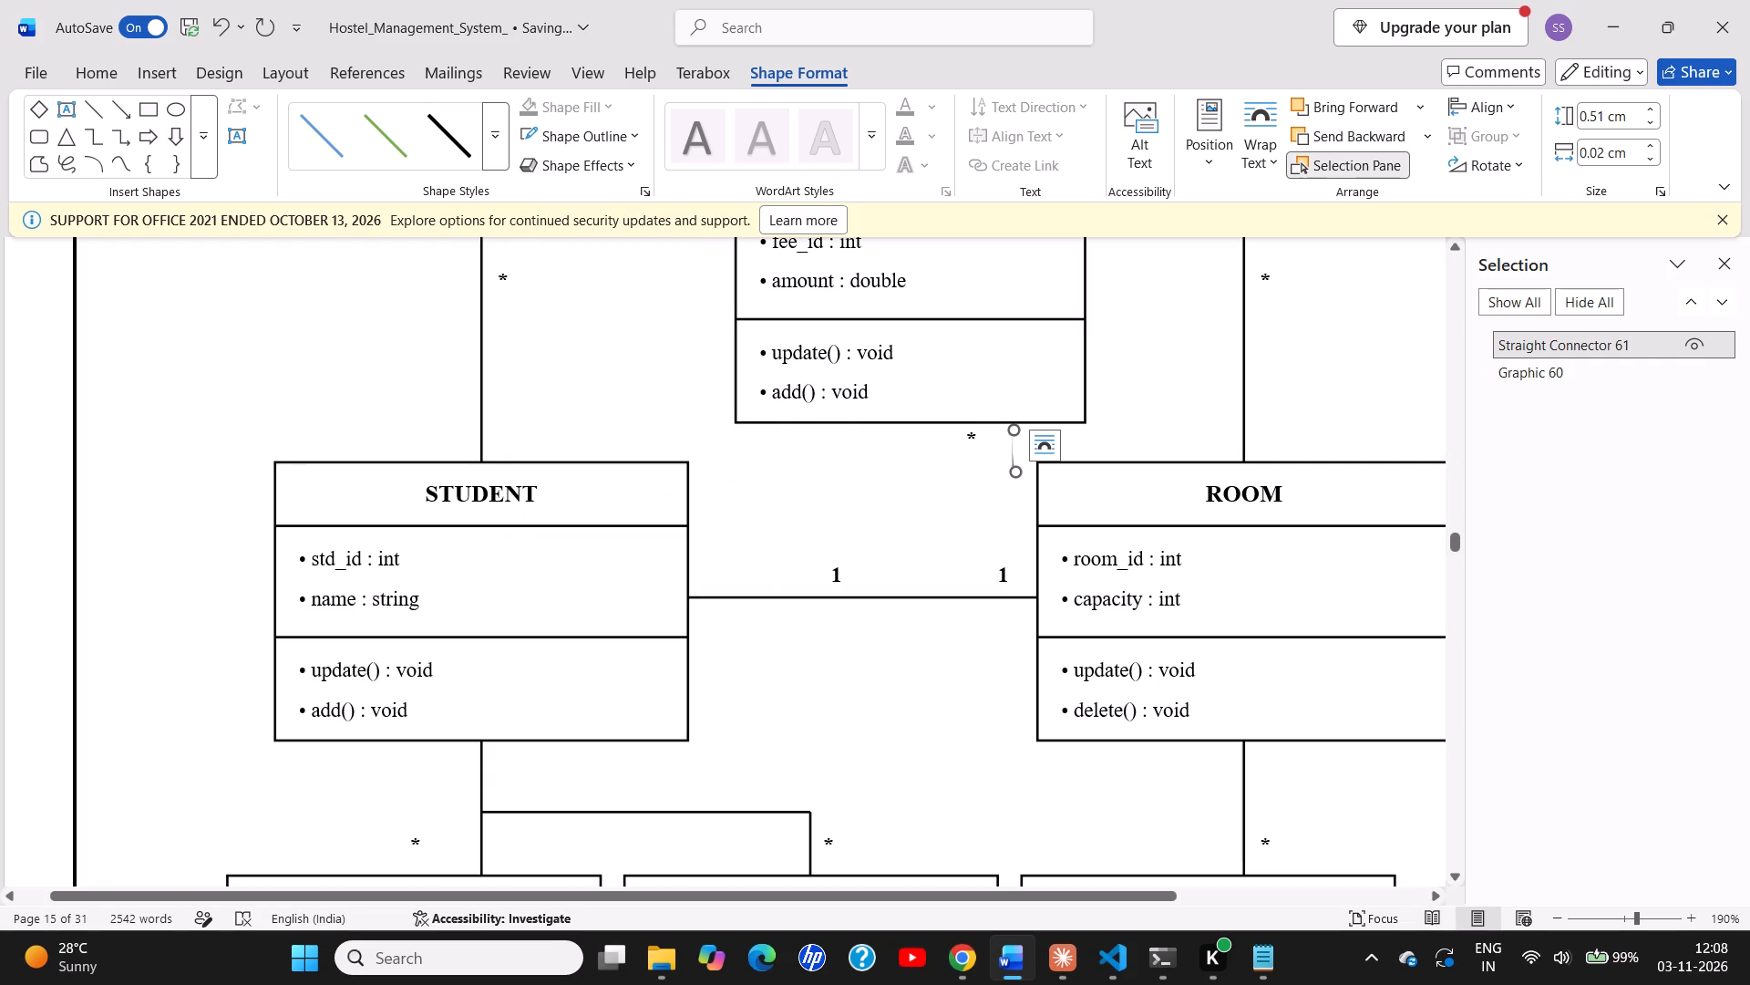
Move the white line up to the FEES box's lower edge and lengthen it to about 0.68 cm over the stub.
left_click(1015, 451)
left_click_drag(1016, 466, 1015, 472)
left_click_drag(1015, 472, 1014, 480)
left_click_drag(1014, 480, 1015, 481)
left_click(1108, 388)
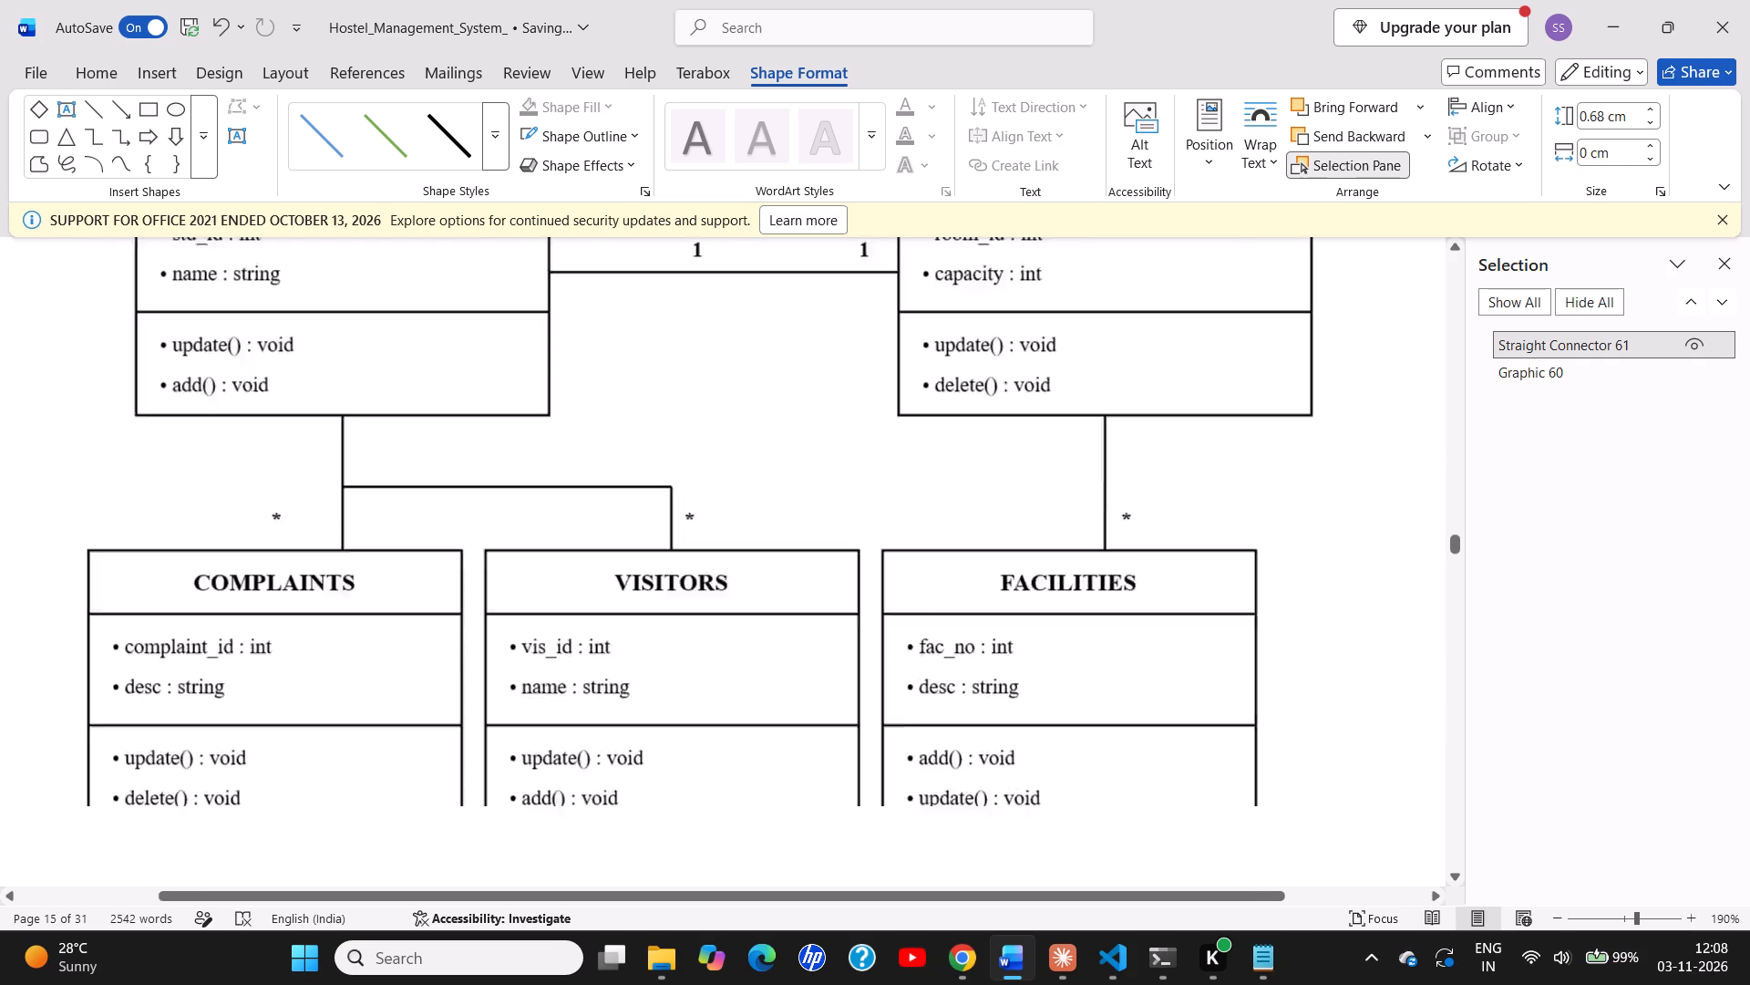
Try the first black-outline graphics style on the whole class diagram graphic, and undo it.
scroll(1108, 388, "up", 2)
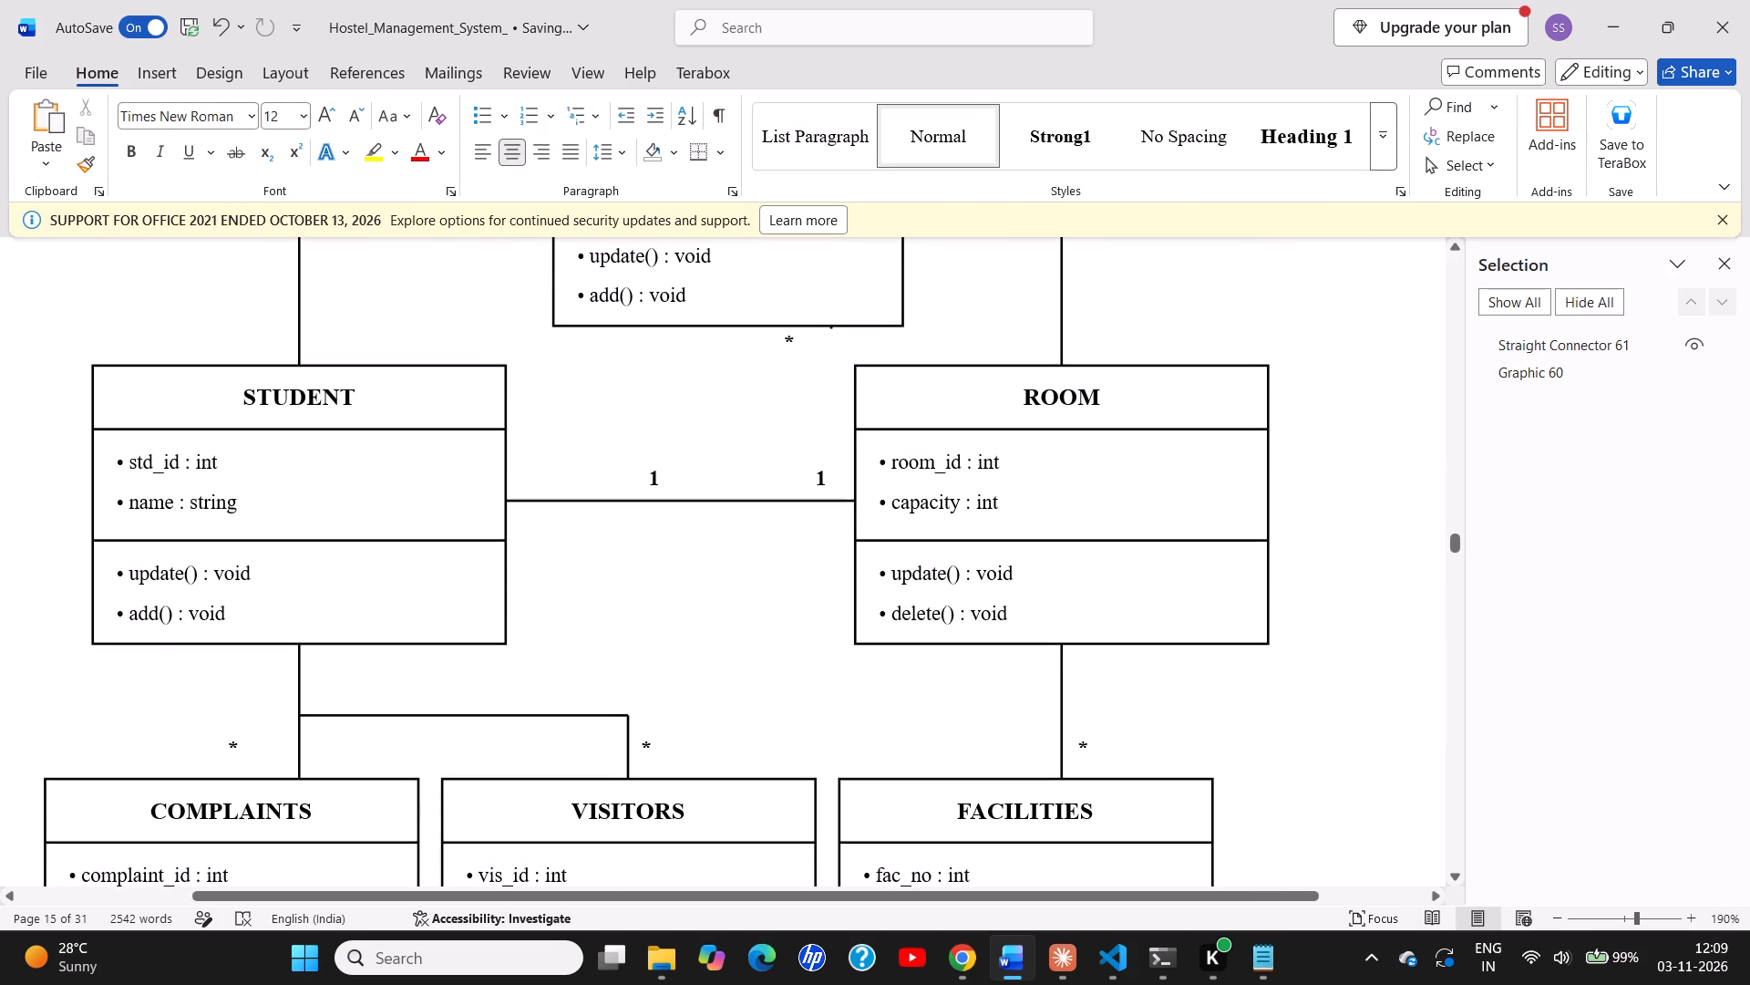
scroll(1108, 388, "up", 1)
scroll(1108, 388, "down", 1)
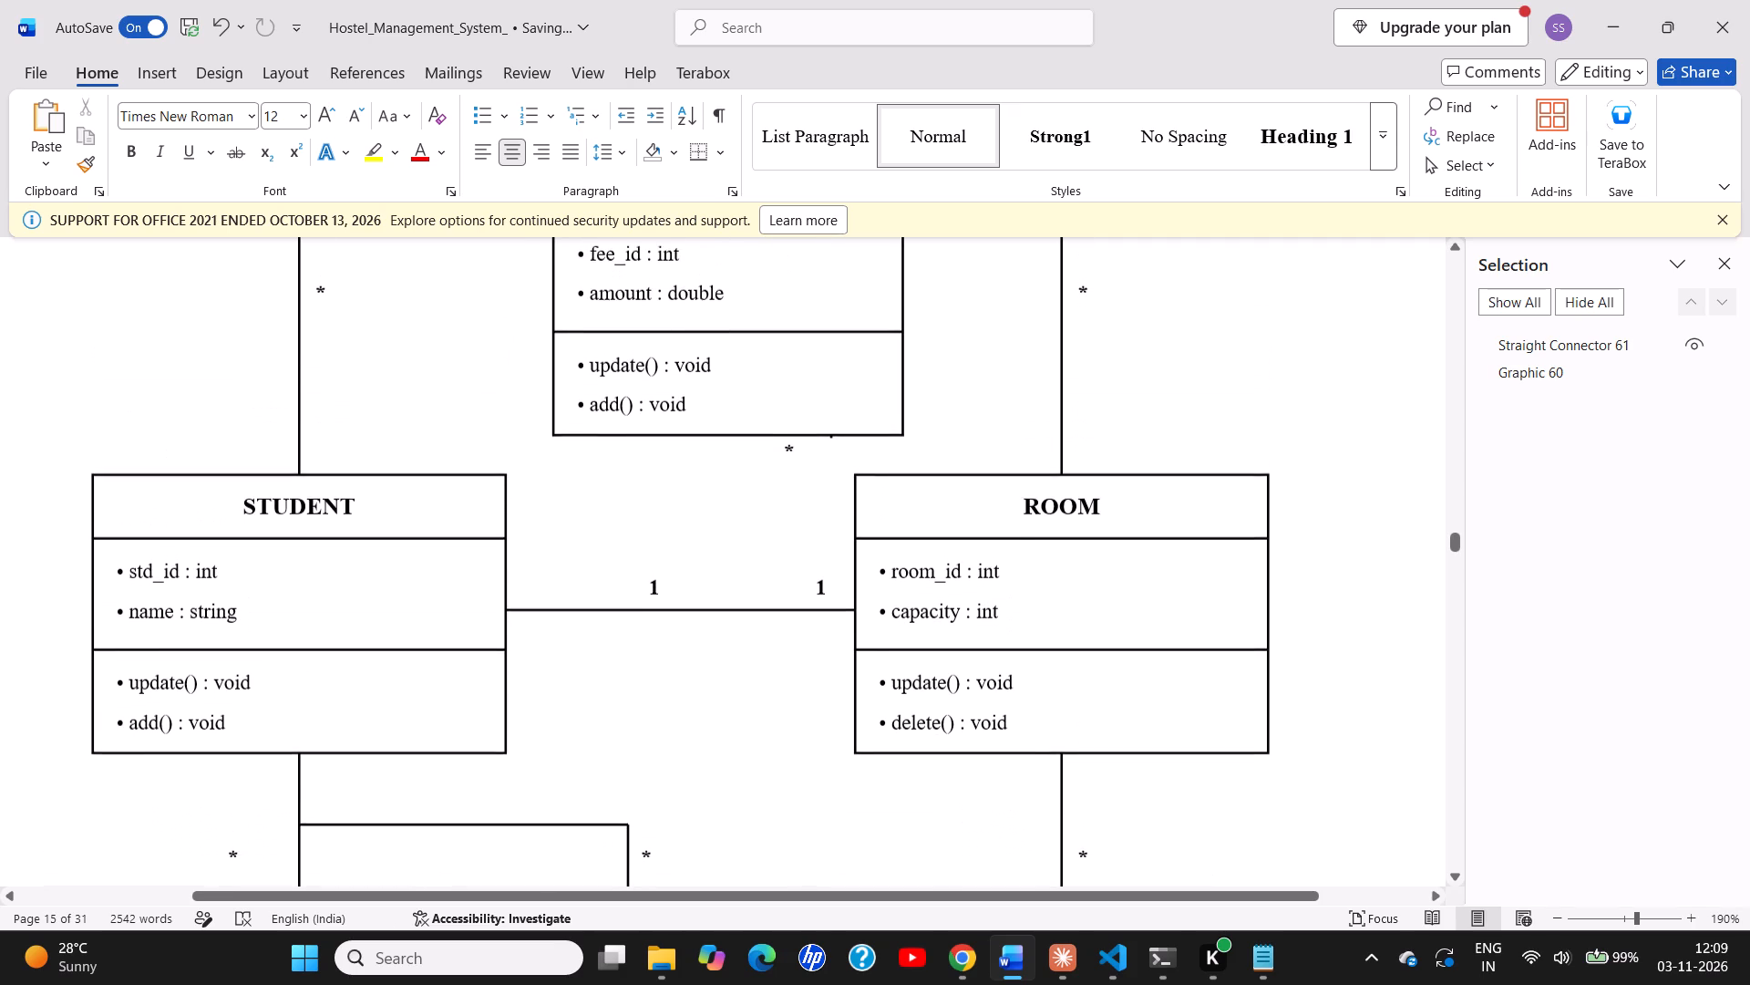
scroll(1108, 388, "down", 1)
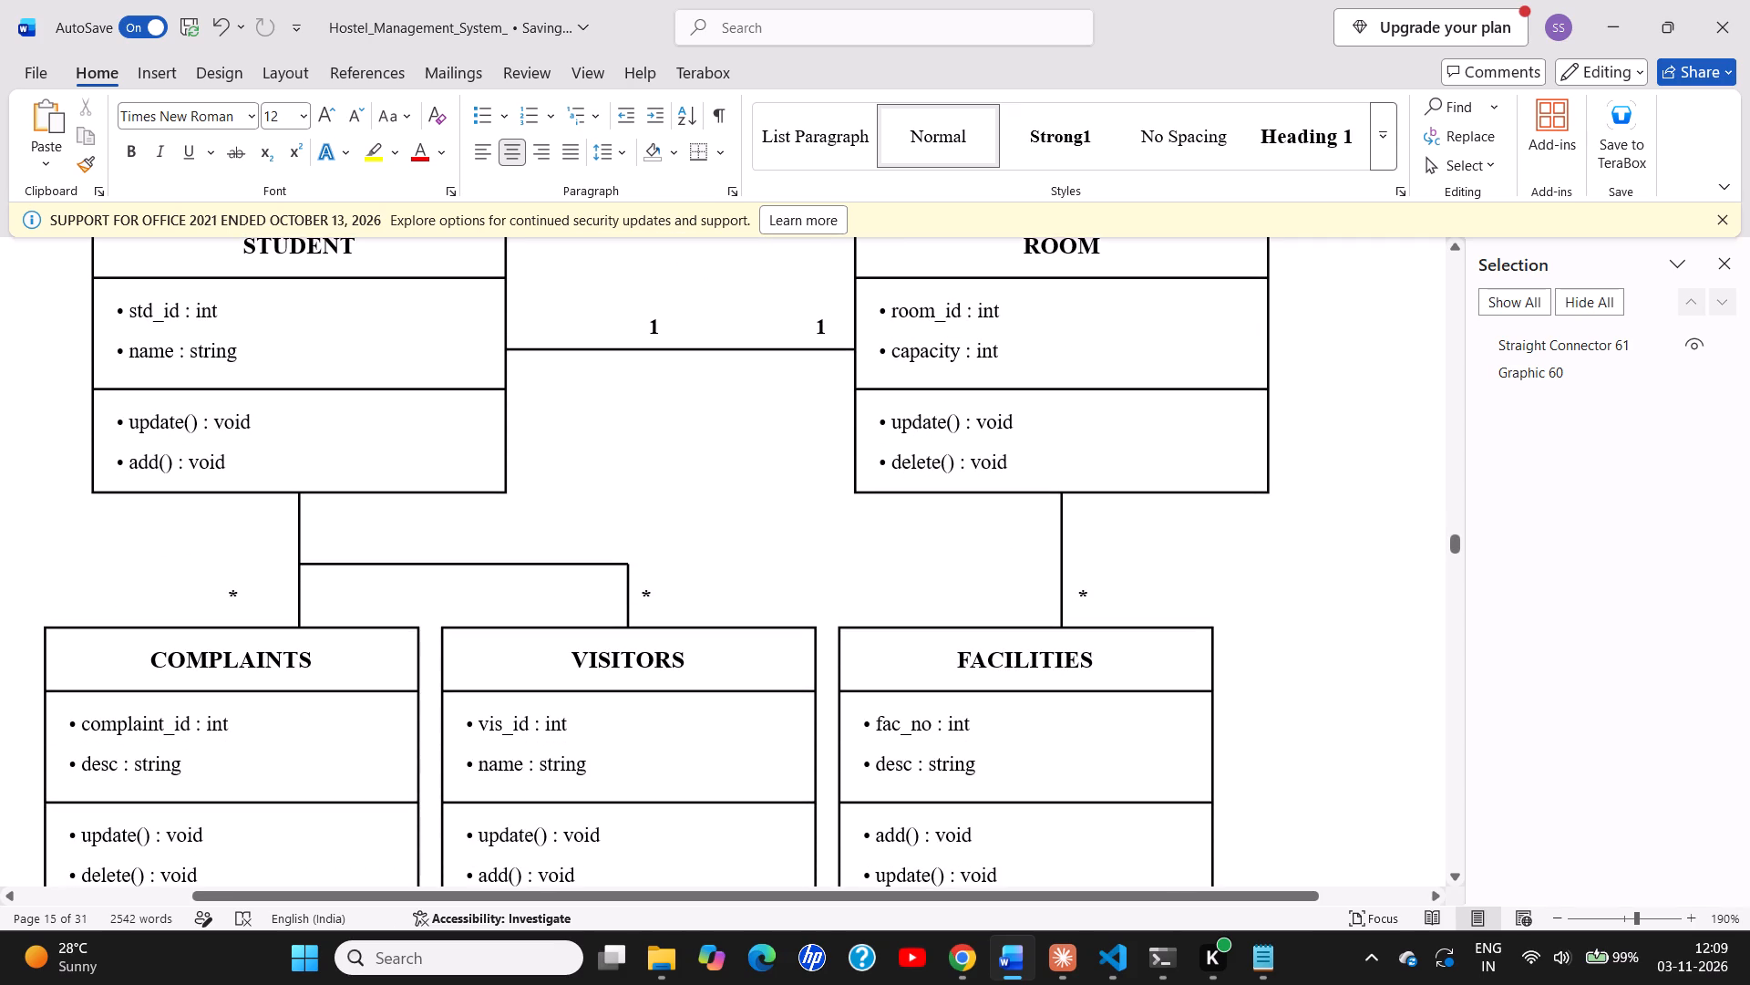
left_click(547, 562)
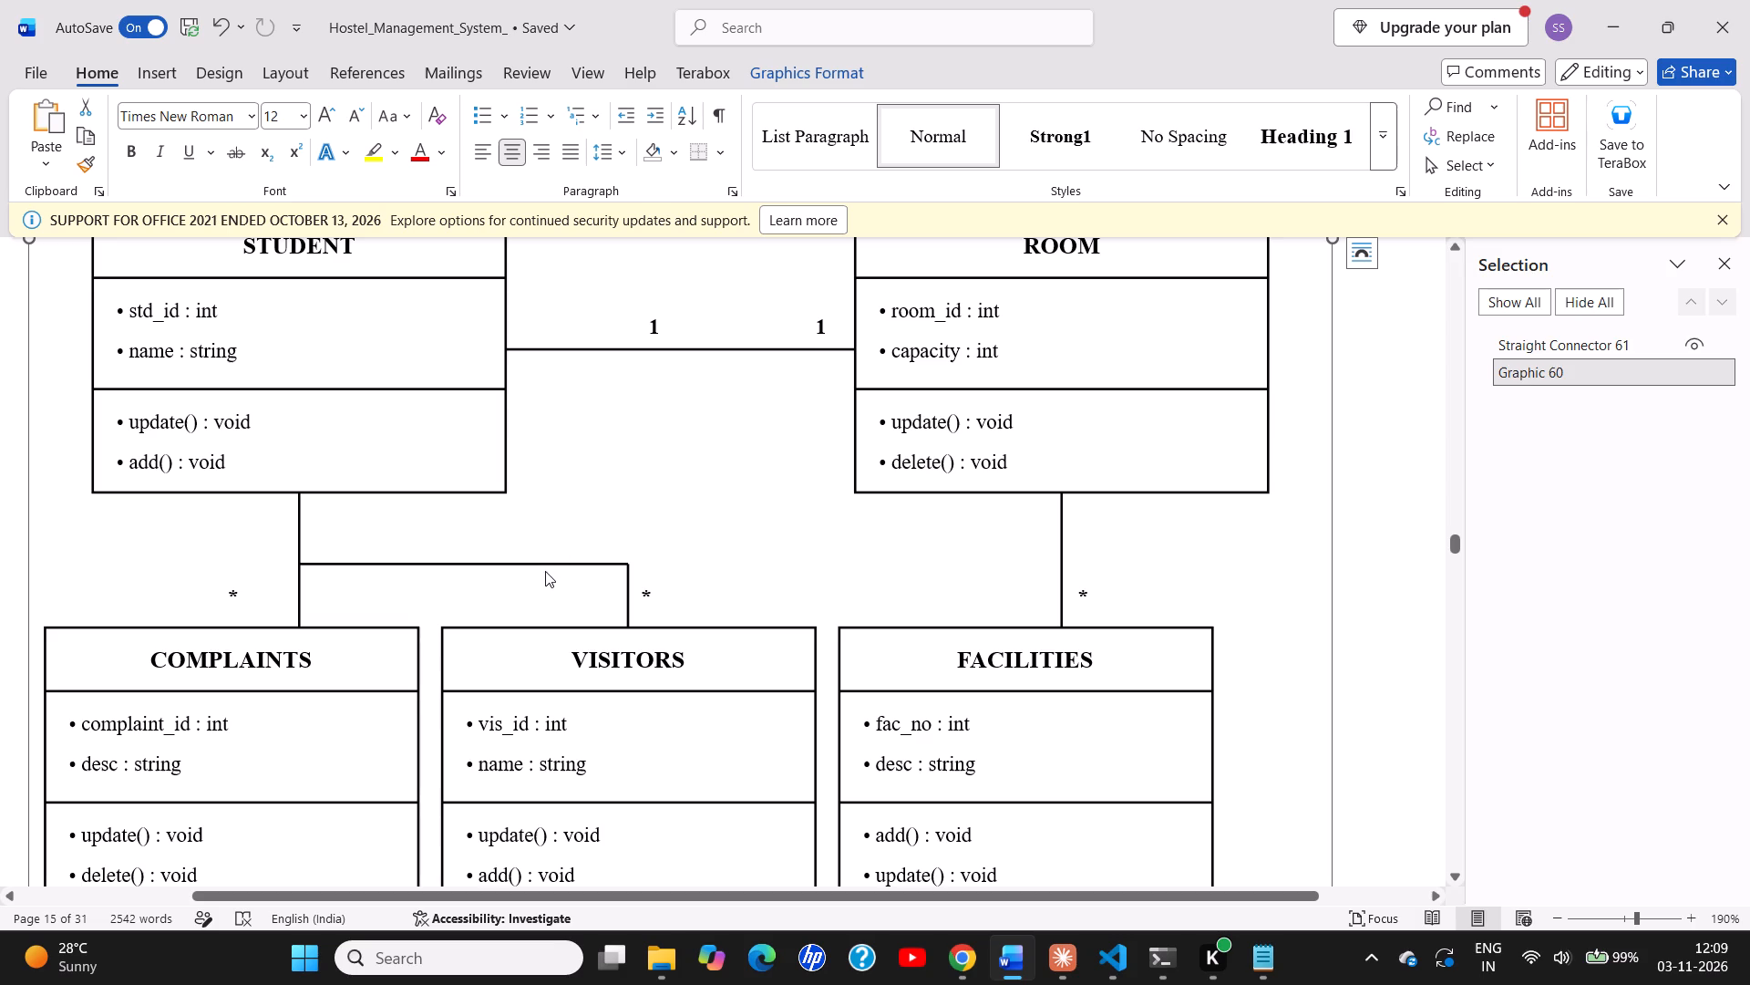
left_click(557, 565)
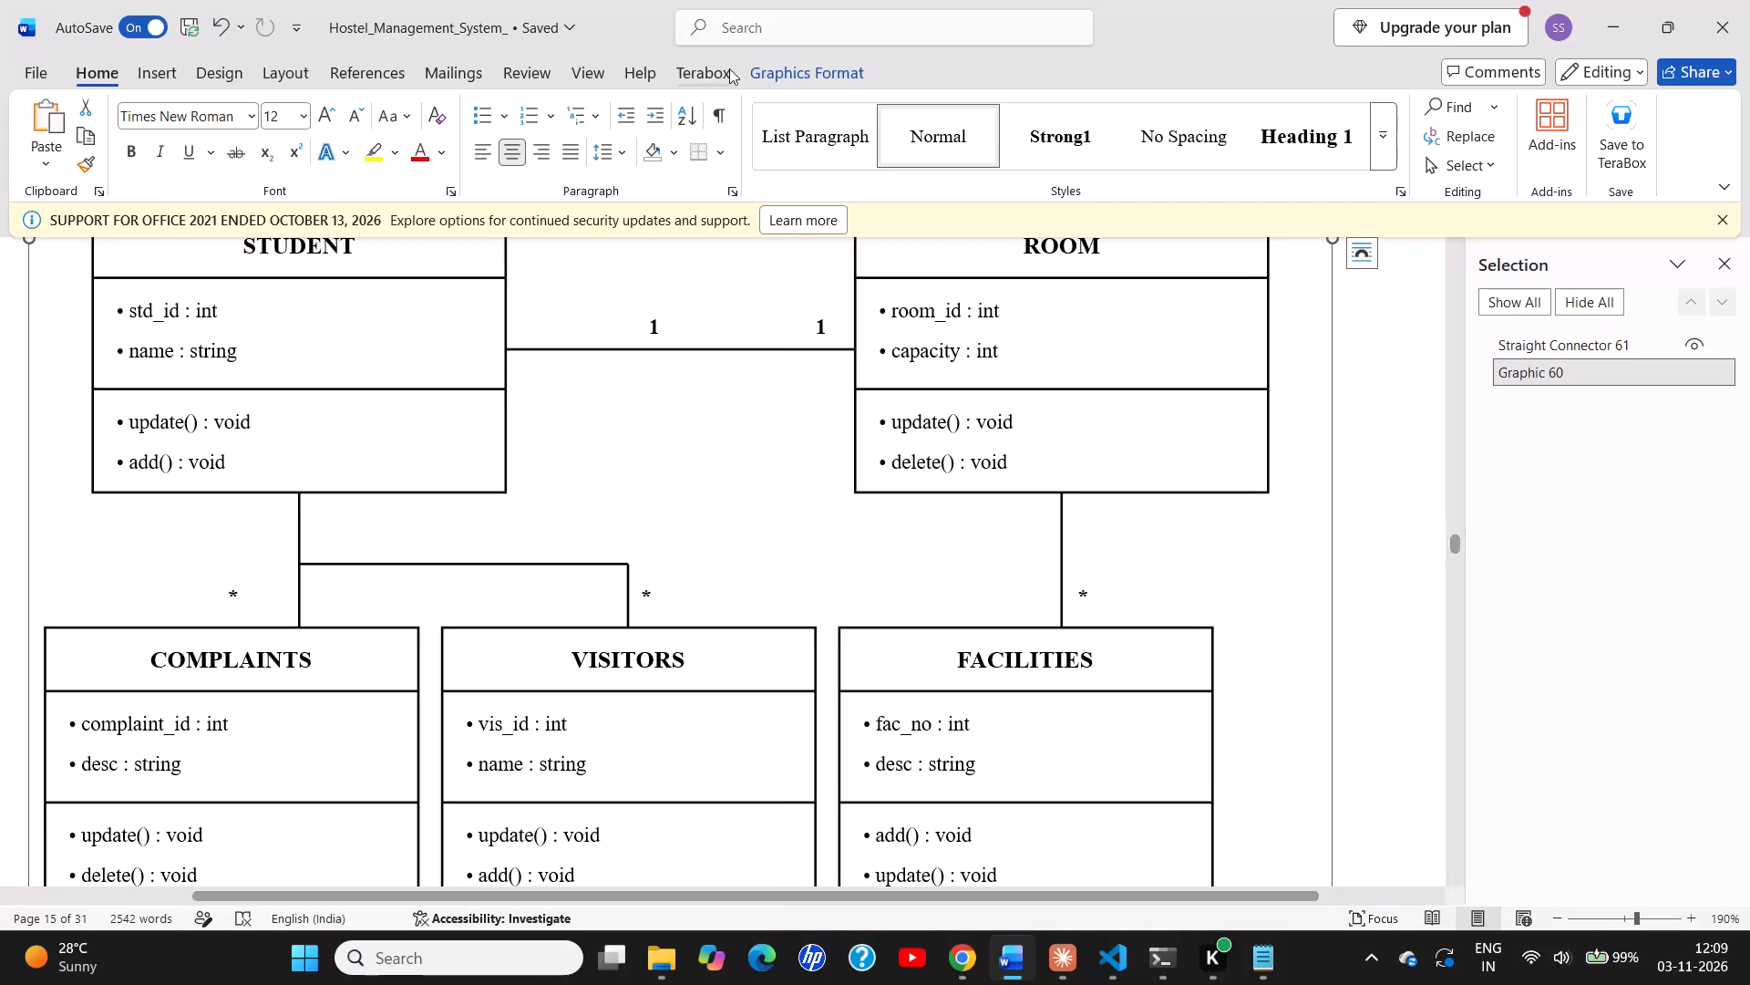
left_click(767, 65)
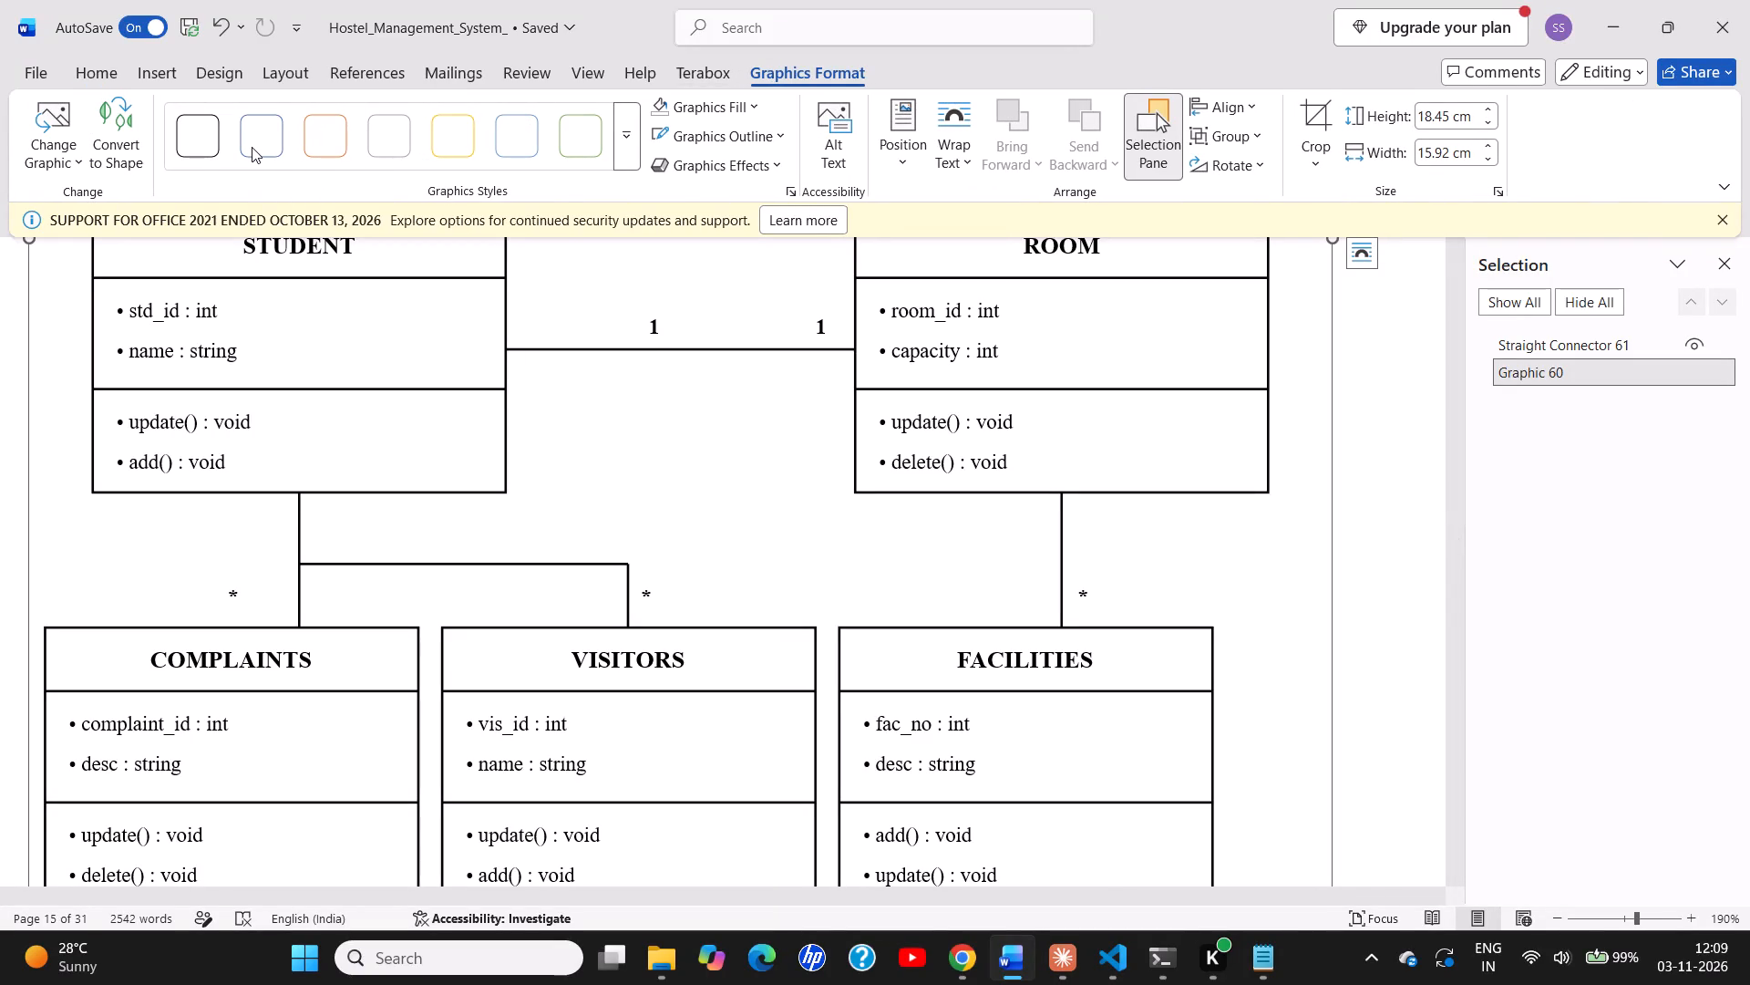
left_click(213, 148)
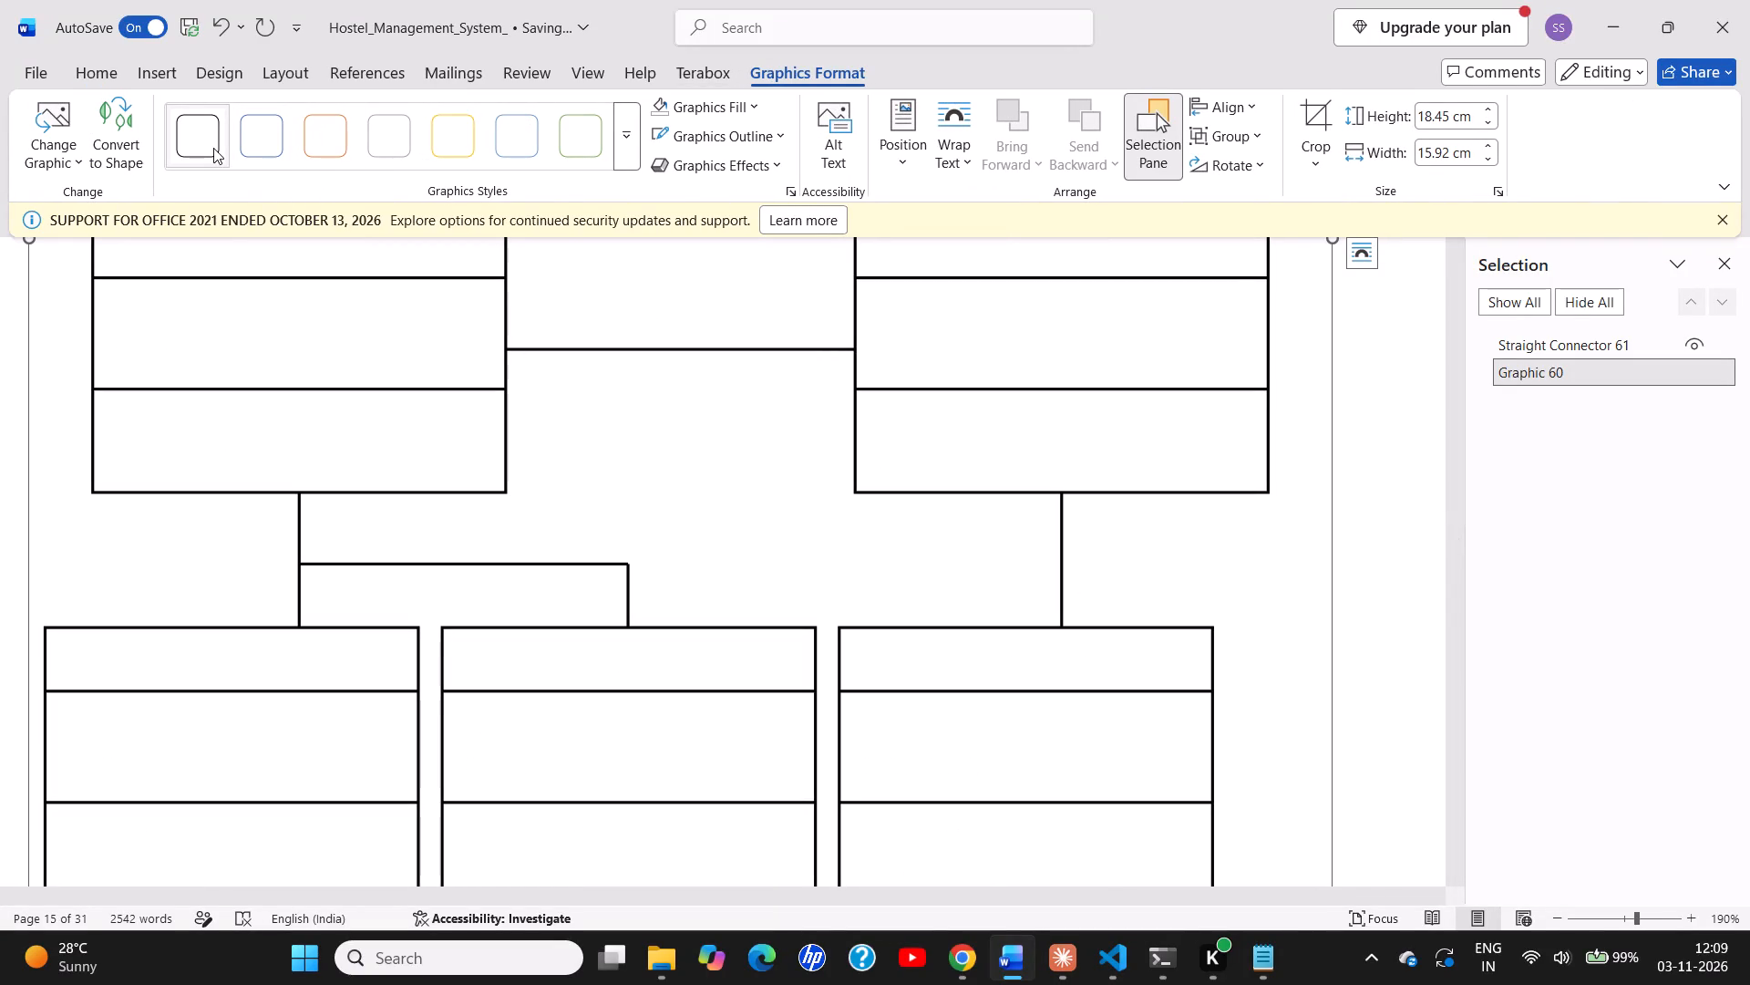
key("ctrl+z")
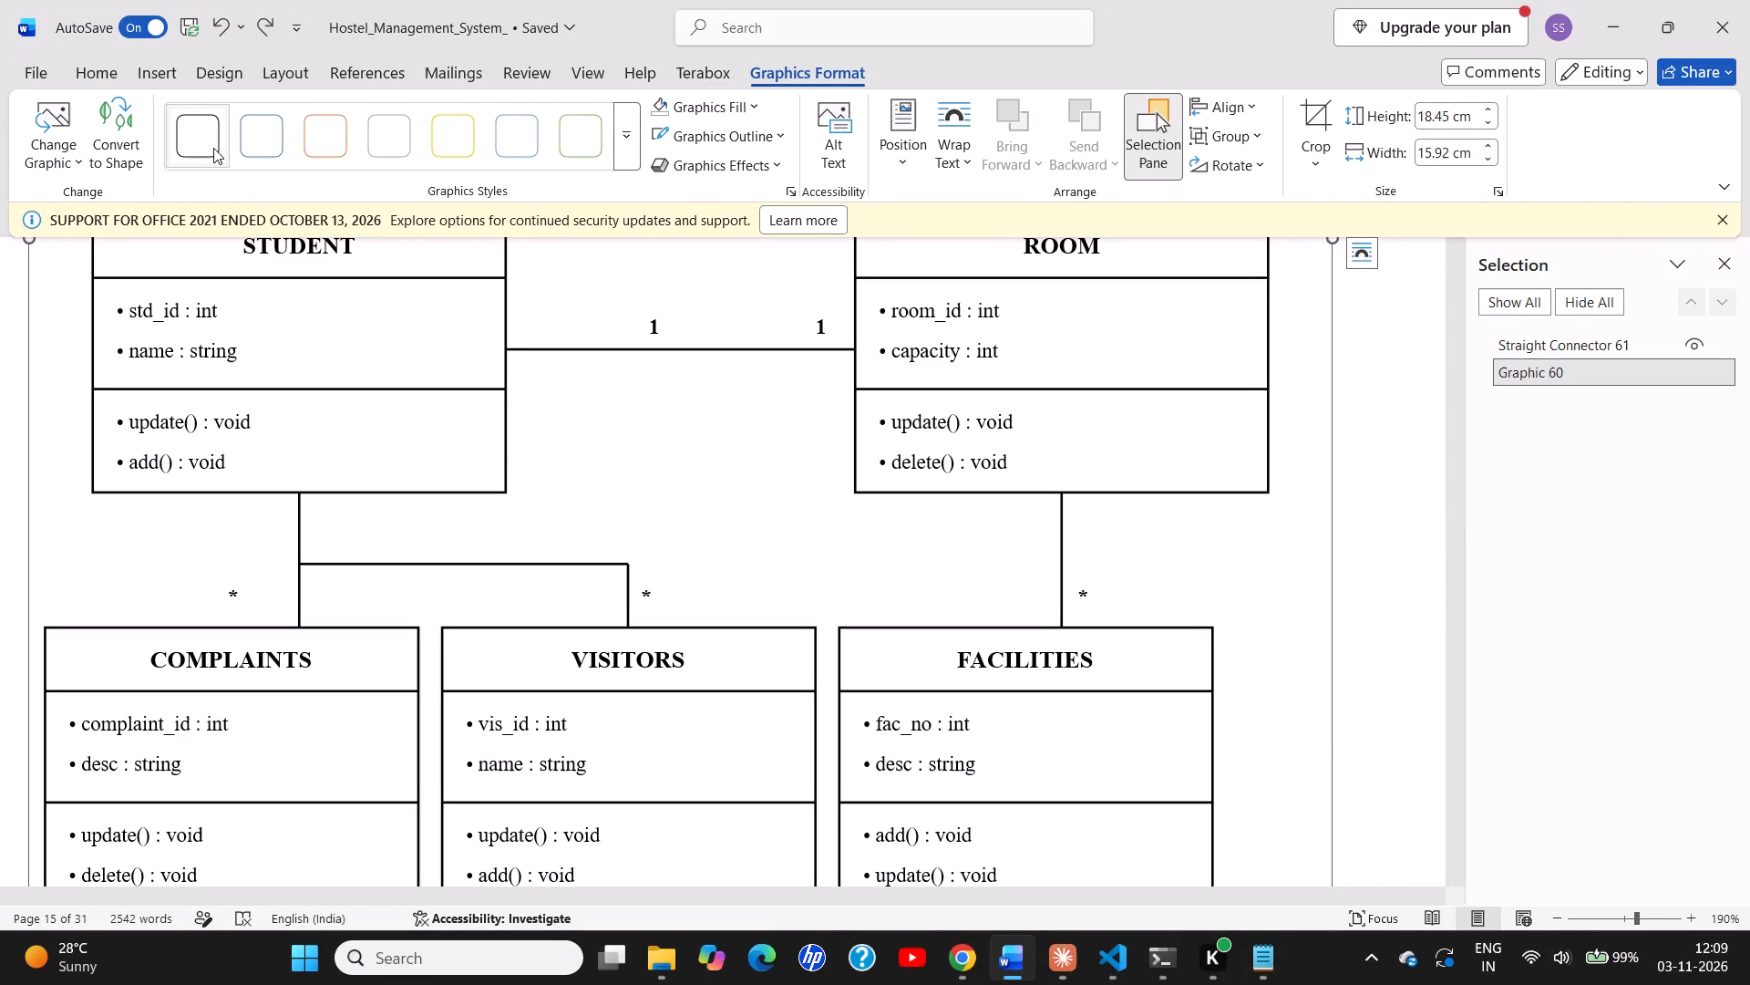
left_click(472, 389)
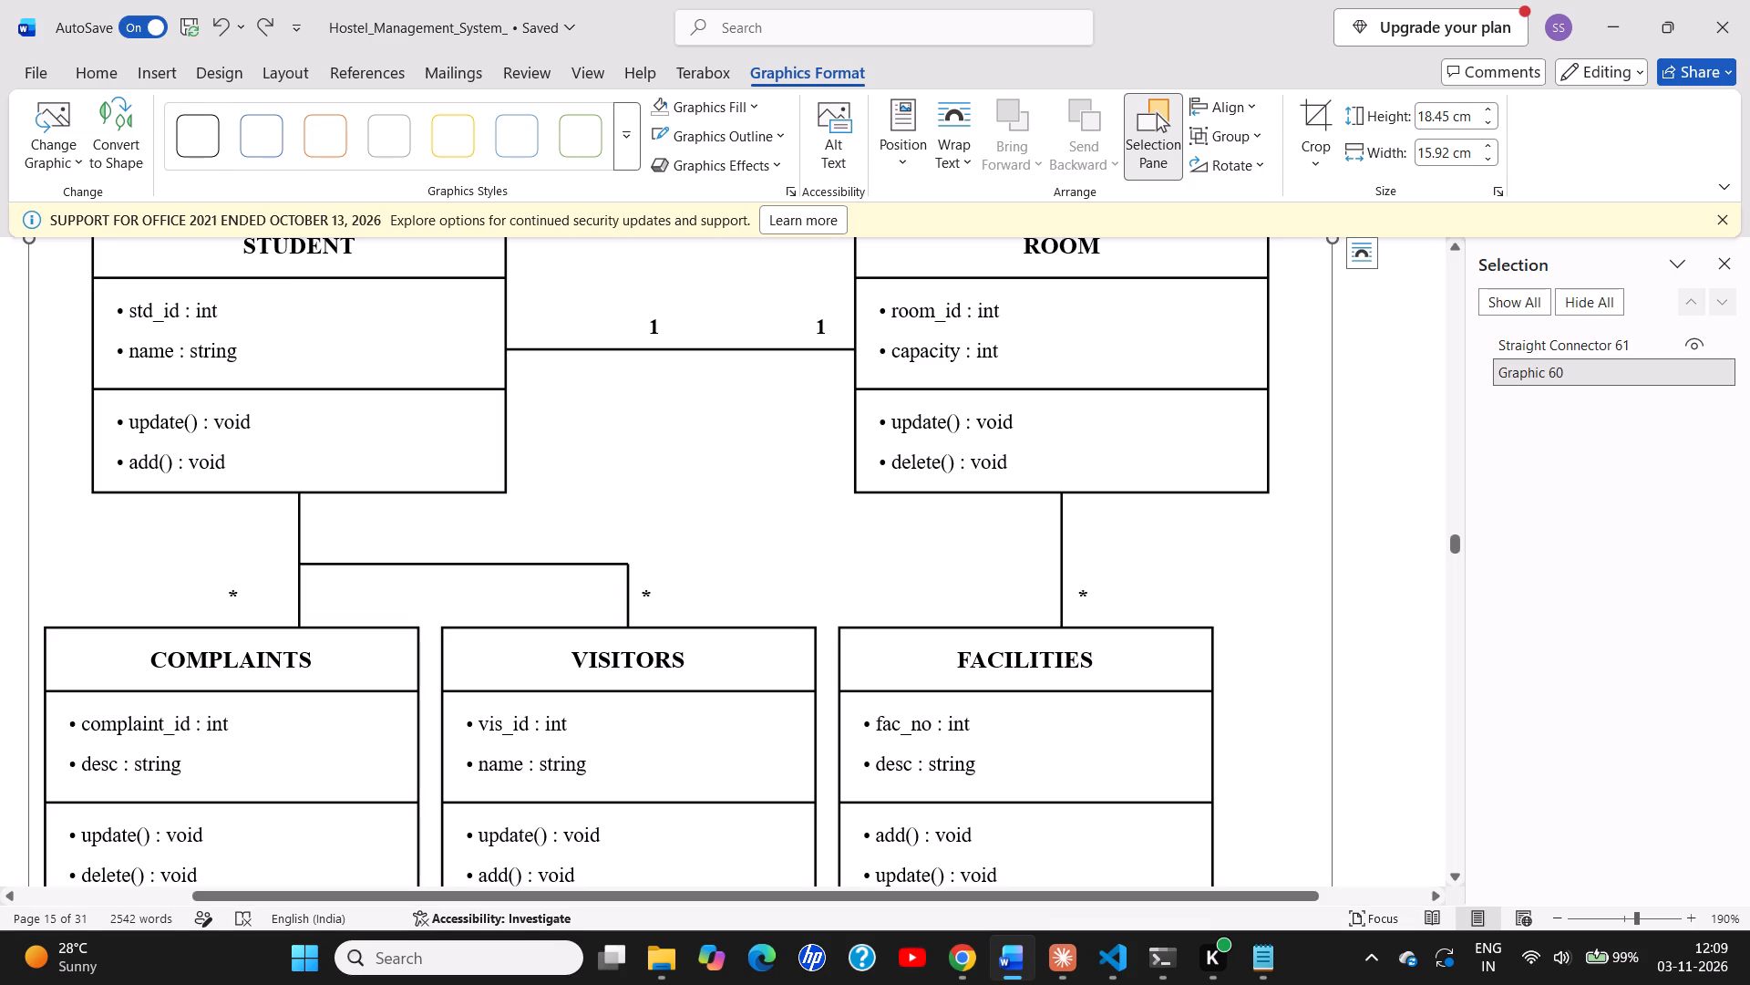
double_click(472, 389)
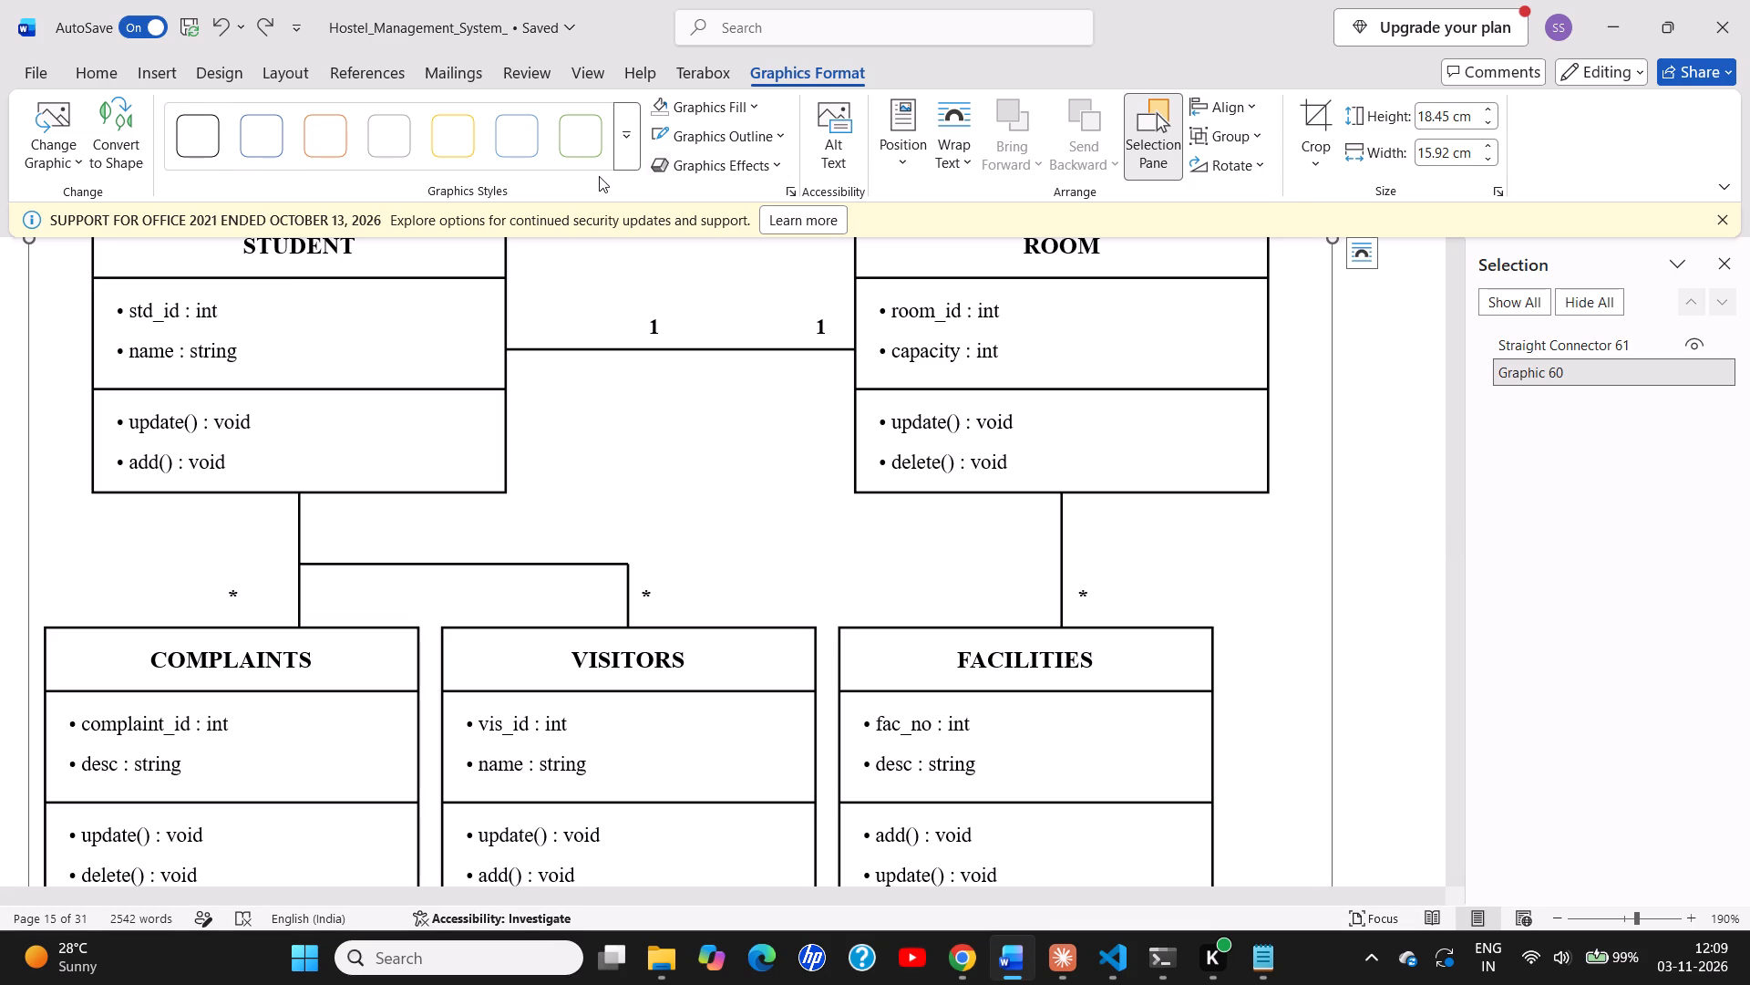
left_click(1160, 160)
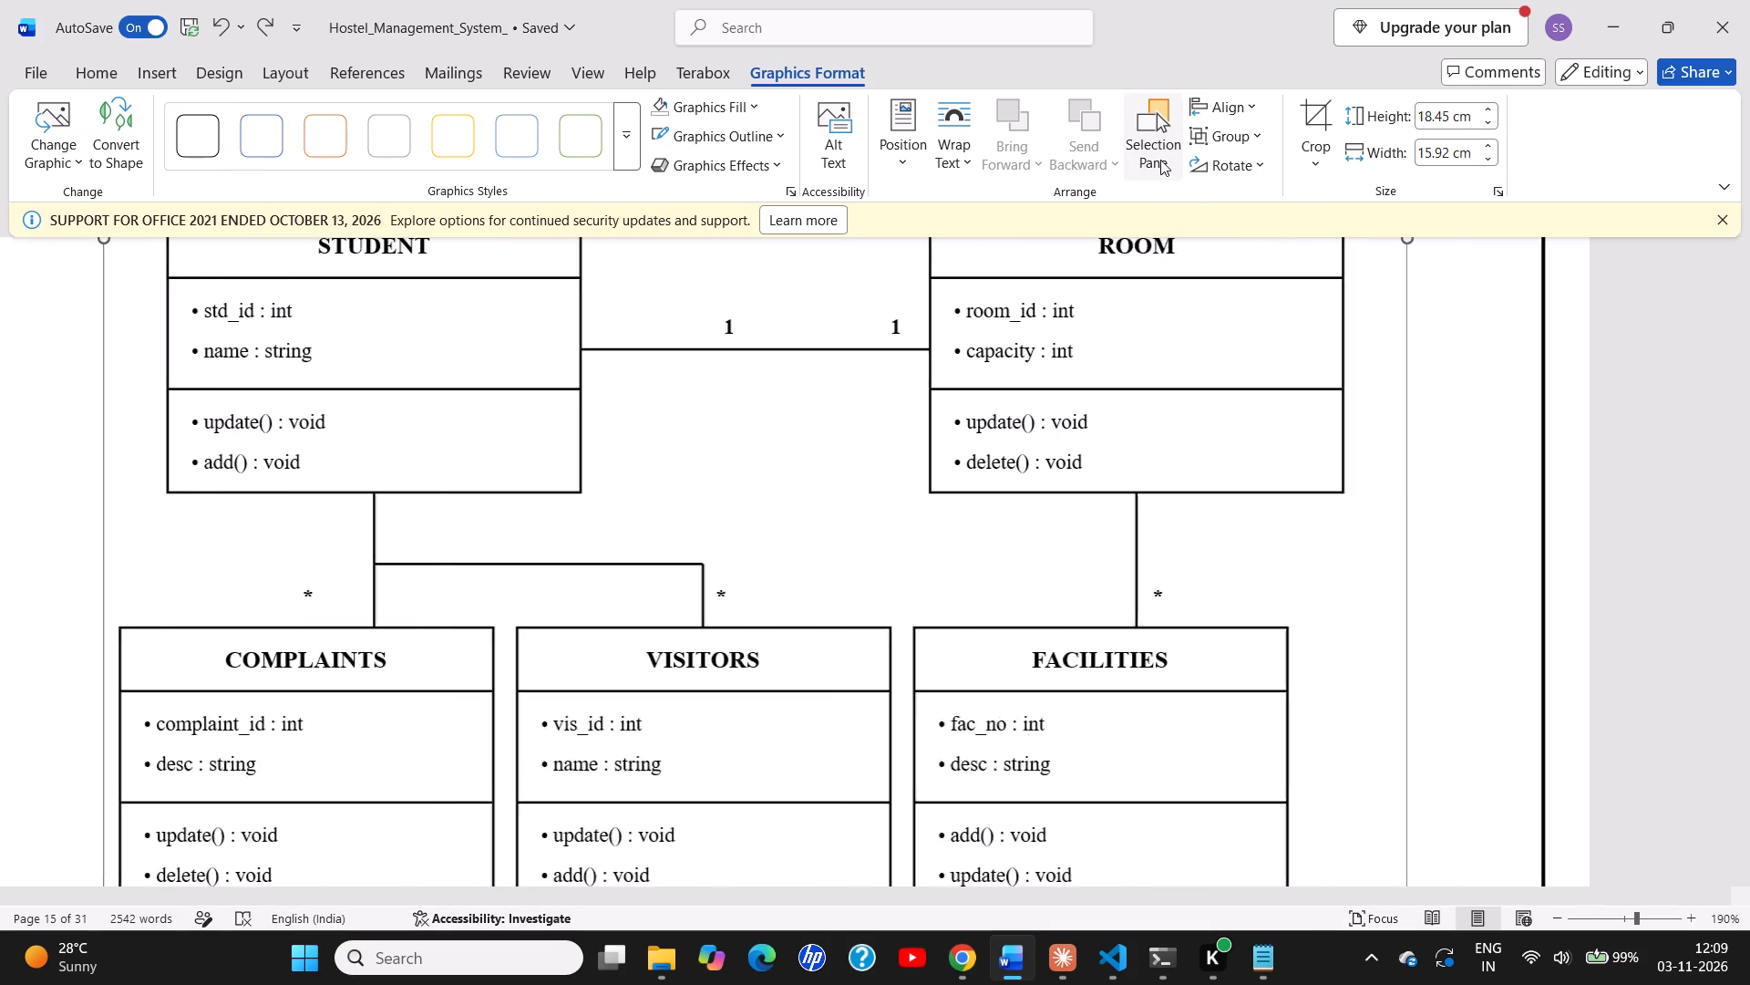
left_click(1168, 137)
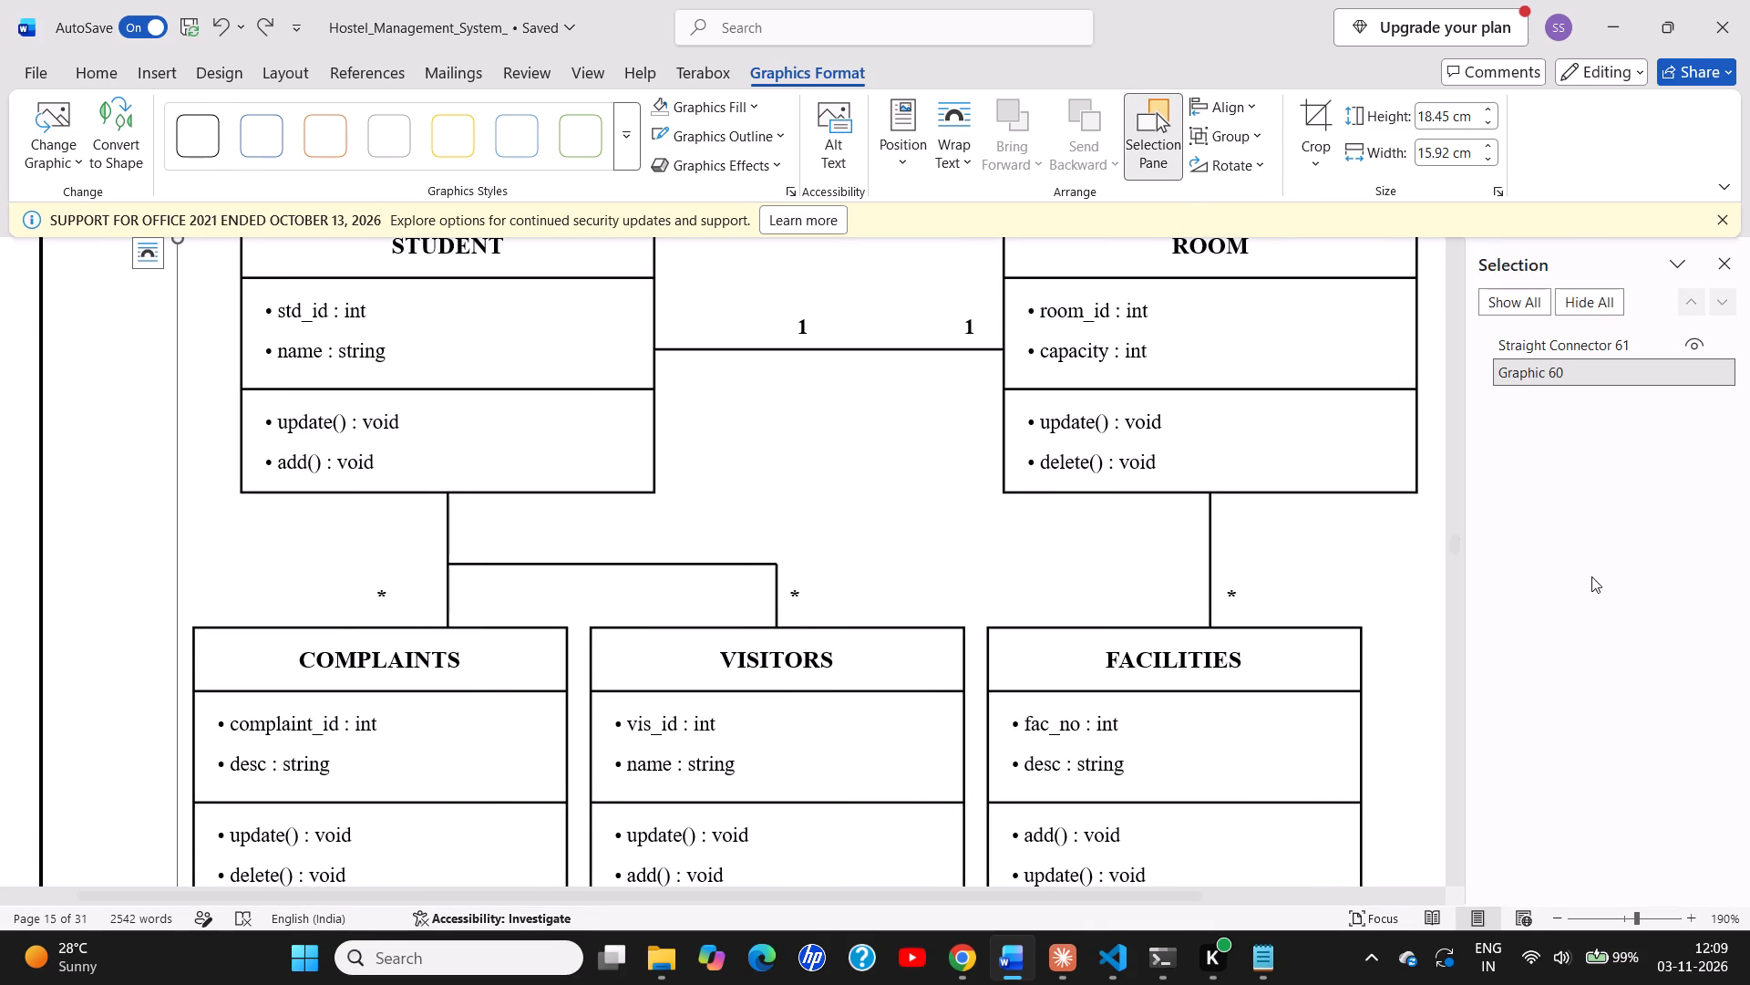
Rename the class diagram's object entry as Graphic 6 and close the object list.
left_click(1616, 366)
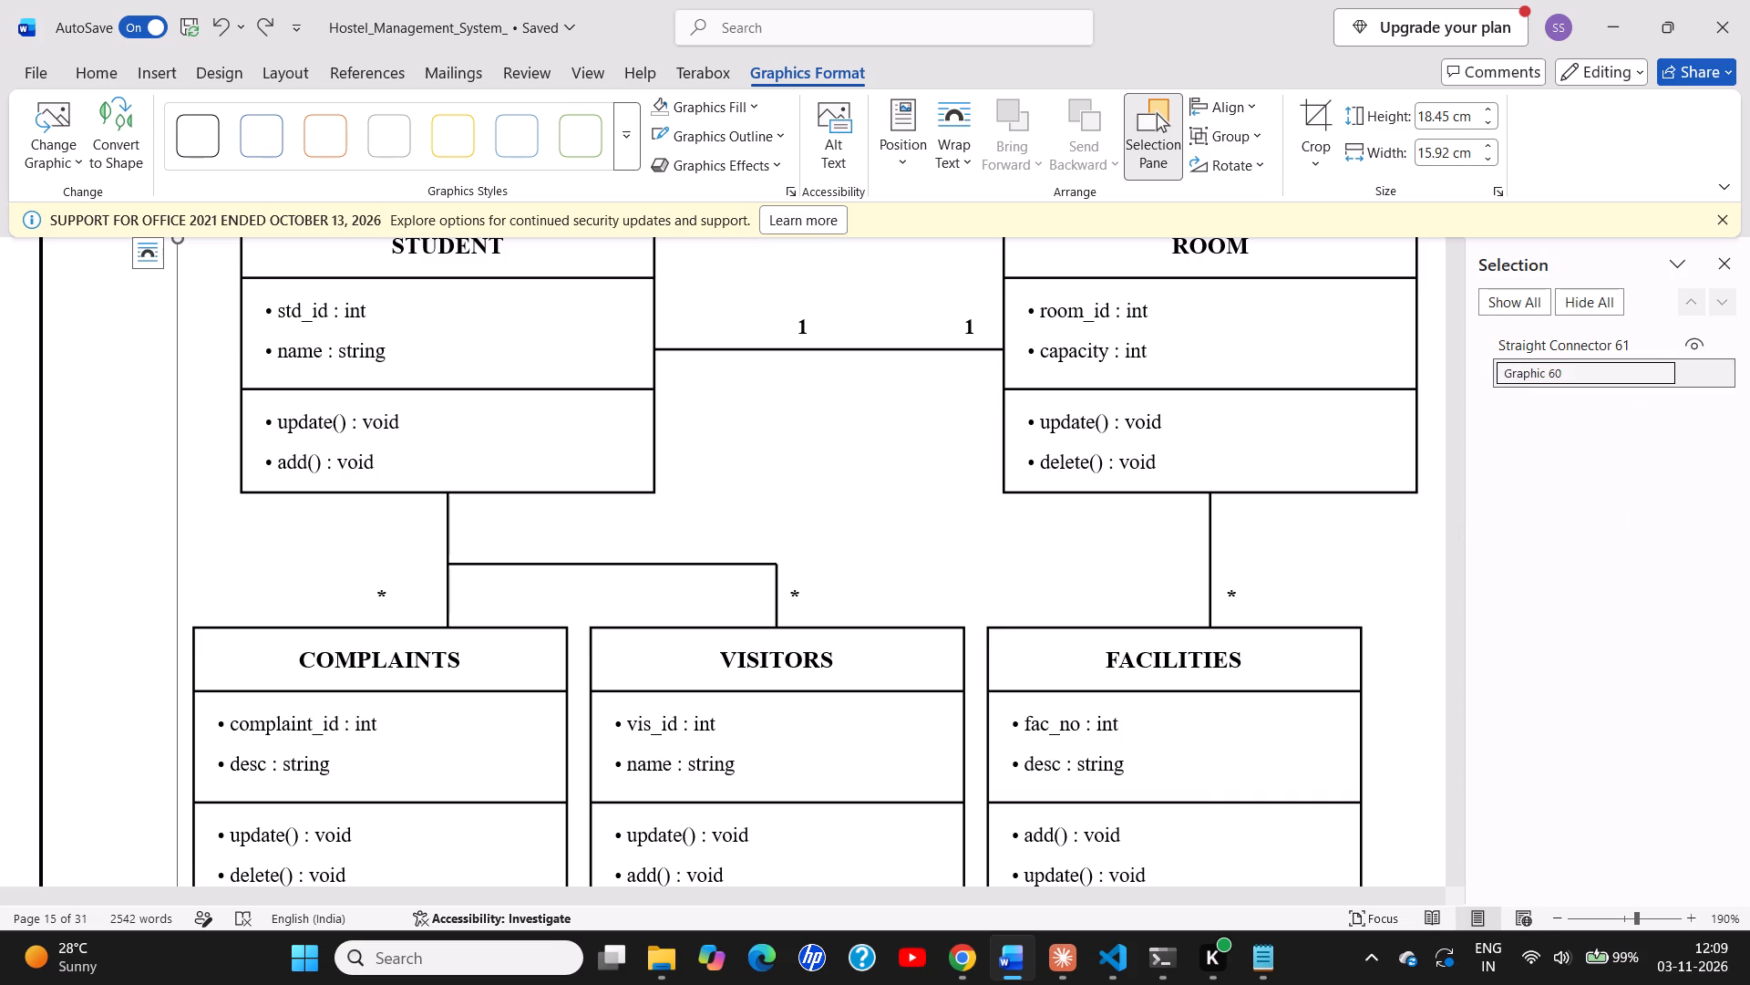
left_click(1594, 366)
key("BackSpace")
key("Return")
key("BackSpace")
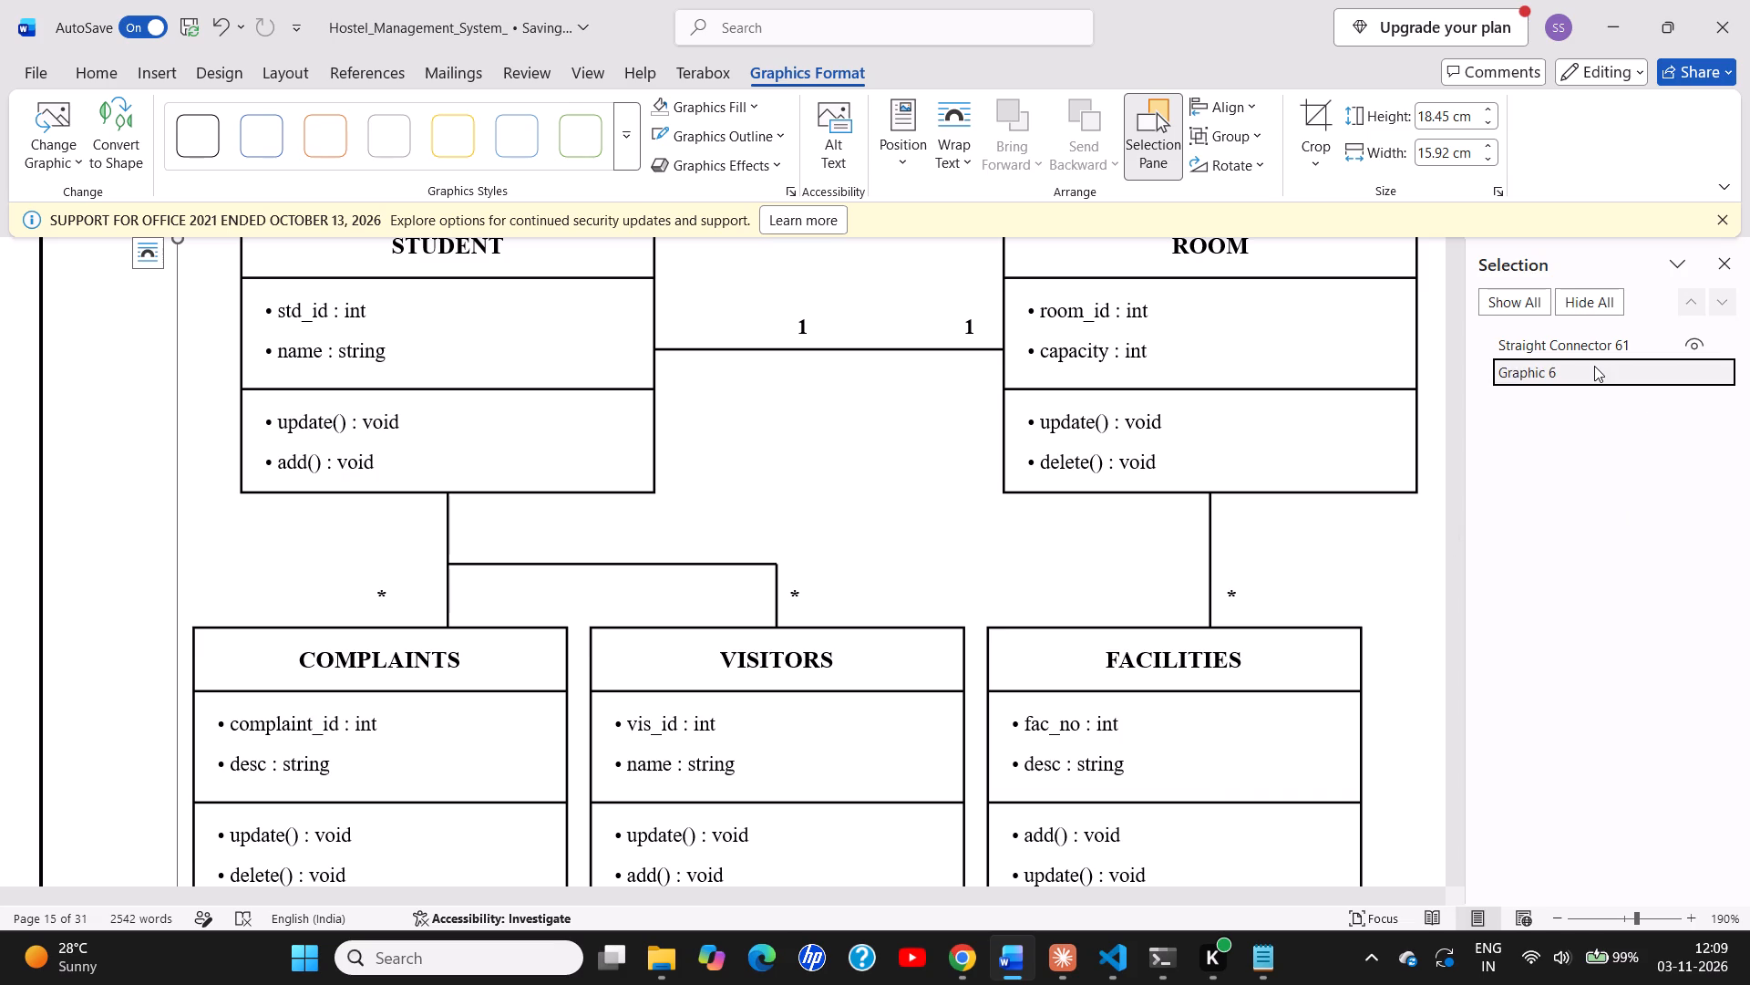
left_click(1727, 256)
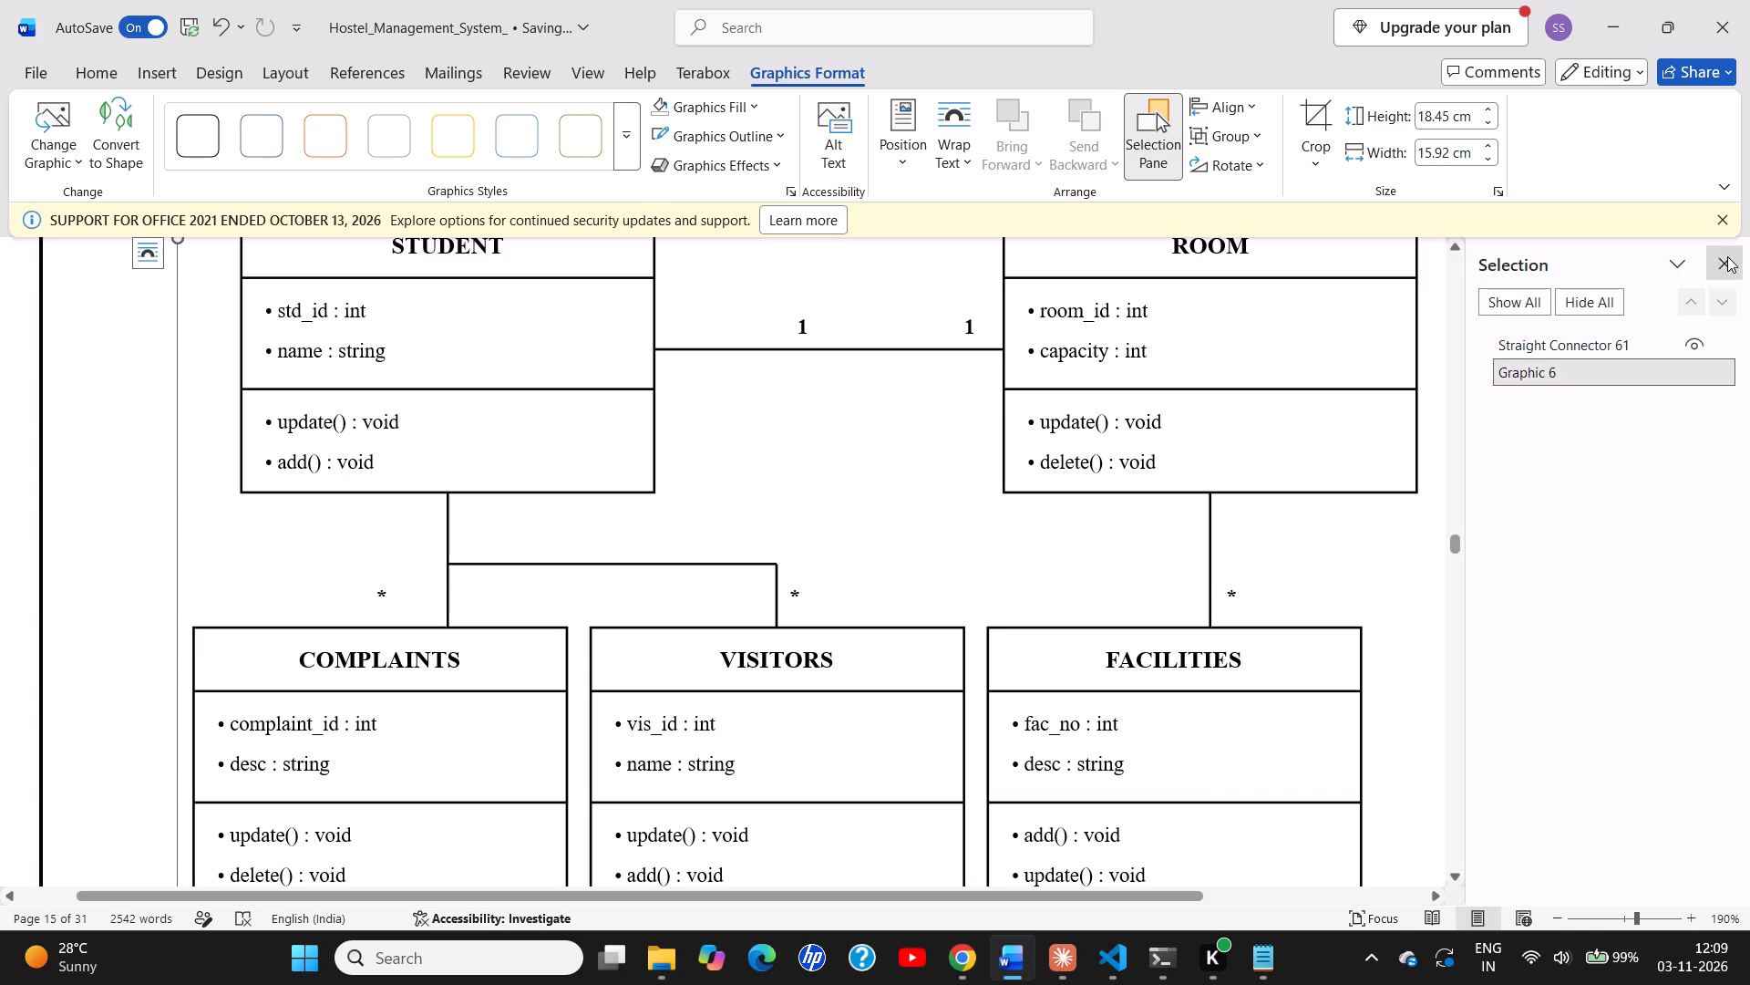
Convert the class diagram graphic under the Class Diagram heading into editable shapes.
scroll(1417, 474, "up", 1)
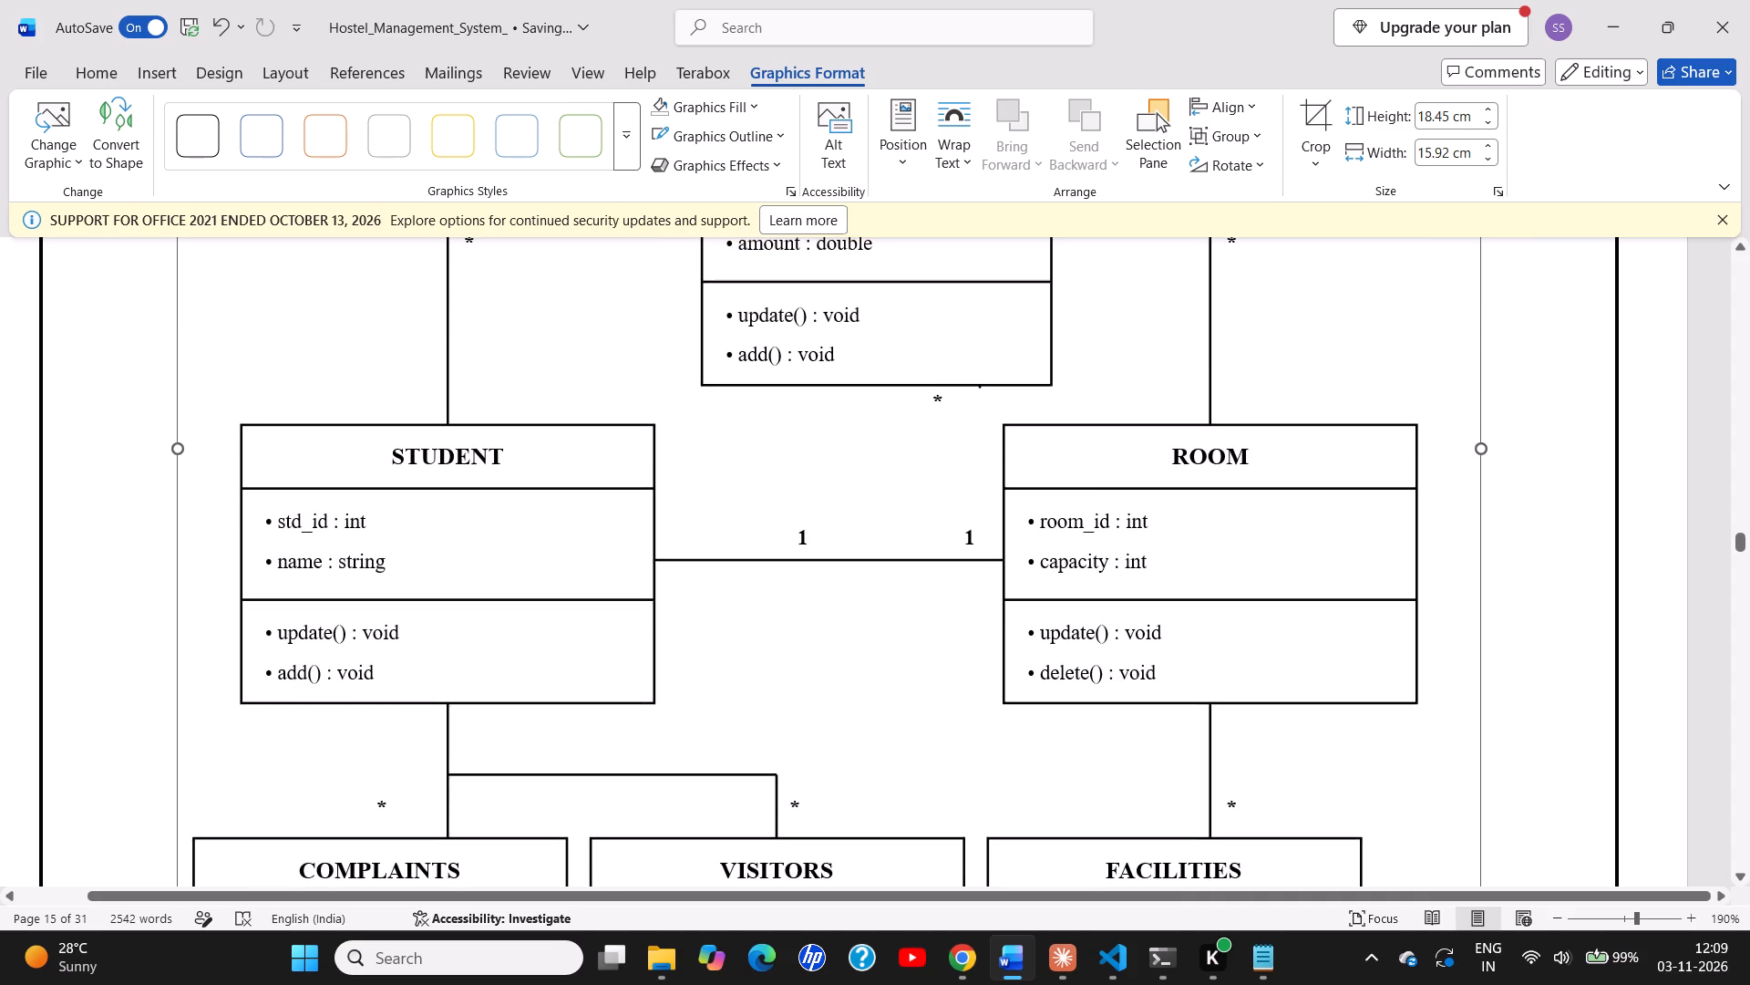
scroll(1417, 474, "up", 1)
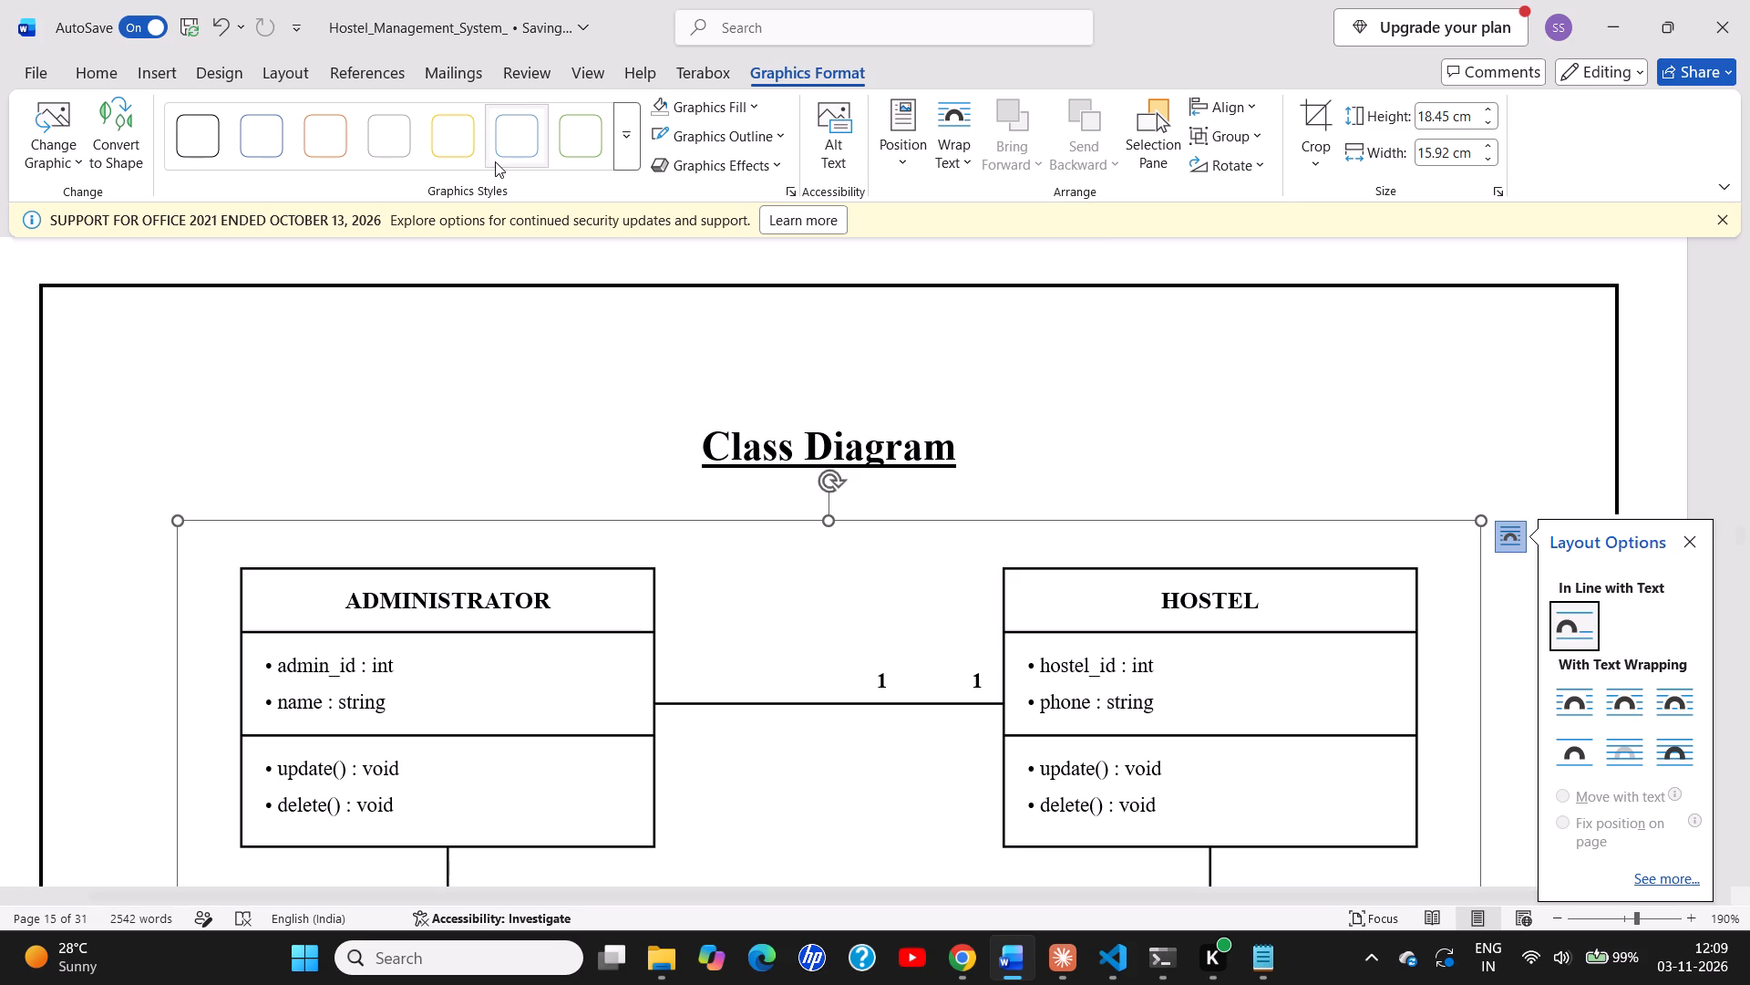
left_click(118, 152)
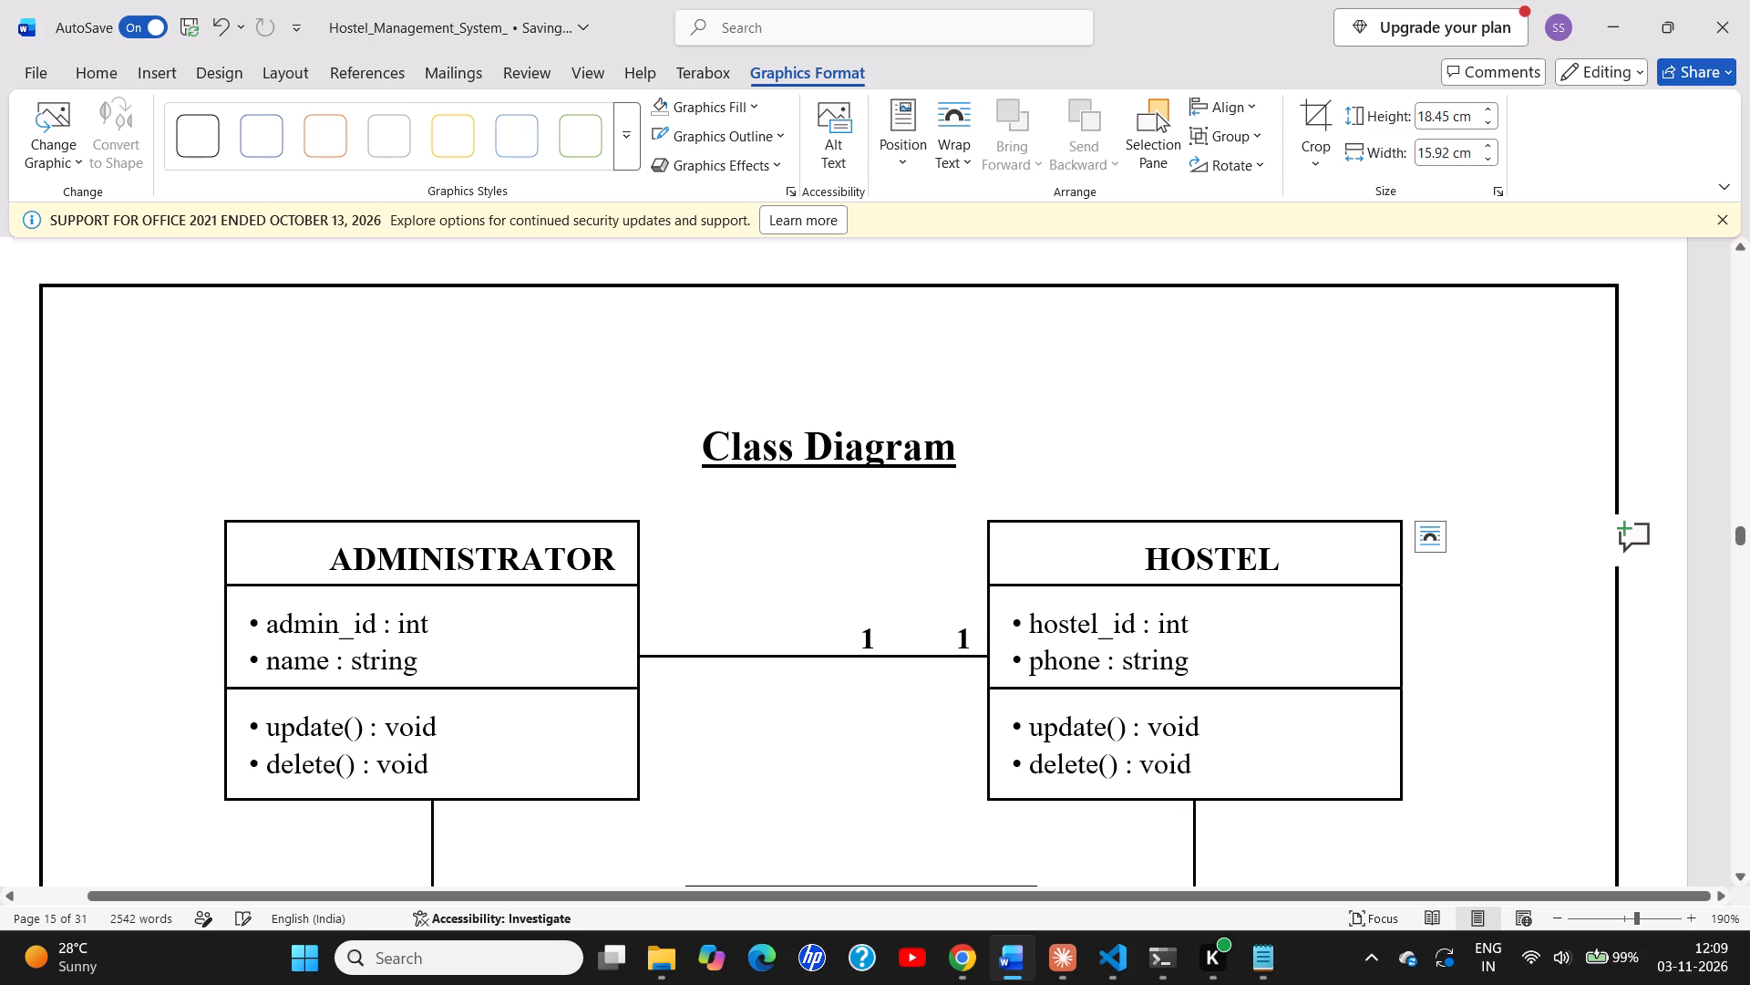
Move the 1 near the middle of the ADMINISTRATOR–HOSTEL line to just beside the ADMINISTRATOR box.
left_click(640, 562)
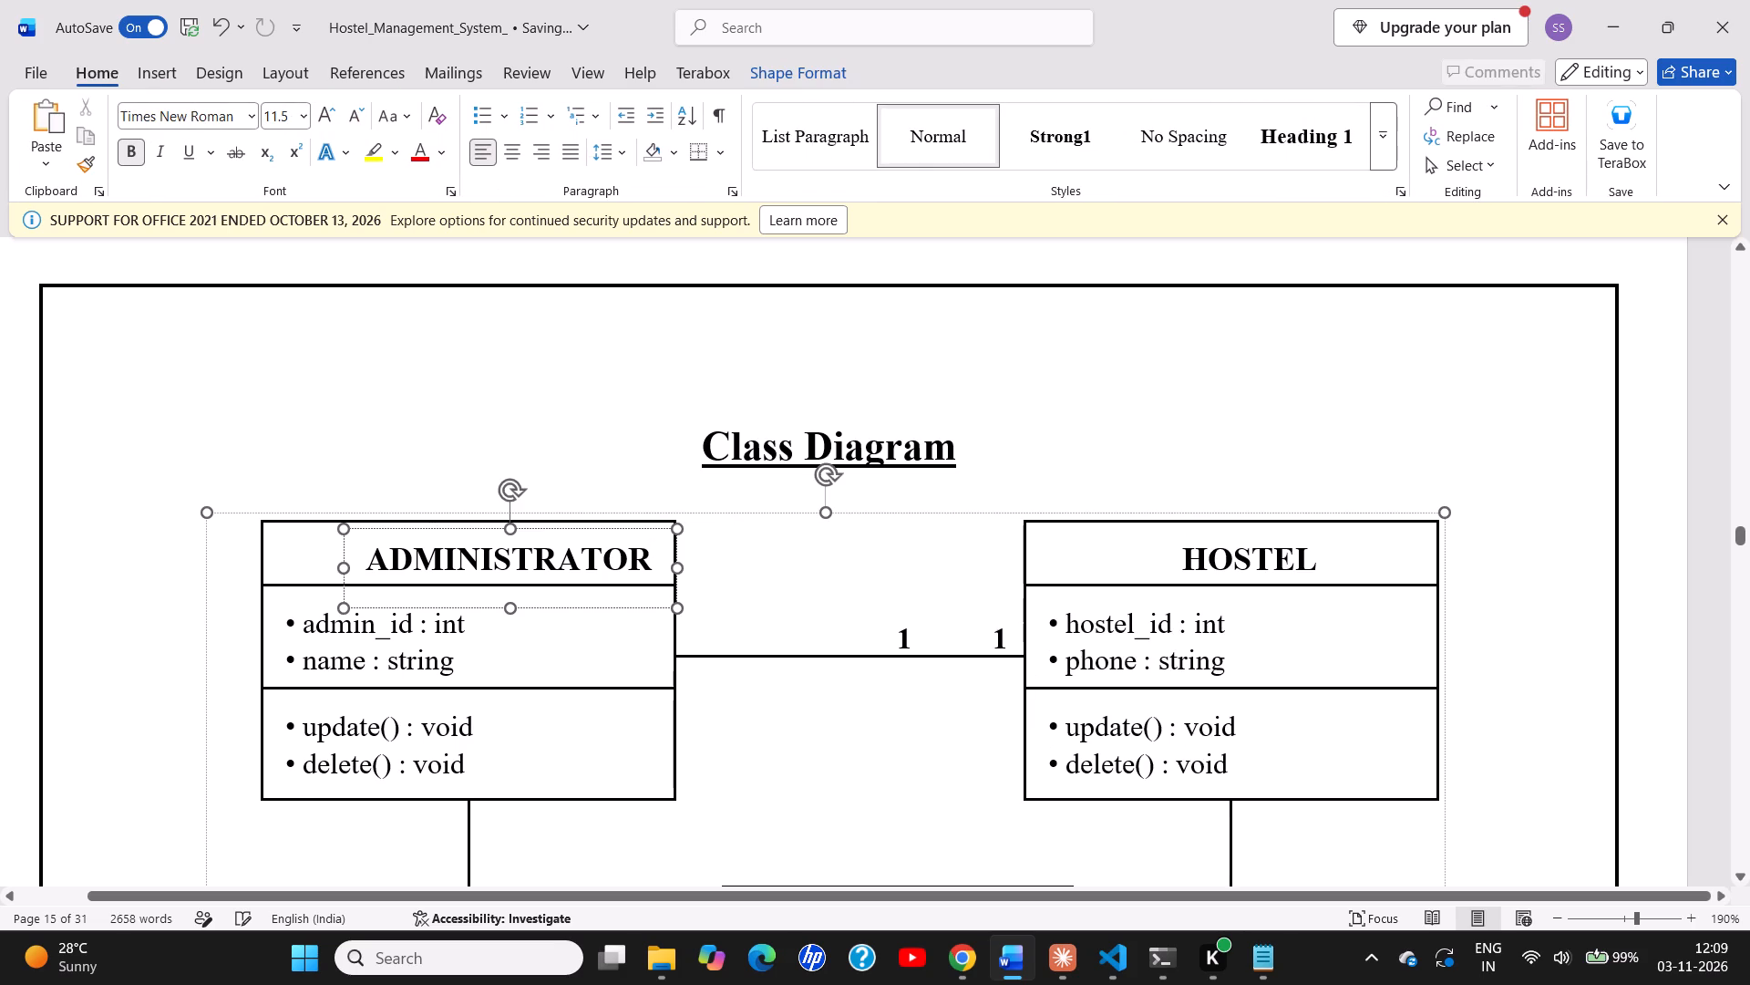
left_click(905, 631)
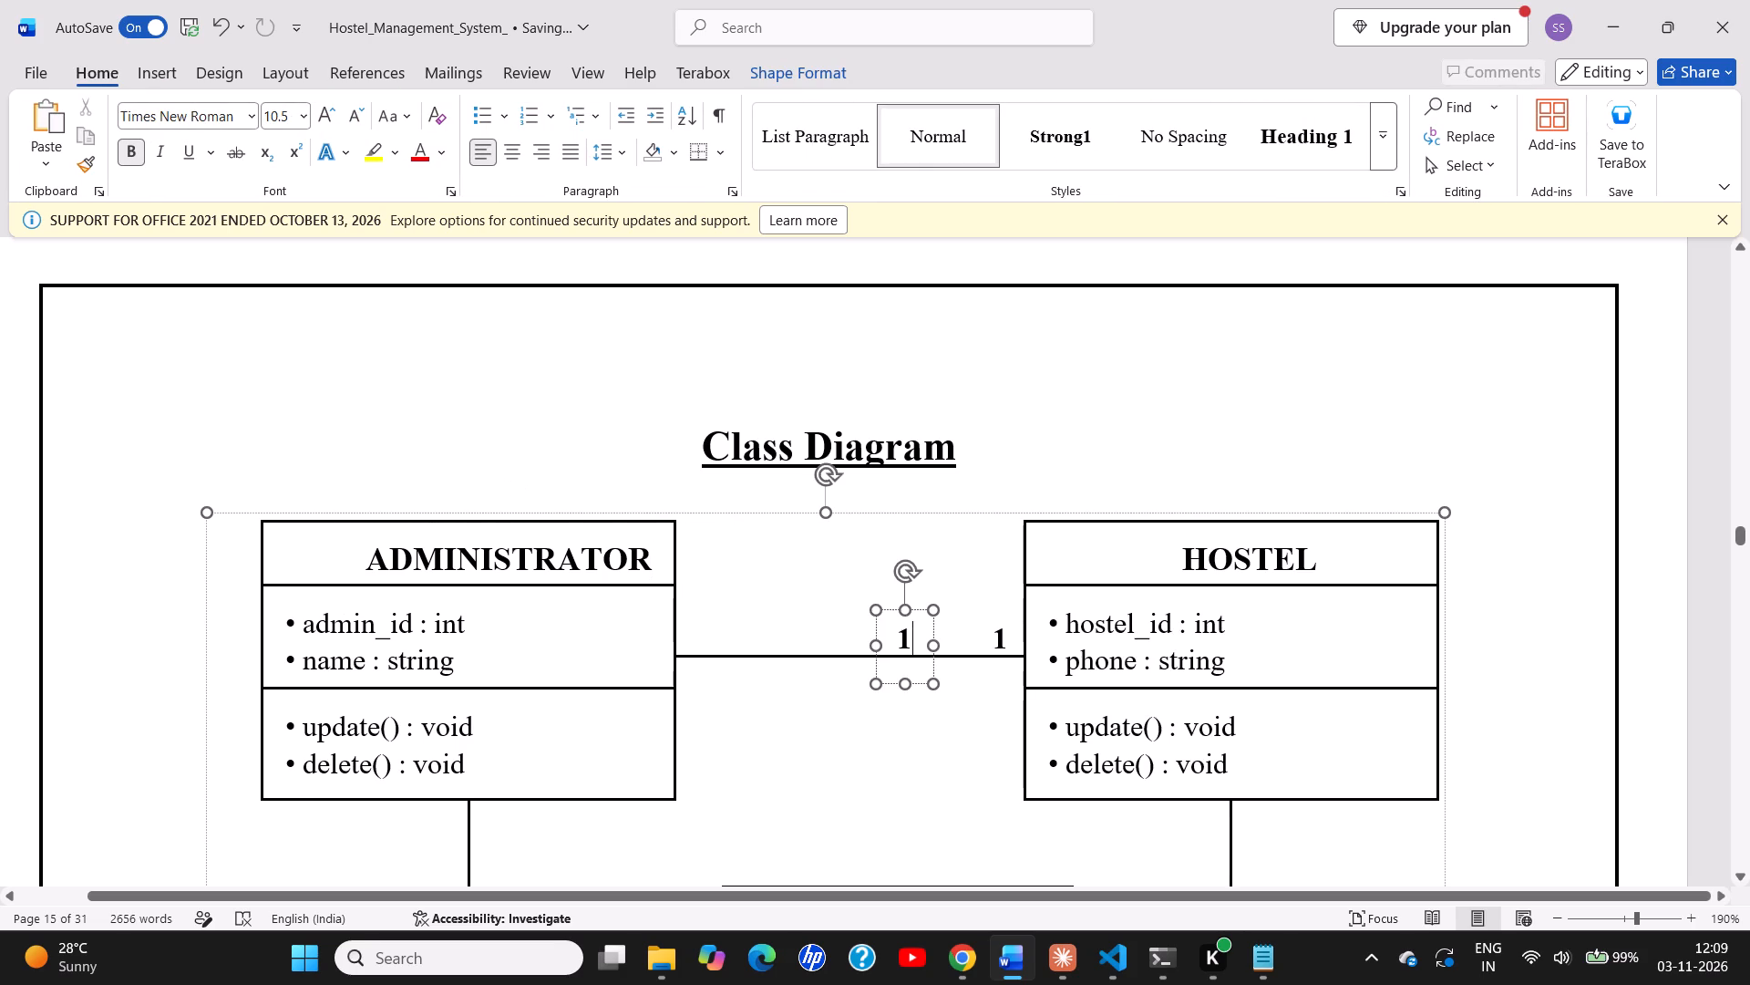
left_click_drag(893, 610, 698, 600)
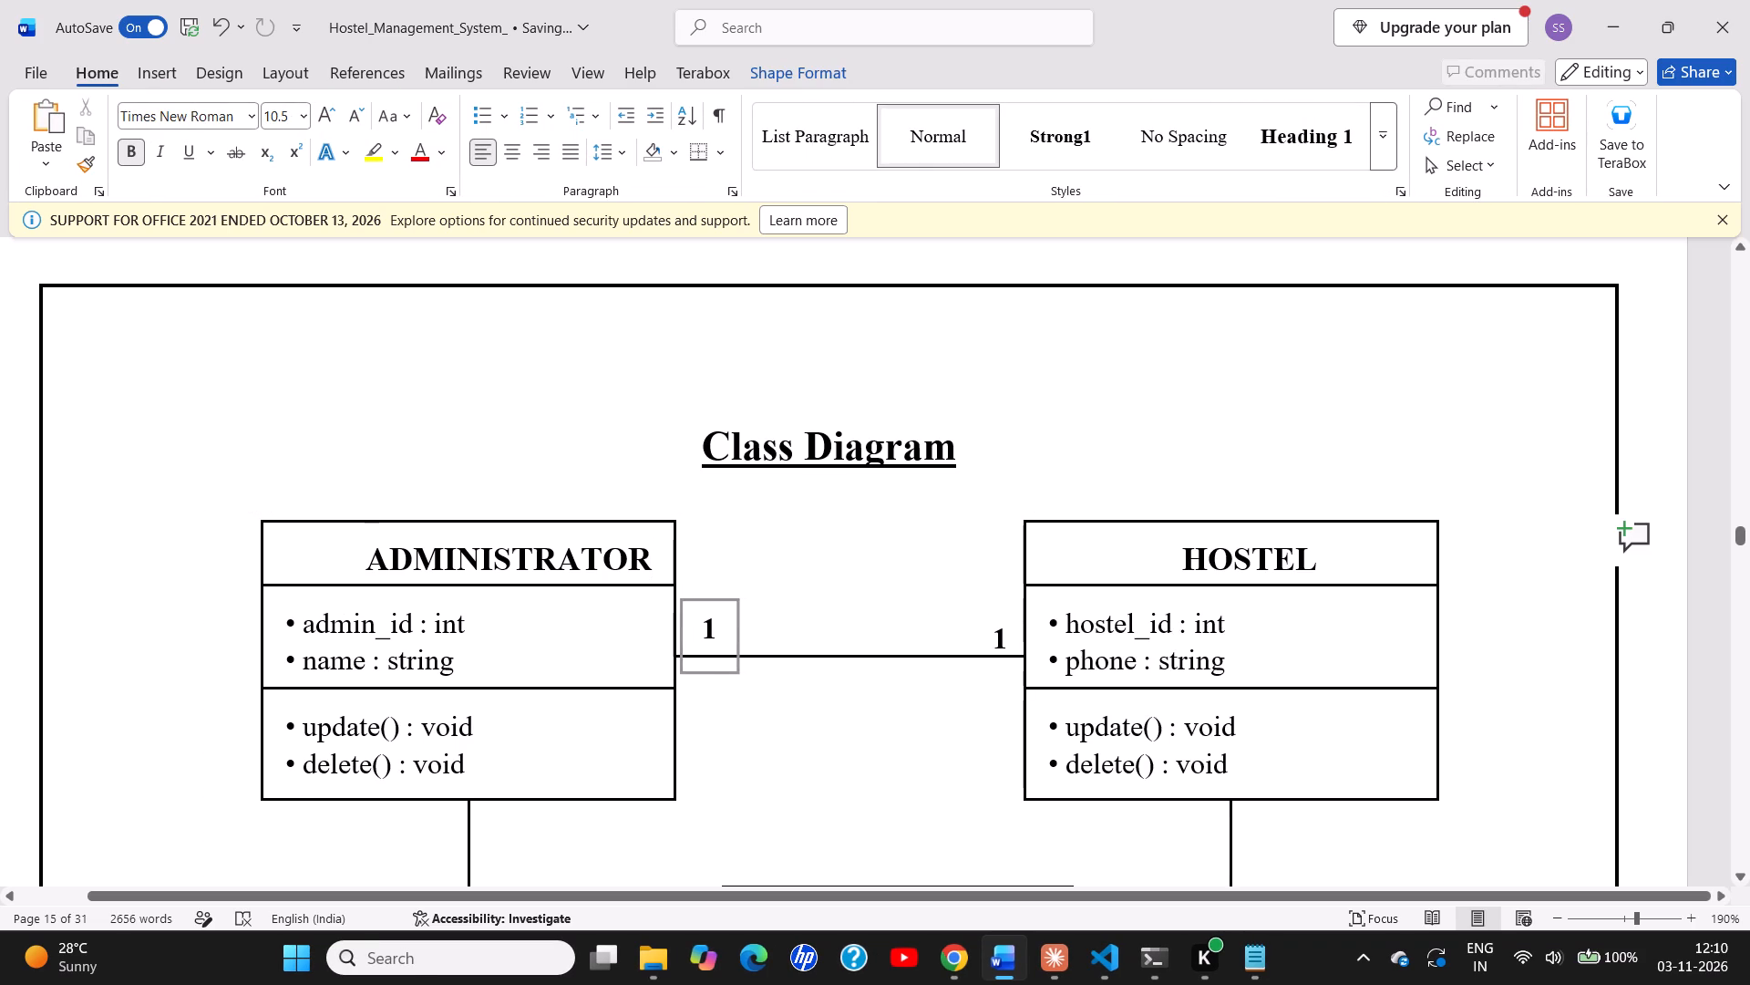
left_click(1143, 649)
Select the ADMINISTRATOR title text and try centred alignment, followed by justified alignment.
scroll(1143, 649, "down", 1)
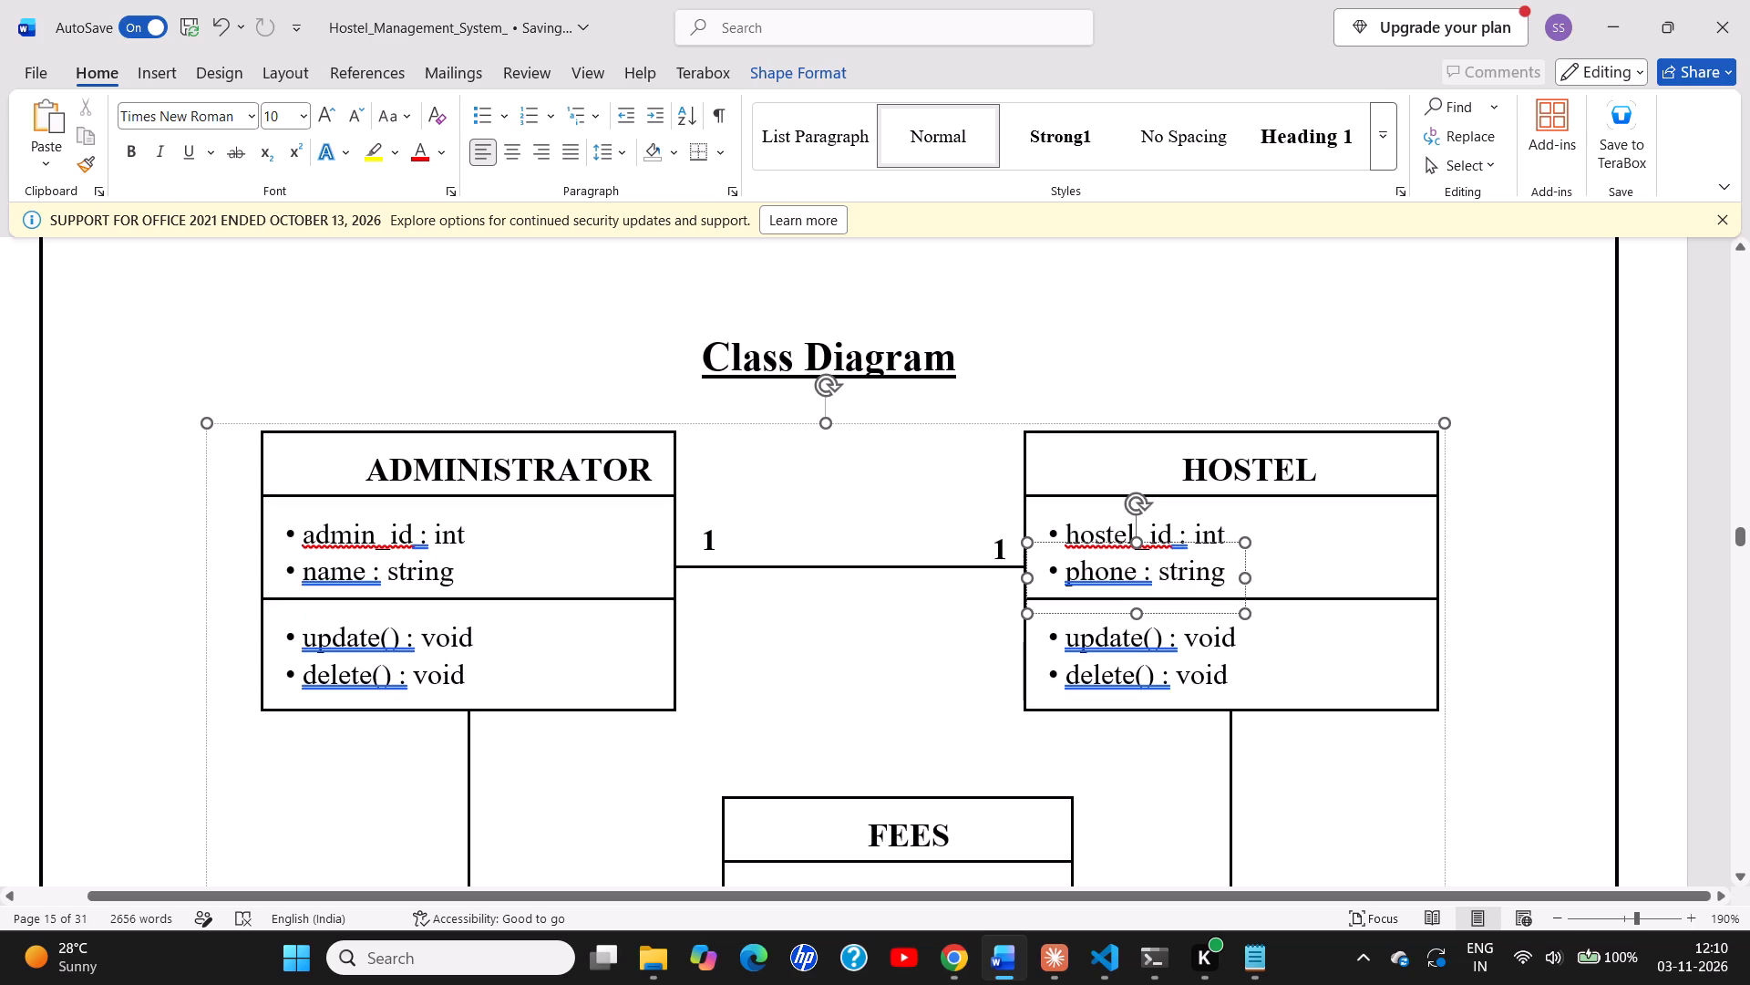
left_click(616, 452)
key("ctrl+a")
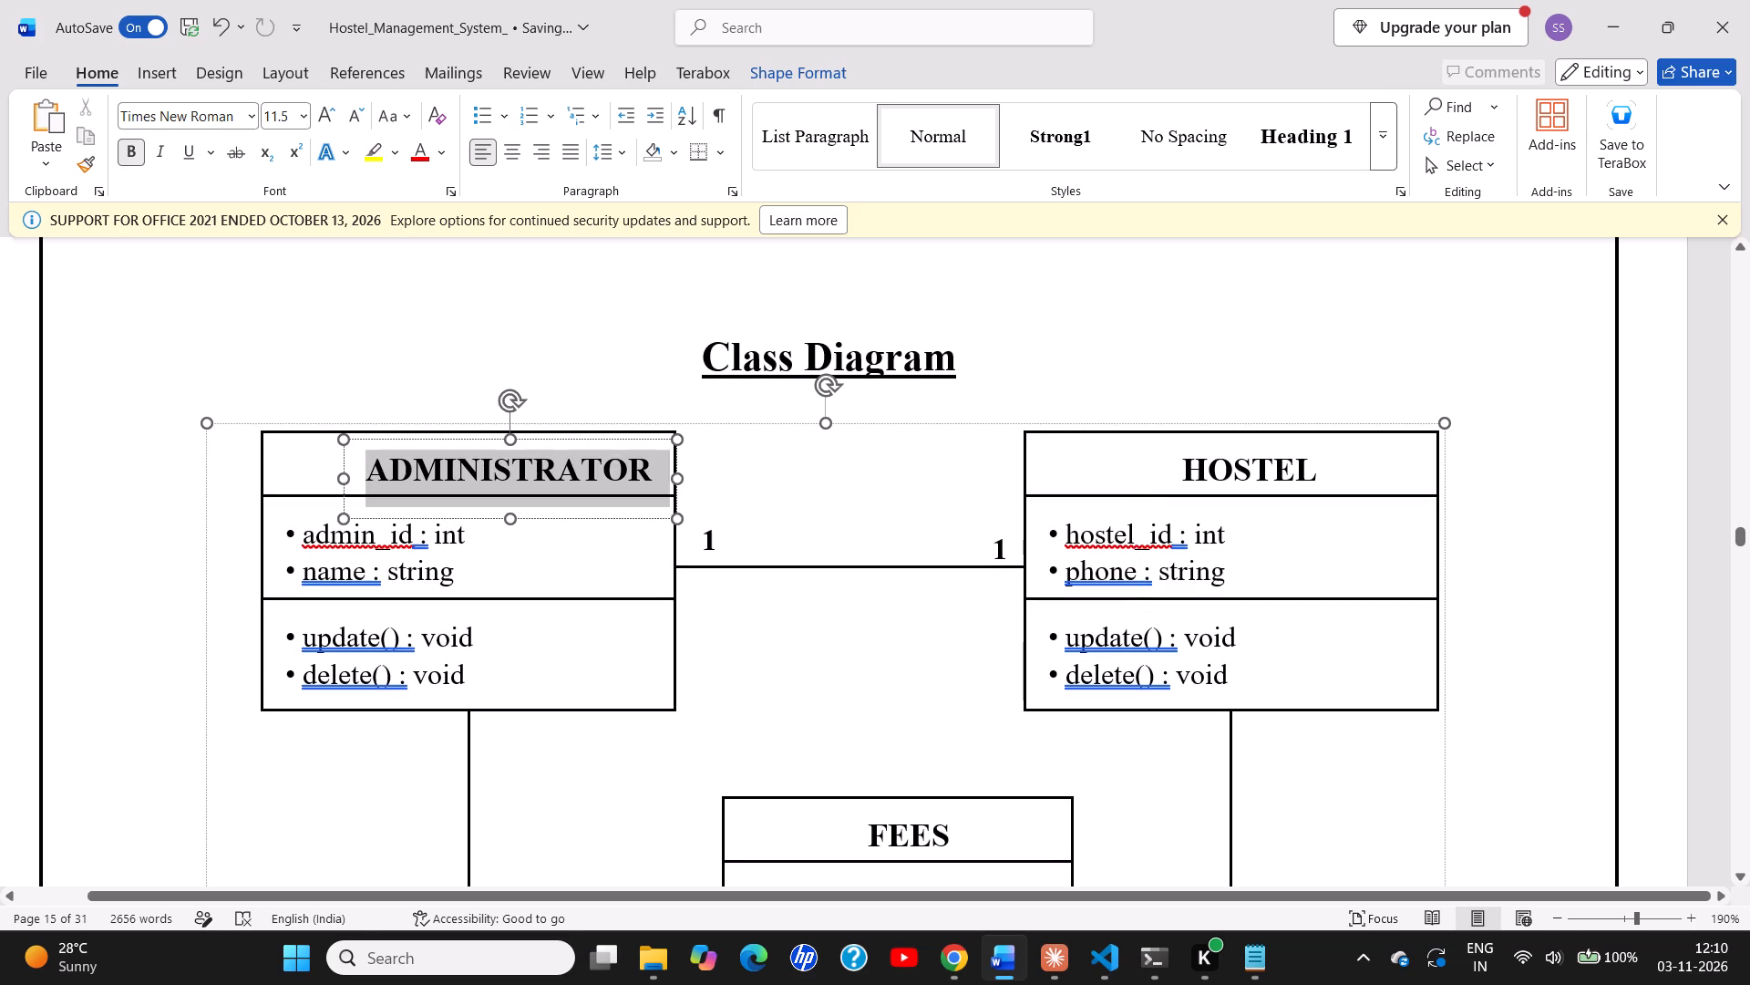
left_click(514, 151)
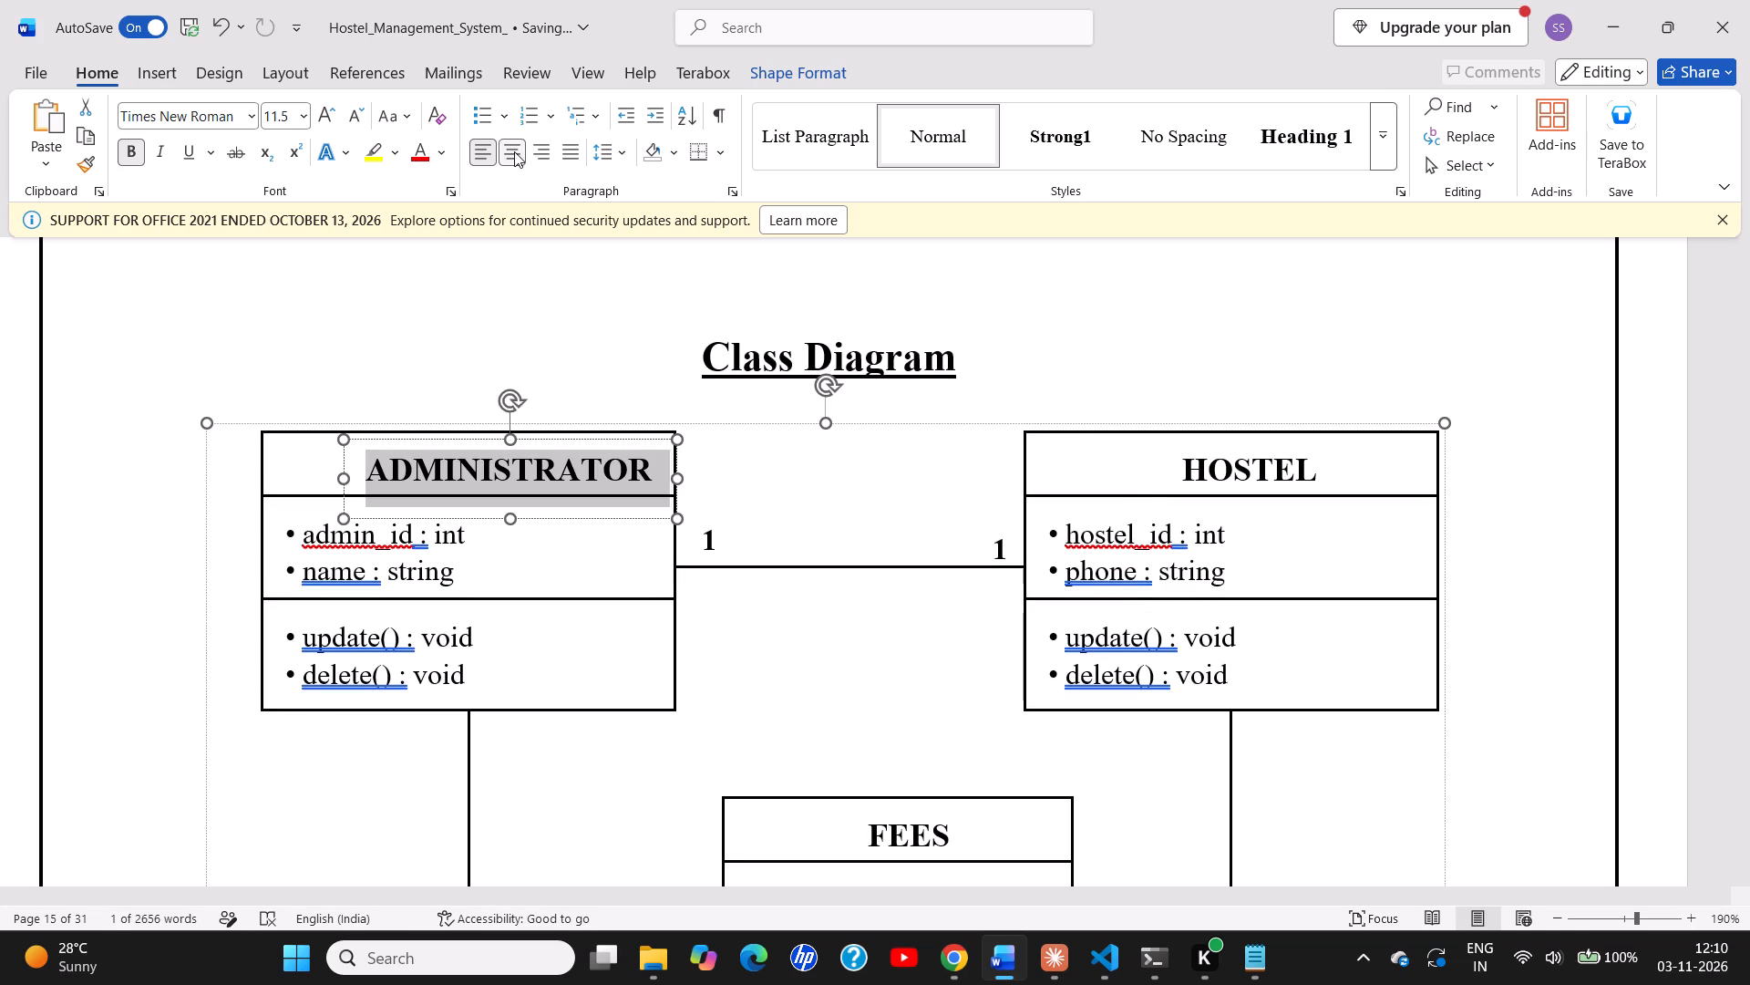
left_click(557, 163)
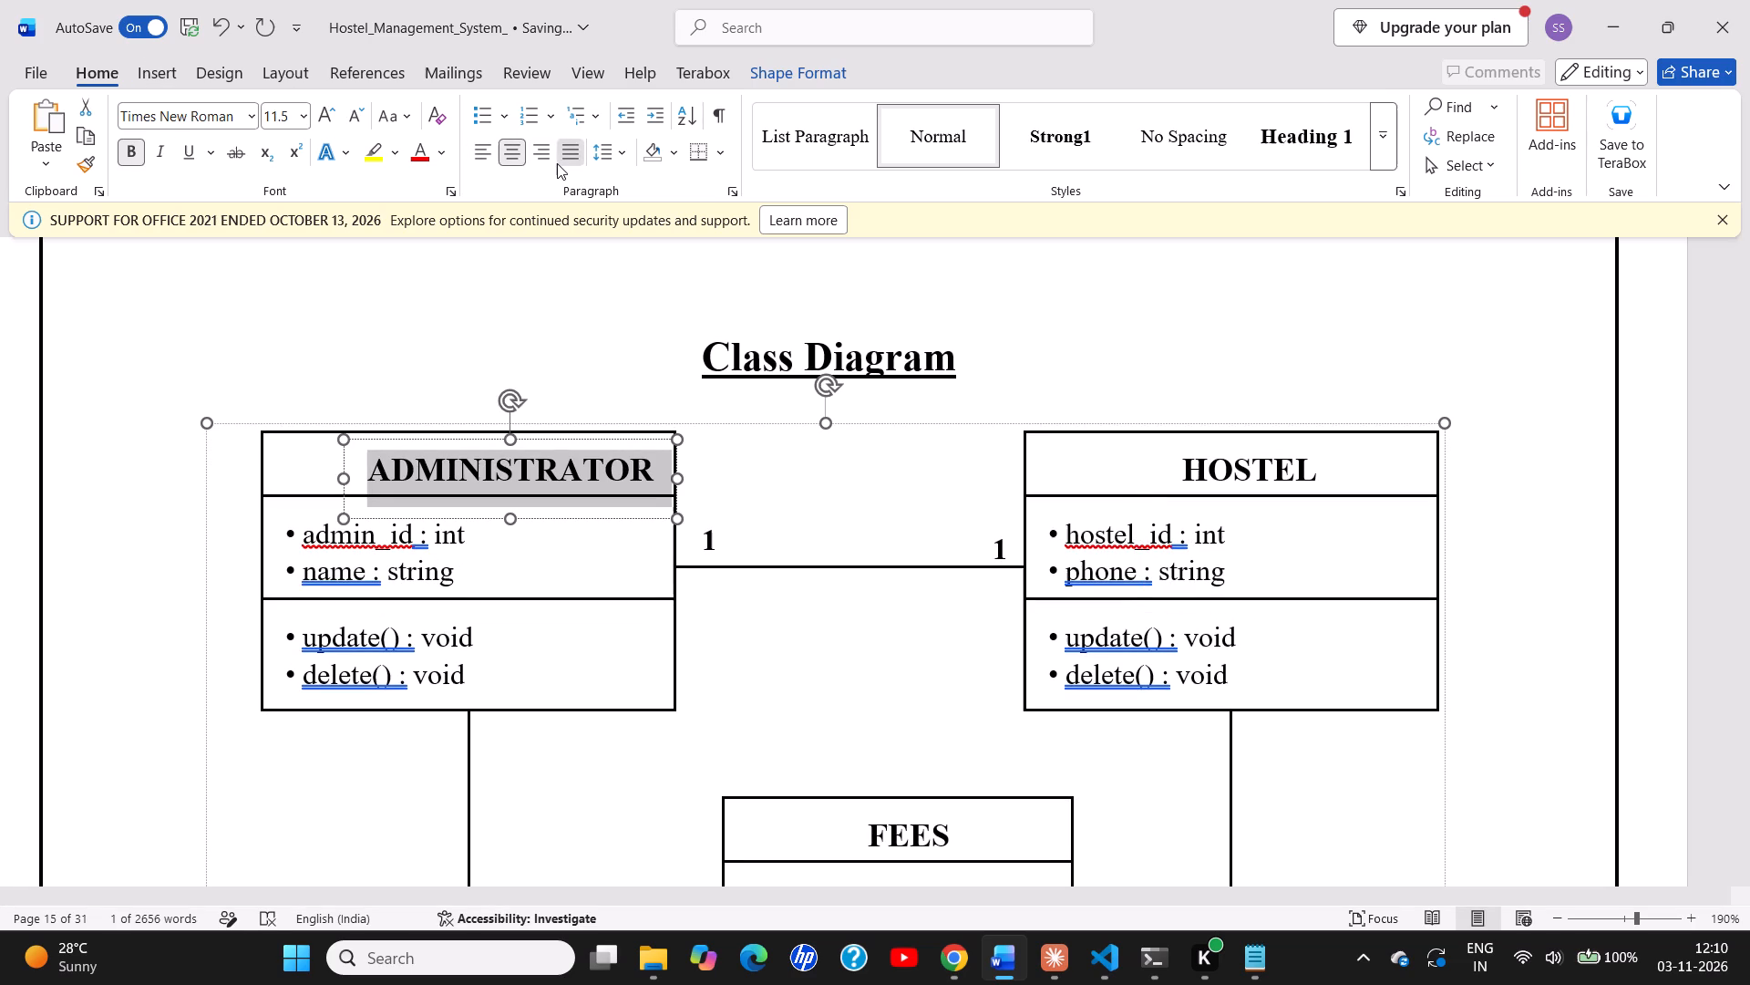
Move the ADMINISTRATOR title text box so the title sits centred in the header of its class box.
left_click(418, 433)
left_click_drag(418, 433, 354, 431)
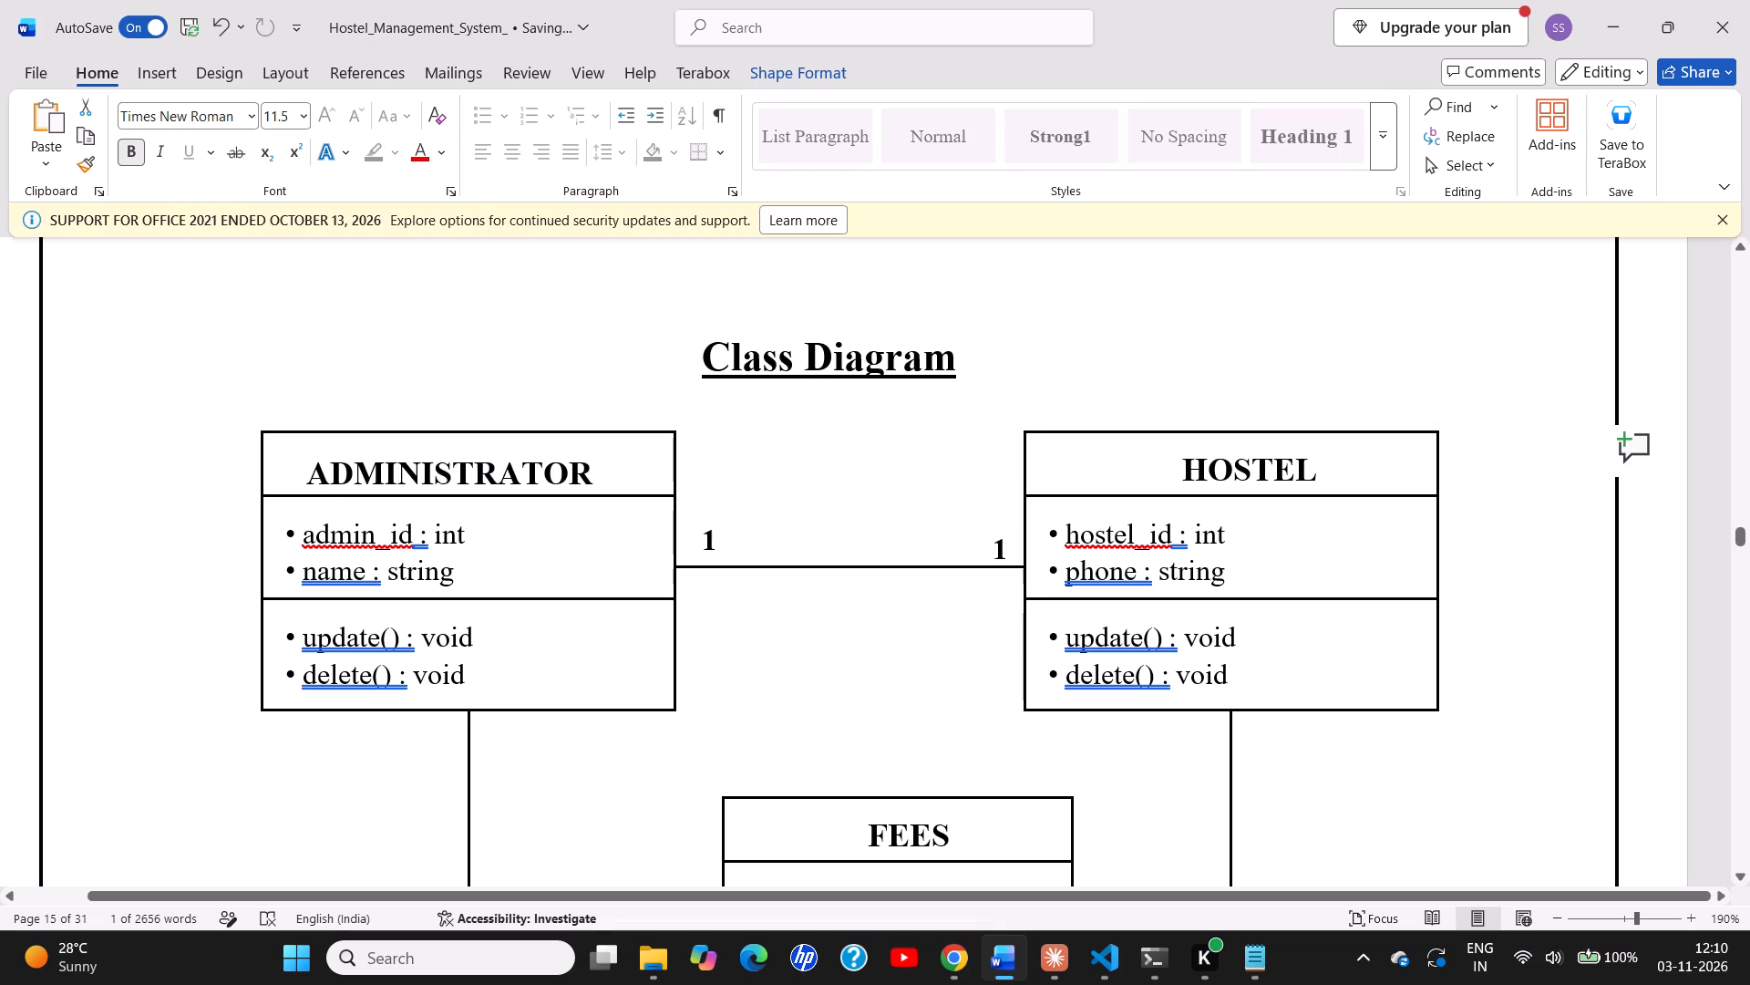
left_click_drag(354, 431, 378, 427)
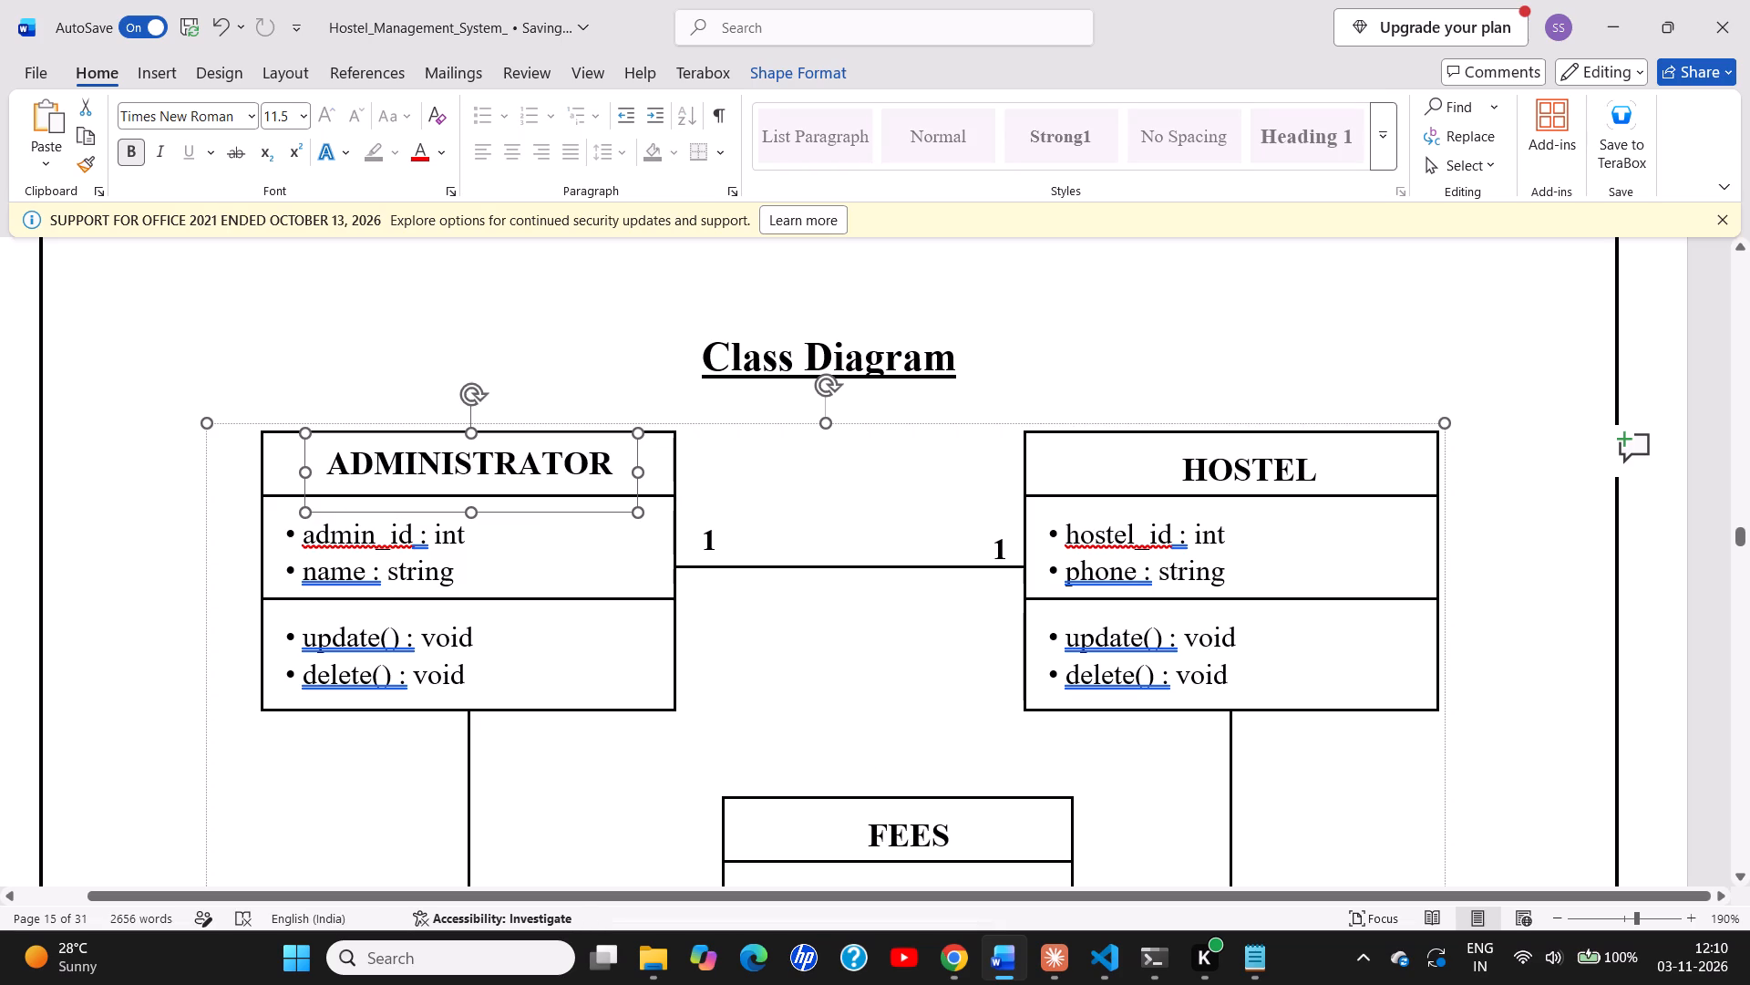
Reposition the two 1 labels on the STUDENT–ROOM line, one just beside the STUDENT box and the other closer to the ROOM box.
scroll(1264, 566, "down", 1)
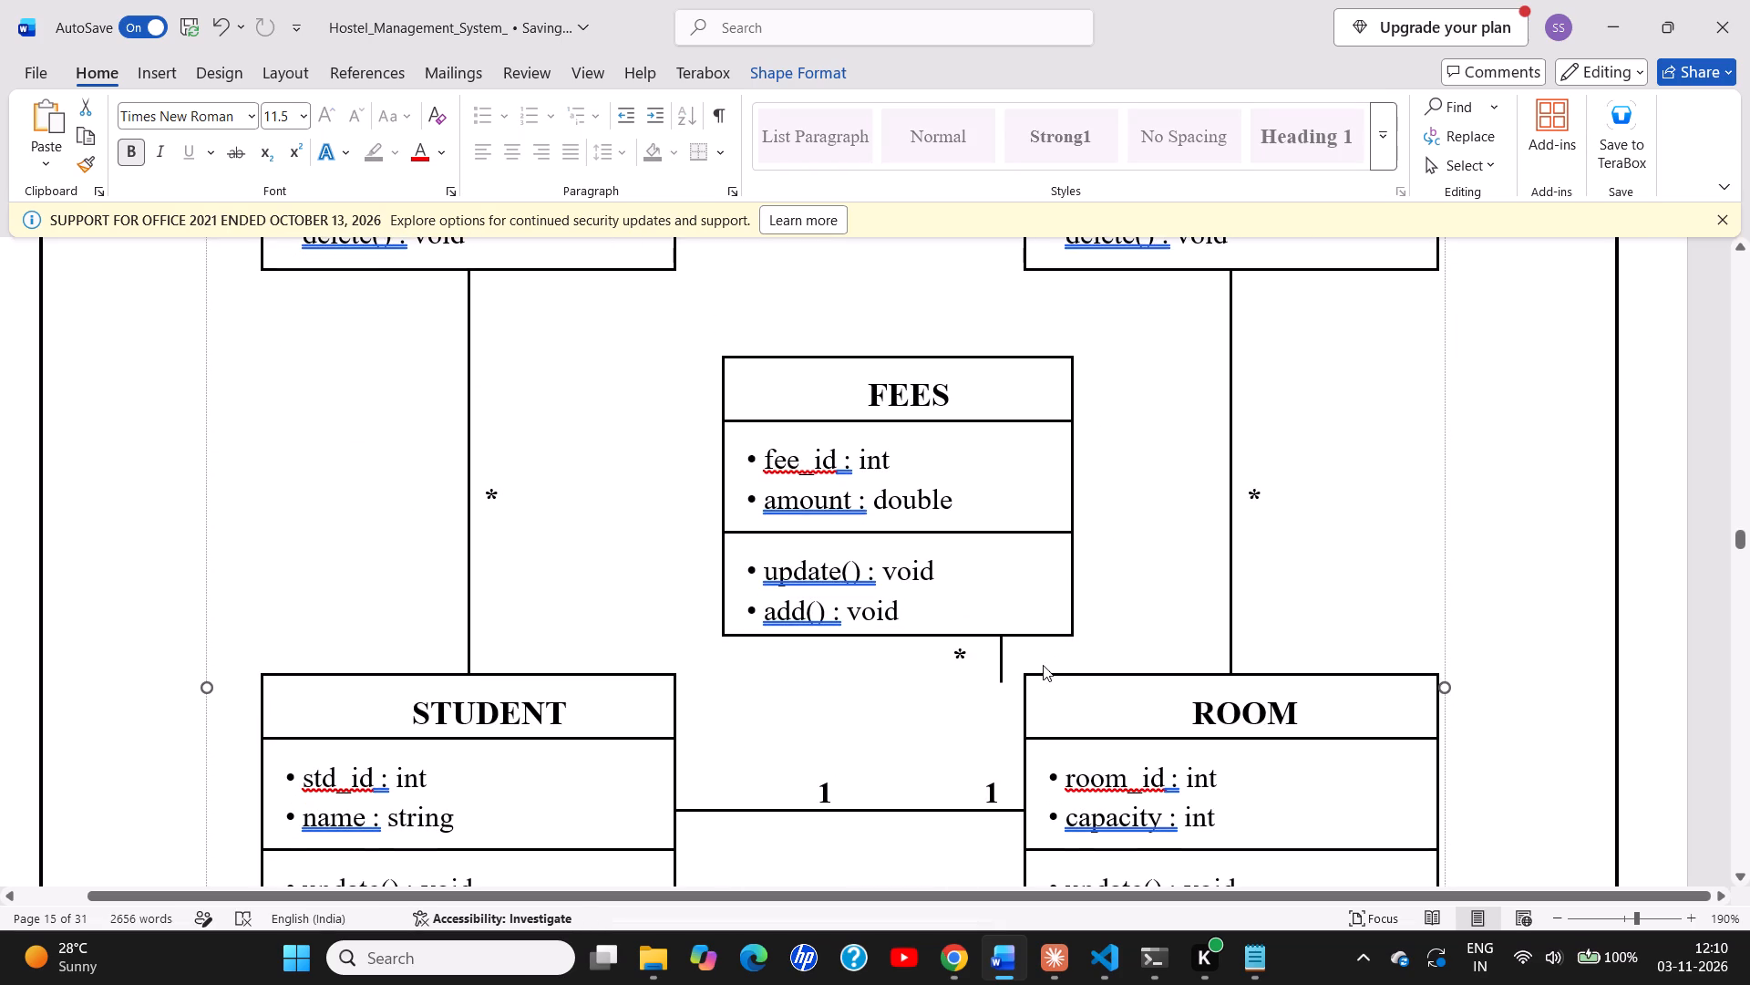
left_click(1003, 658)
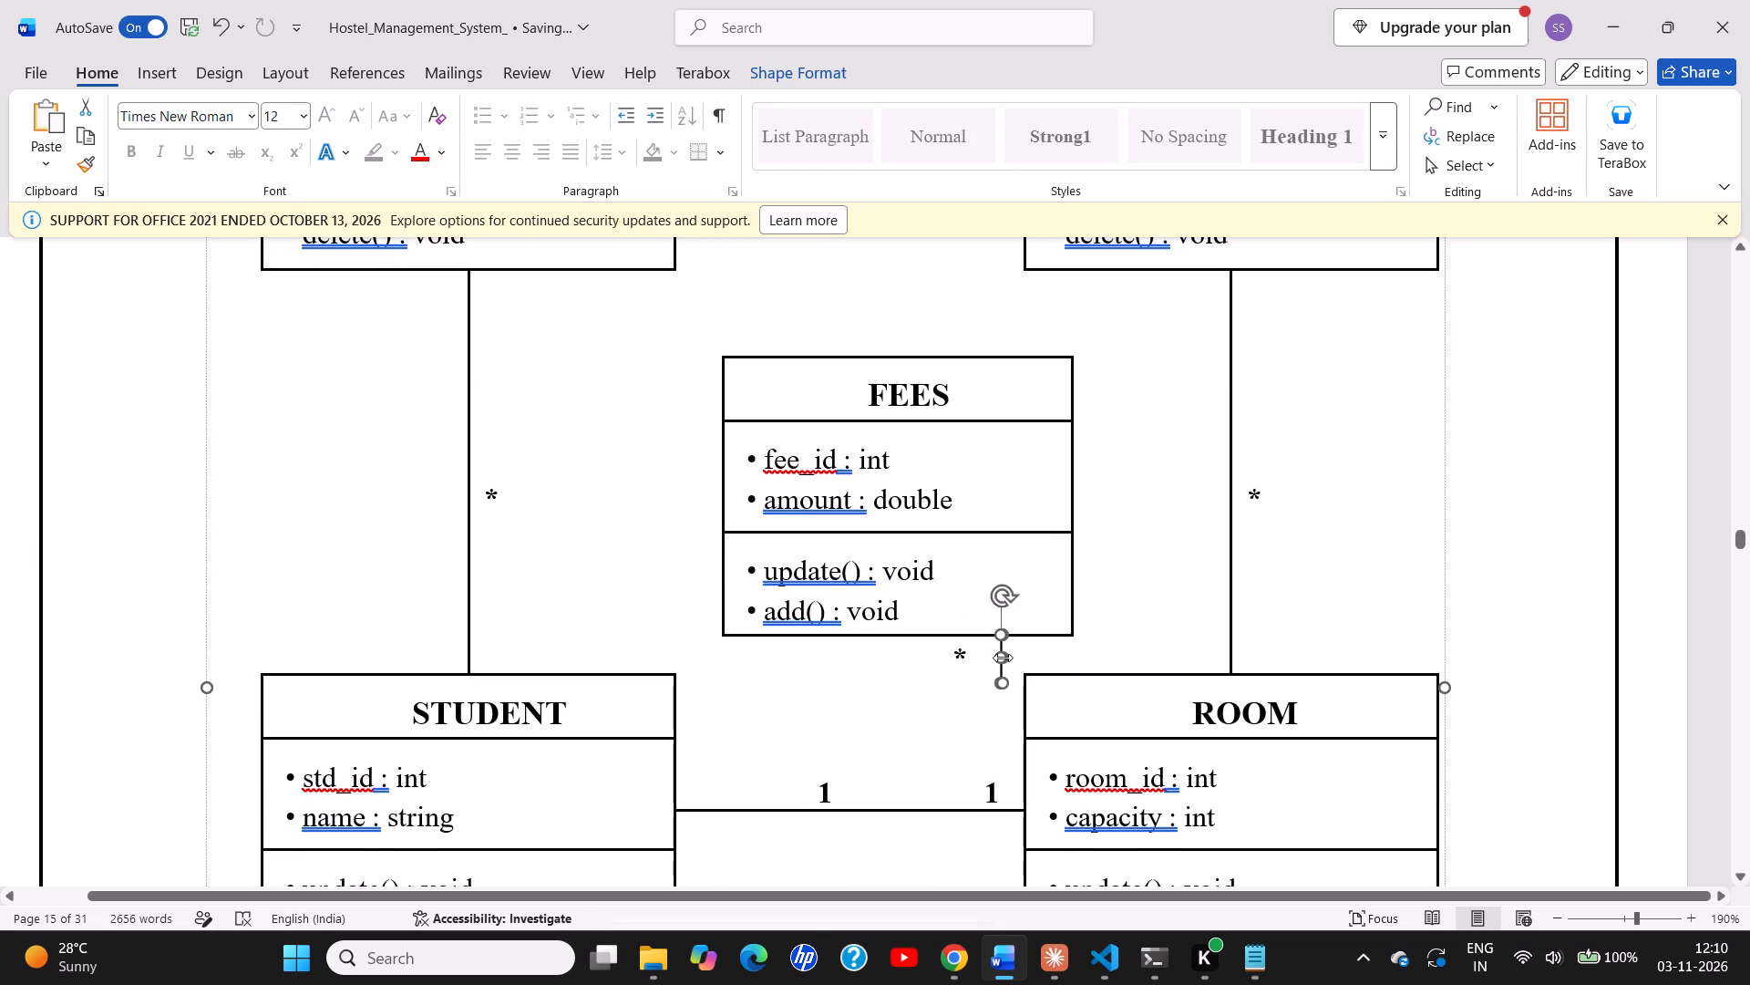
scroll(1003, 658, "up", 3)
scroll(1003, 658, "down", 1)
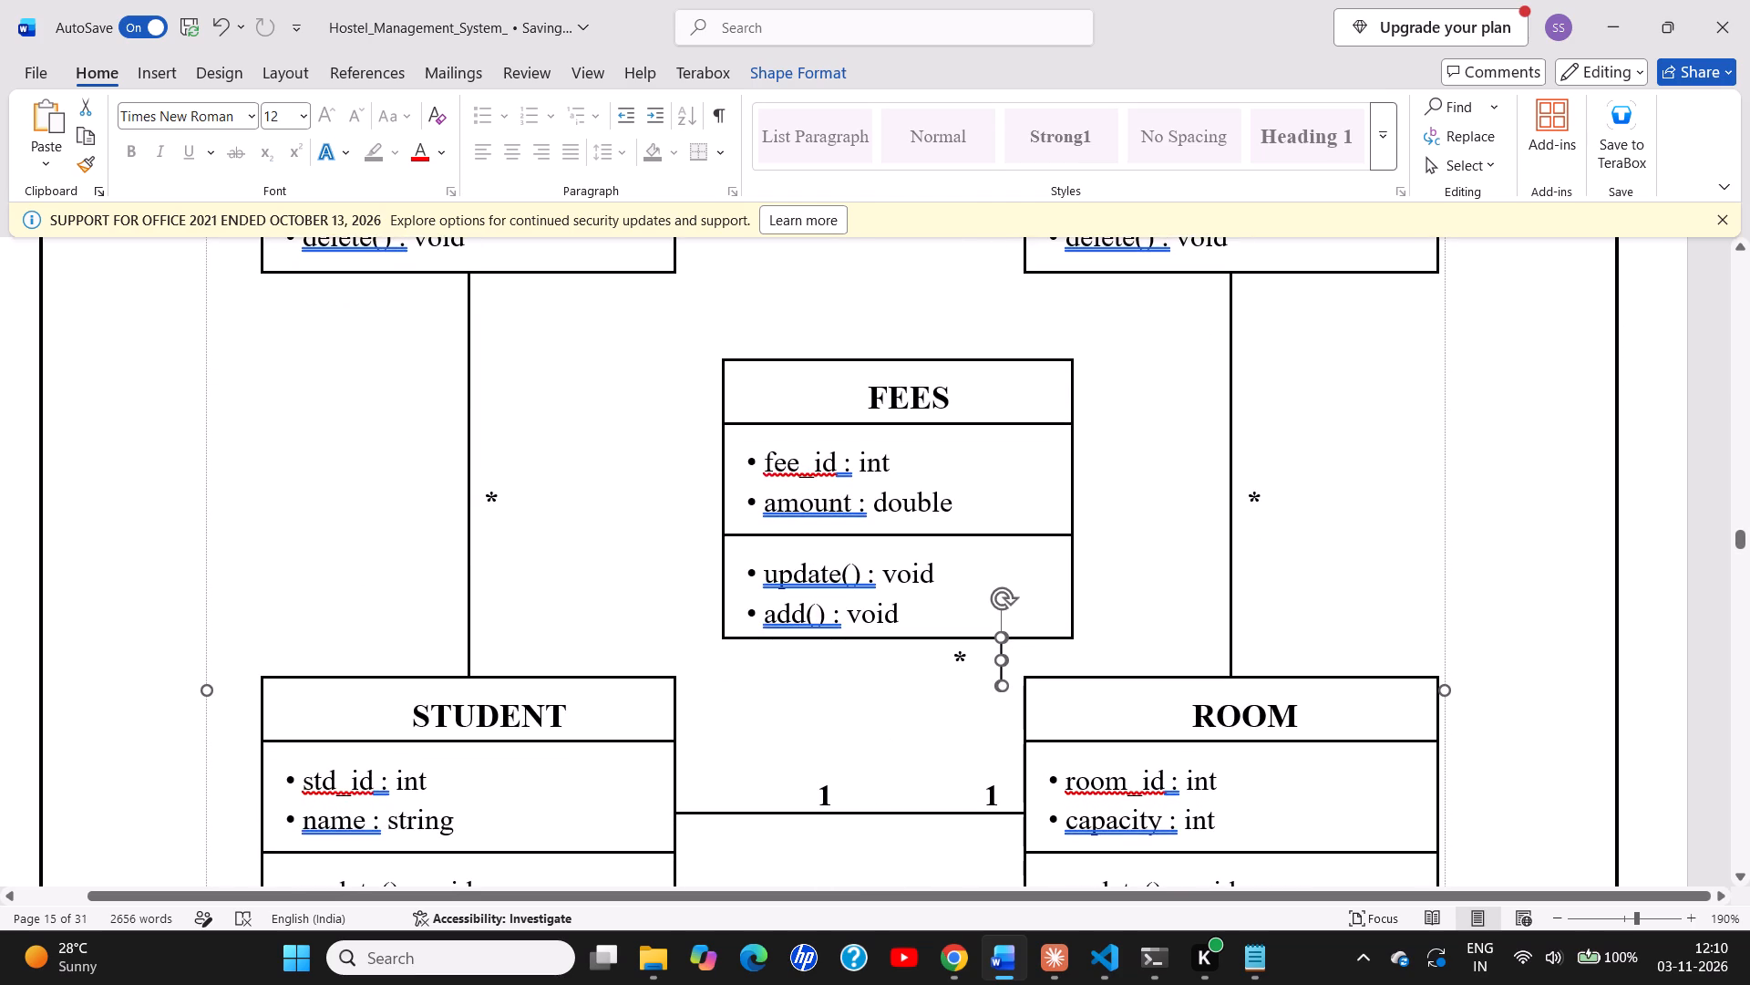
scroll(809, 569, "down", 1)
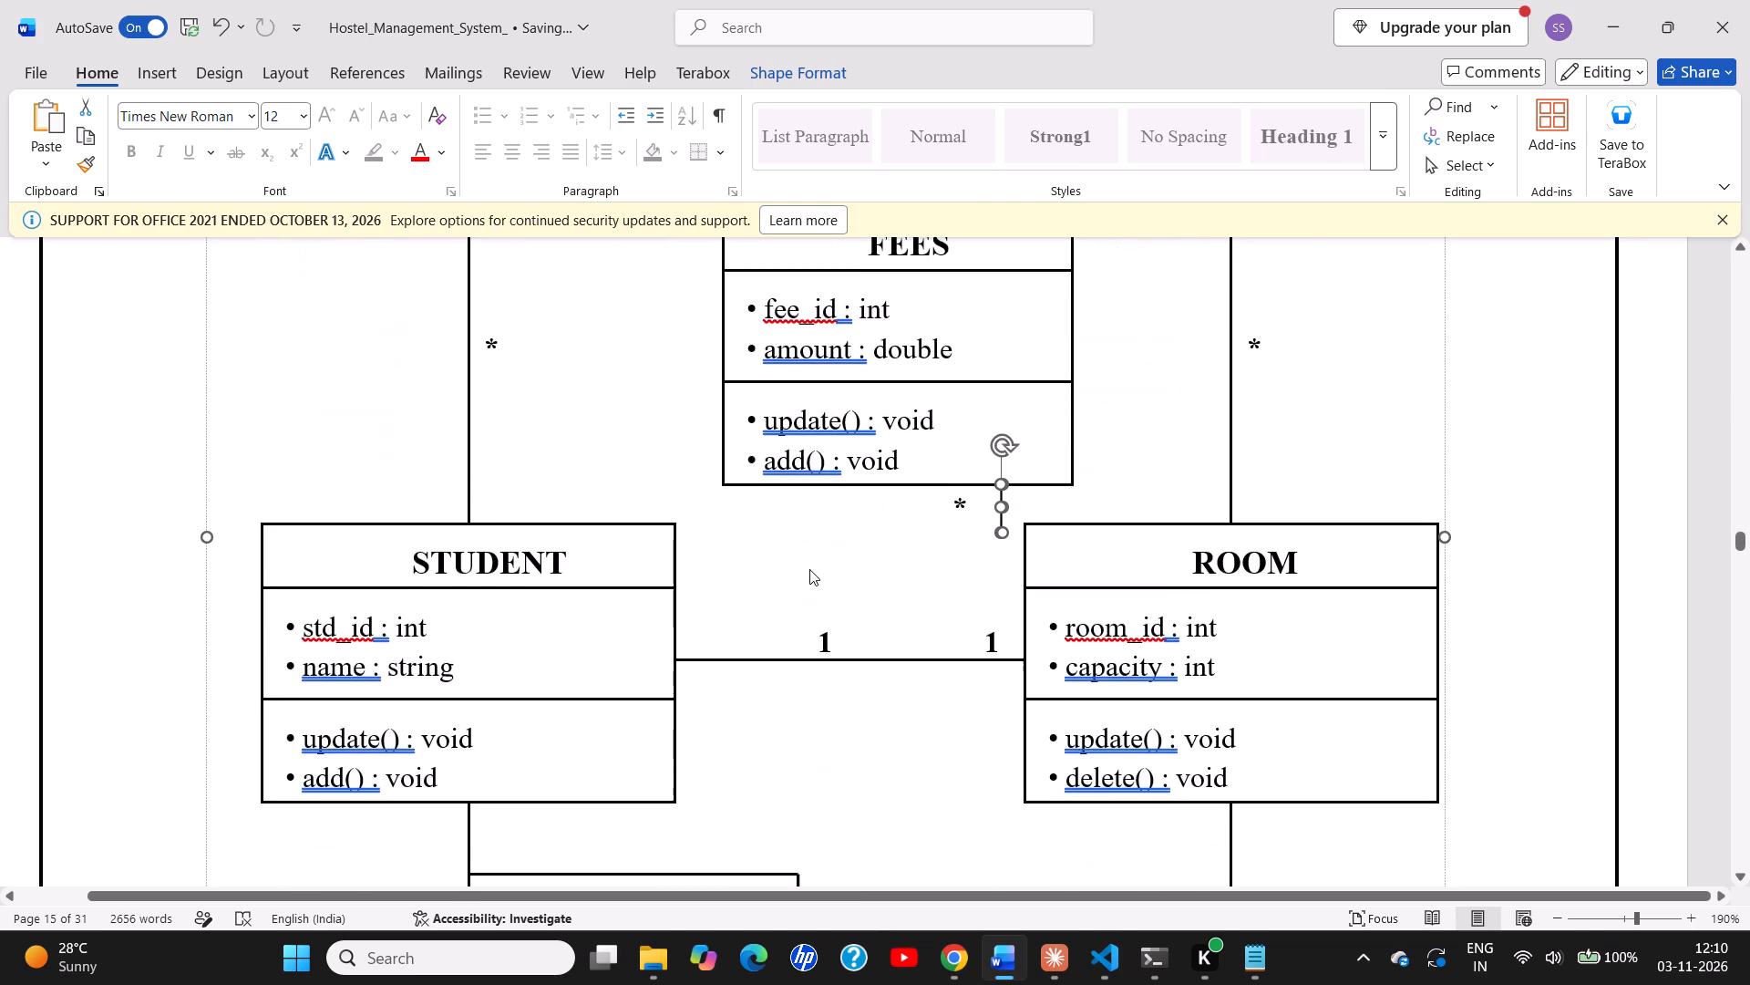
scroll(809, 569, "down", 1)
scroll(809, 569, "up", 1)
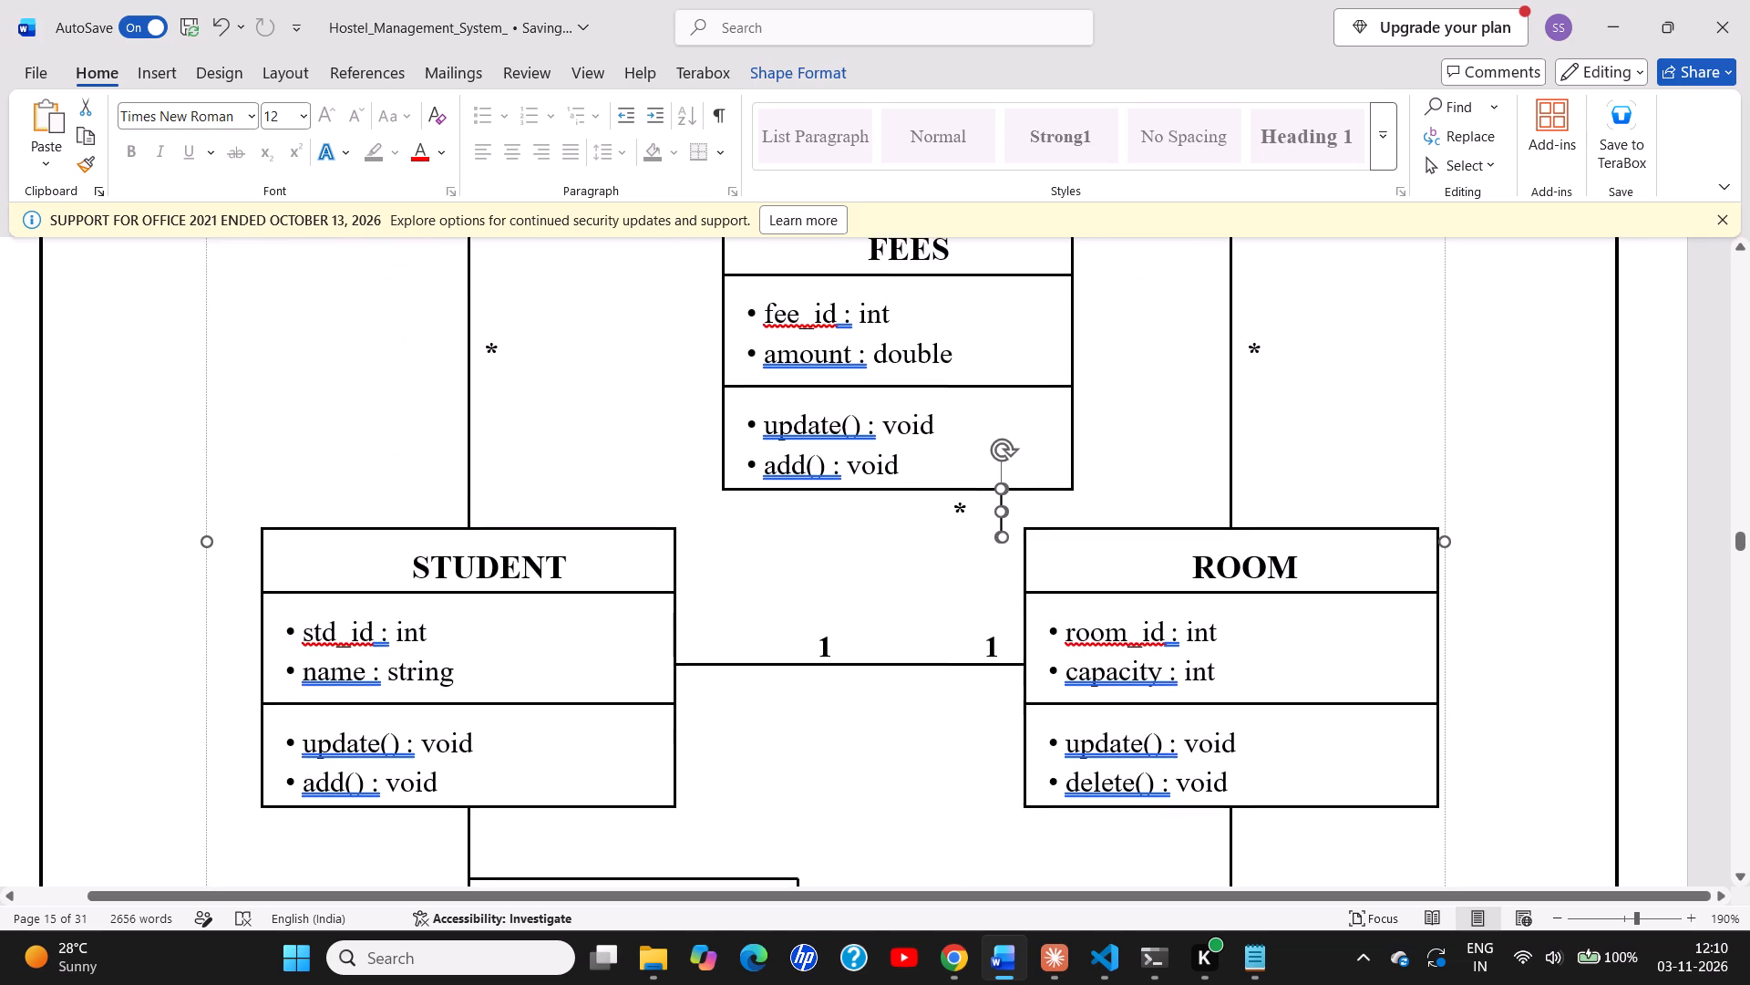
left_click(815, 649)
left_click_drag(814, 614, 683, 607)
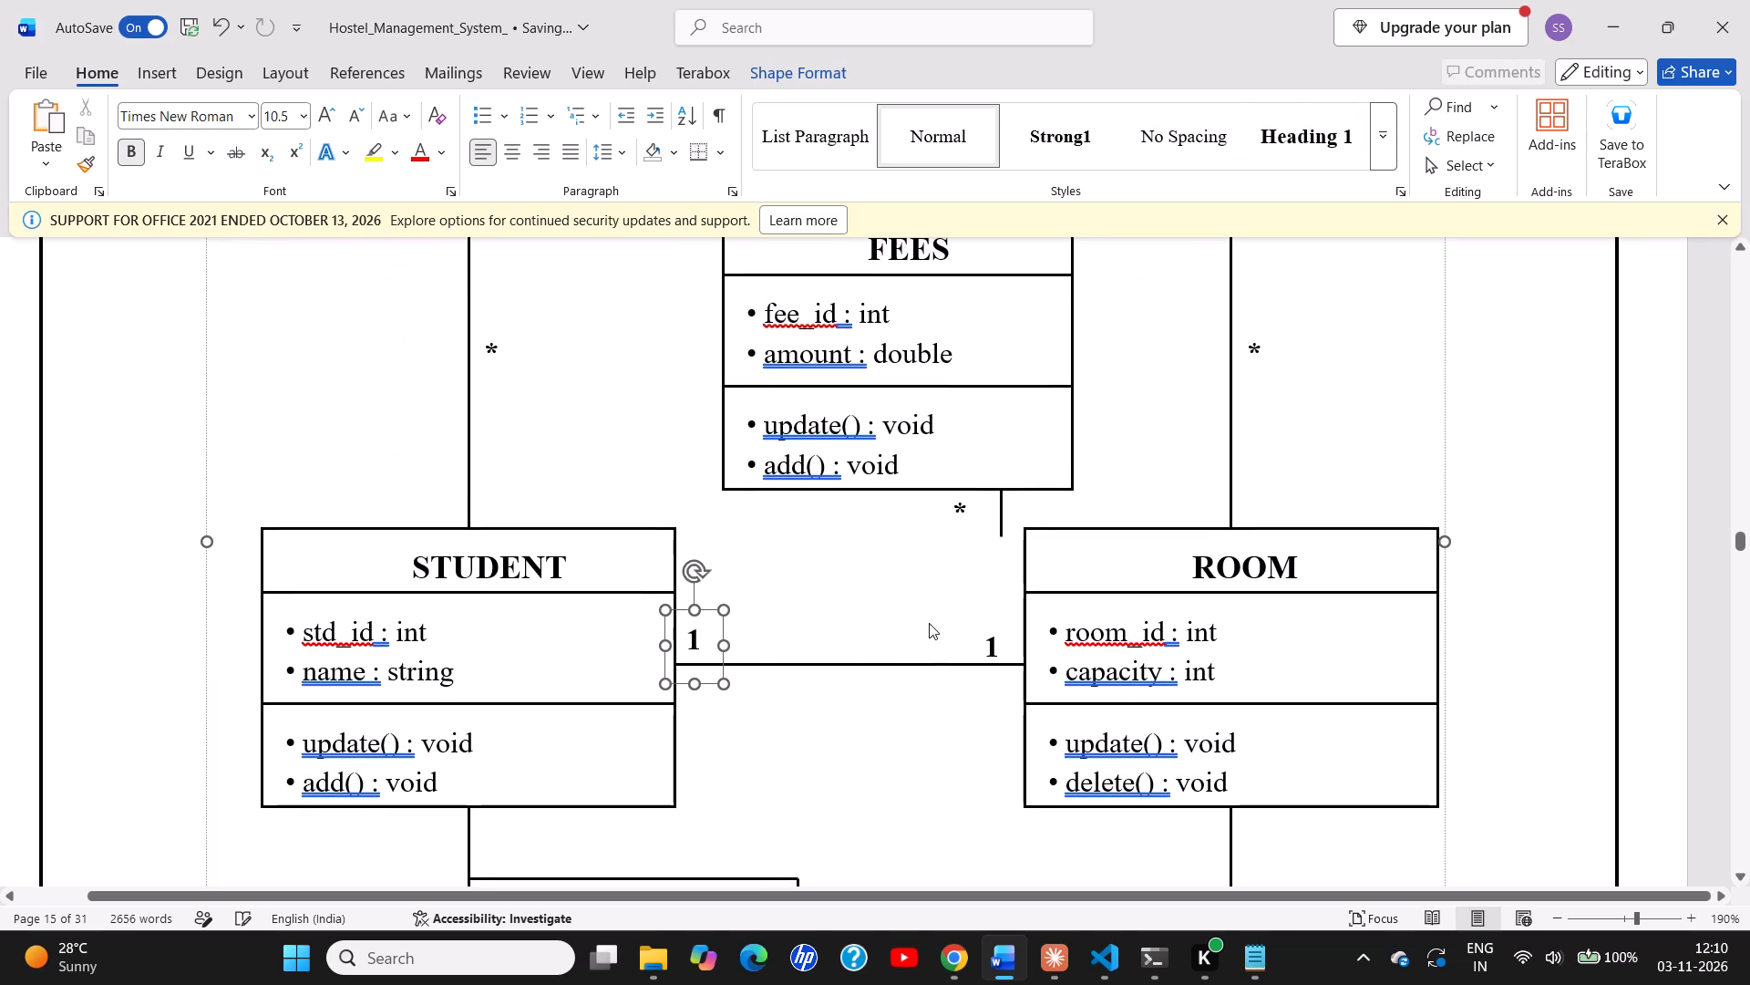
left_click(988, 643)
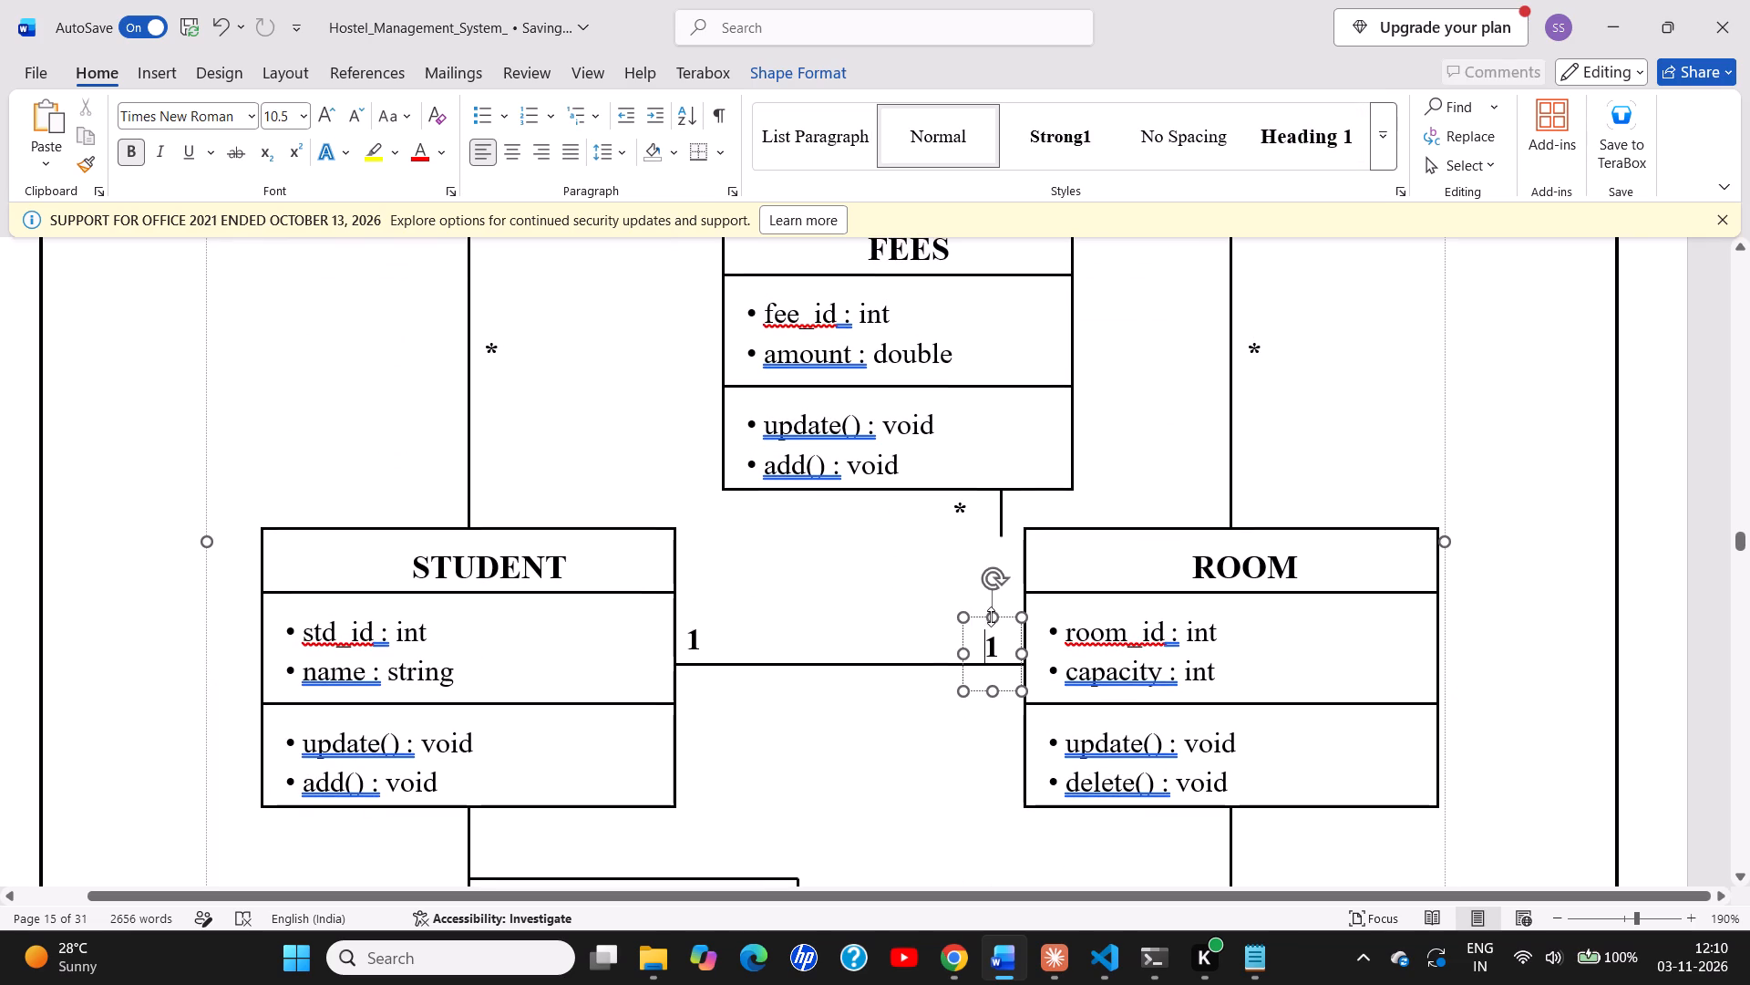
left_click_drag(983, 618, 993, 616)
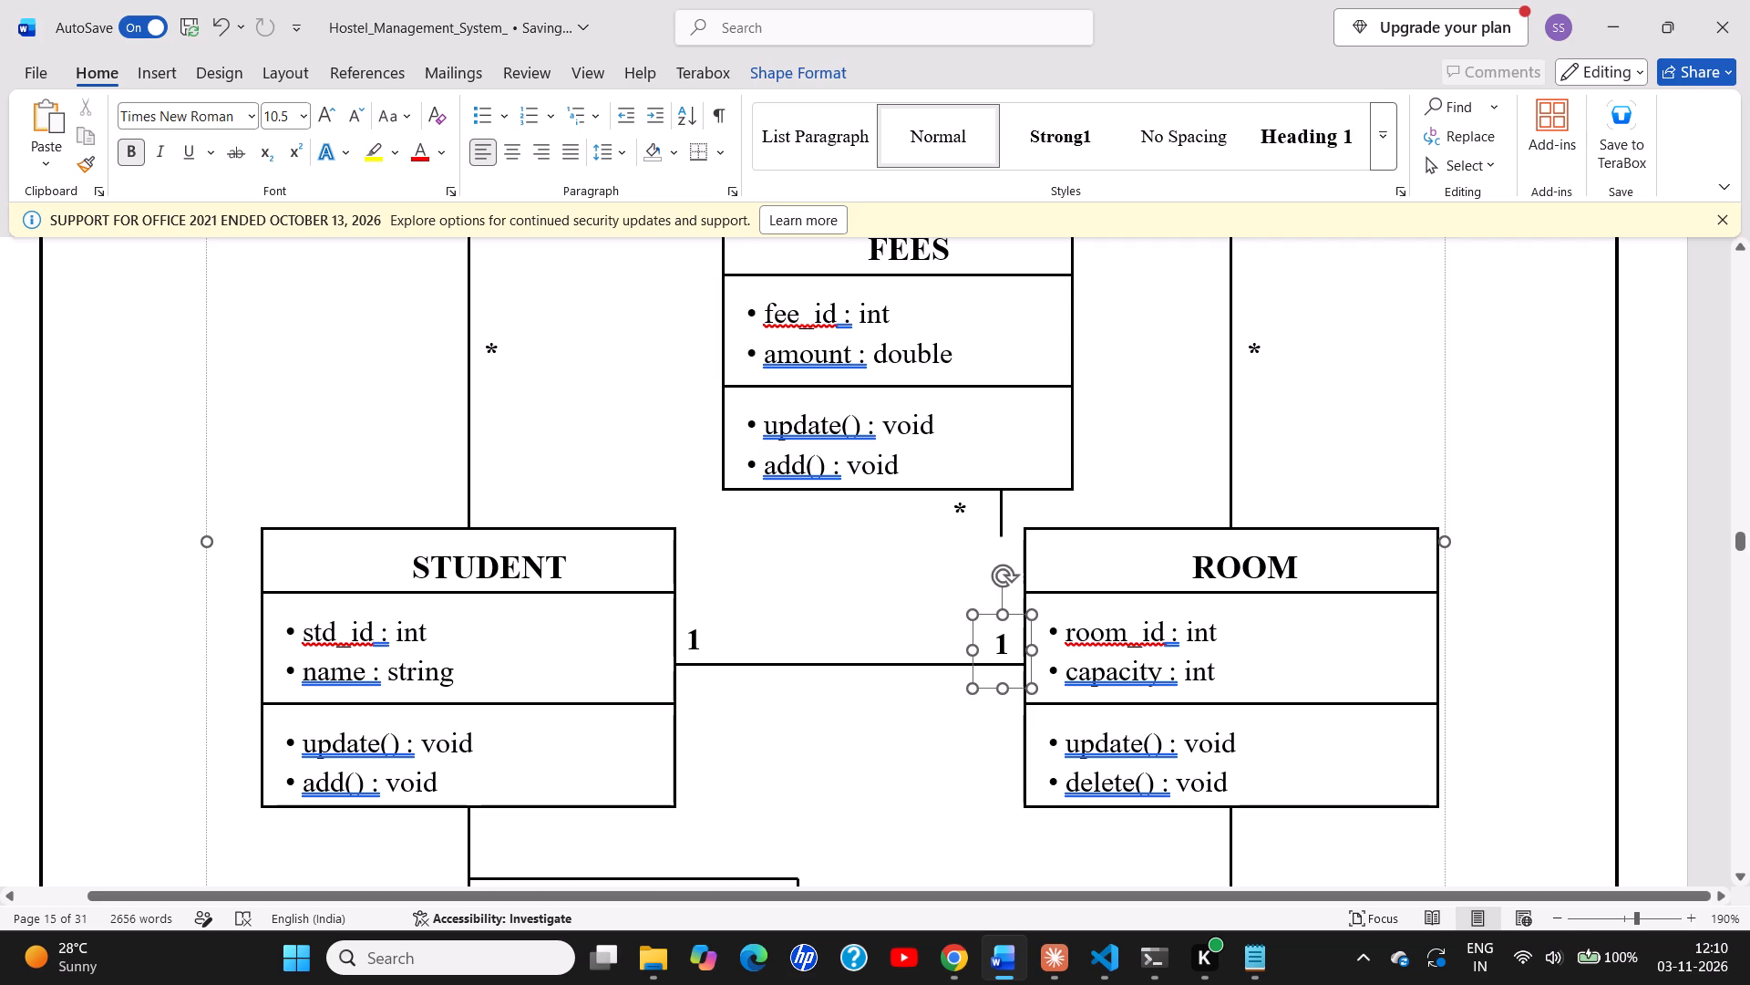
Move the short vertical connector from under the FEES box near ROOM to the gap between the FEES and STUDENT boxes.
left_click(996, 512)
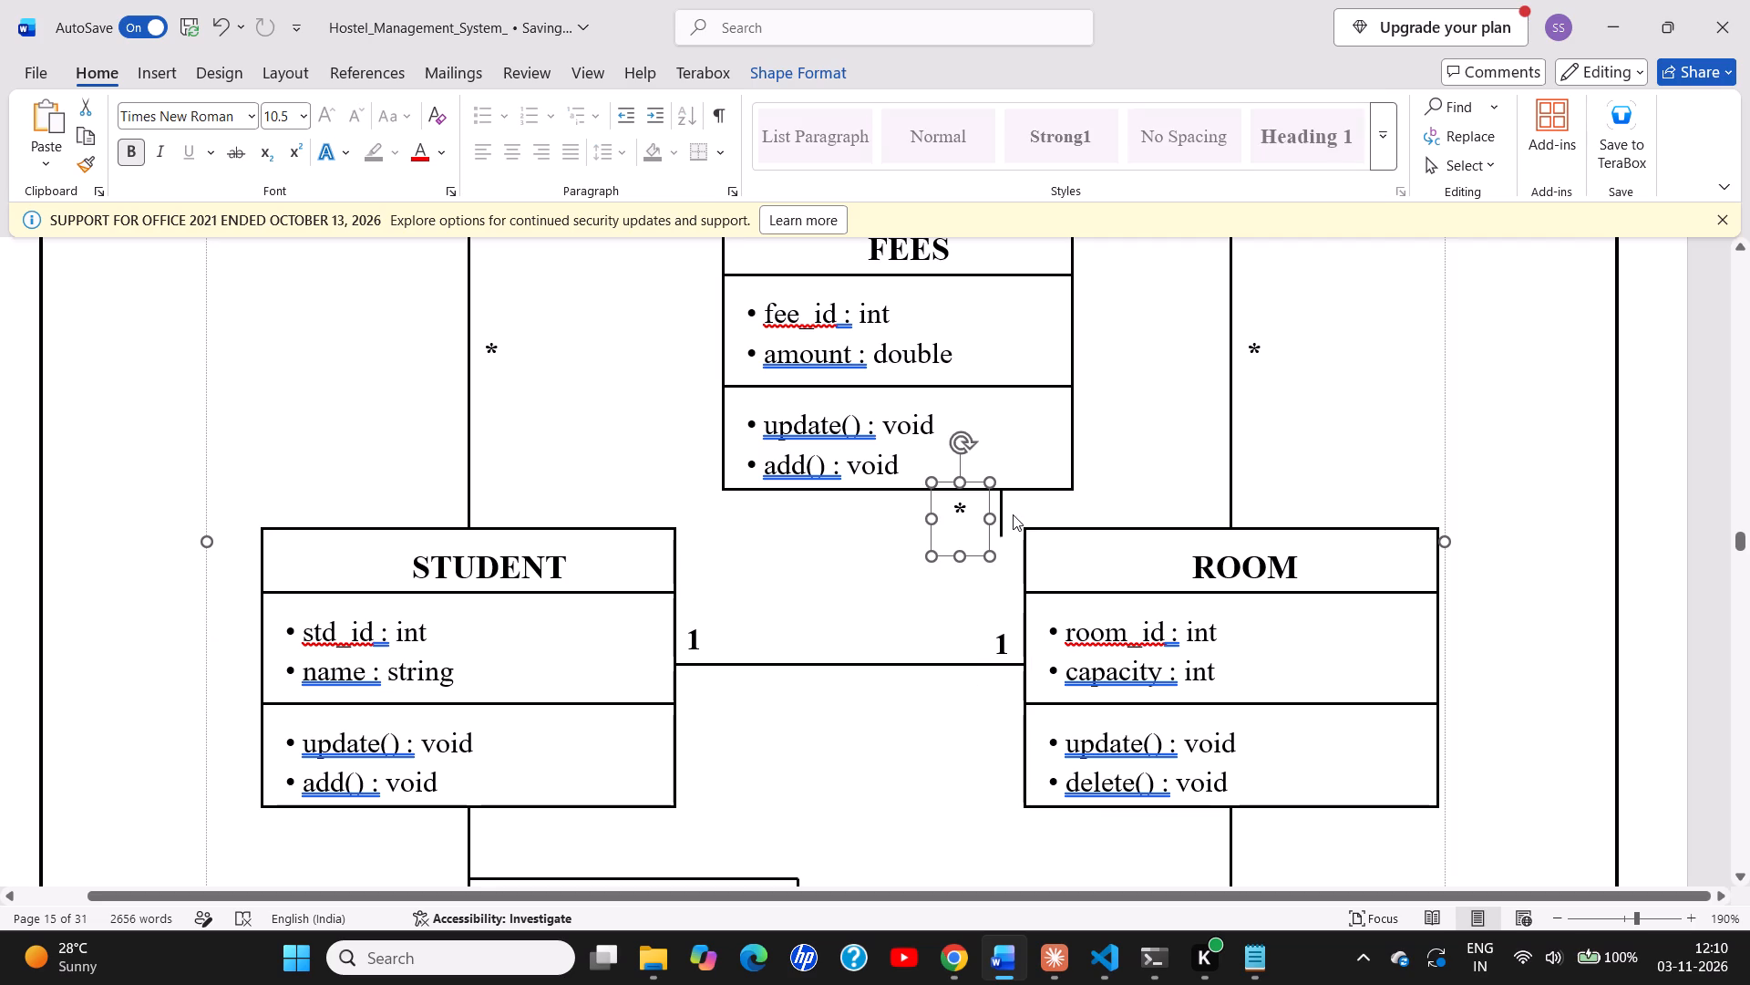
scroll(995, 505, "up", 1)
scroll(995, 505, "down", 1)
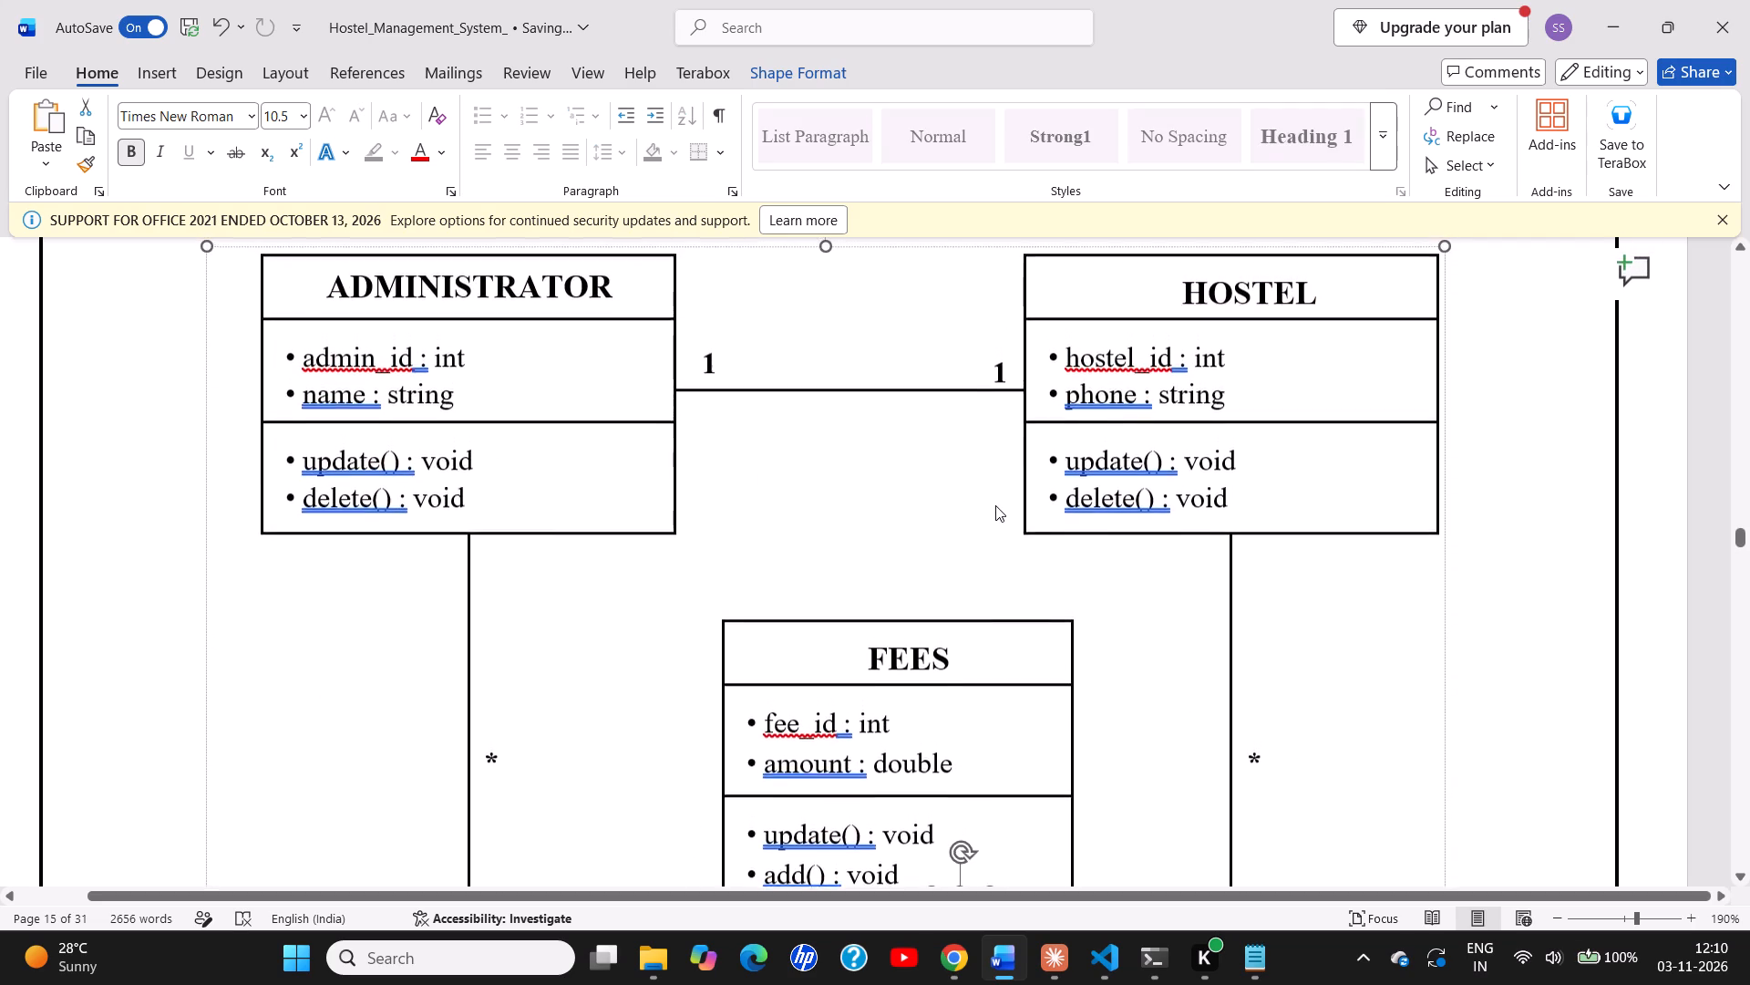
scroll(995, 505, "down", 1)
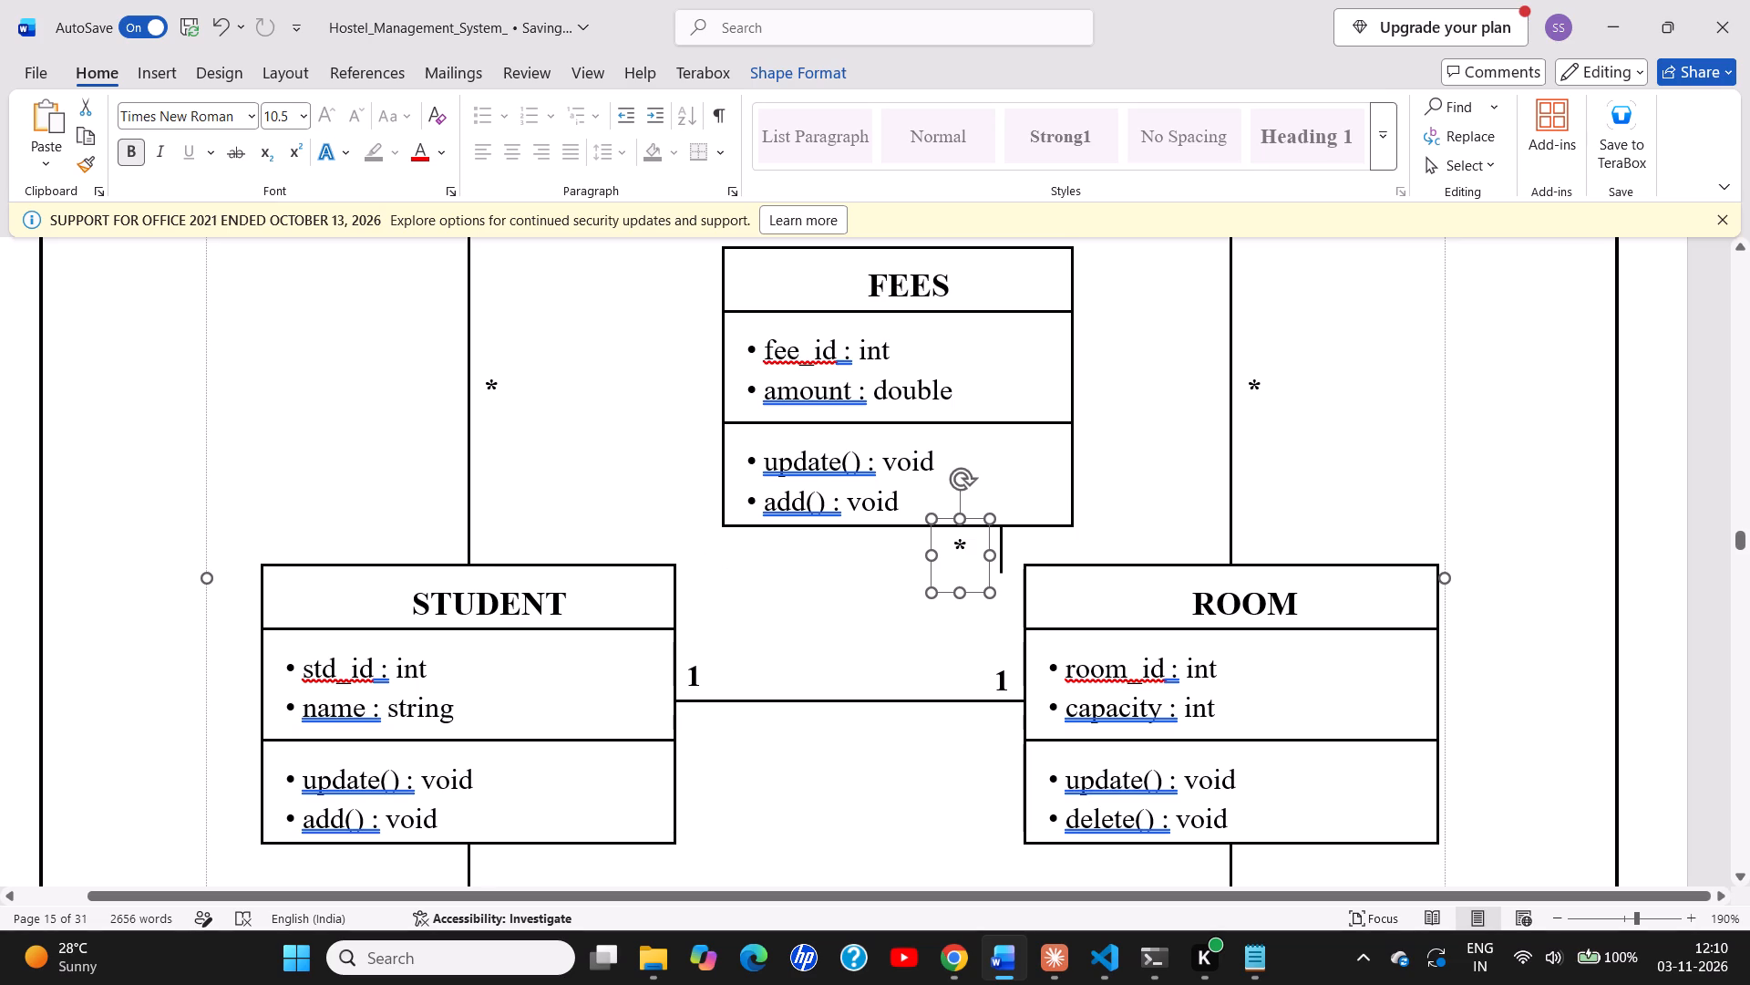
left_click(993, 541)
left_click(997, 541)
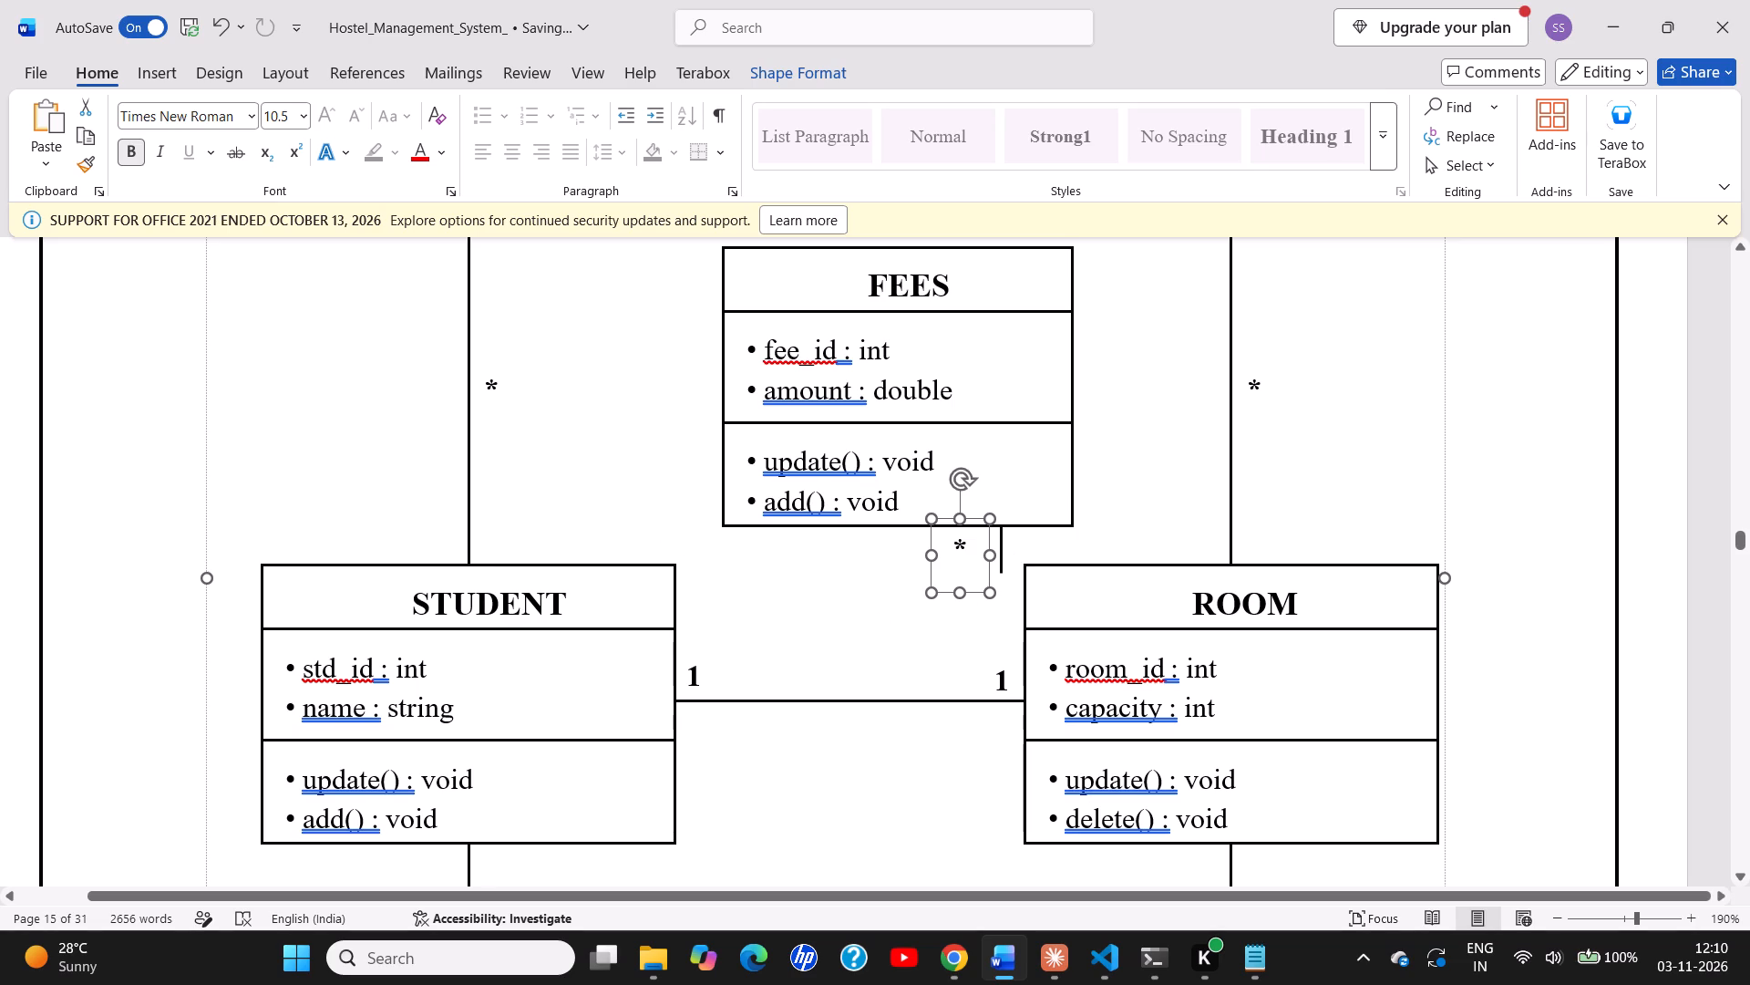
double_click(1000, 541)
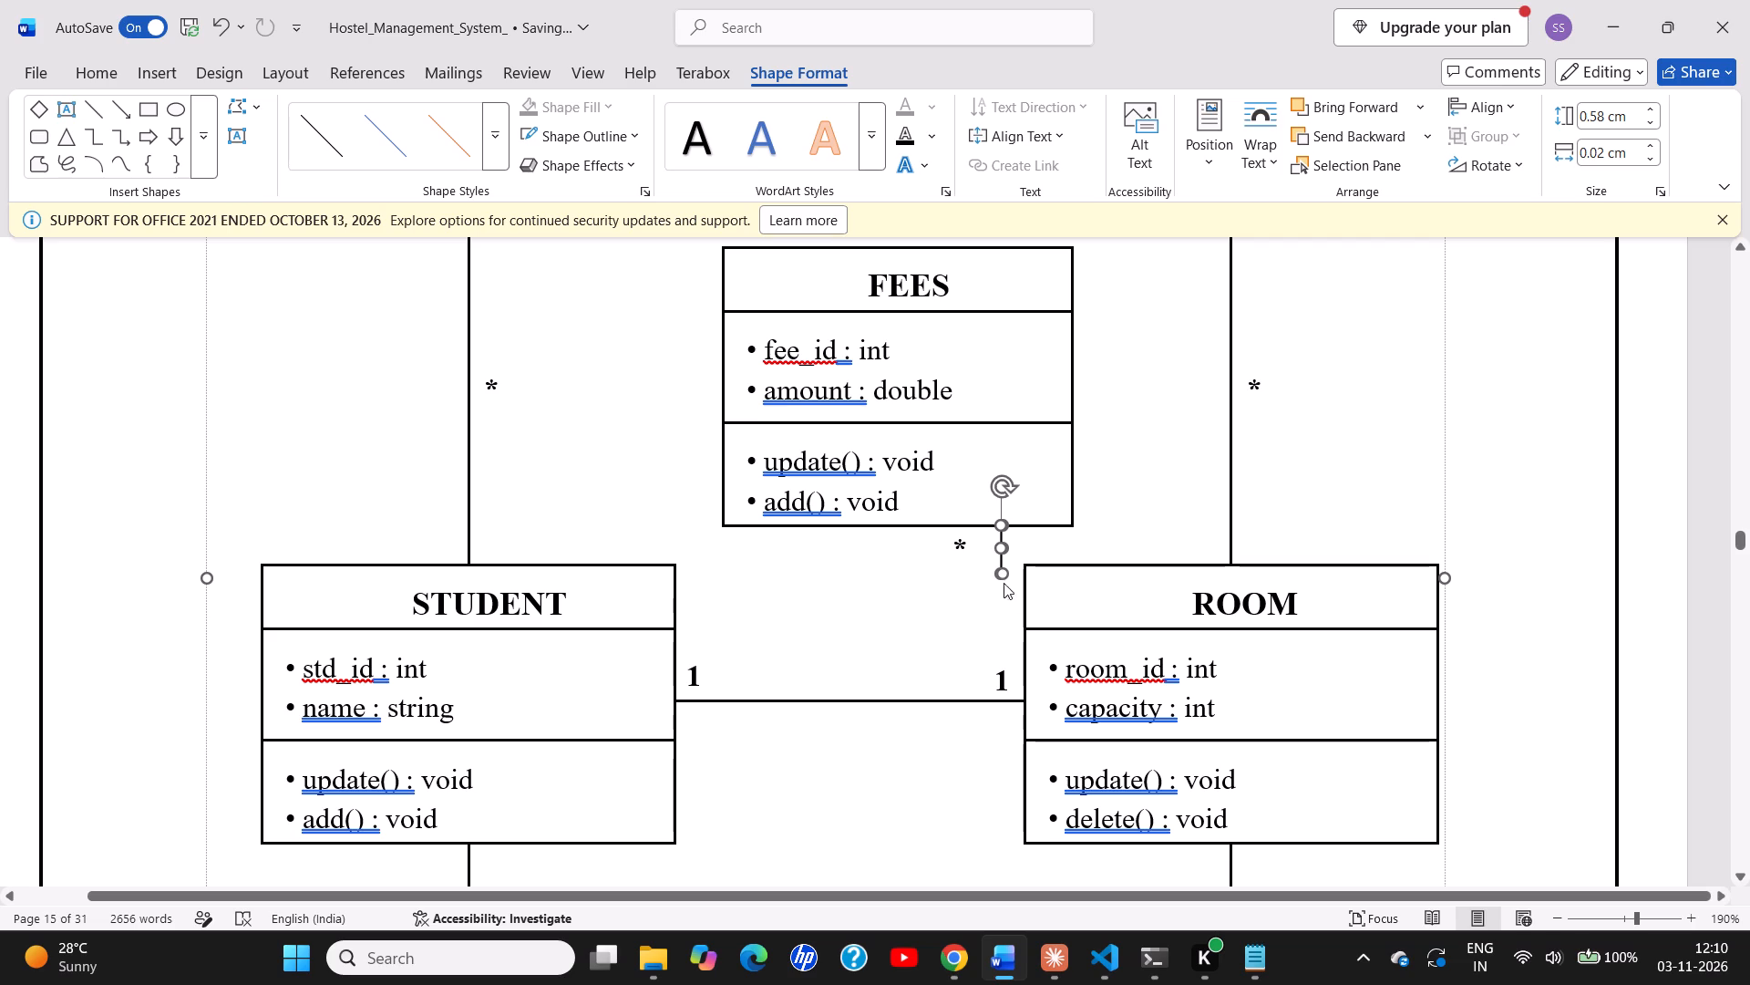
left_click_drag(1003, 539, 748, 501)
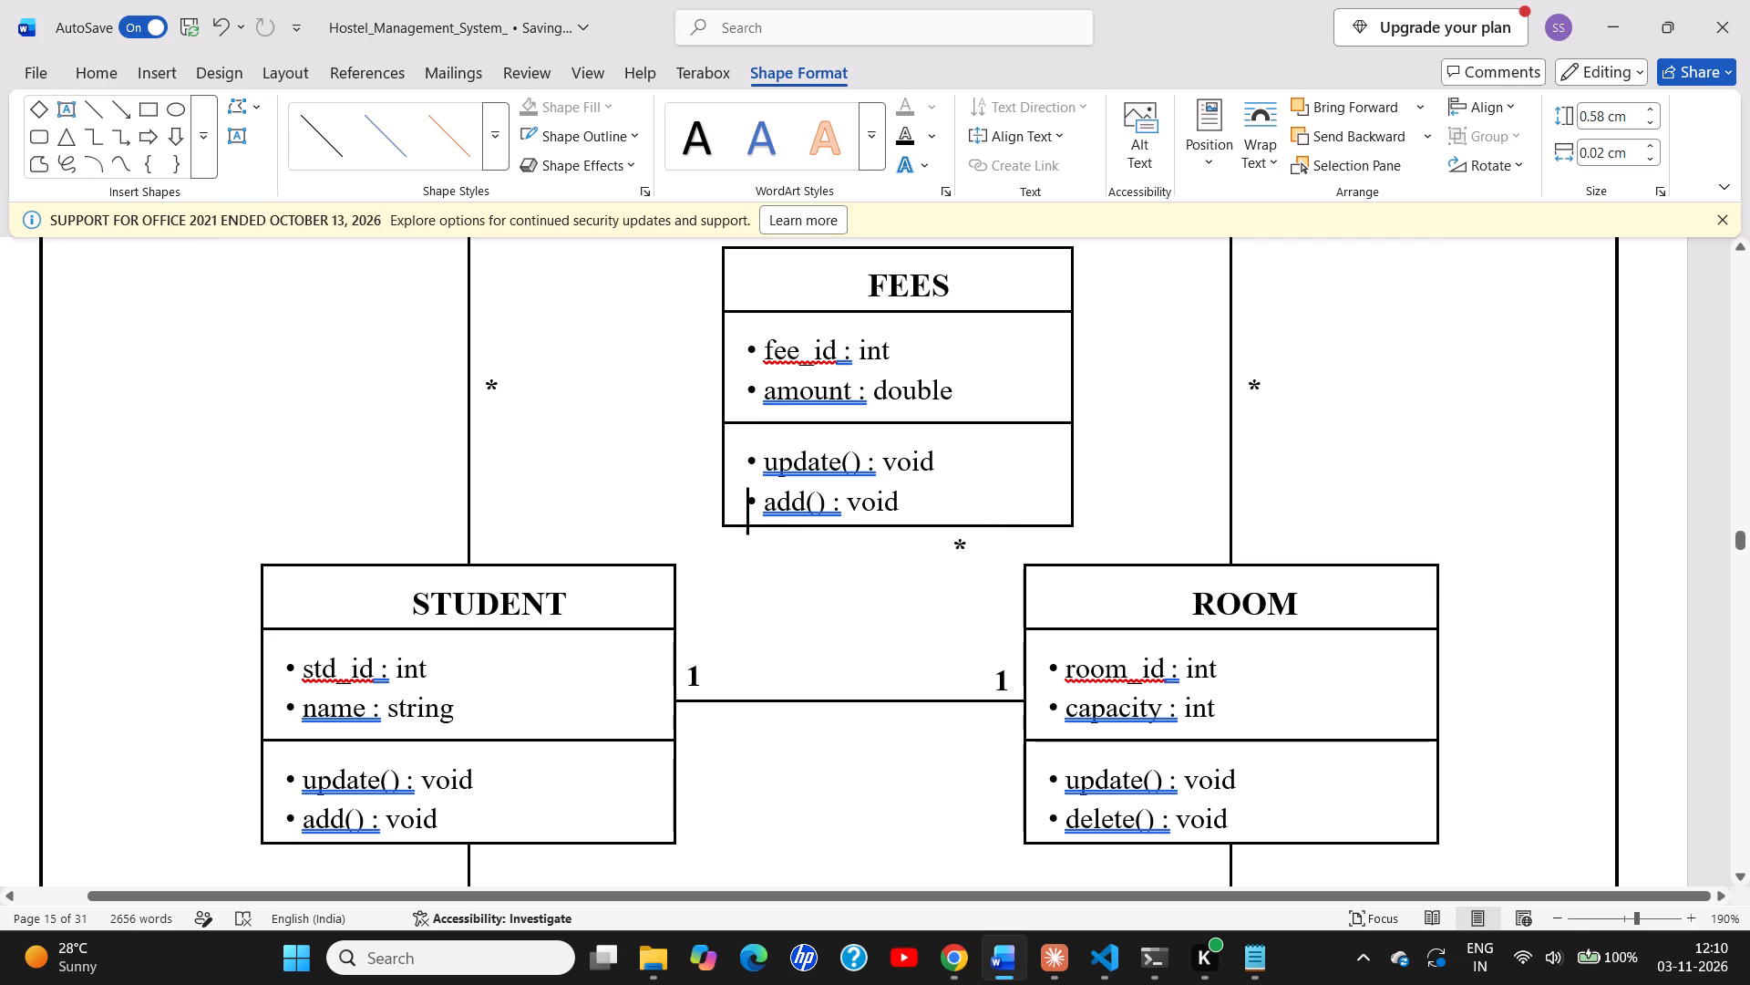
left_click_drag(748, 501, 697, 536)
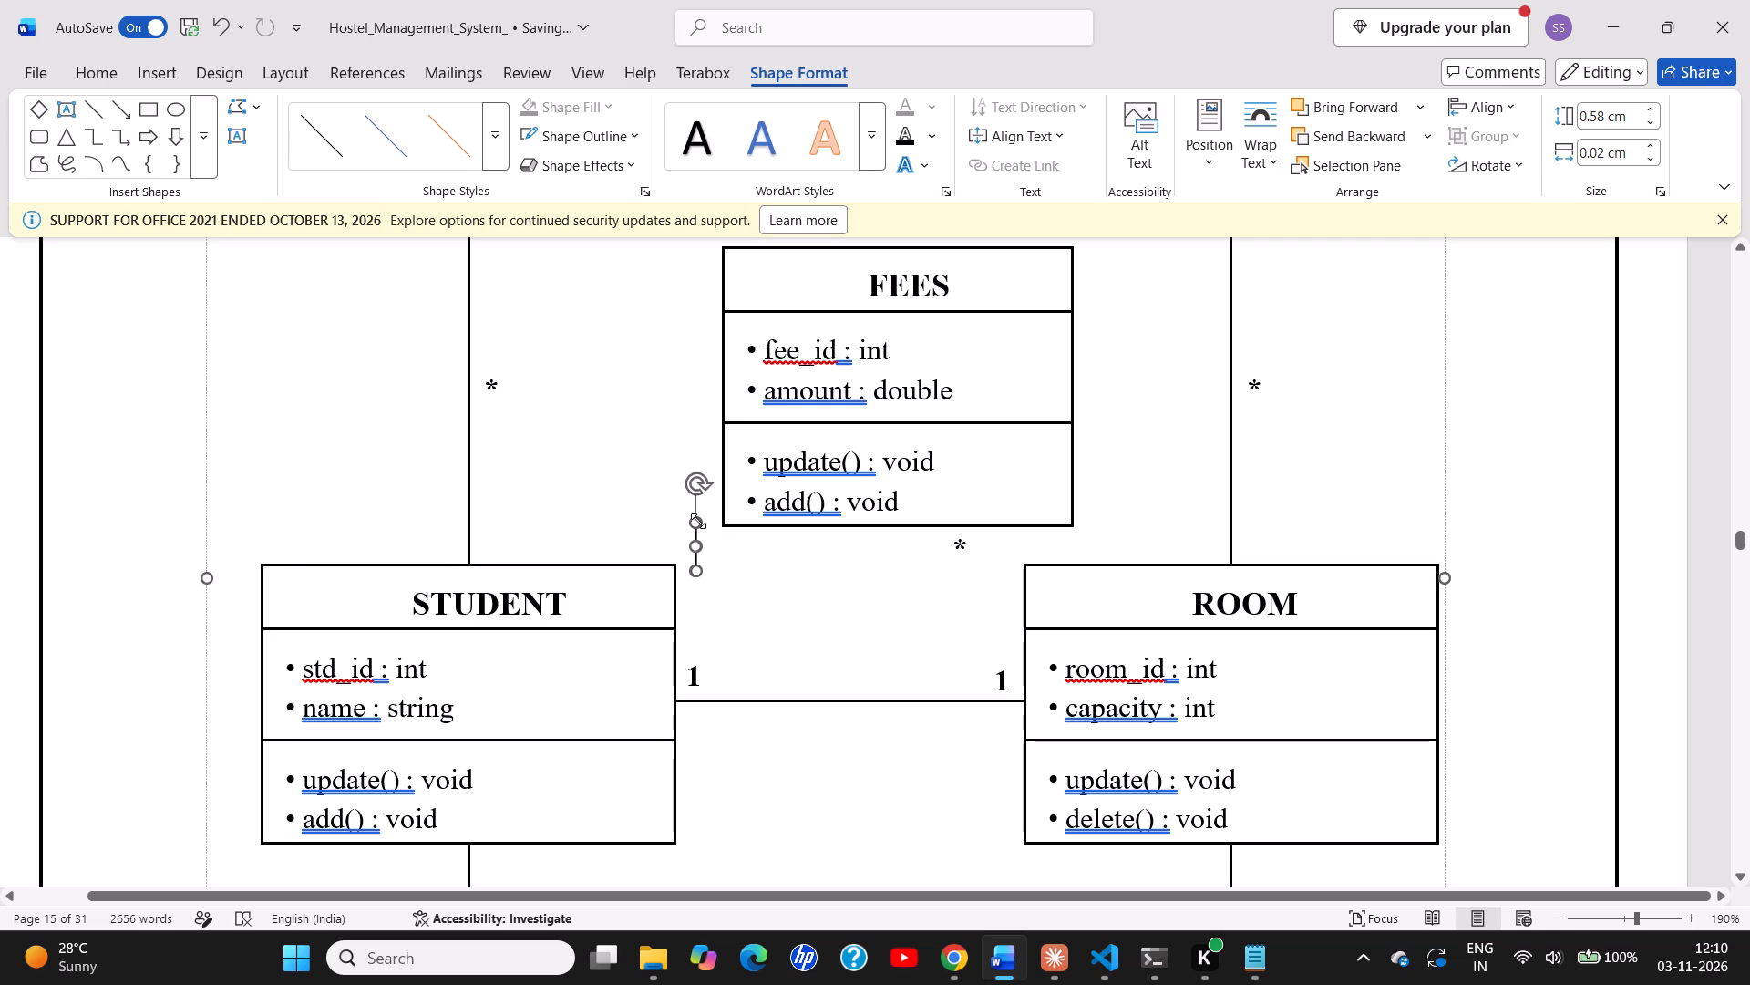
left_click_drag(698, 521, 723, 534)
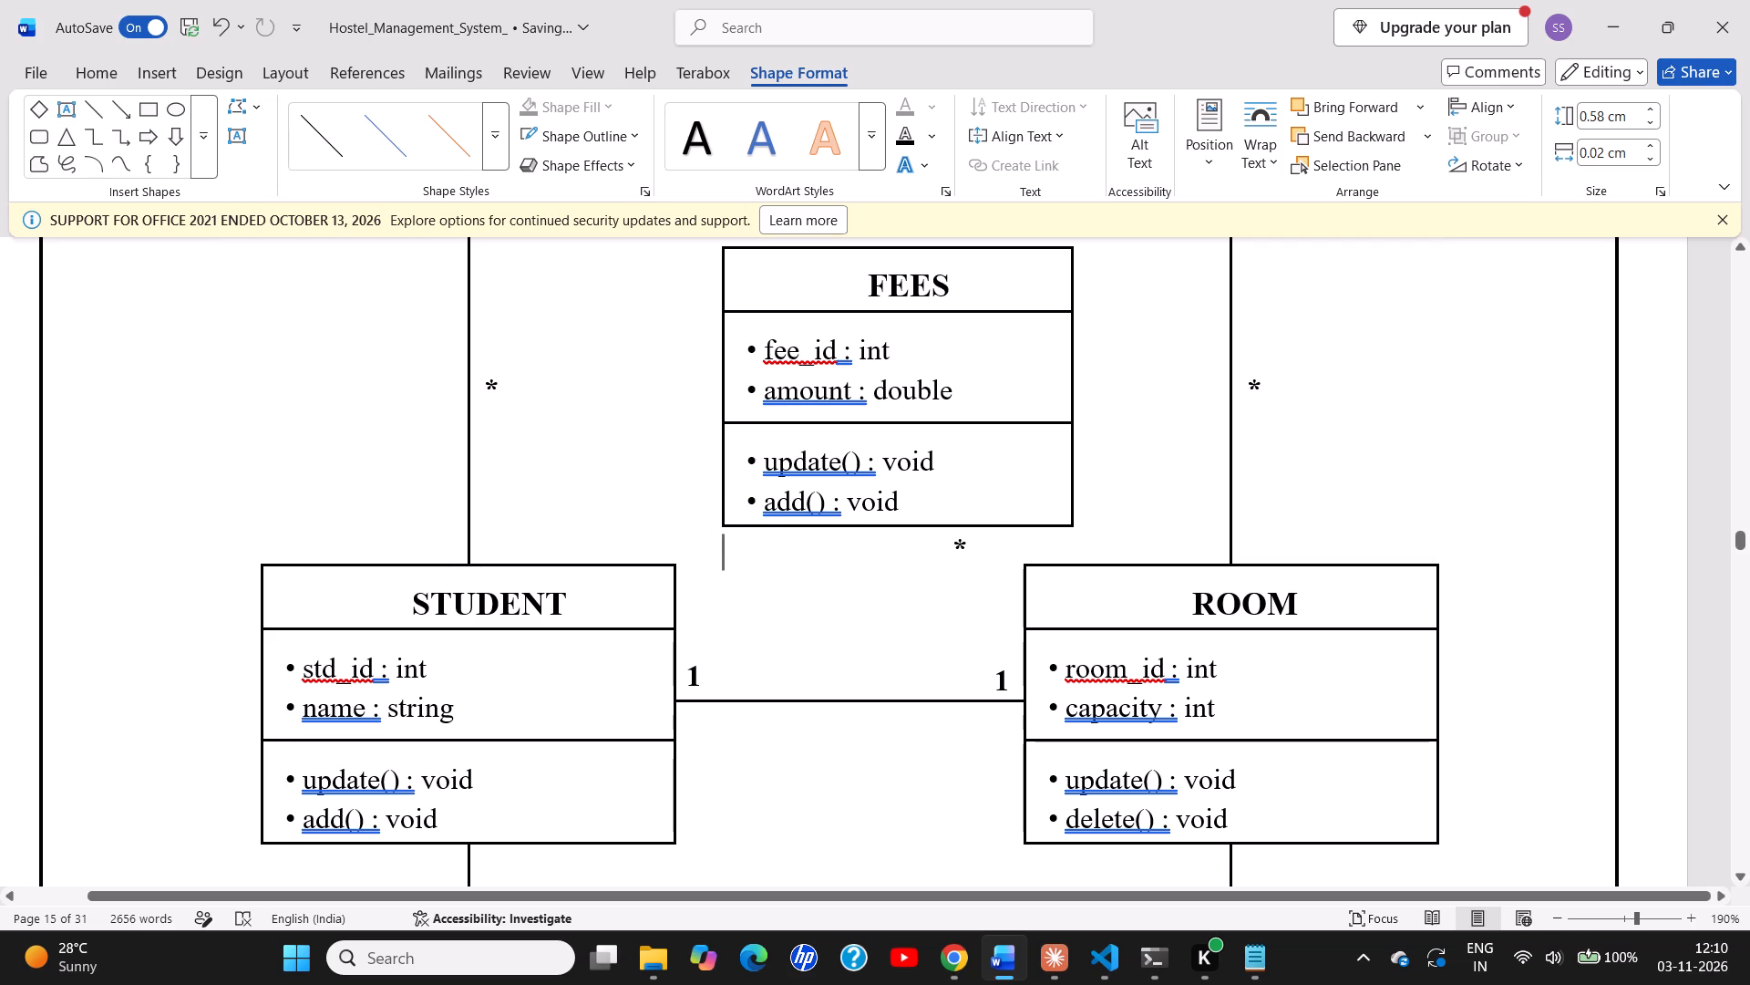
Slant and stretch the short connector to join the lower-left corner of FEES to the upper-right corner of STUDENT.
left_click_drag(707, 490, 726, 487)
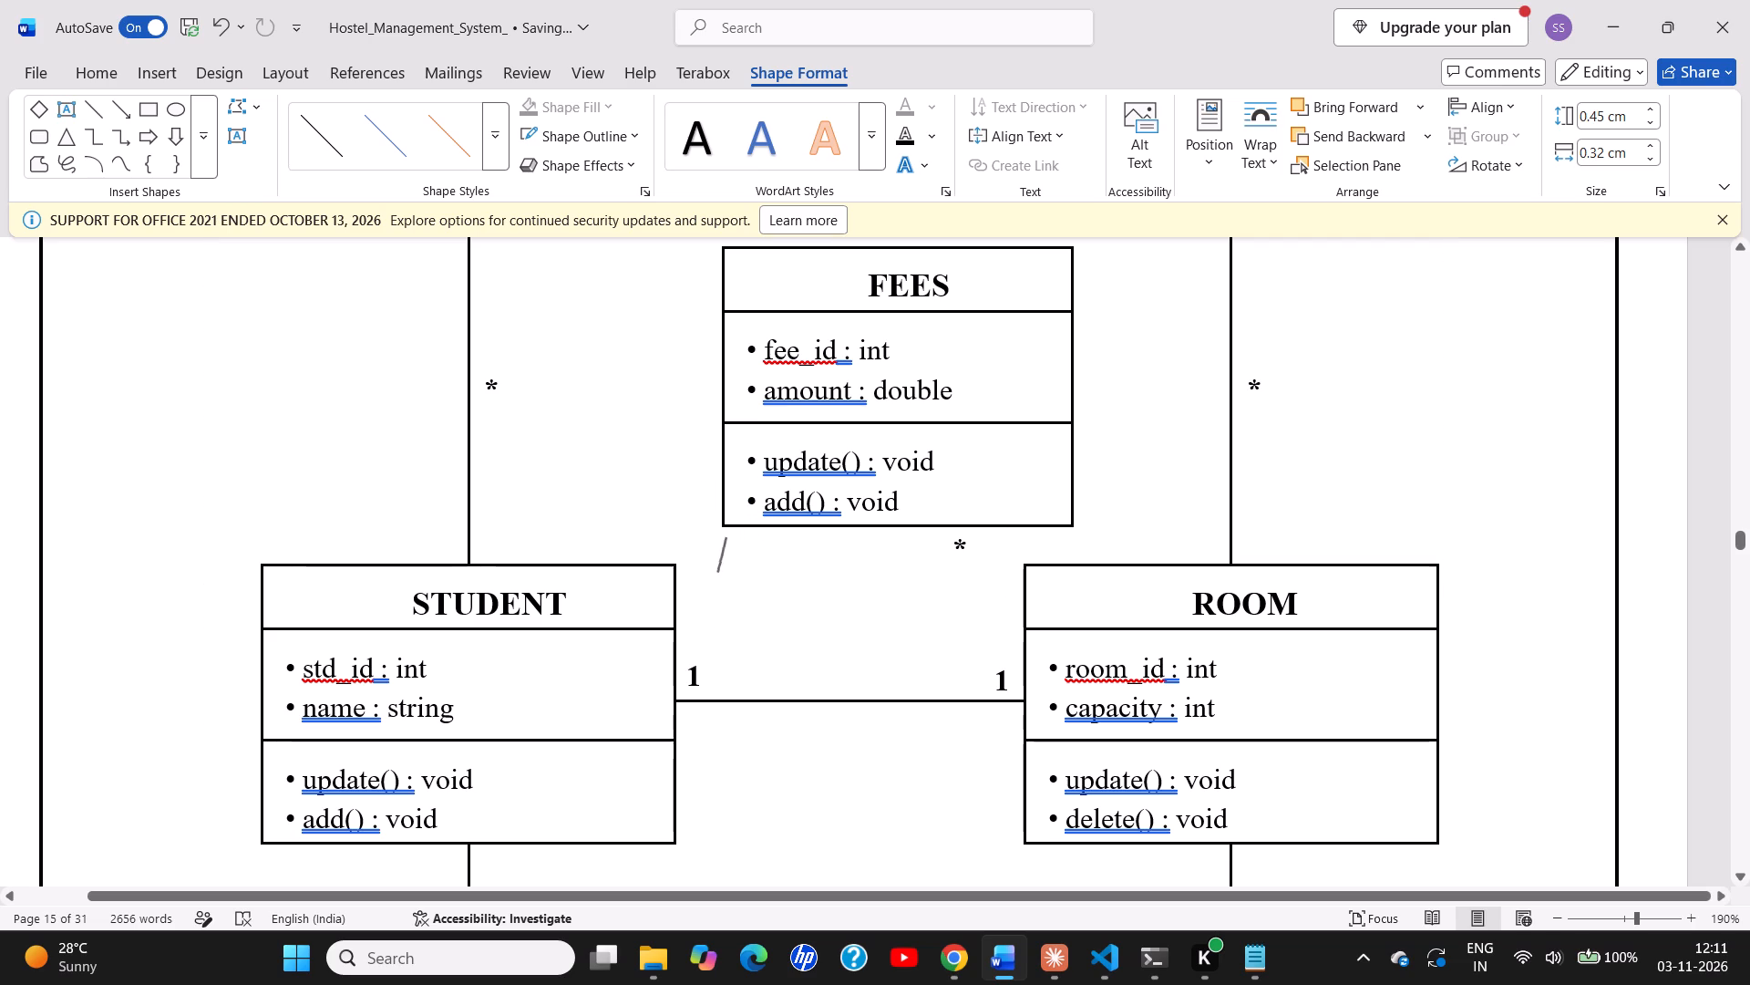
left_click_drag(726, 487, 757, 504)
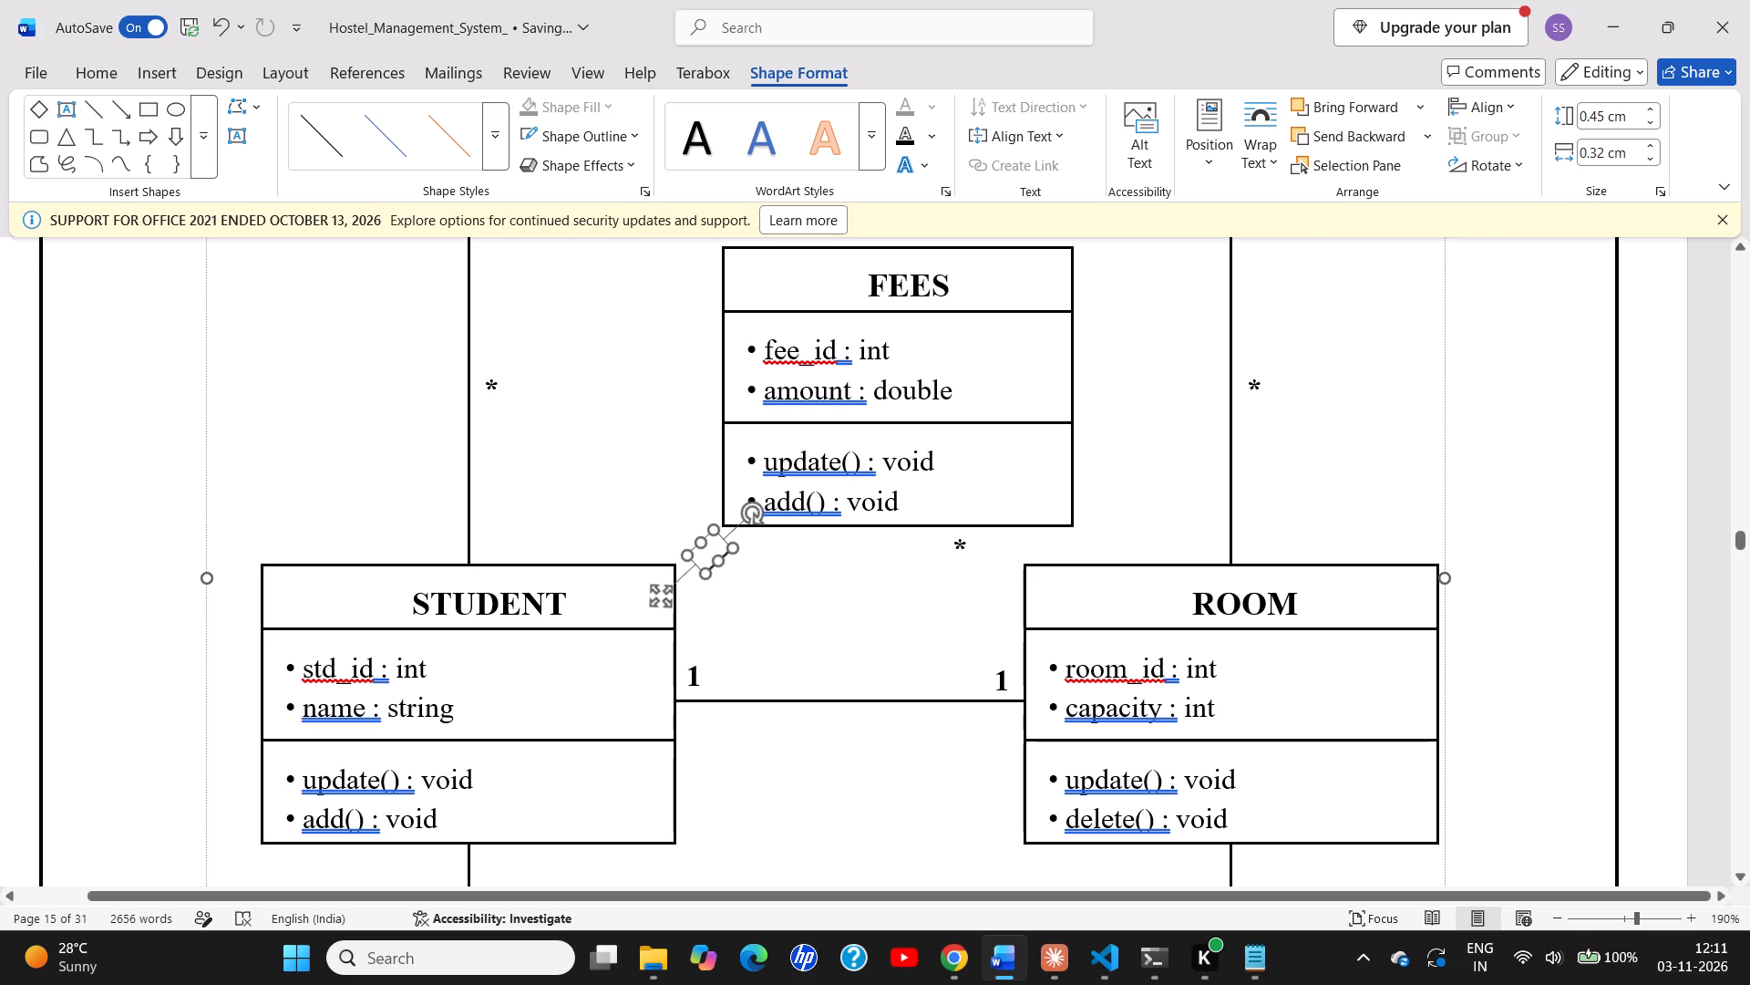
left_click_drag(726, 555, 706, 539)
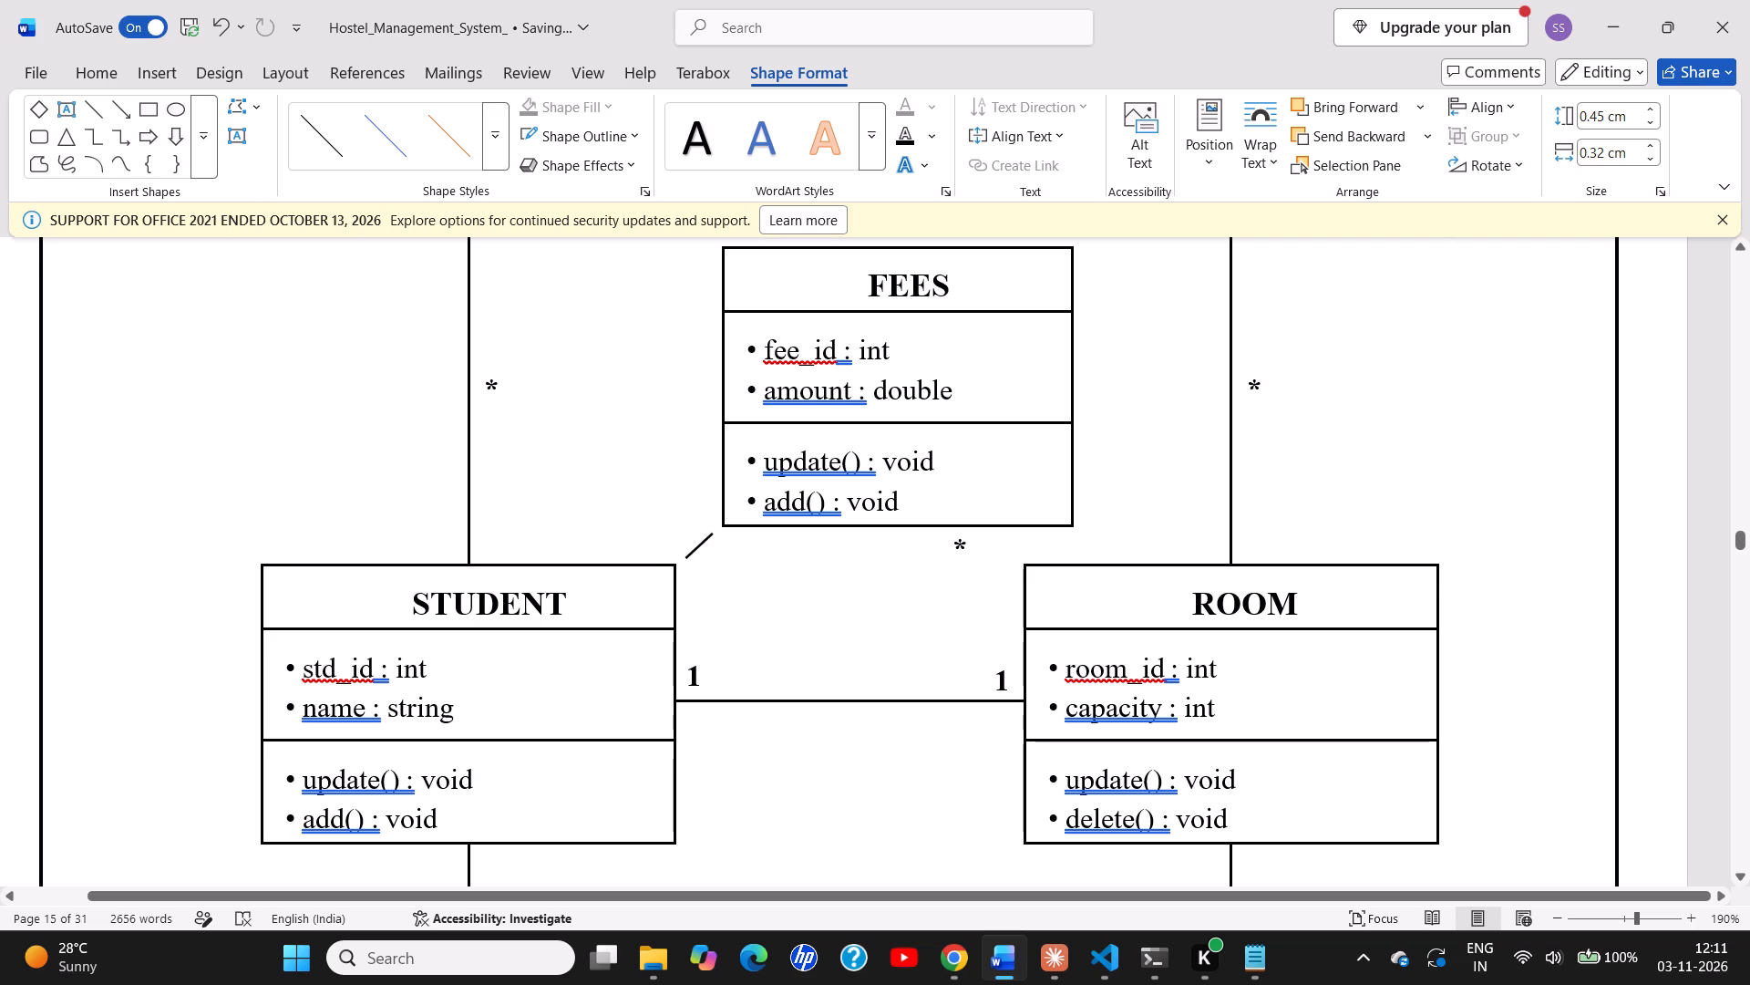
left_click_drag(696, 513, 711, 504)
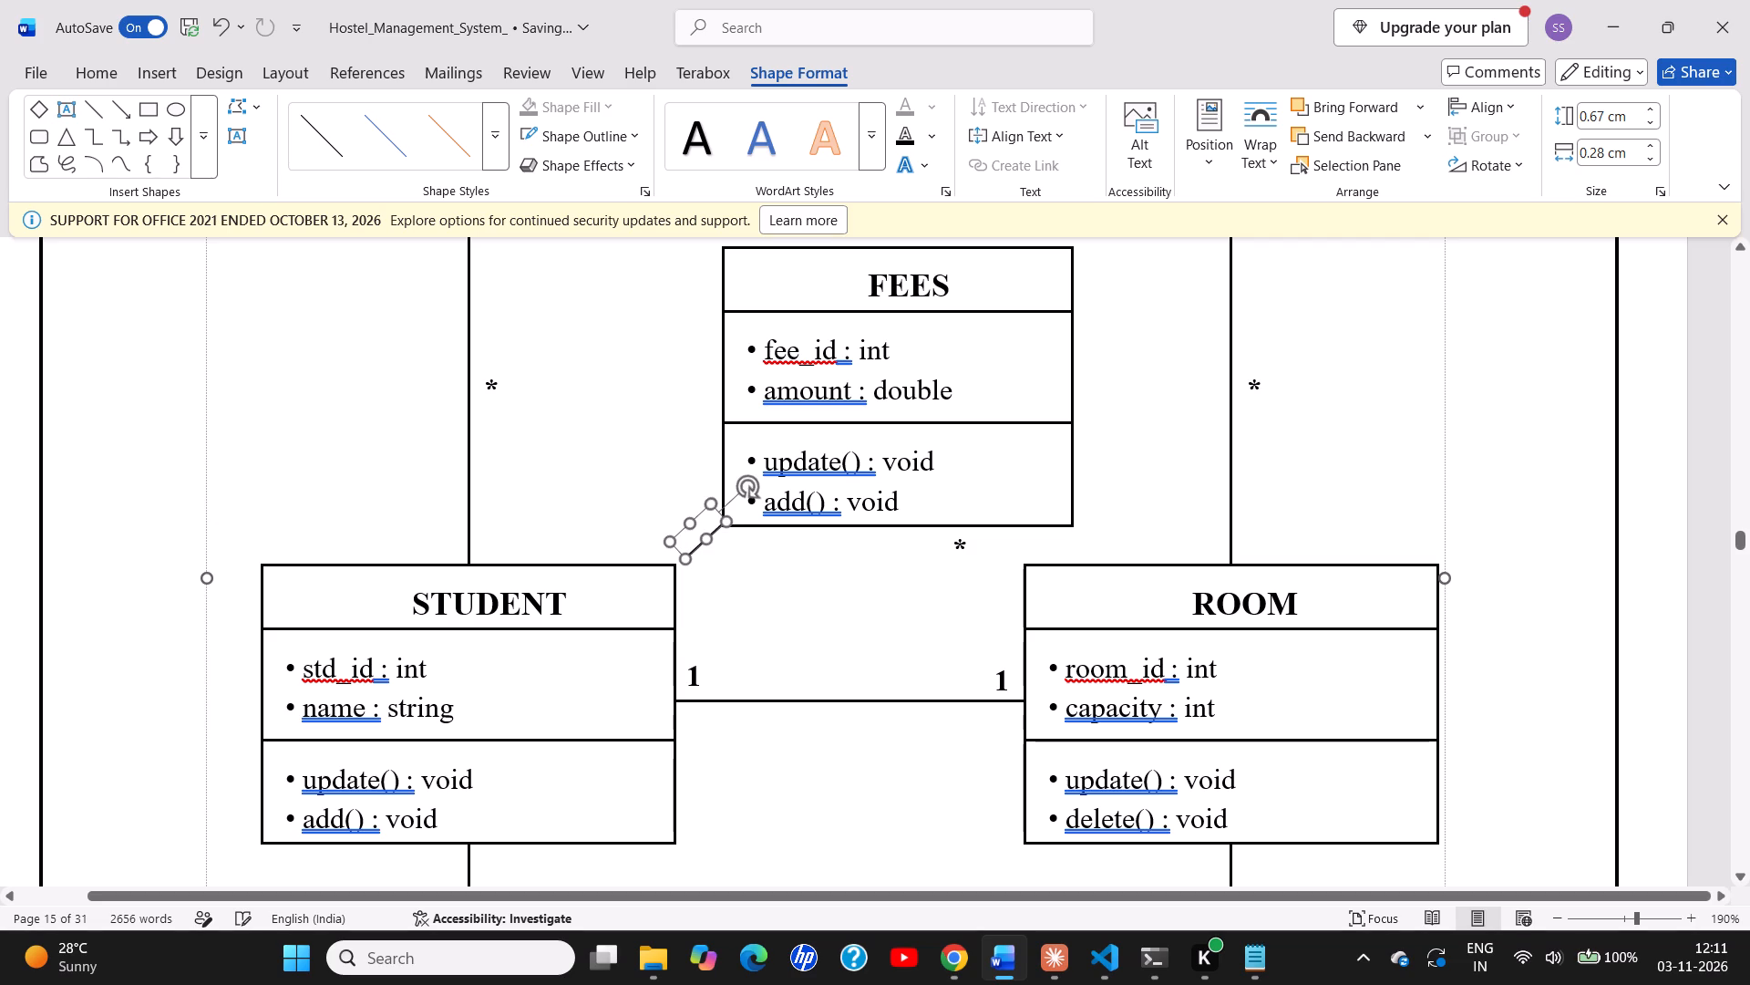
left_click_drag(684, 558, 674, 562)
left_click(757, 607)
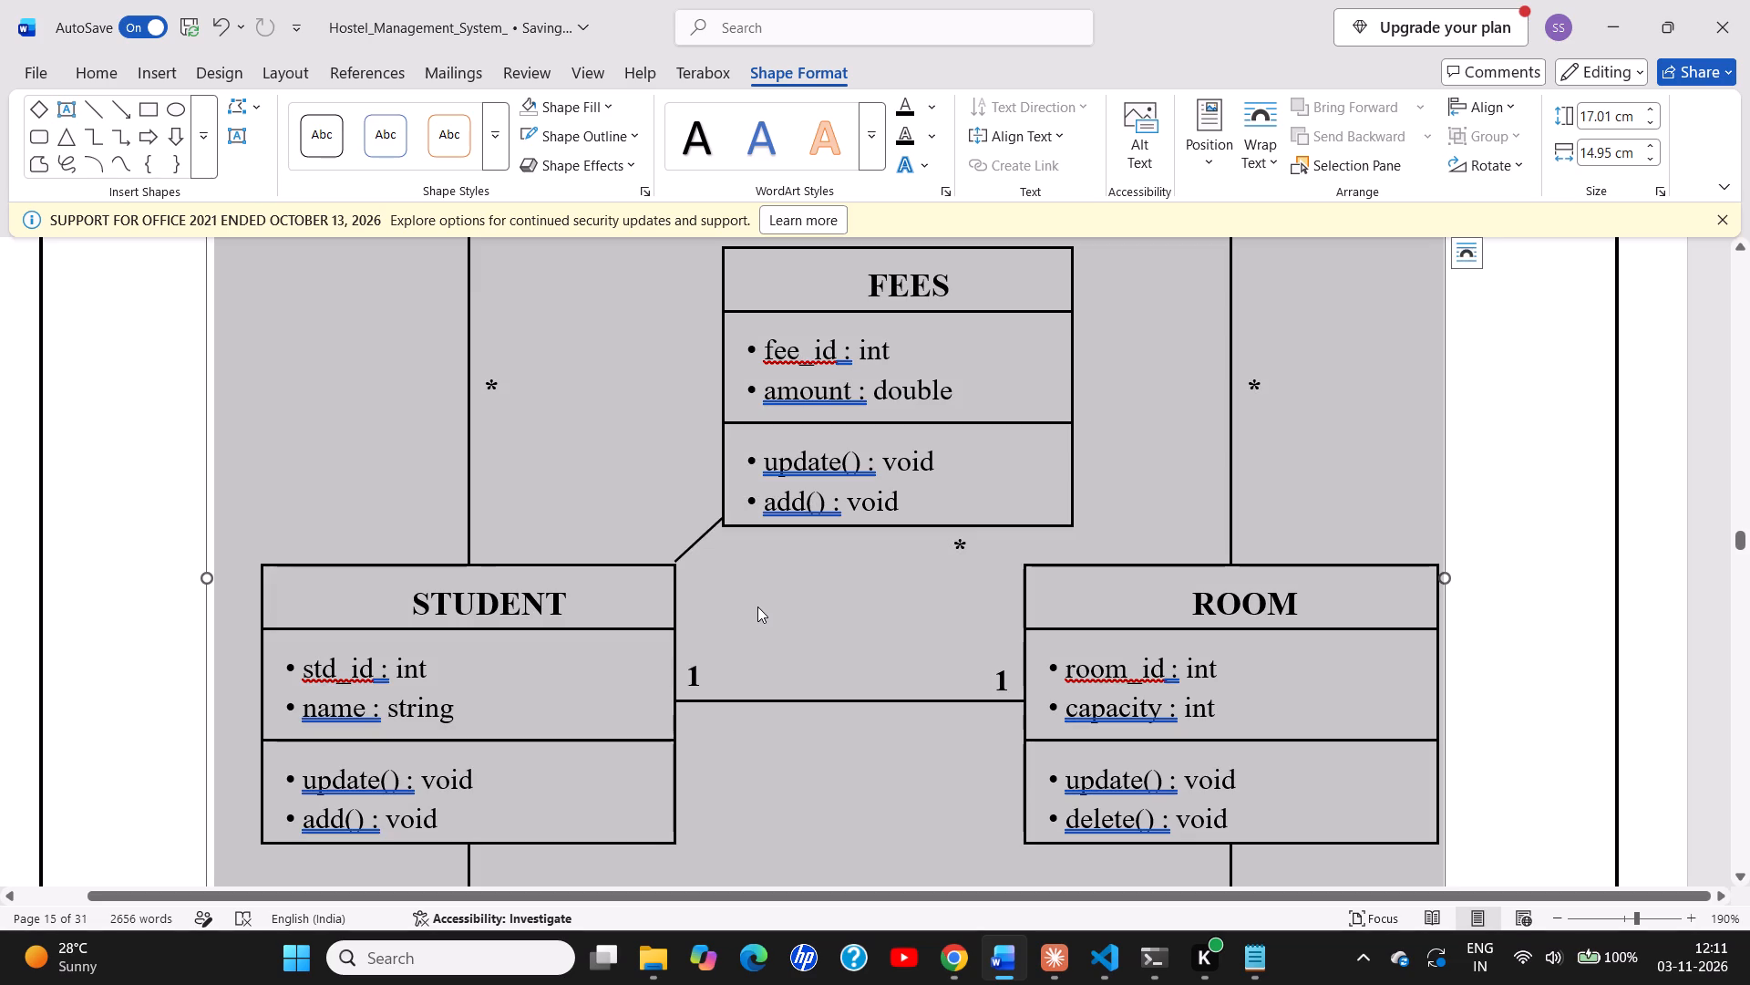
left_click(757, 607)
left_click(892, 600)
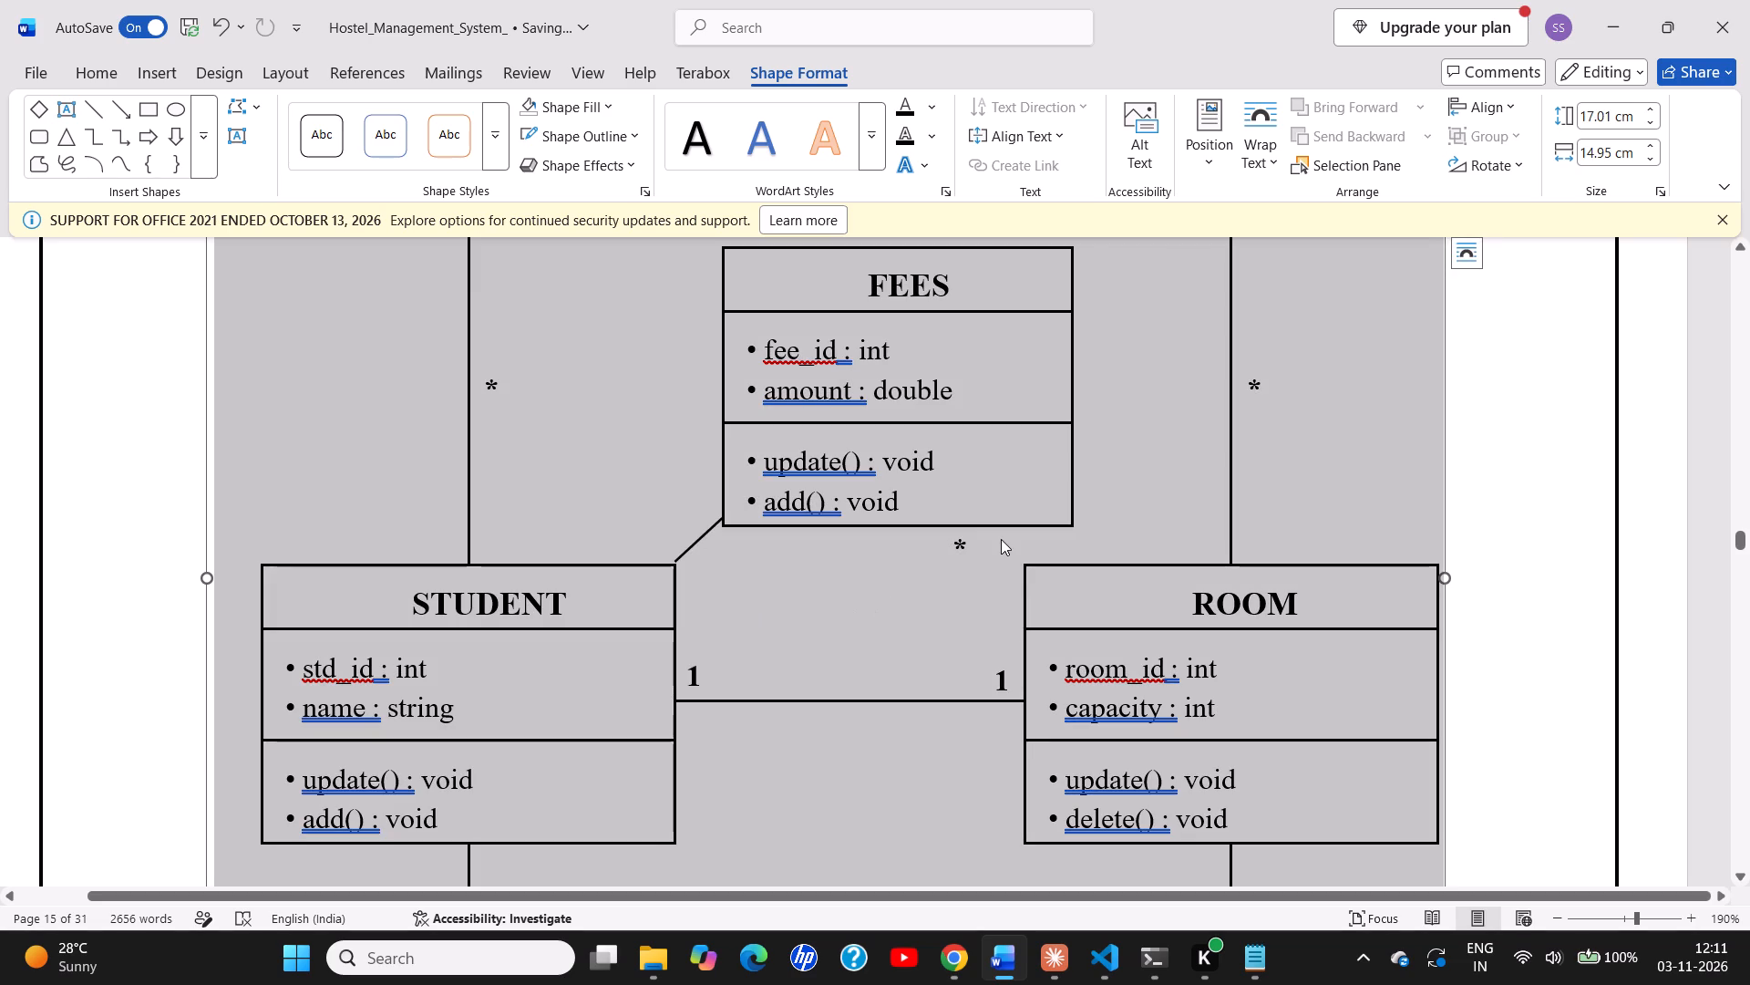
Move the asterisk on the HOSTEL–ROOM line down to just above the ROOM box, beside the line.
left_click(1001, 539)
left_click(1297, 402)
scroll(1297, 402, "up", 1)
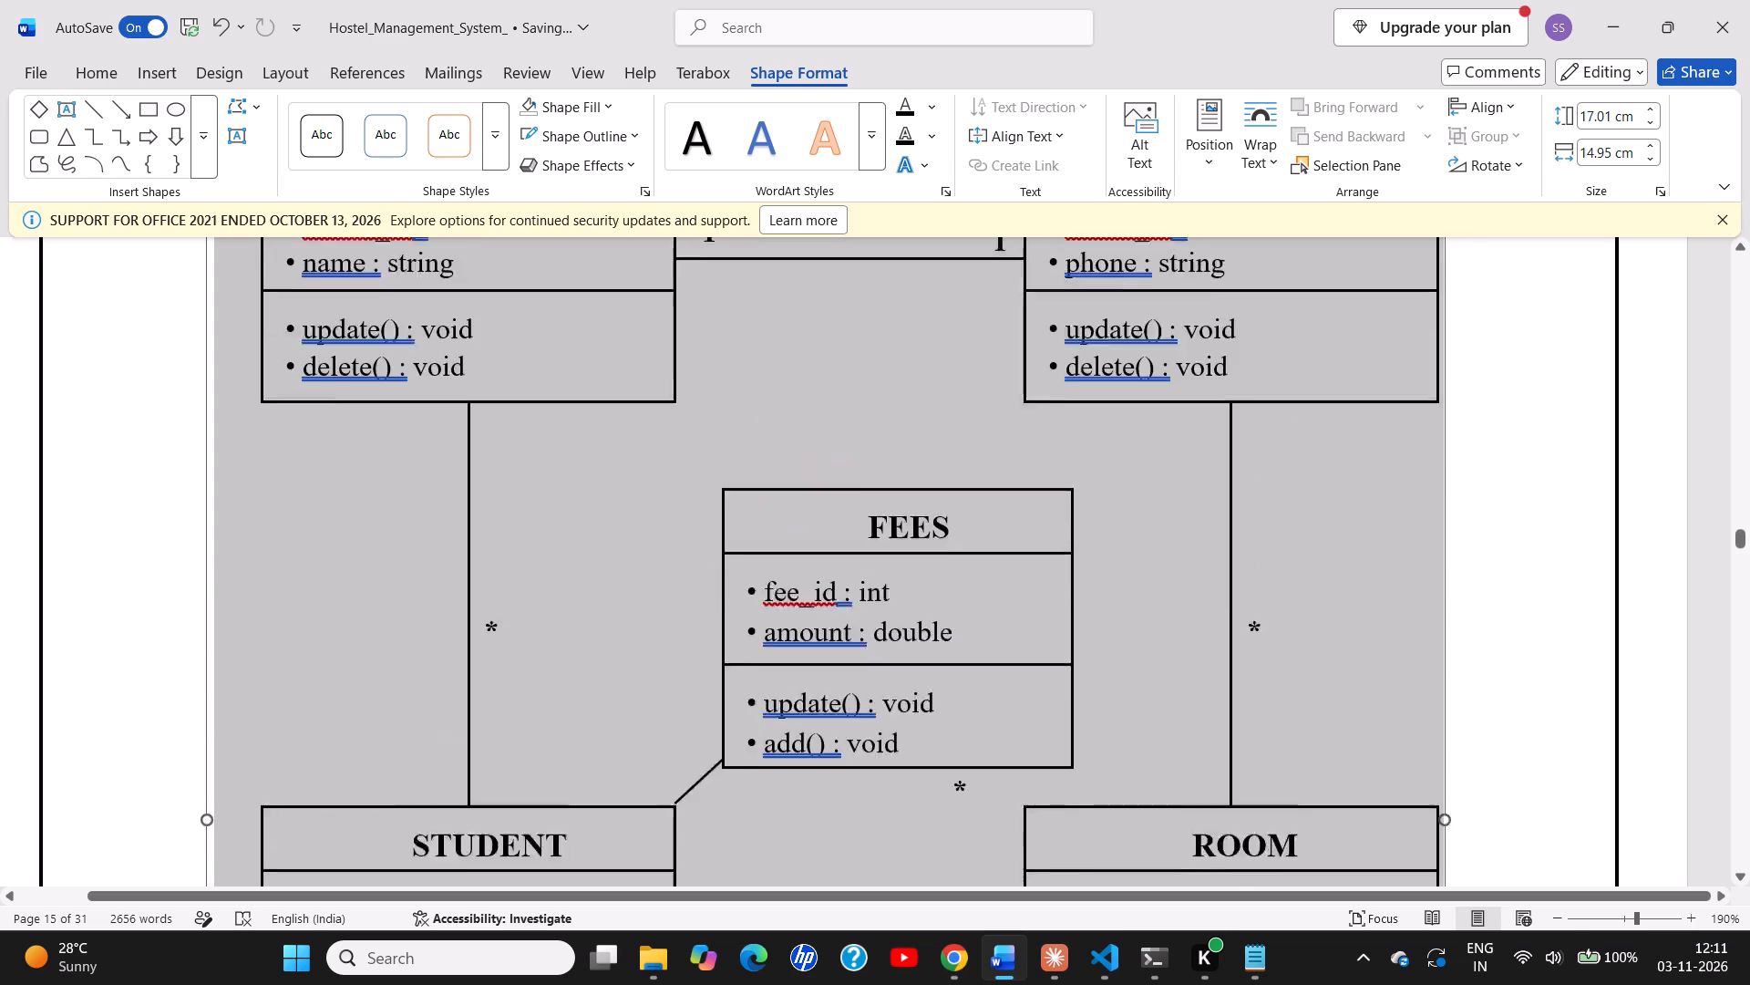
scroll(1297, 402, "up", 1)
left_click(1292, 741)
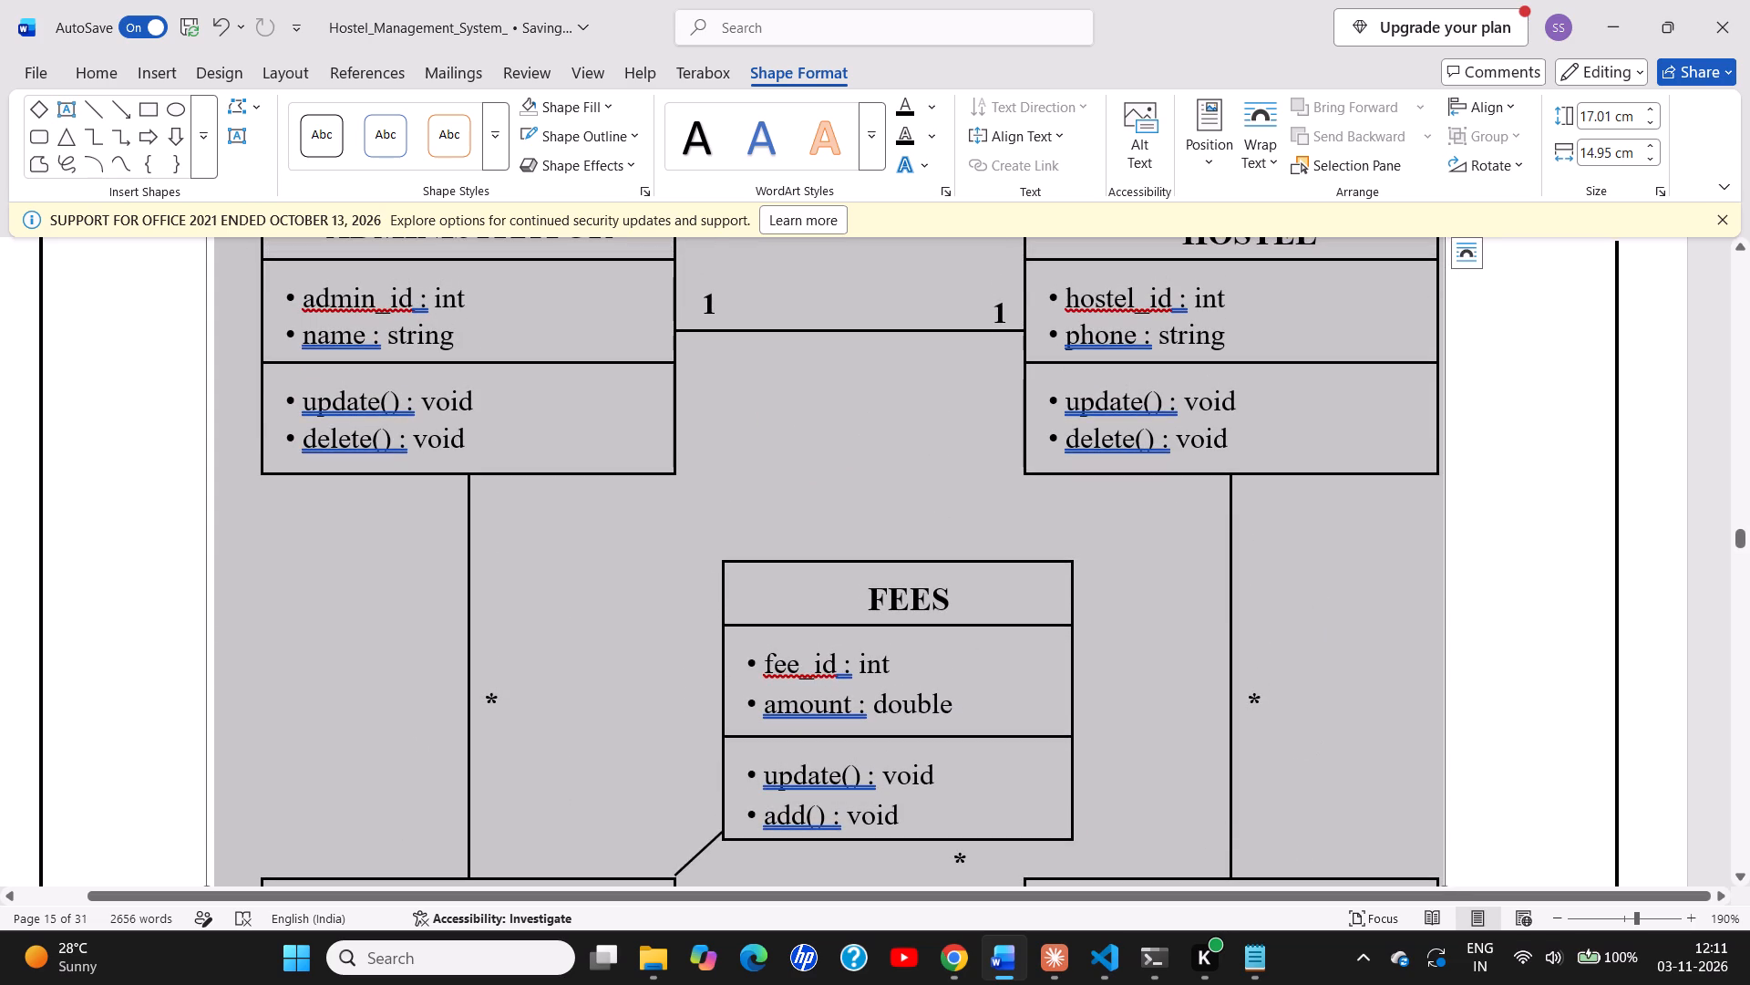
left_click(1259, 707)
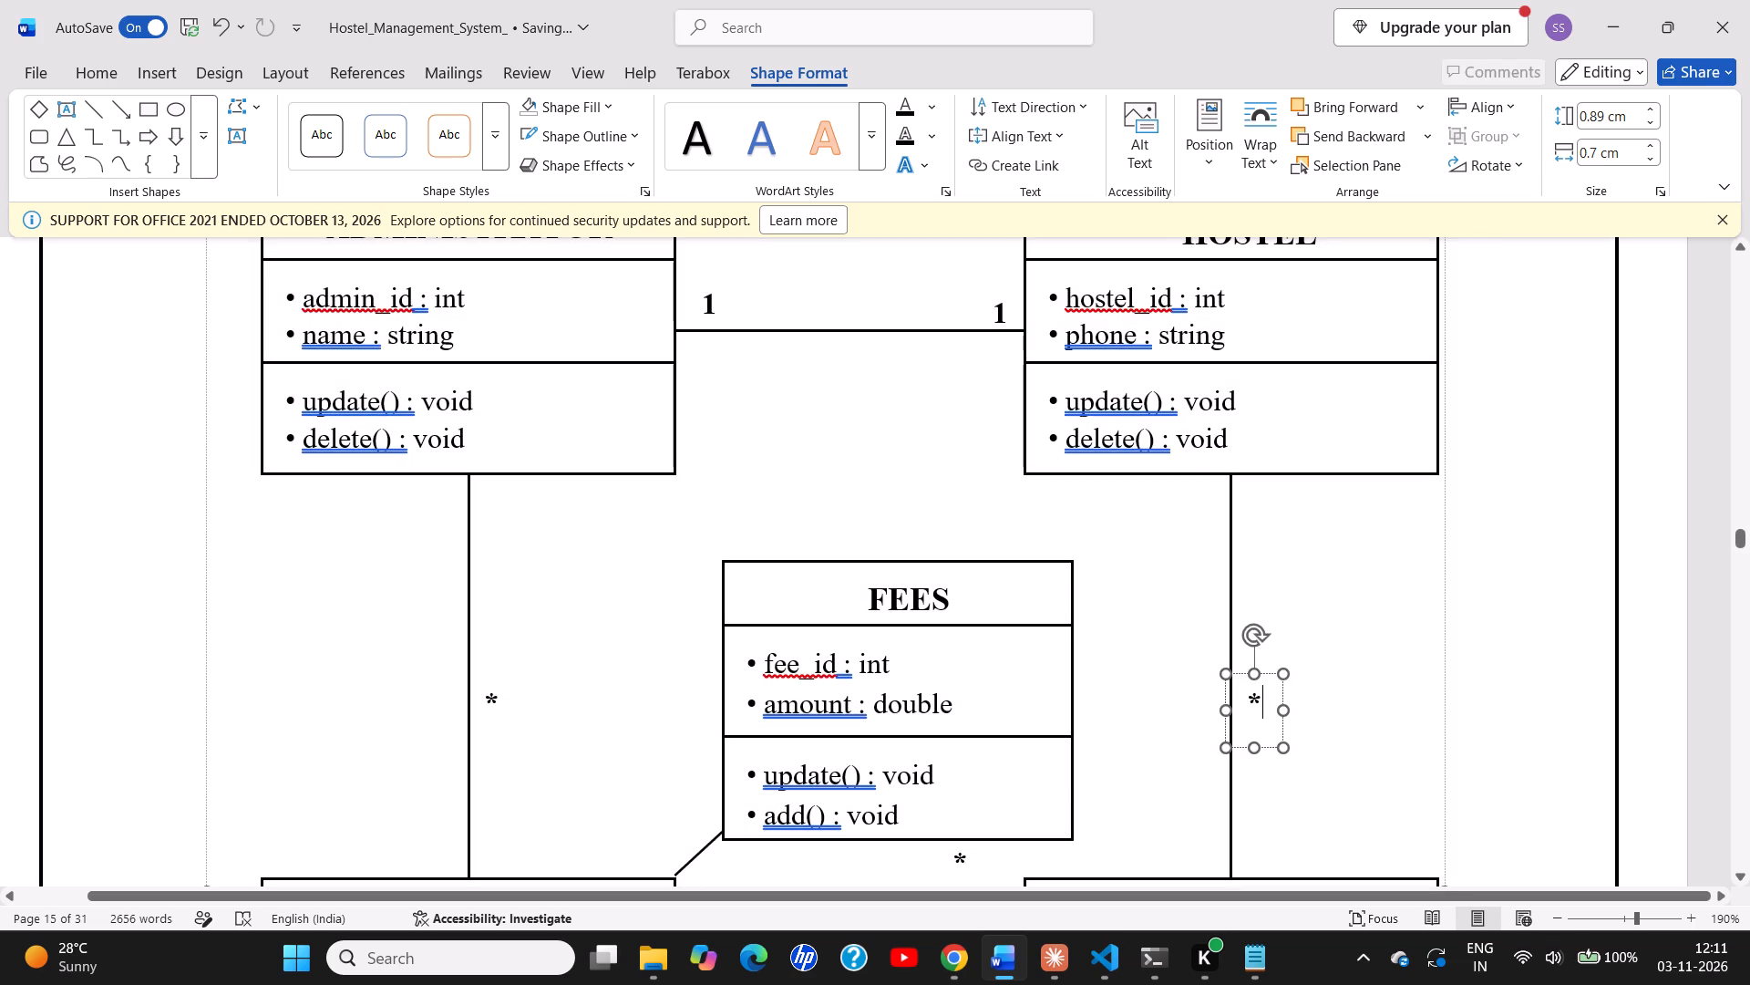
left_click_drag(1269, 669, 1279, 824)
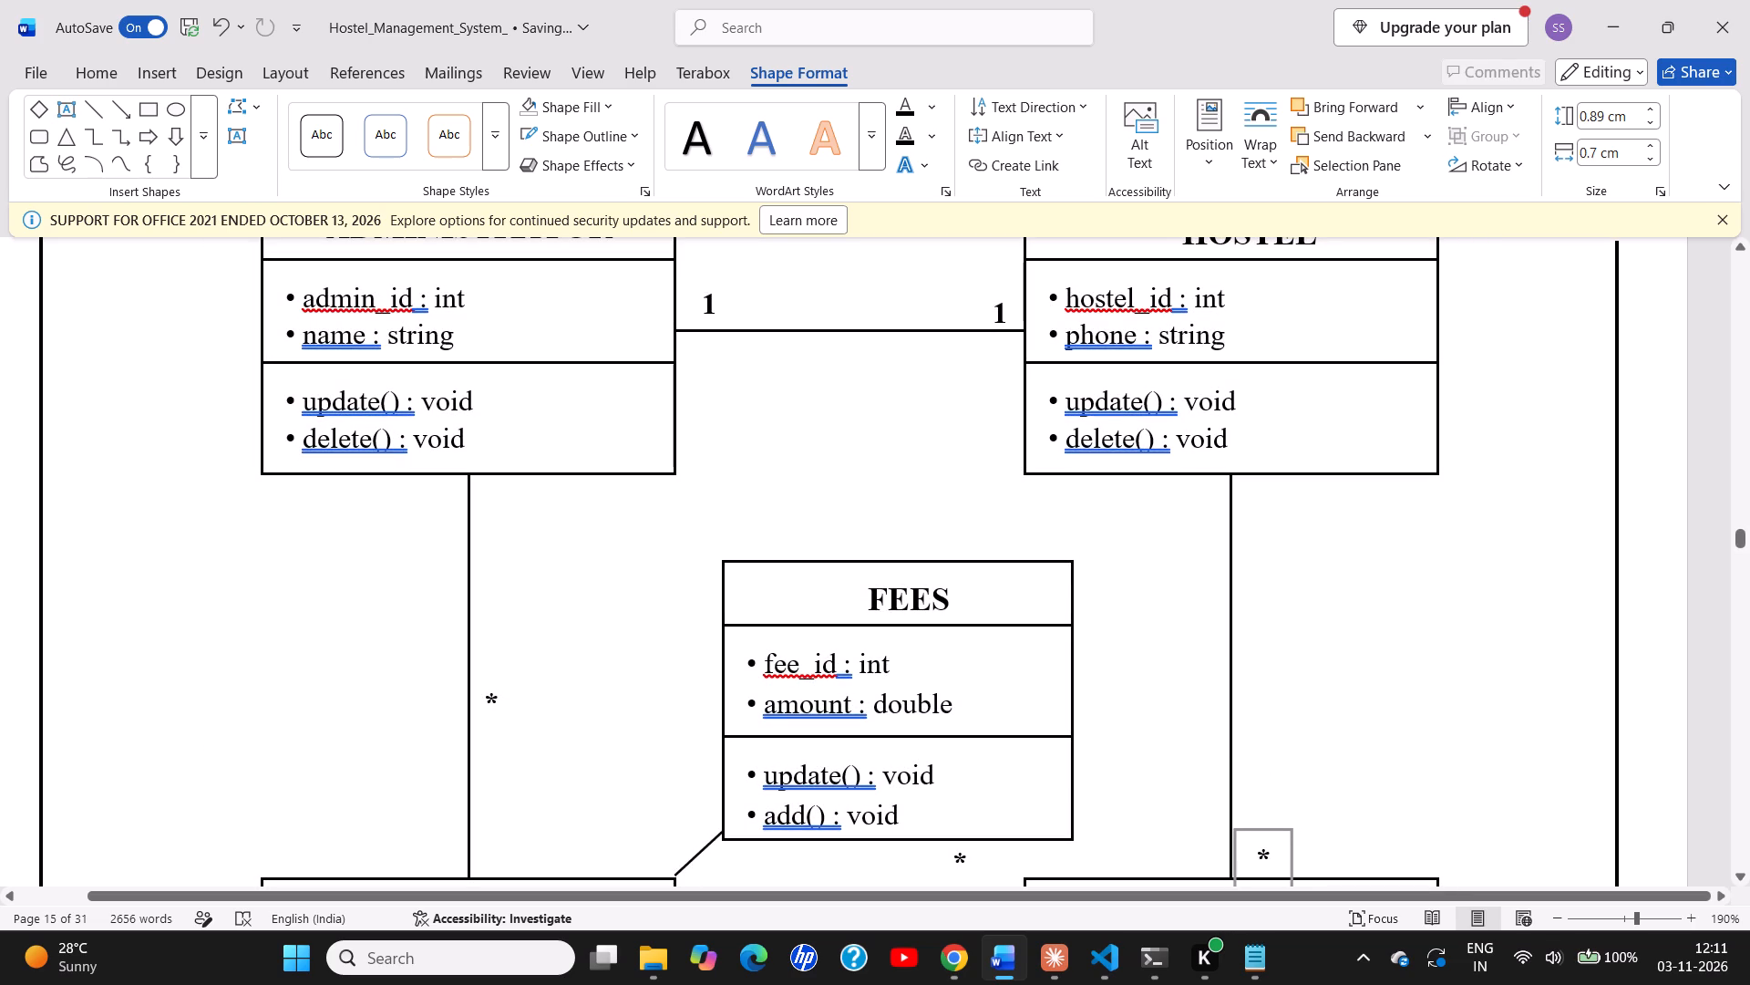
left_click_drag(1279, 824, 1274, 824)
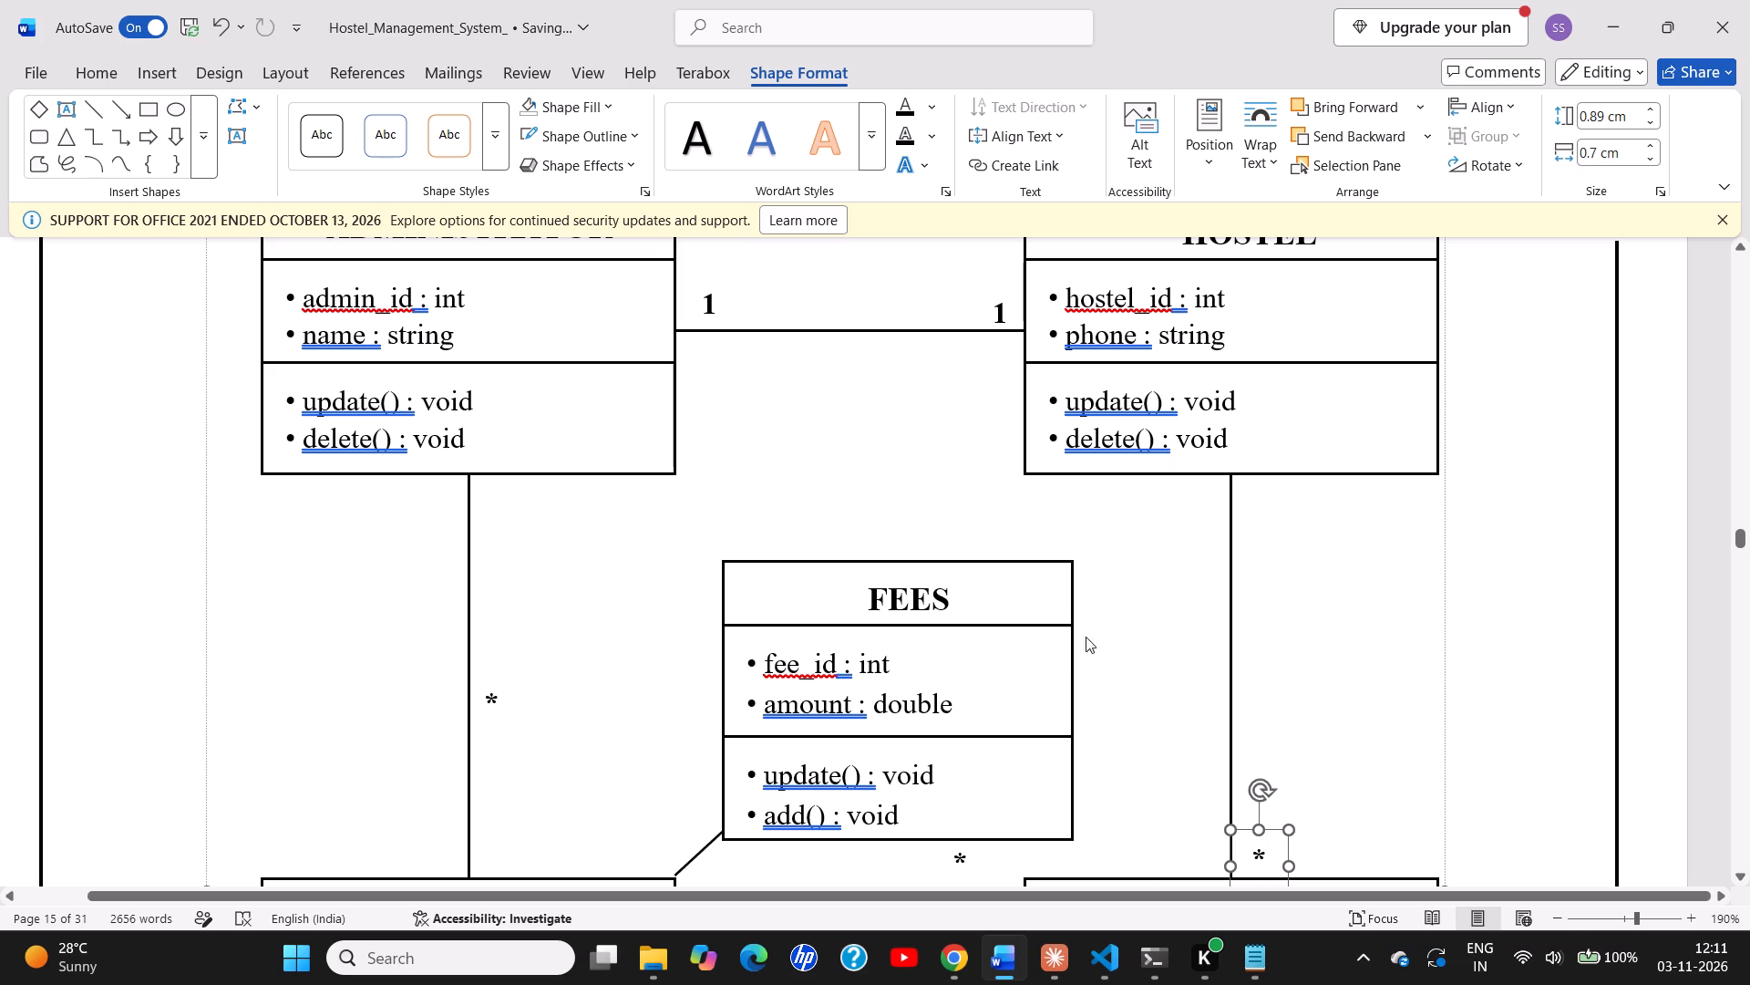
Move the asterisk beneath the FEES box to just beside the slanted FEES–STUDENT connector, near FEES's lower-left corner.
scroll(947, 690, "down", 1)
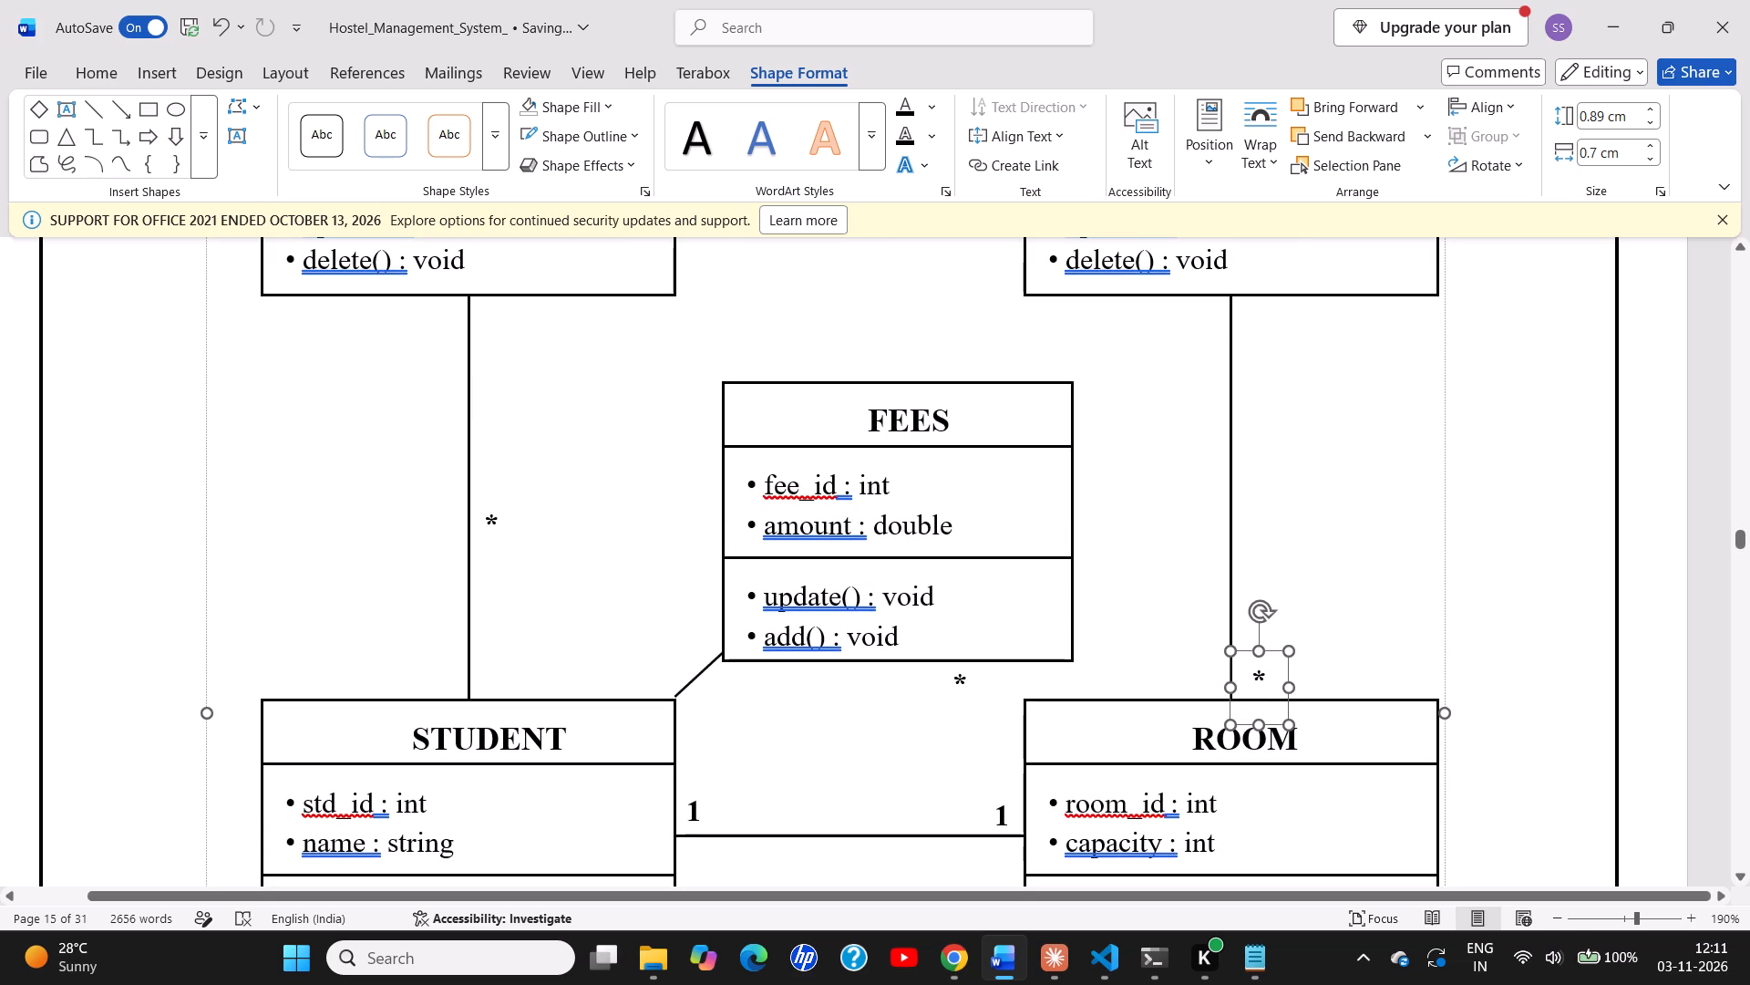
left_click(965, 679)
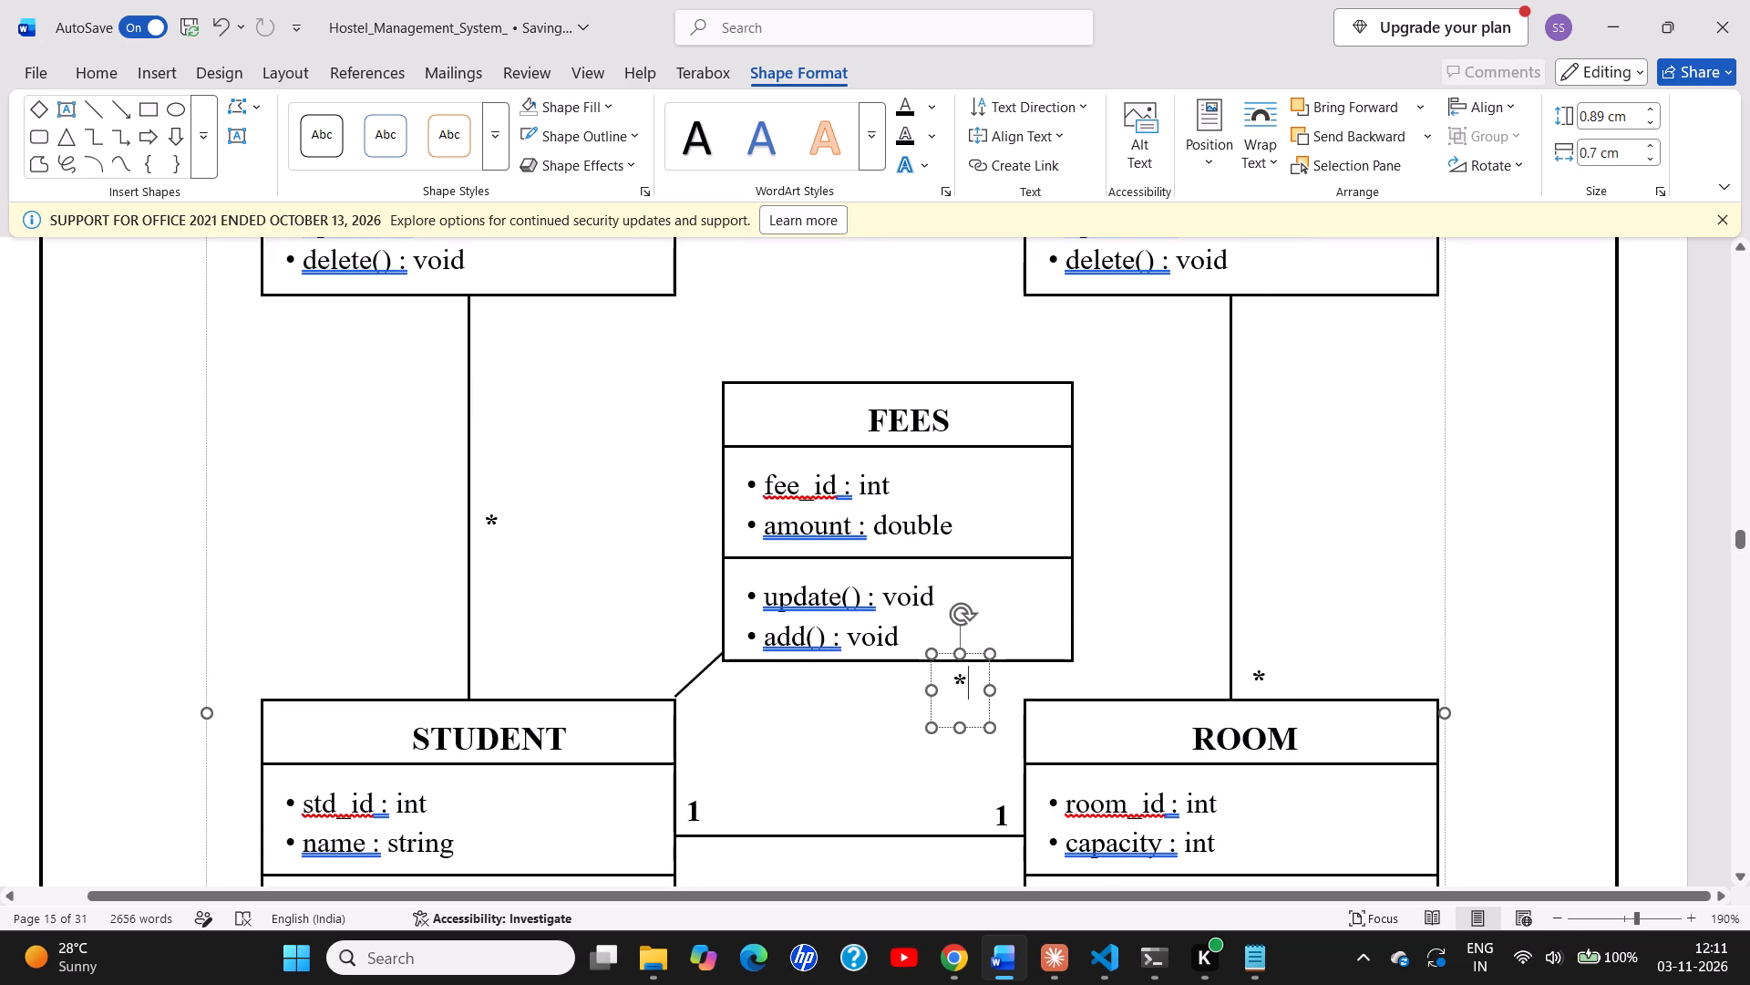
left_click_drag(970, 656, 1174, 359)
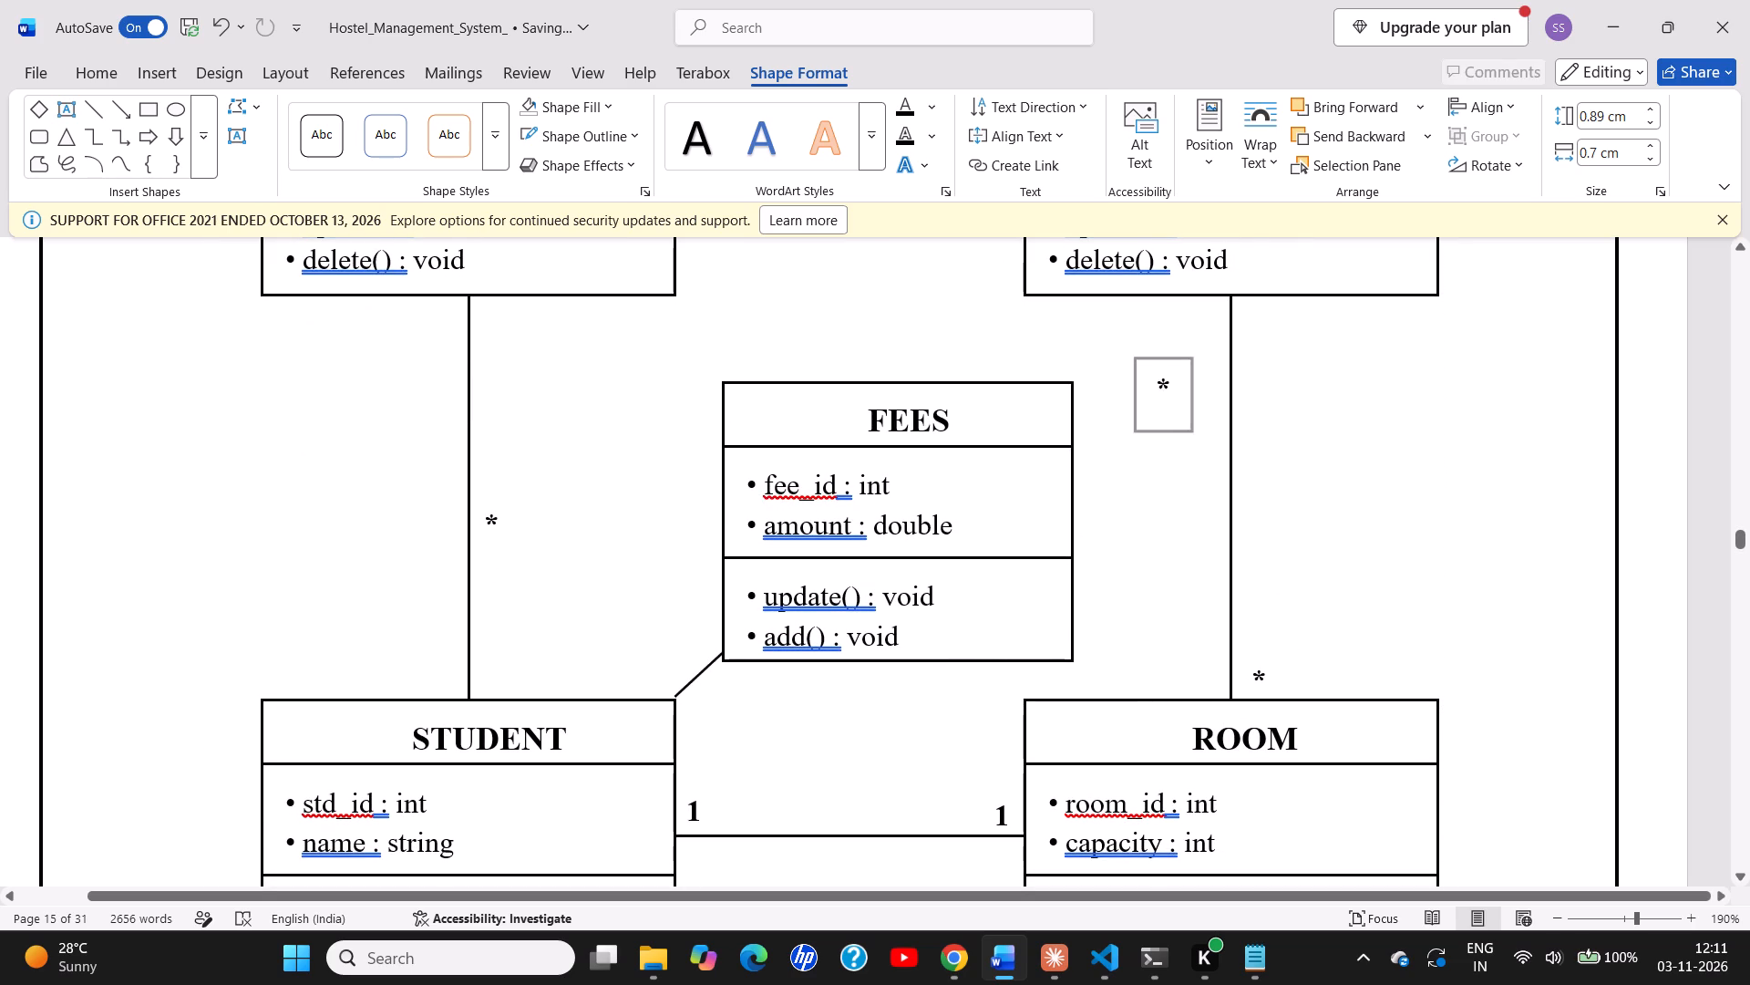
left_click_drag(1174, 359, 1230, 188)
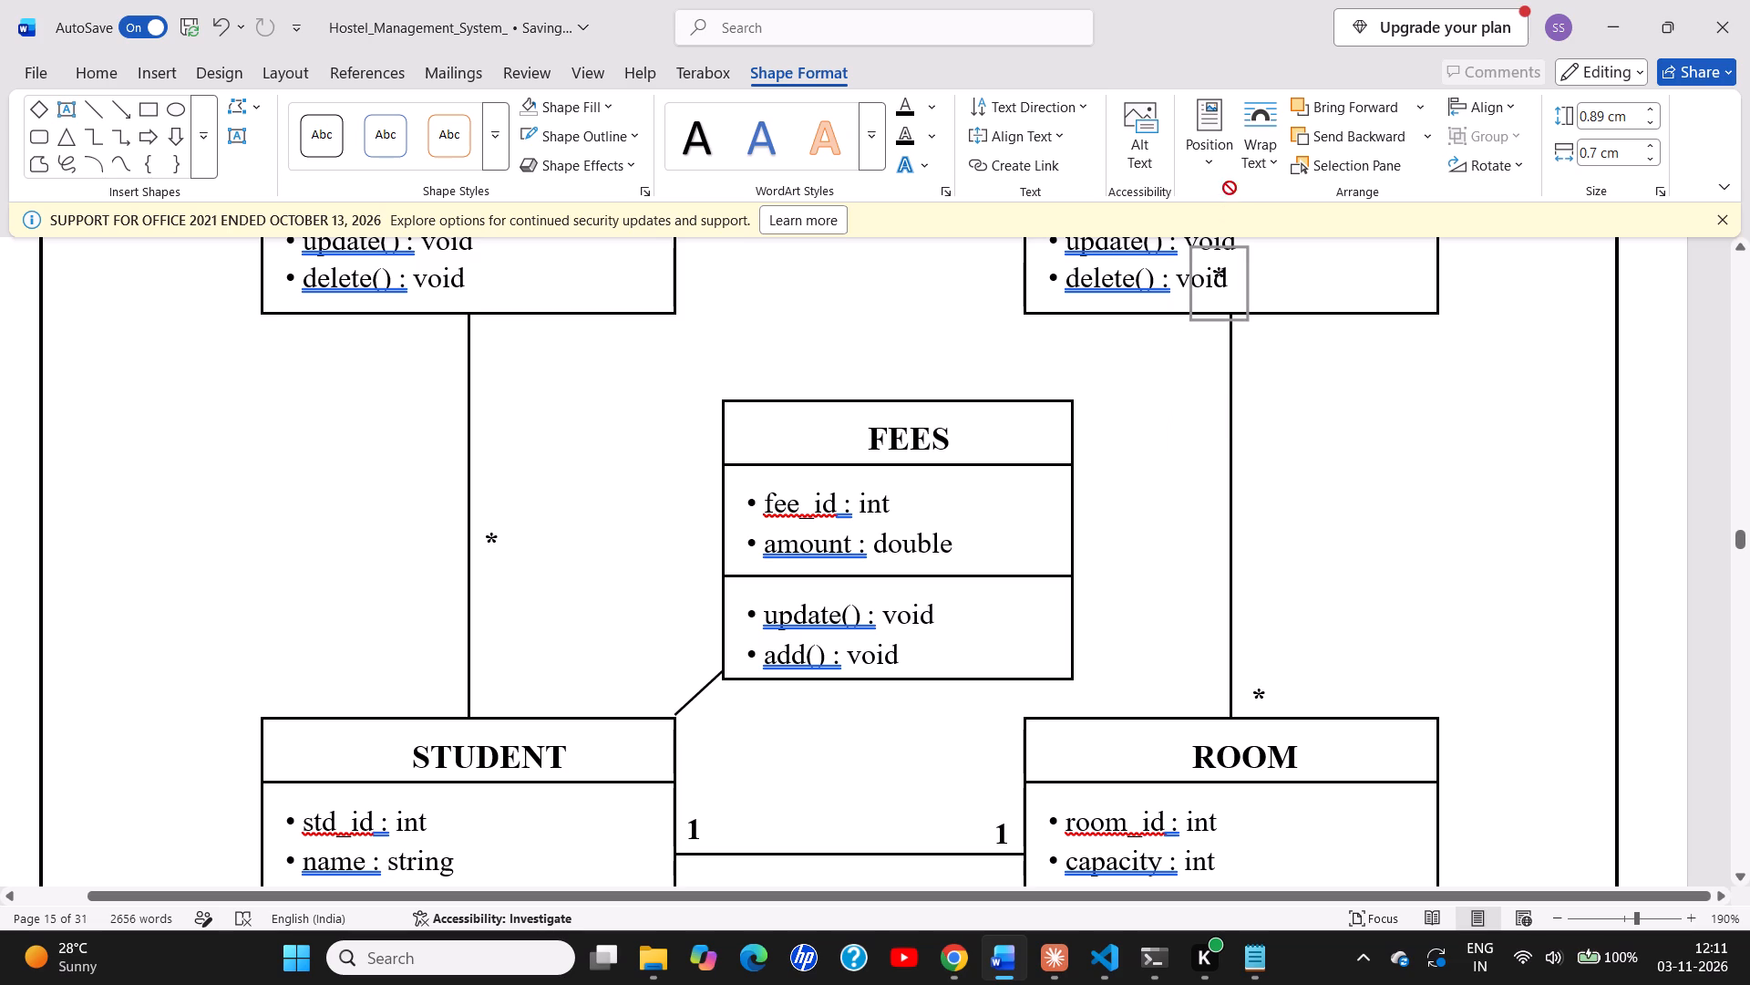
left_click_drag(1230, 188, 1099, 434)
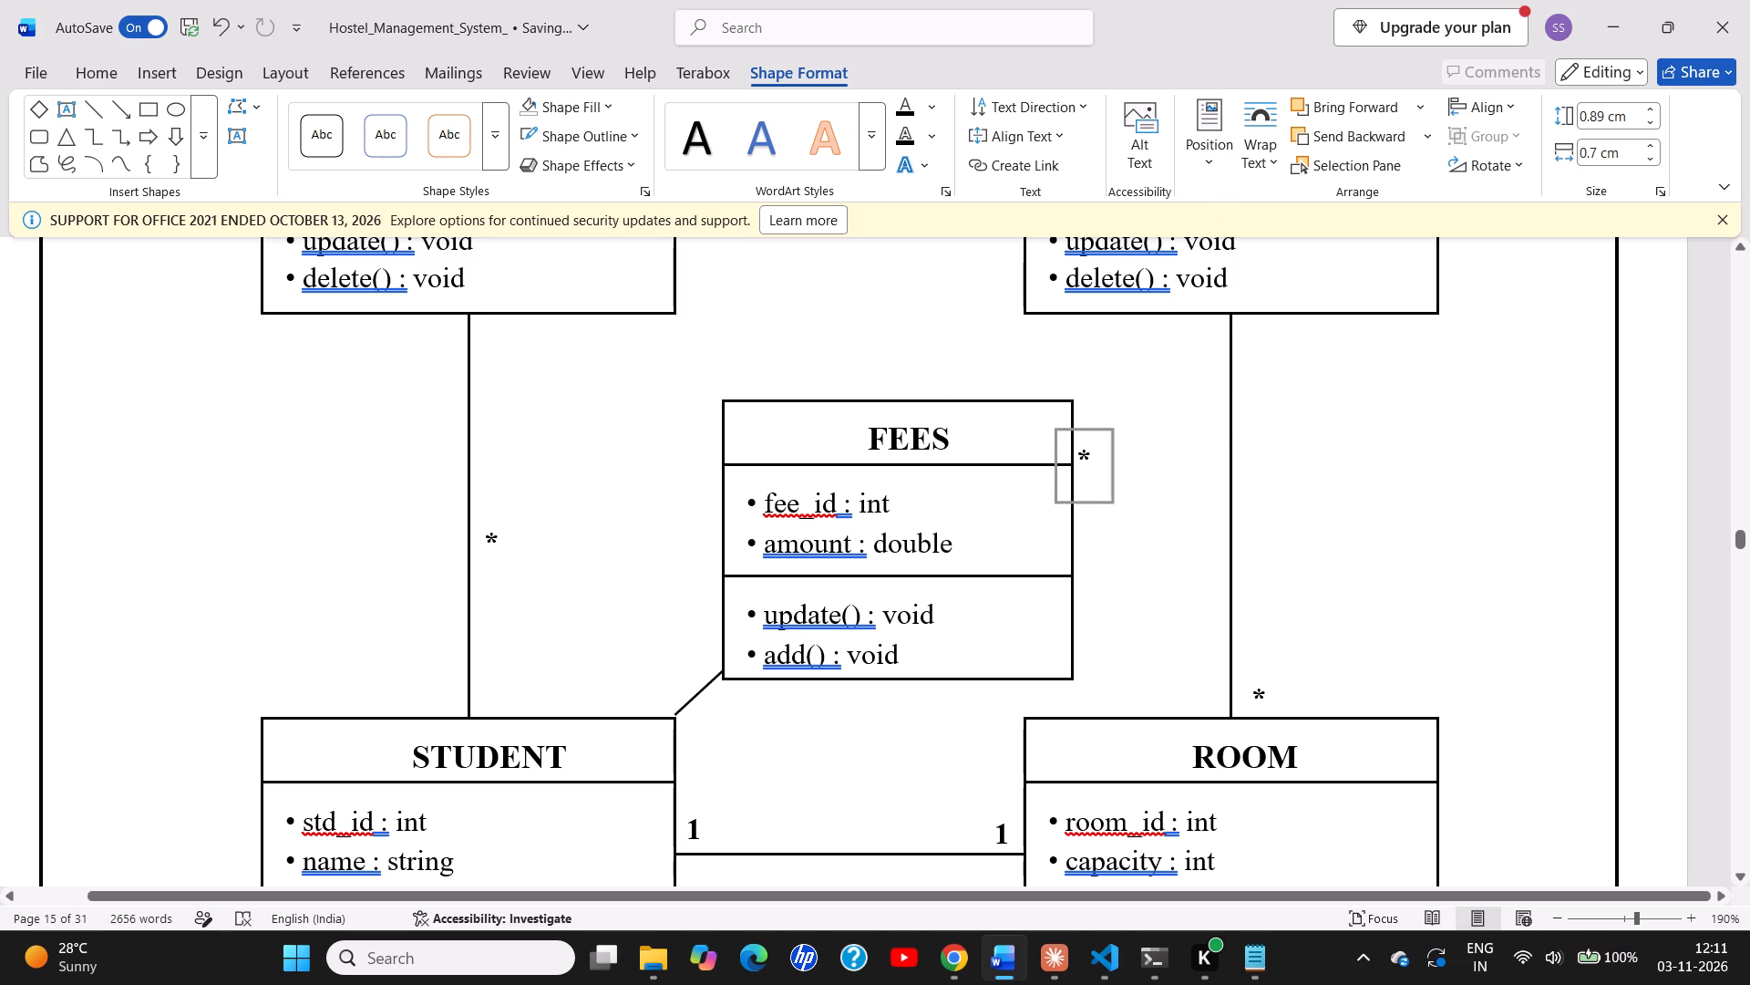
scroll(1099, 434, "up", 1)
scroll(1107, 557, "down", 1)
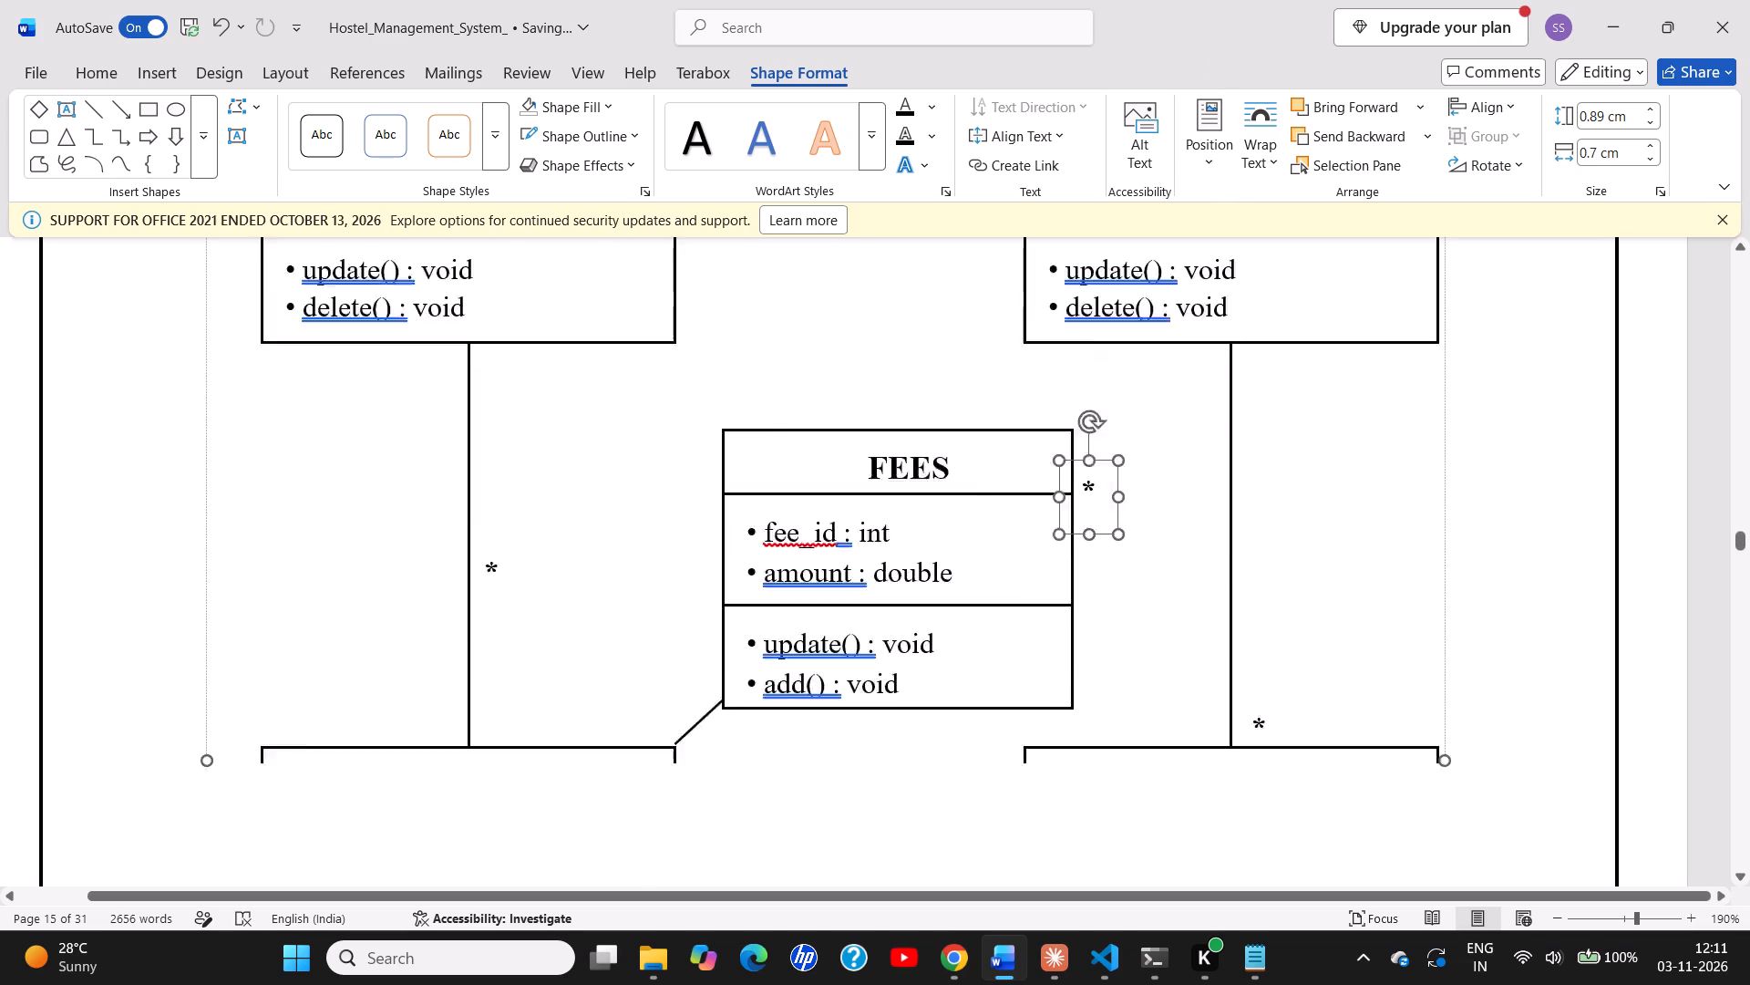
scroll(1107, 557, "down", 1)
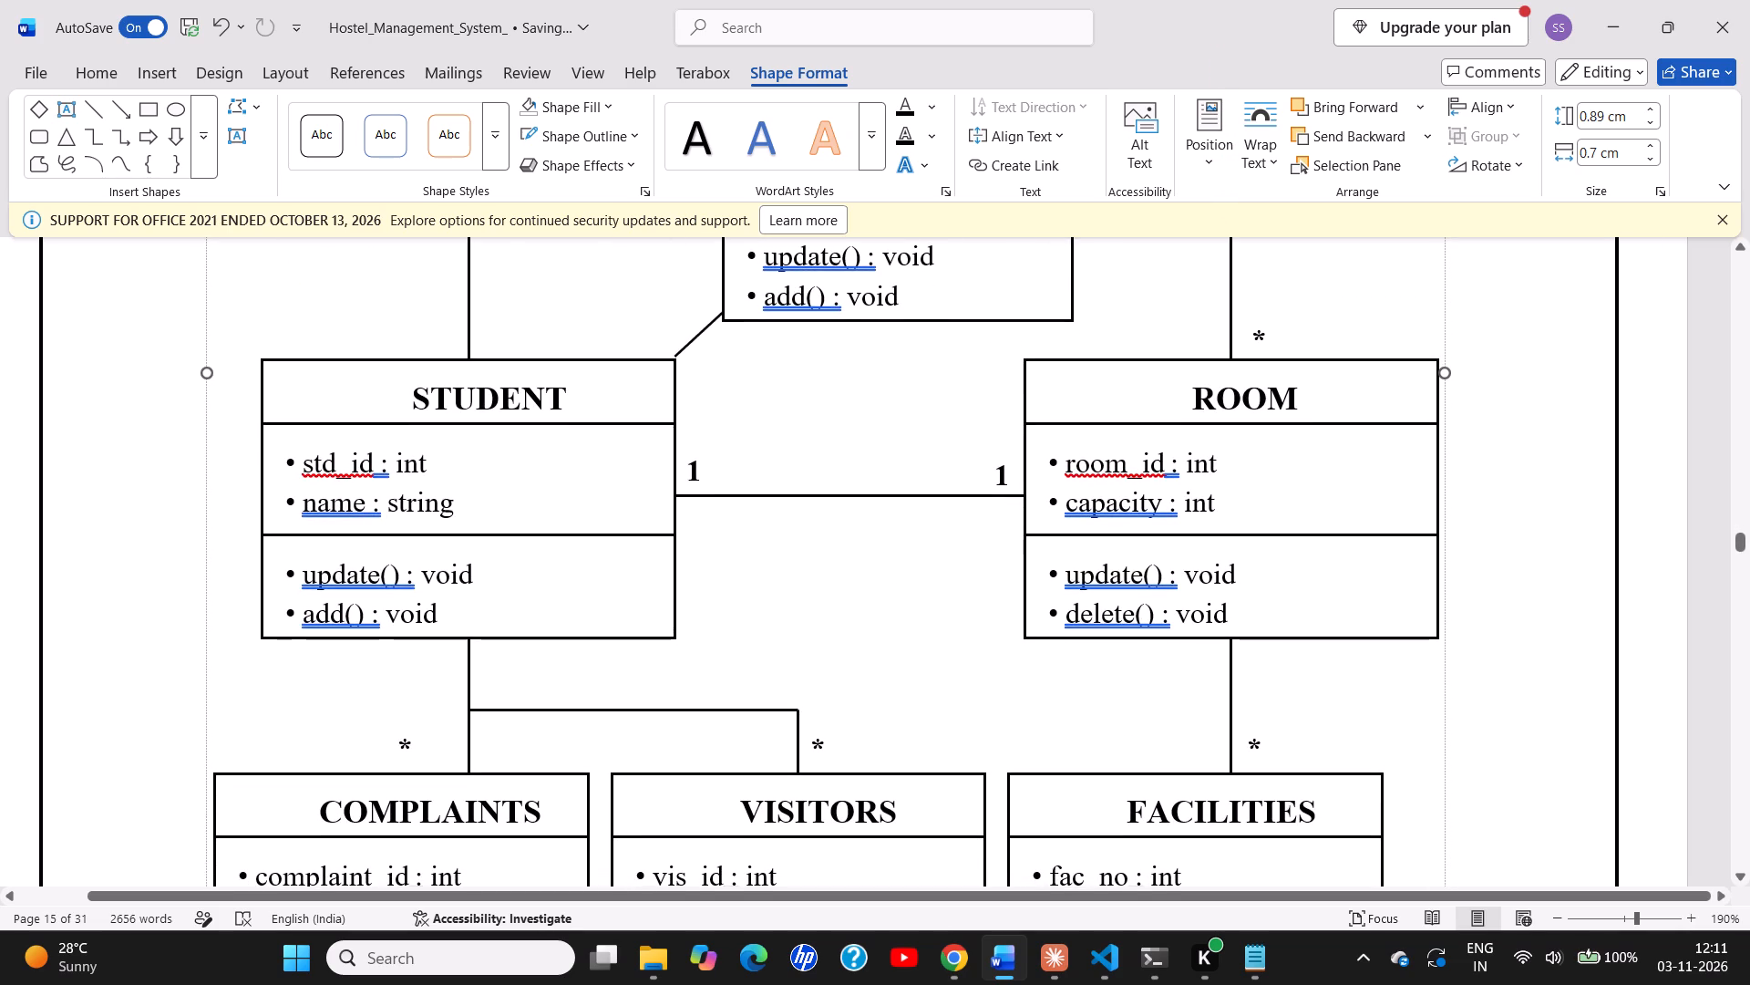
scroll(1192, 320, "up", 1)
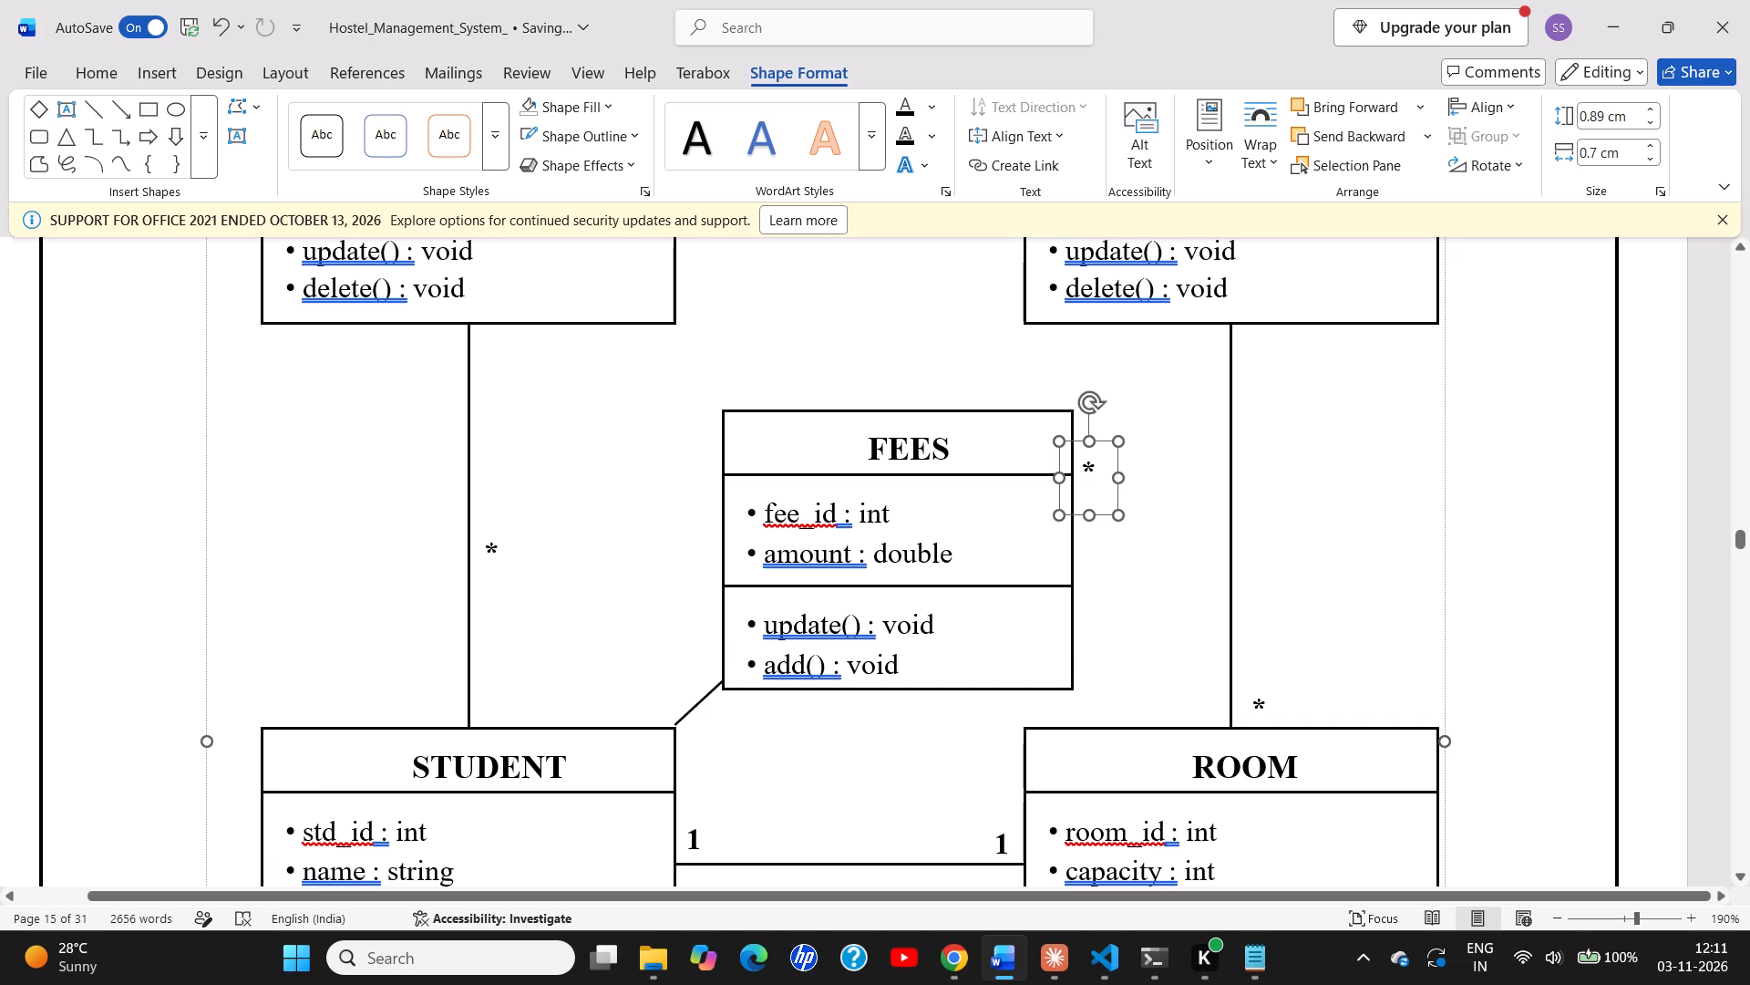
right_click(1103, 441)
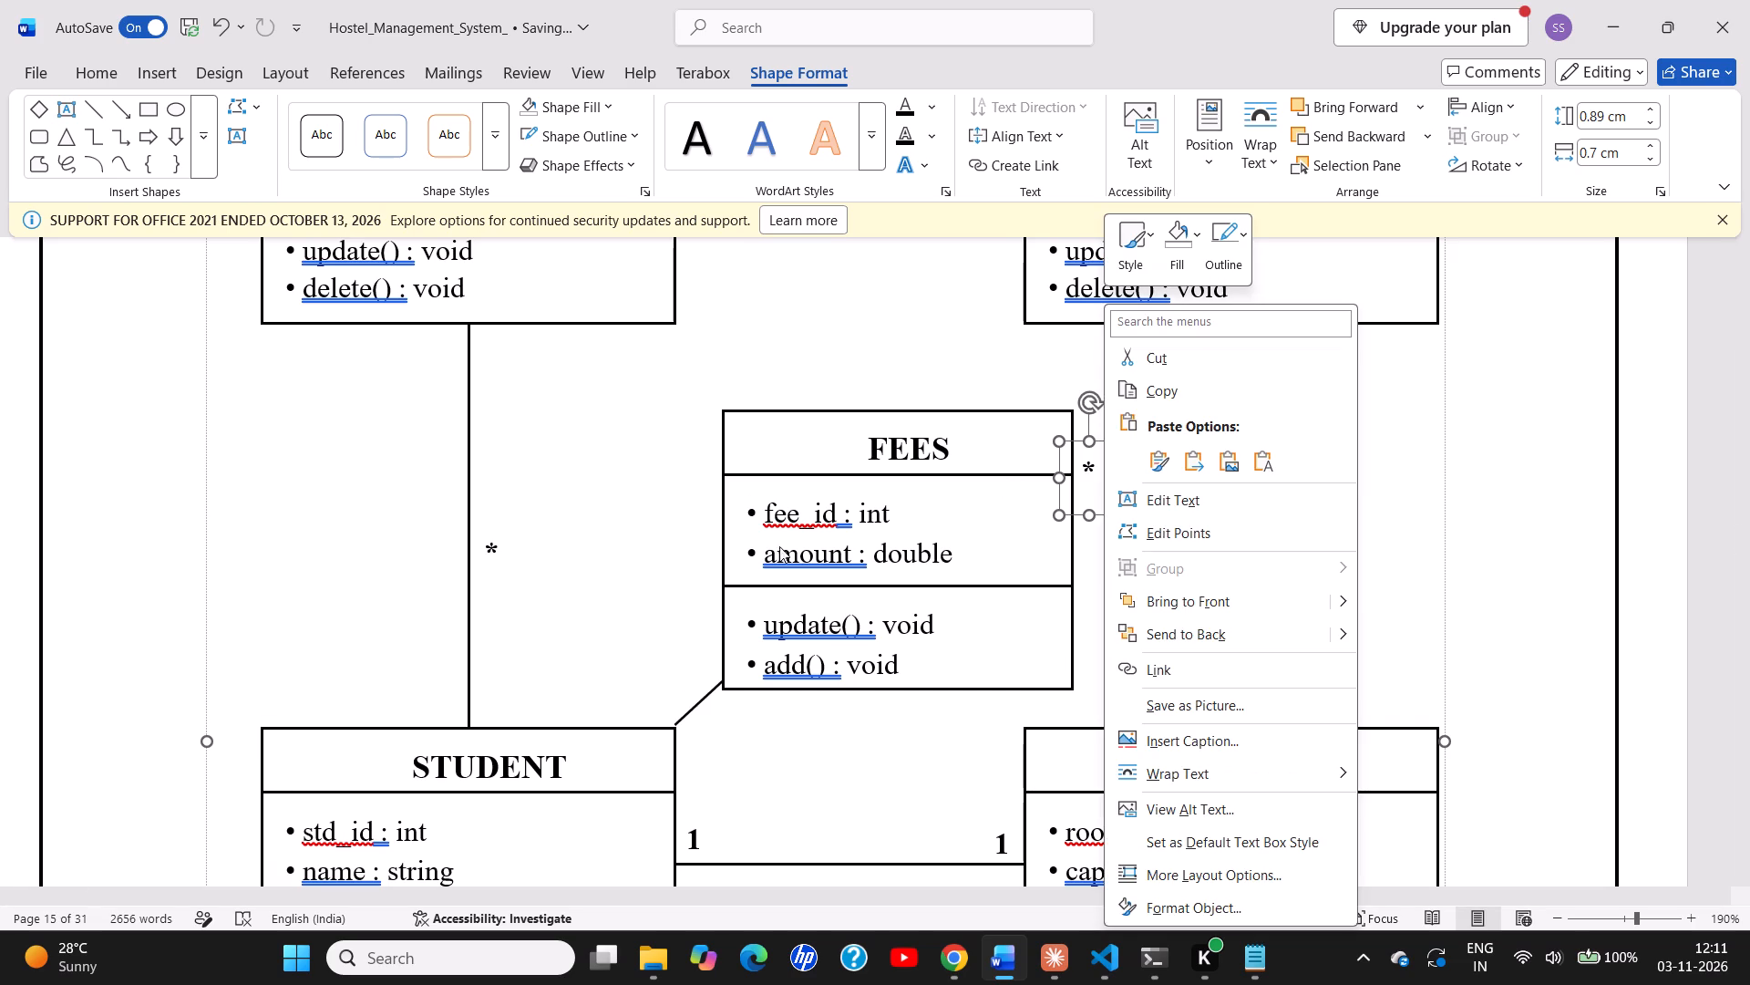
left_click(1077, 440)
left_click_drag(1106, 444, 739, 680)
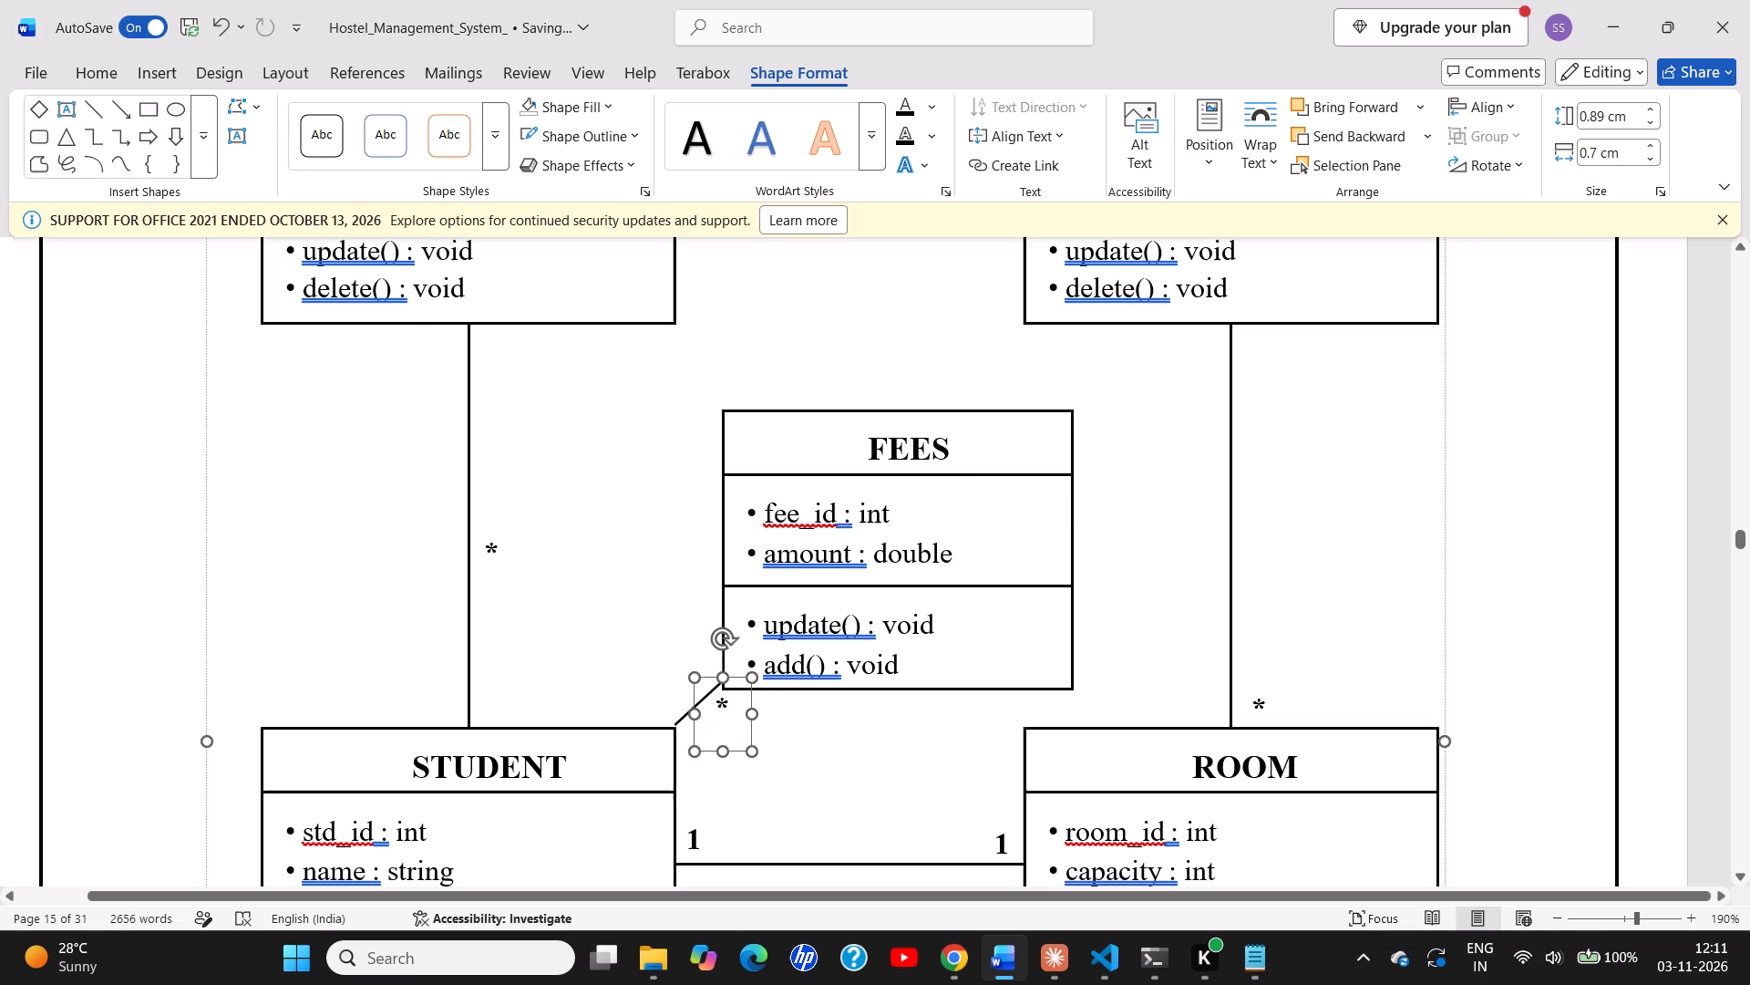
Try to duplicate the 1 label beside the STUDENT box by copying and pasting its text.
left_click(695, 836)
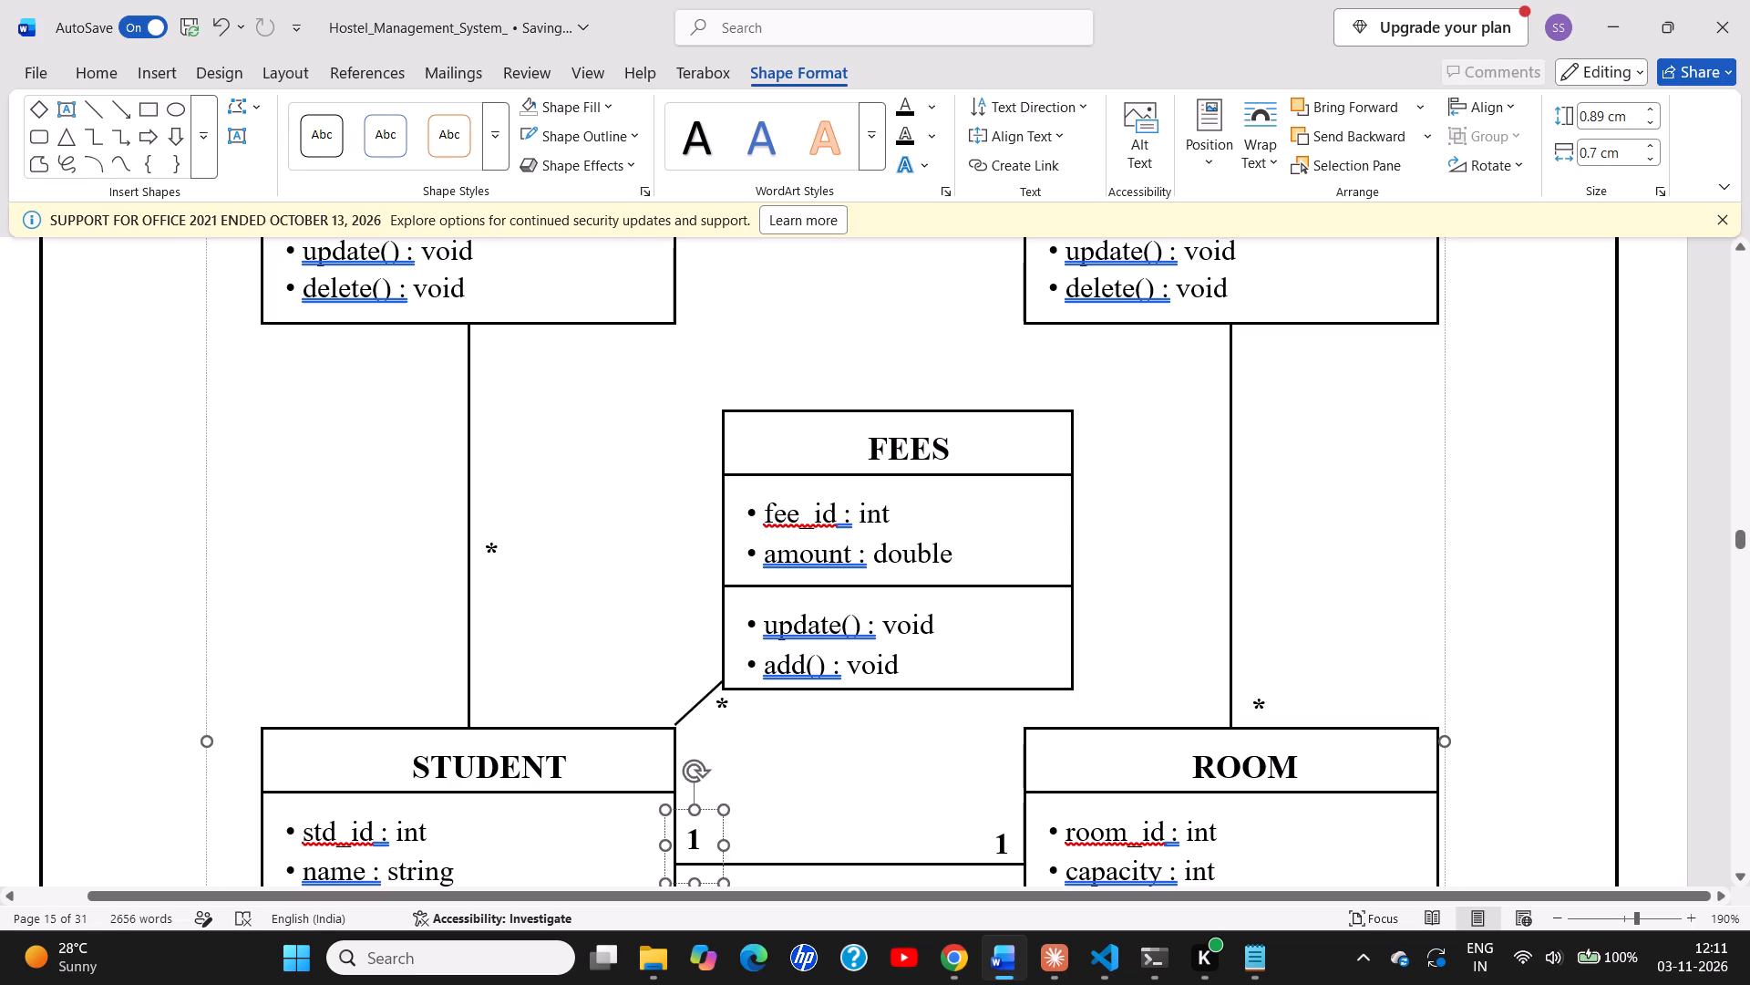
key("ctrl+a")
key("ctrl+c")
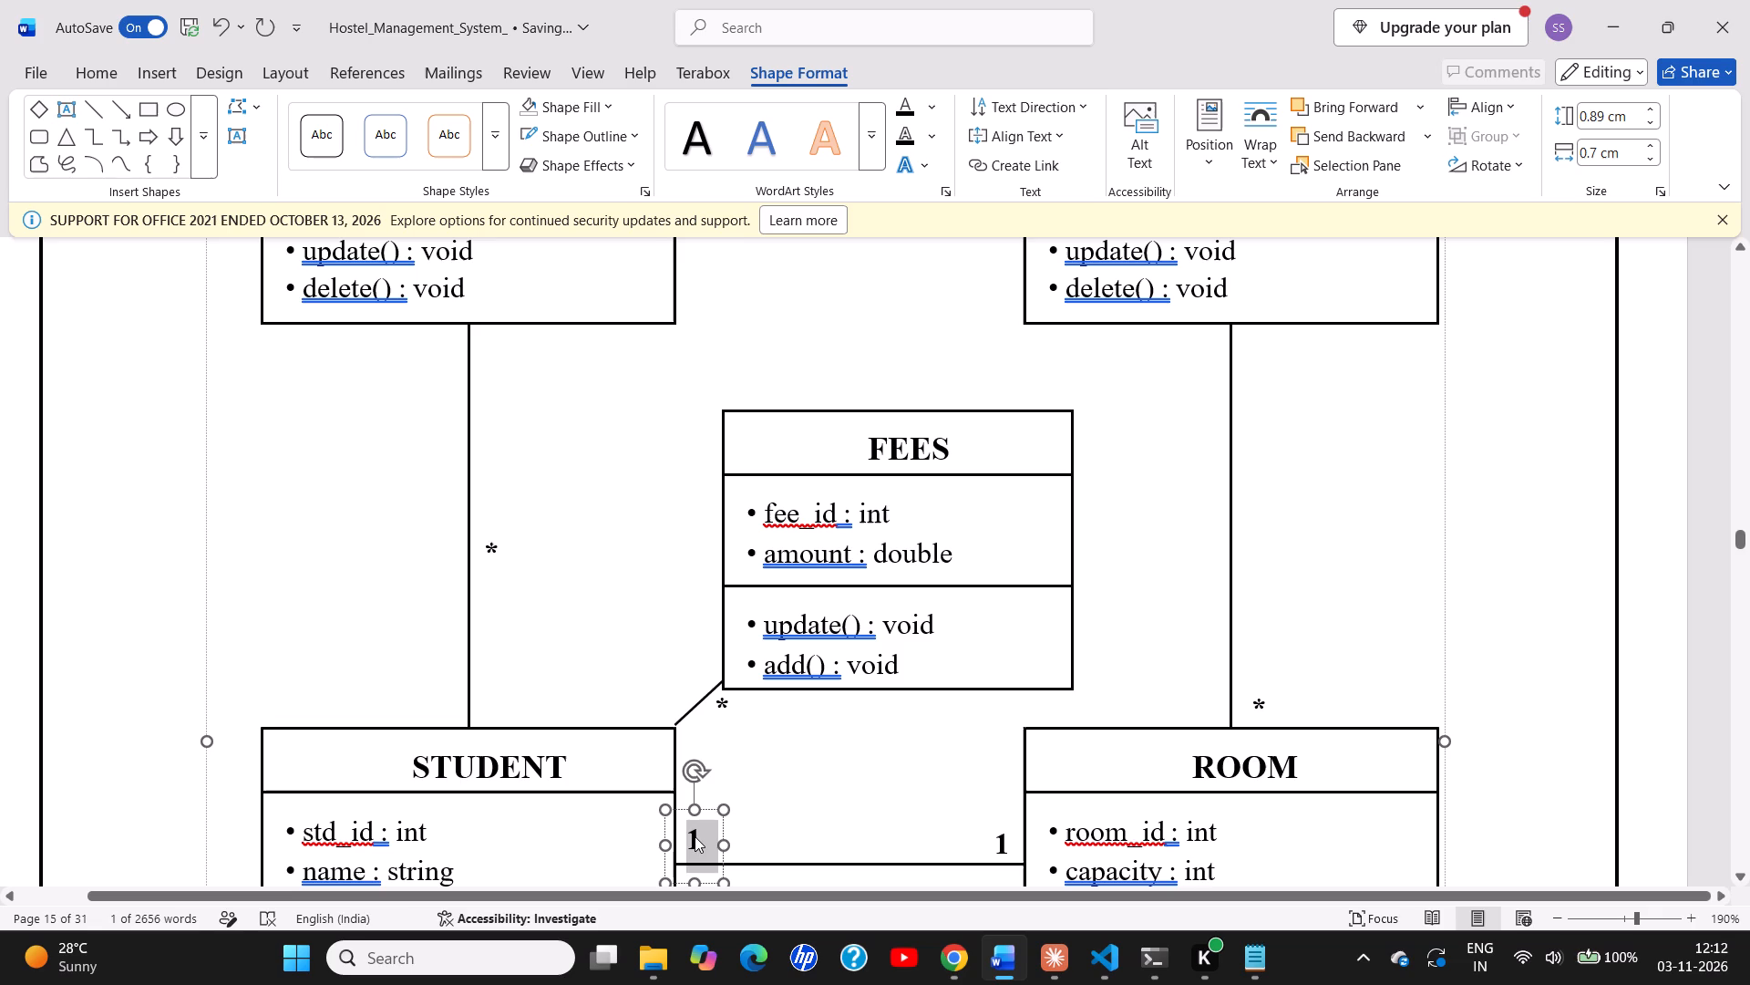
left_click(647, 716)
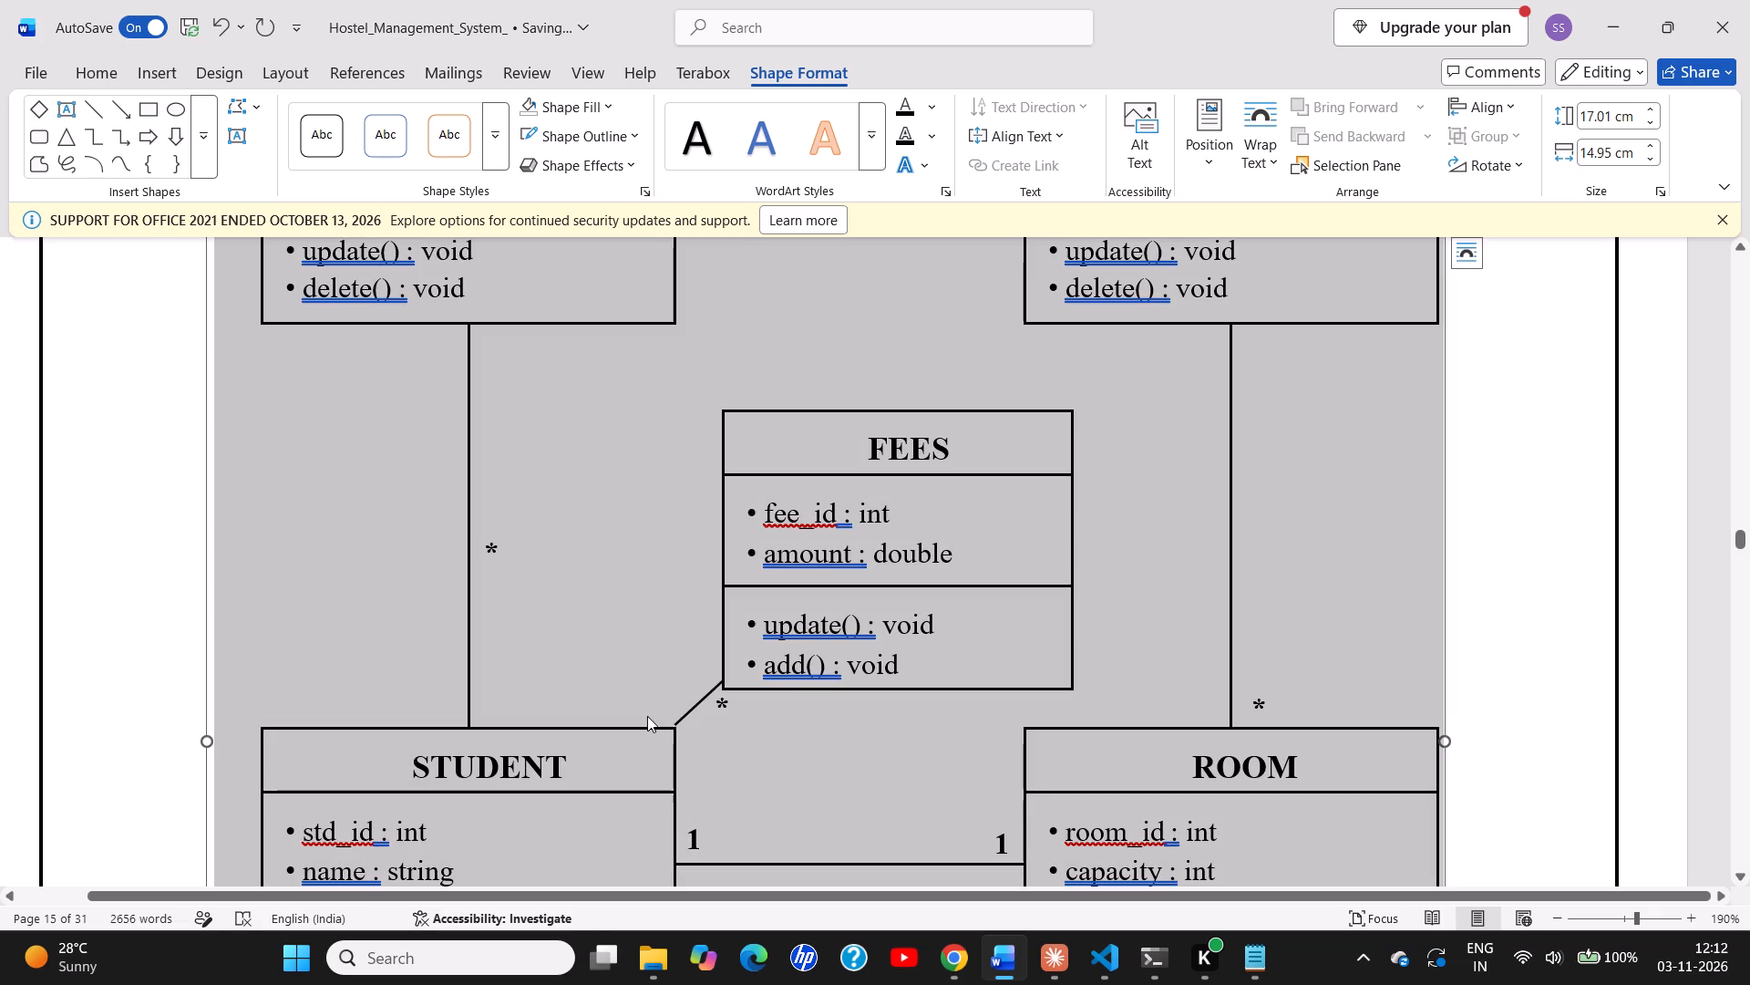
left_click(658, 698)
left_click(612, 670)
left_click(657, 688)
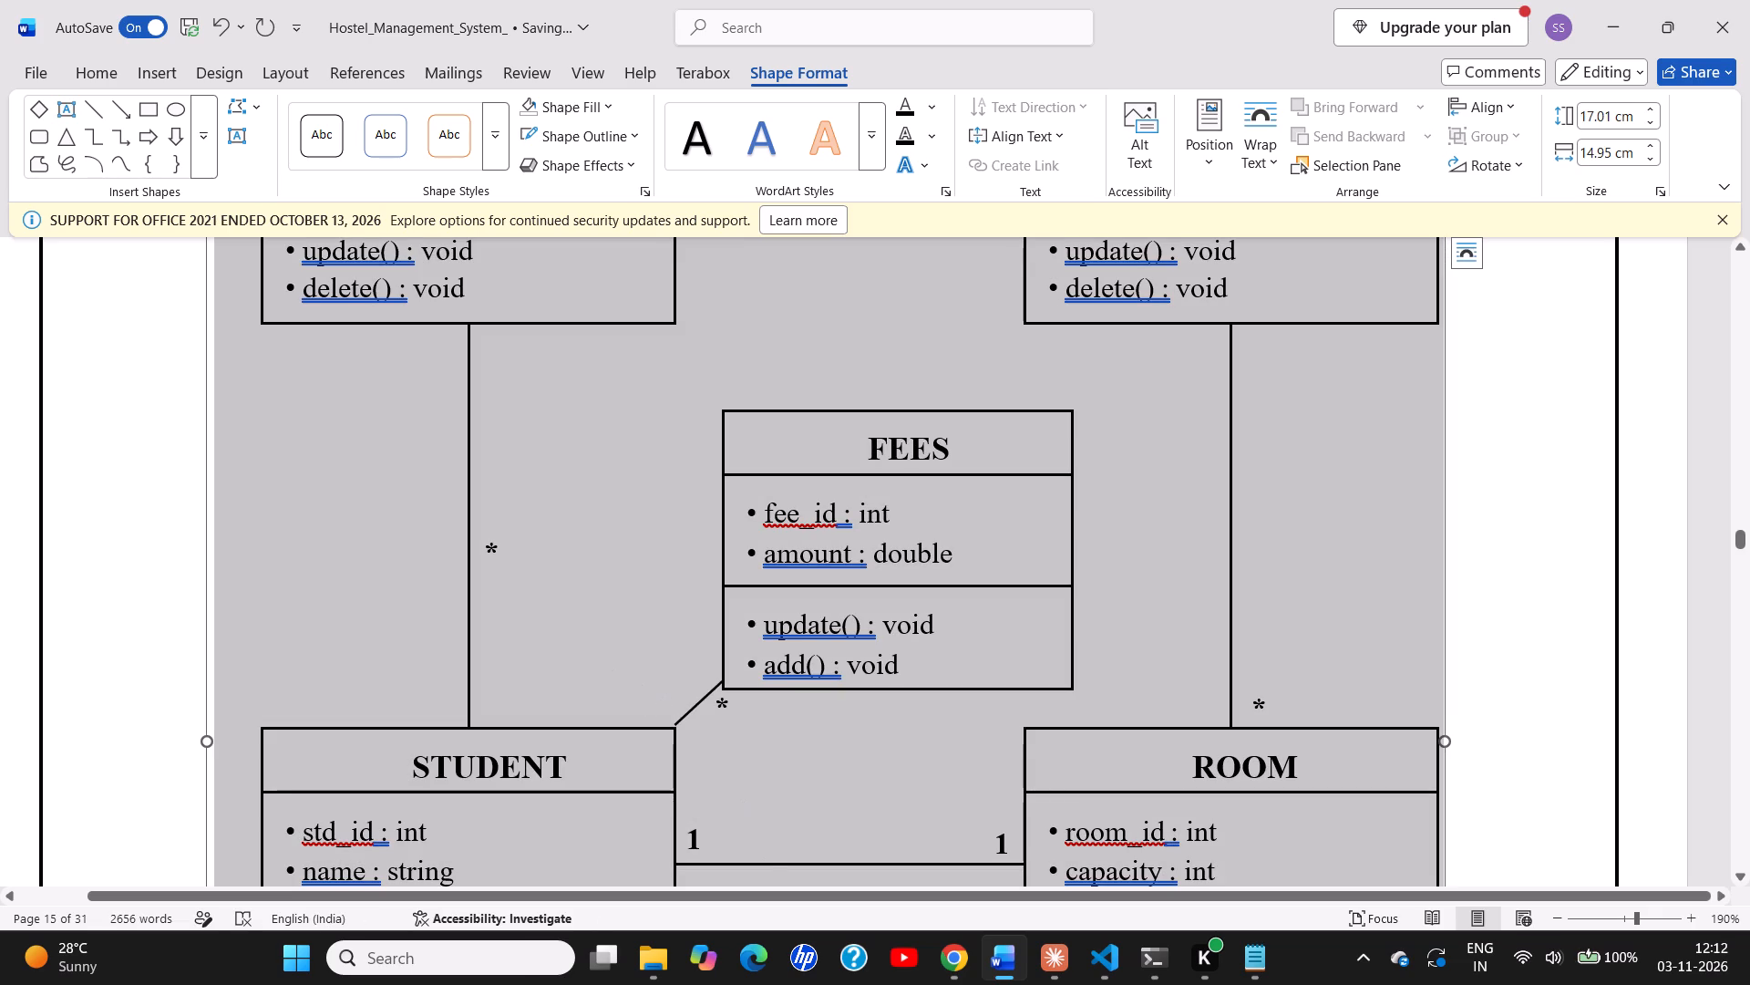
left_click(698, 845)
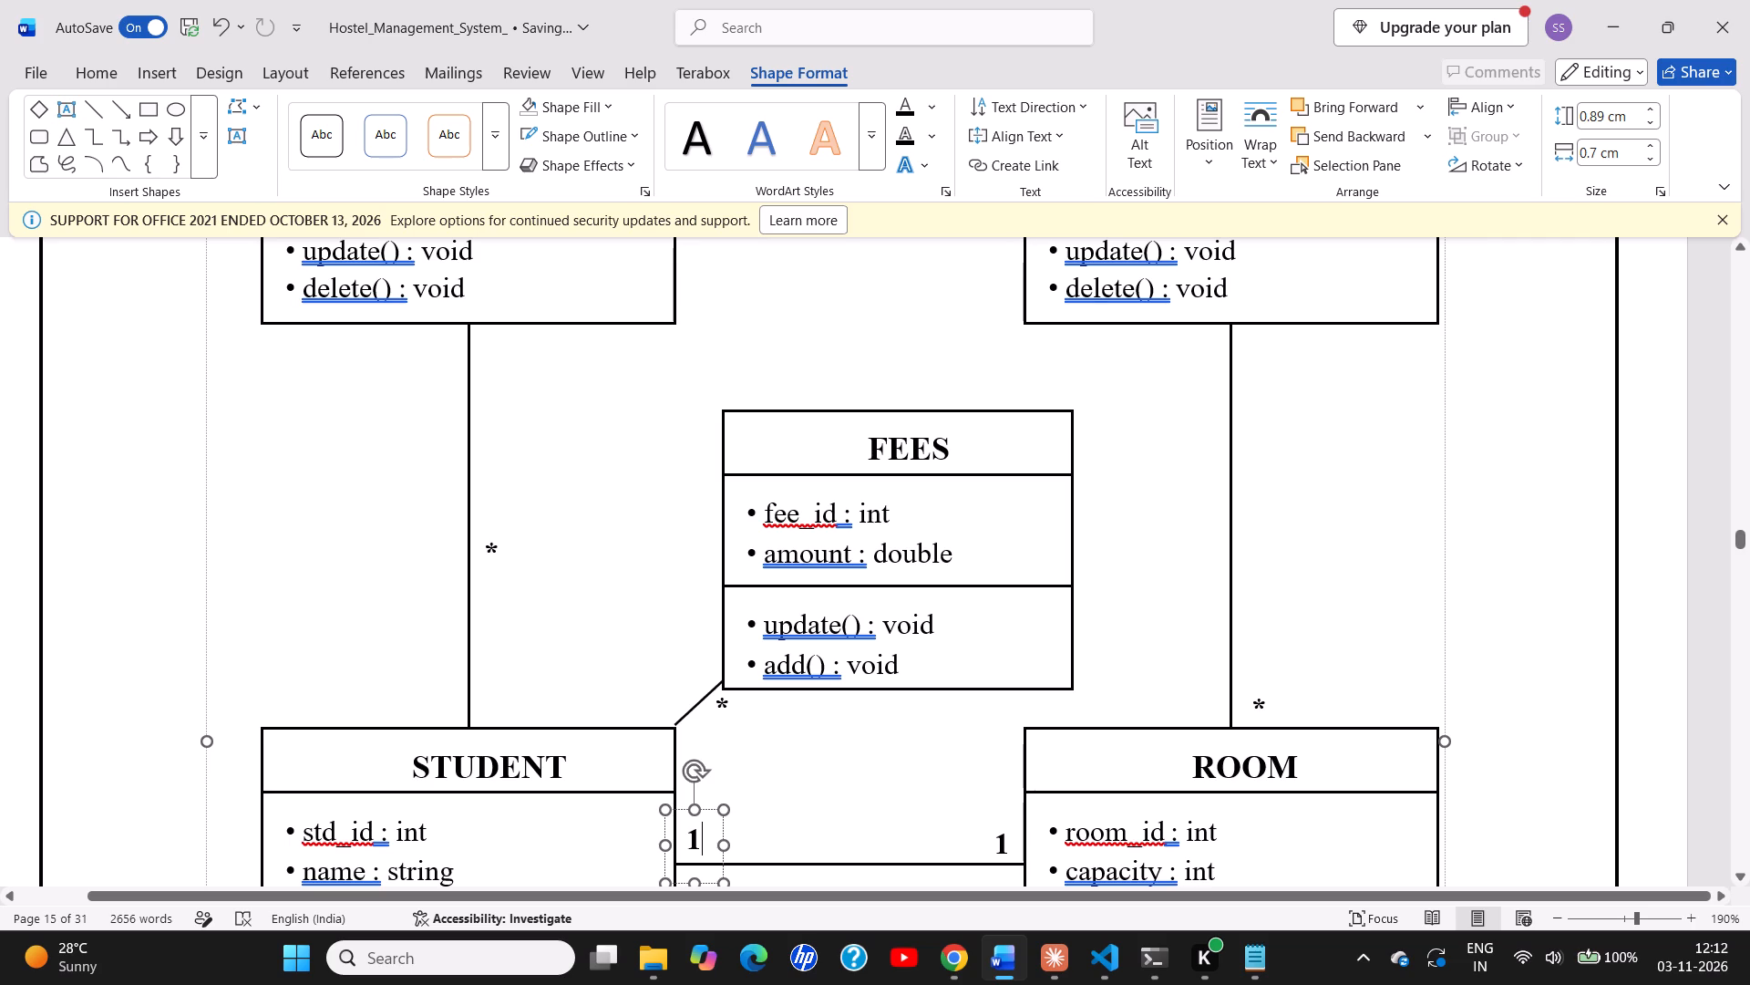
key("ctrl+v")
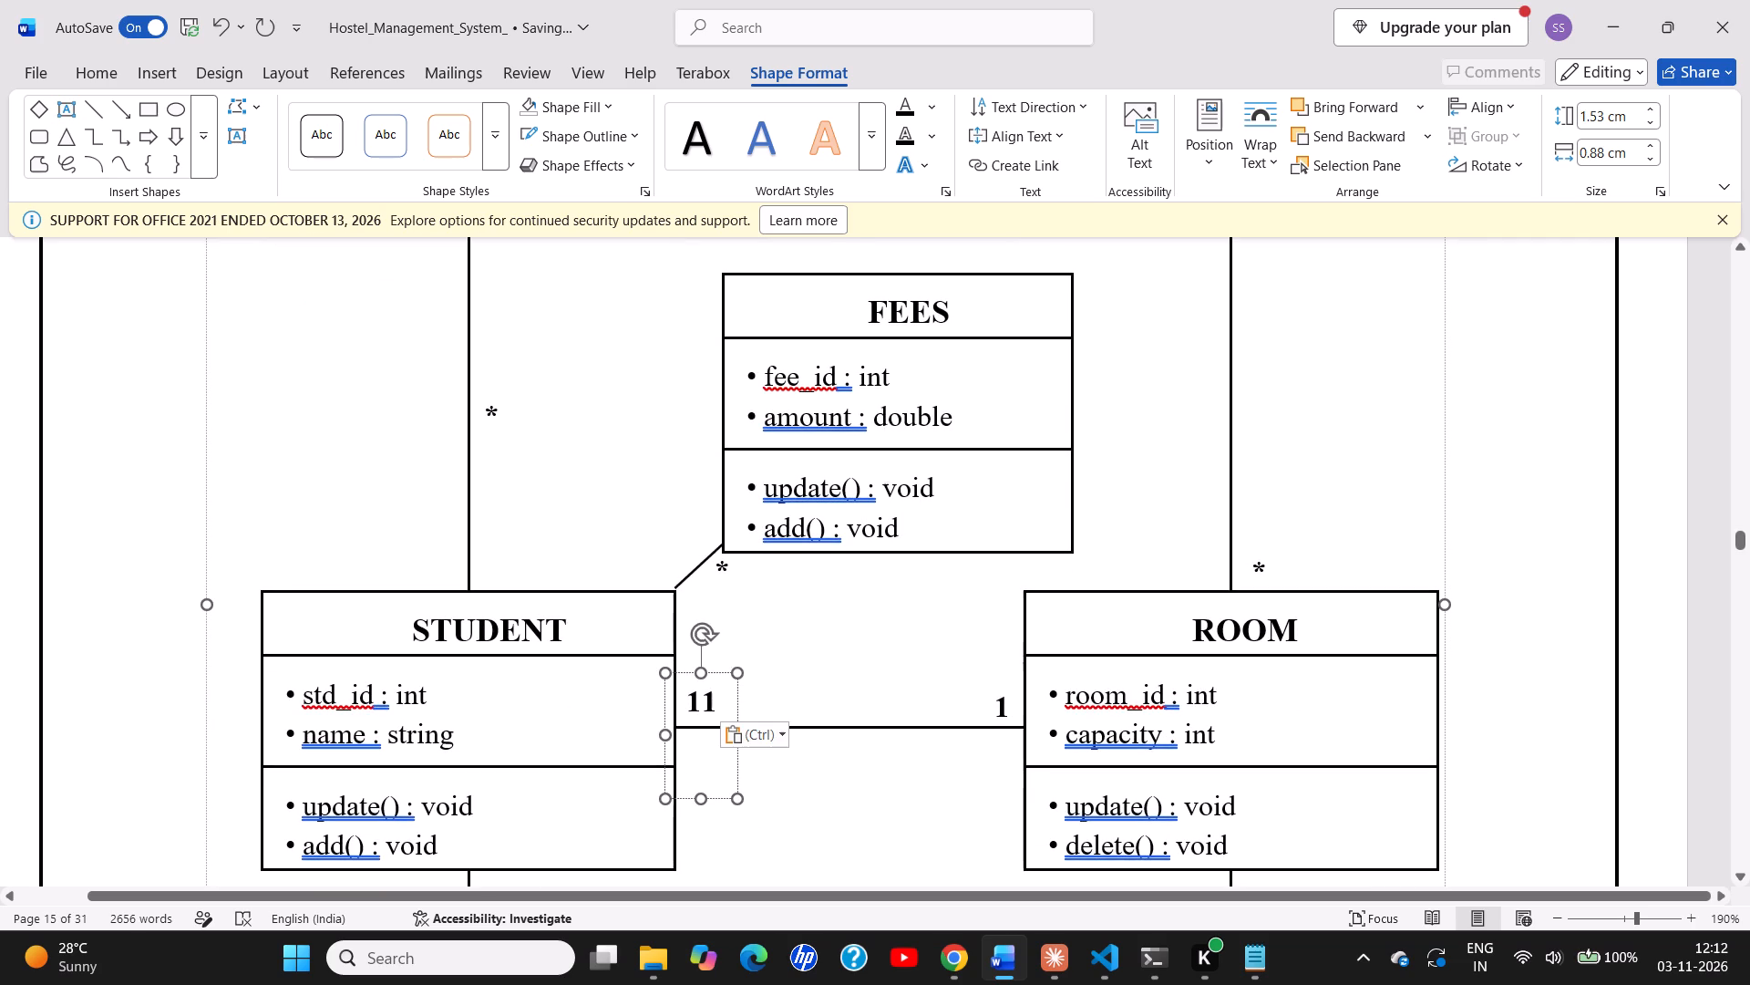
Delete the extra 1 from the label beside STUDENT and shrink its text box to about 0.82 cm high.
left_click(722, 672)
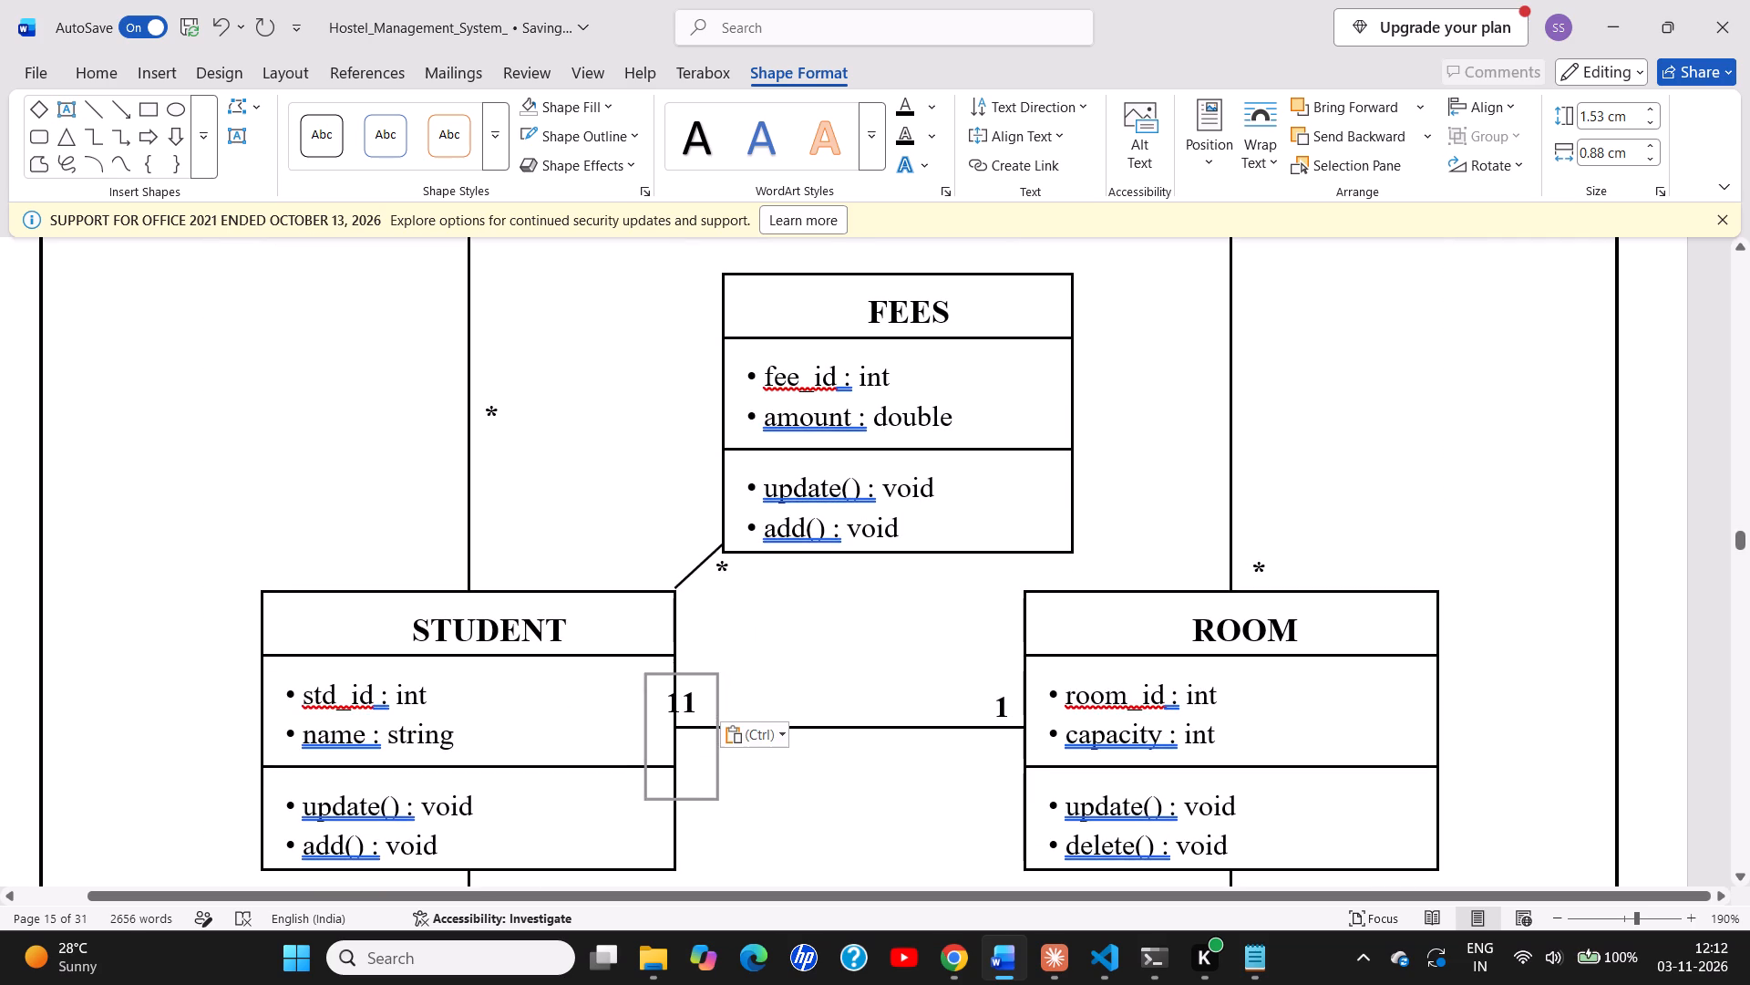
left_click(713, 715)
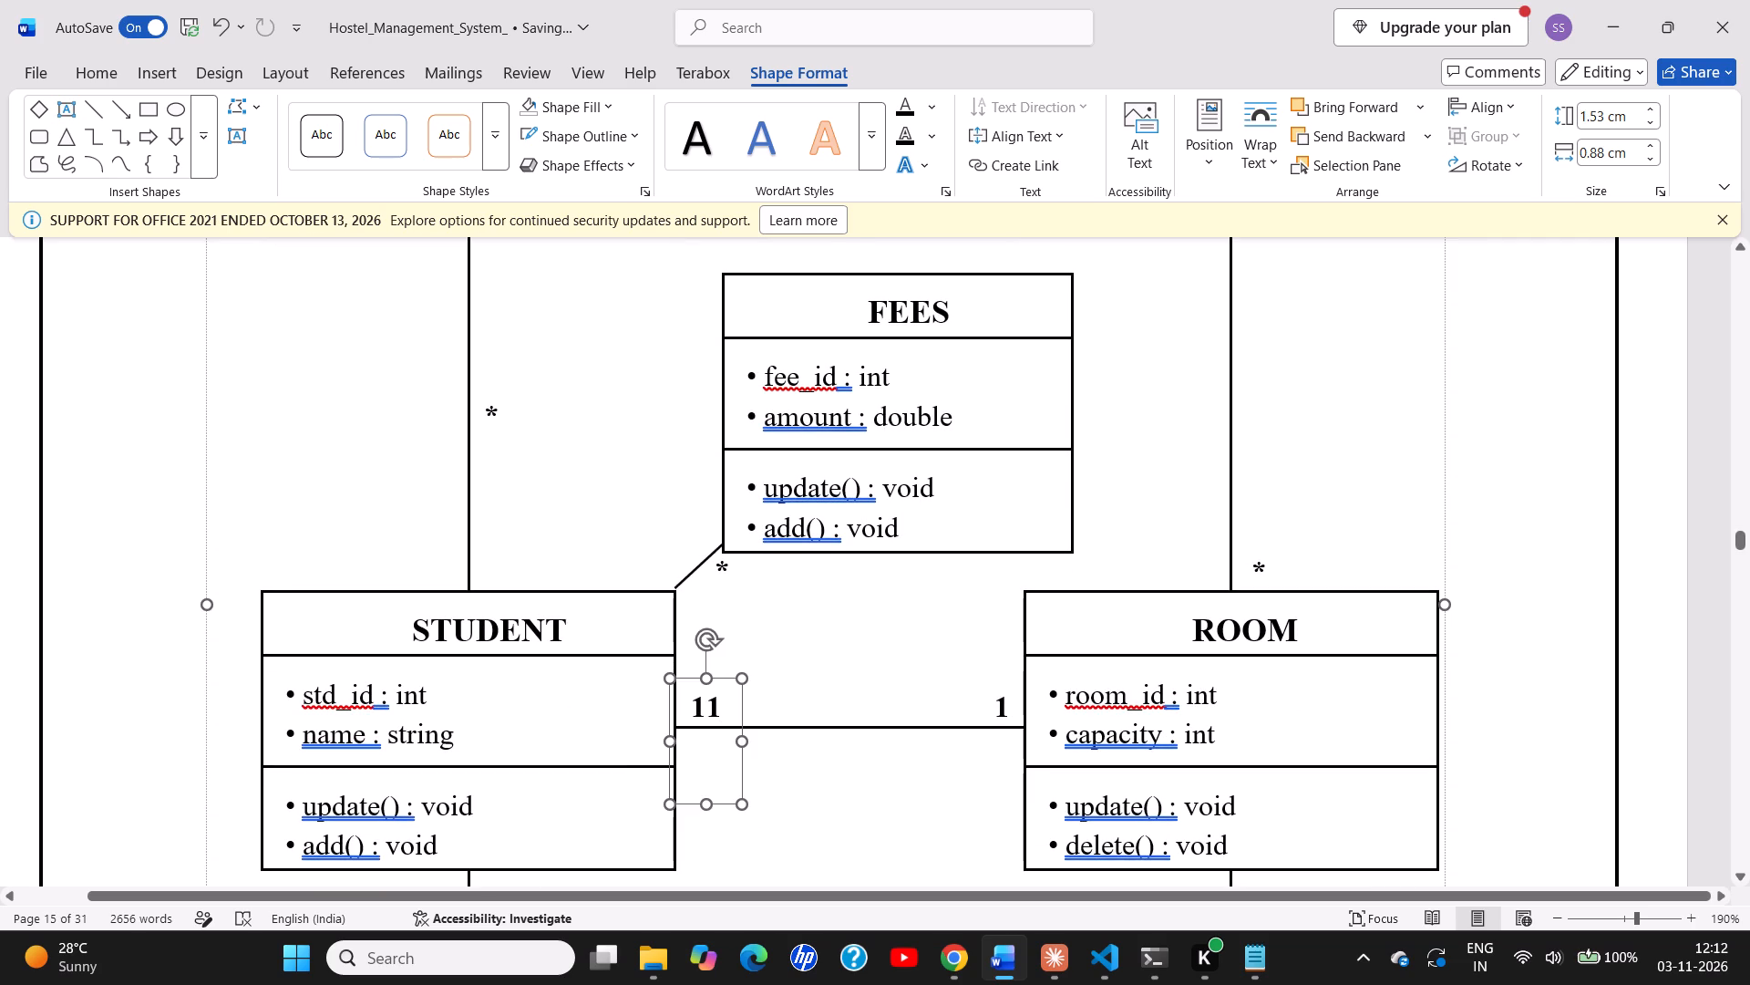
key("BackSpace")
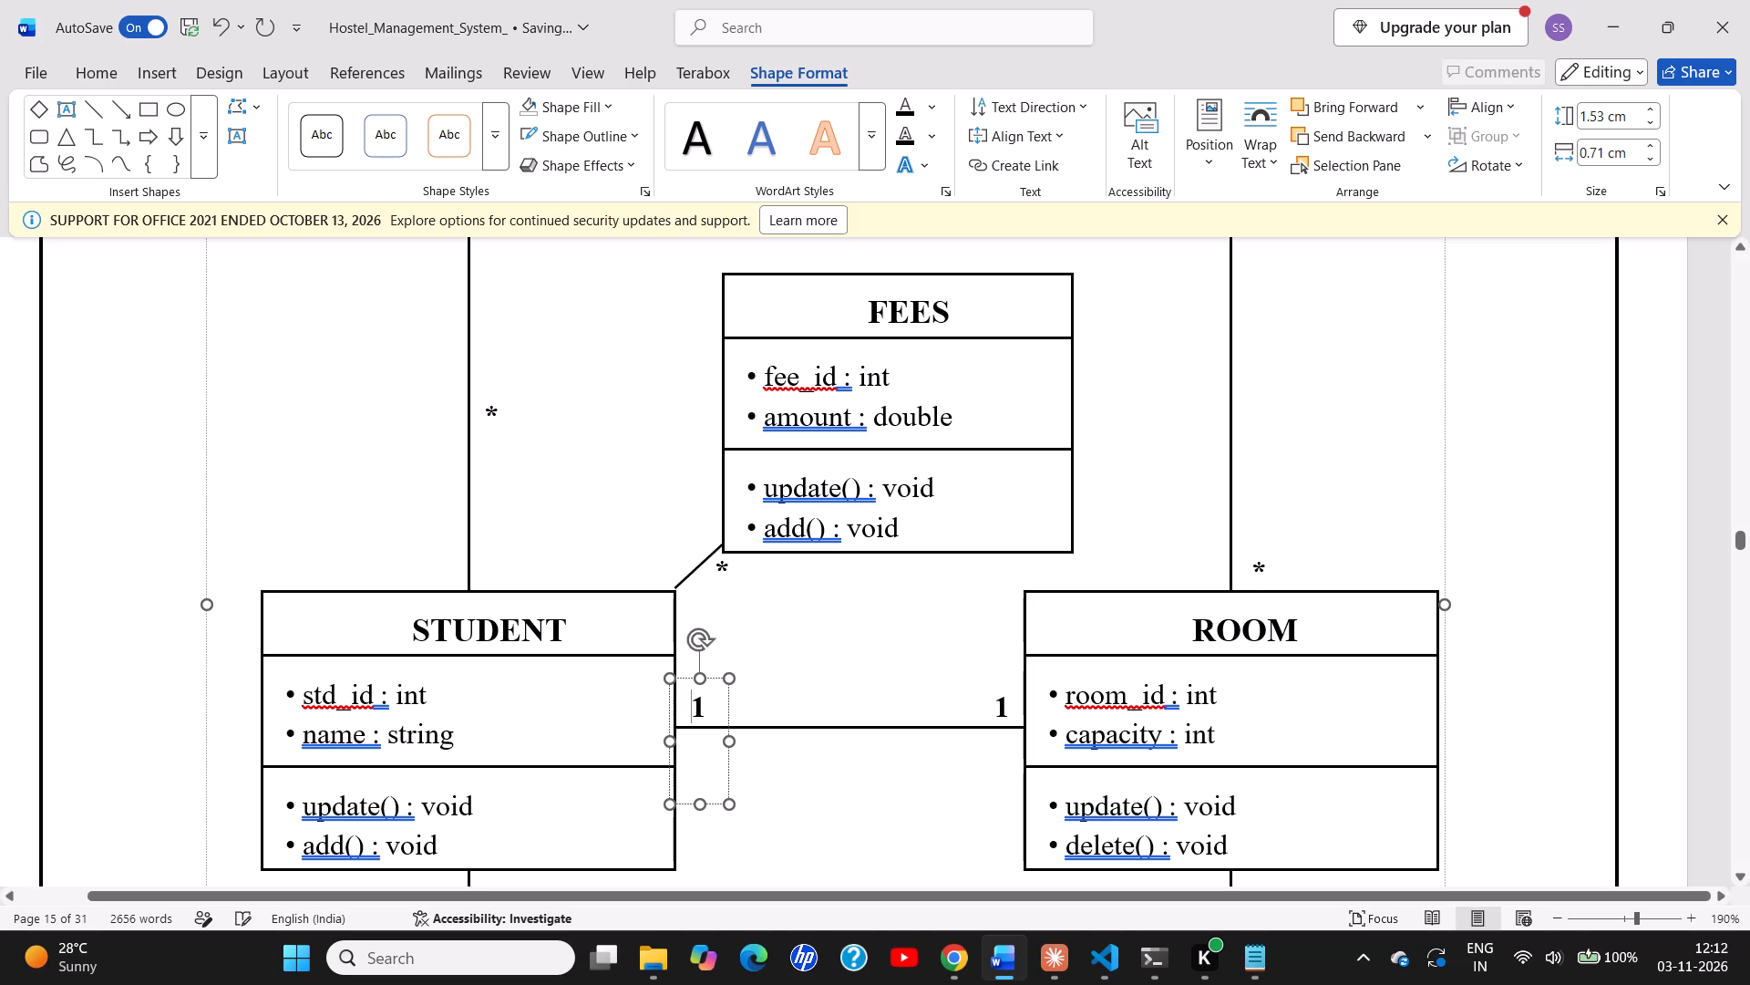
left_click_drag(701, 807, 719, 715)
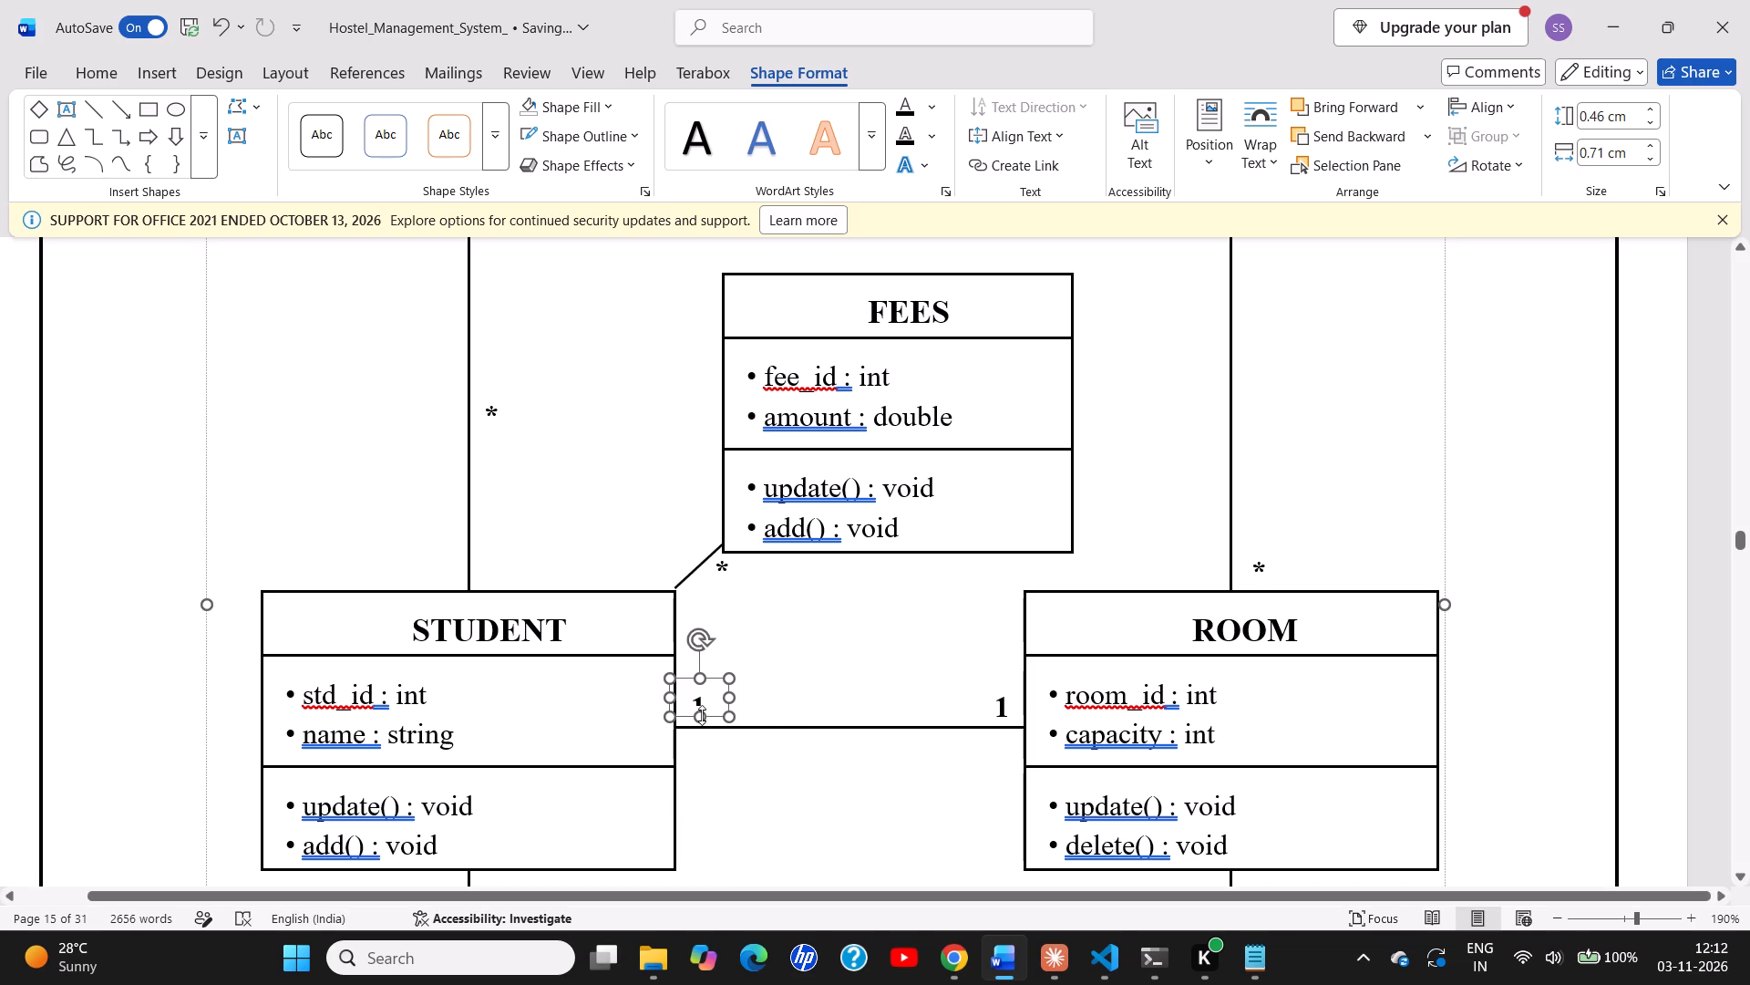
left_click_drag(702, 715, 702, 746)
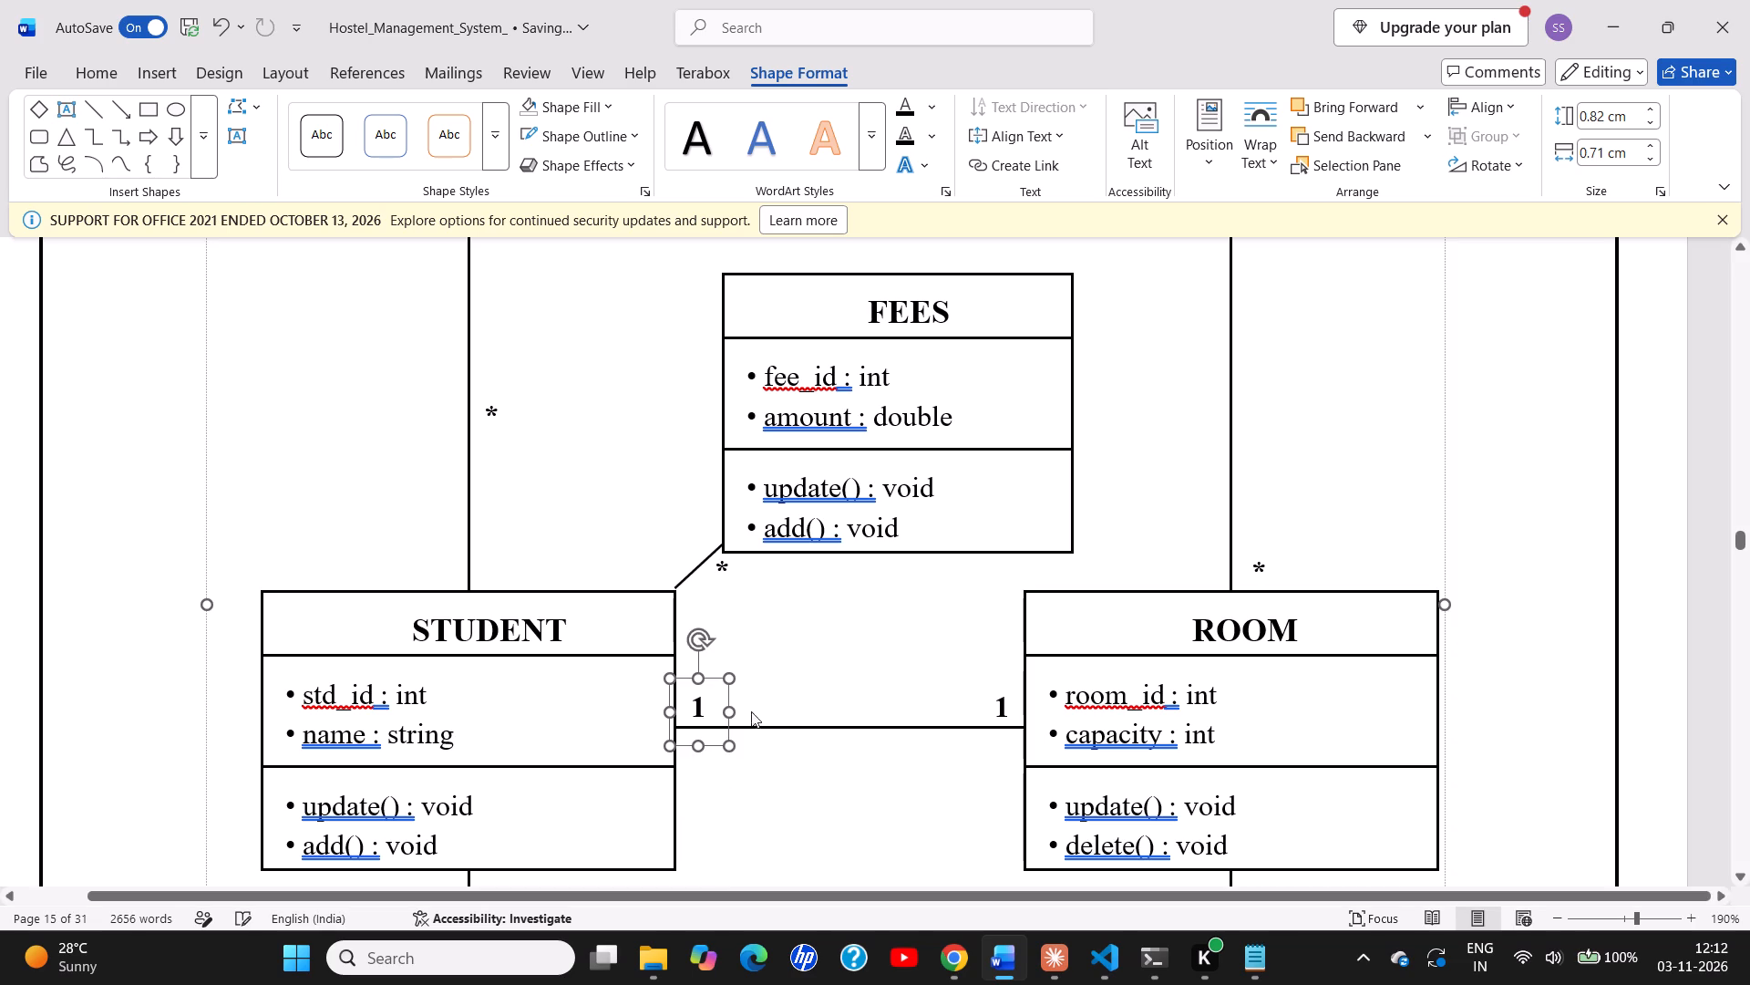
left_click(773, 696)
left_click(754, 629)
Move the horizontal STUDENT–VISITORS line up to STUDENT's right edge beside its methods, and shorten it to end above the VISITORS vertical line.
scroll(754, 629, "up", 4)
scroll(754, 629, "down", 4)
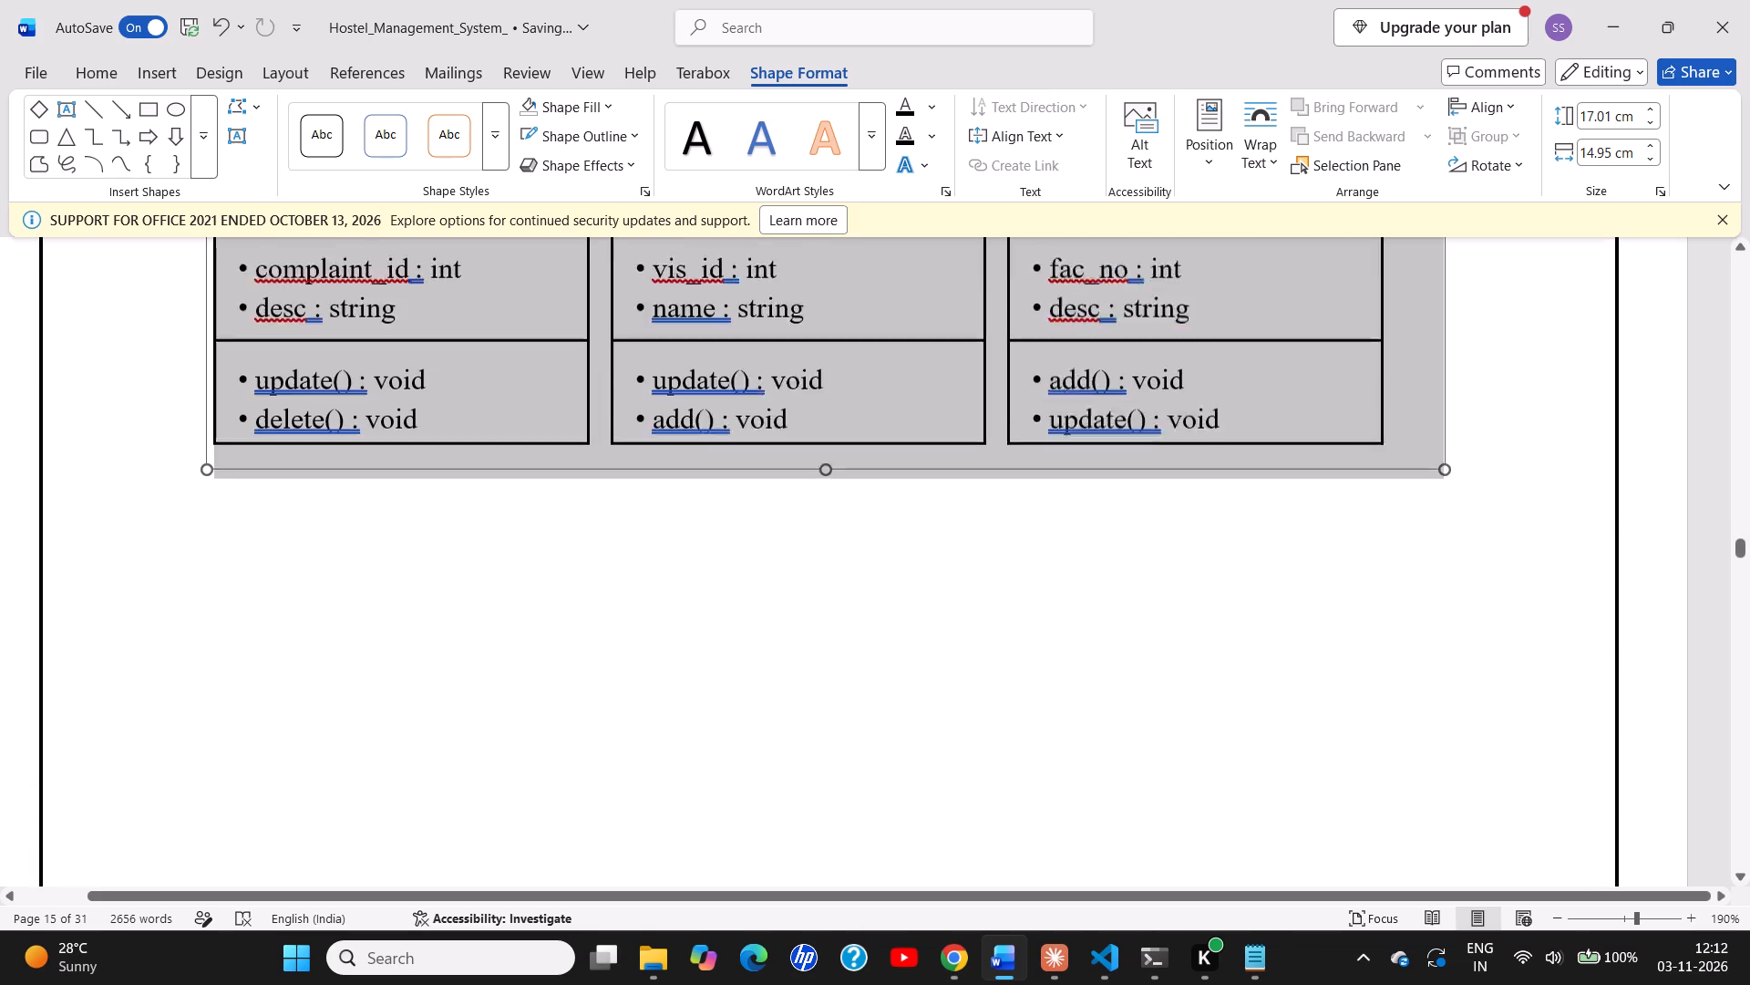
scroll(754, 629, "up", 3)
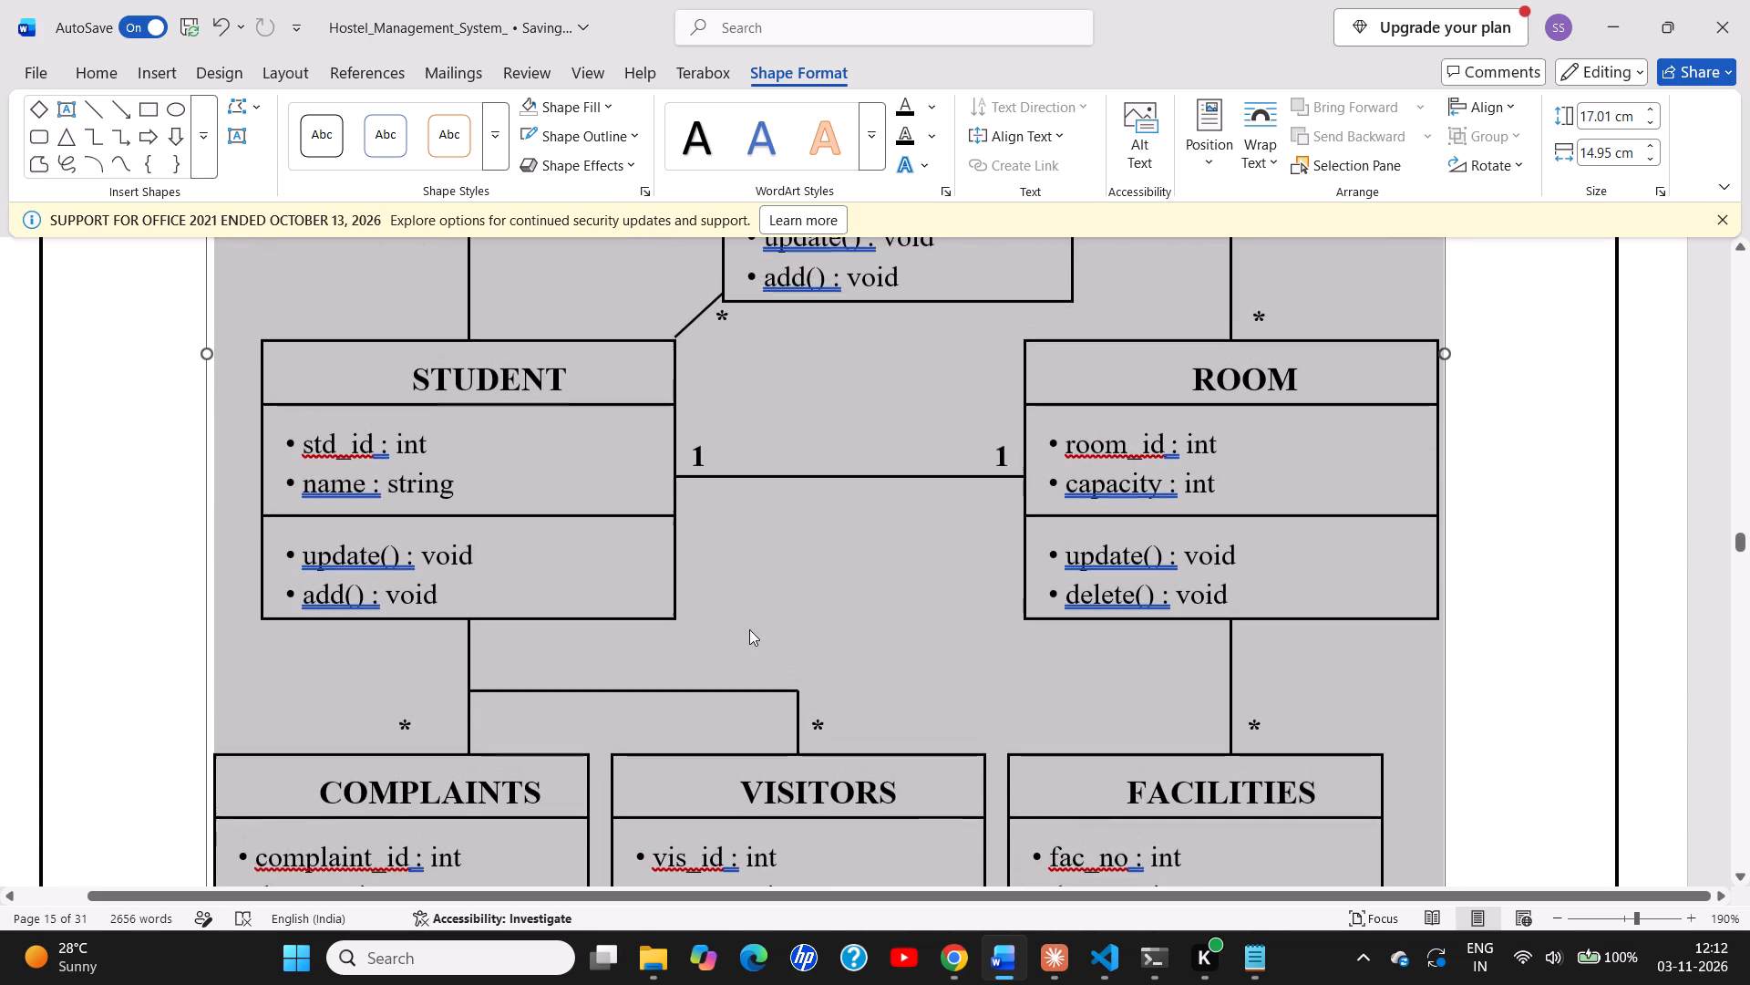
left_click(701, 676)
left_click(700, 697)
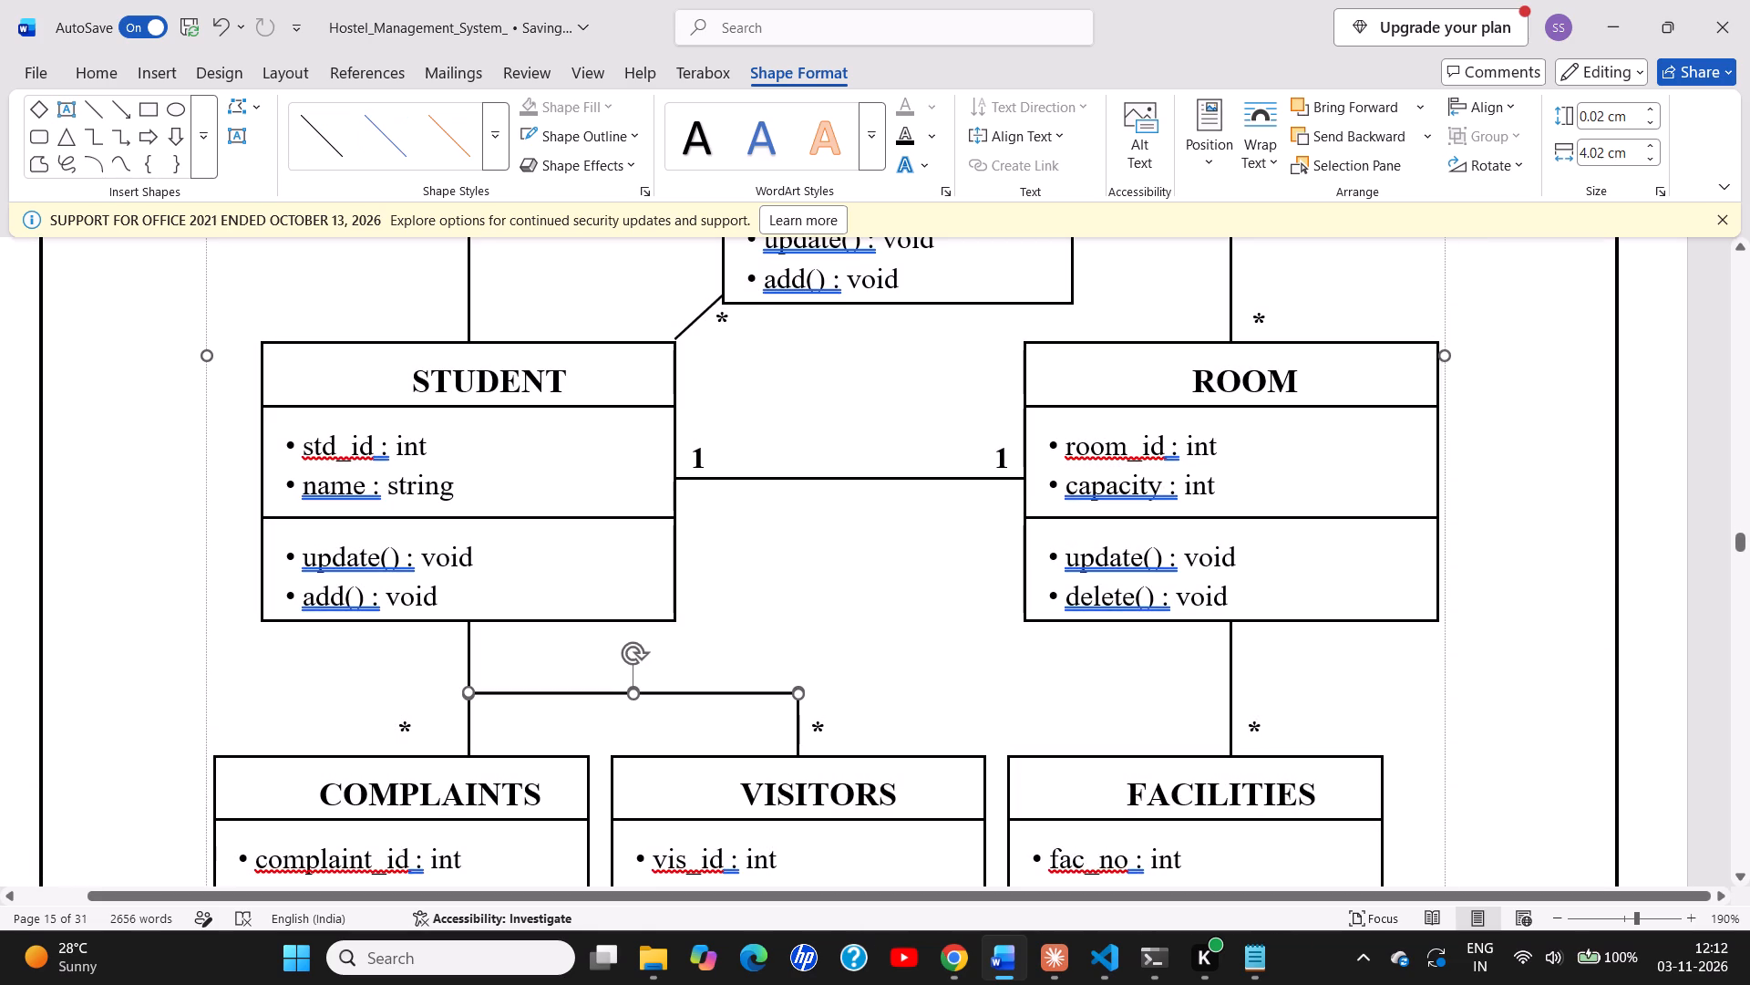
left_click_drag(700, 697, 908, 576)
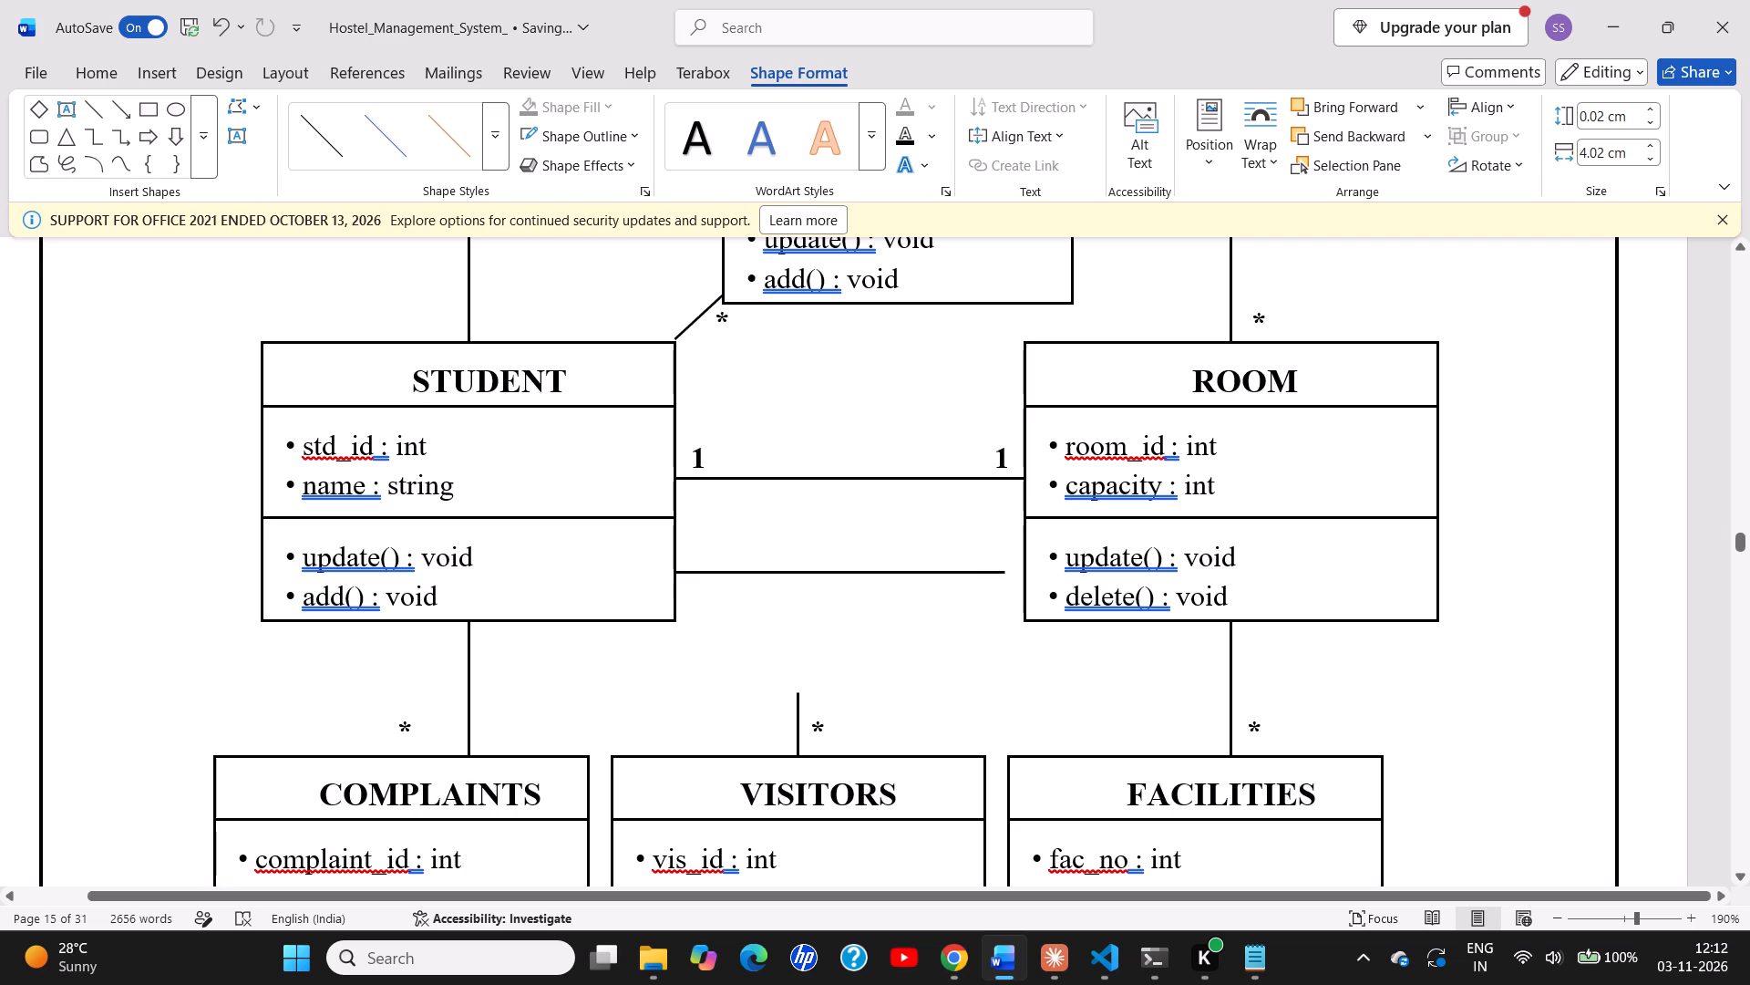
left_click_drag(908, 576, 904, 582)
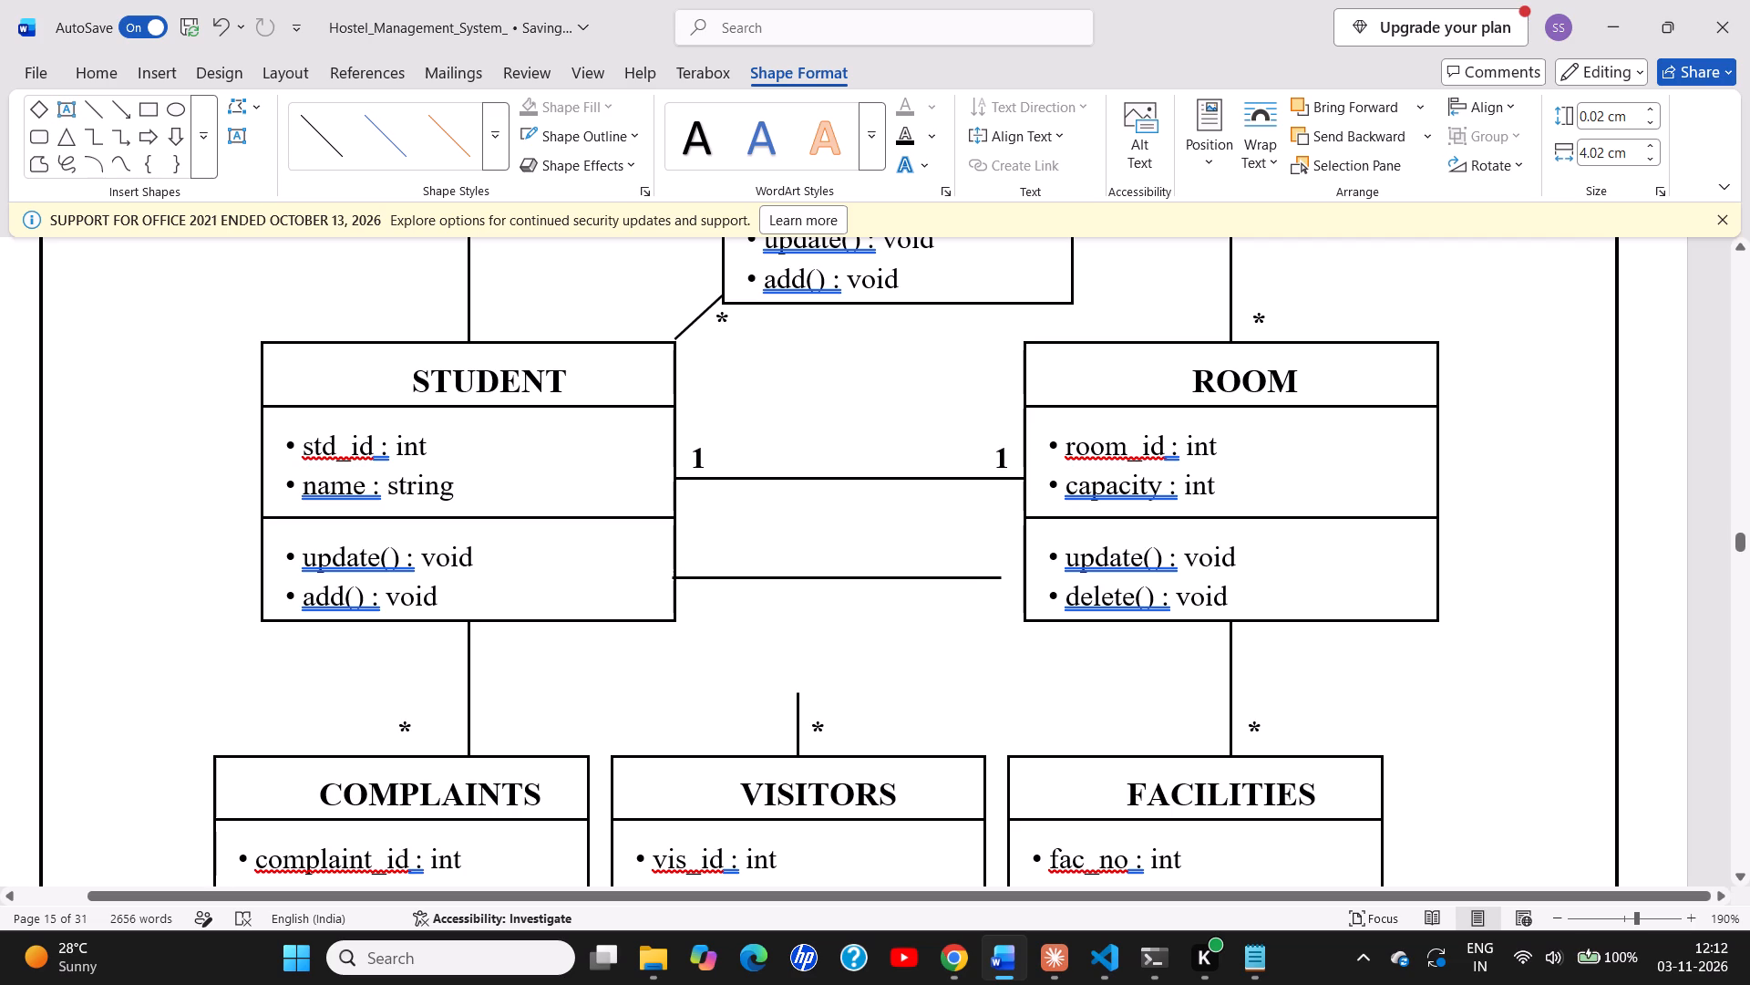
left_click_drag(904, 582, 905, 582)
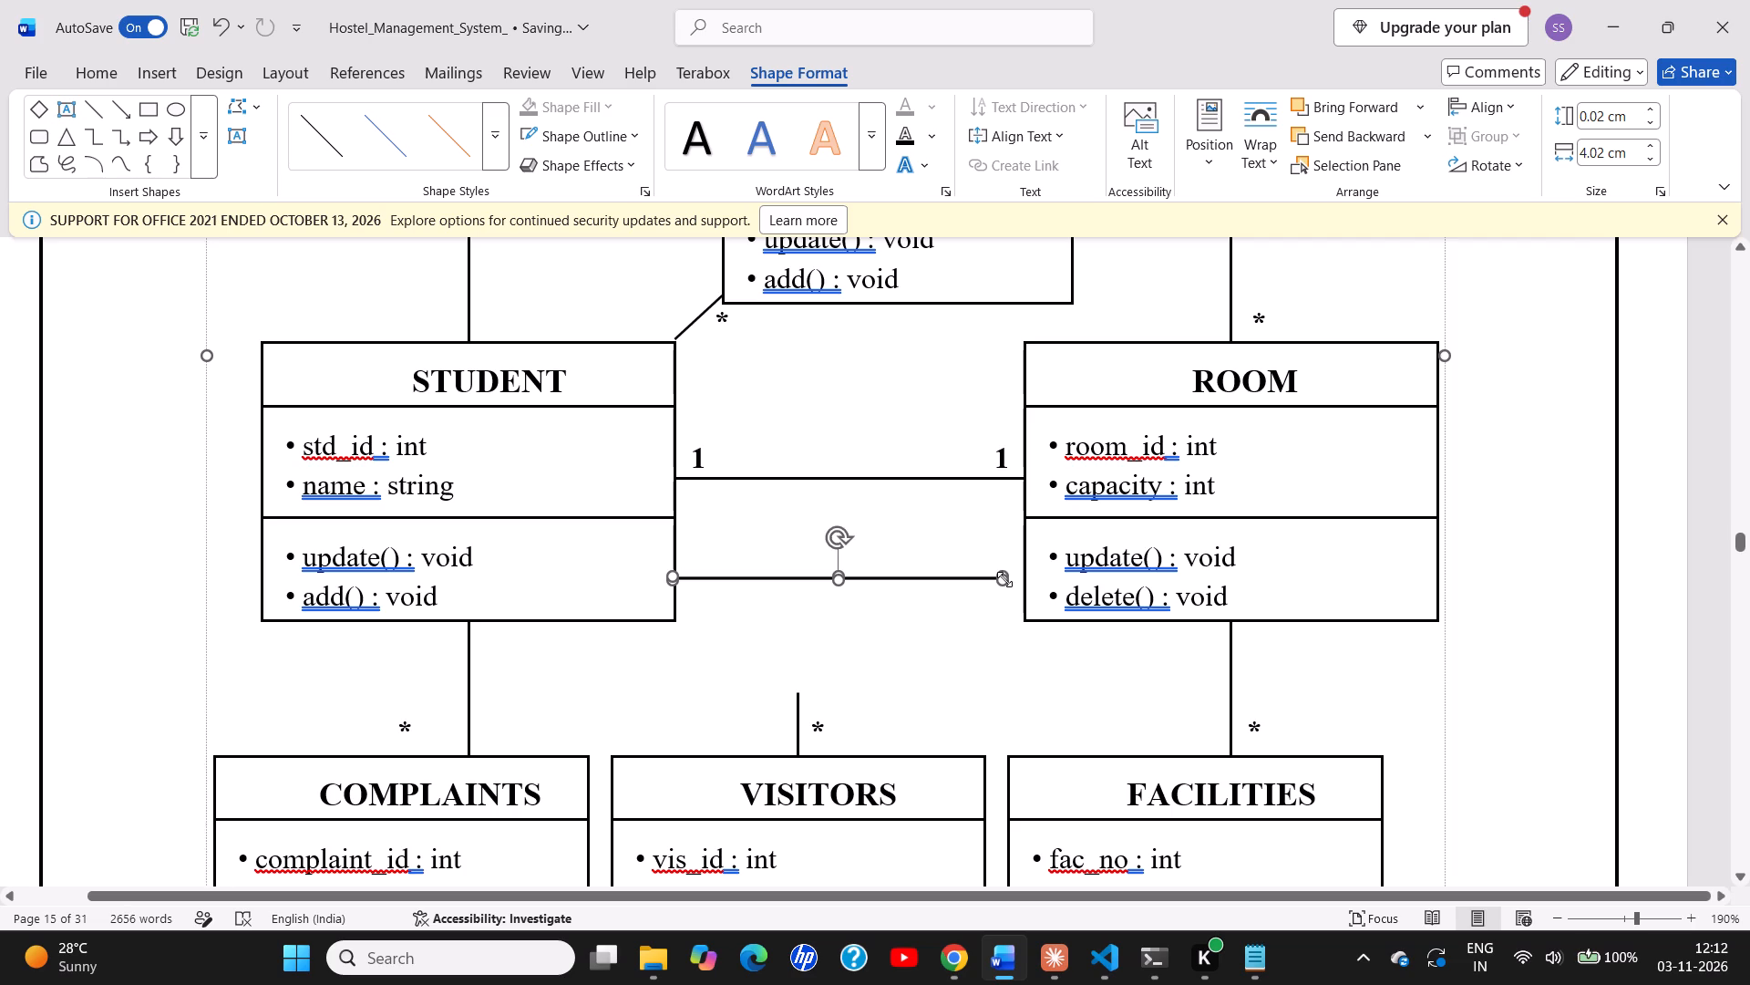
left_click_drag(1004, 579, 796, 590)
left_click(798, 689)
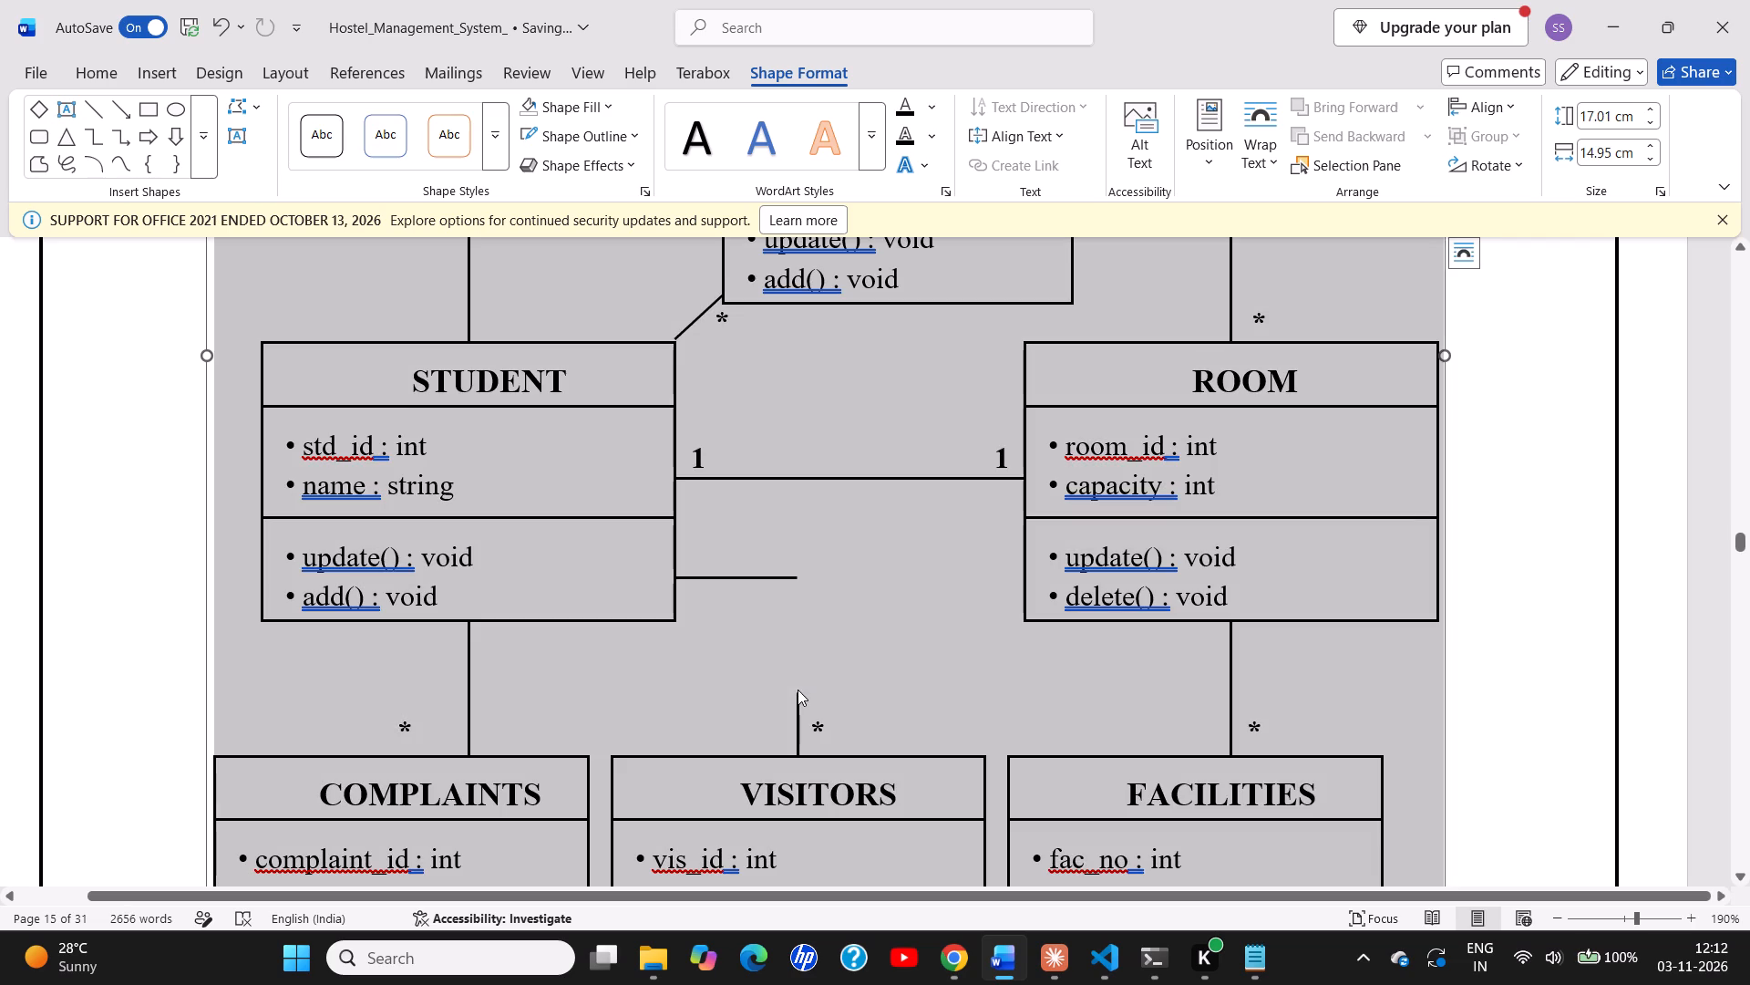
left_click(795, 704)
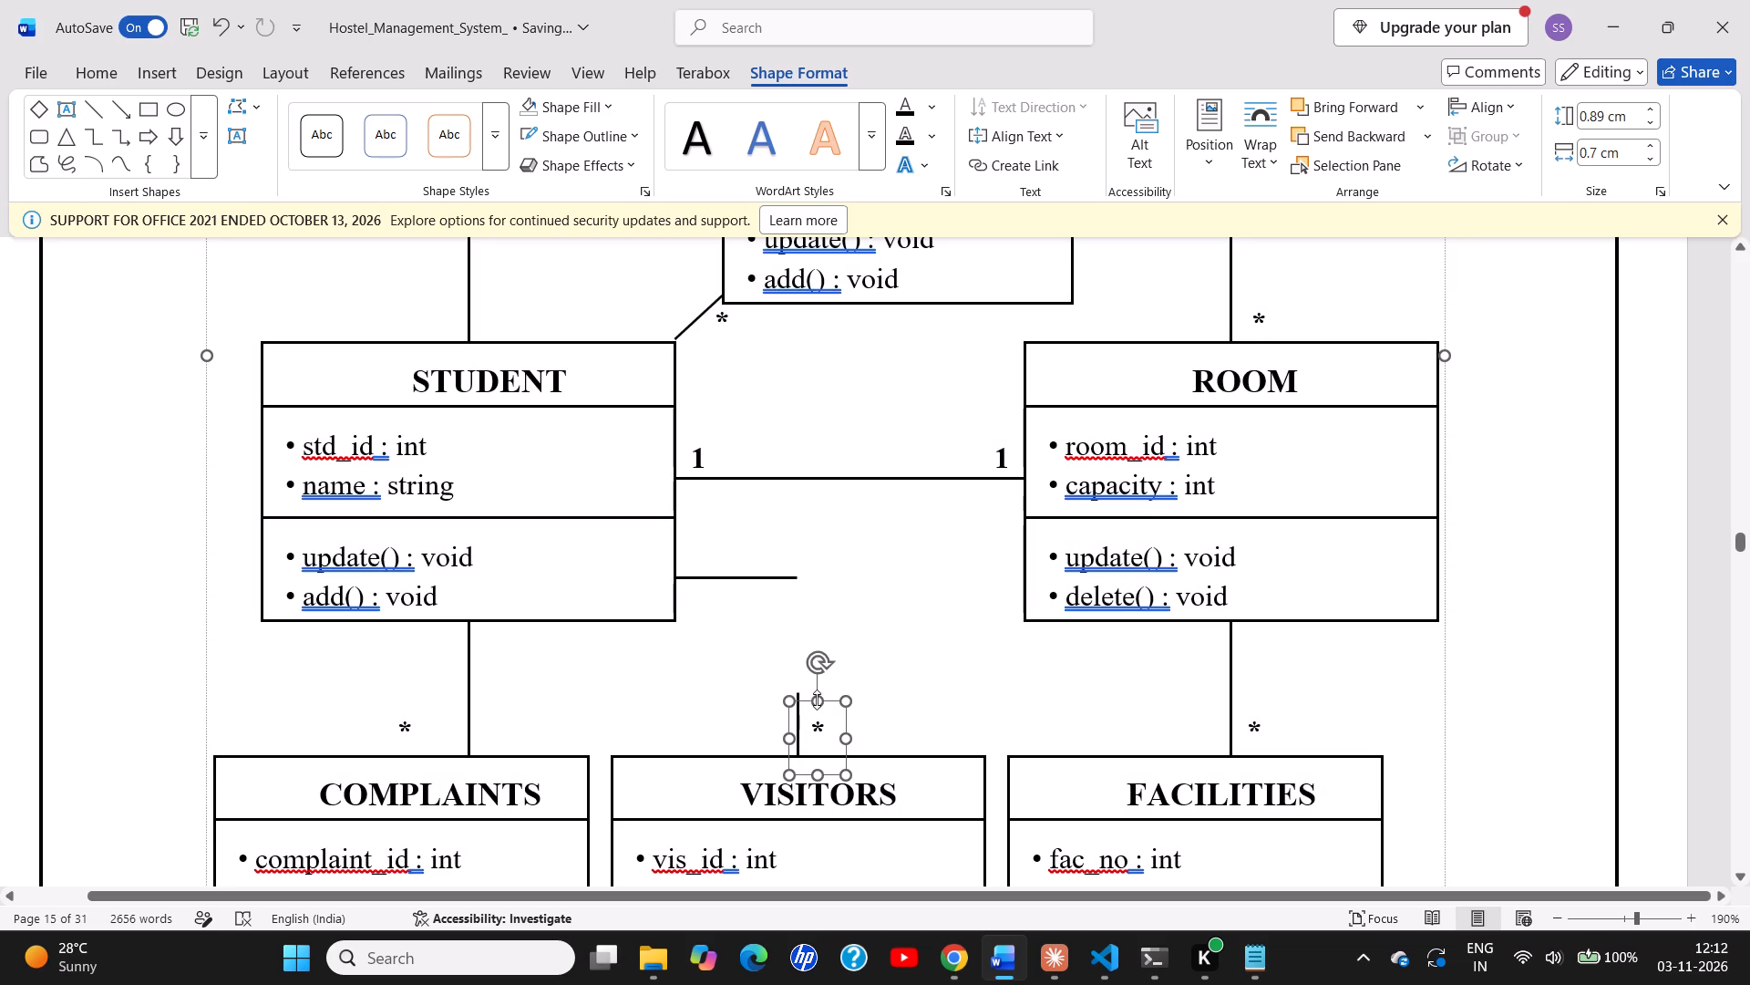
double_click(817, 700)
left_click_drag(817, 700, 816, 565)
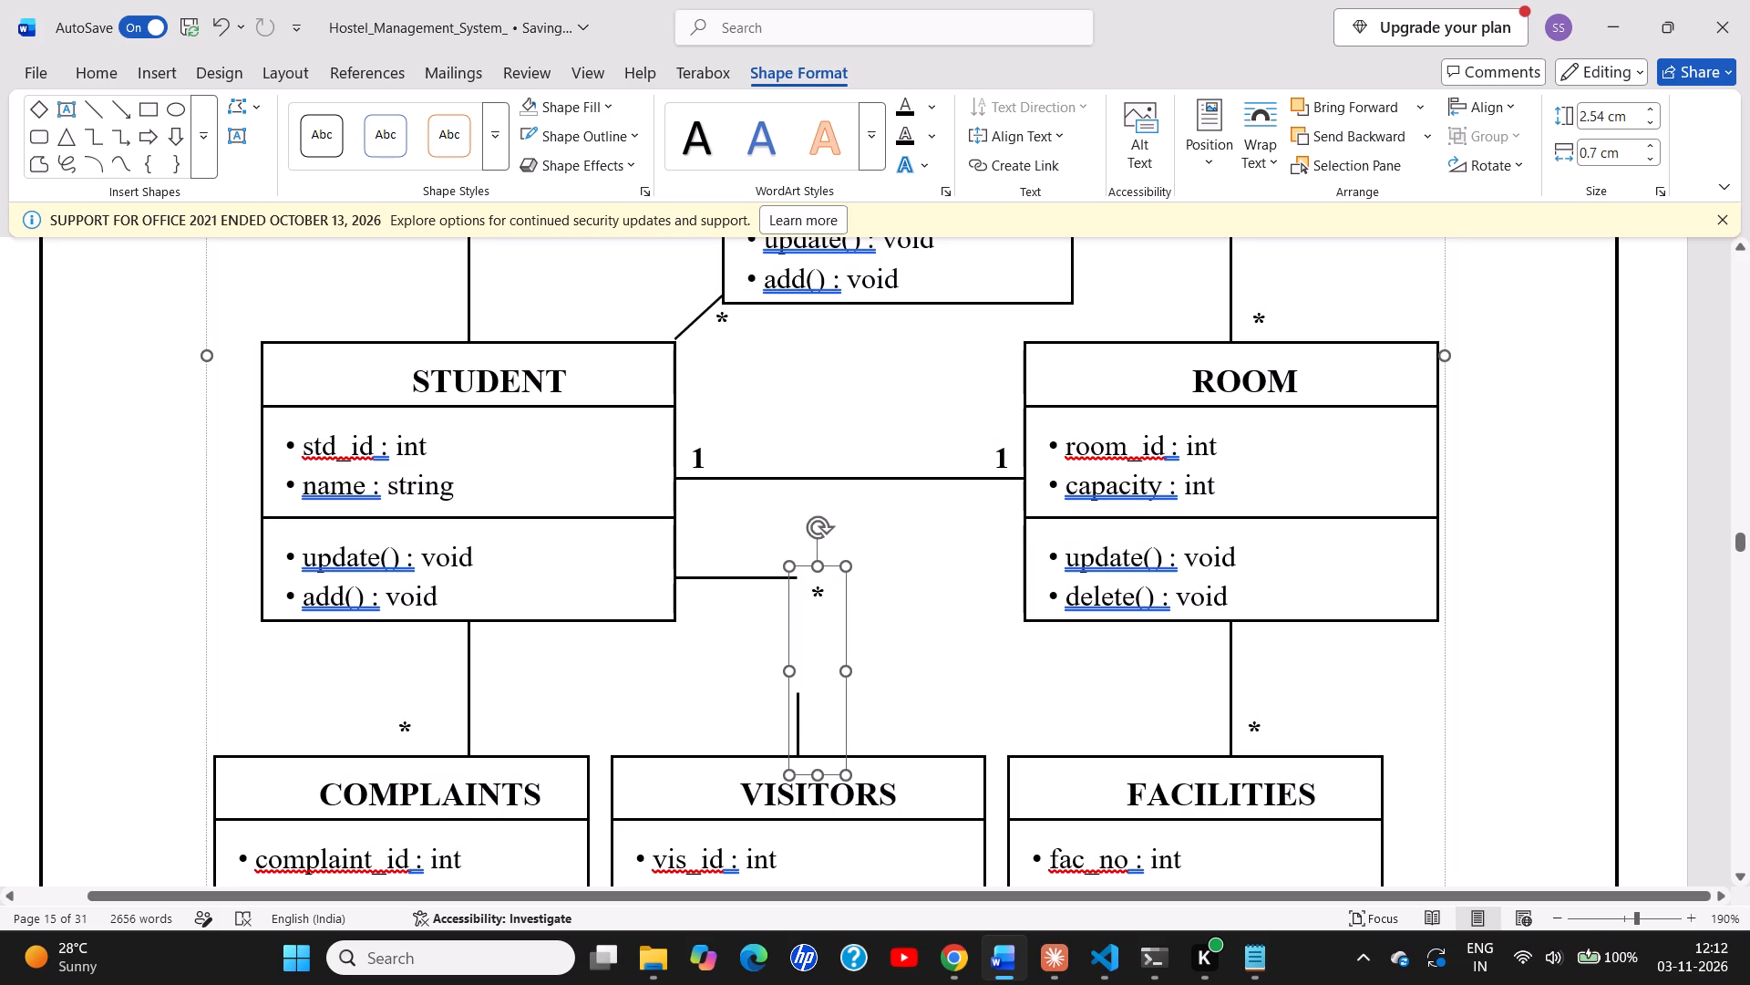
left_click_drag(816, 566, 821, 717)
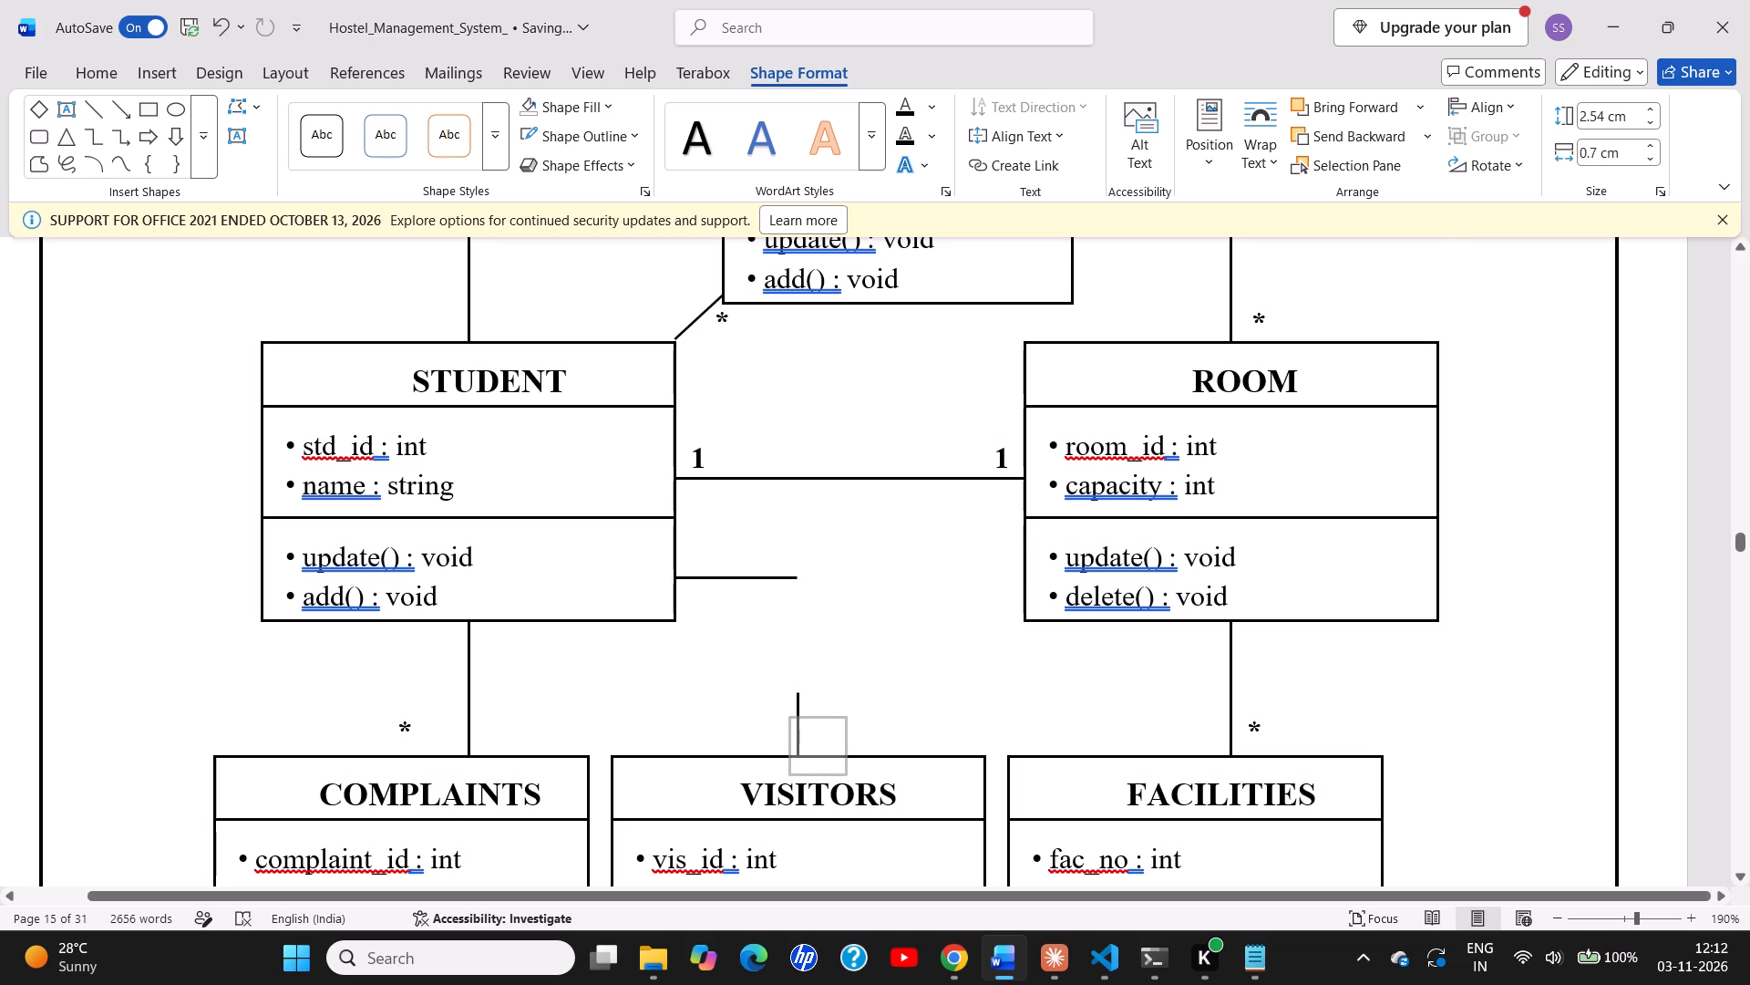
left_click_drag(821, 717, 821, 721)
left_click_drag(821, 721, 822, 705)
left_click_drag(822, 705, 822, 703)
Extend the vertical line above VISITORS up to the horizontal STUDENT line, making it about 2.2 cm high.
left_click(798, 698)
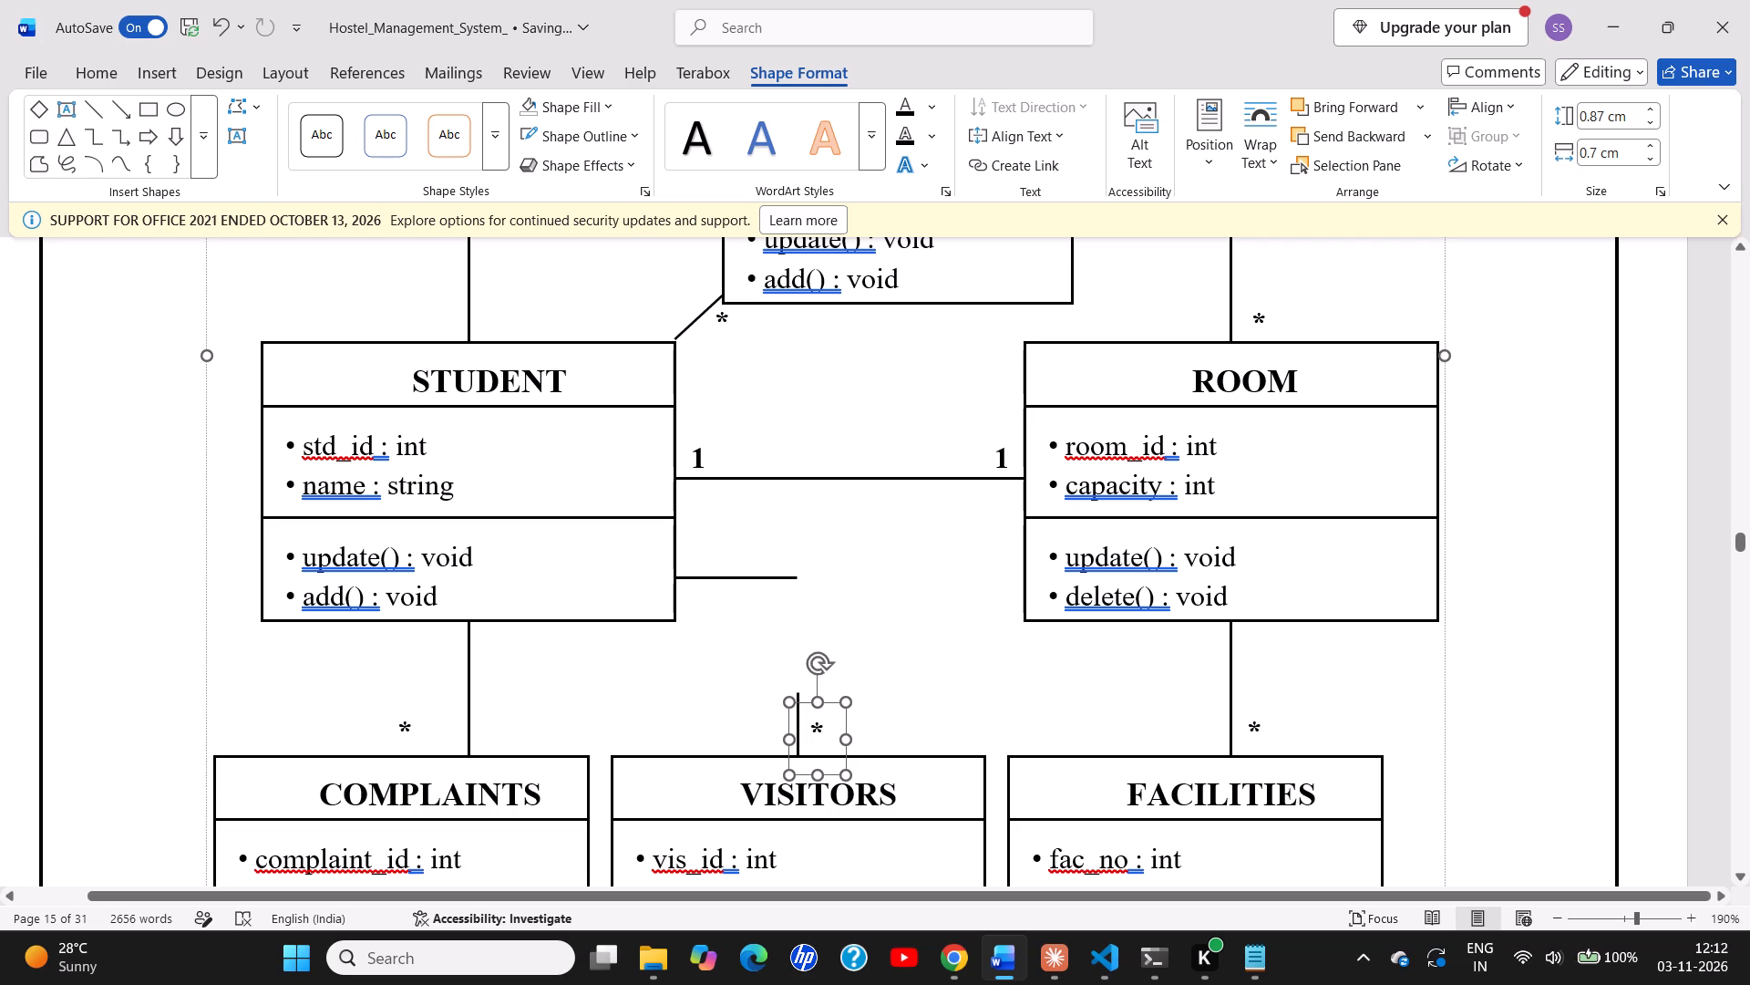
left_click(798, 694)
left_click_drag(798, 694, 798, 582)
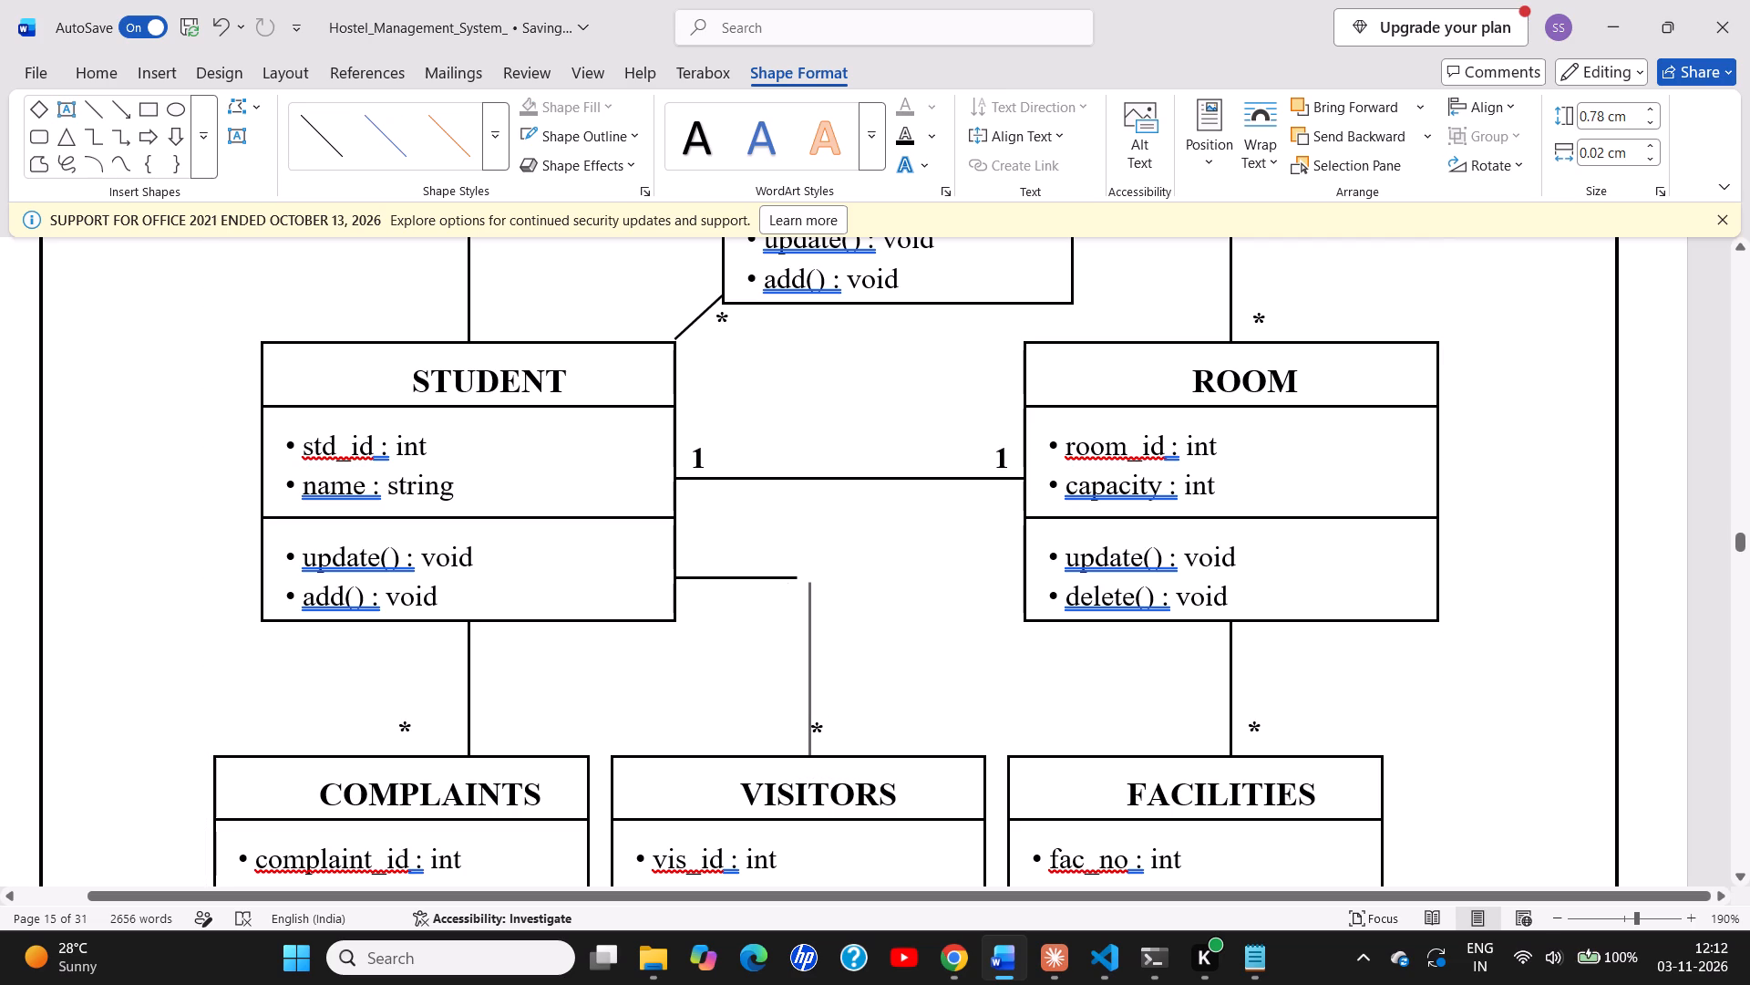
left_click_drag(798, 582, 798, 581)
left_click_drag(798, 581, 790, 575)
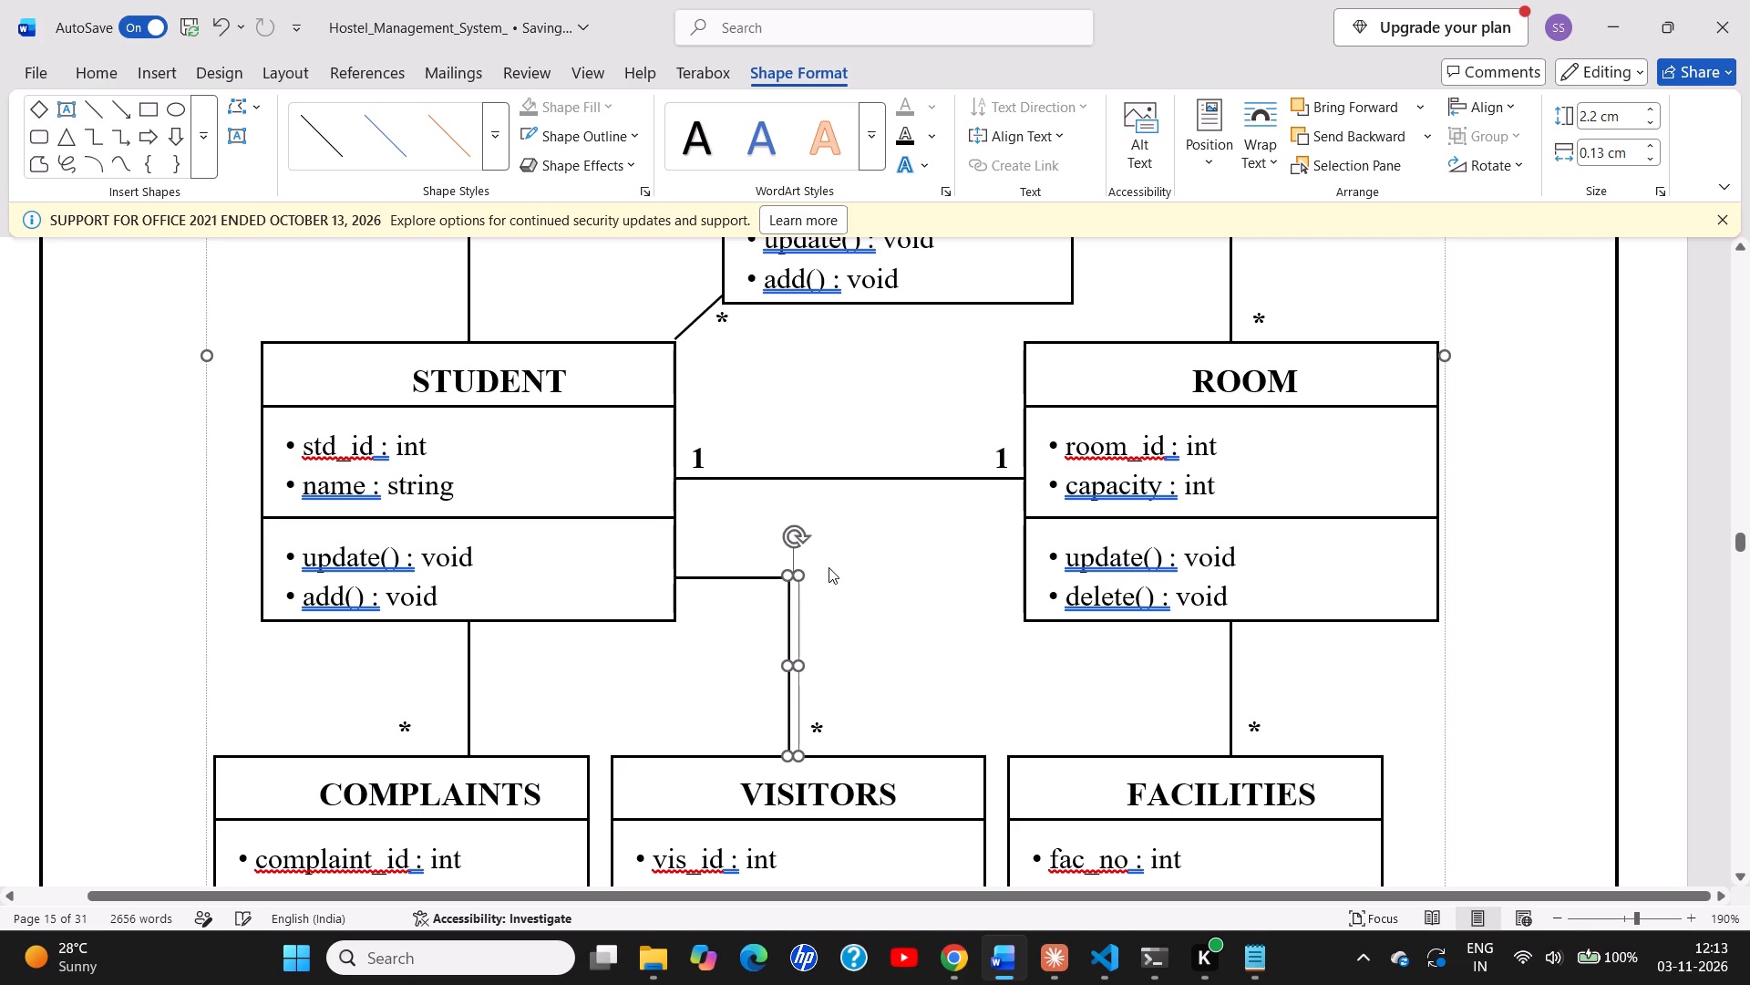
Shorten the horizontal STUDENT–VISITORS line to about 1.41 cm so it ends exactly at the vertical line.
scroll(829, 567, "left", 1)
scroll(829, 567, "up", 4, "ctrl")
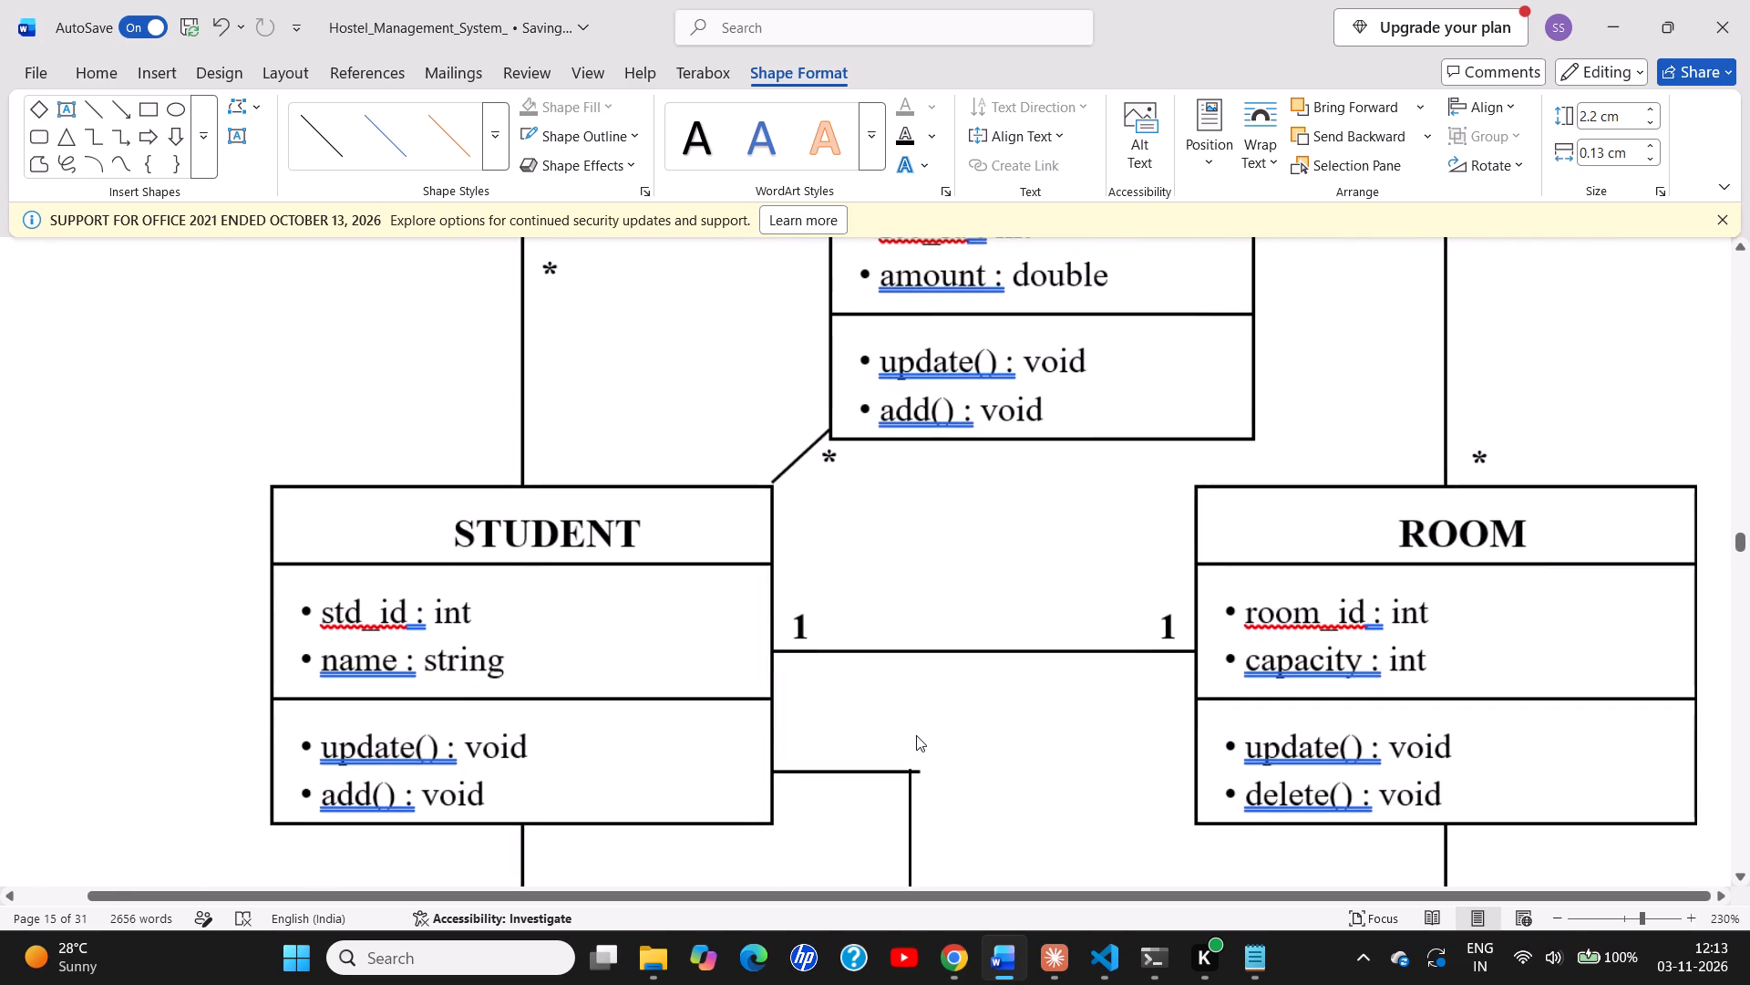
left_click(883, 770)
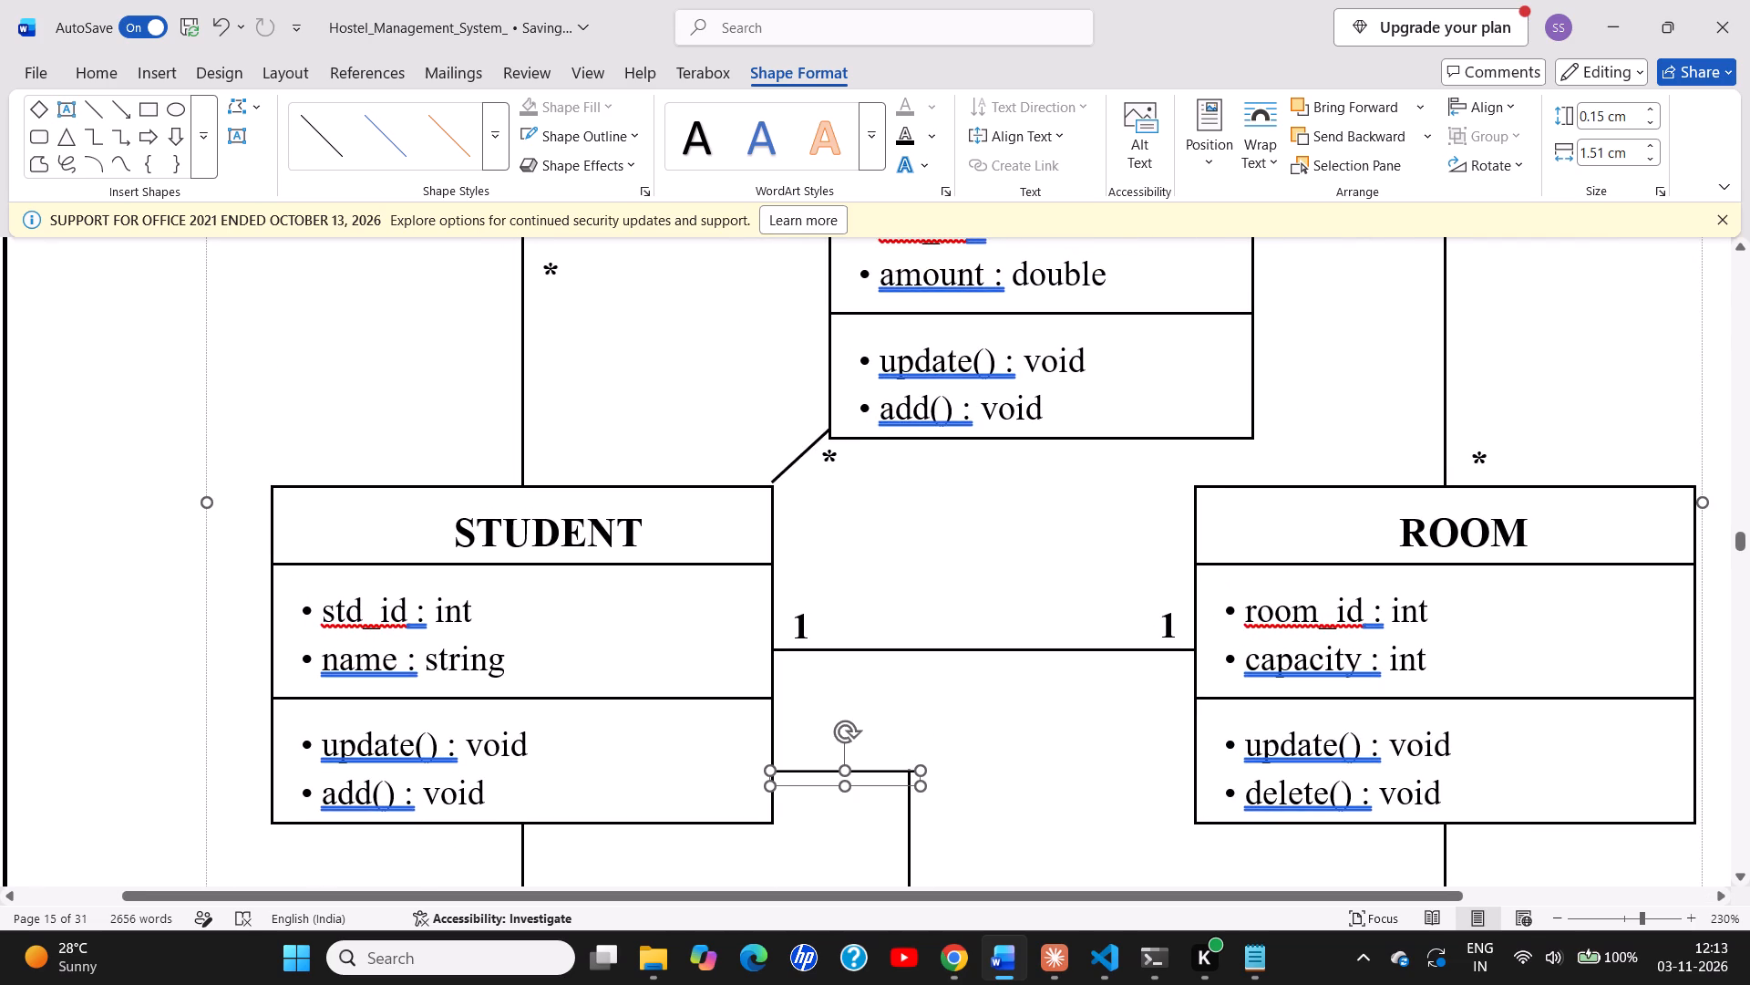
left_click_drag(919, 770, 914, 768)
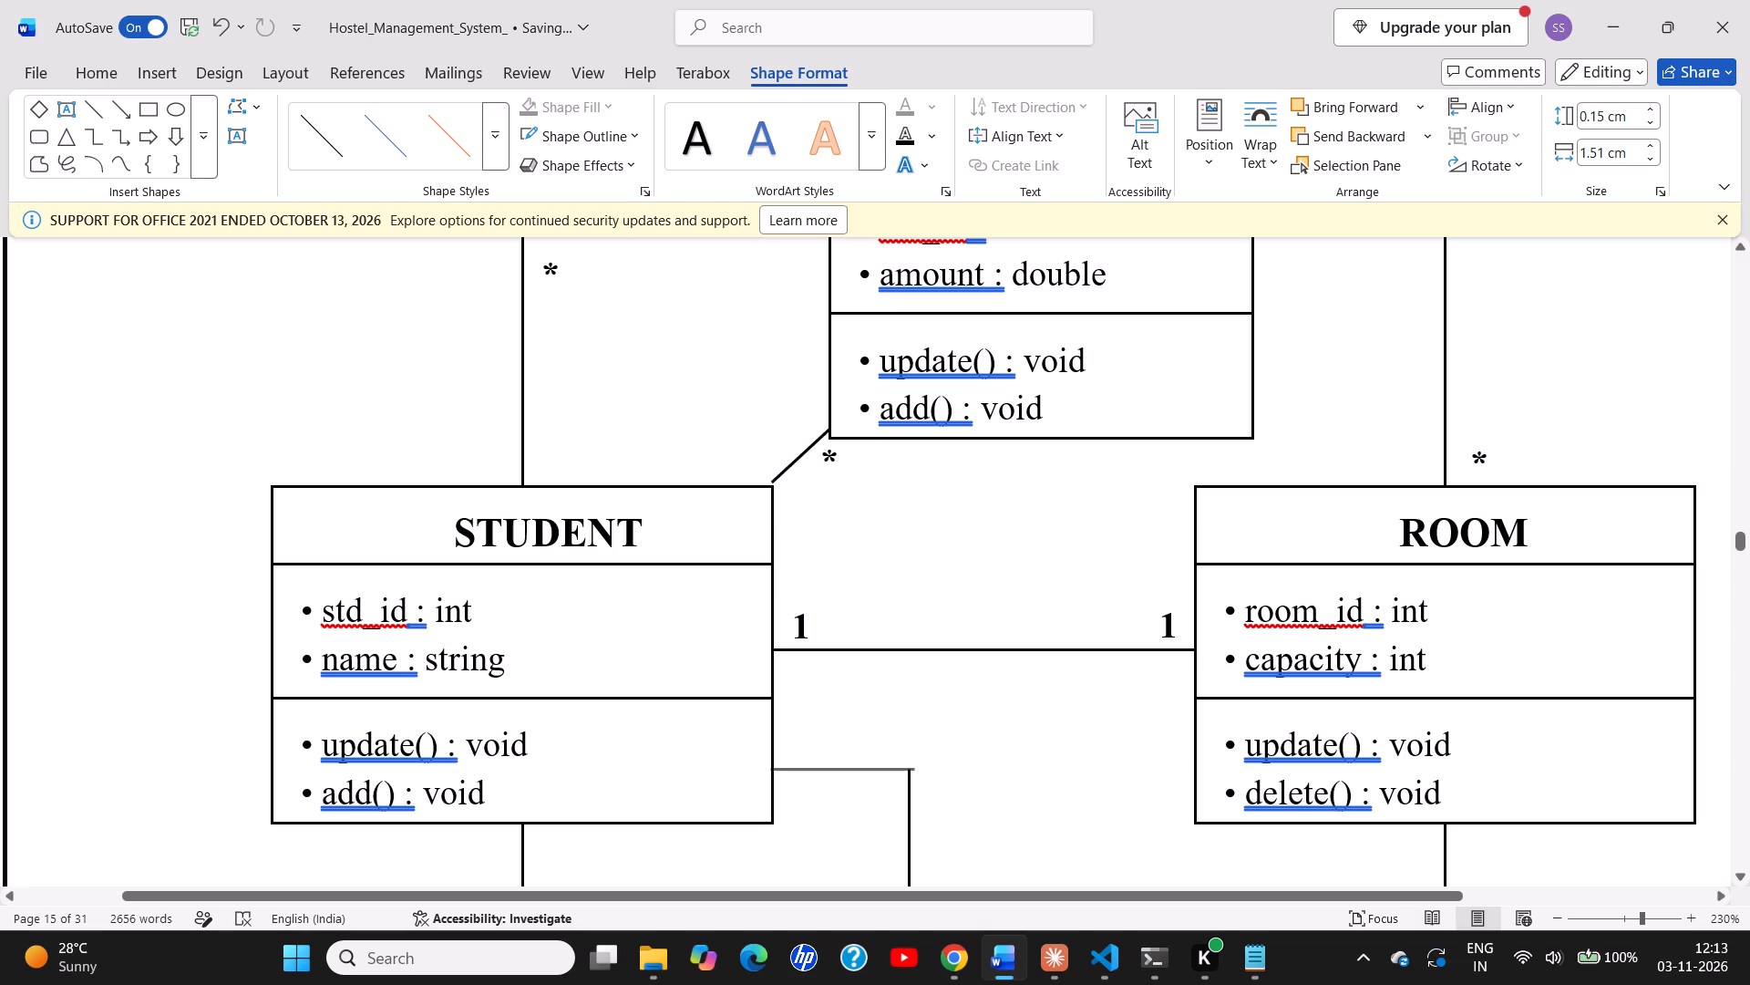
left_click_drag(914, 768, 910, 770)
left_click(976, 736)
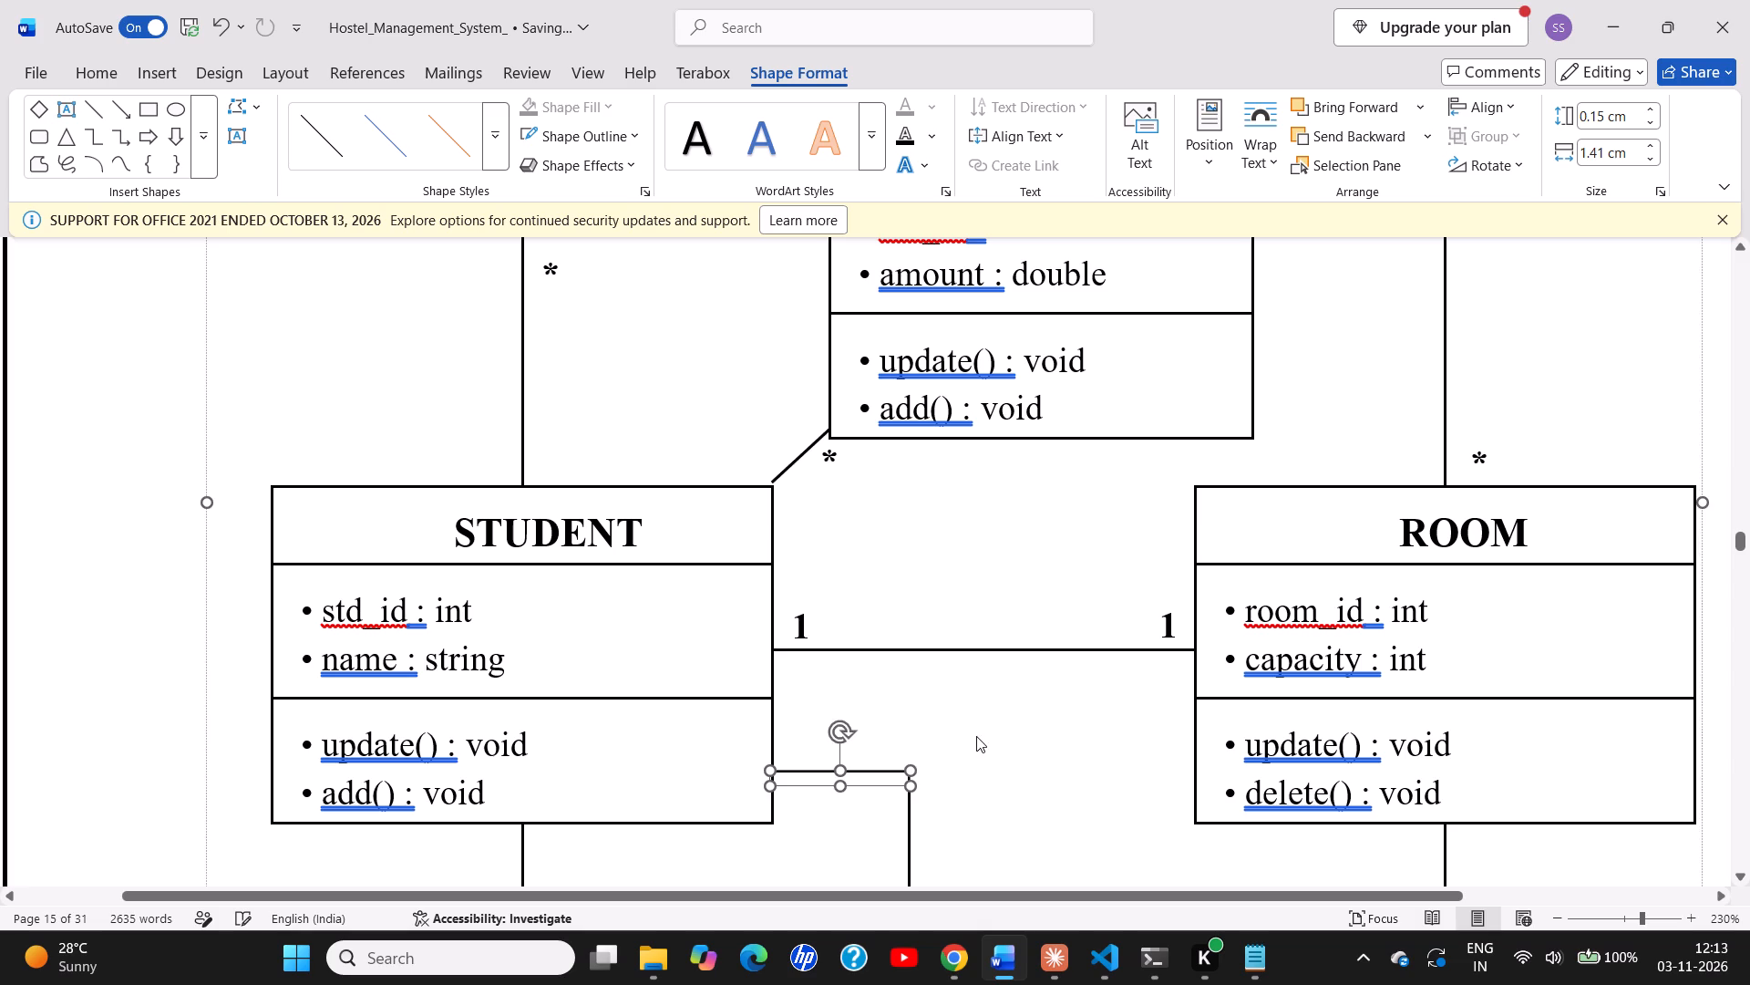
left_click(976, 736)
scroll(976, 736, "down", 2, "ctrl")
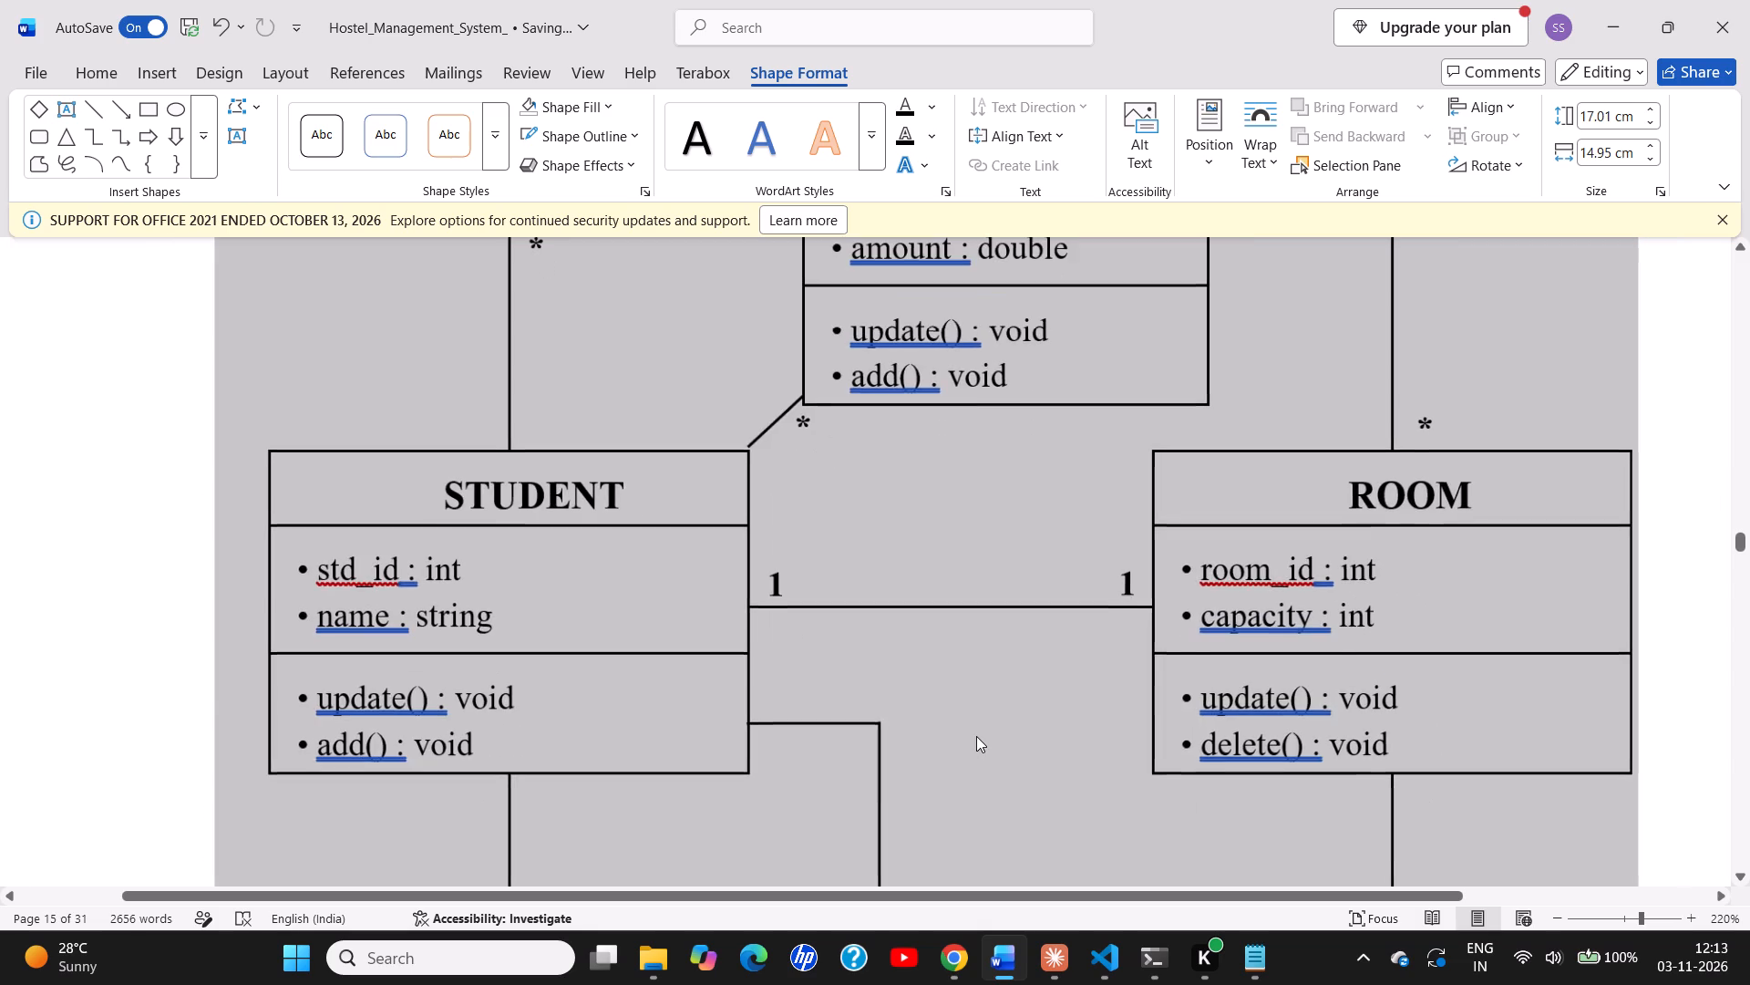
scroll(976, 736, "down", 4, "ctrl")
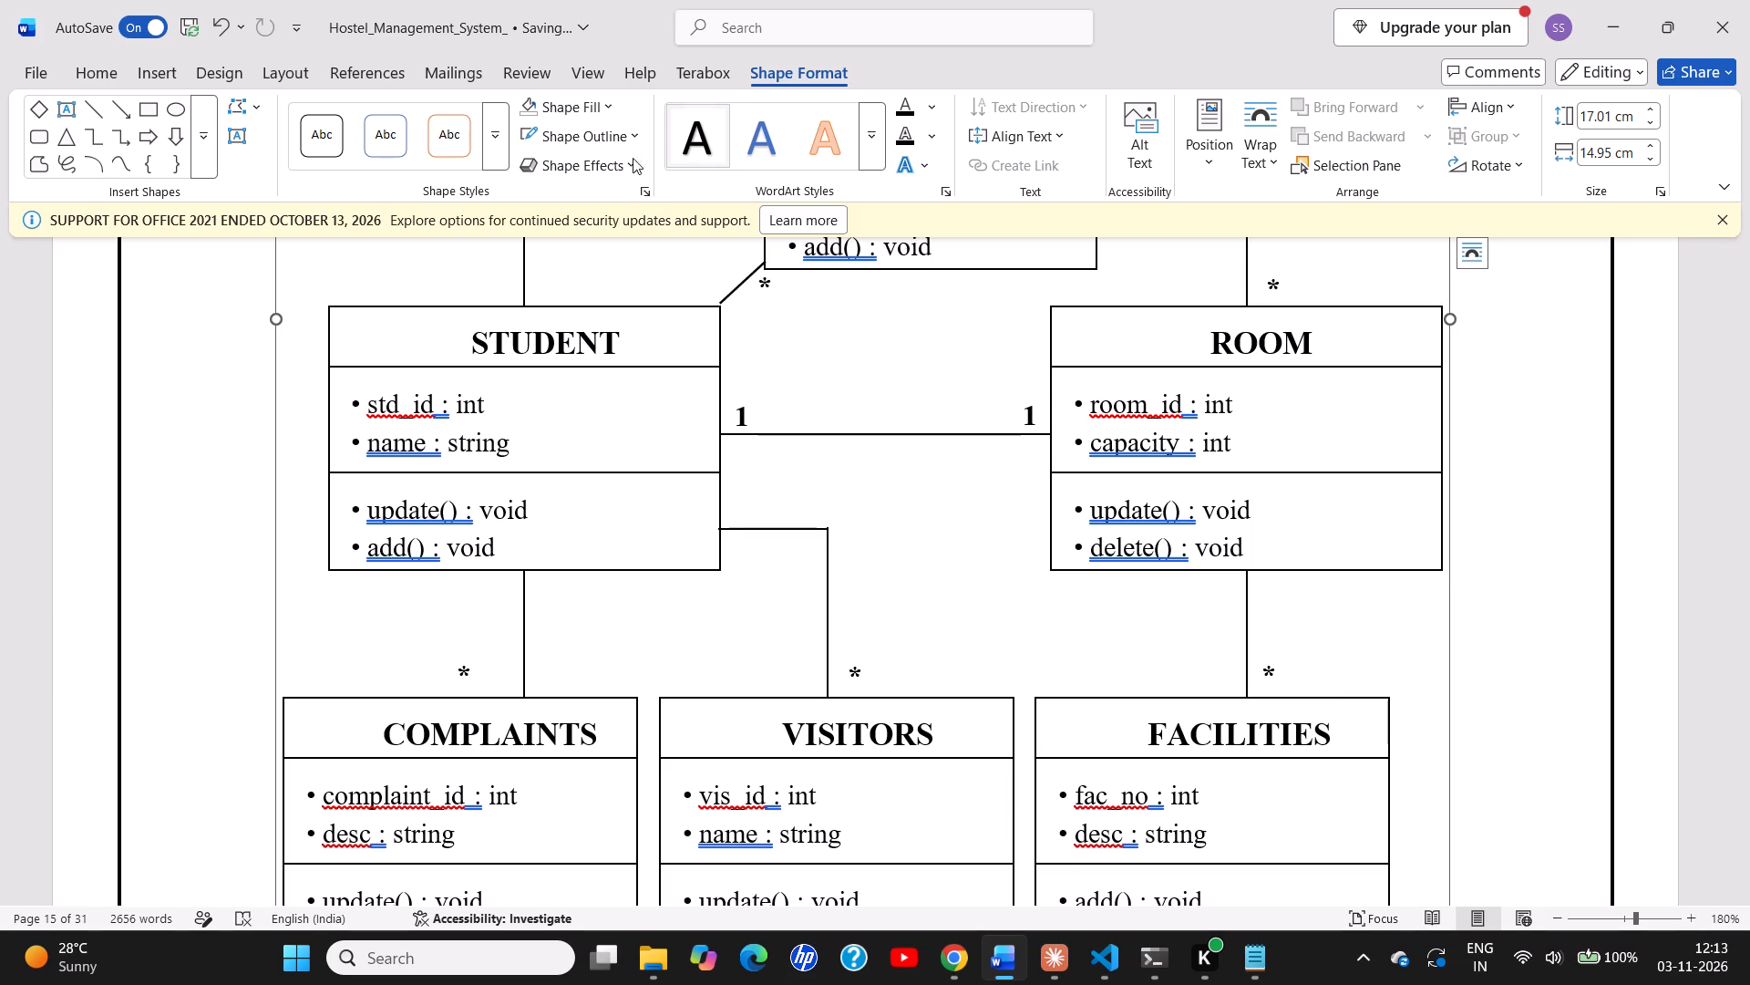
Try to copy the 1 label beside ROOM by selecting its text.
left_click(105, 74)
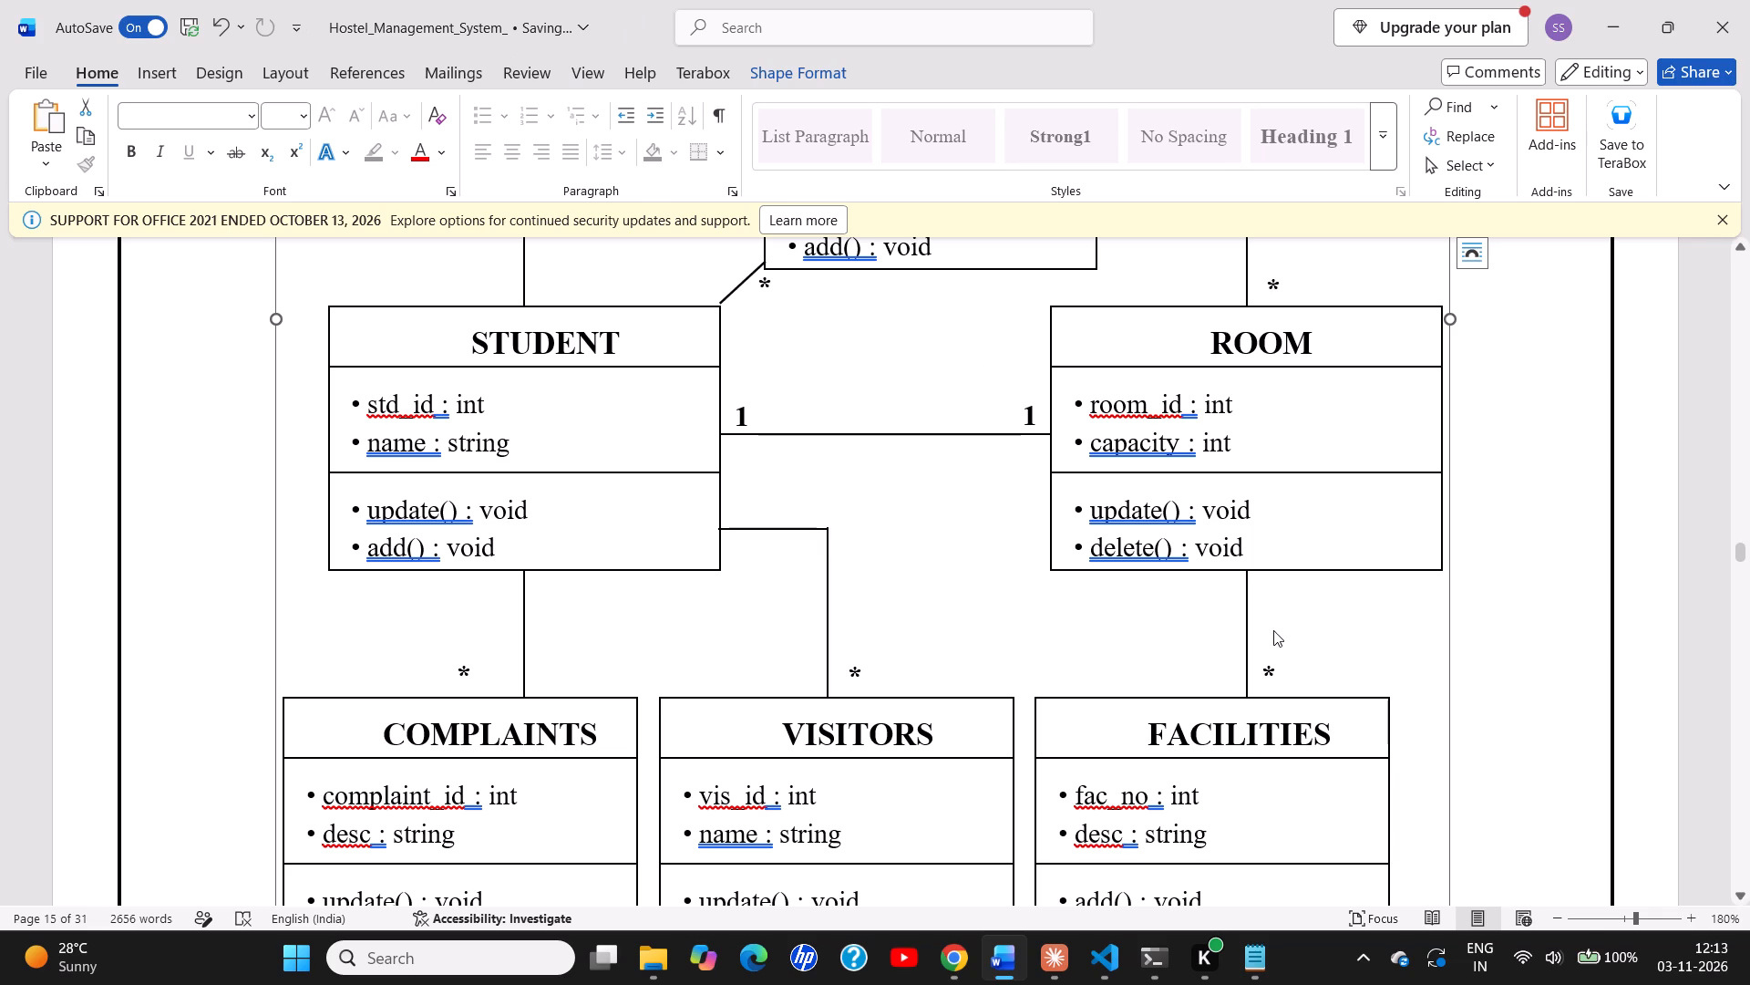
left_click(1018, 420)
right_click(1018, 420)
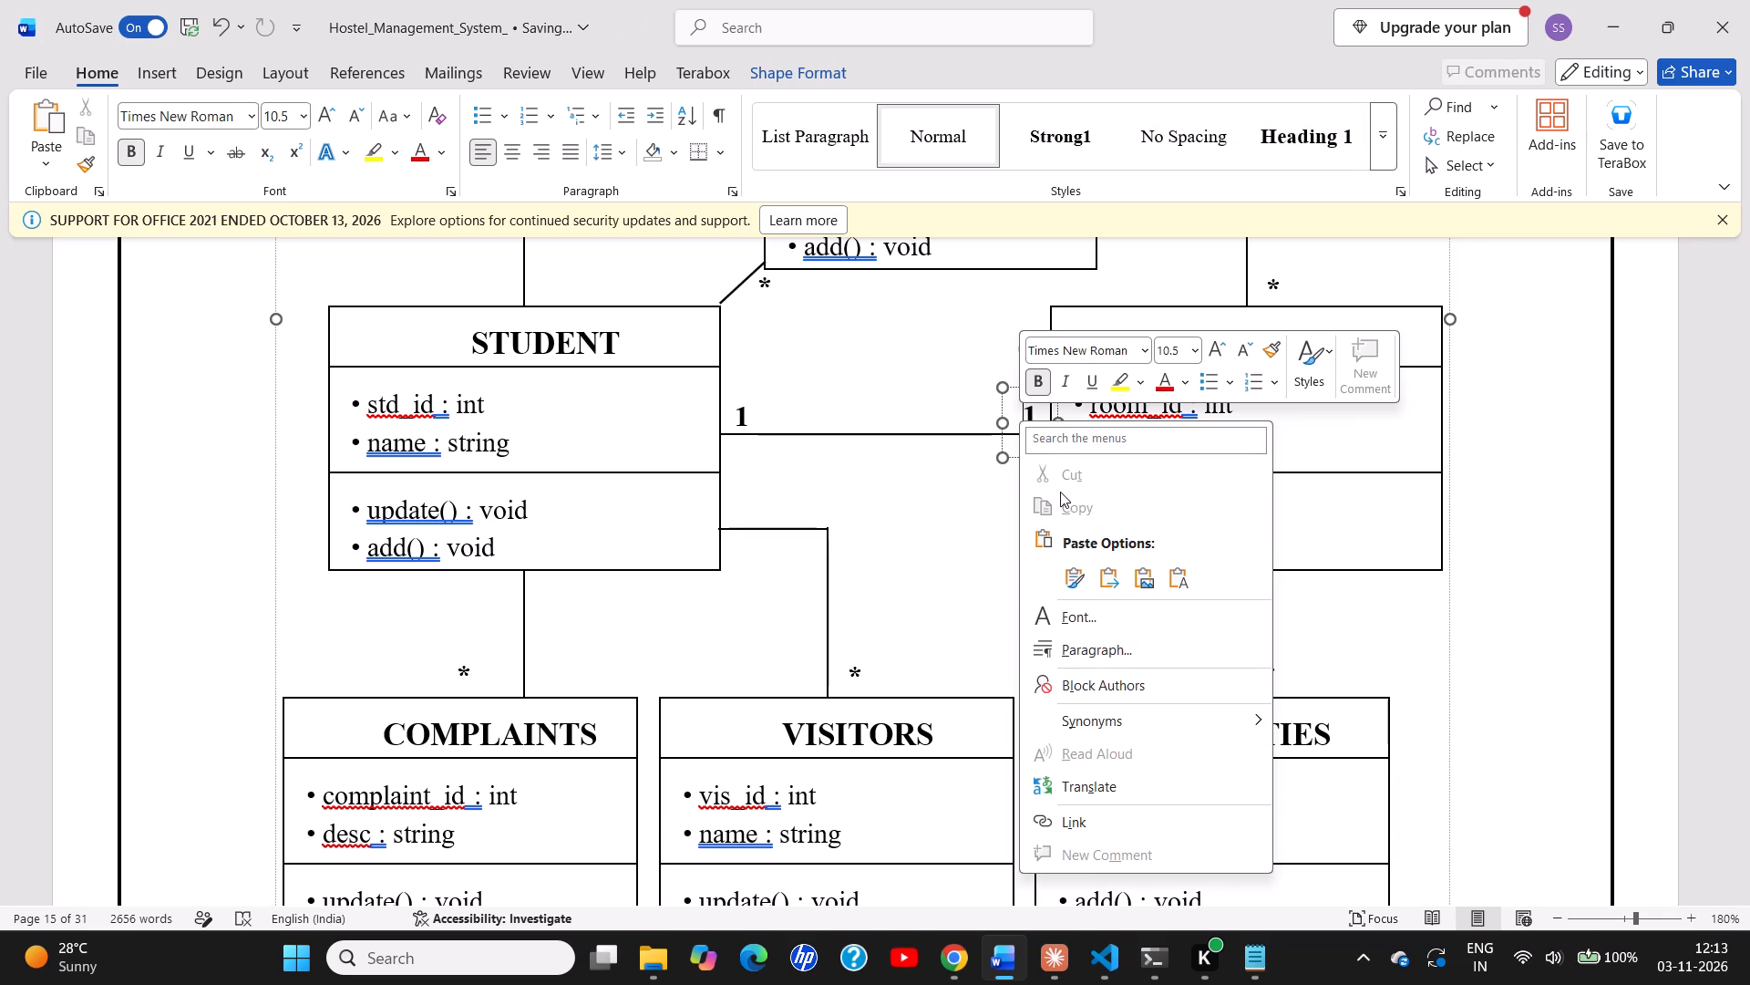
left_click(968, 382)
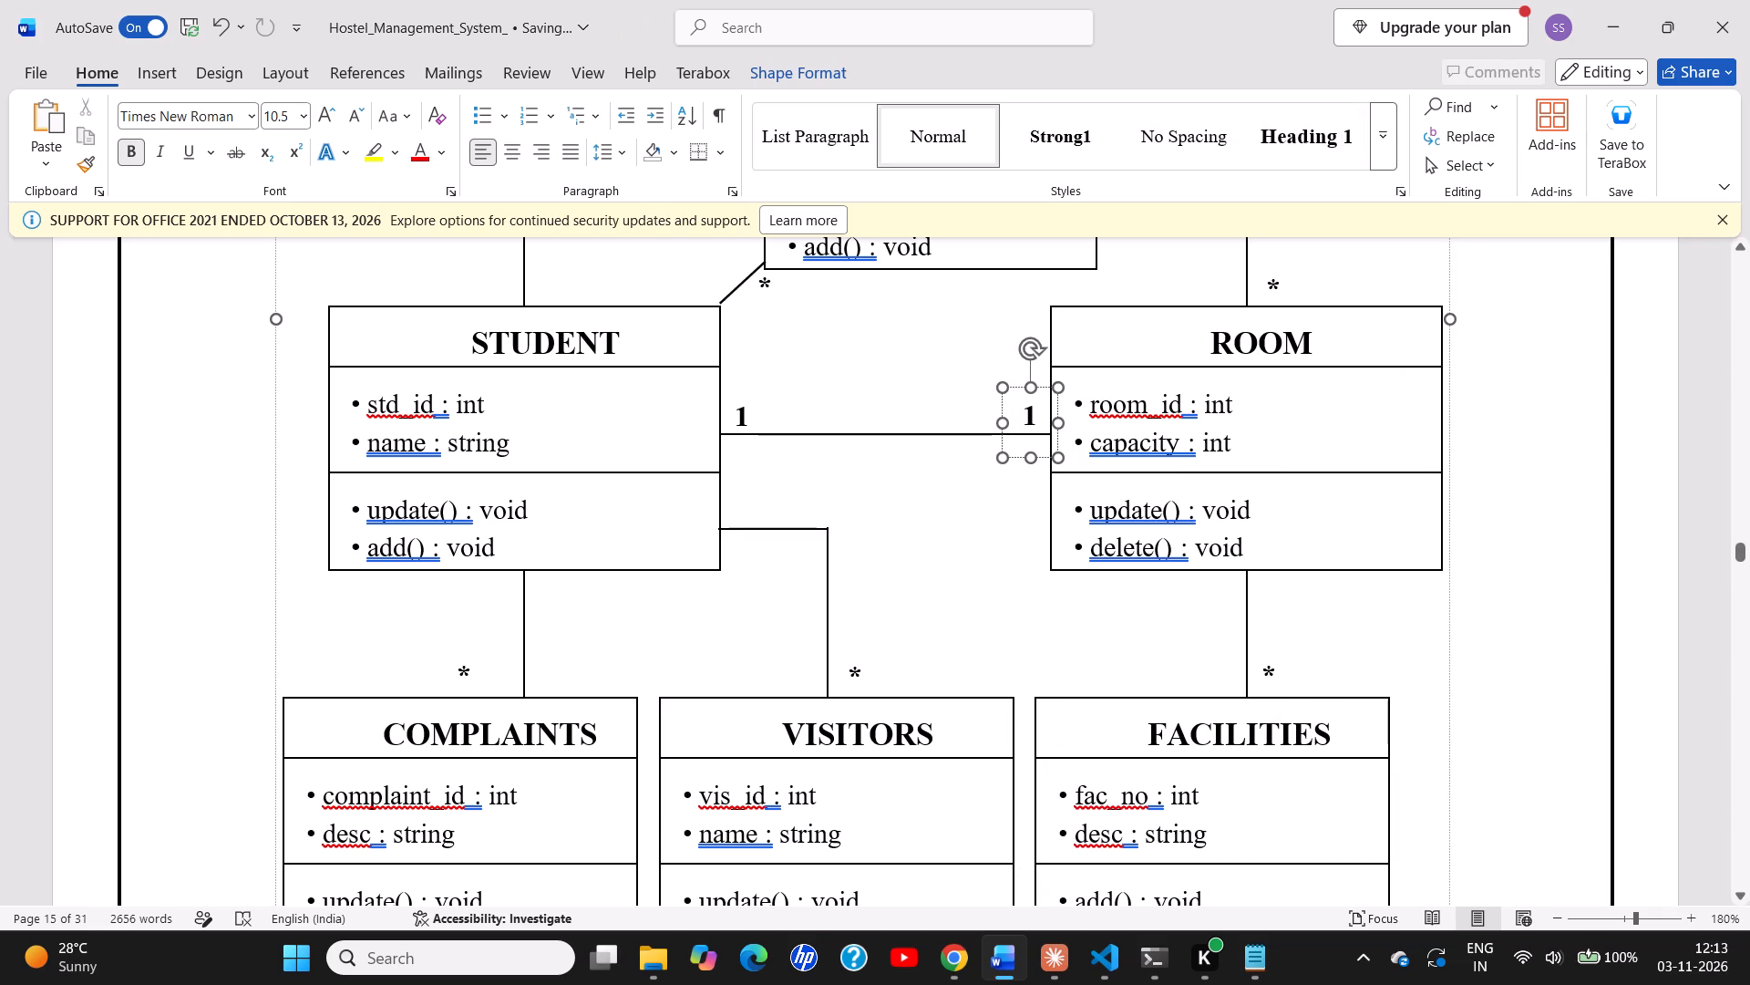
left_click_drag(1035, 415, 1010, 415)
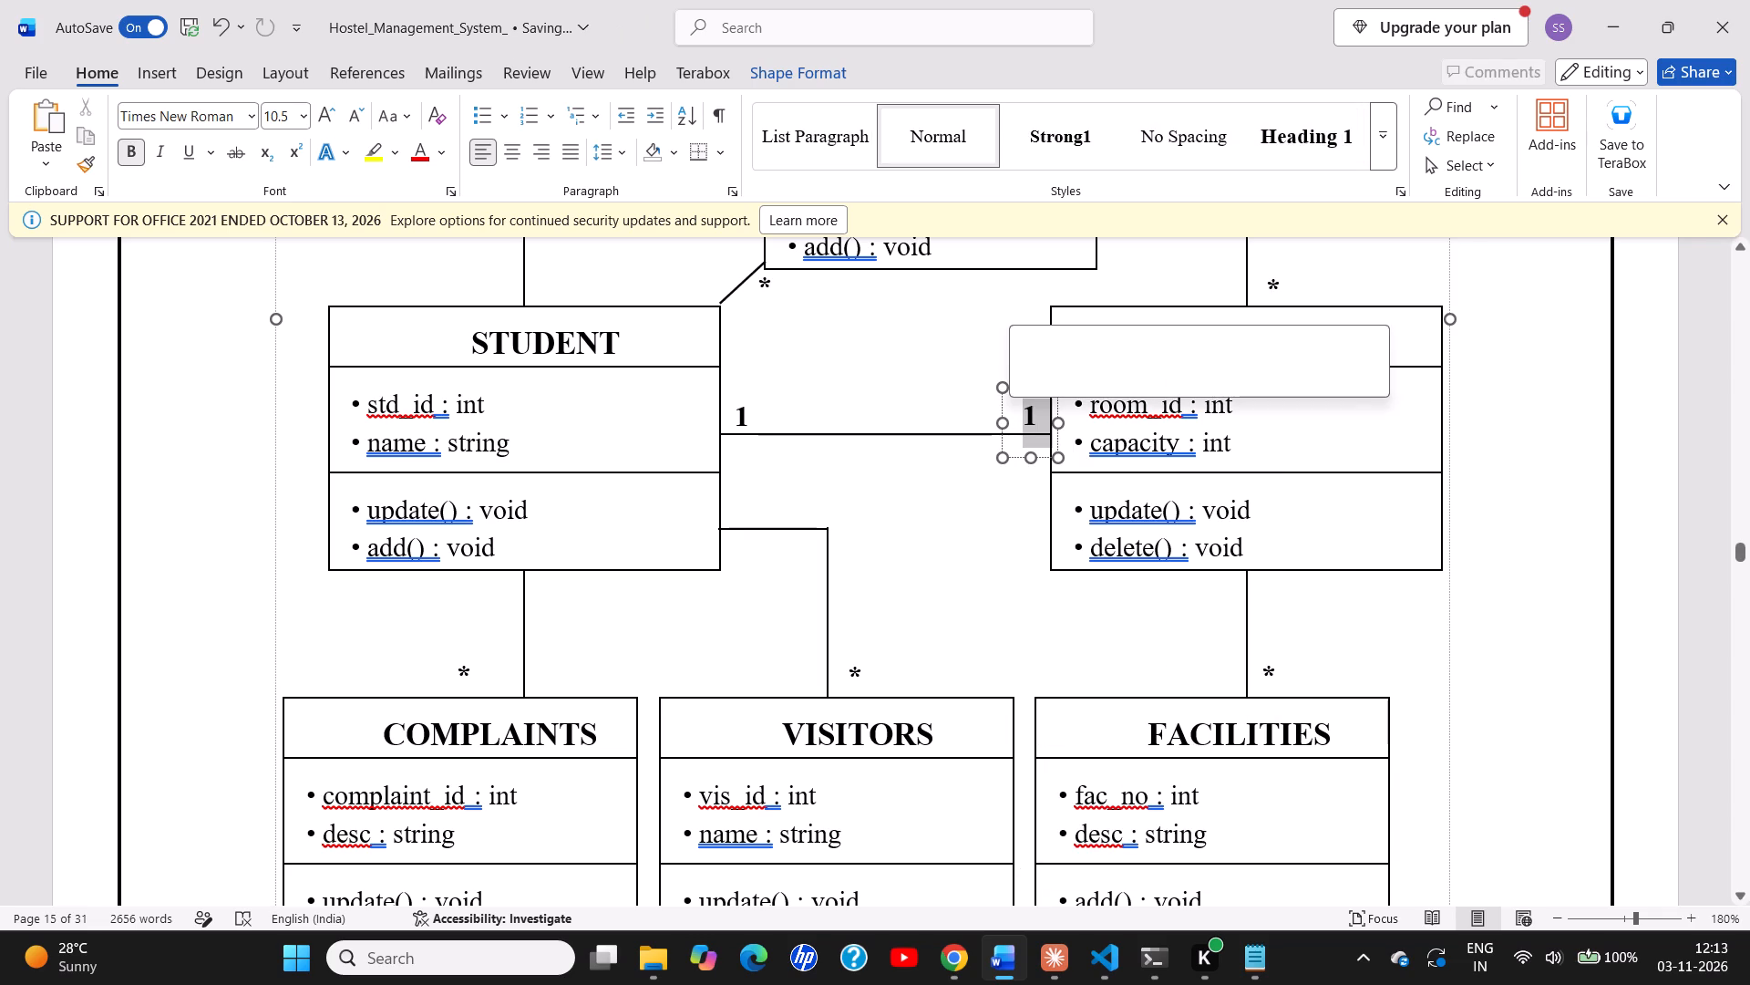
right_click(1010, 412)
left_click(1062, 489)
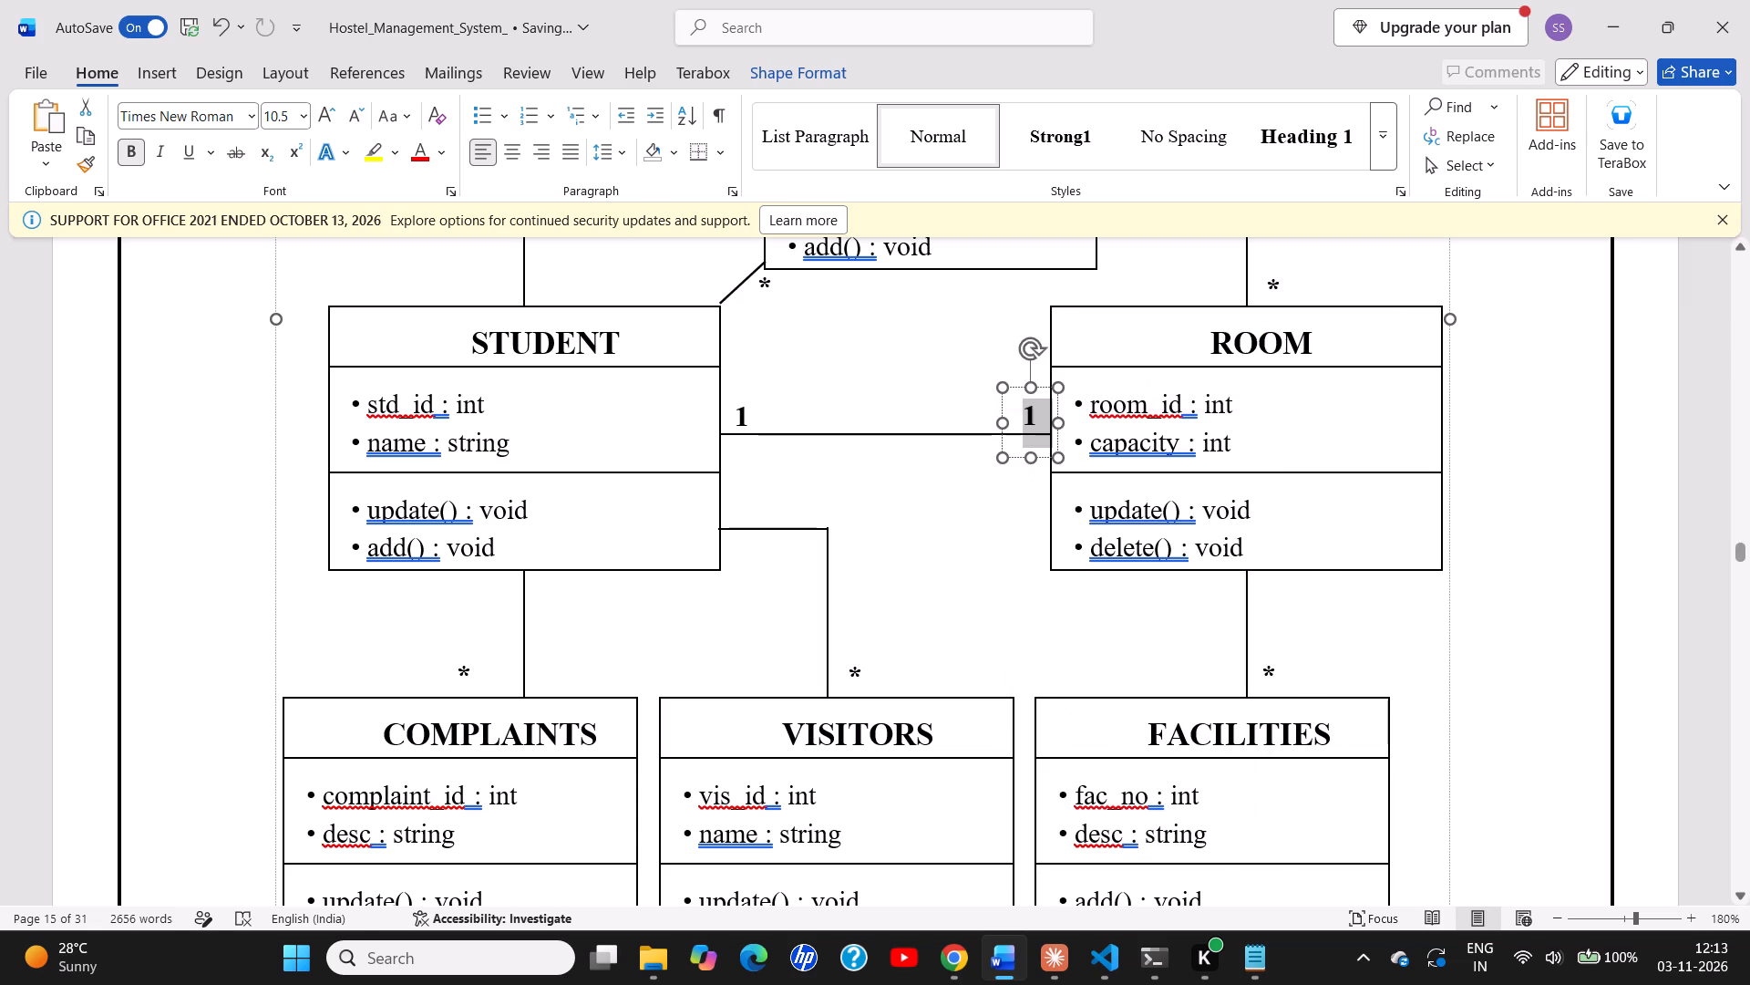
Copy the whole text box of the 1 label beside ROOM and paste it twice in the previous page's blank area.
scroll(1062, 489, "up", 1)
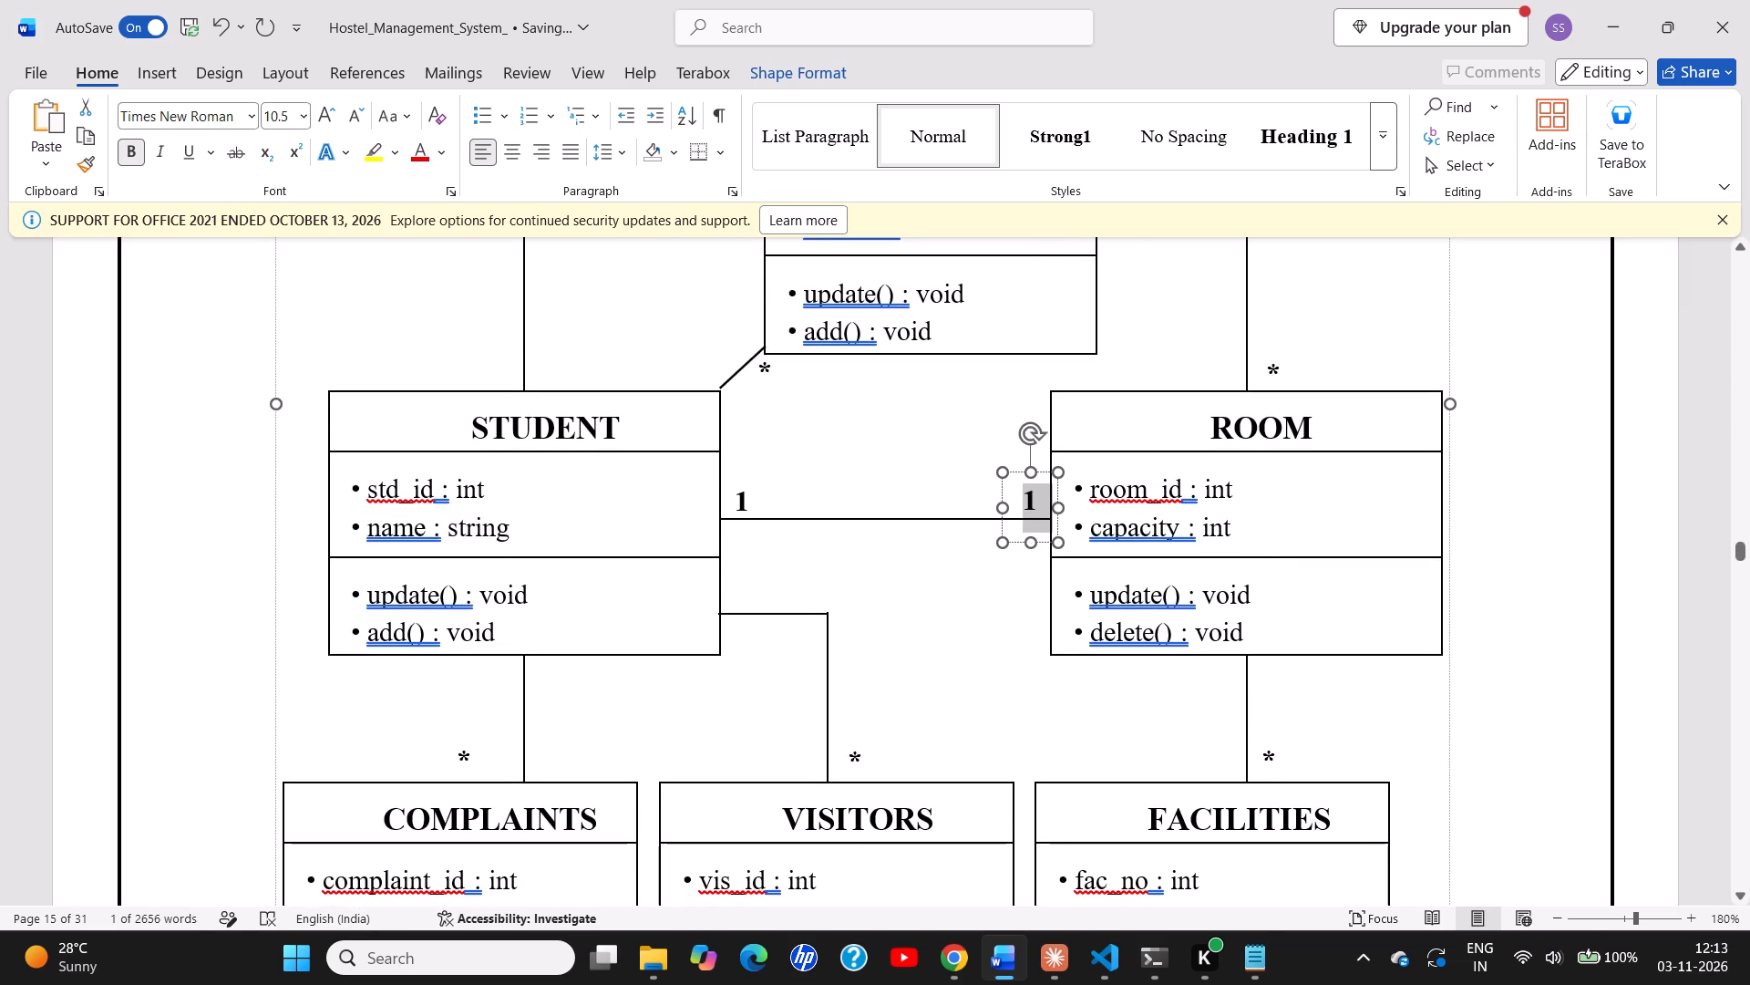
right_click(1015, 471)
left_click(1065, 392)
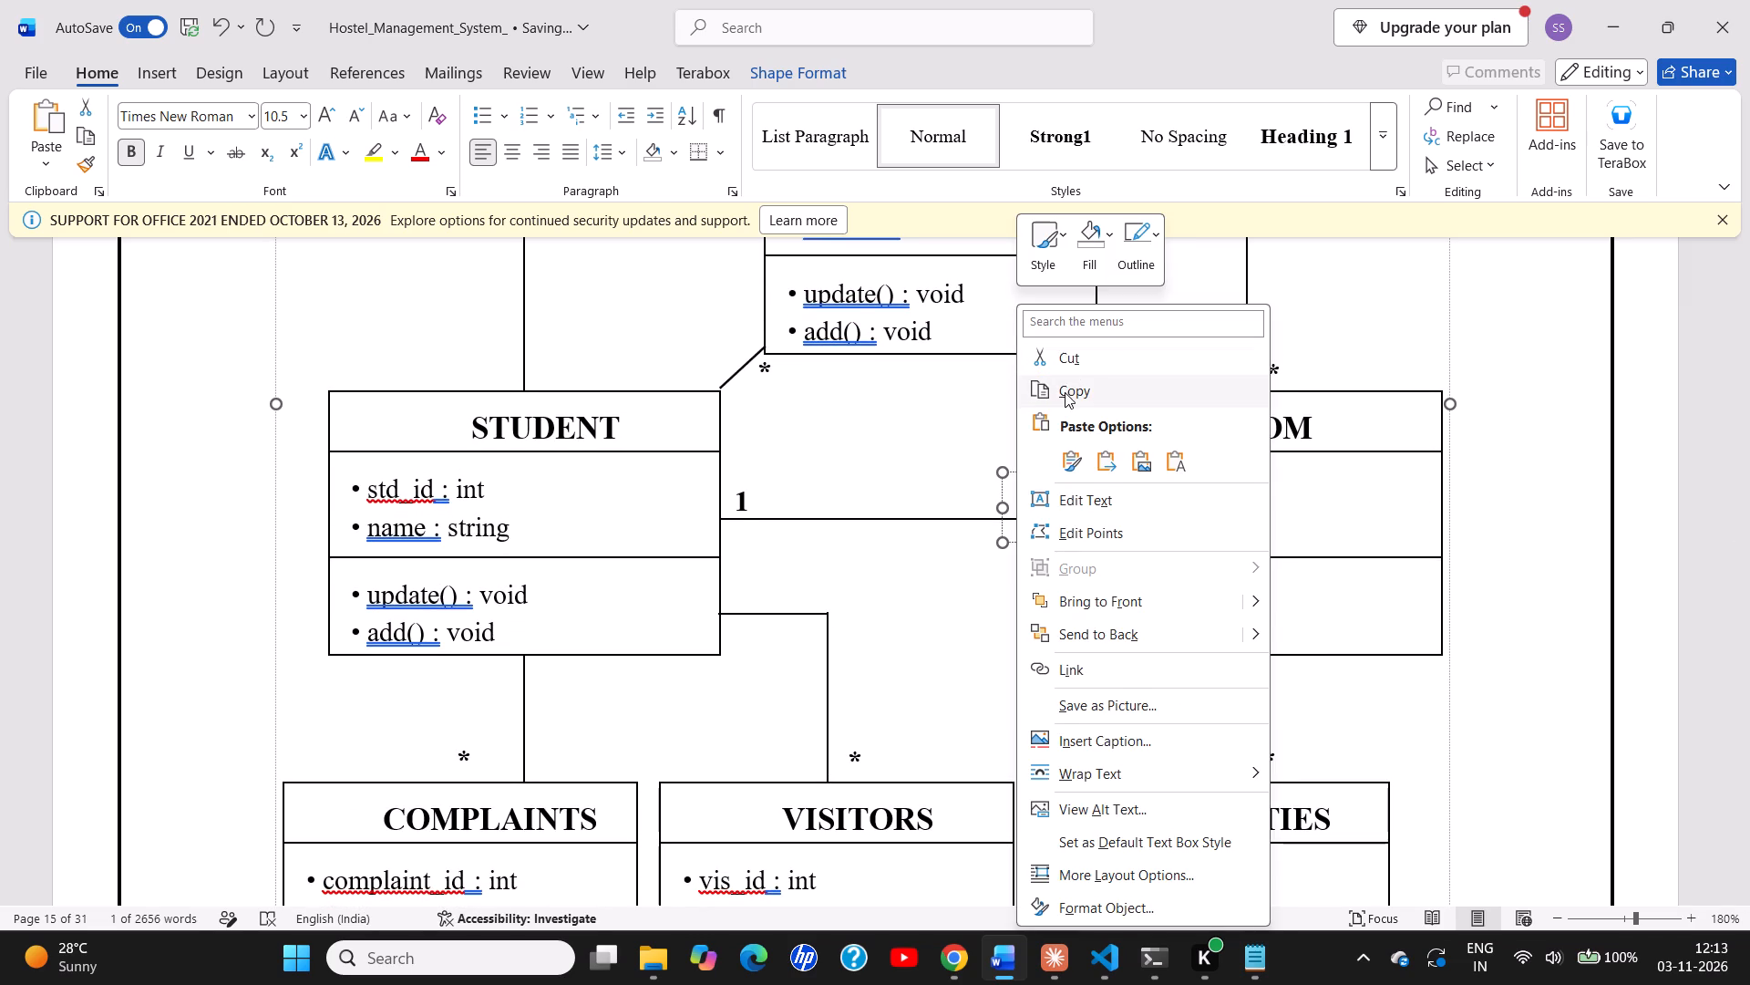
scroll(1065, 392, "up", 4)
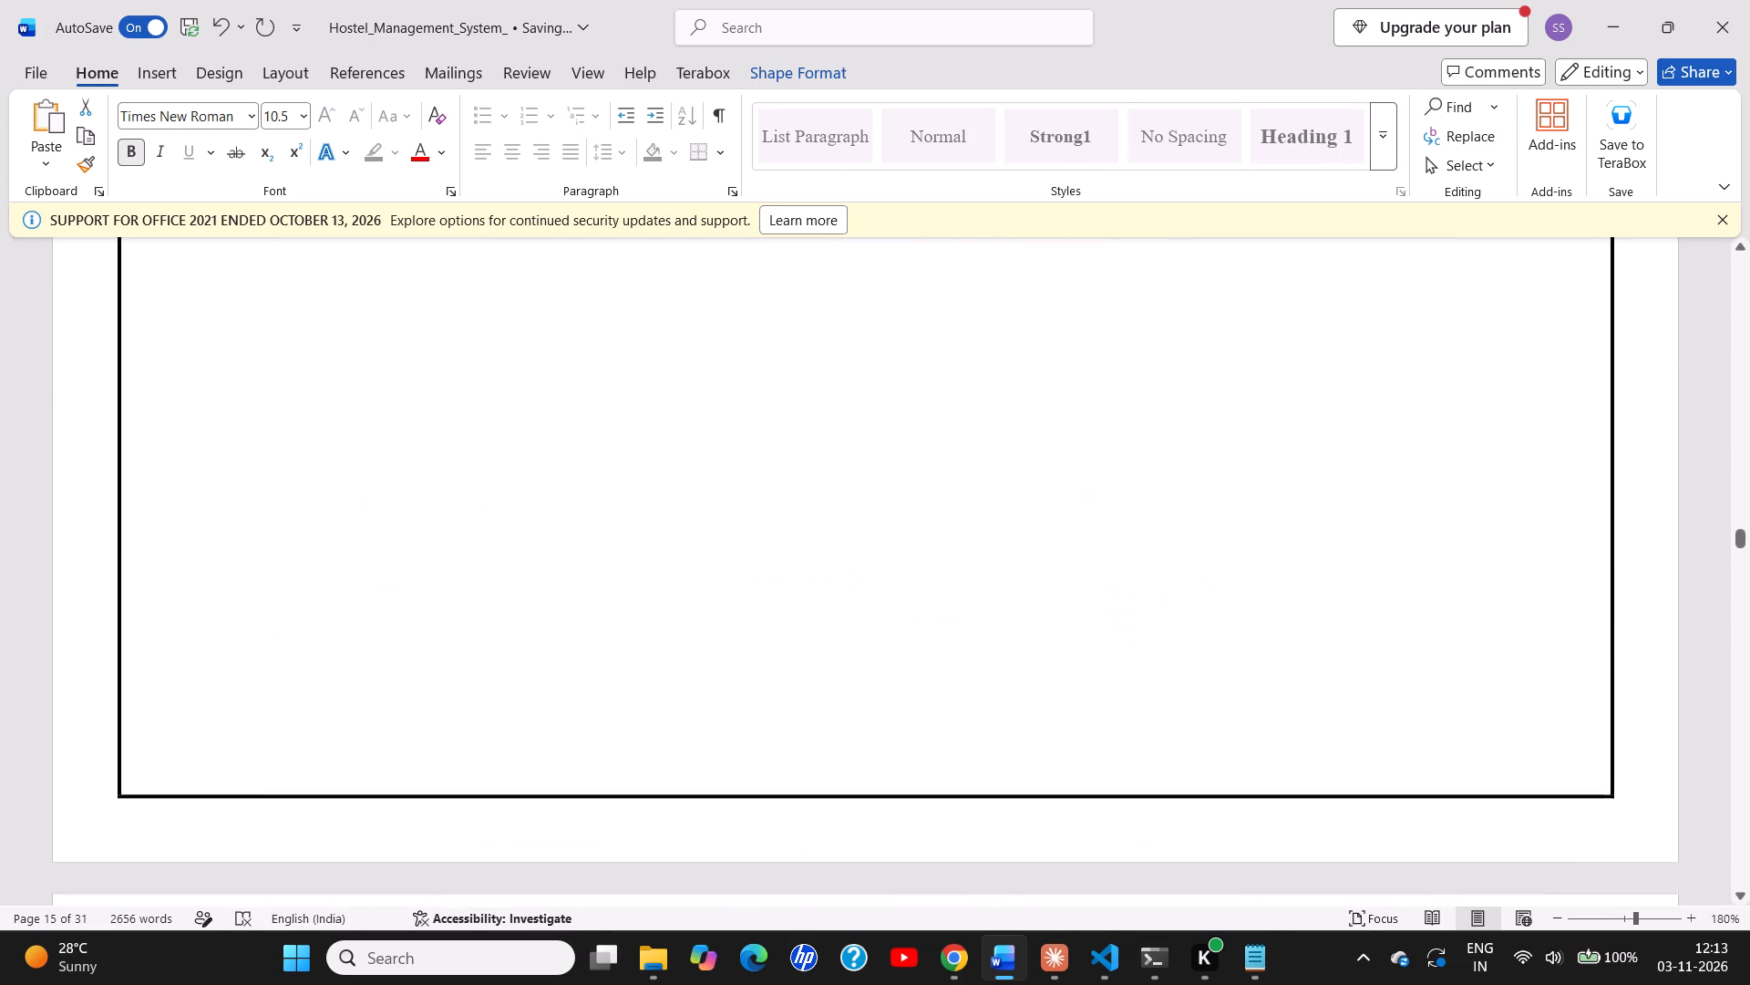
left_click(1054, 391)
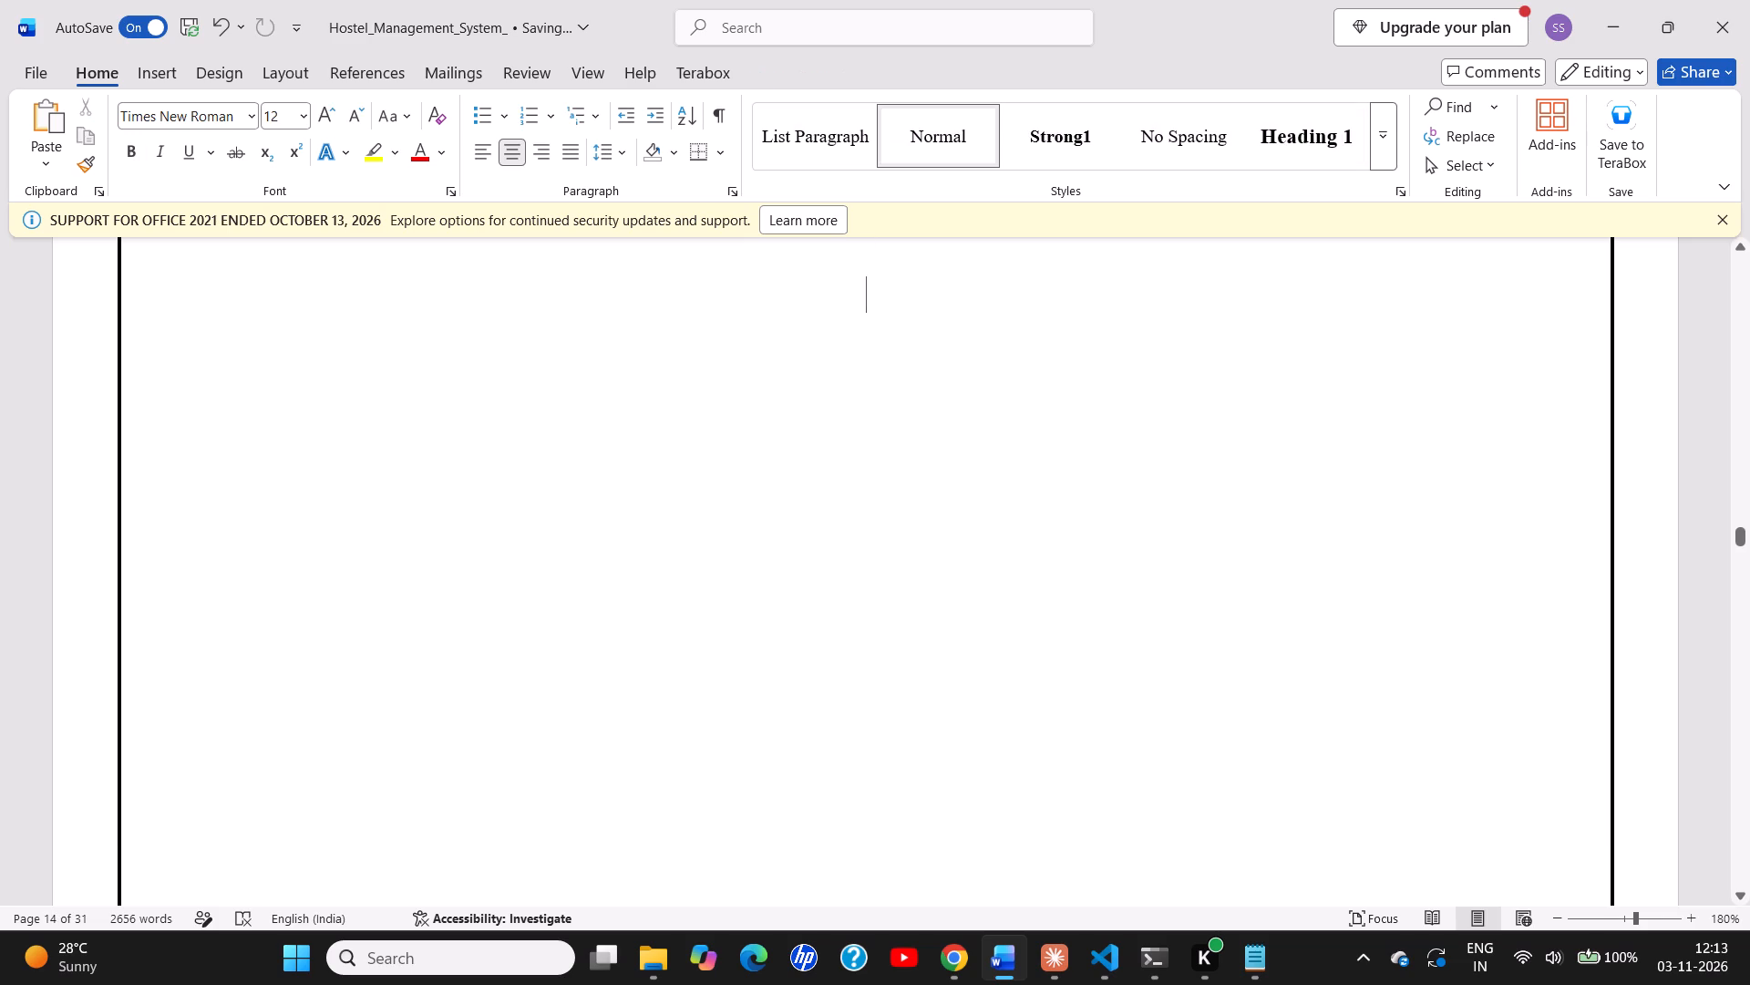
key("ctrl+v")
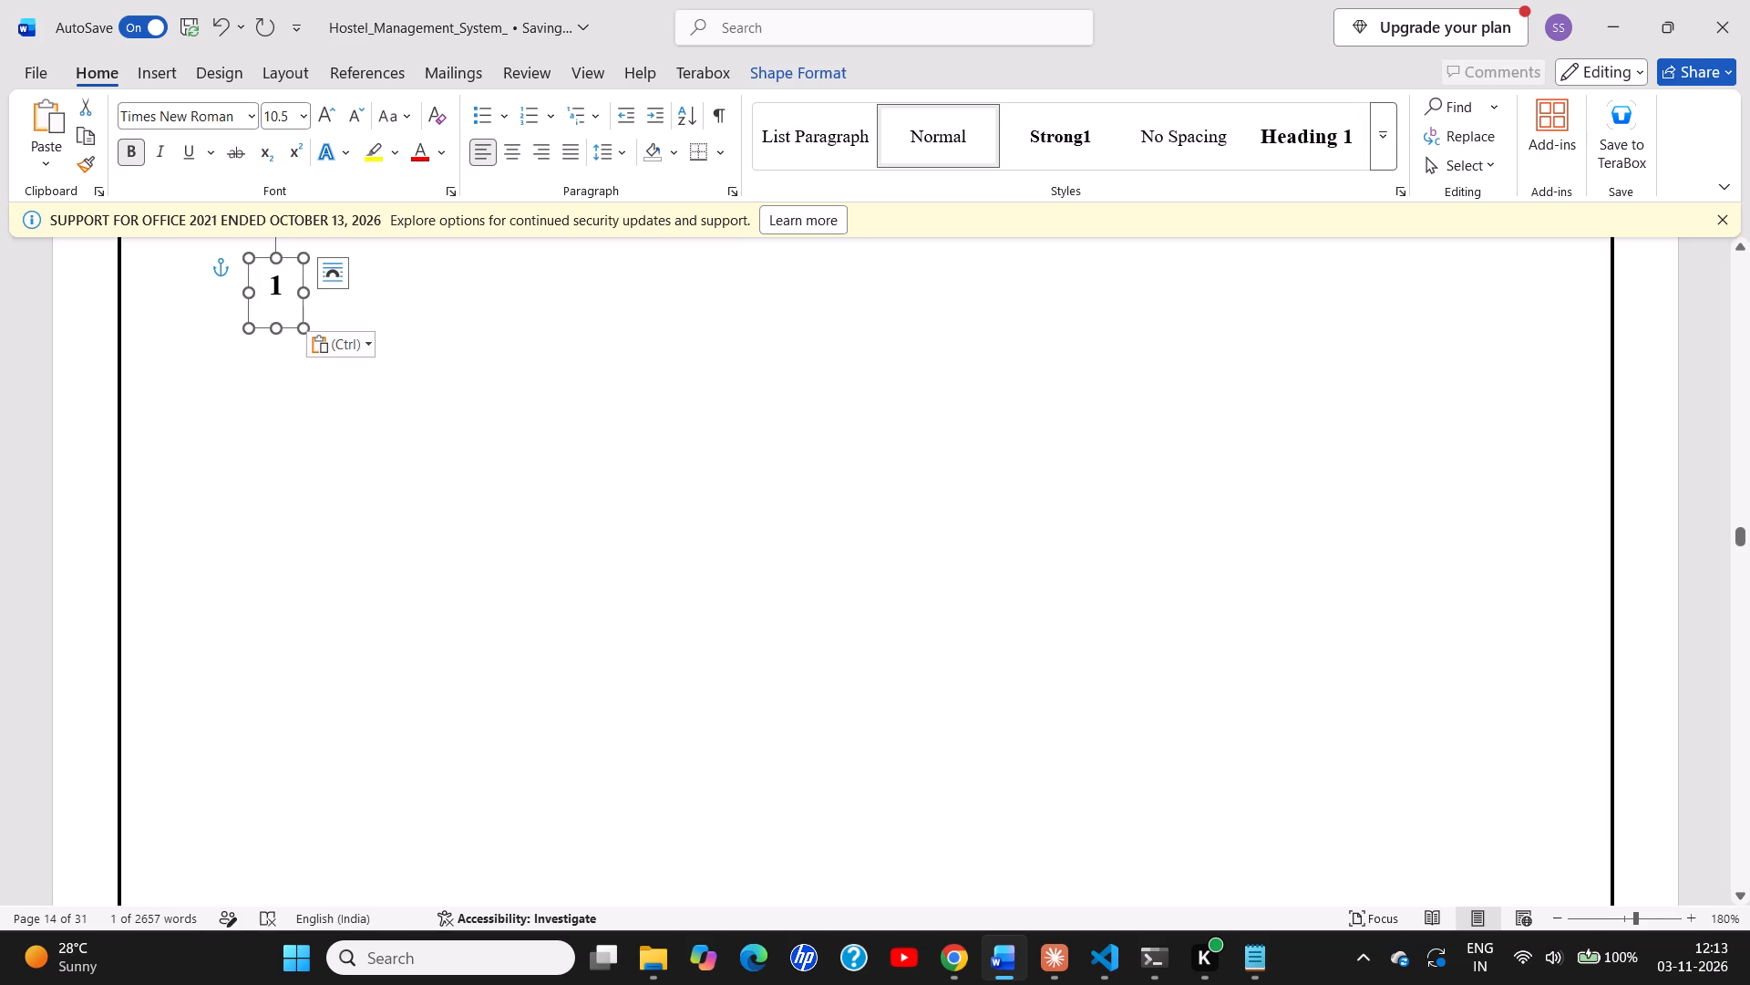
key("ctrl+v")
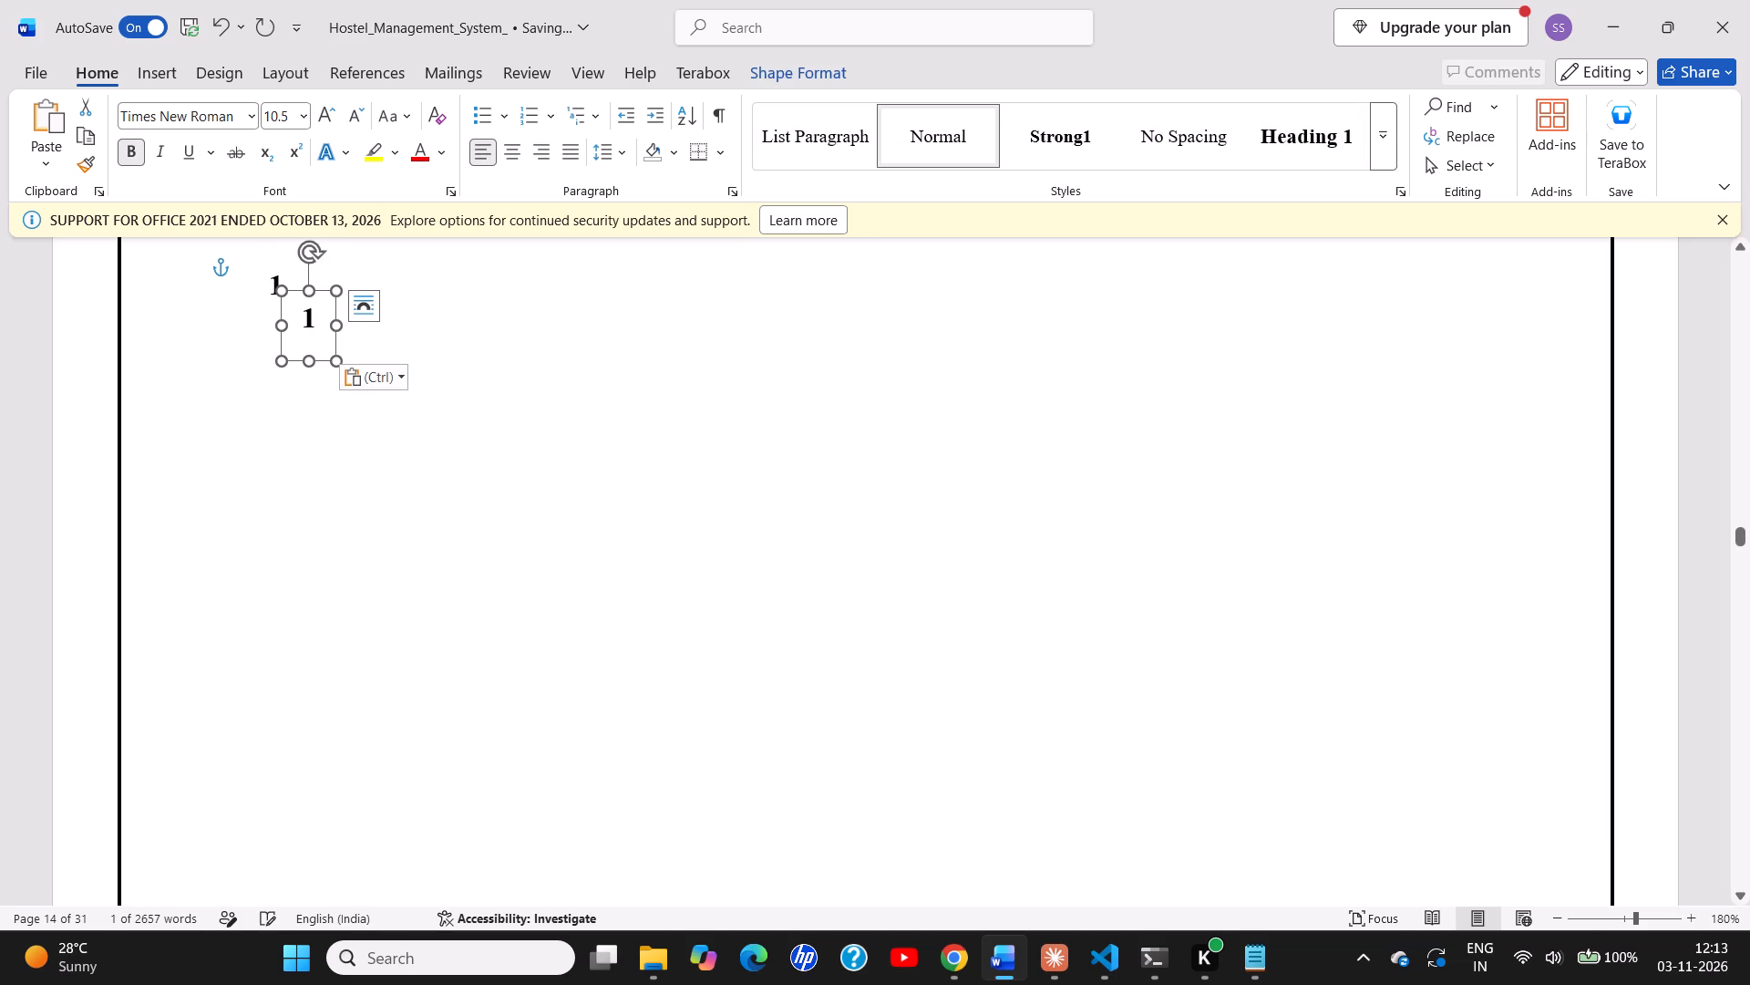
Move one pasted 1 label onto the class diagram, beside STUDENT's upper-right corner just below the slanted FEES–STUDENT connector.
scroll(314, 285, "down", 1, "ctrl")
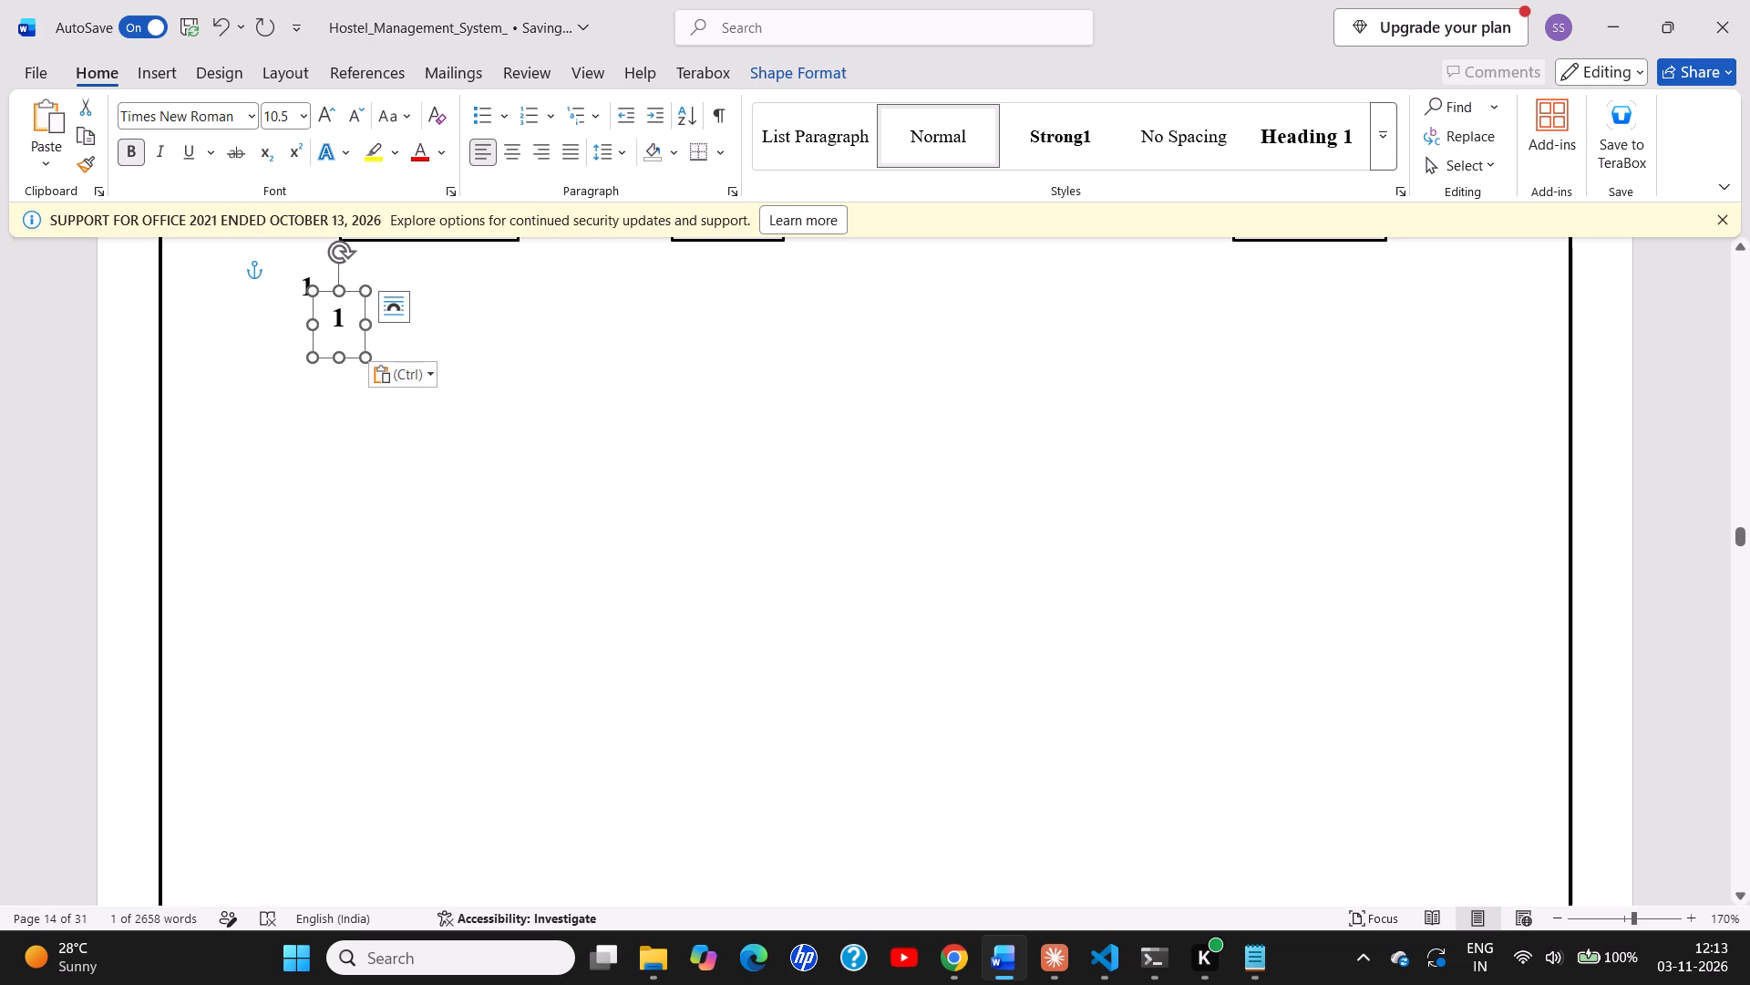
left_click_drag(345, 296, 448, 707)
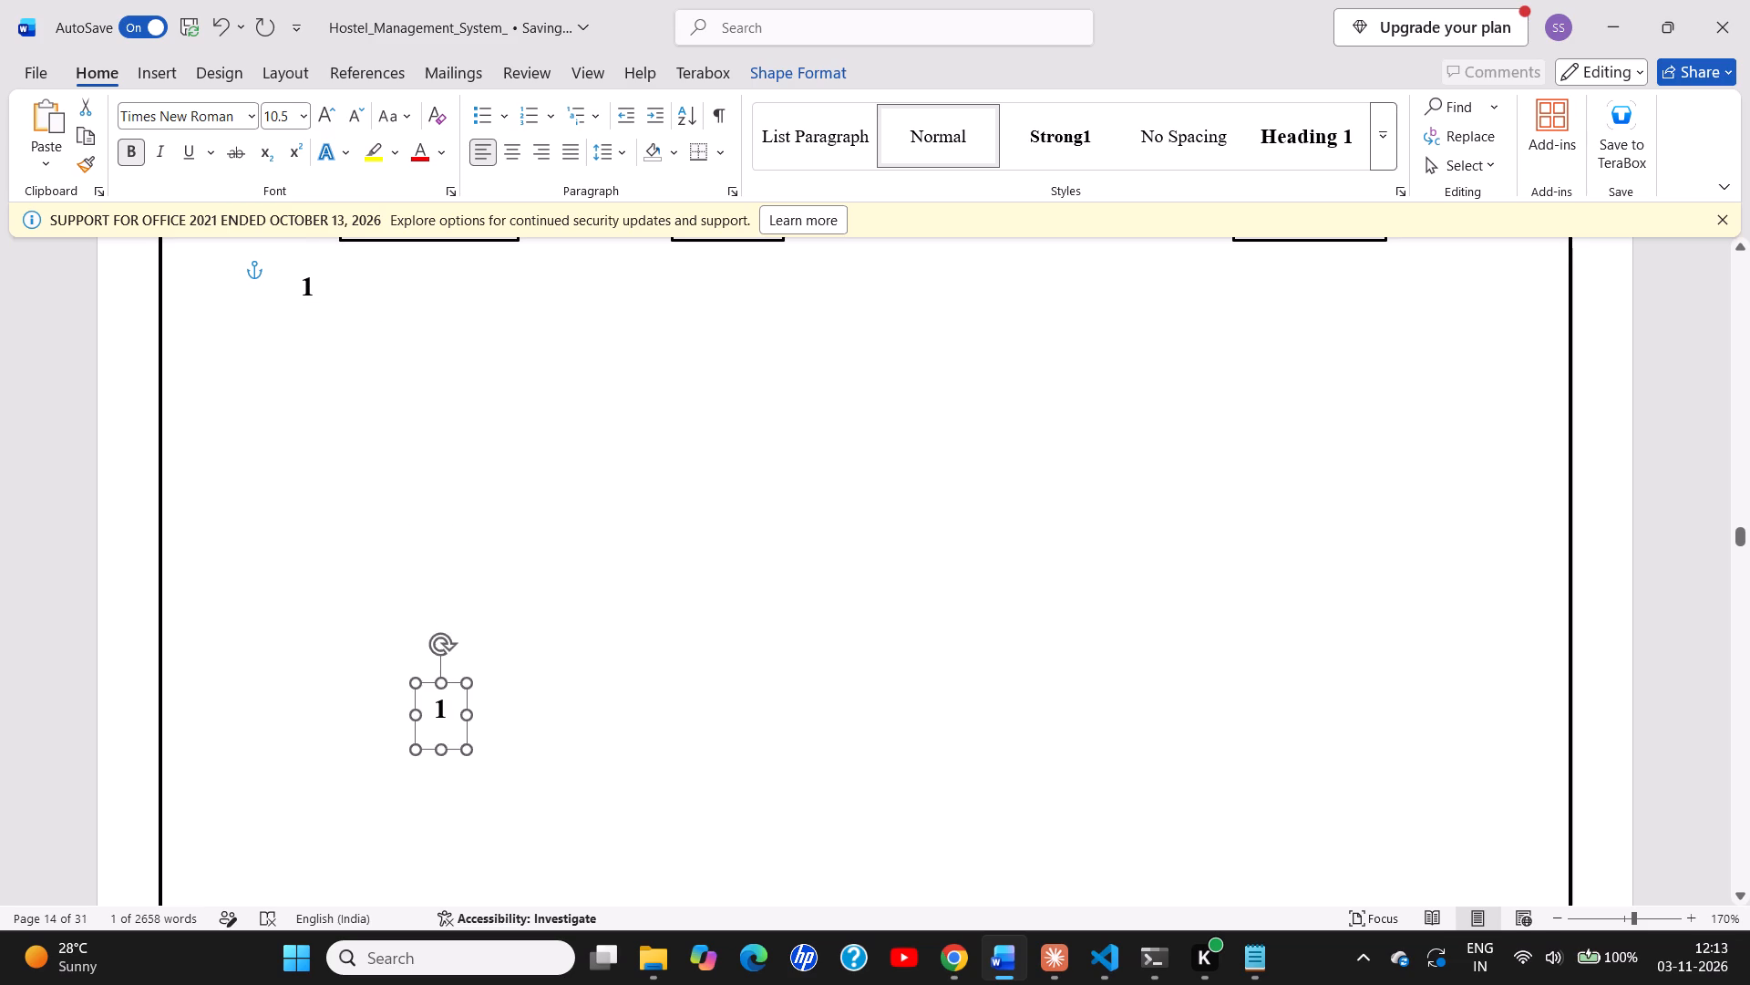
left_click_drag(448, 707, 448, 984)
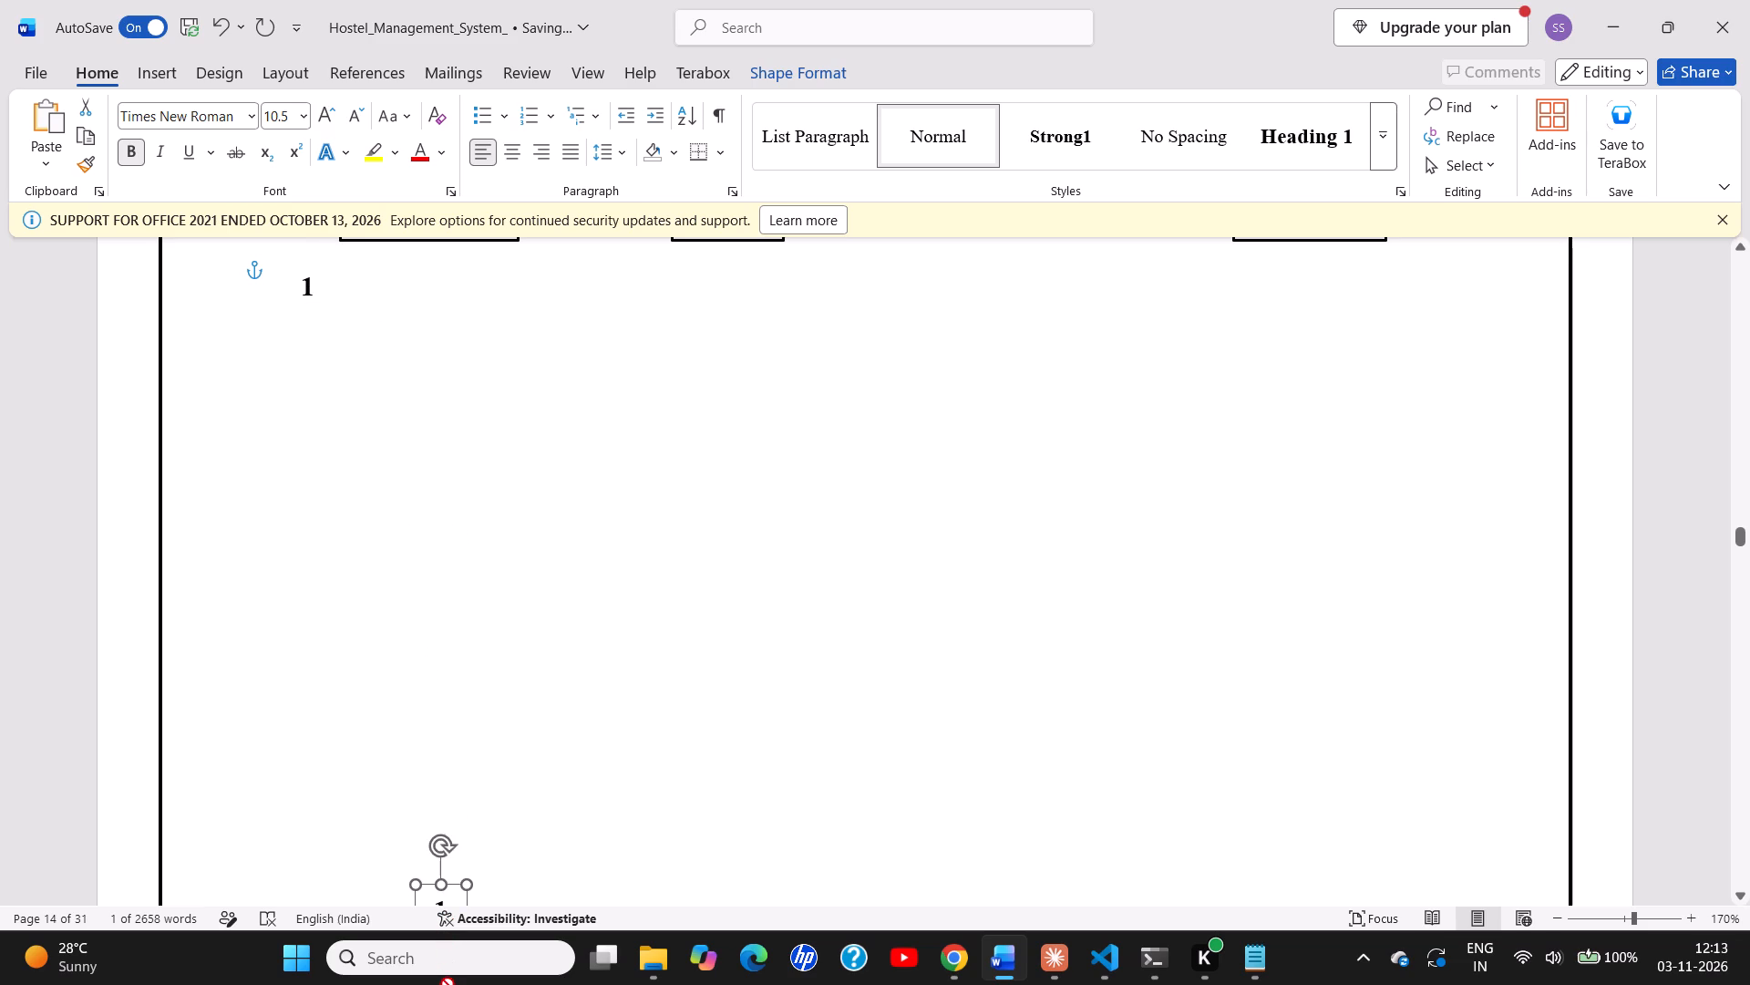
left_click_drag(448, 984, 811, 823)
scroll(808, 707, "down", 2)
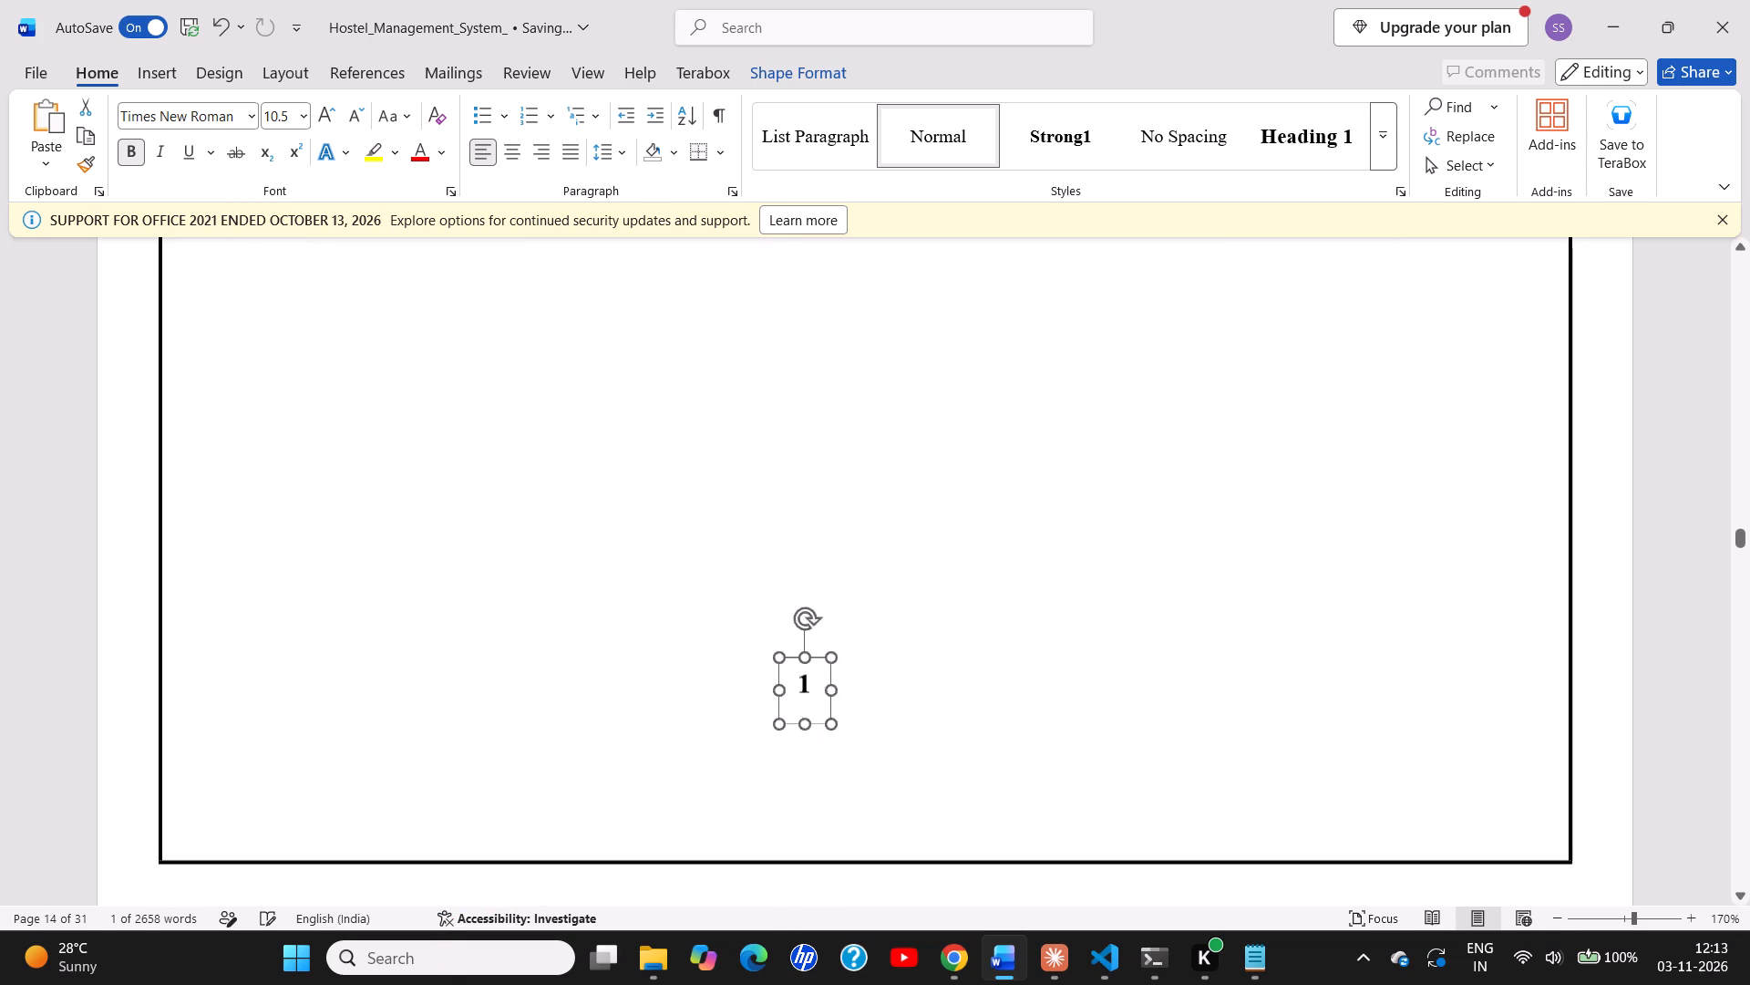
scroll(808, 707, "down", 1)
scroll(808, 522, "up", 1)
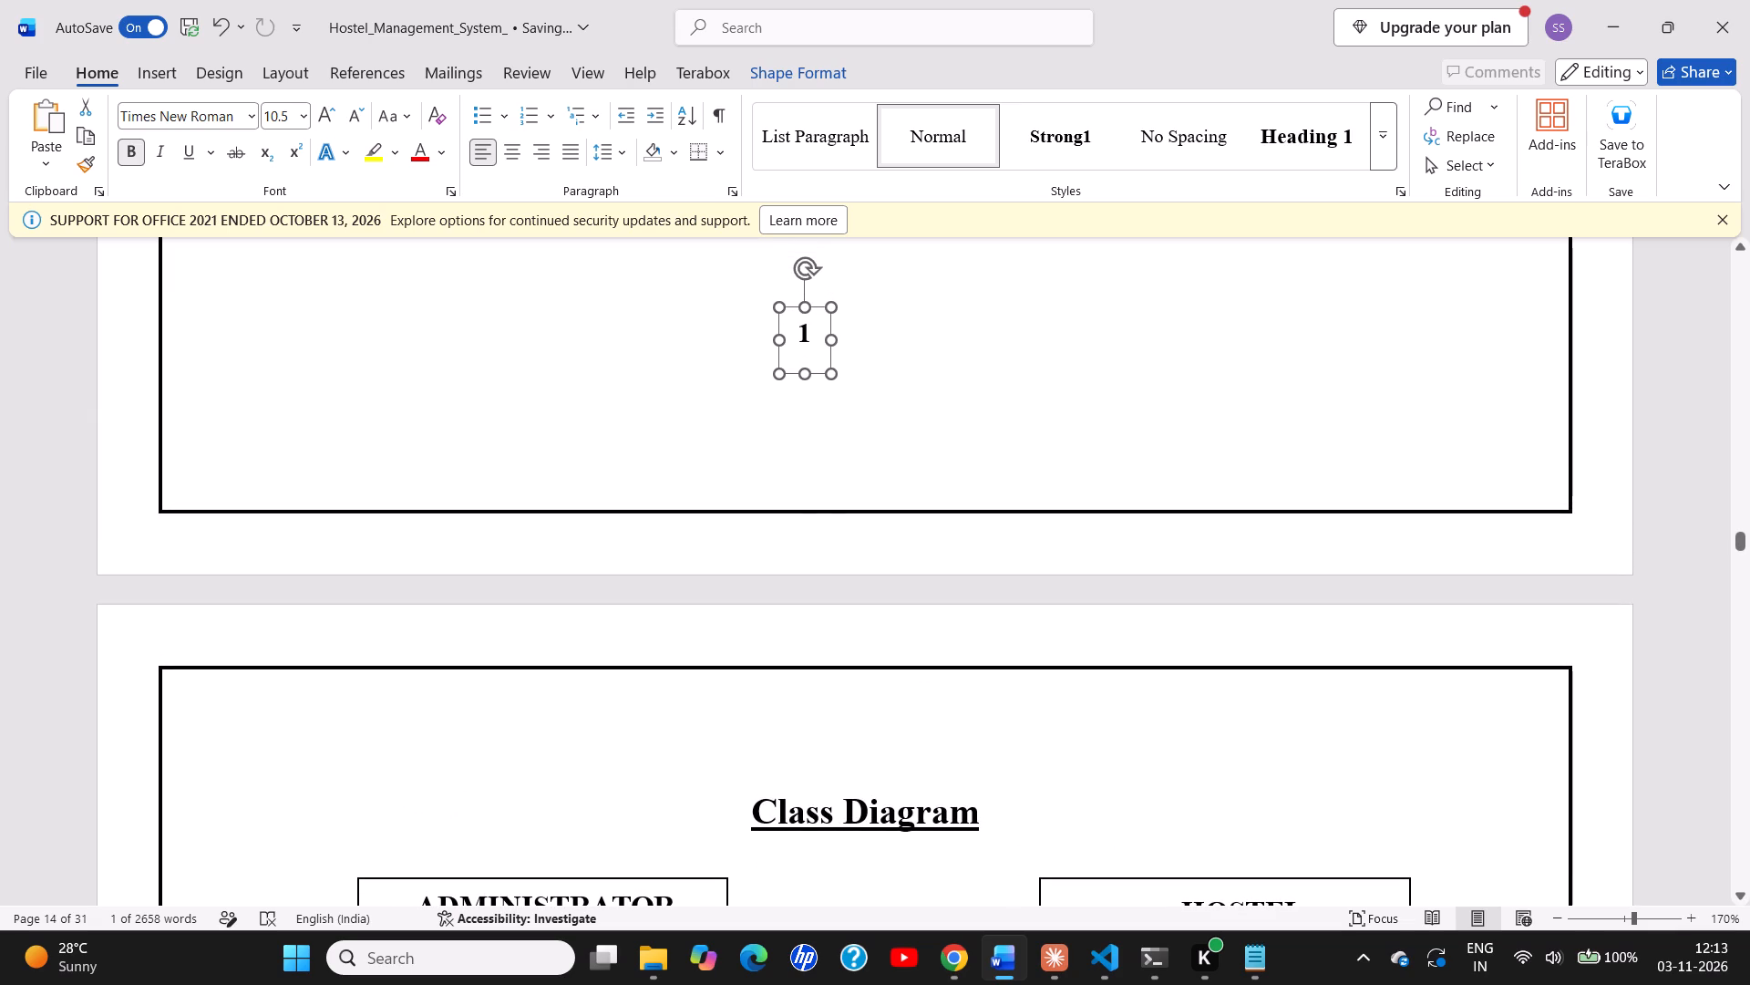
left_click_drag(819, 304, 952, 808)
left_click_drag(952, 789, 979, 814)
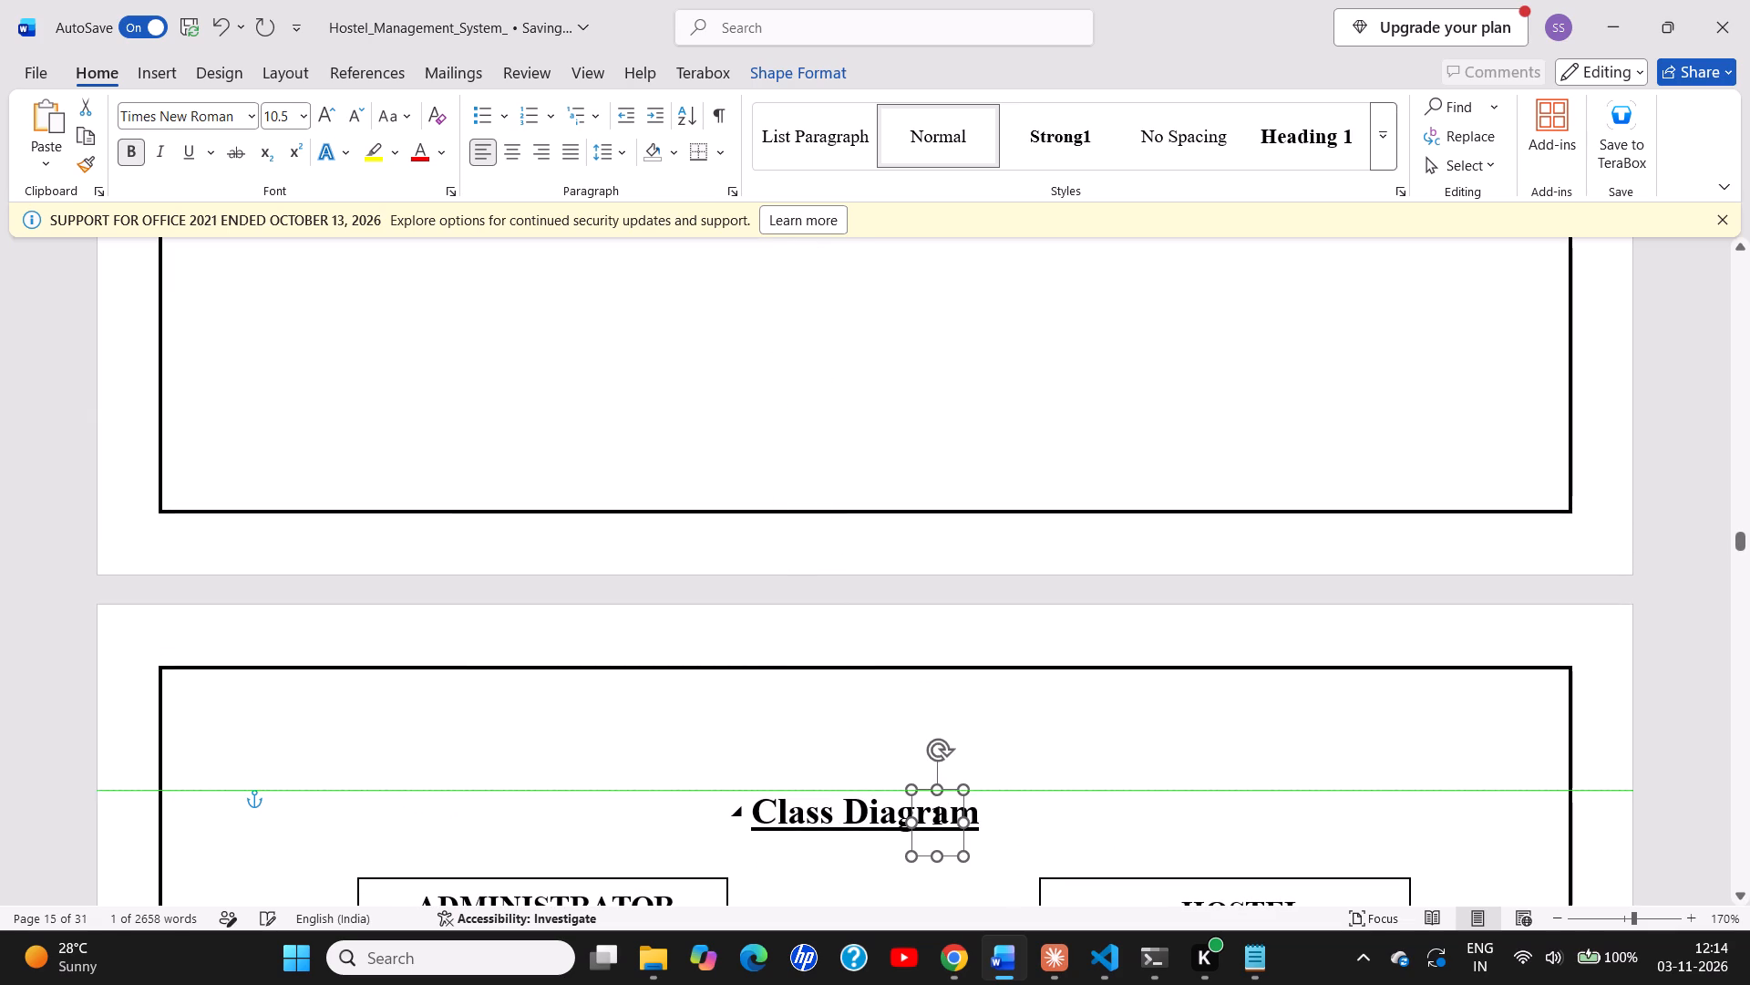
left_click_drag(979, 814, 1032, 888)
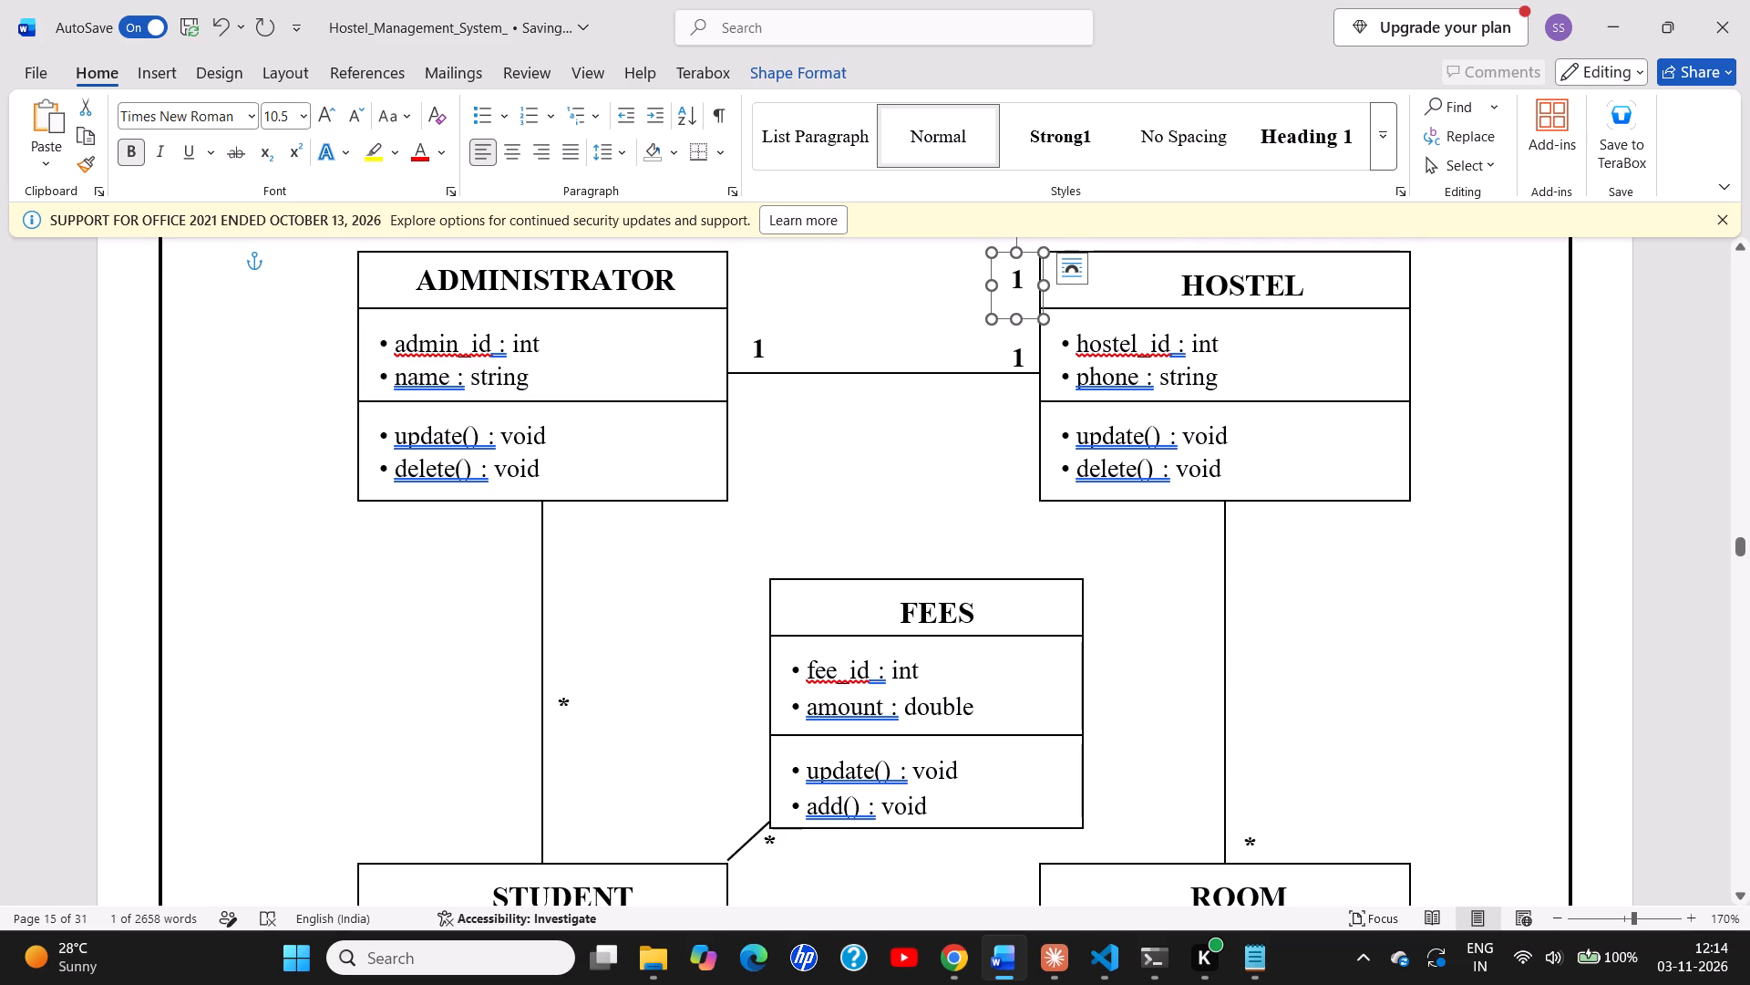
left_click_drag(1028, 247, 1321, 410)
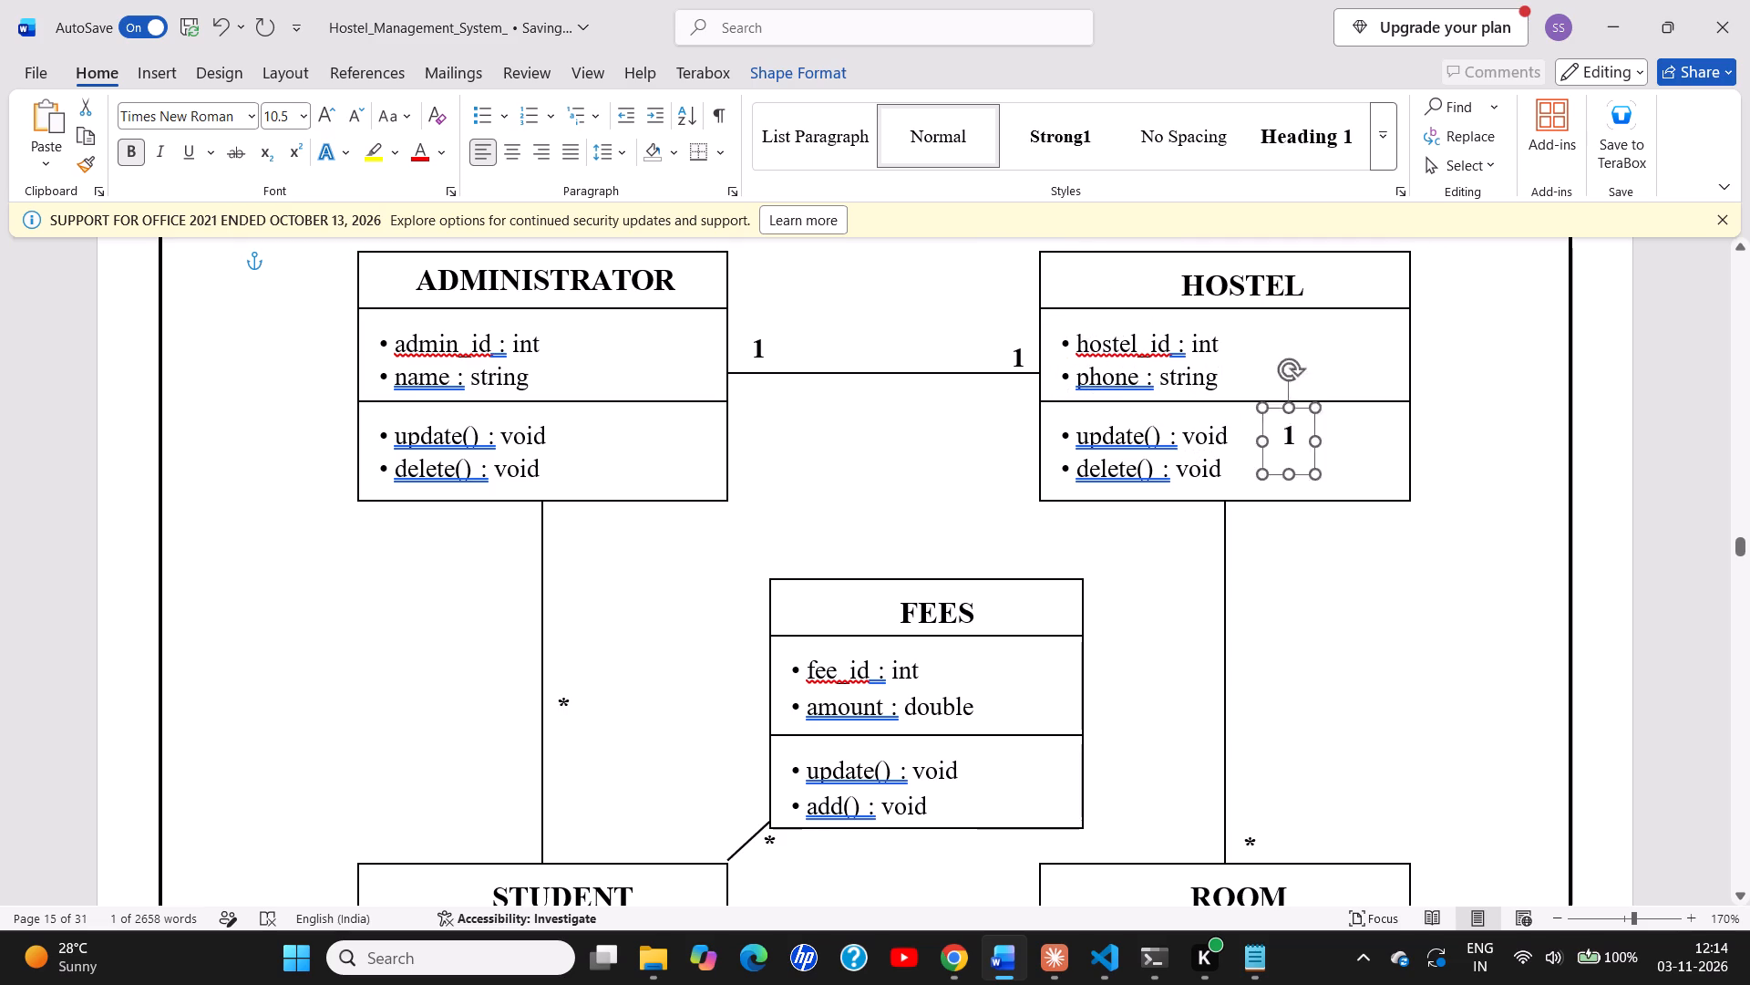
left_click_drag(1321, 410, 889, 676)
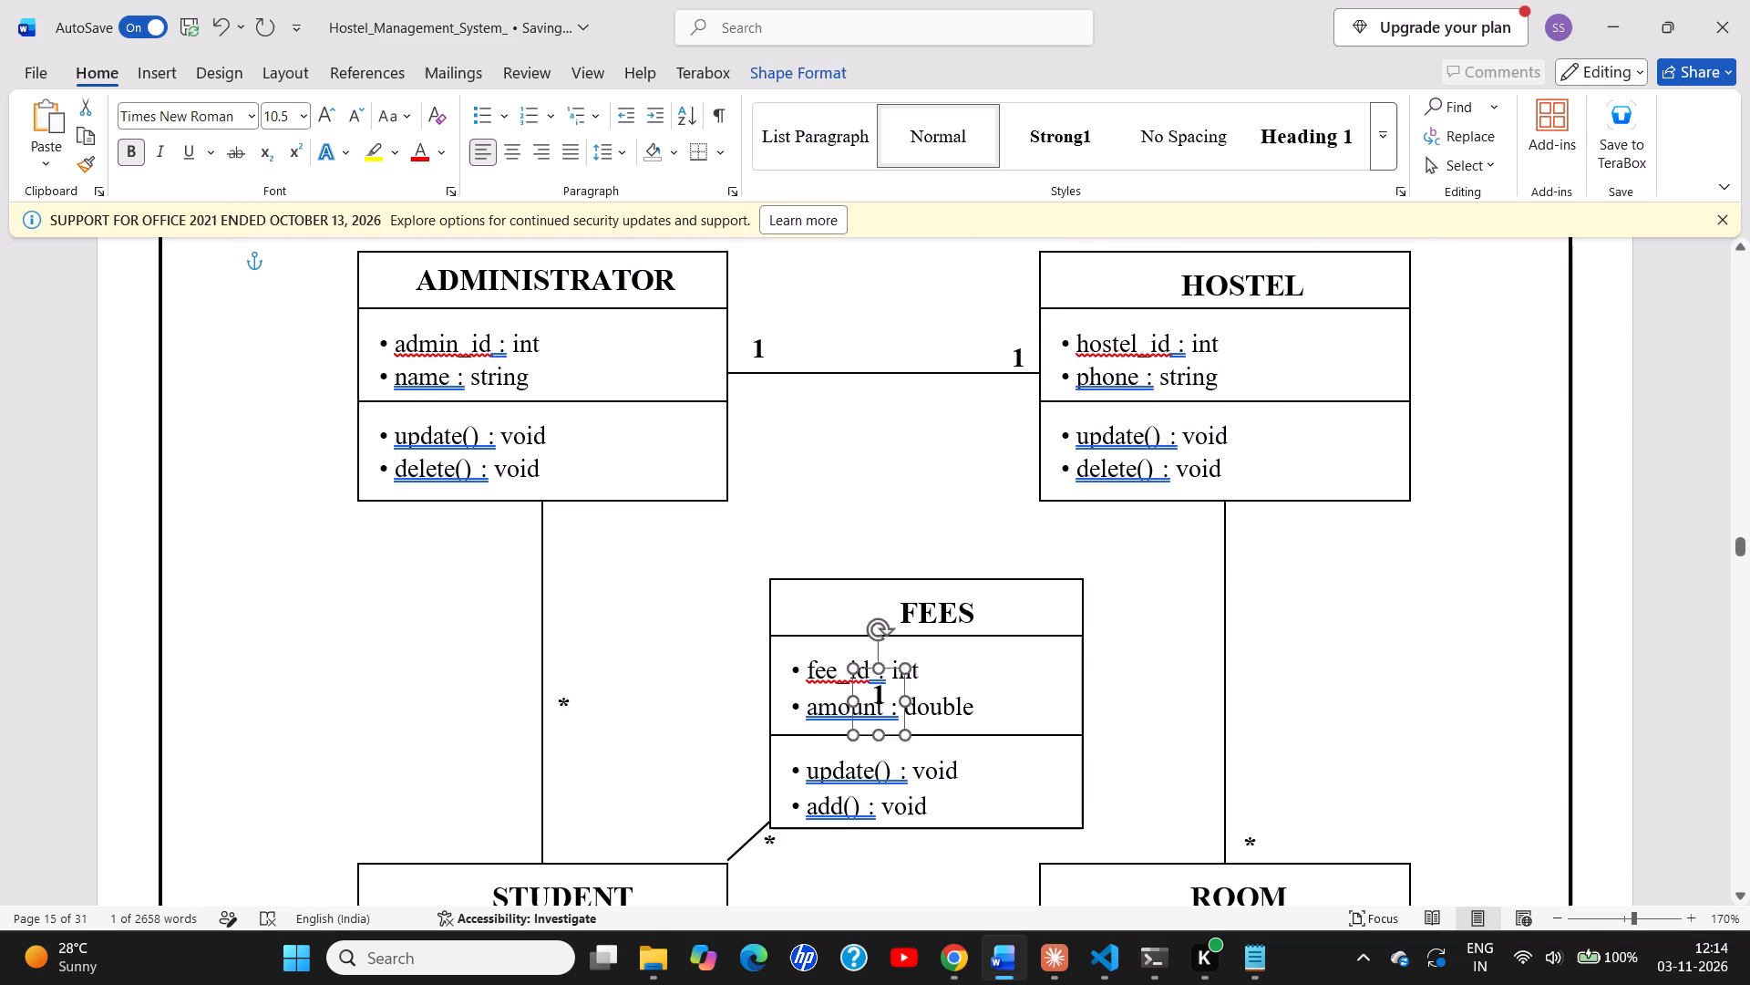
left_click_drag(889, 676, 738, 886)
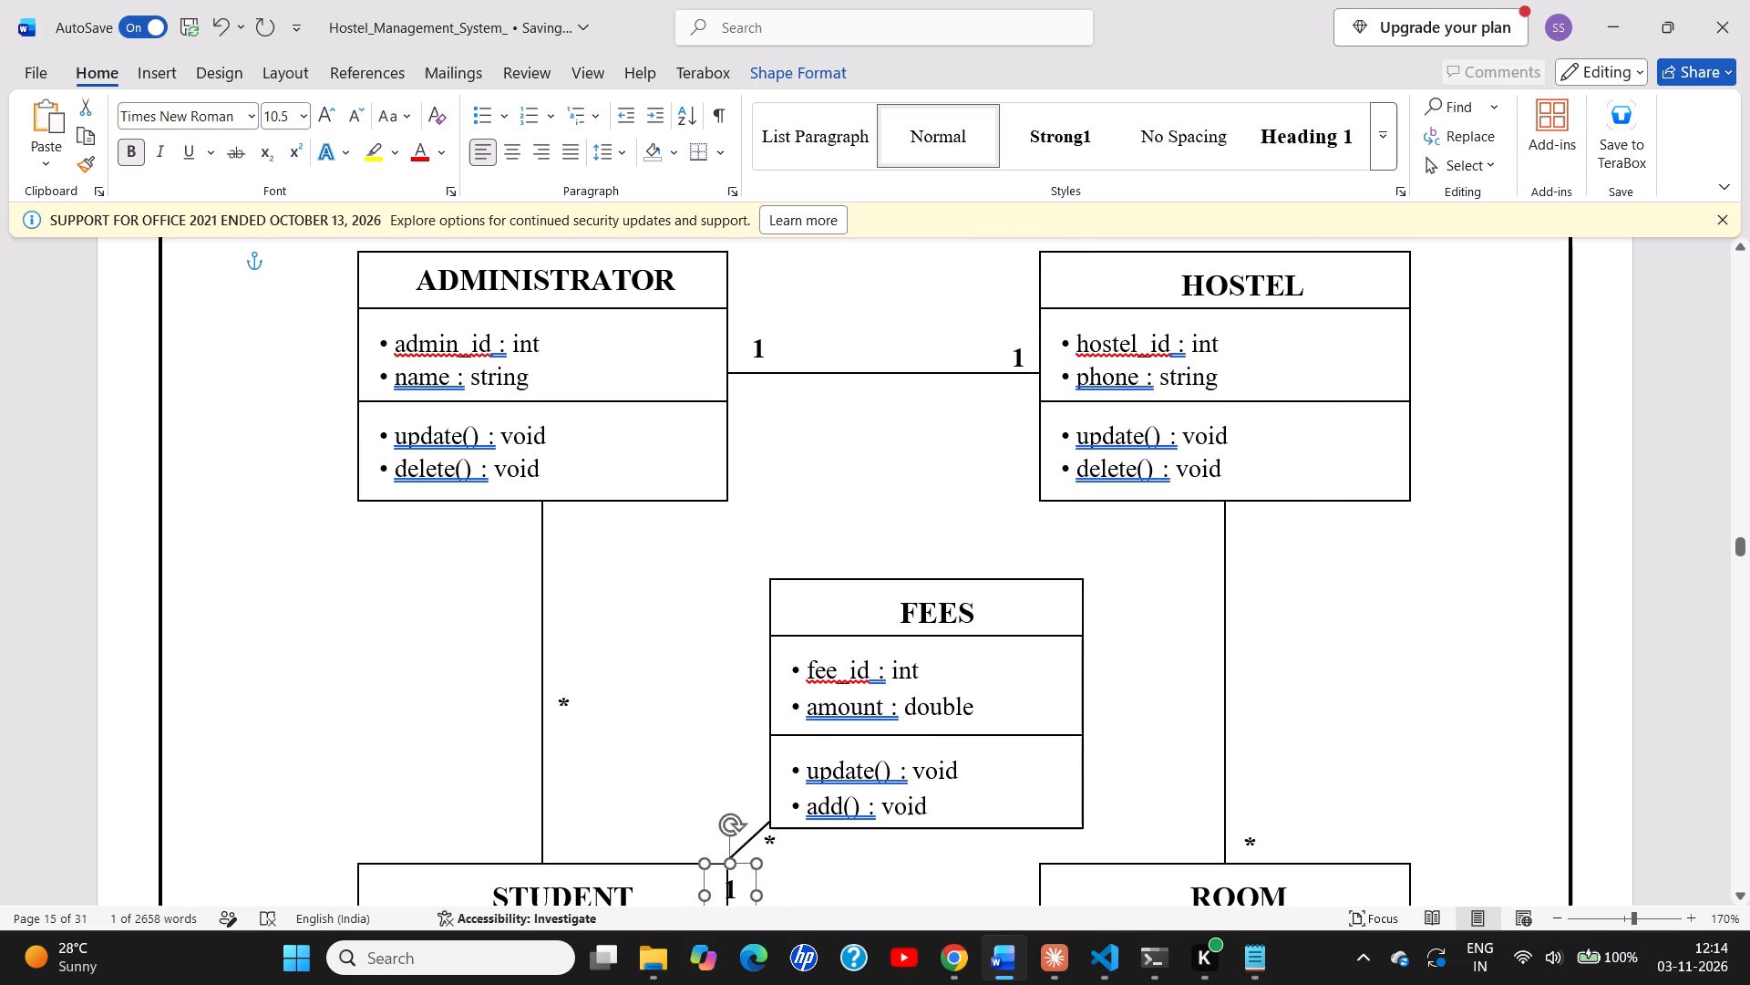
left_click_drag(738, 886, 748, 826)
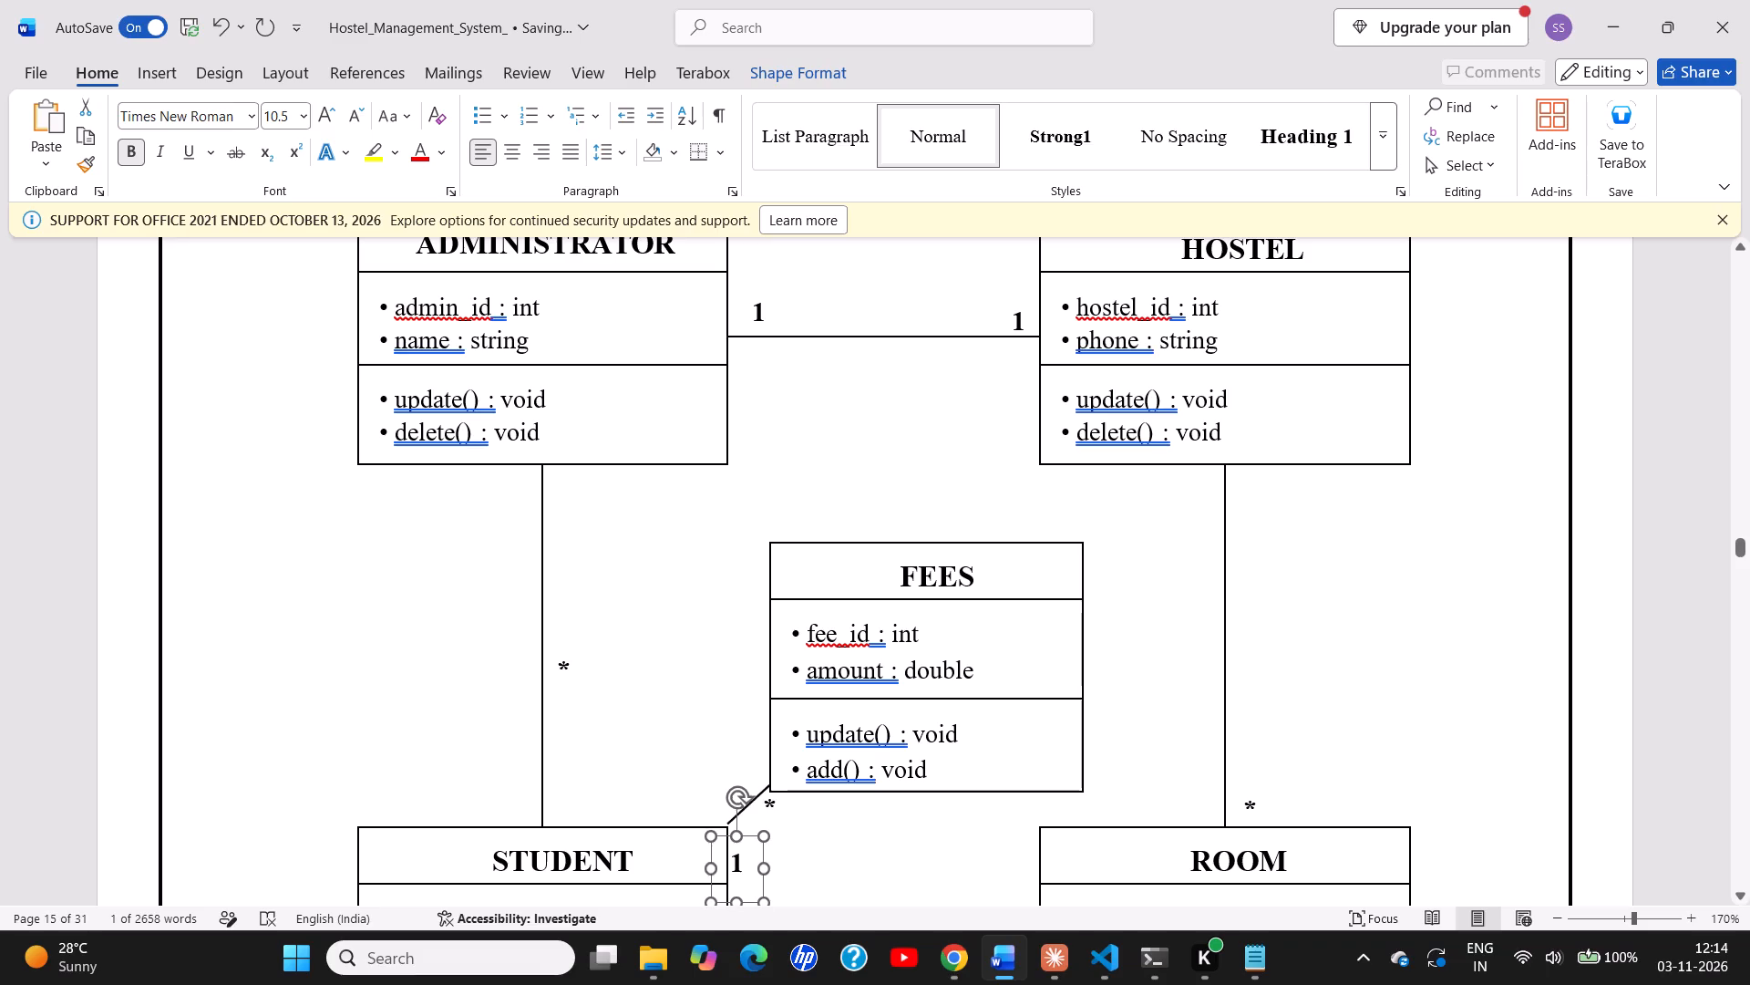
left_click_drag(748, 826, 753, 813)
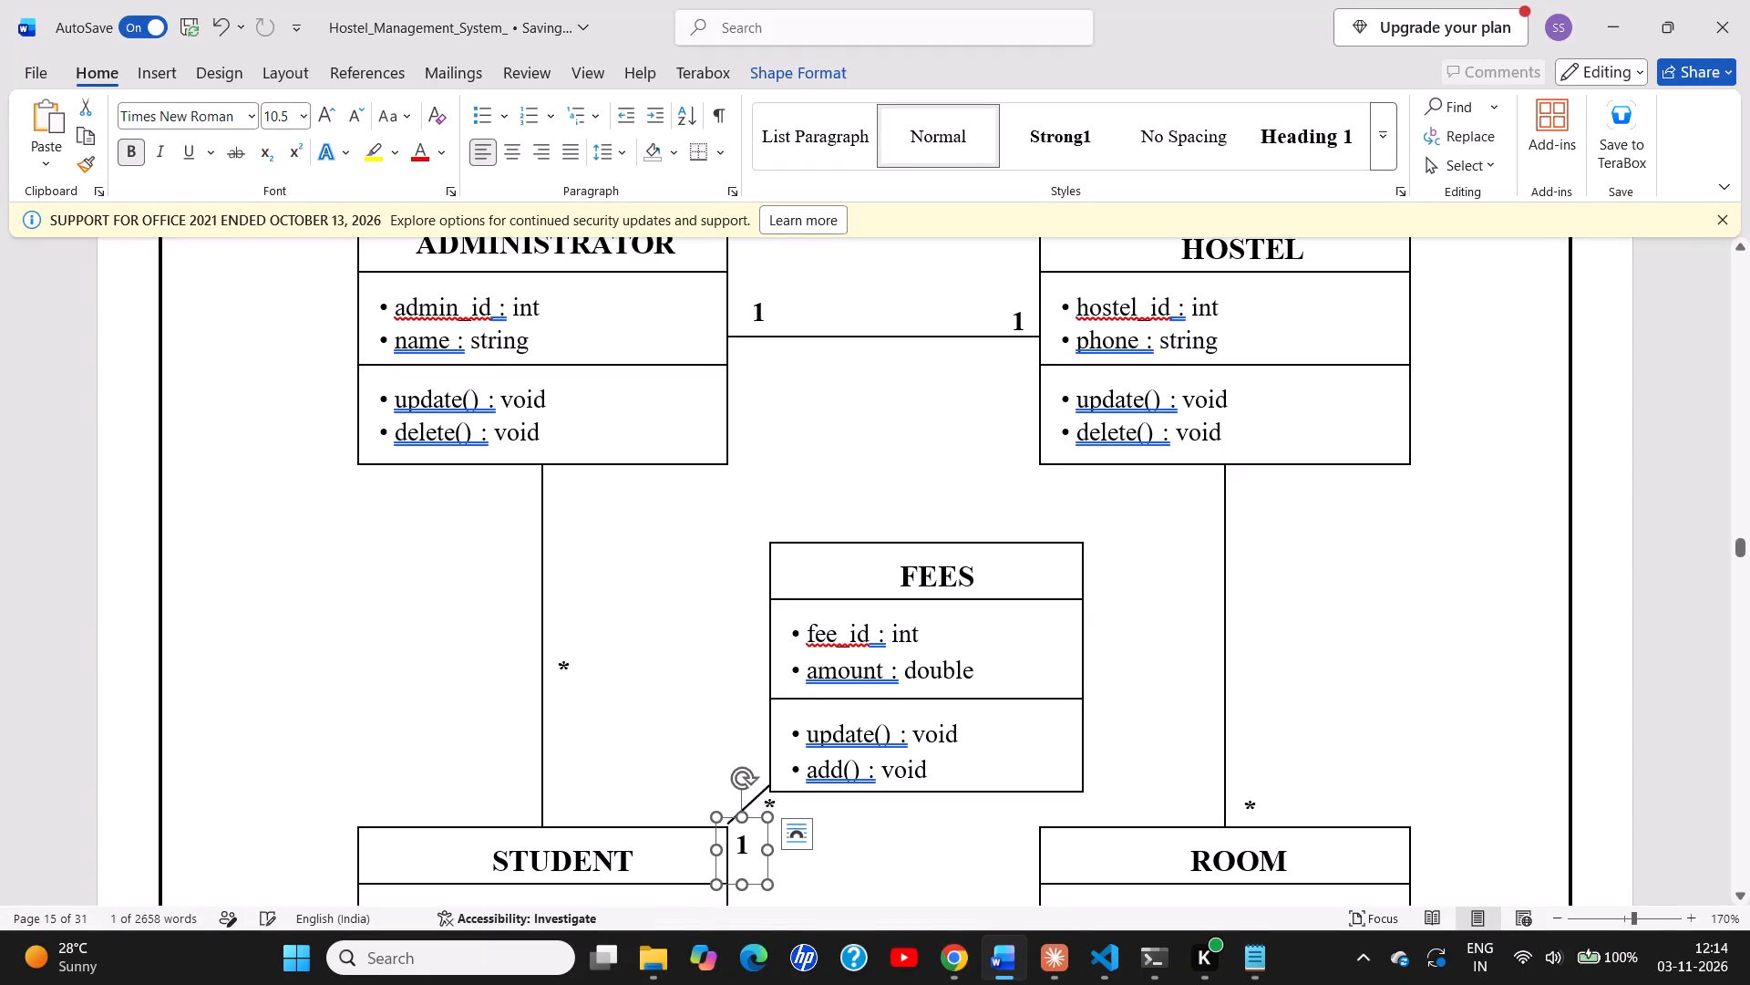
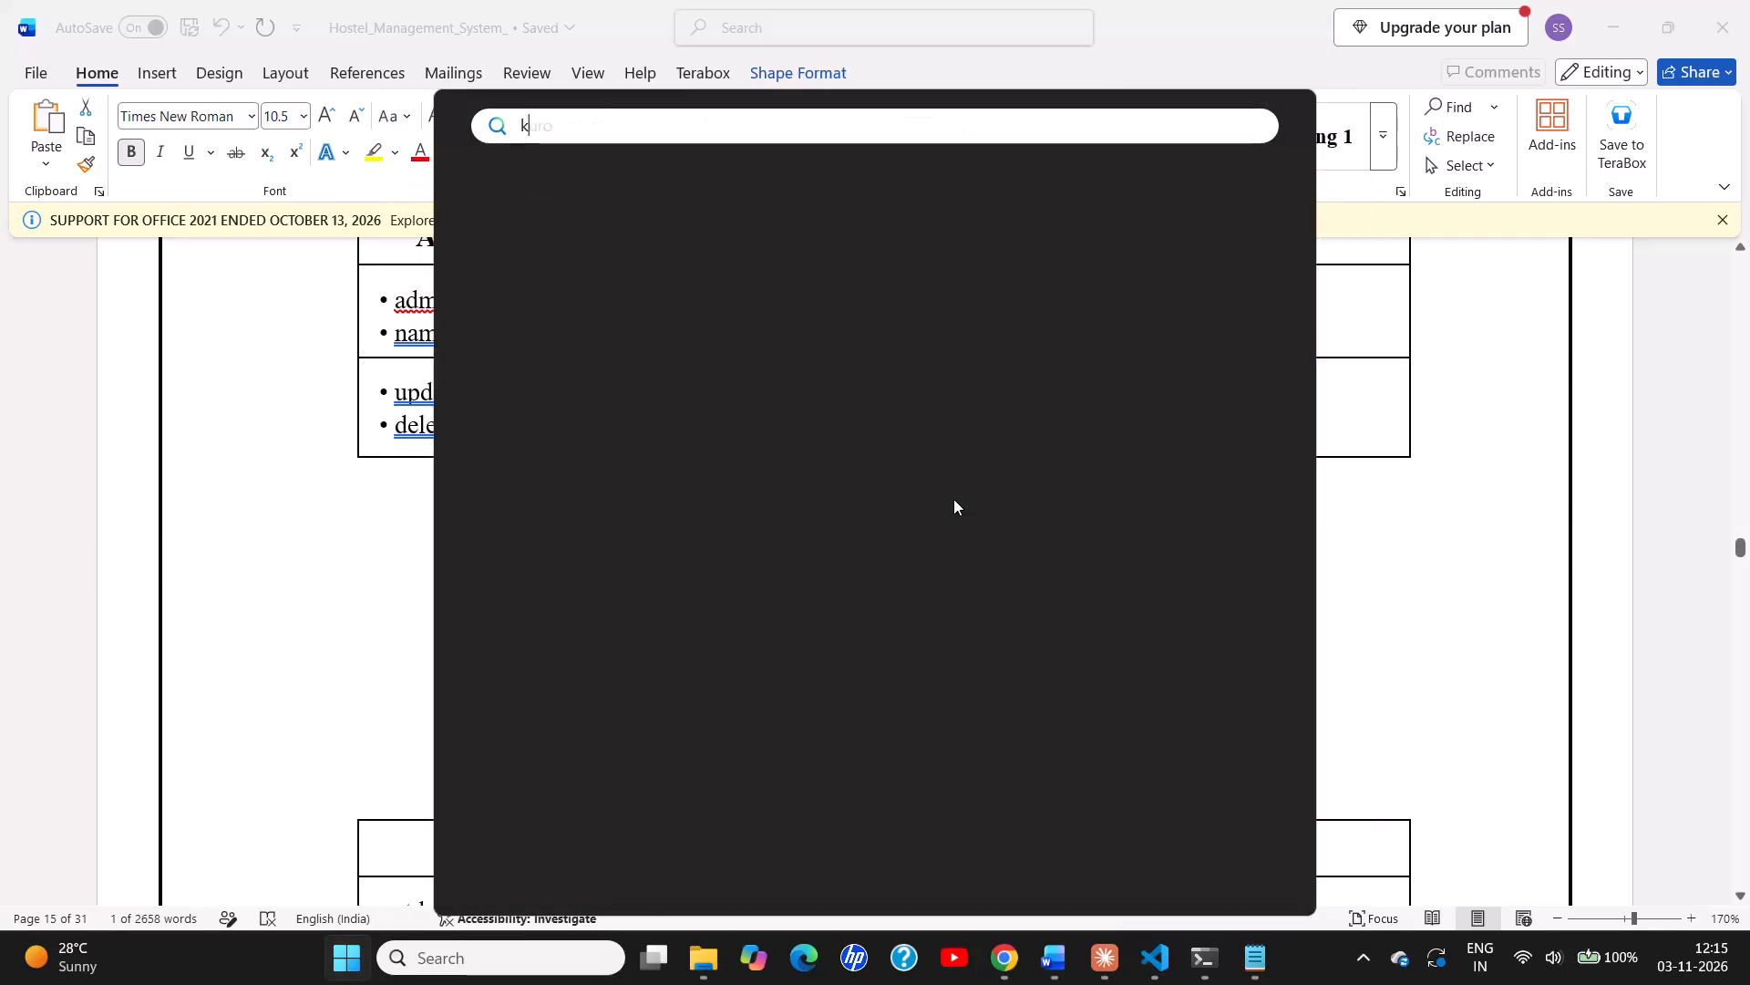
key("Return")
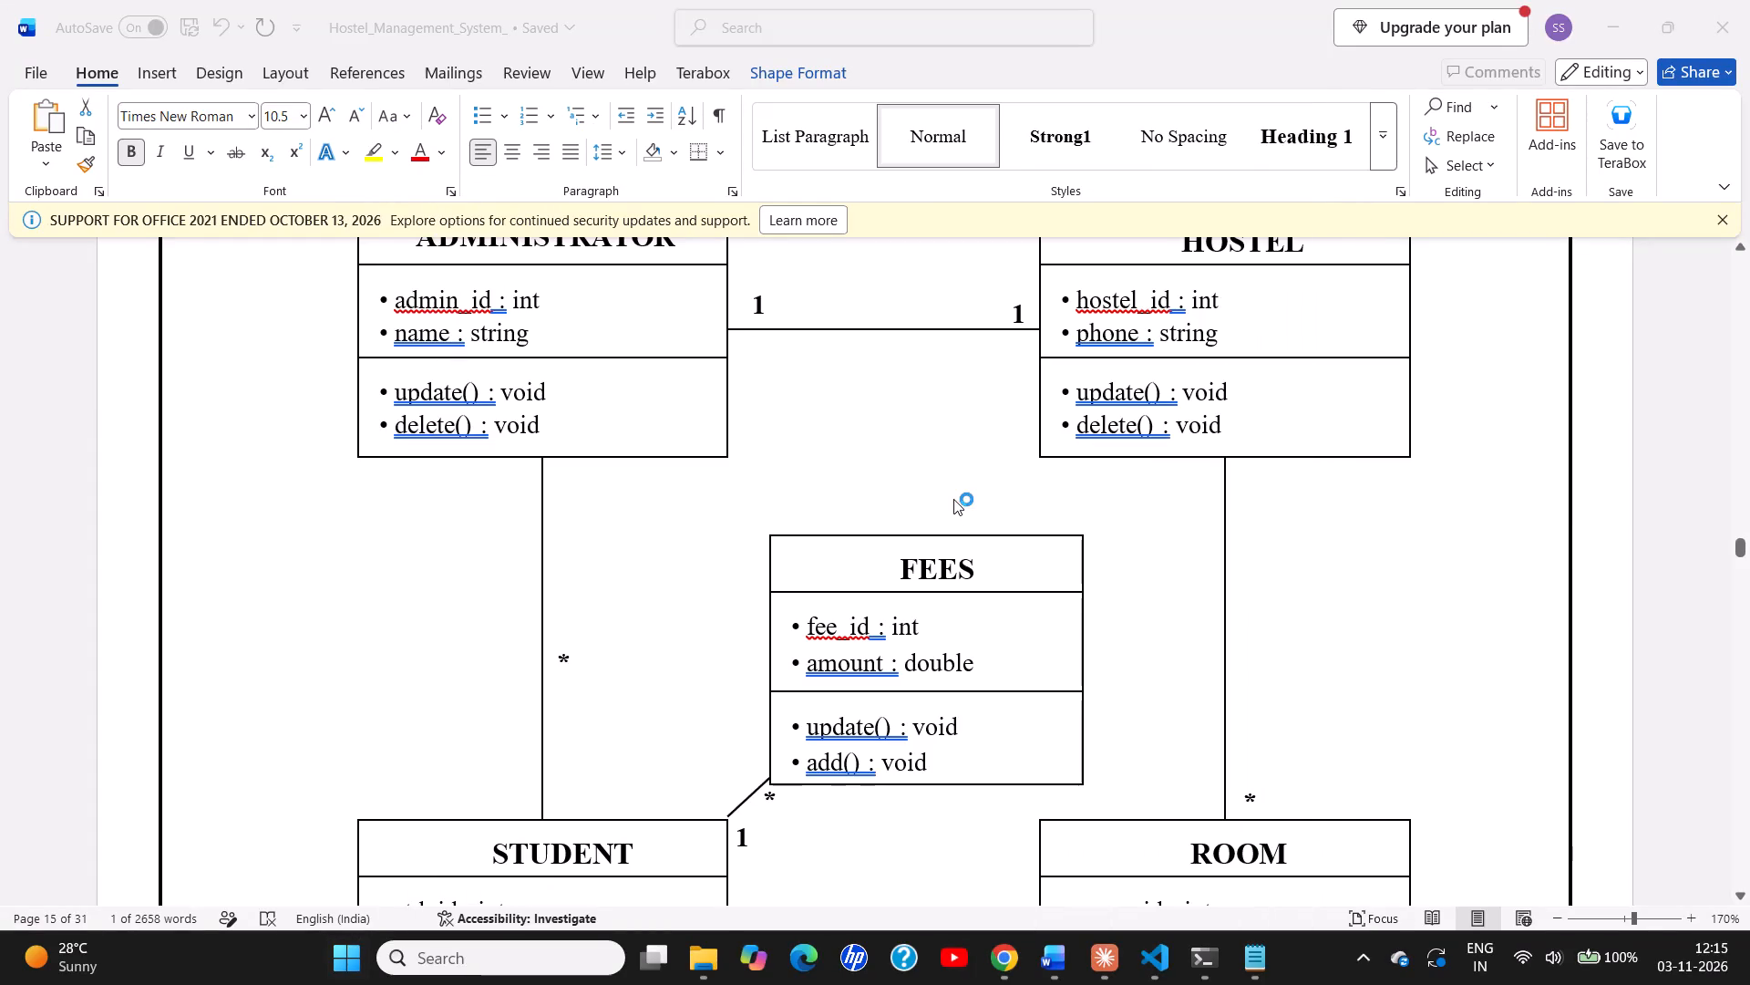
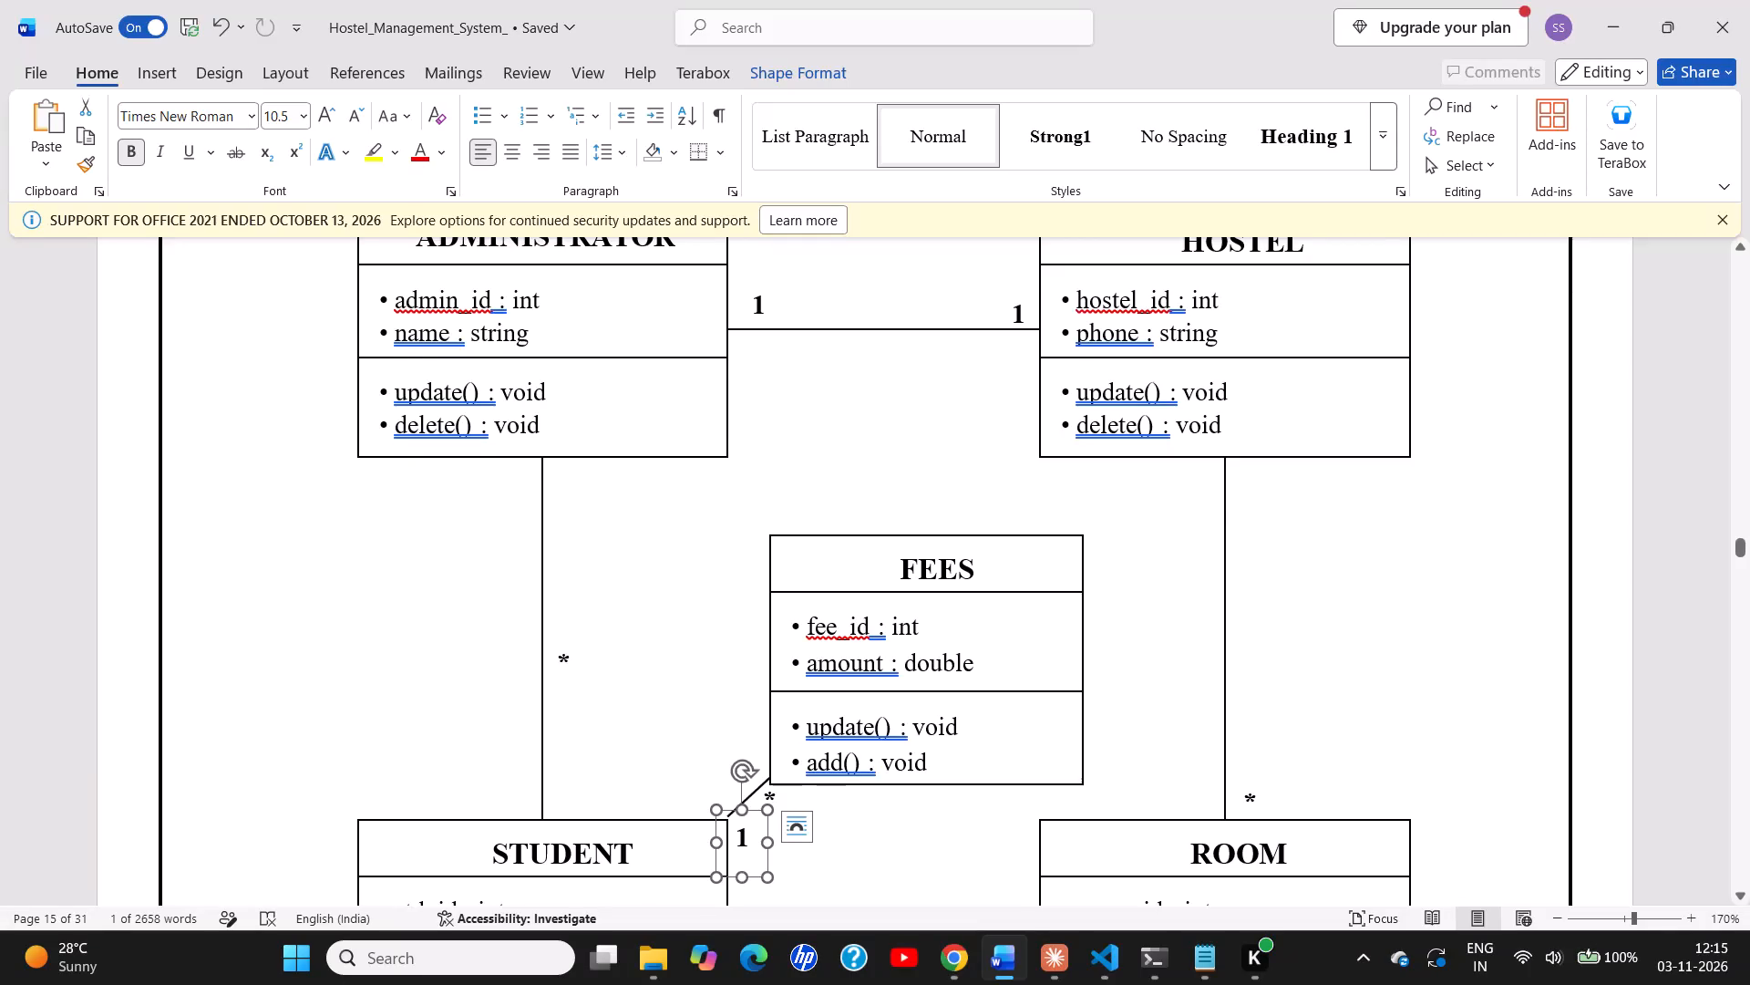
Paste a copy of the multiplicity label, change its text to *, and place it just below the HOSTEL box beside the ROOM connector.
scroll(855, 439, "up", 1)
left_click(989, 495)
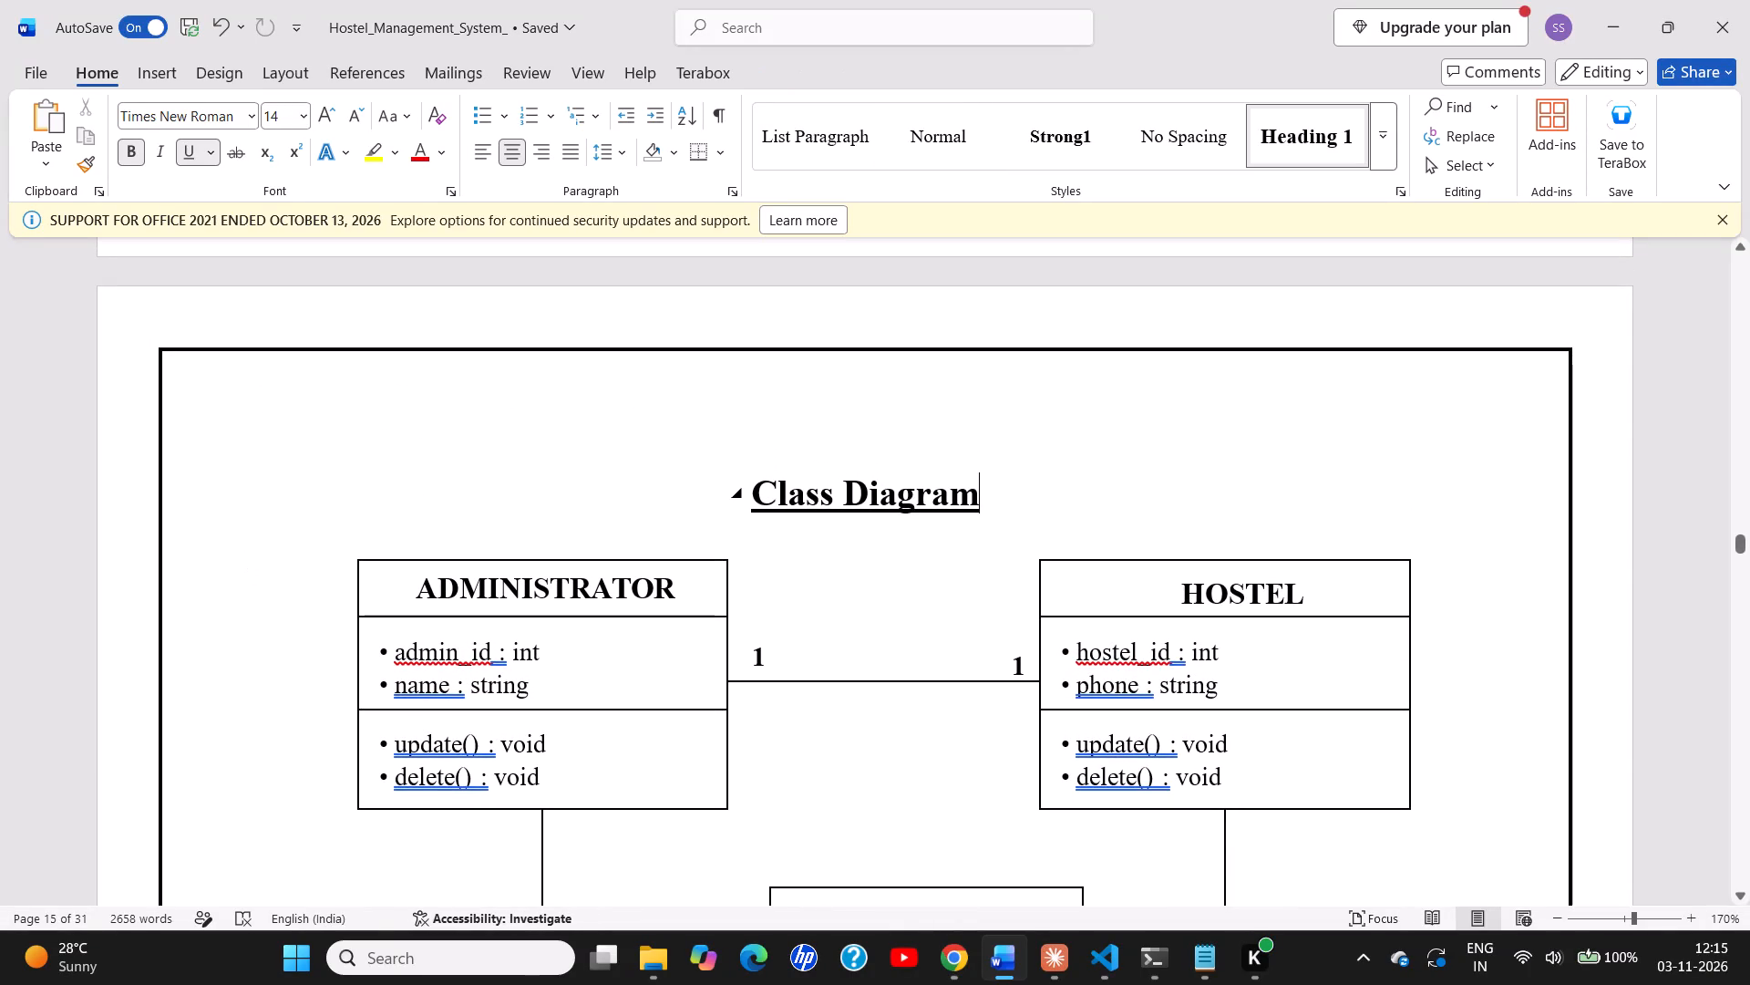
key("ctrl+v")
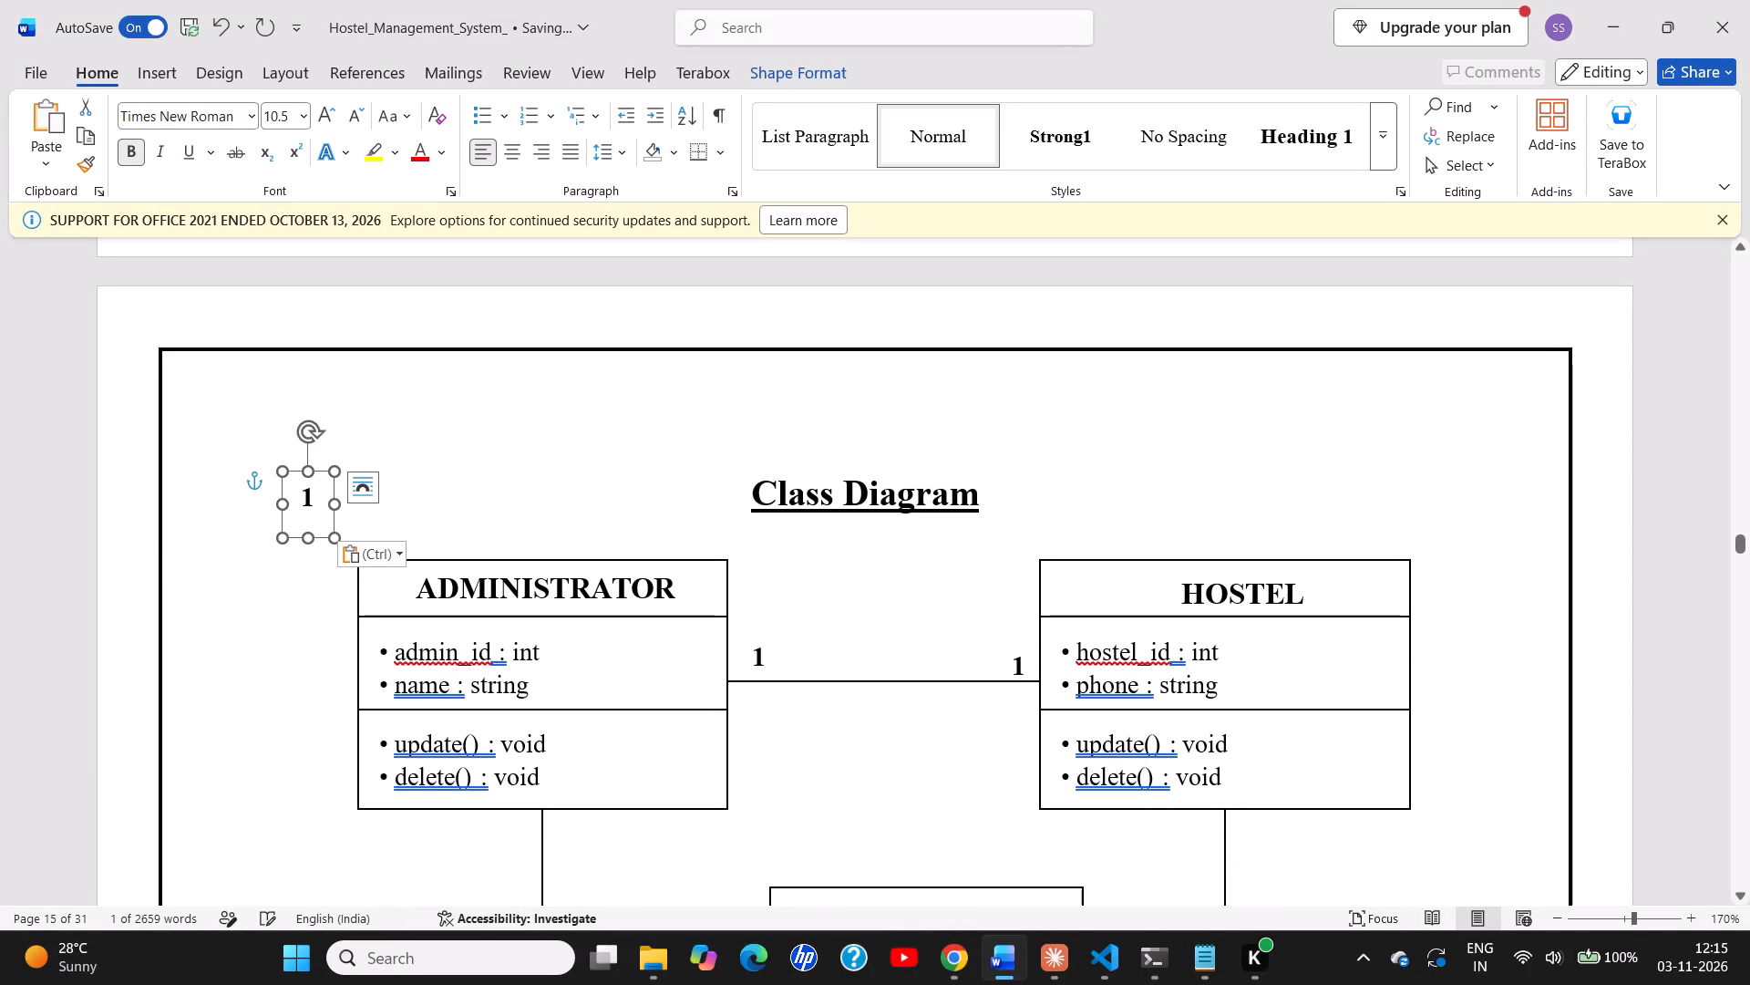
scroll(808, 473, "down", 2)
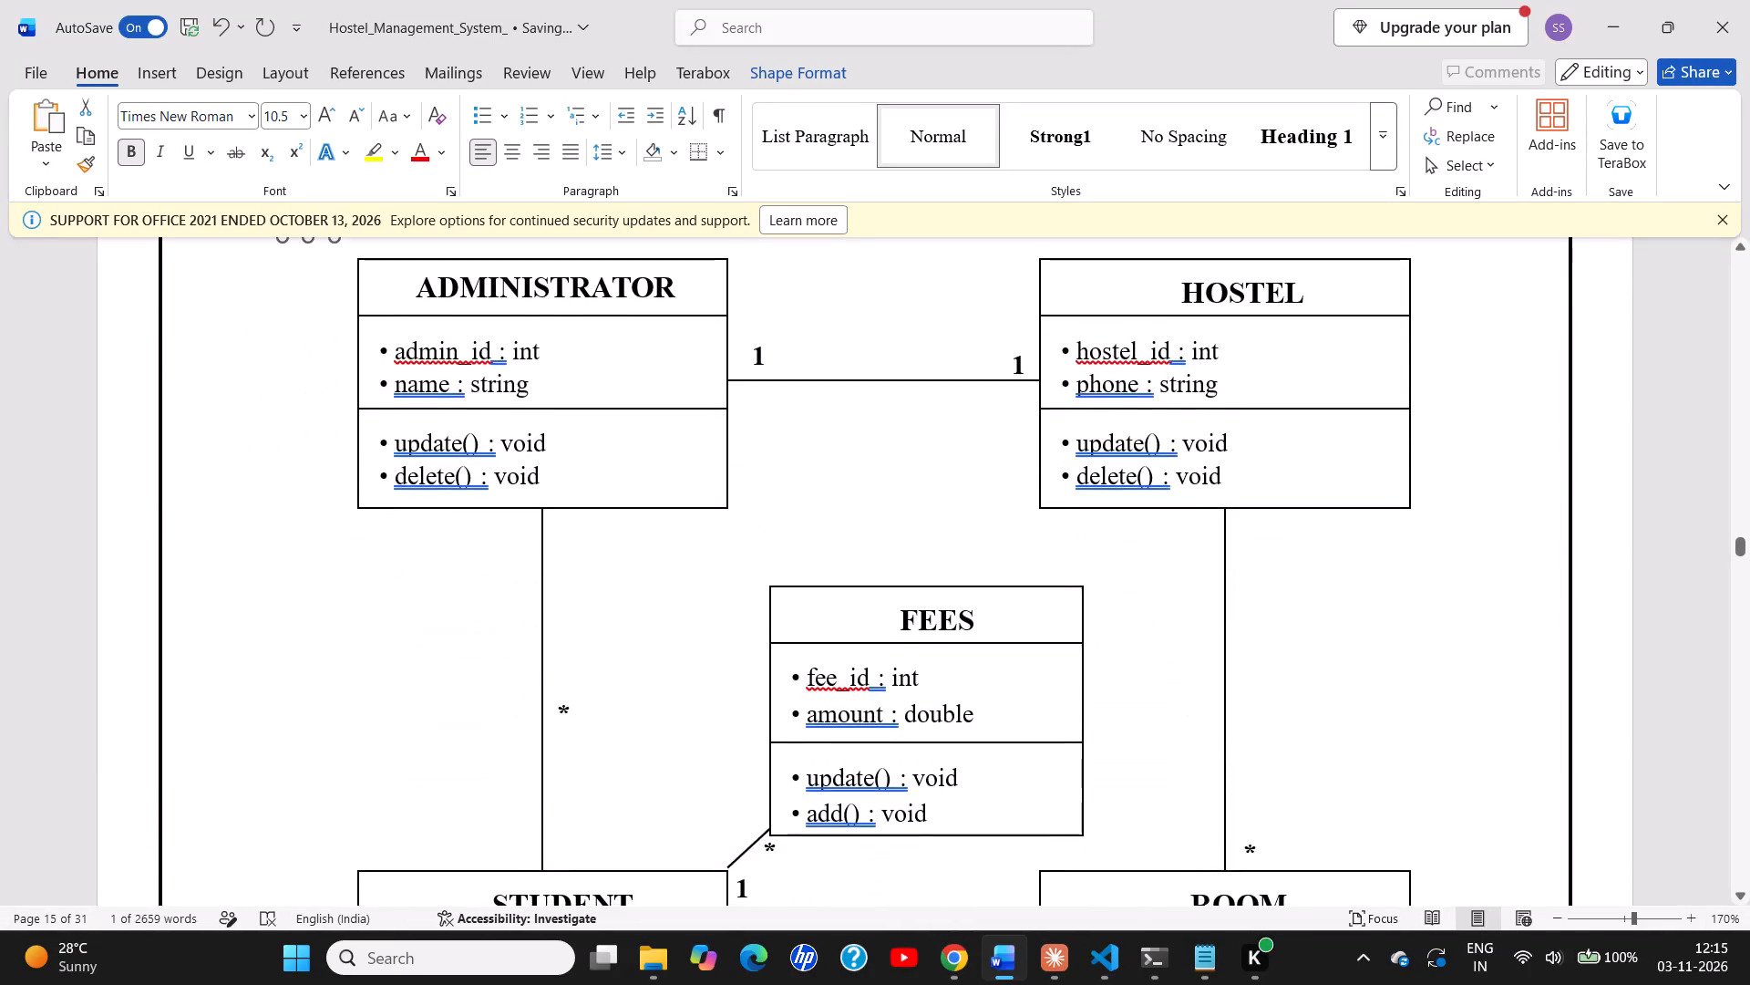
scroll(808, 473, "down", 1)
scroll(808, 473, "up", 1)
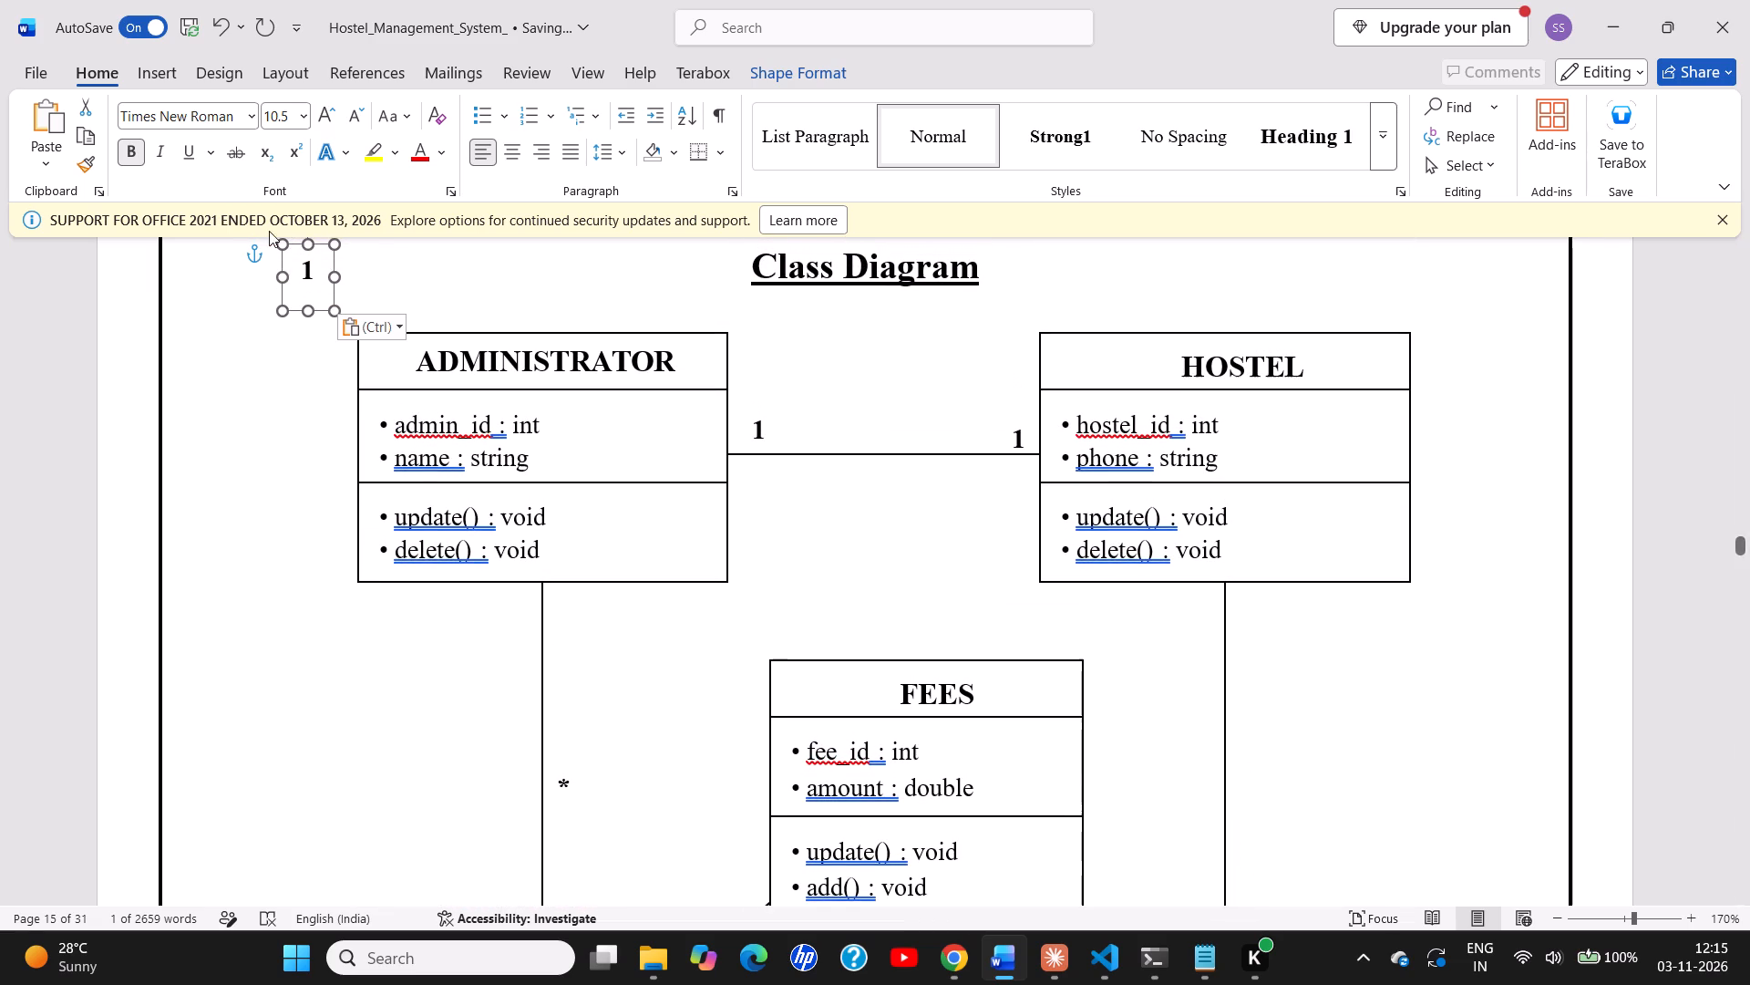
left_click(310, 261)
key("BackSpace")
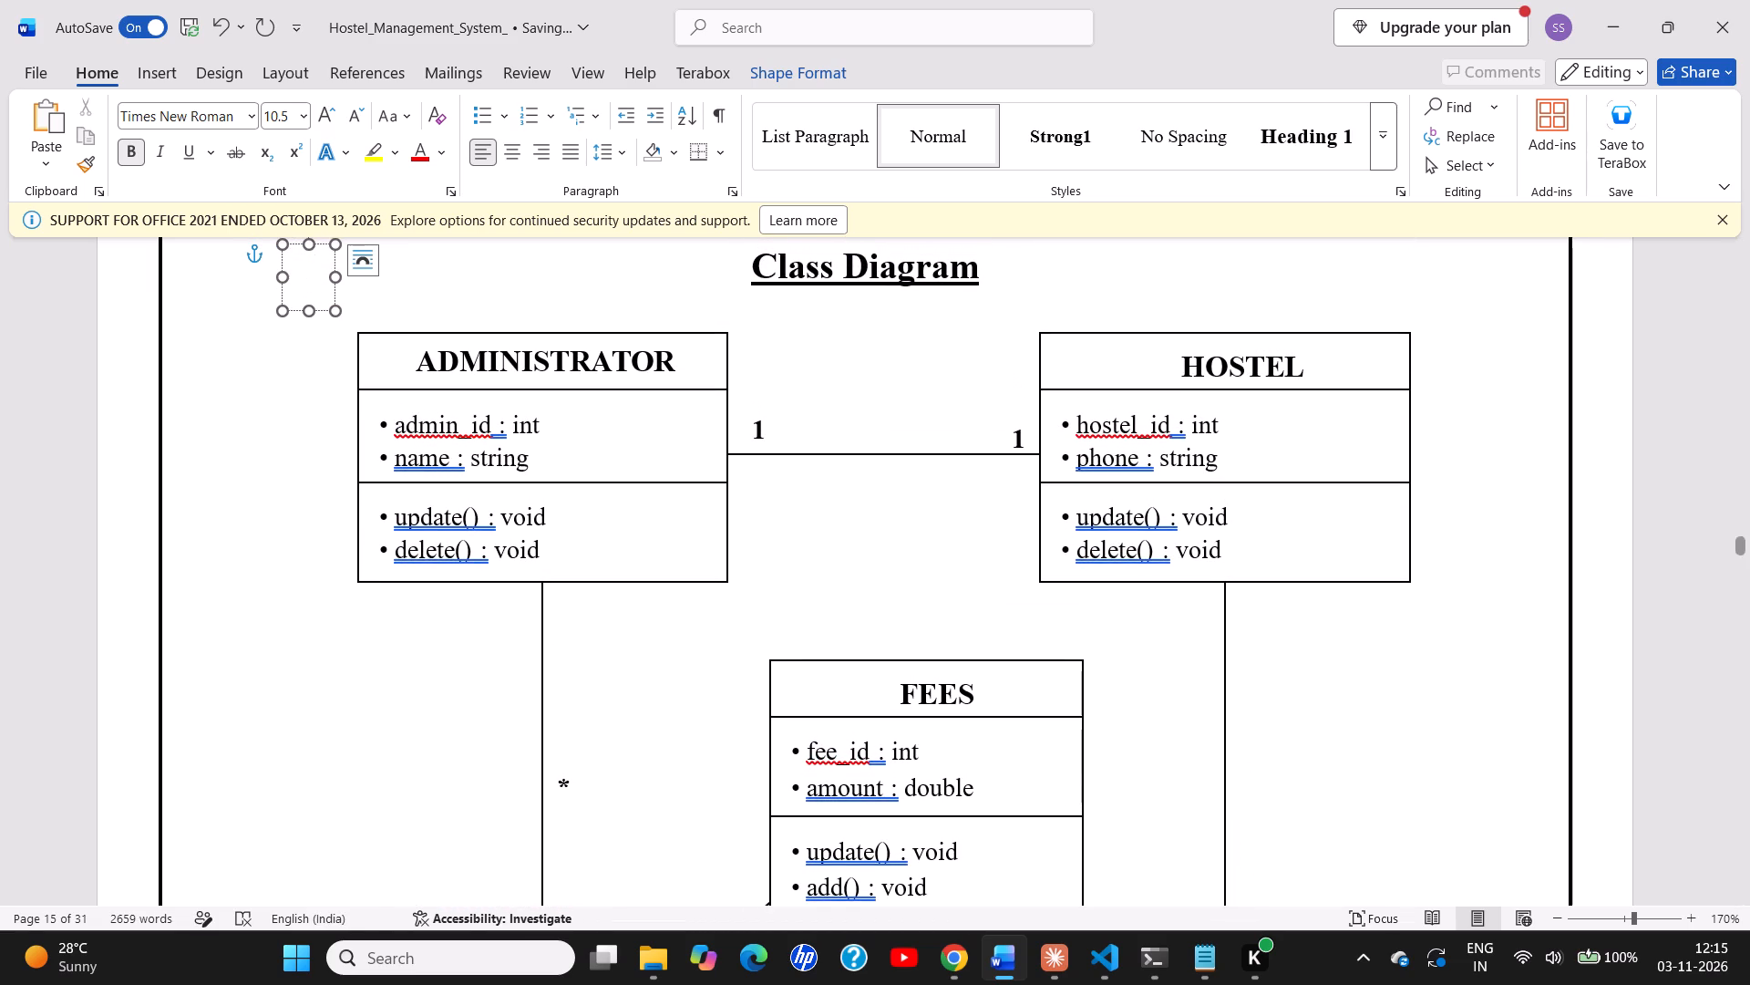
key("asterisk")
left_click_drag(332, 262, 1166, 628)
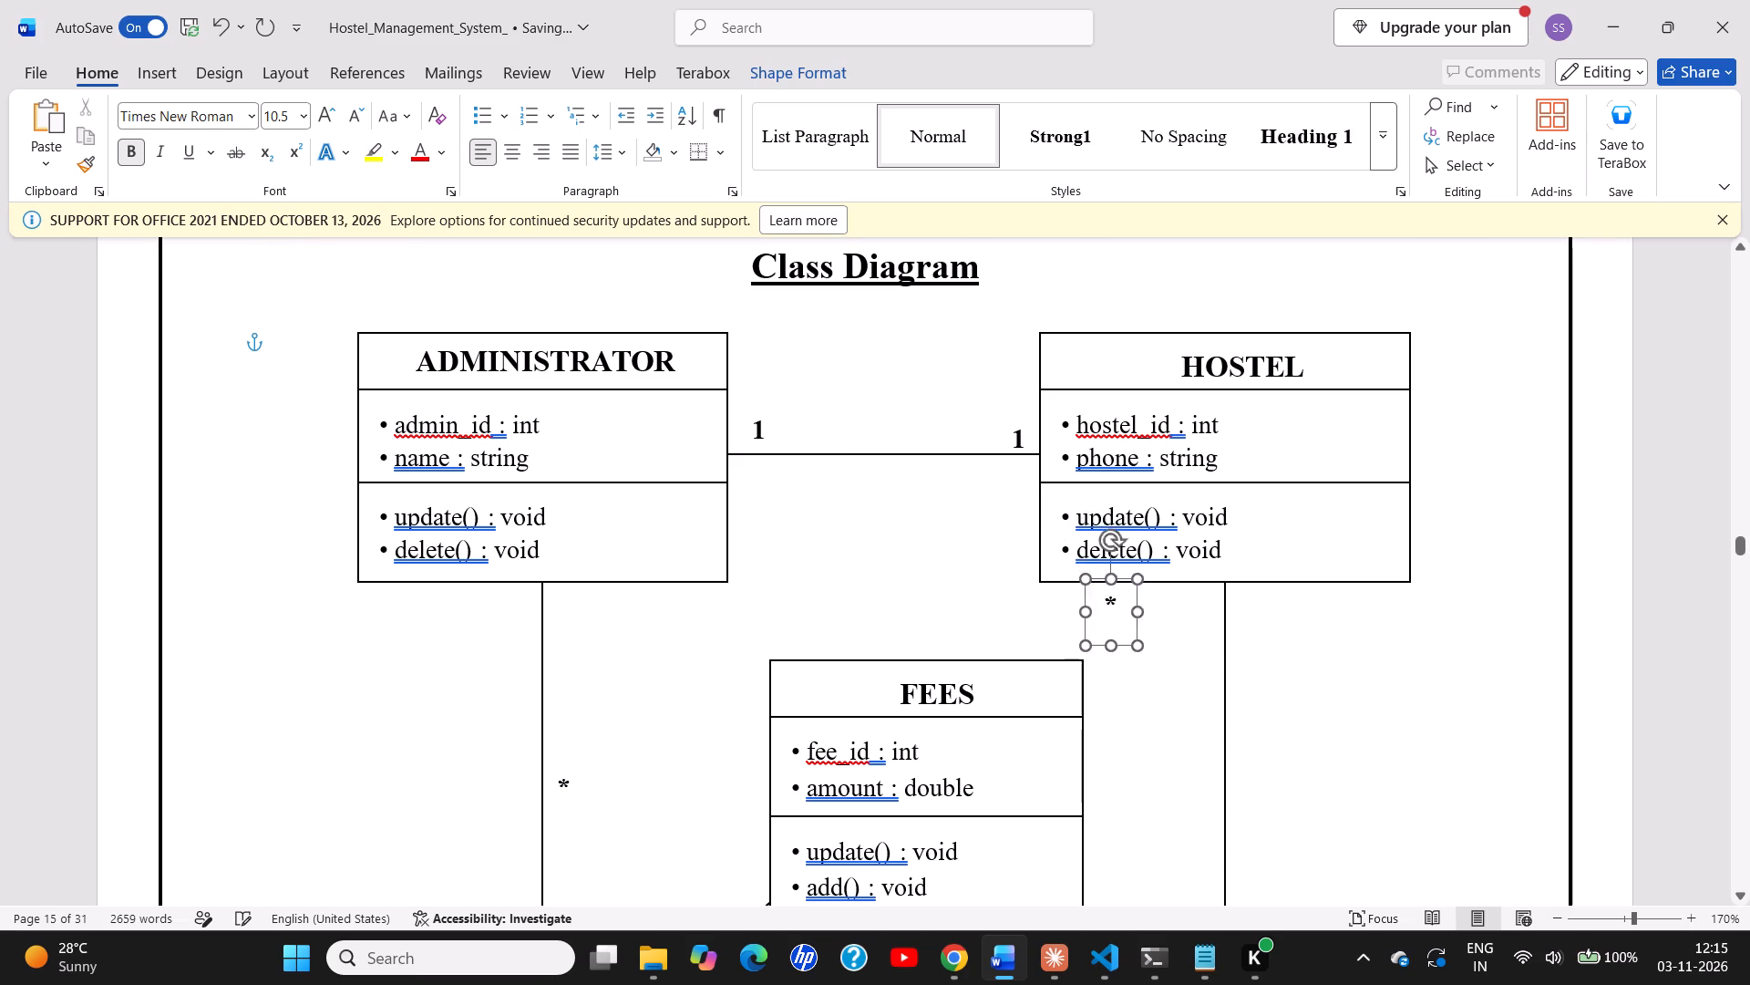
left_click_drag(1166, 628, 1272, 604)
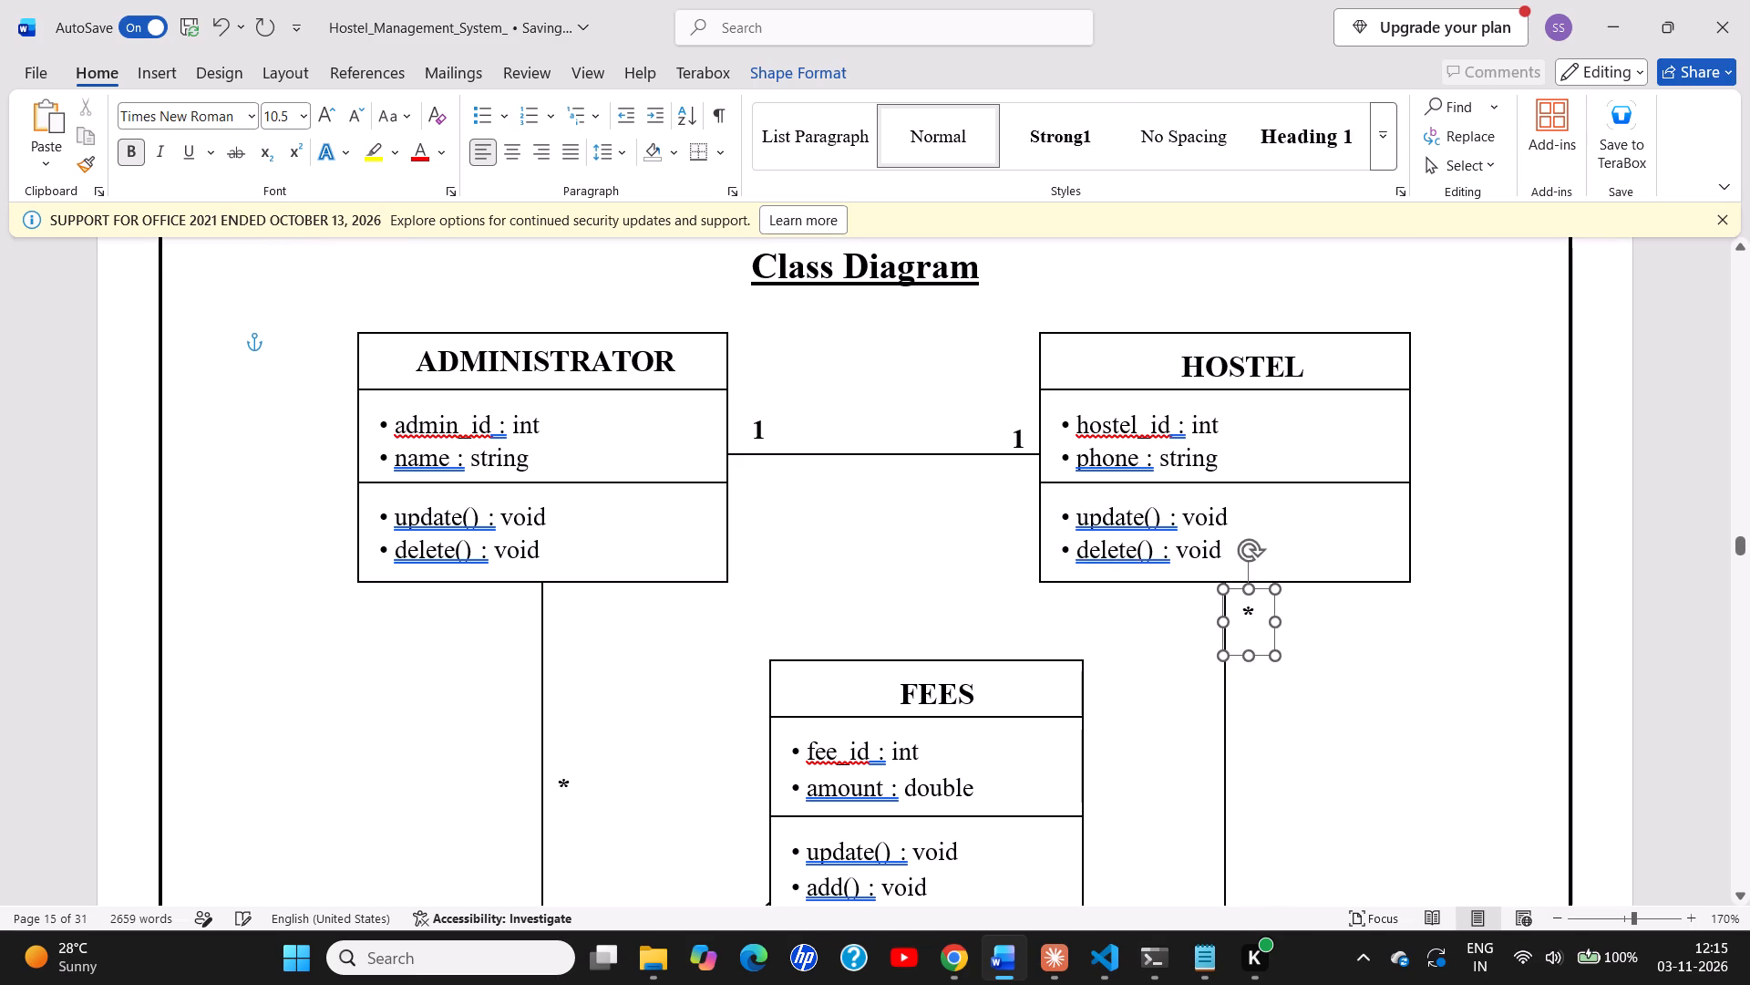
left_click_drag(1272, 604, 1276, 603)
Paste another multiplicity label, change its text to *, and place it just below the ROOM box beside the FACILITIES connector.
scroll(1395, 712, "down", 1)
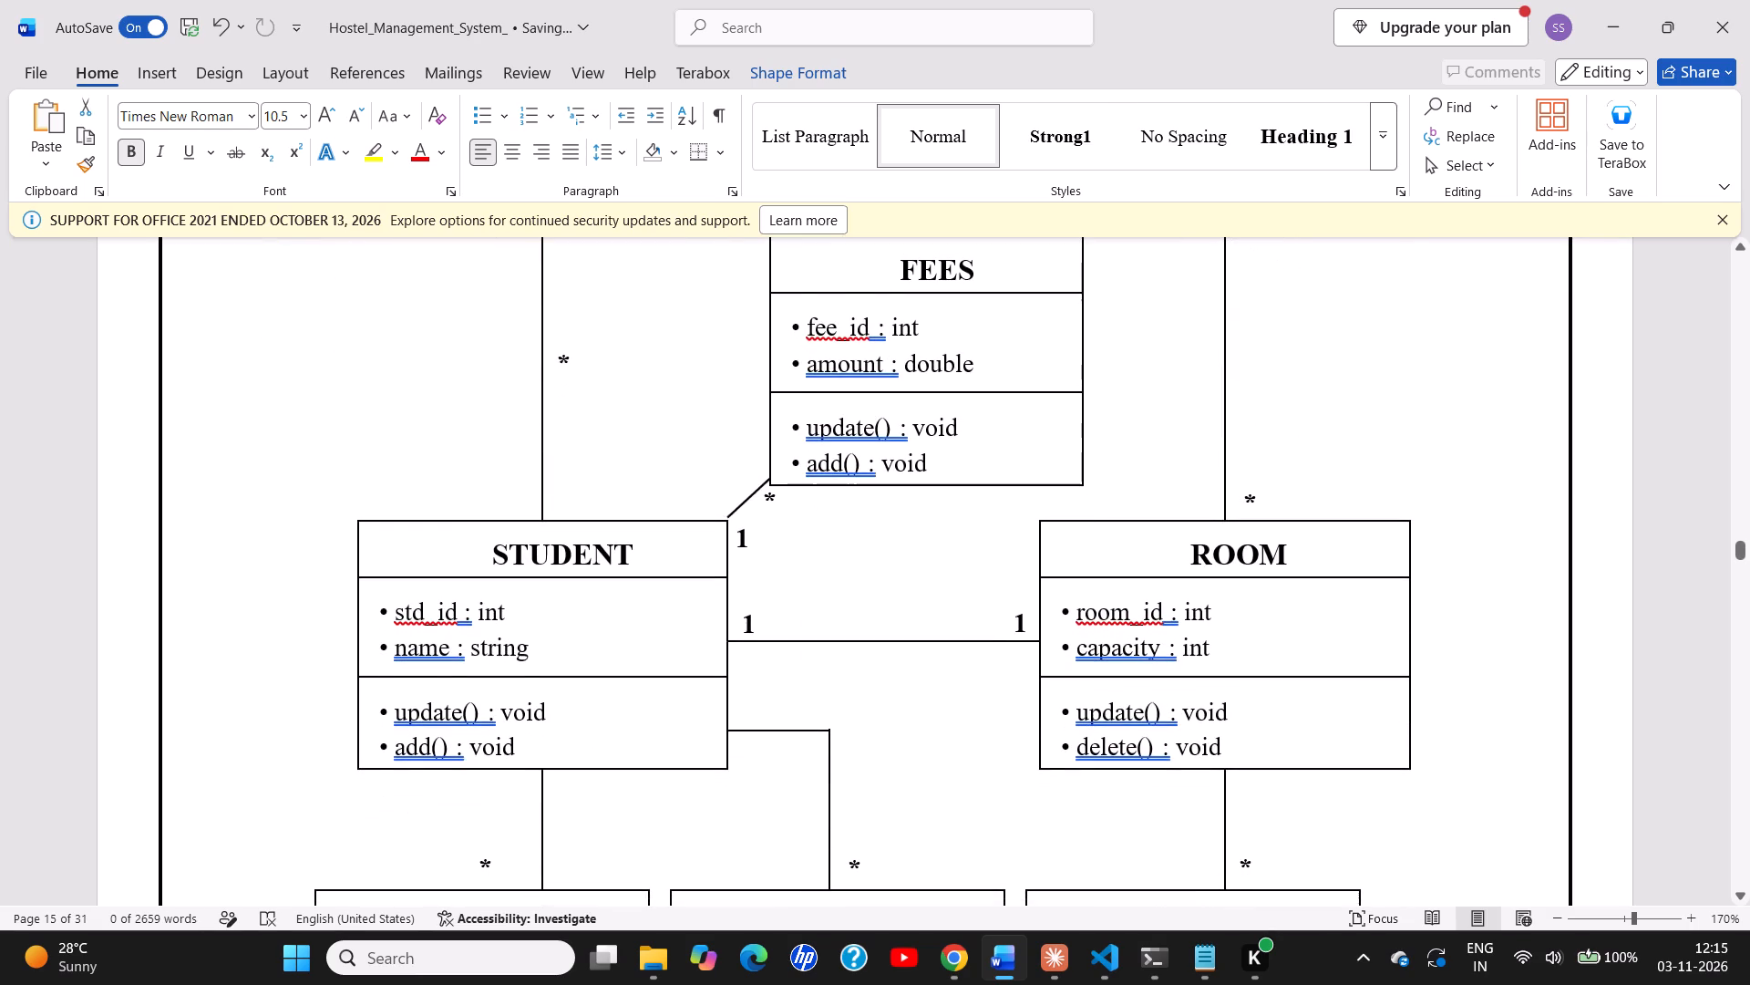
scroll(1395, 712, "down", 1)
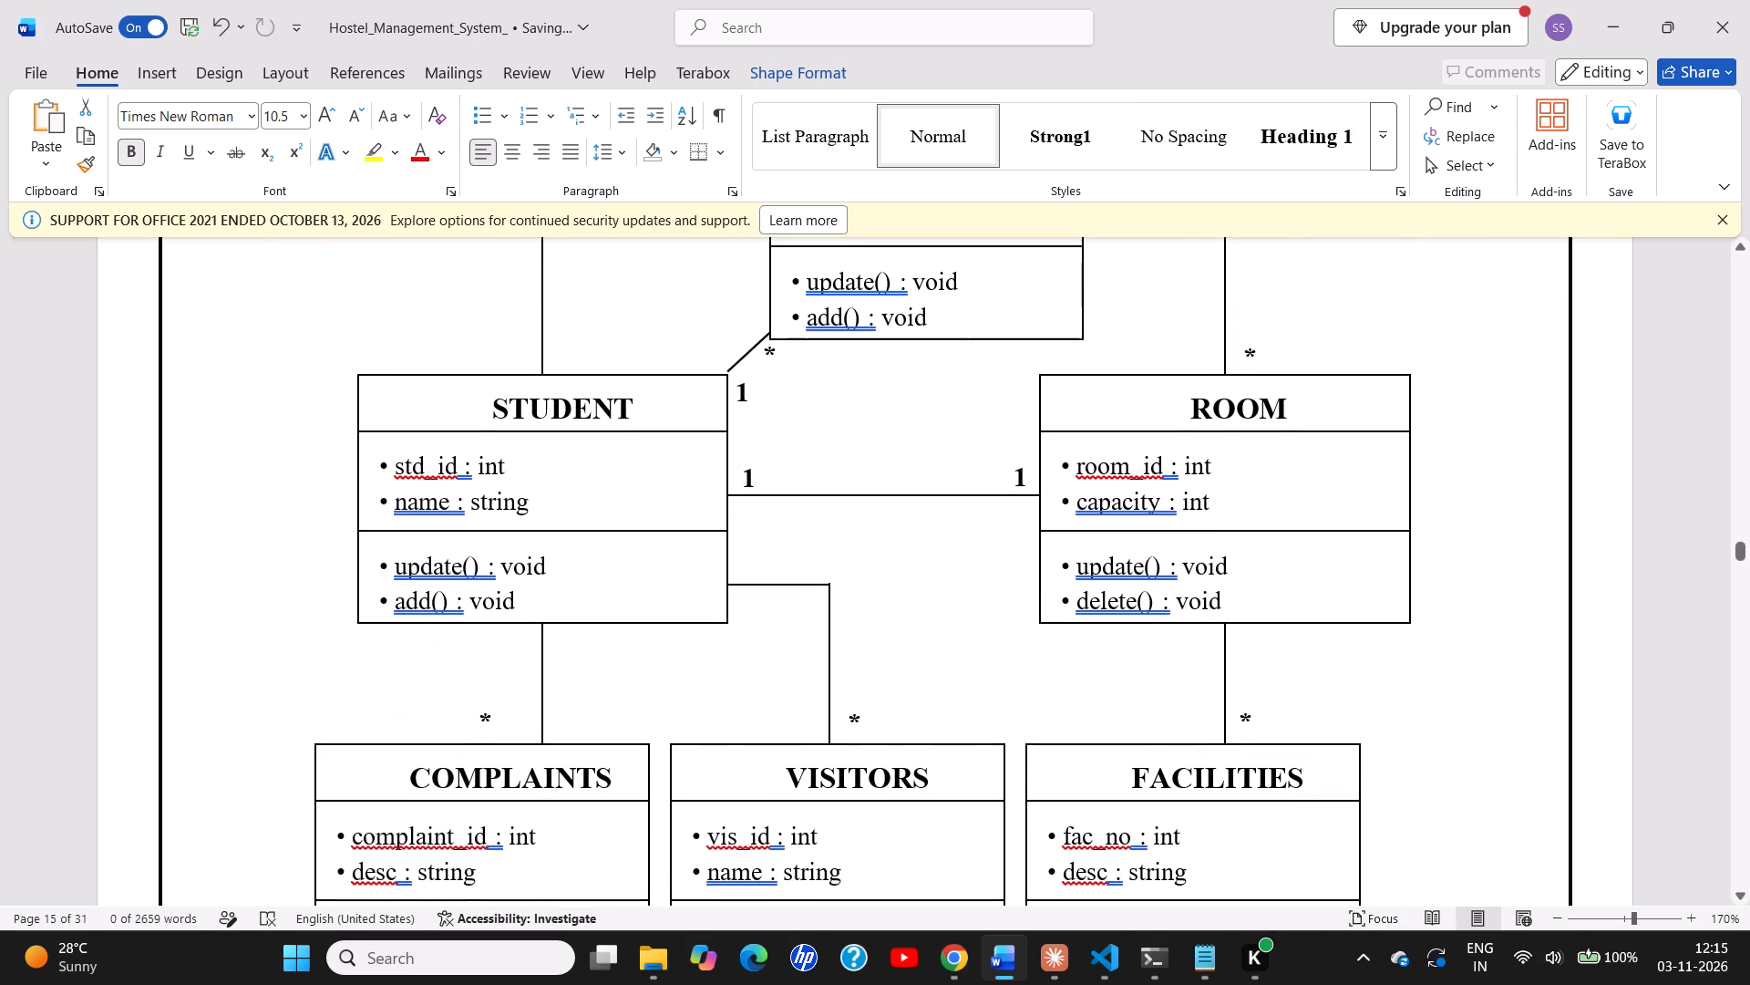
scroll(1395, 712, "up", 1)
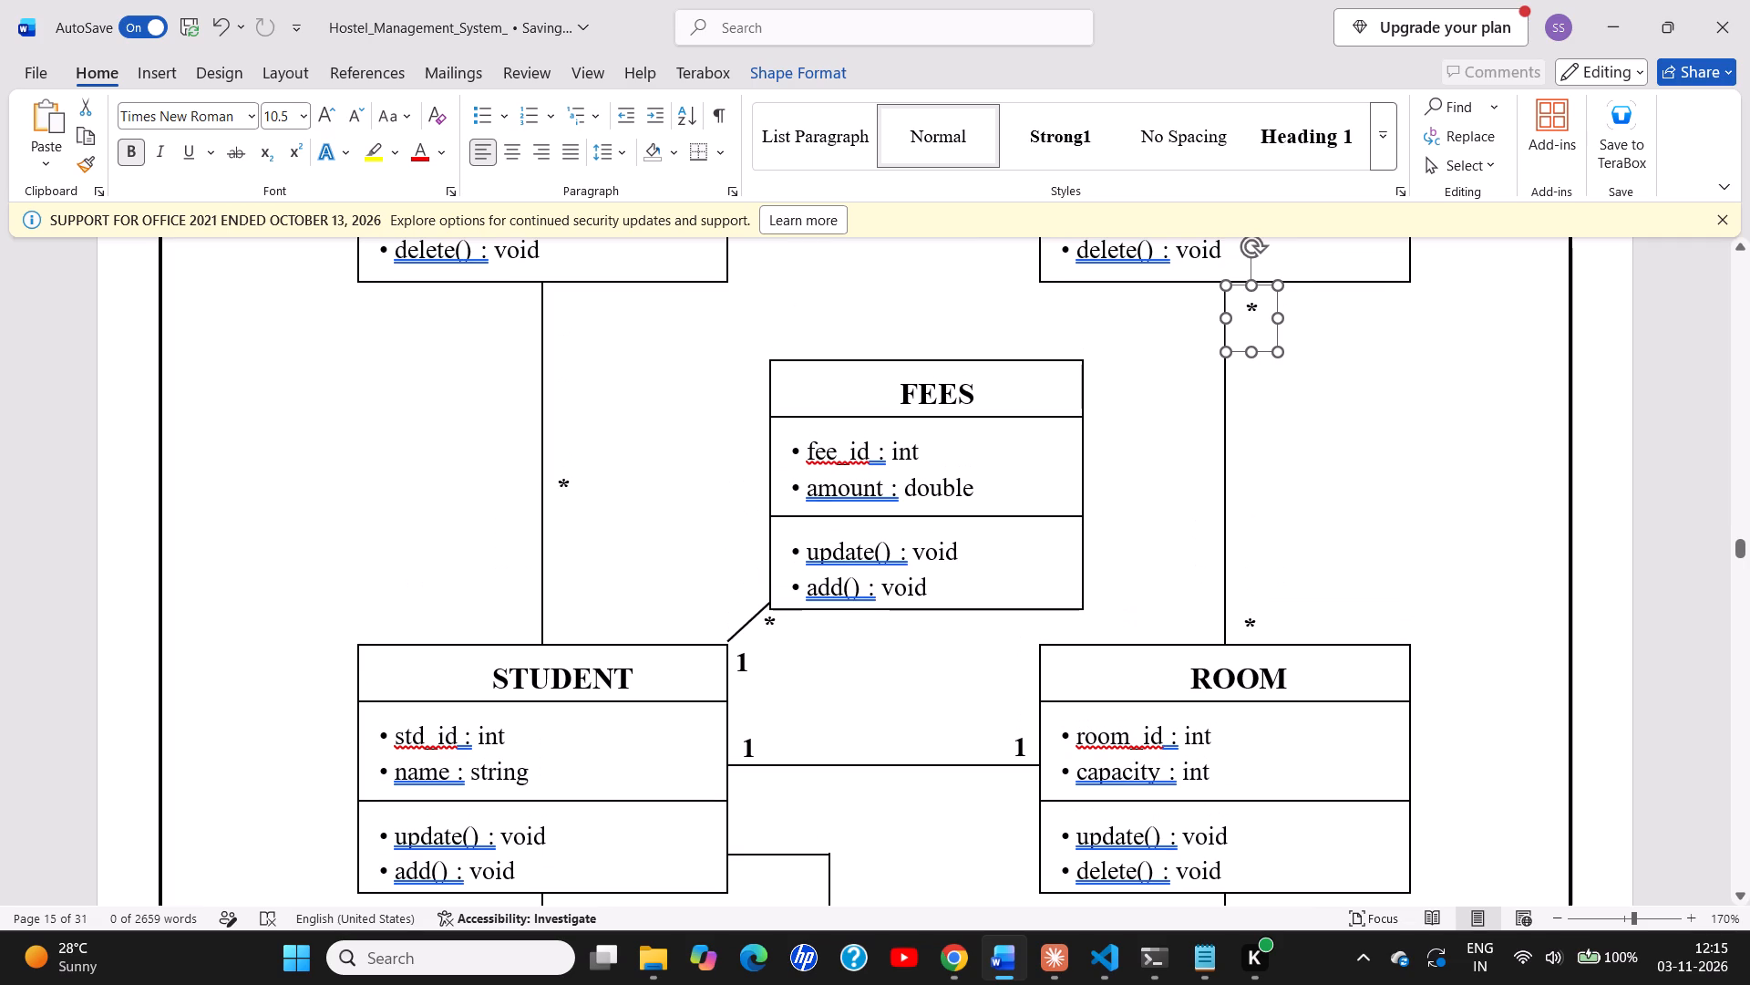
scroll(1152, 299, "up", 1)
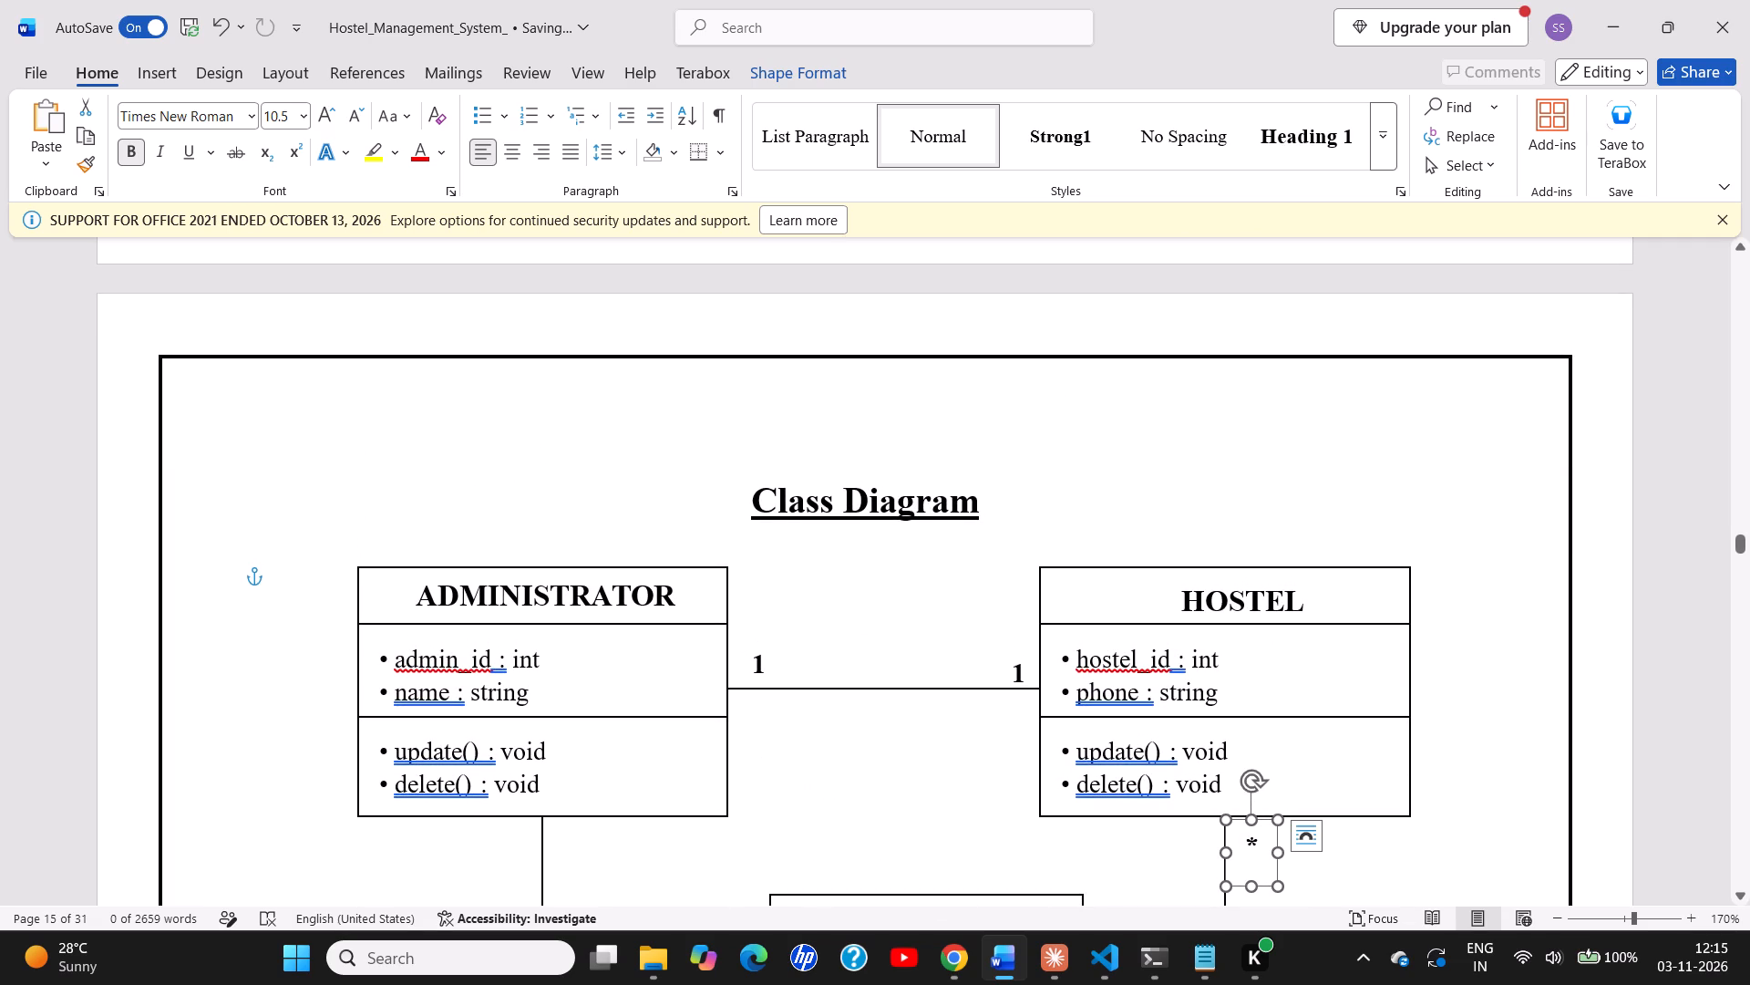
left_click(724, 487)
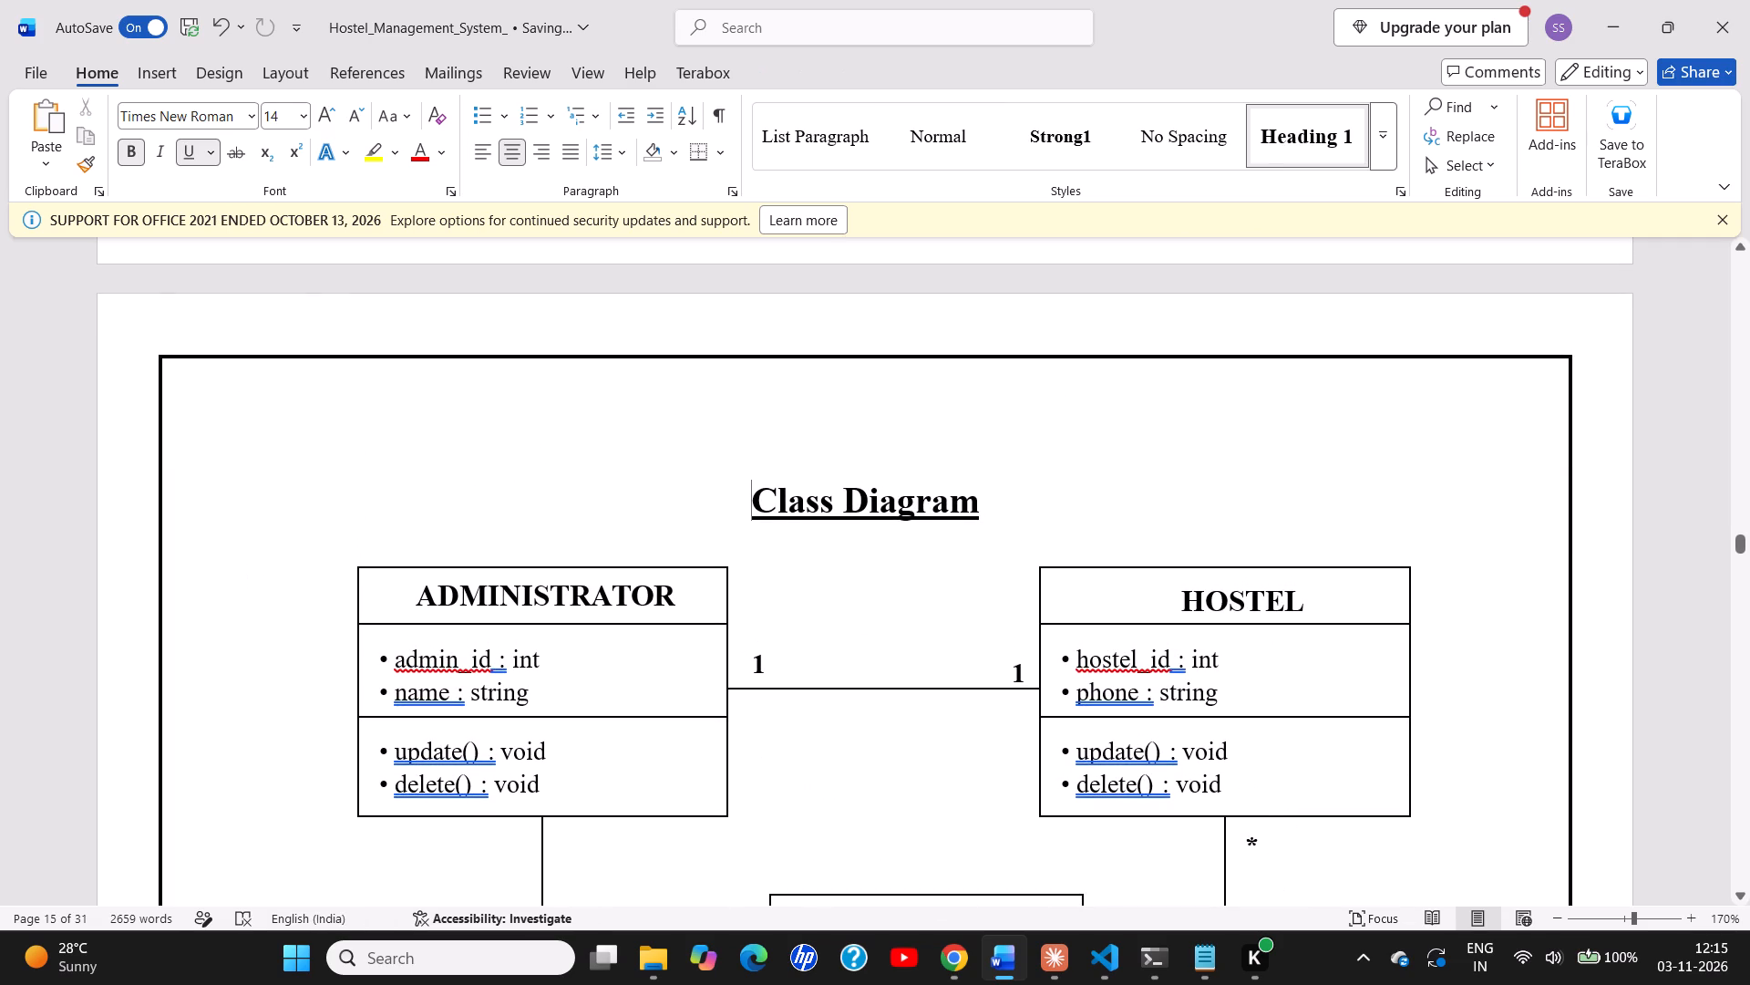
key("ctrl+v")
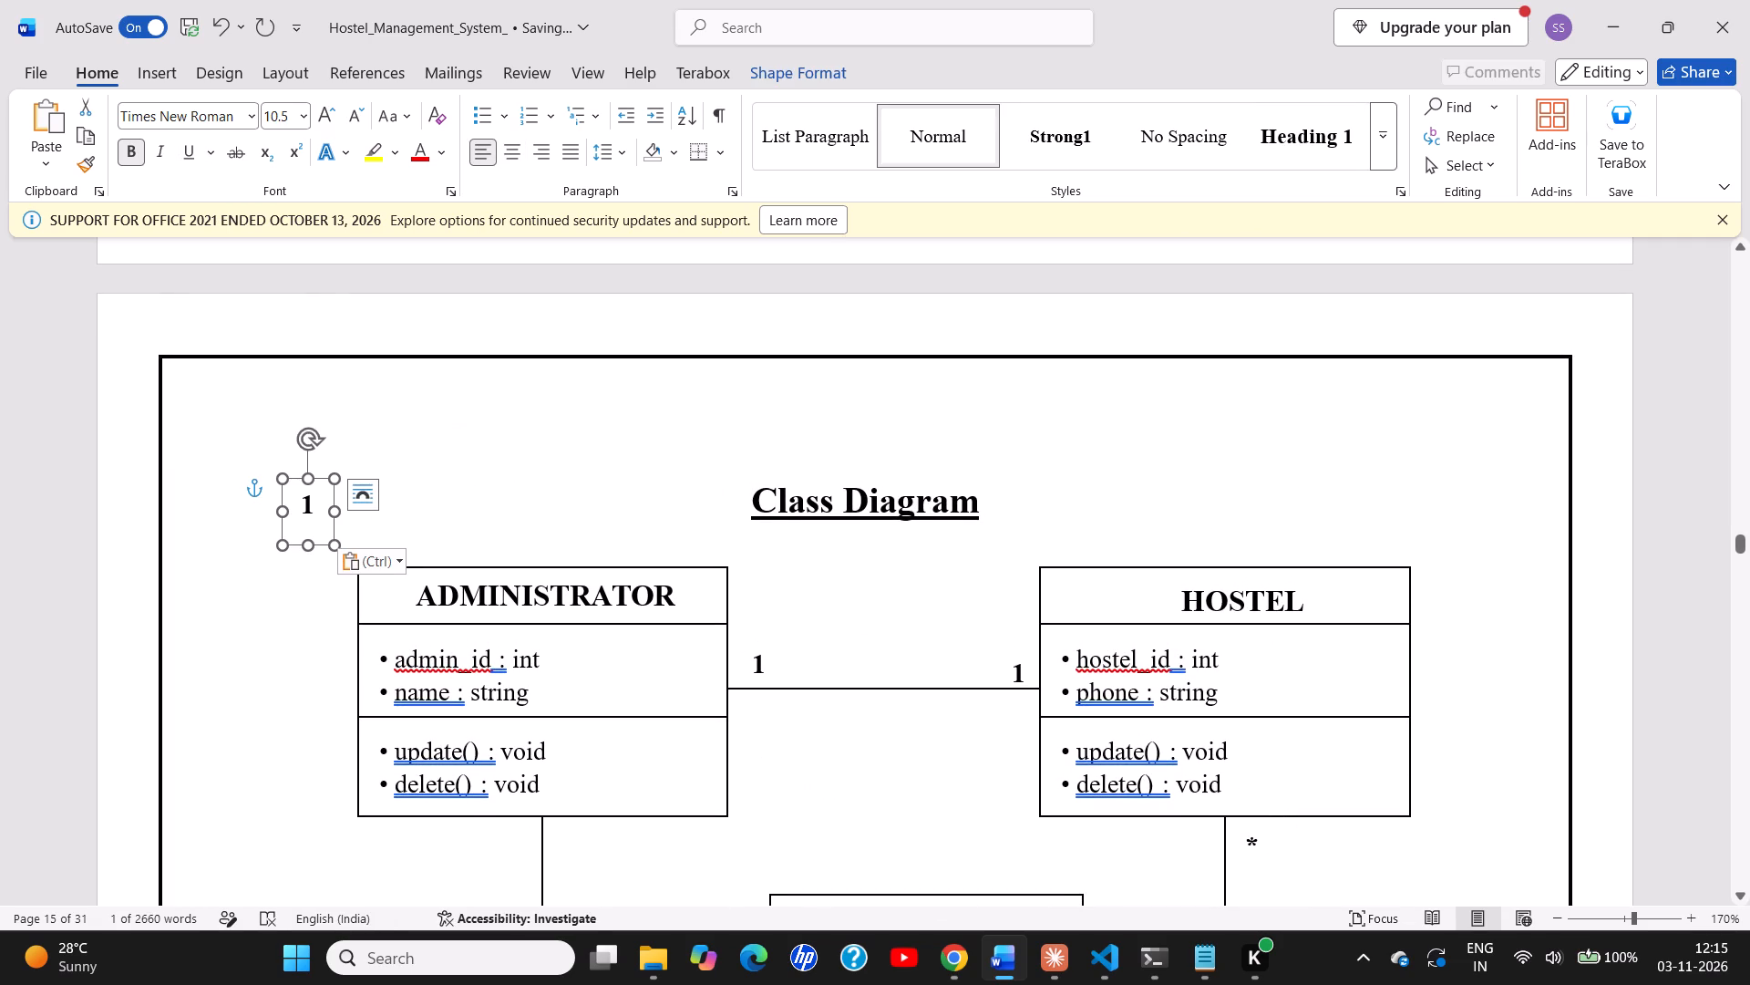
left_click(324, 499)
key("BackSpace")
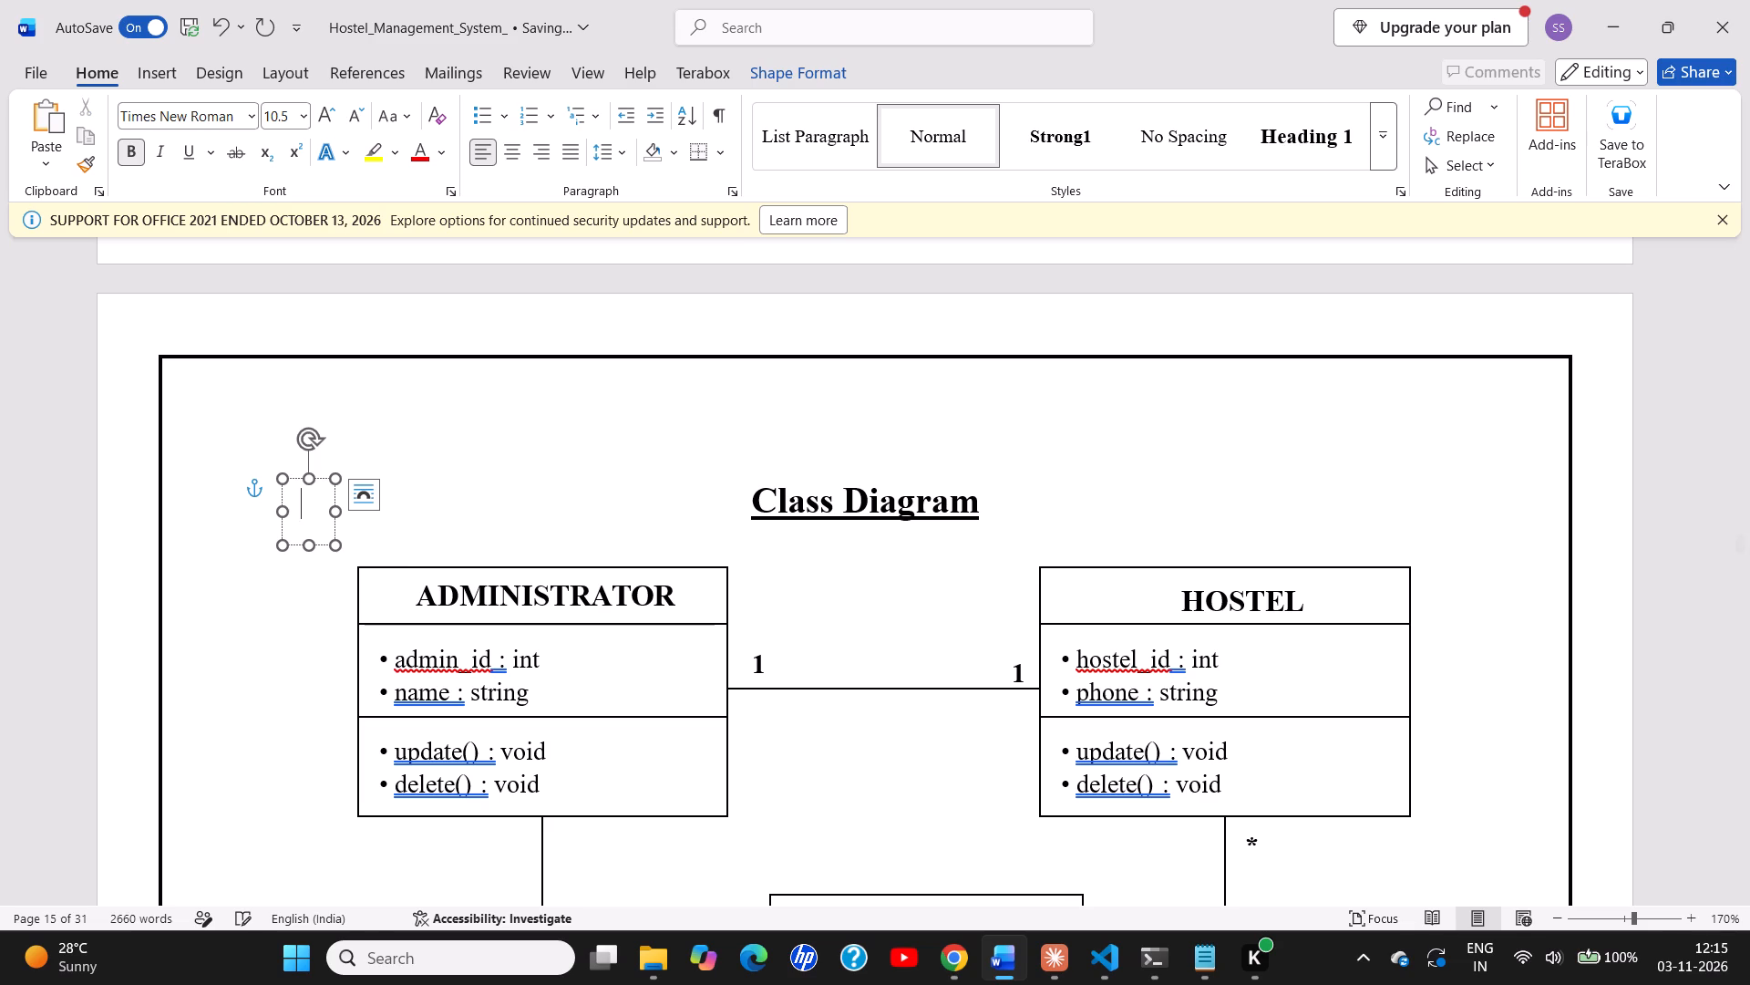
key("asterisk")
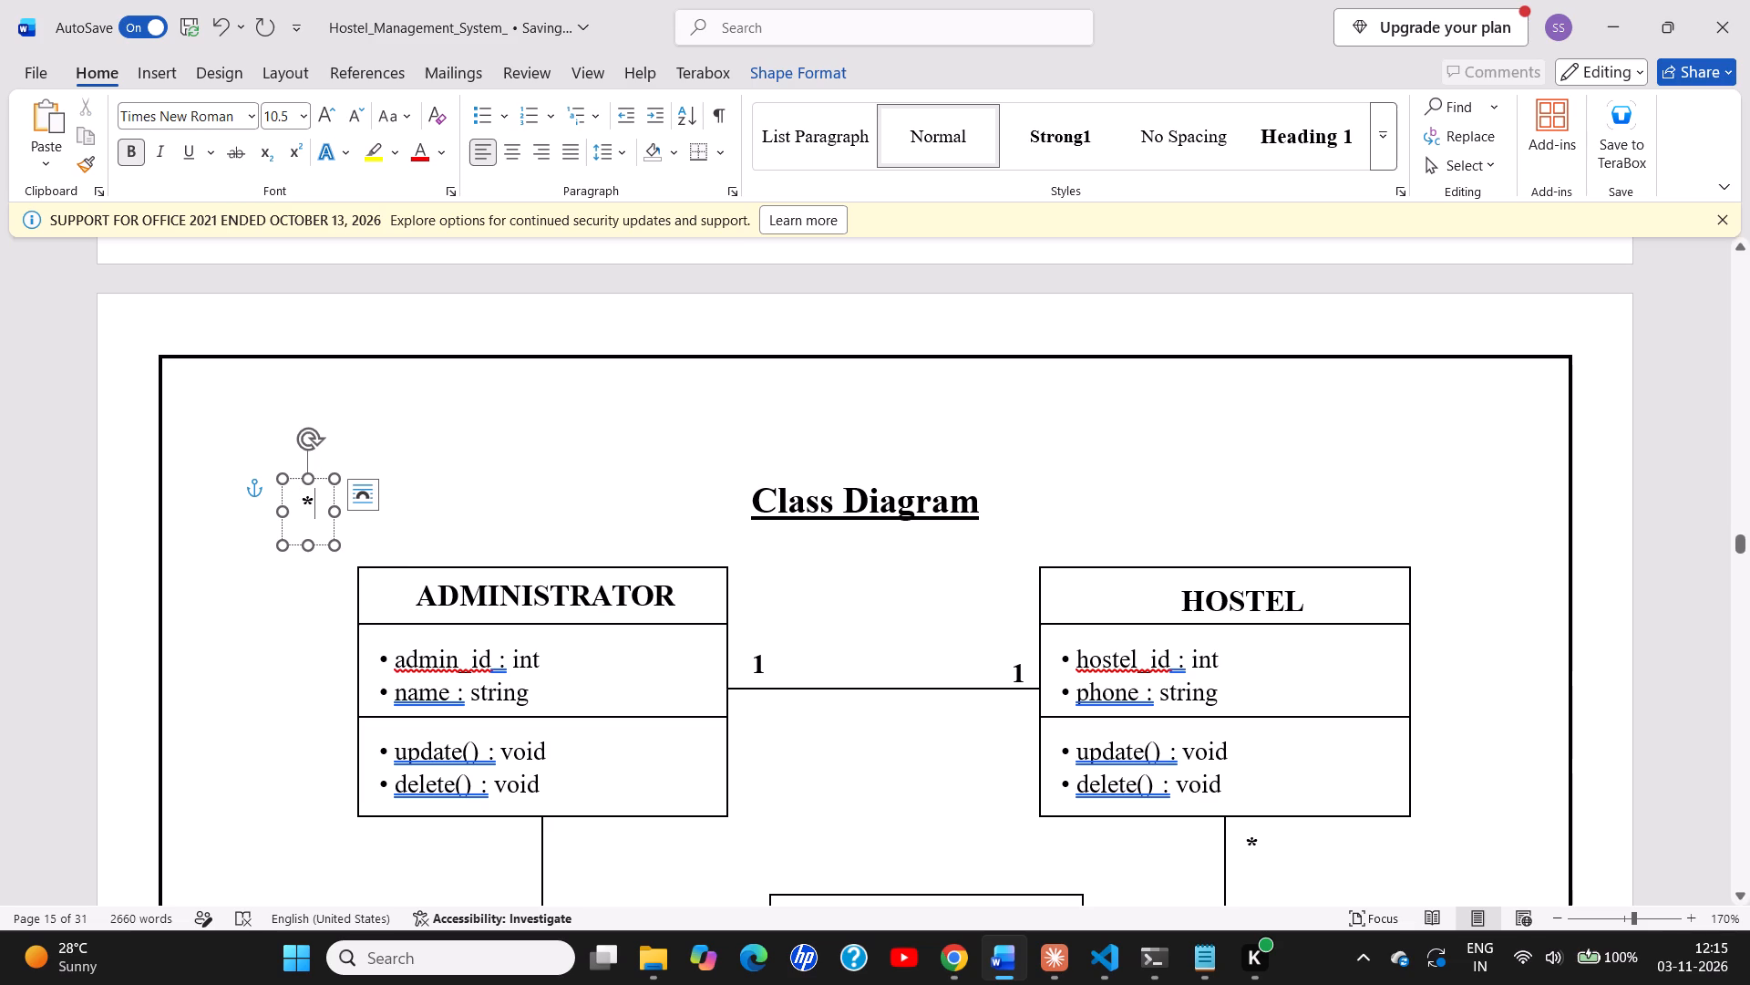
left_click_drag(319, 476, 766, 696)
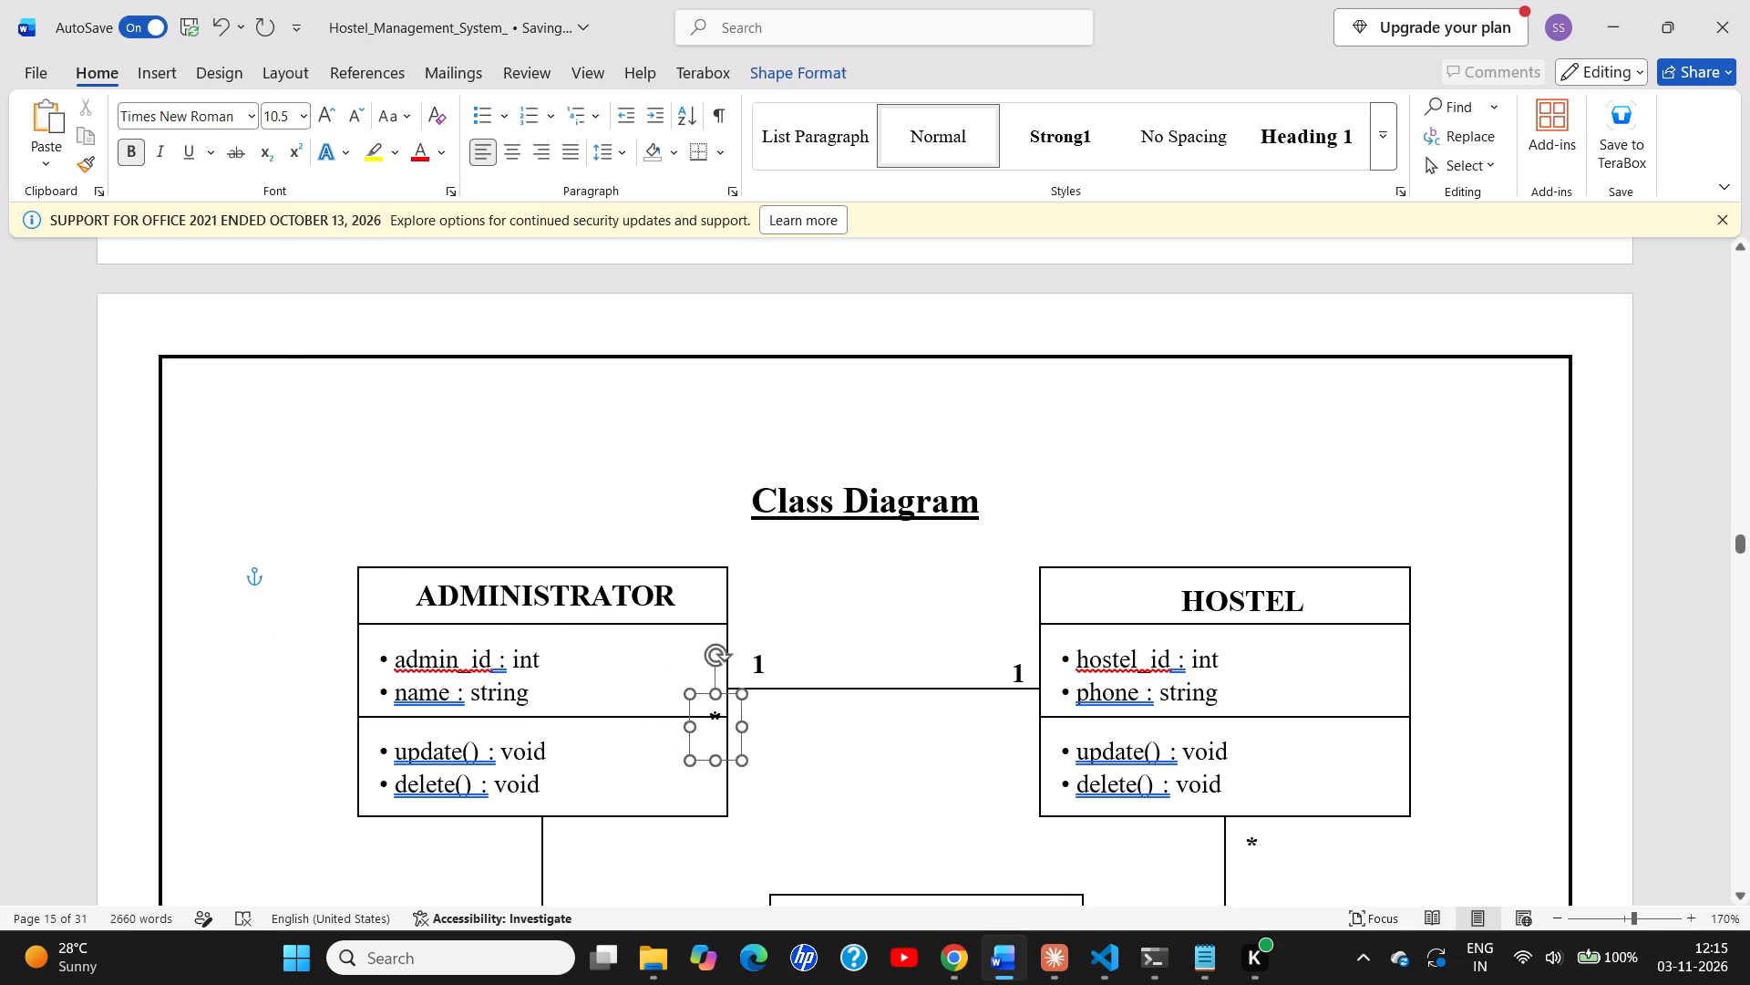
left_click_drag(766, 696, 1135, 975)
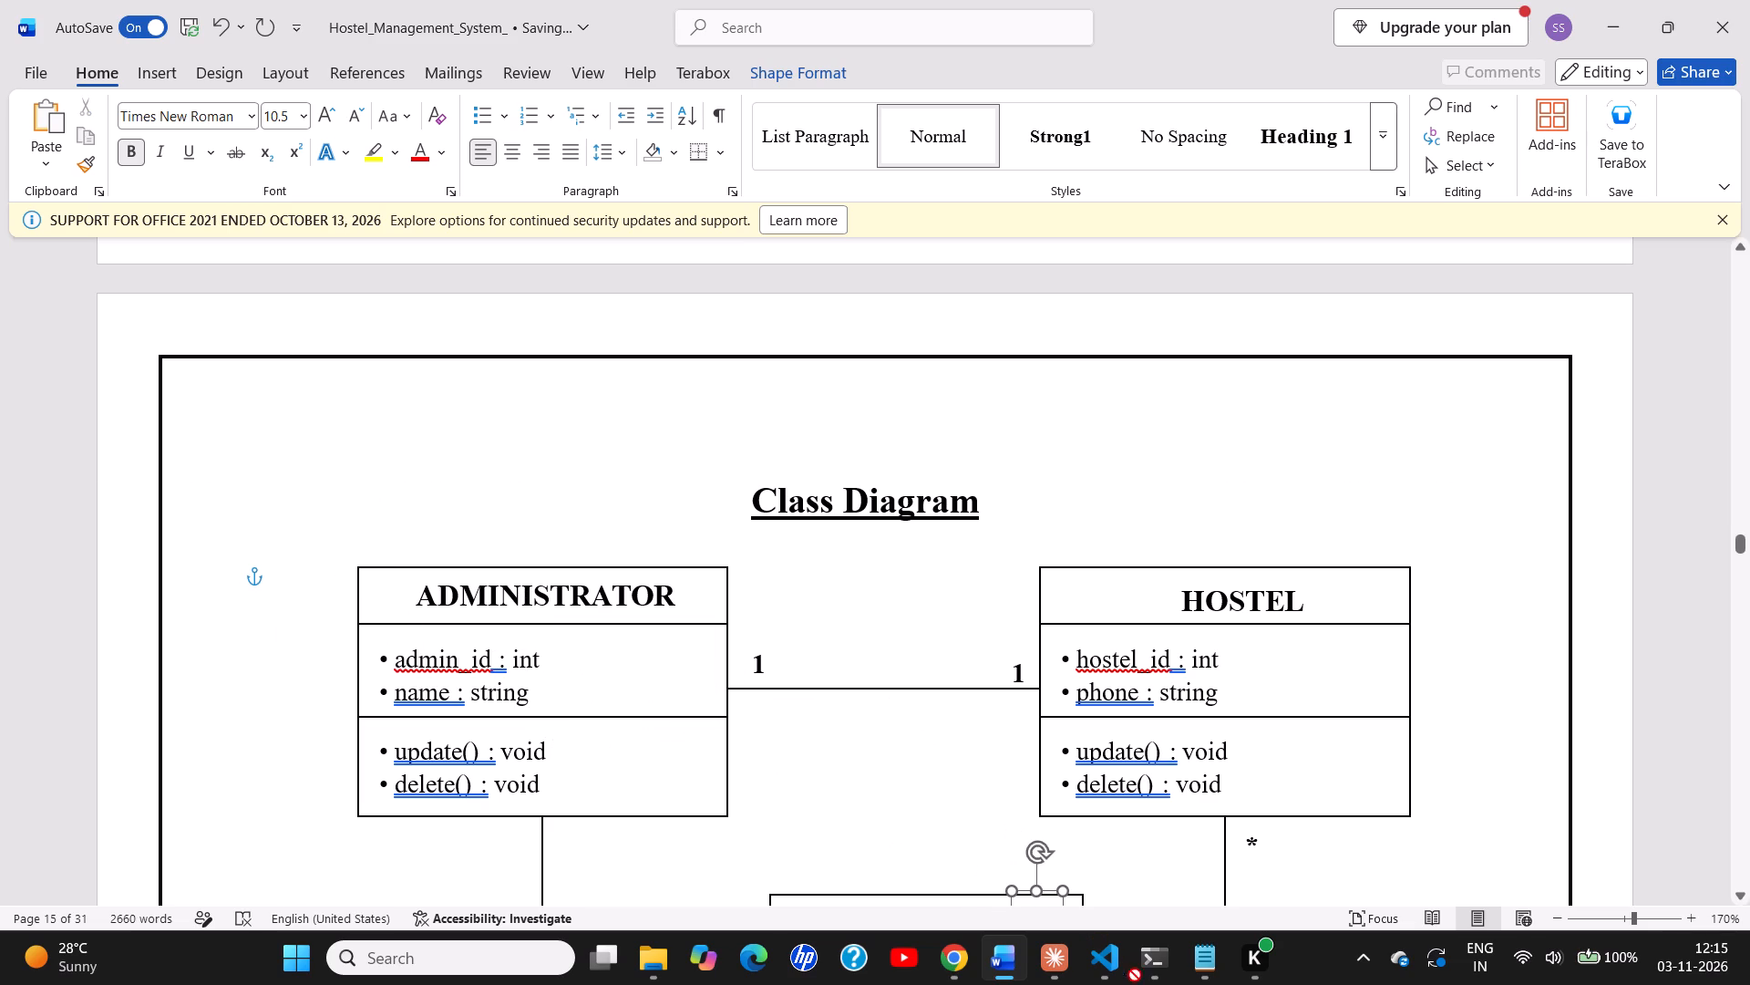
left_click_drag(1135, 975, 1443, 875)
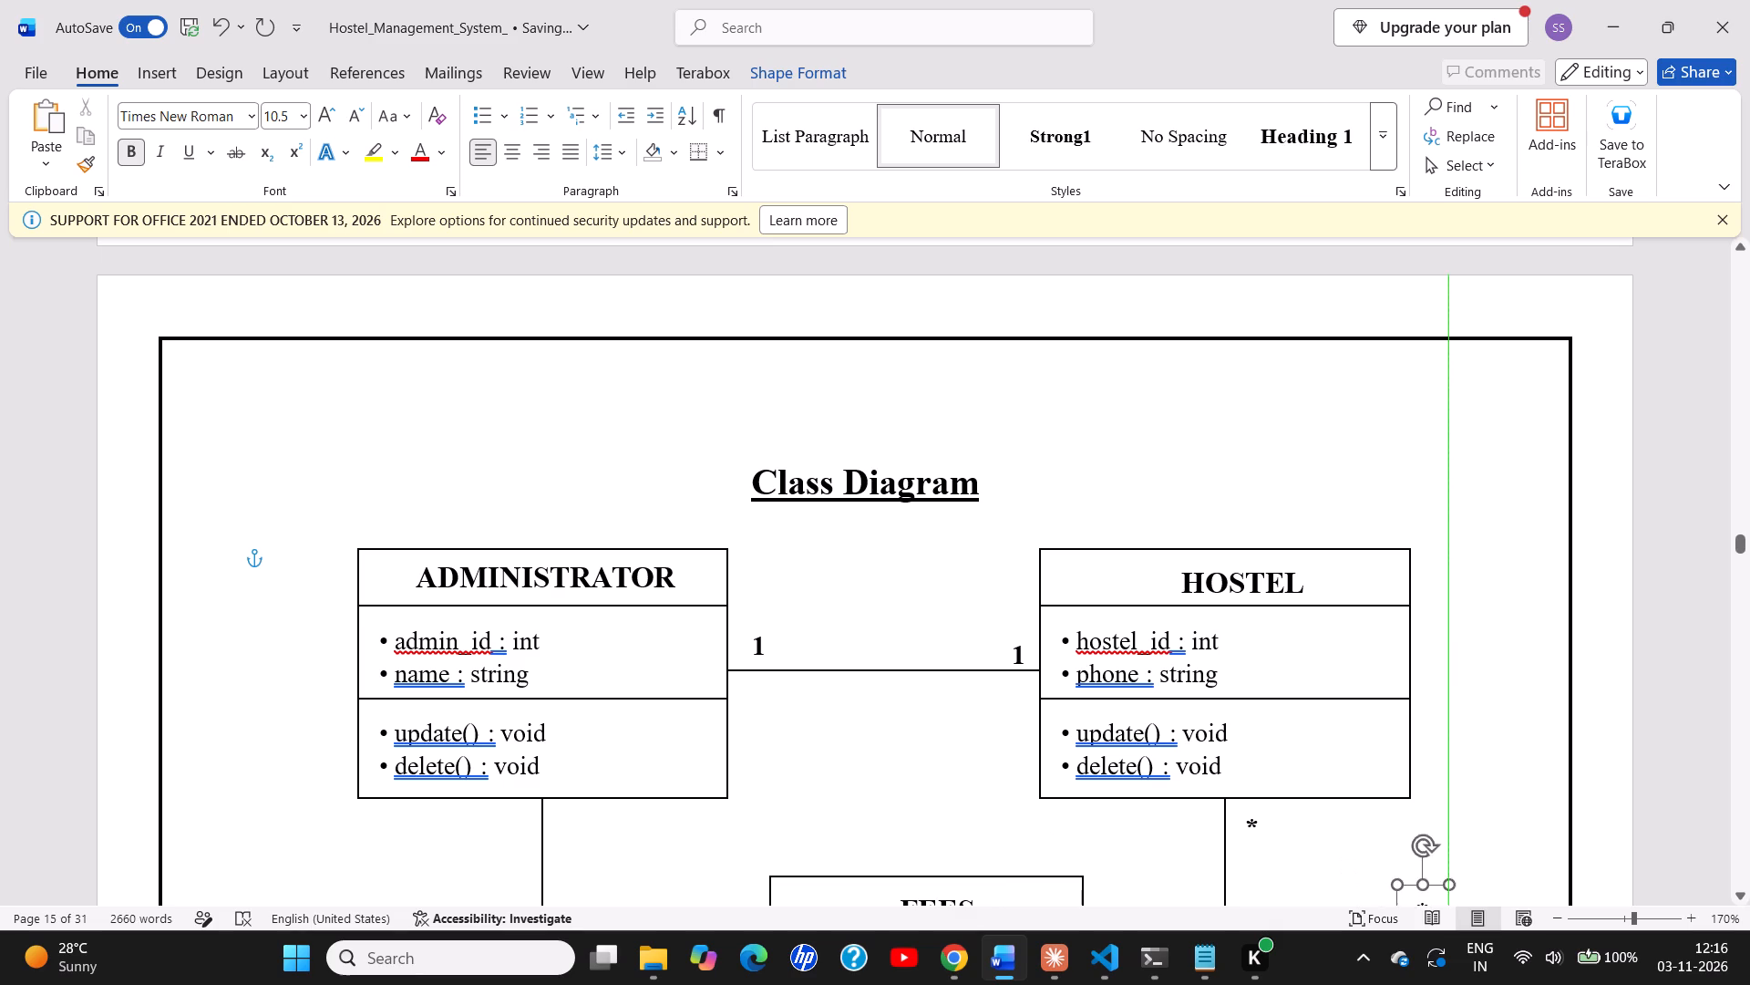
left_click_drag(1443, 875, 1393, 869)
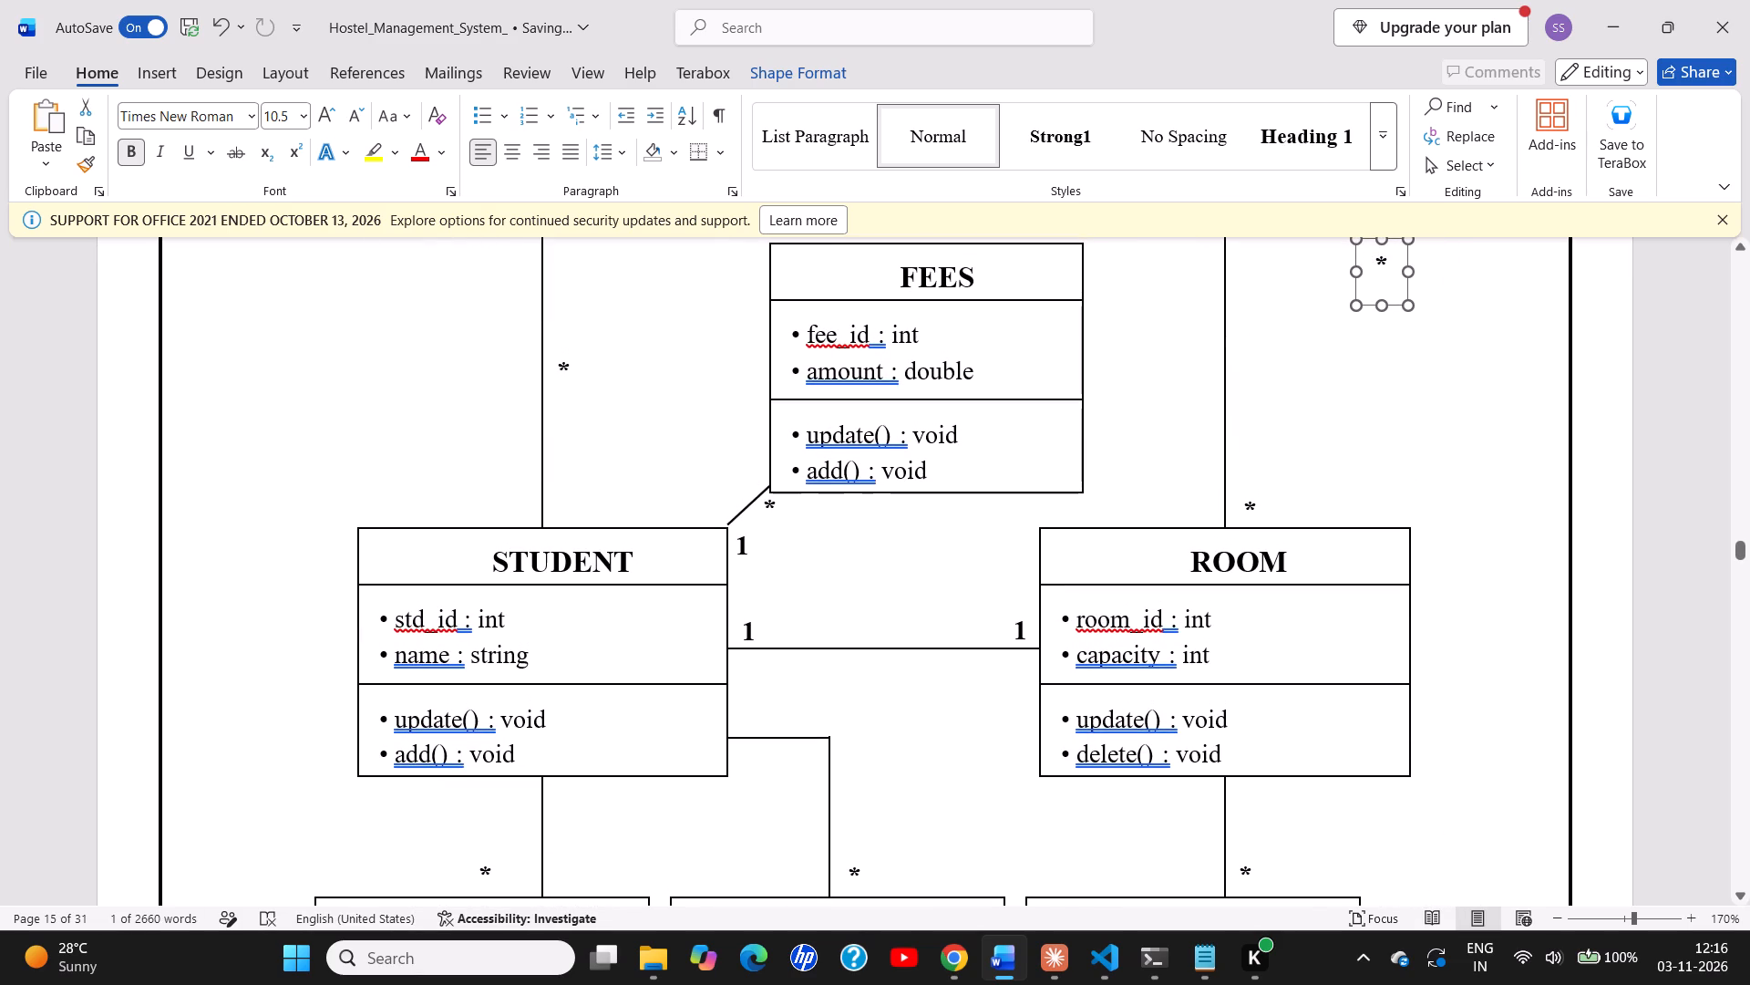
left_click_drag(1391, 307, 1353, 429)
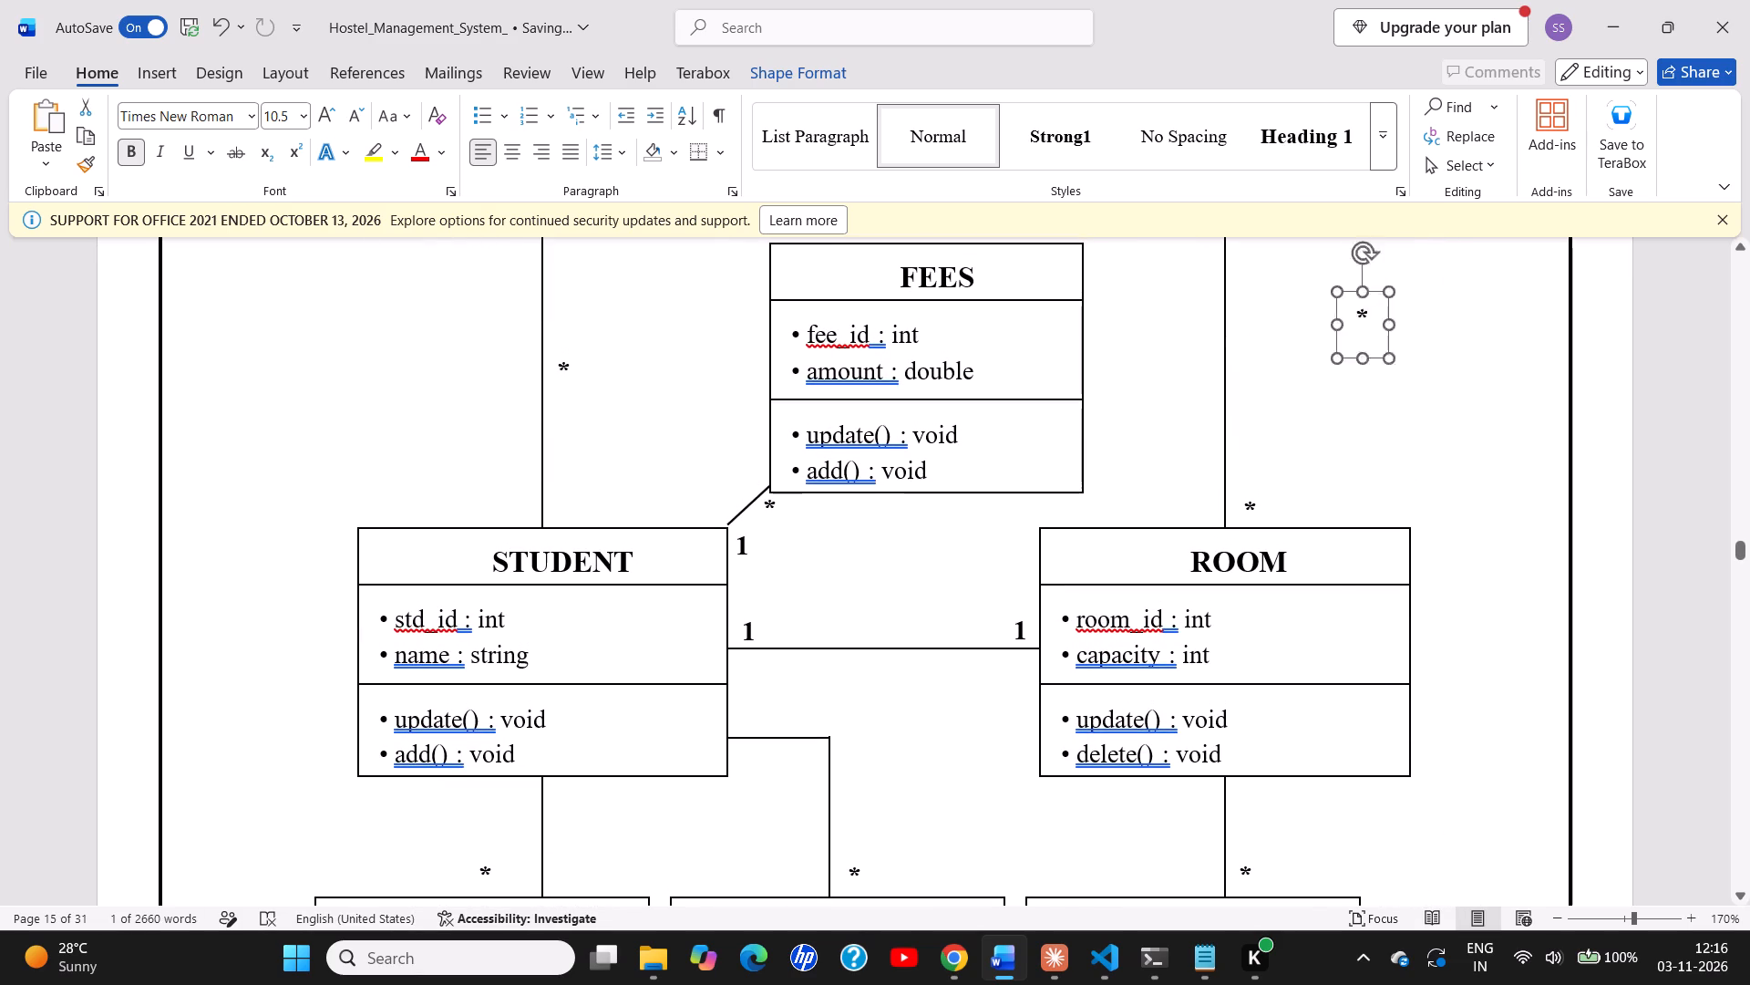
left_click_drag(1353, 429, 1317, 792)
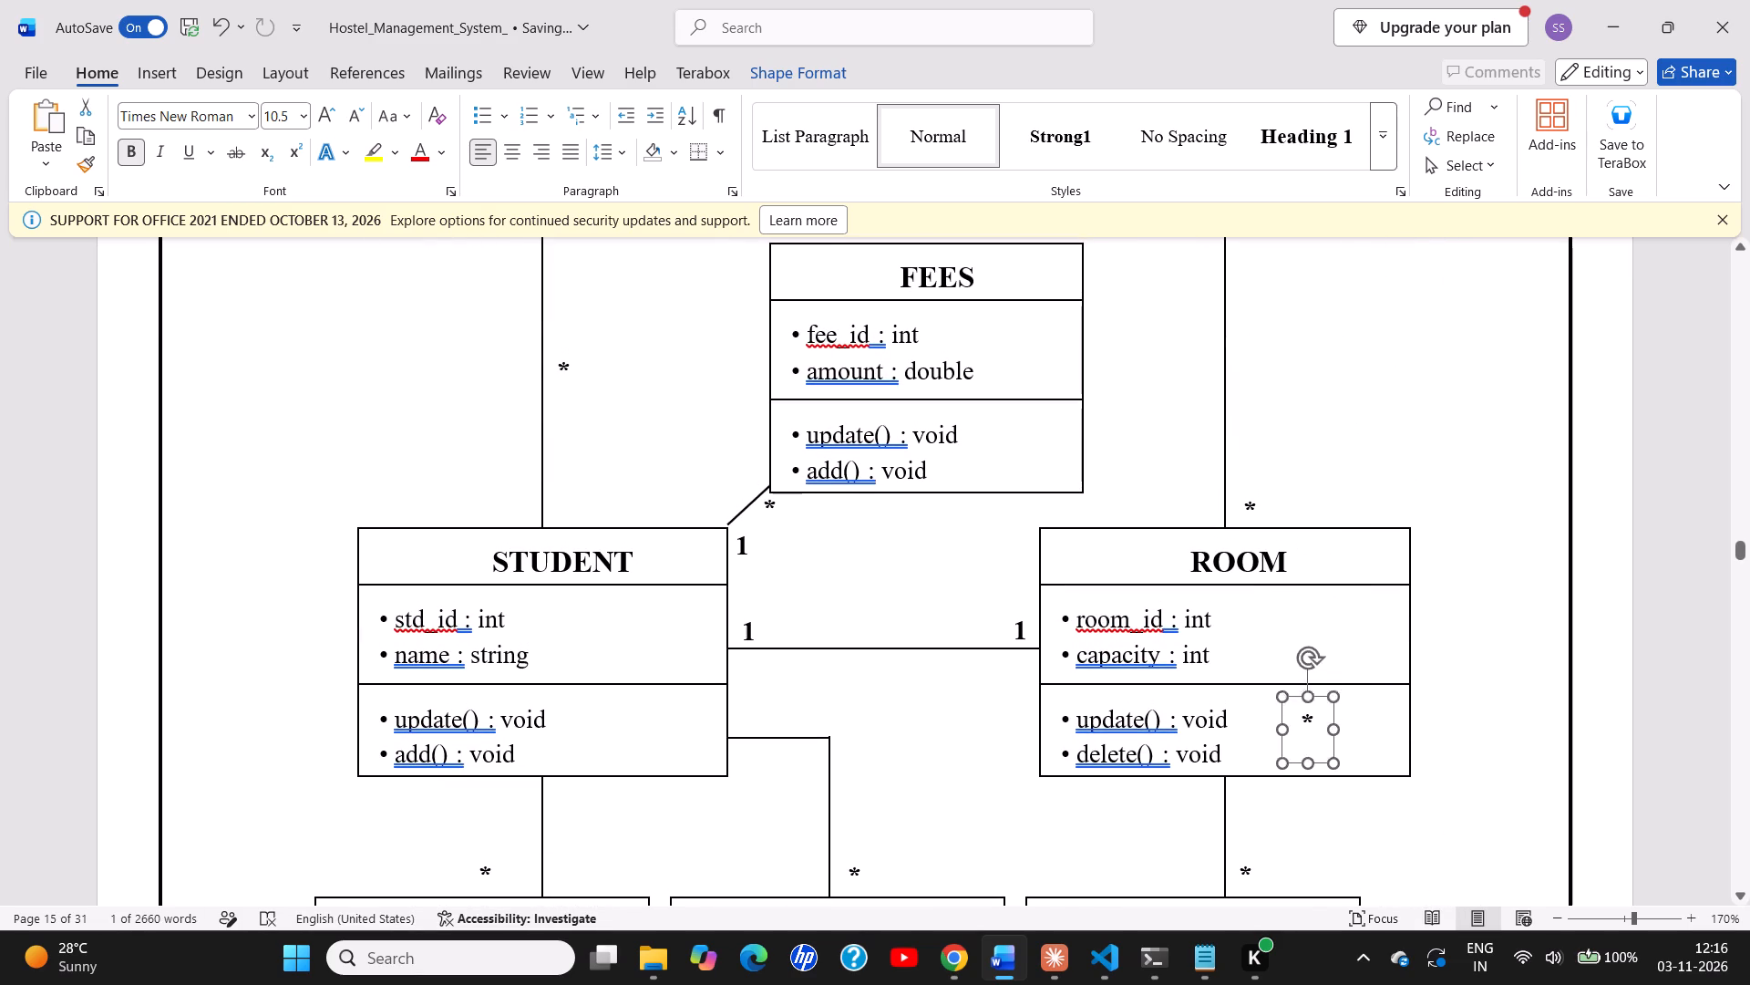
left_click_drag(1317, 792, 1251, 863)
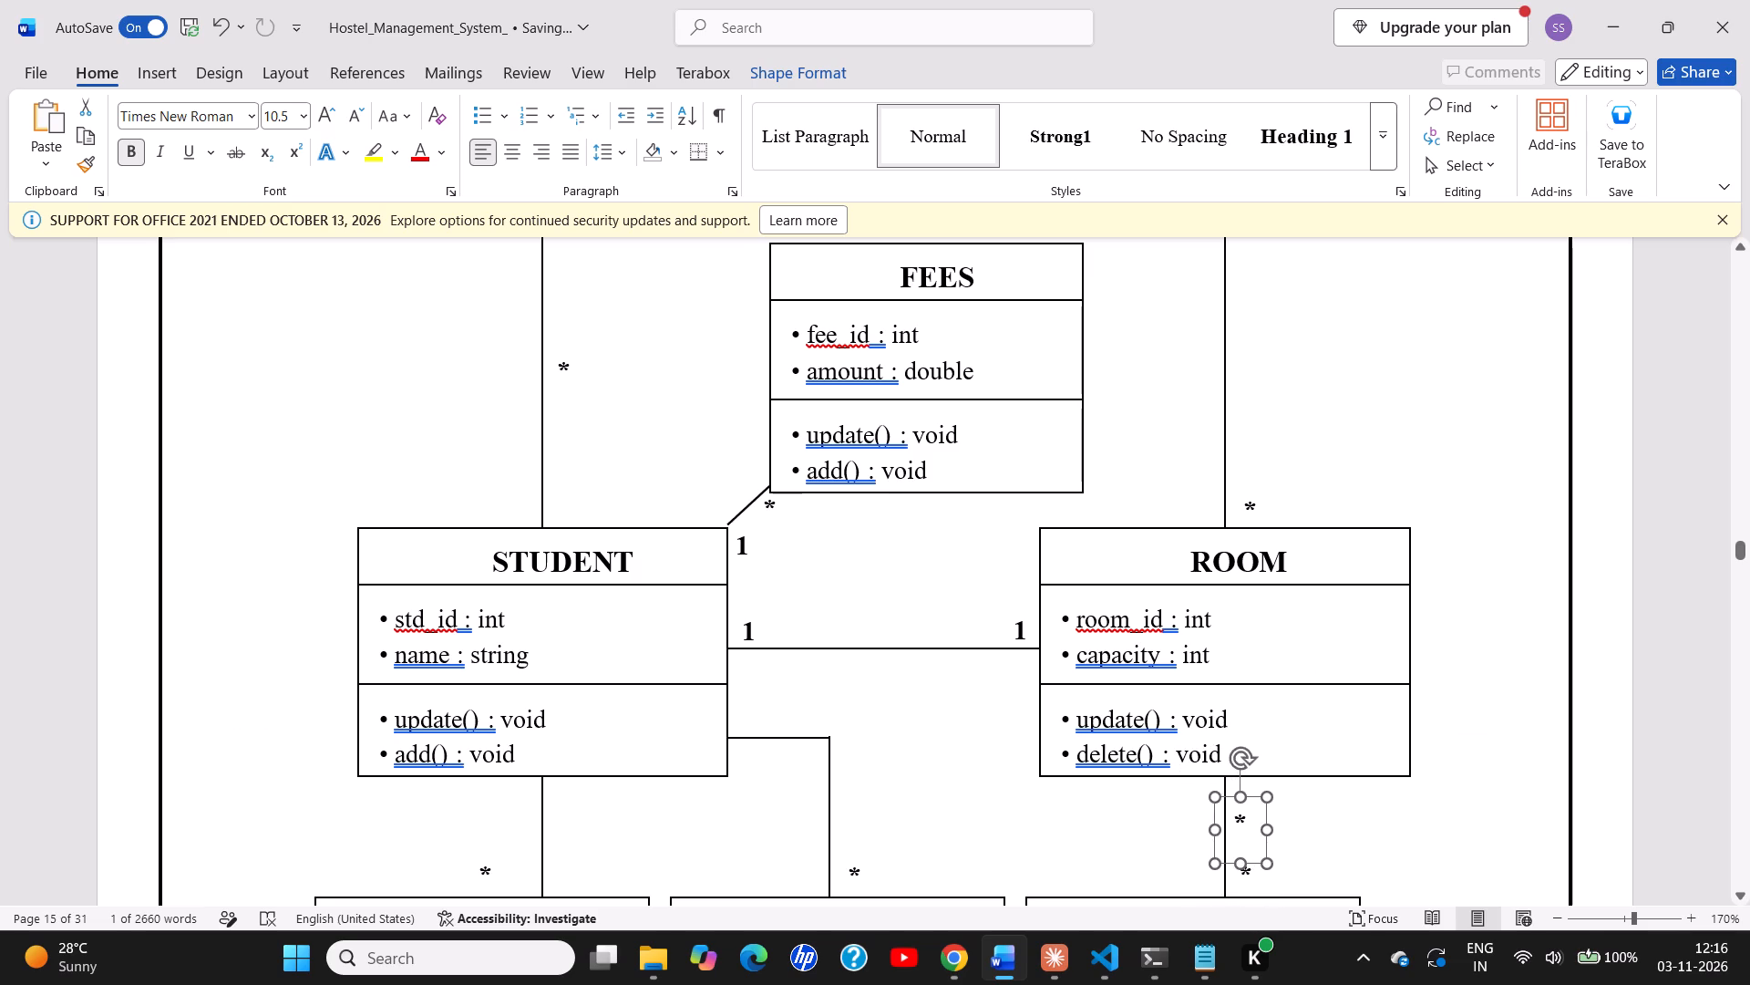
left_click_drag(1251, 863, 1254, 853)
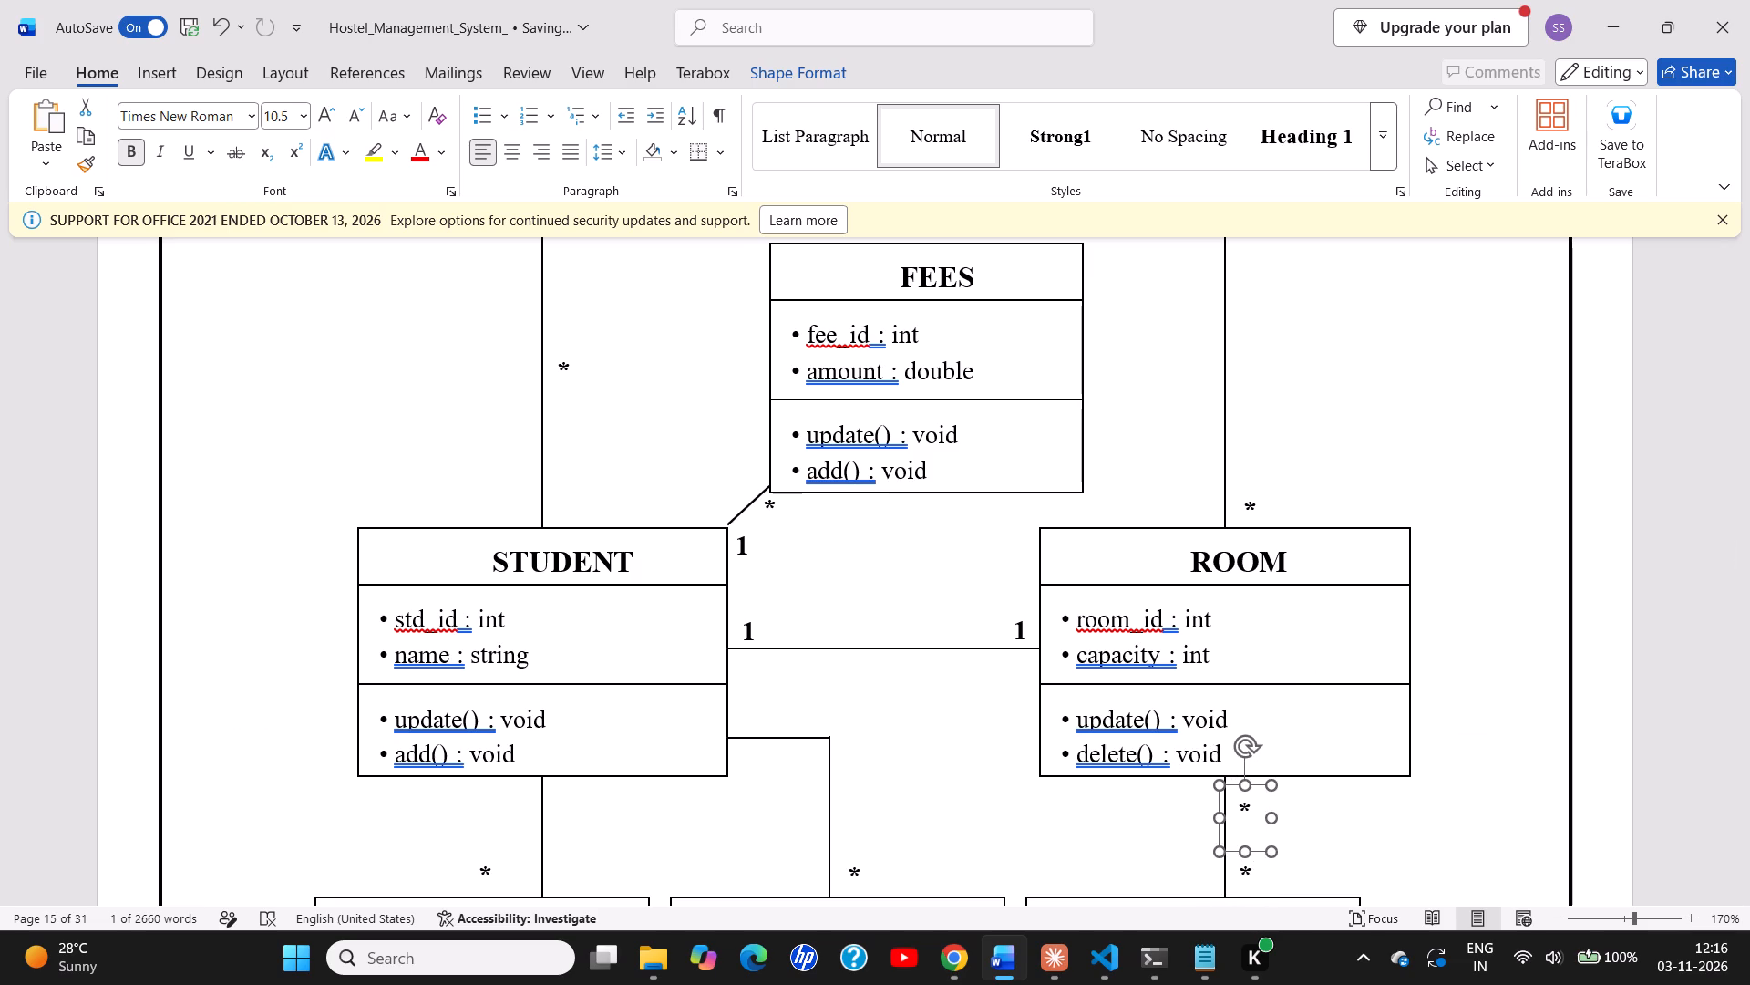
left_click_drag(1254, 853, 1254, 849)
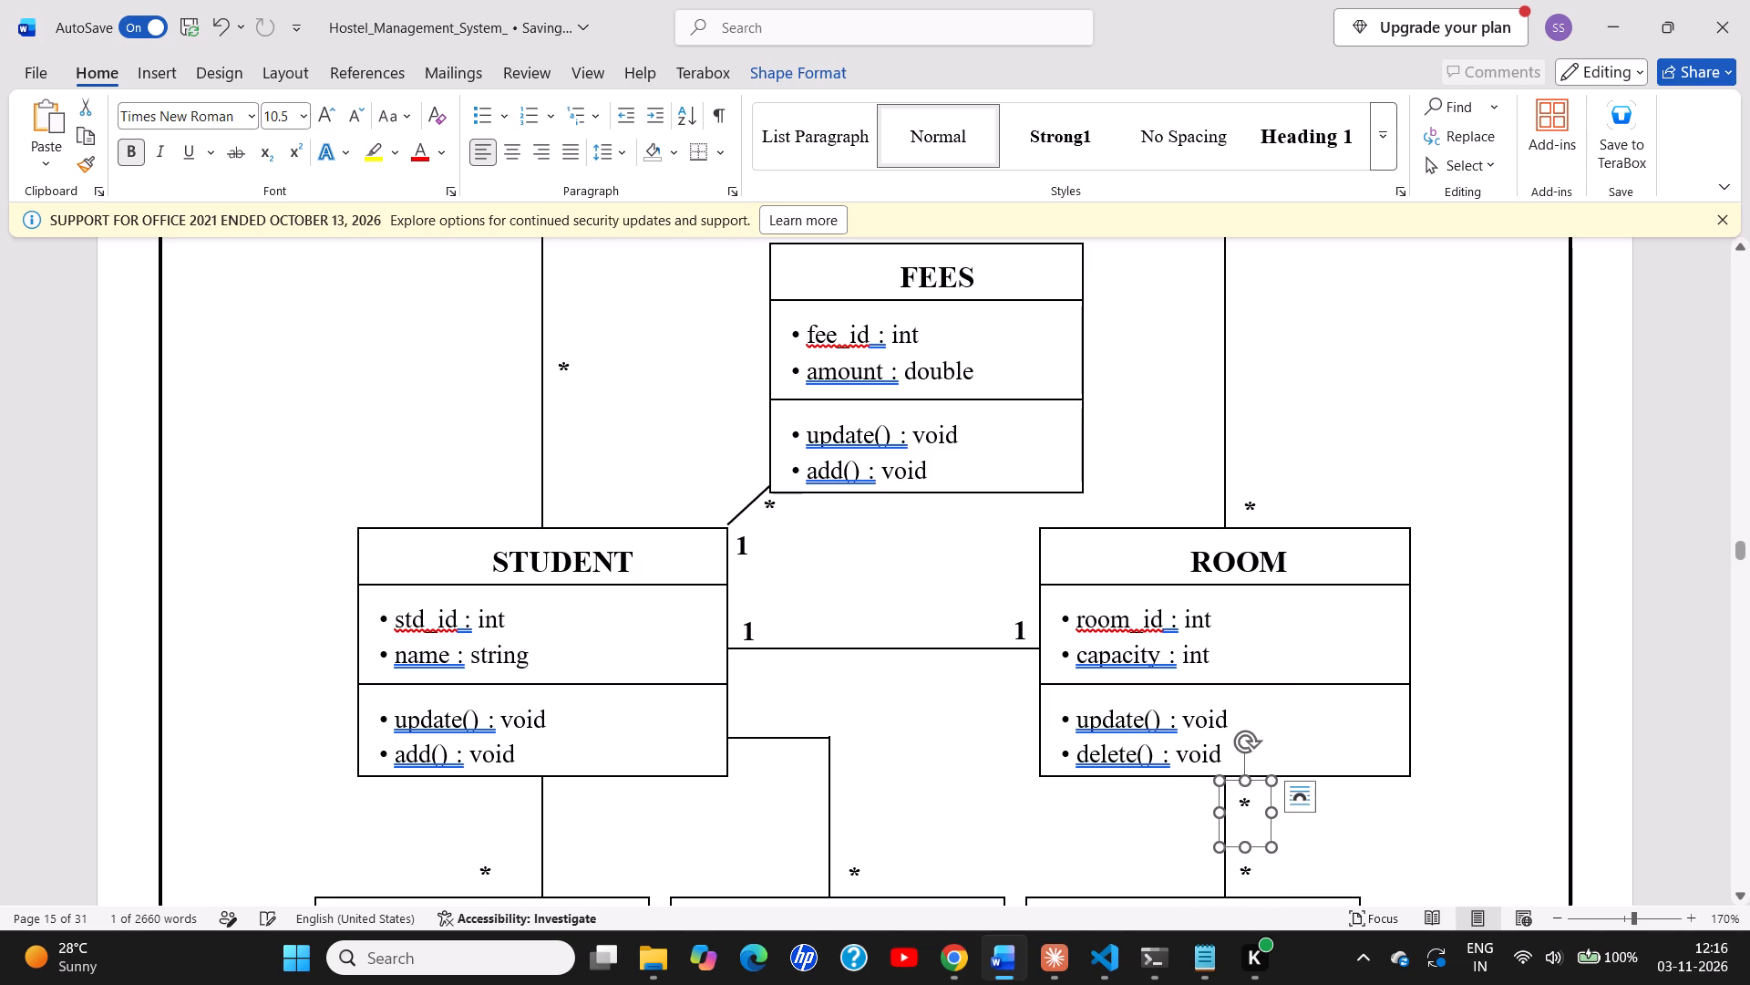
left_click(1415, 806)
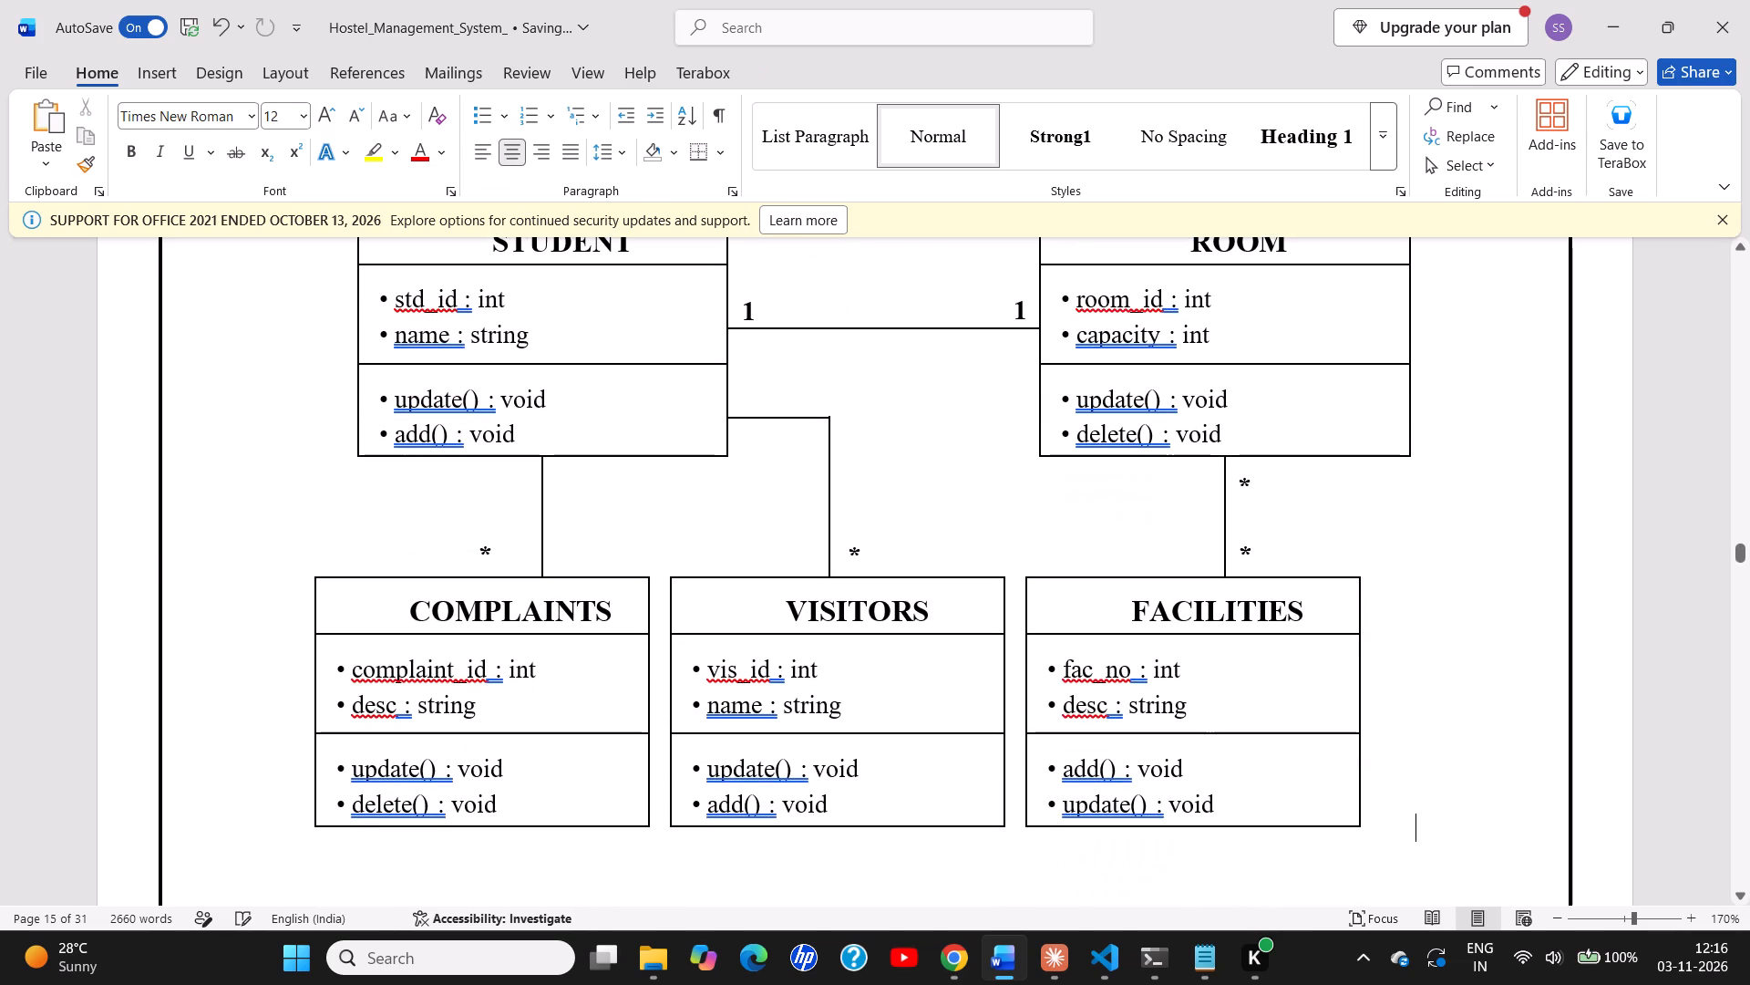
Review the class diagram from top to bottom, checking the multiplicity labels on each connector.
scroll(1415, 806, "up", 2)
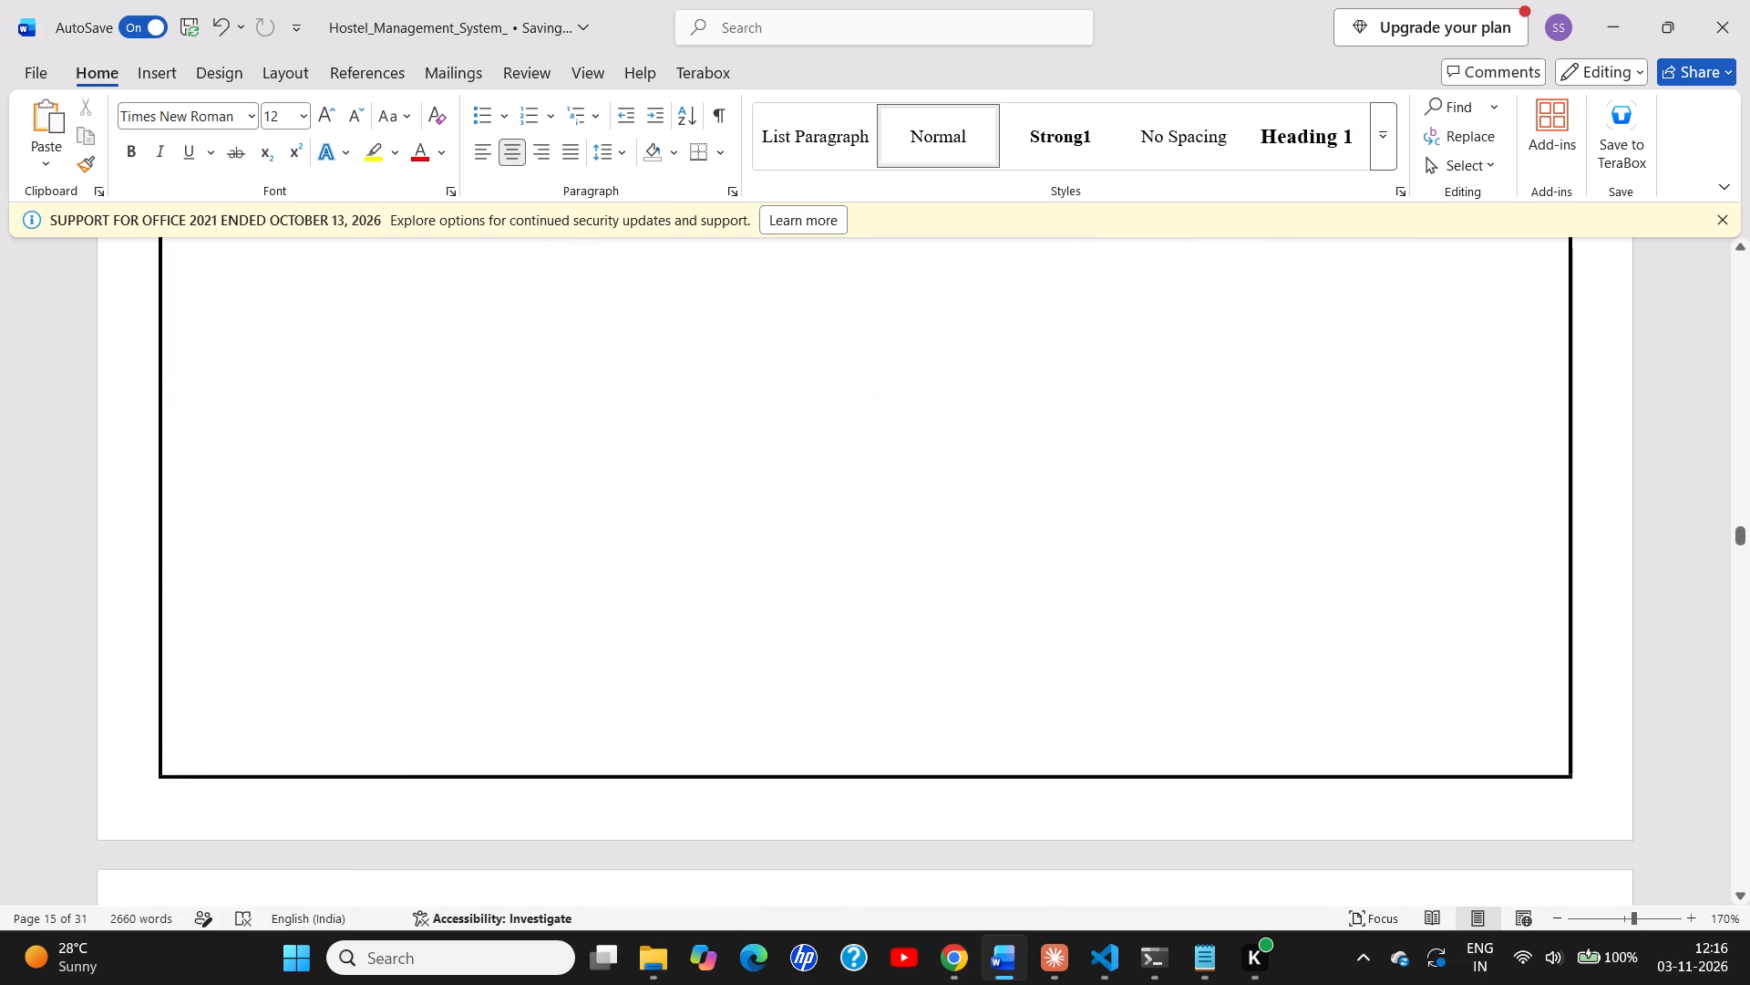
scroll(1415, 806, "down", 4)
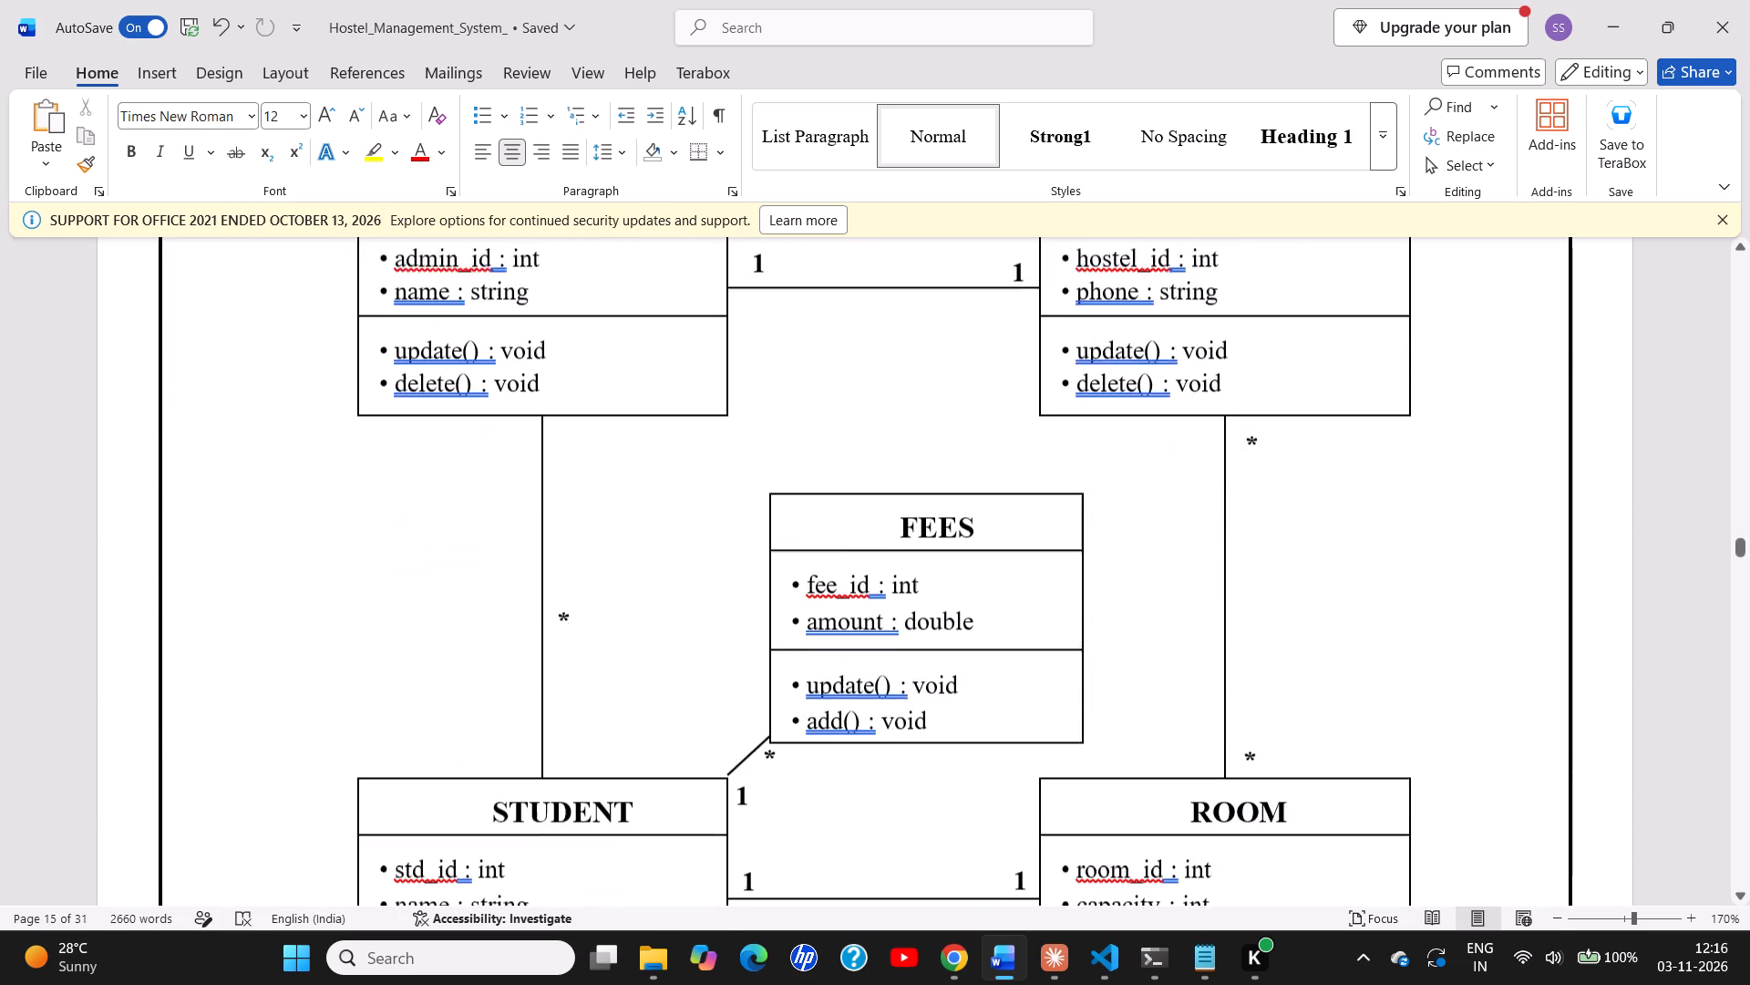
scroll(1415, 806, "down", 2)
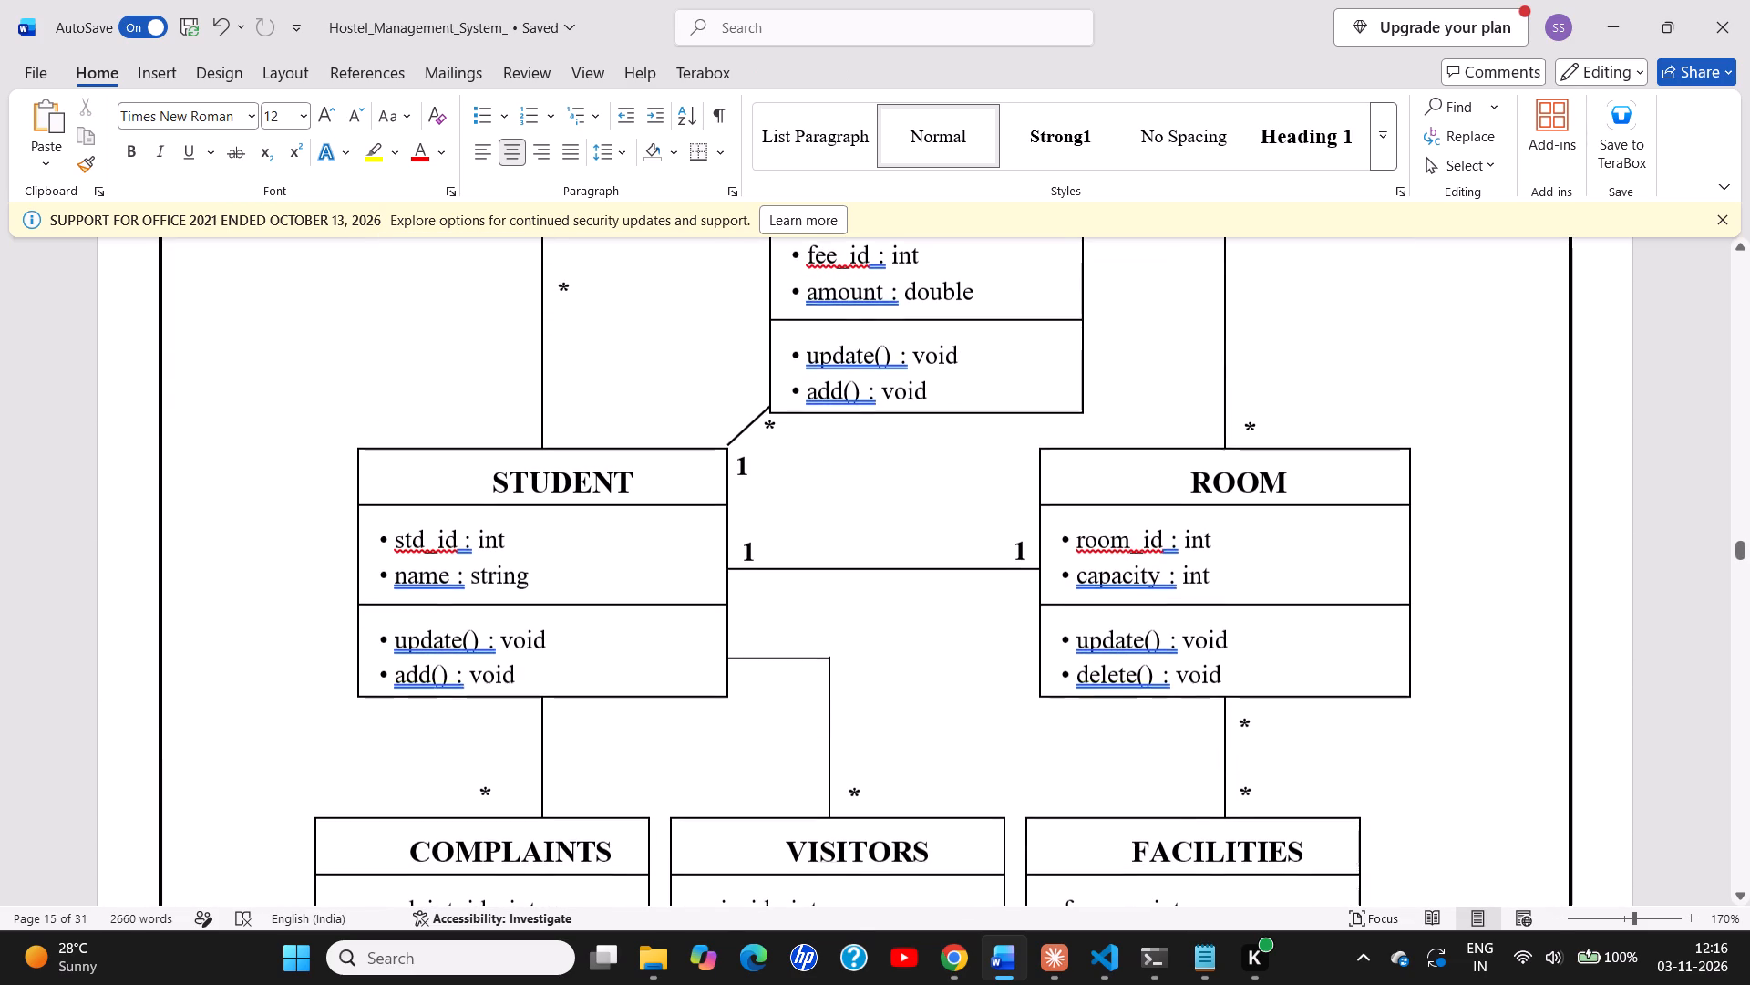
scroll(1415, 806, "down", 2)
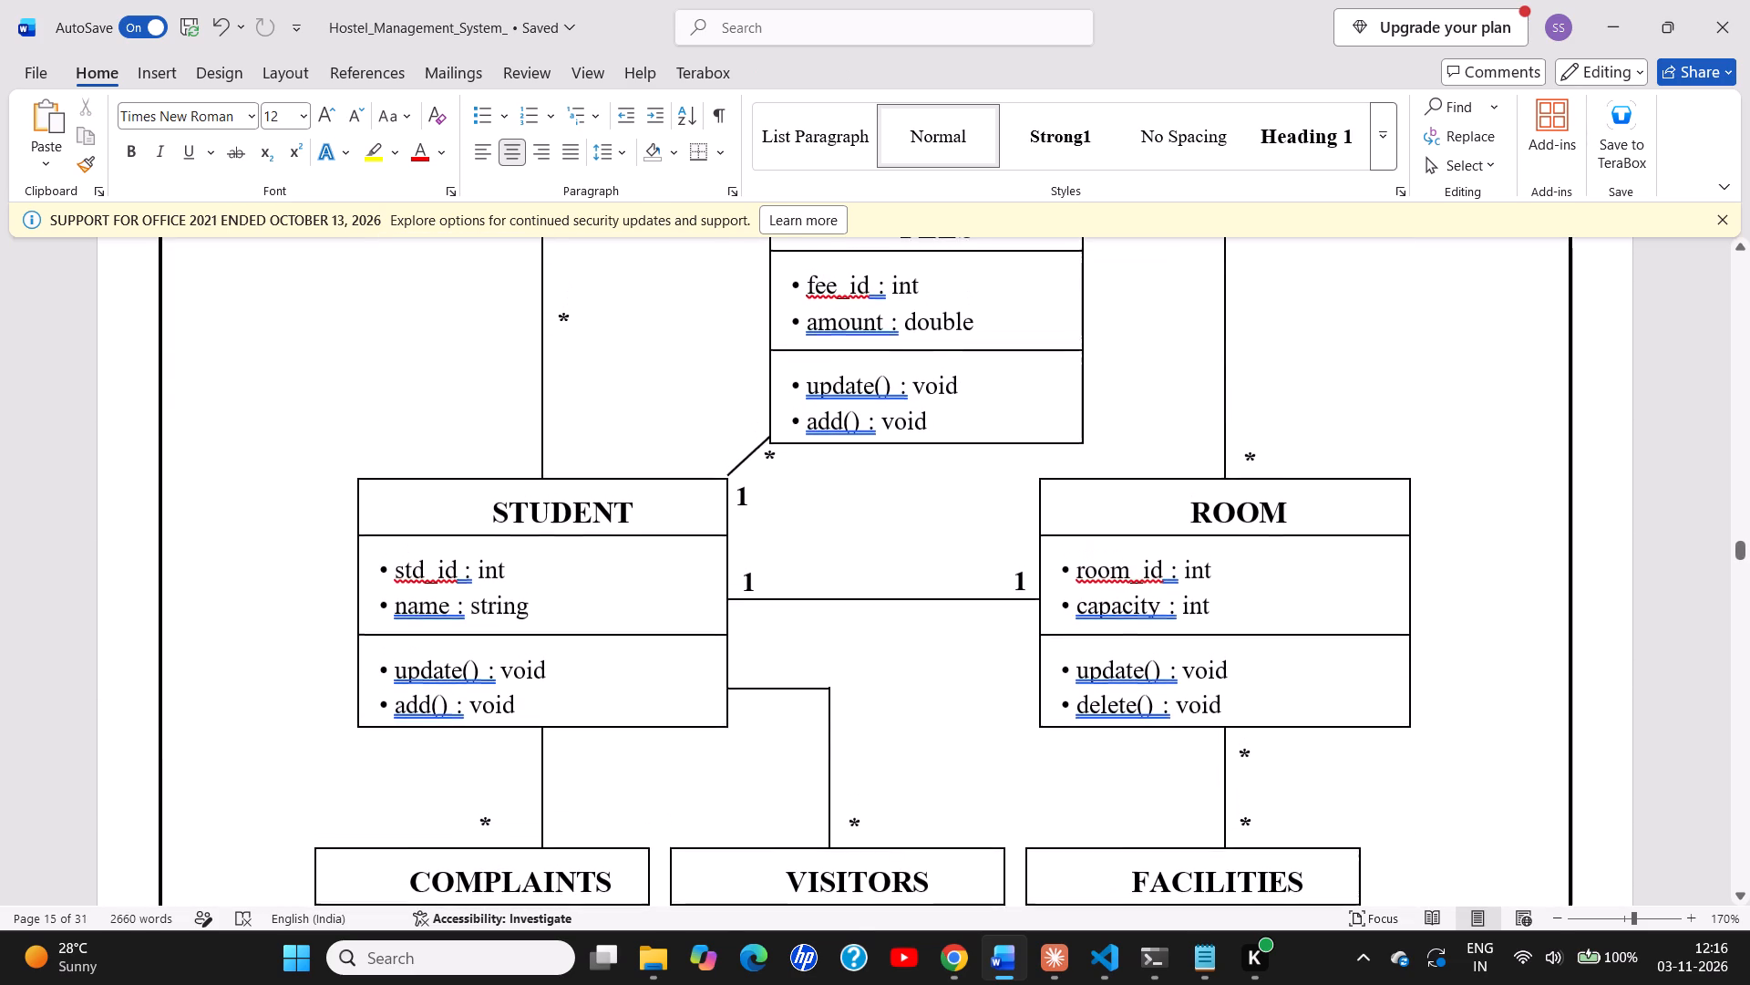
scroll(1415, 806, "up", 2)
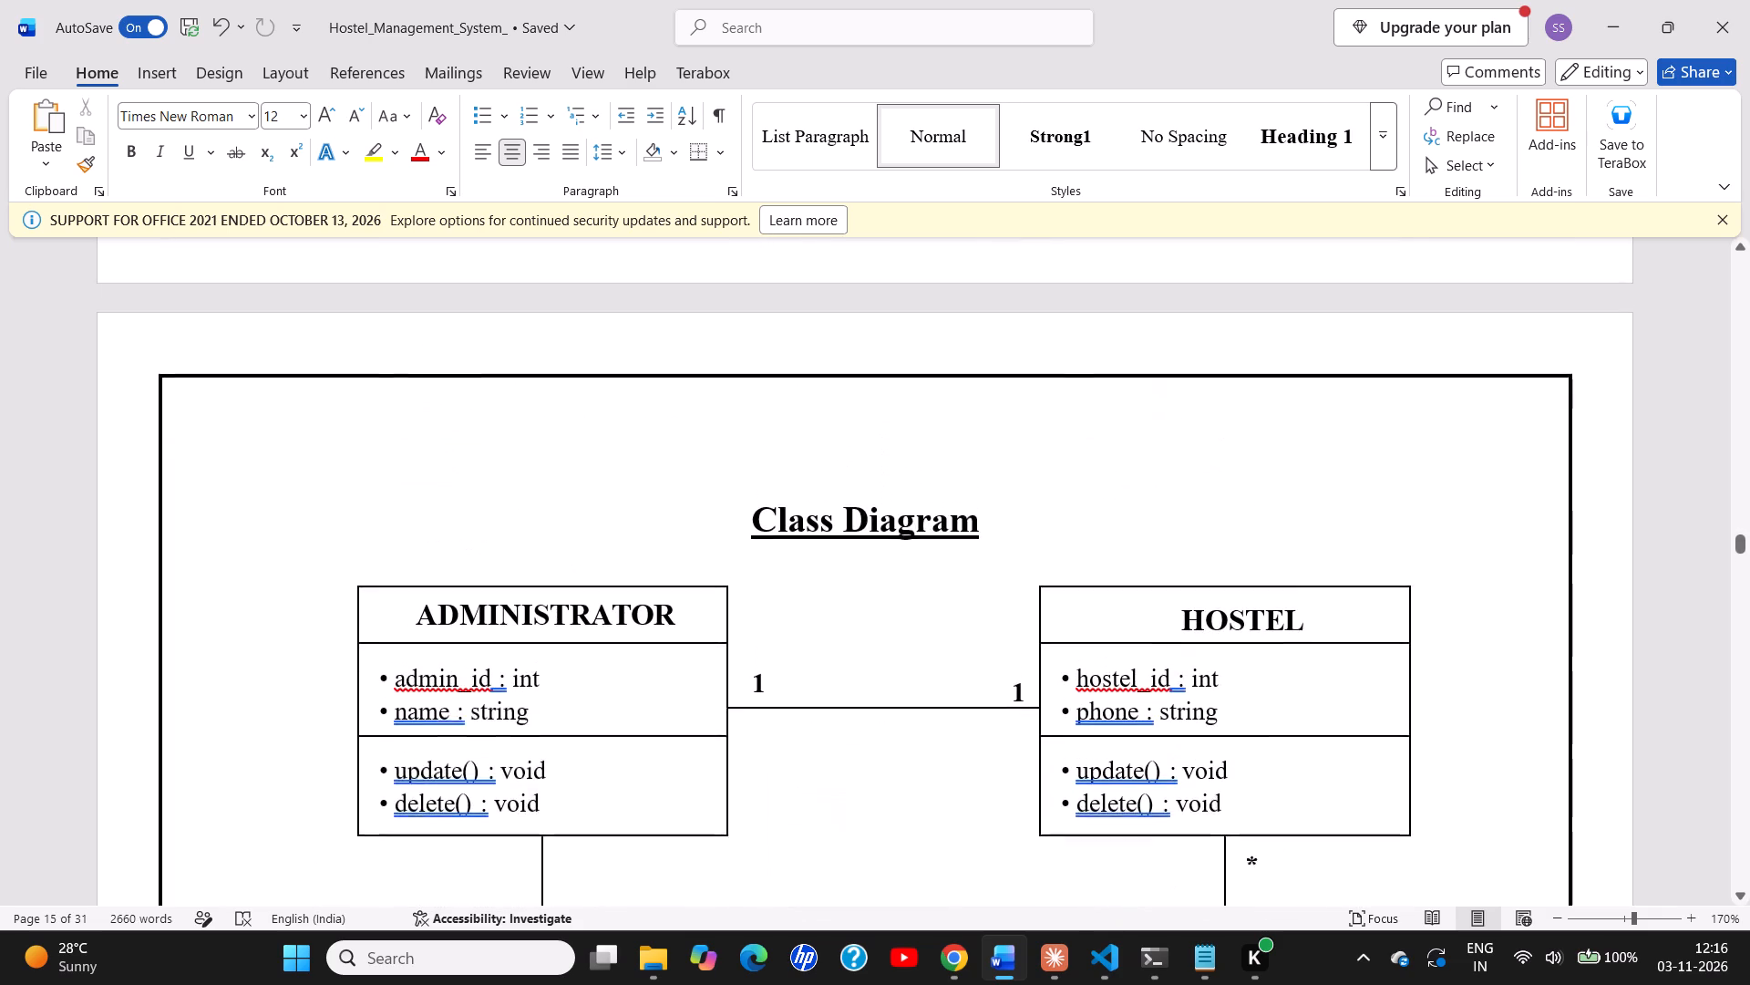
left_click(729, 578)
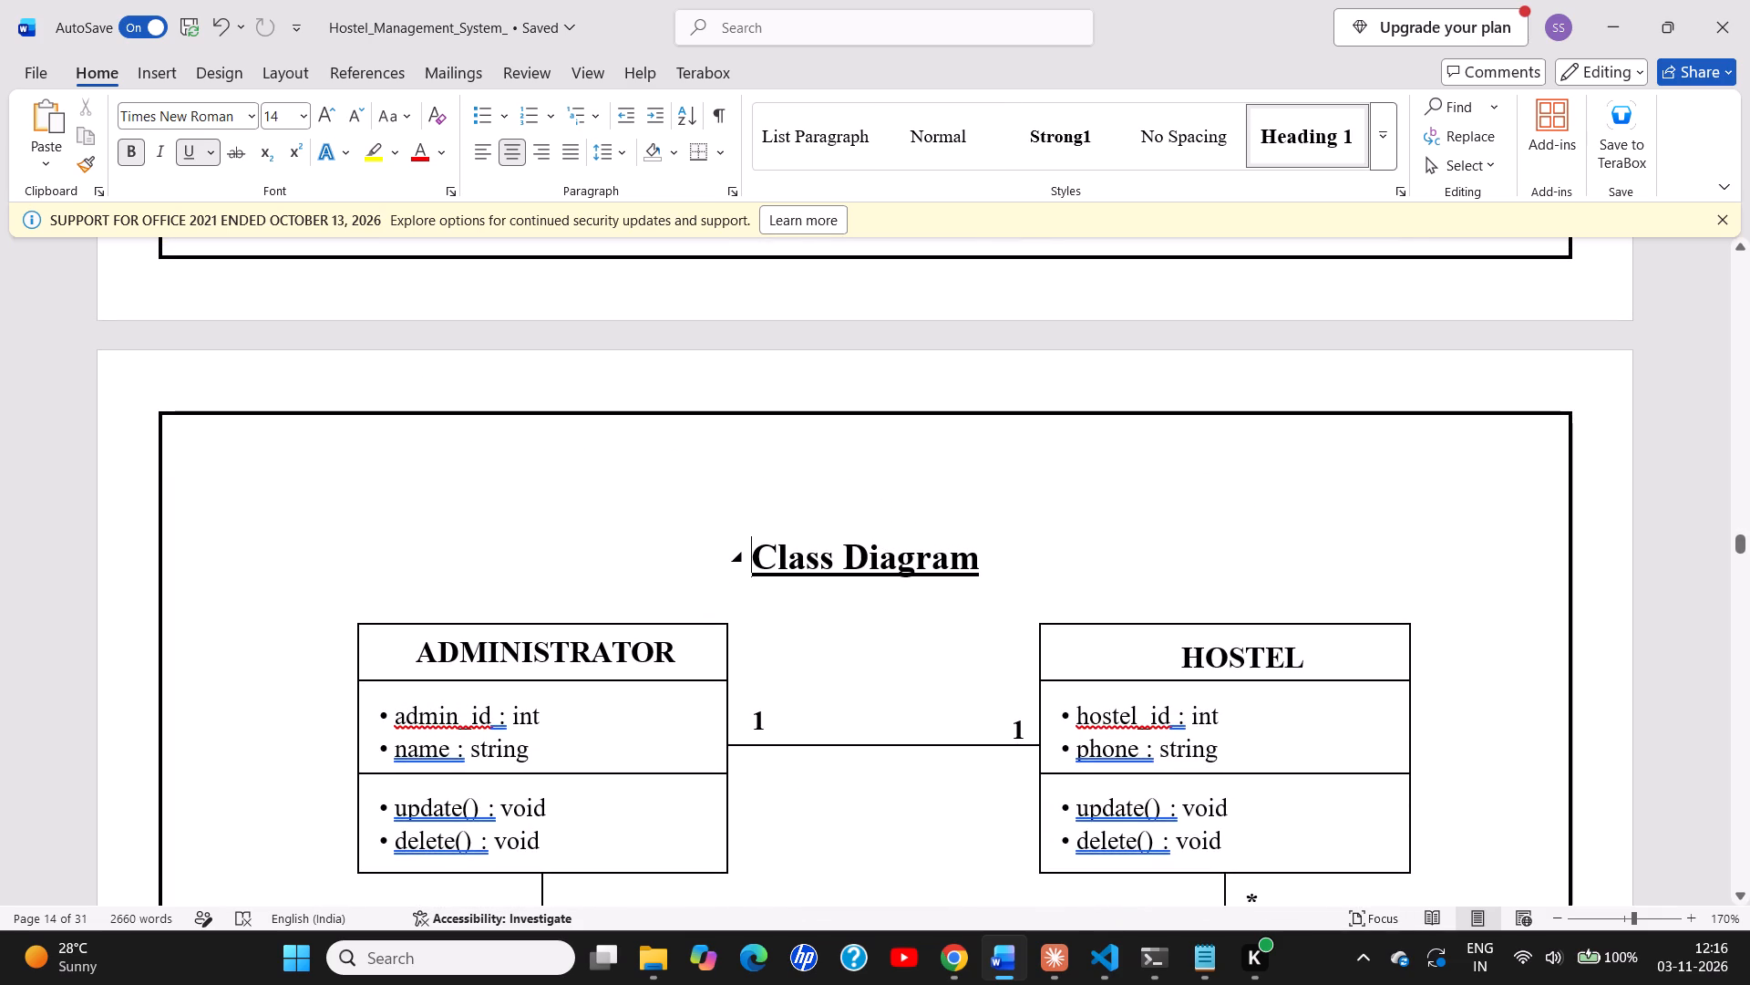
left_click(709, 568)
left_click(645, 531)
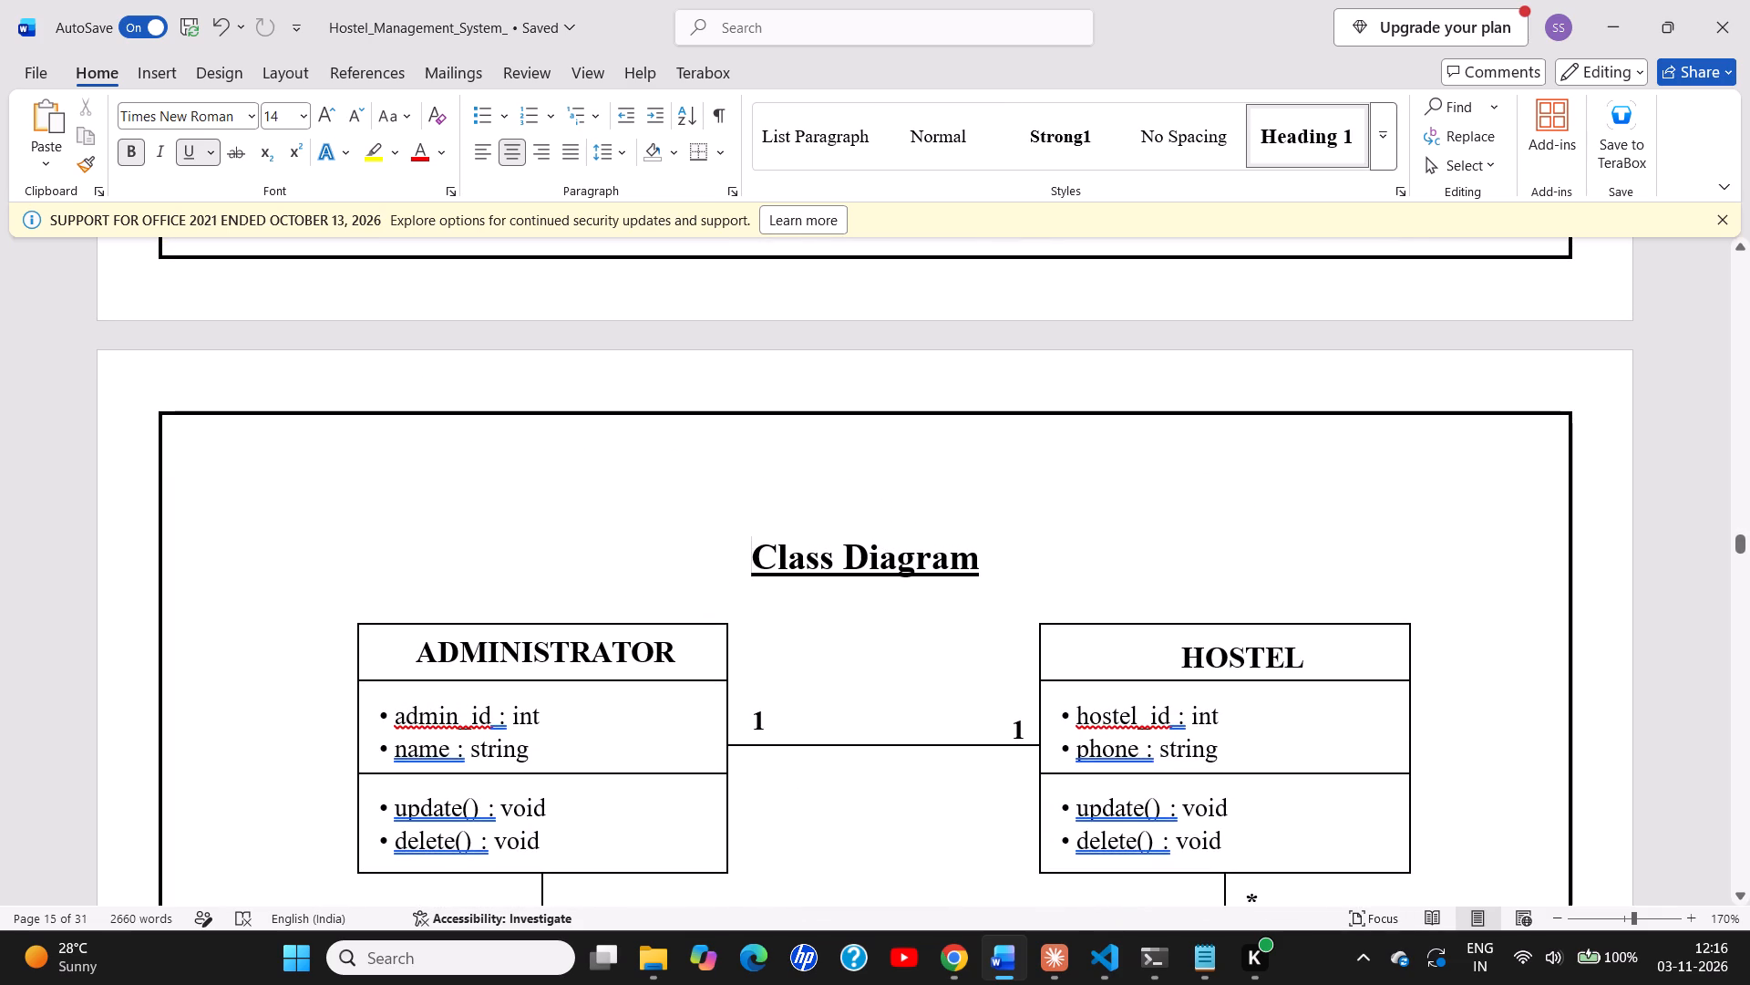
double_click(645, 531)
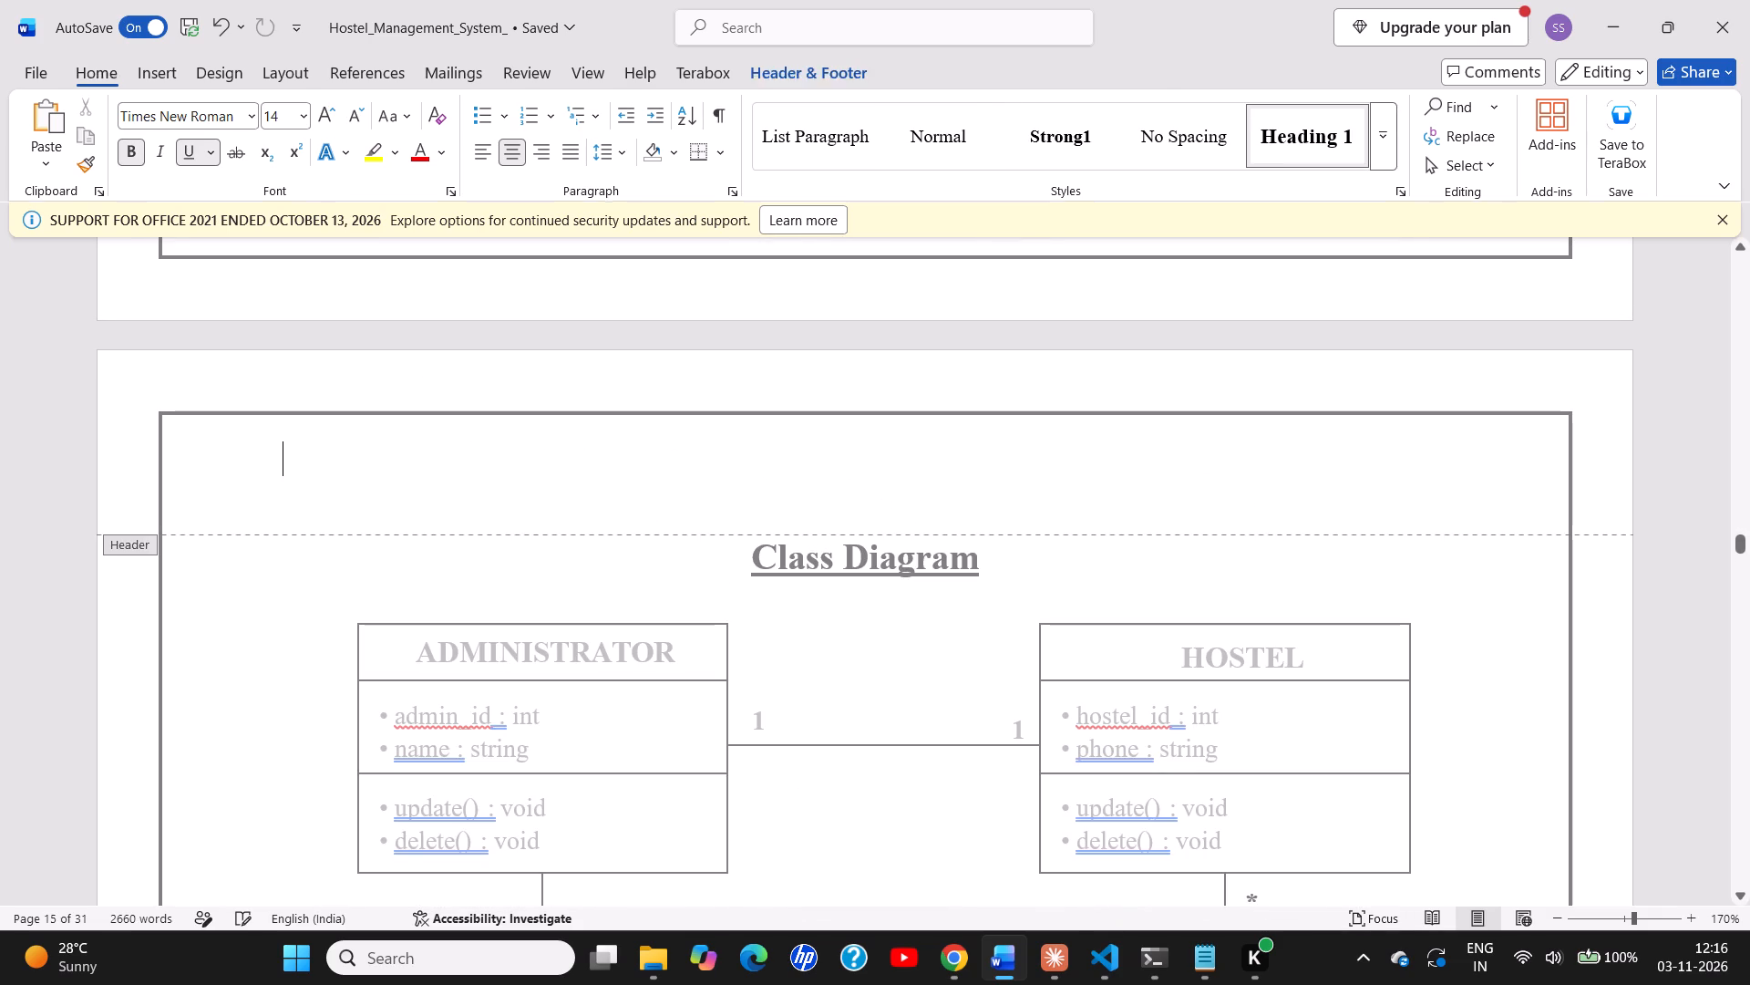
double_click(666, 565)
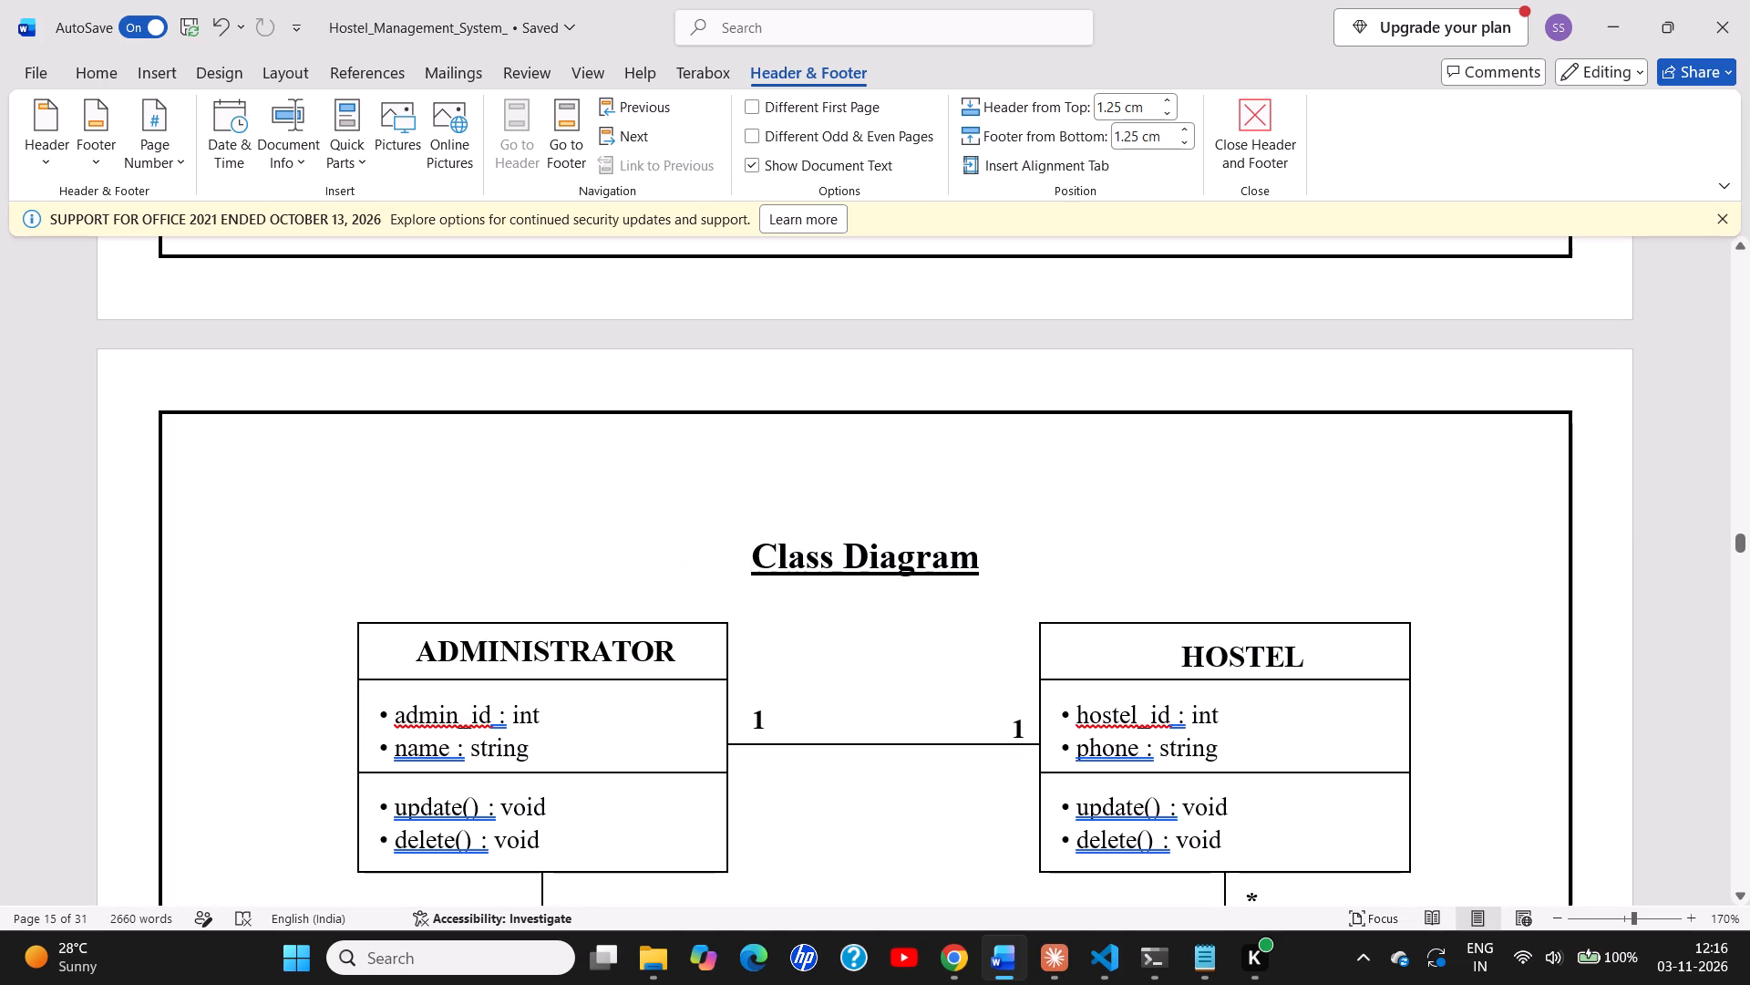
Paste another multiplicity label near the Class Diagram title, change its text to *, and copy the edited label.
key("ctrl+c")
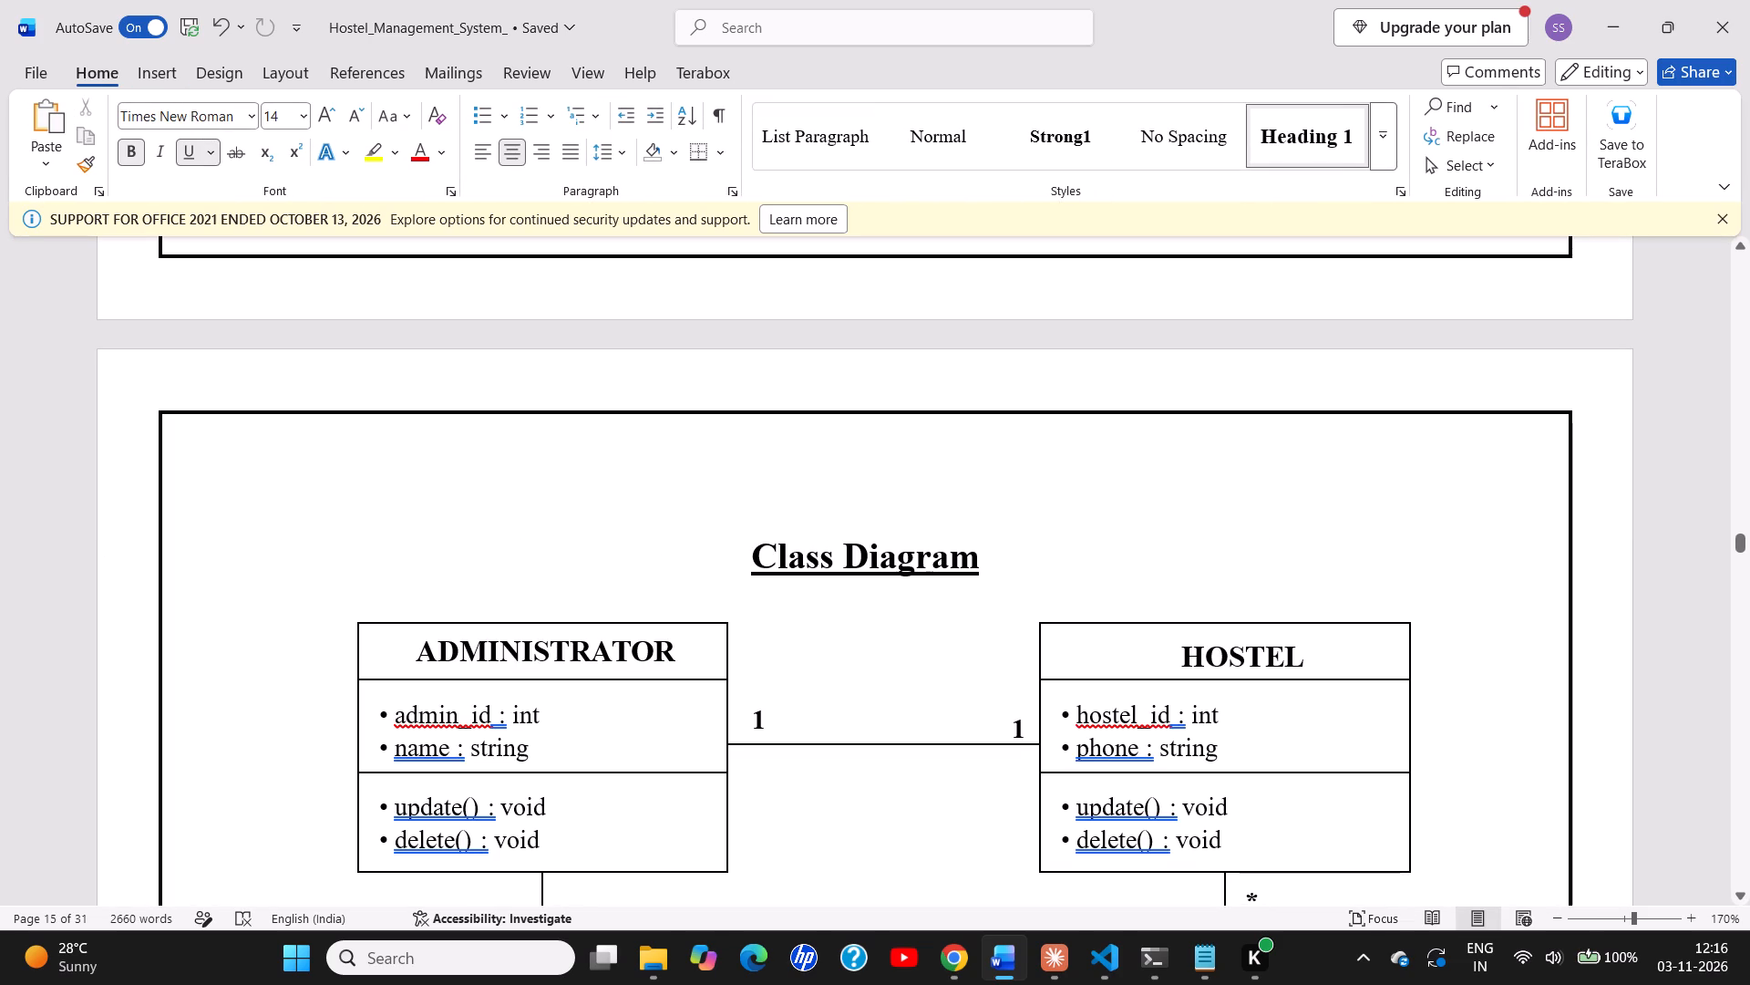
key("ctrl+v")
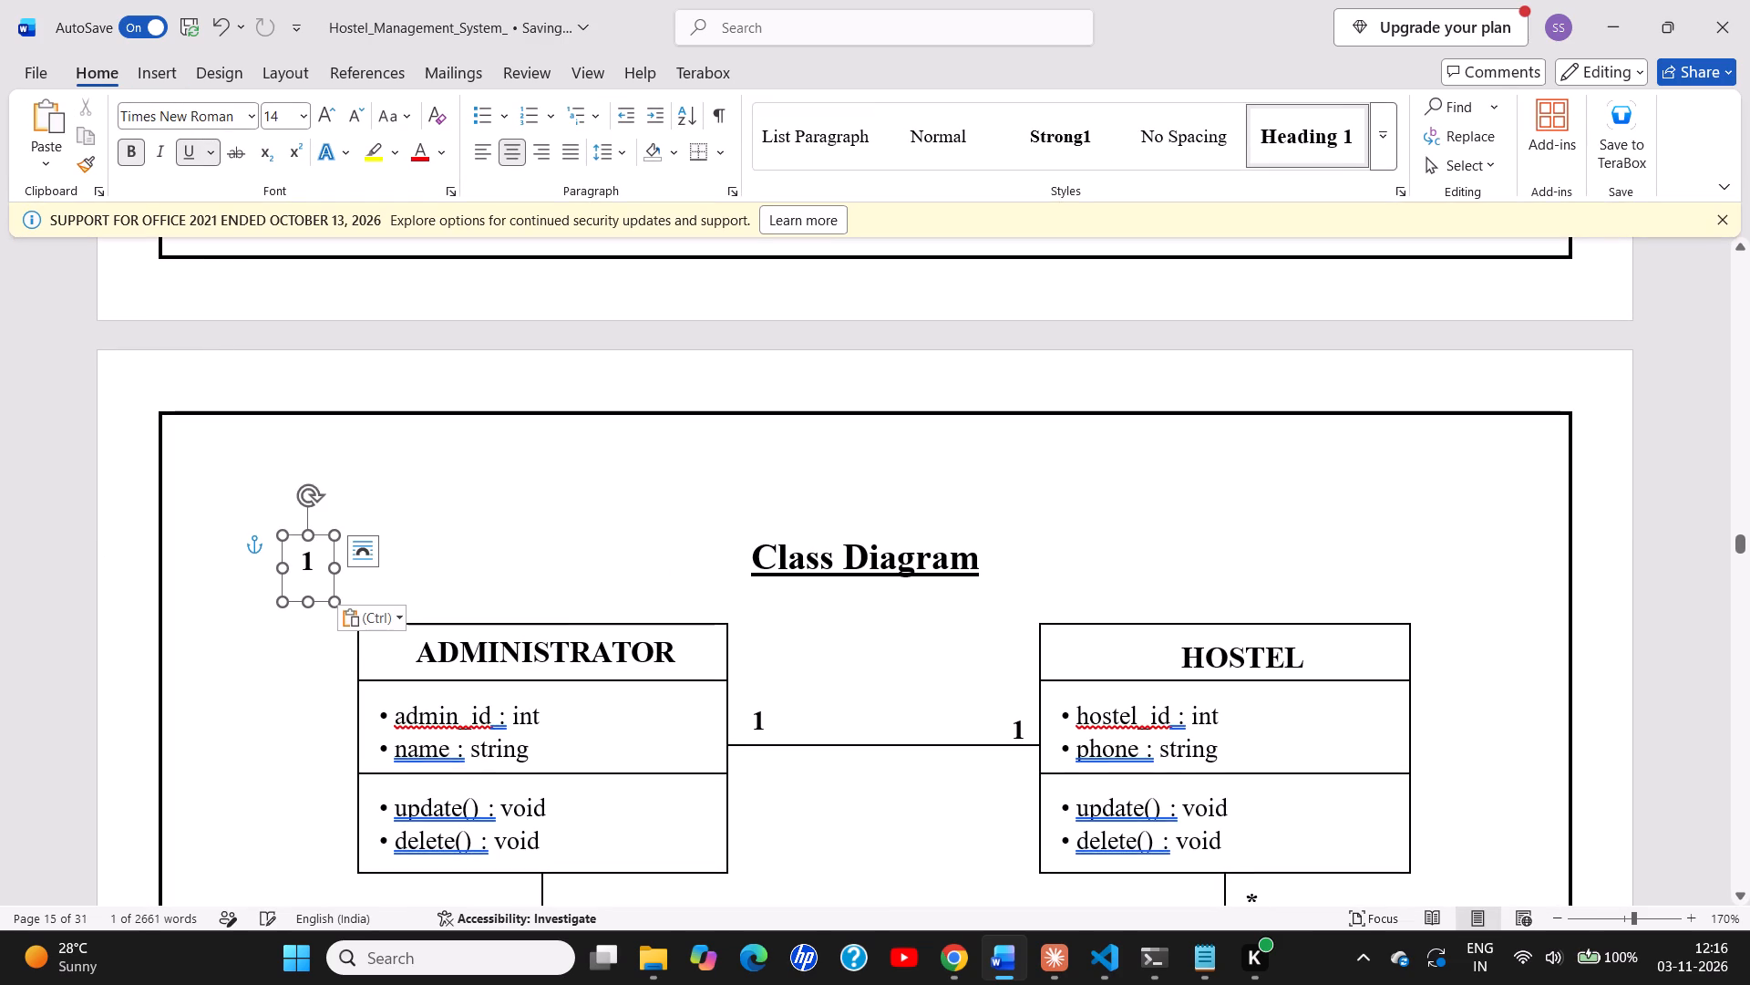
left_click(320, 568)
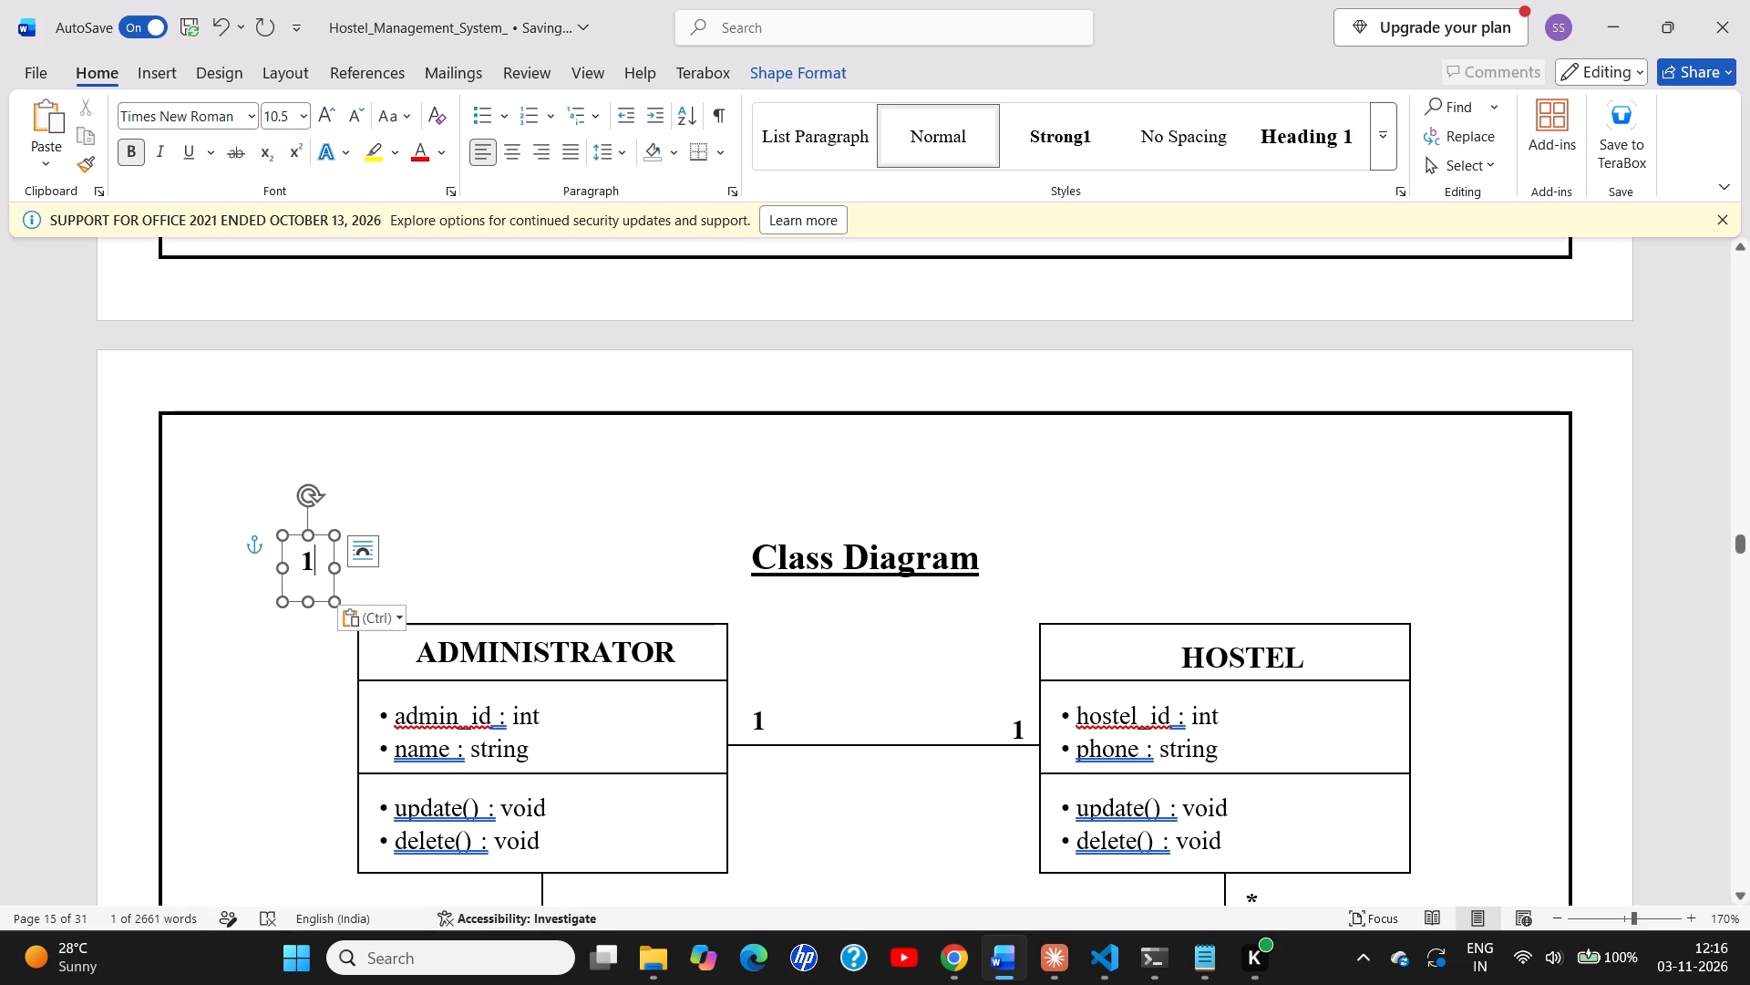
left_click(320, 568)
key("BackSpace")
key("asterisk")
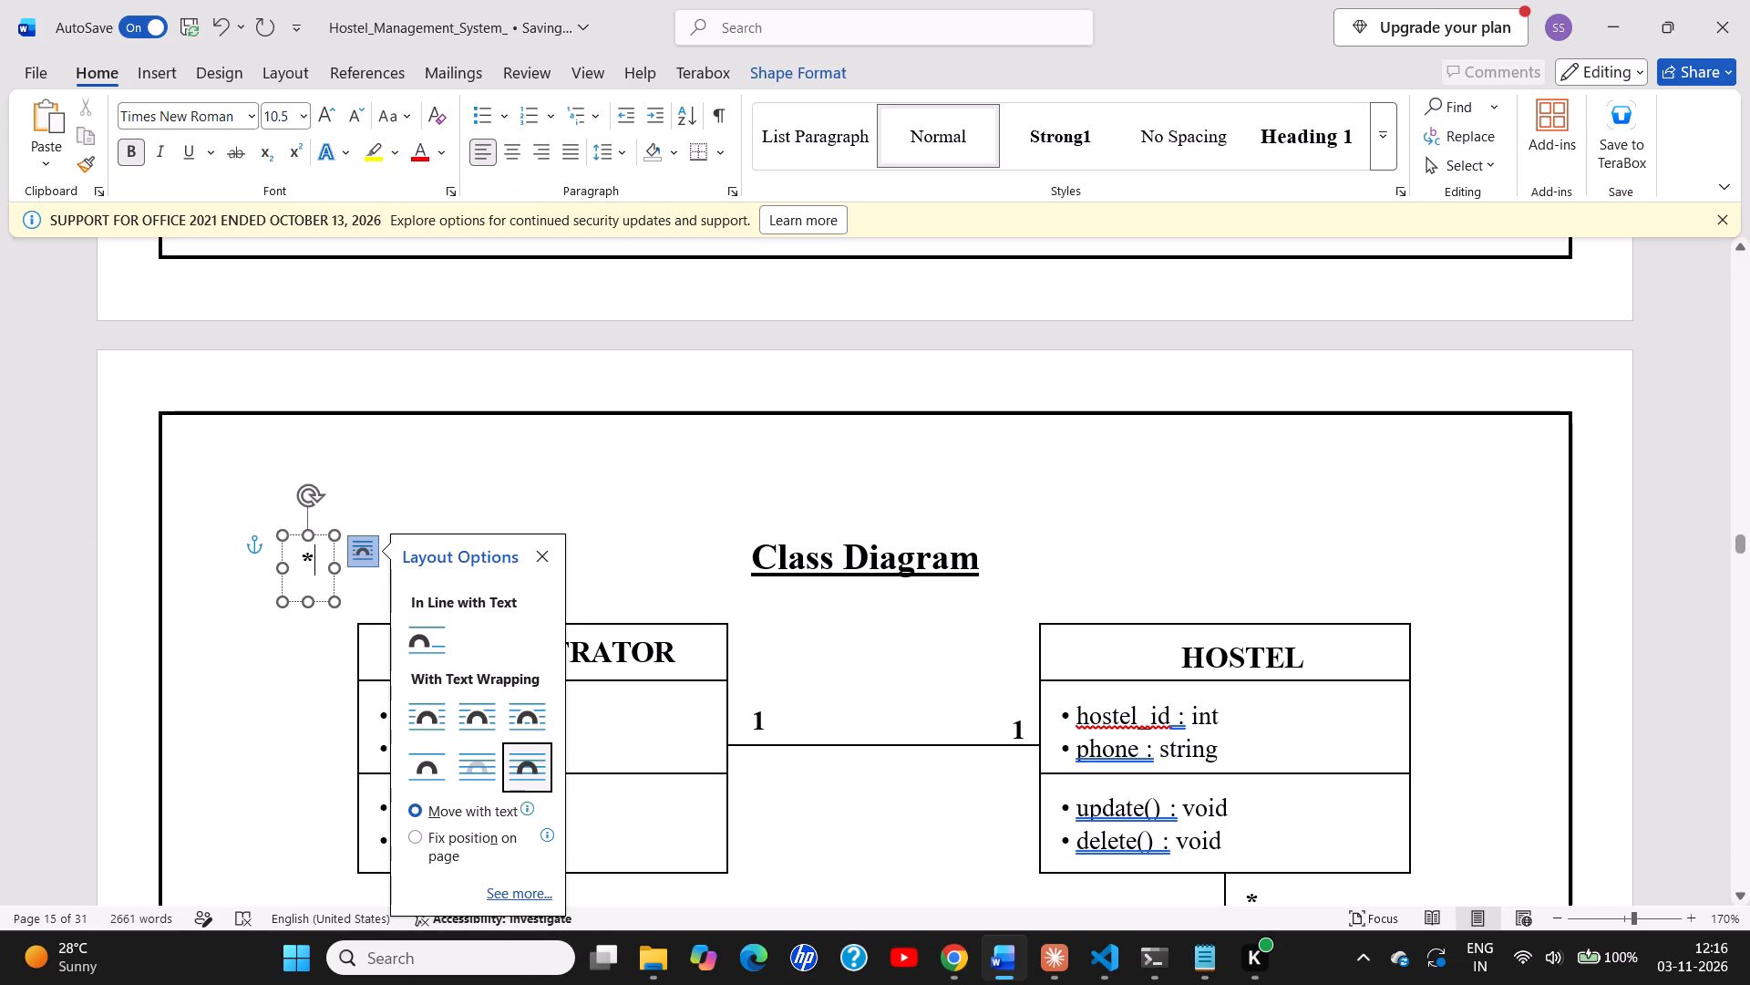
left_click(322, 544)
right_click(315, 537)
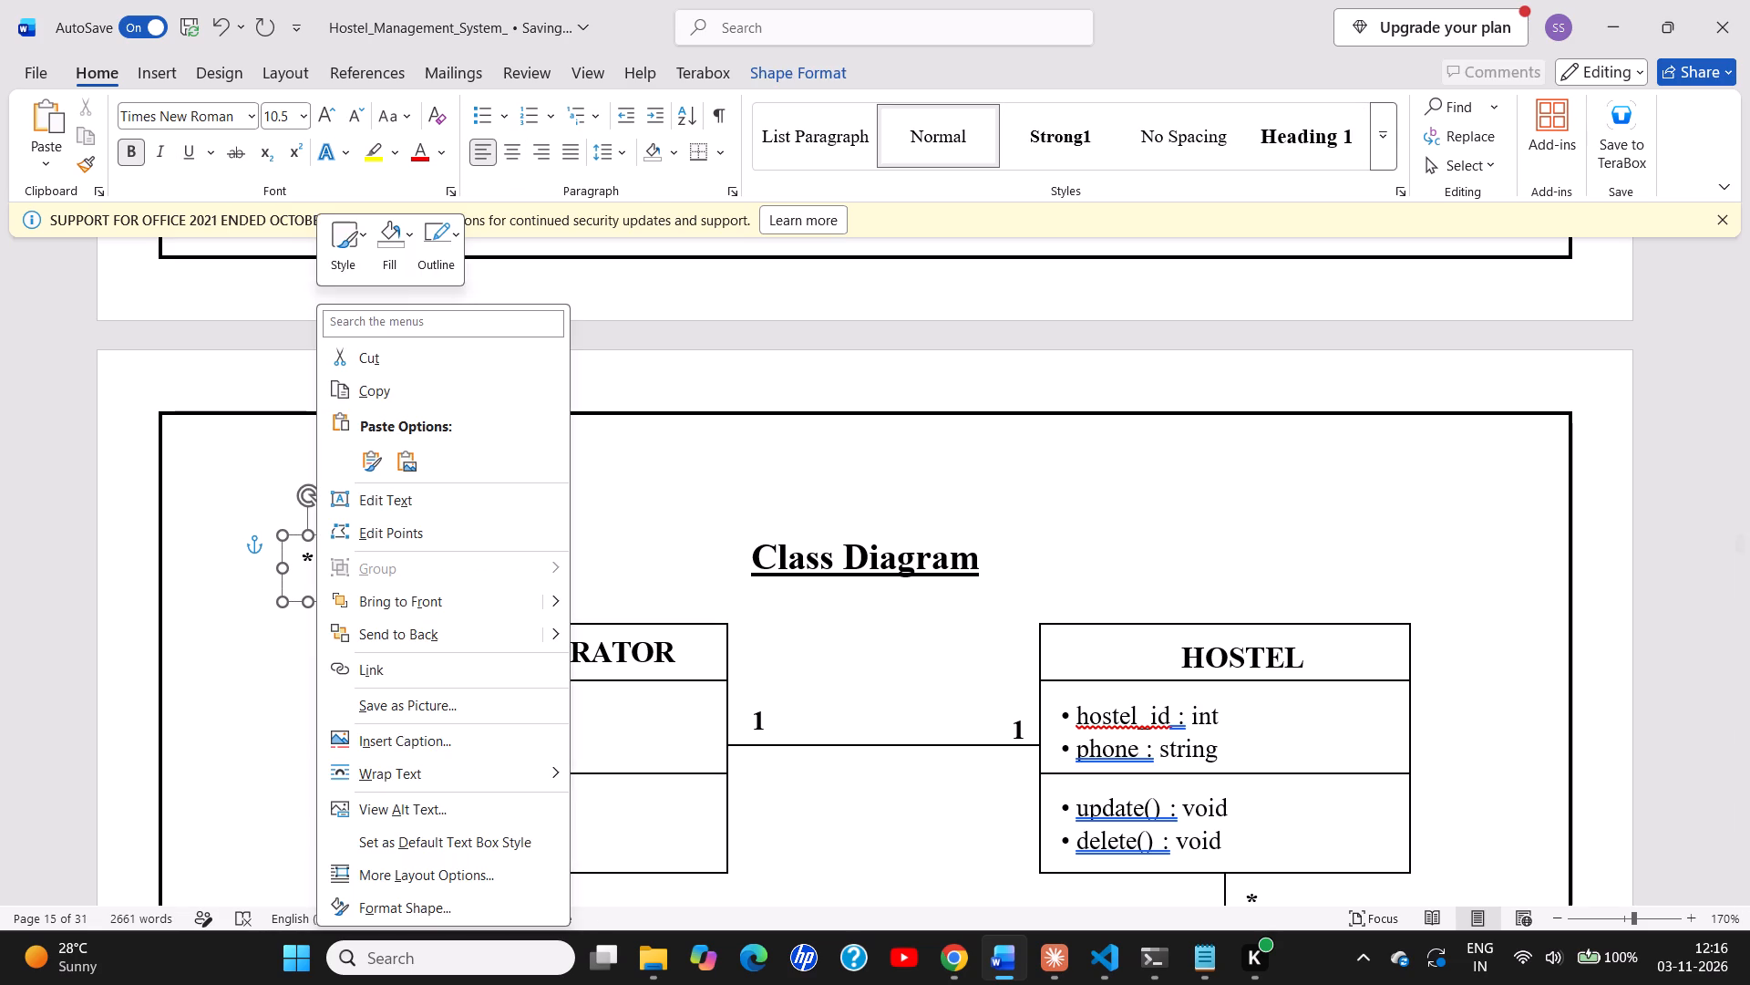
left_click(372, 380)
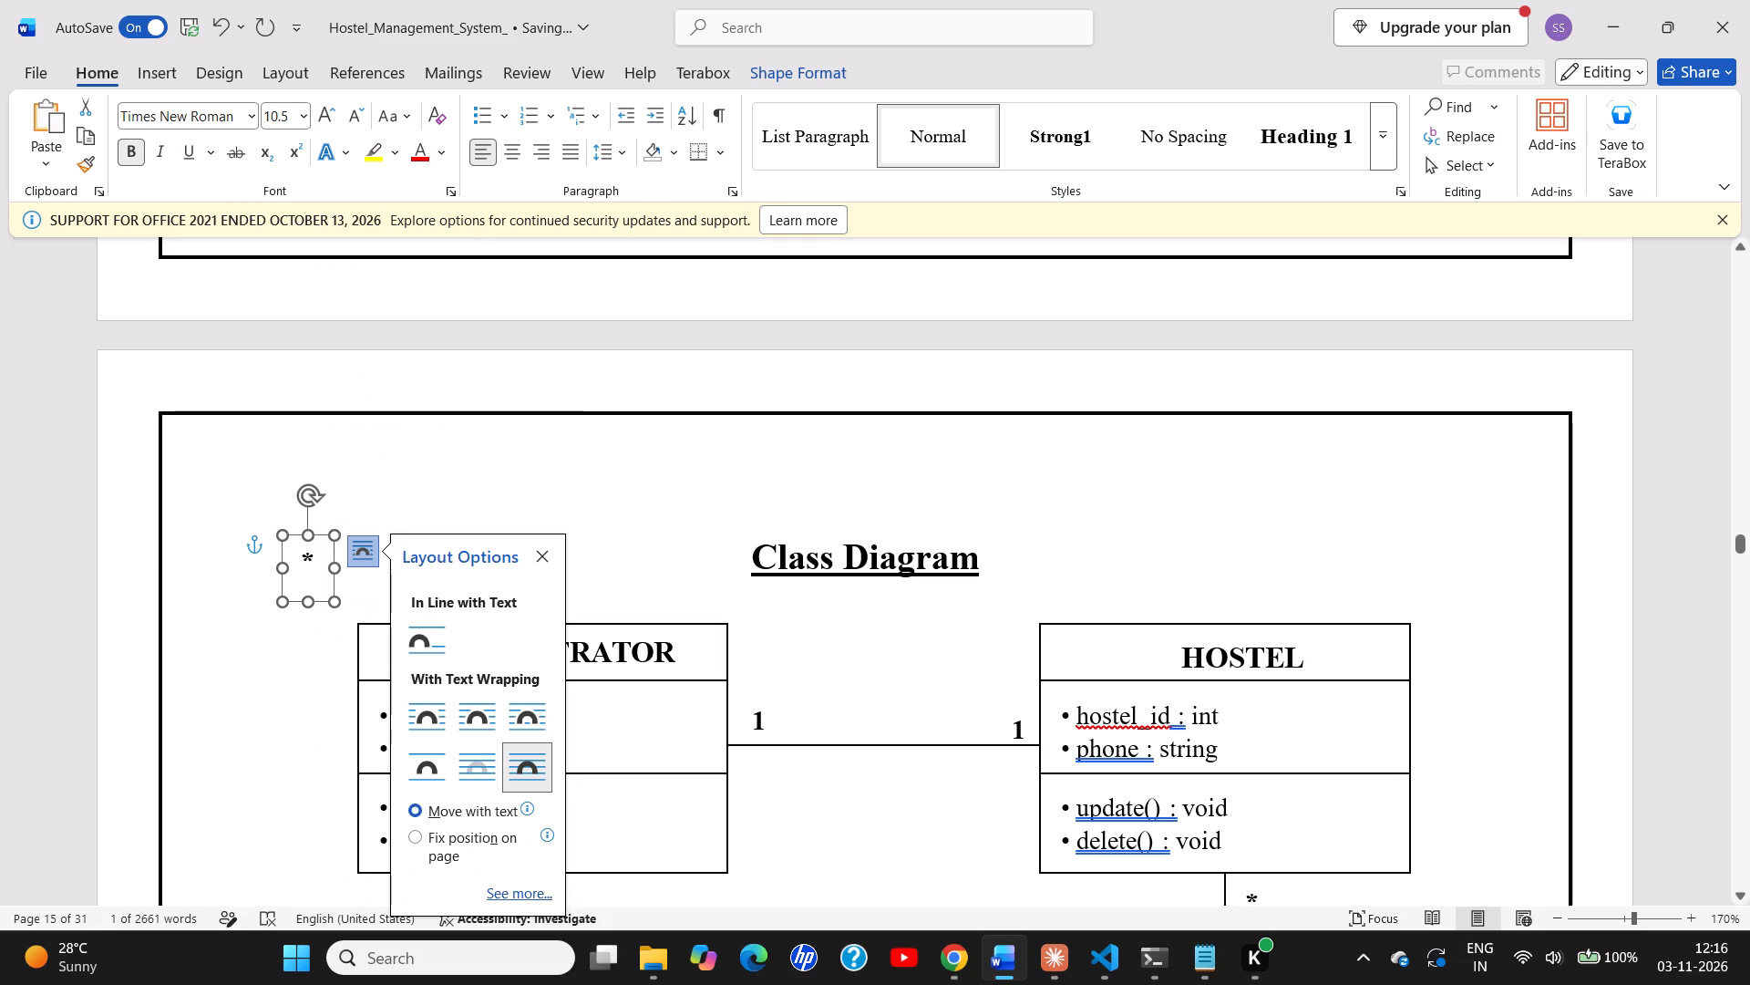
Place the new * label just below the STUDENT box, beside the connector to COMPLAINTS.
left_click_drag(320, 534, 433, 723)
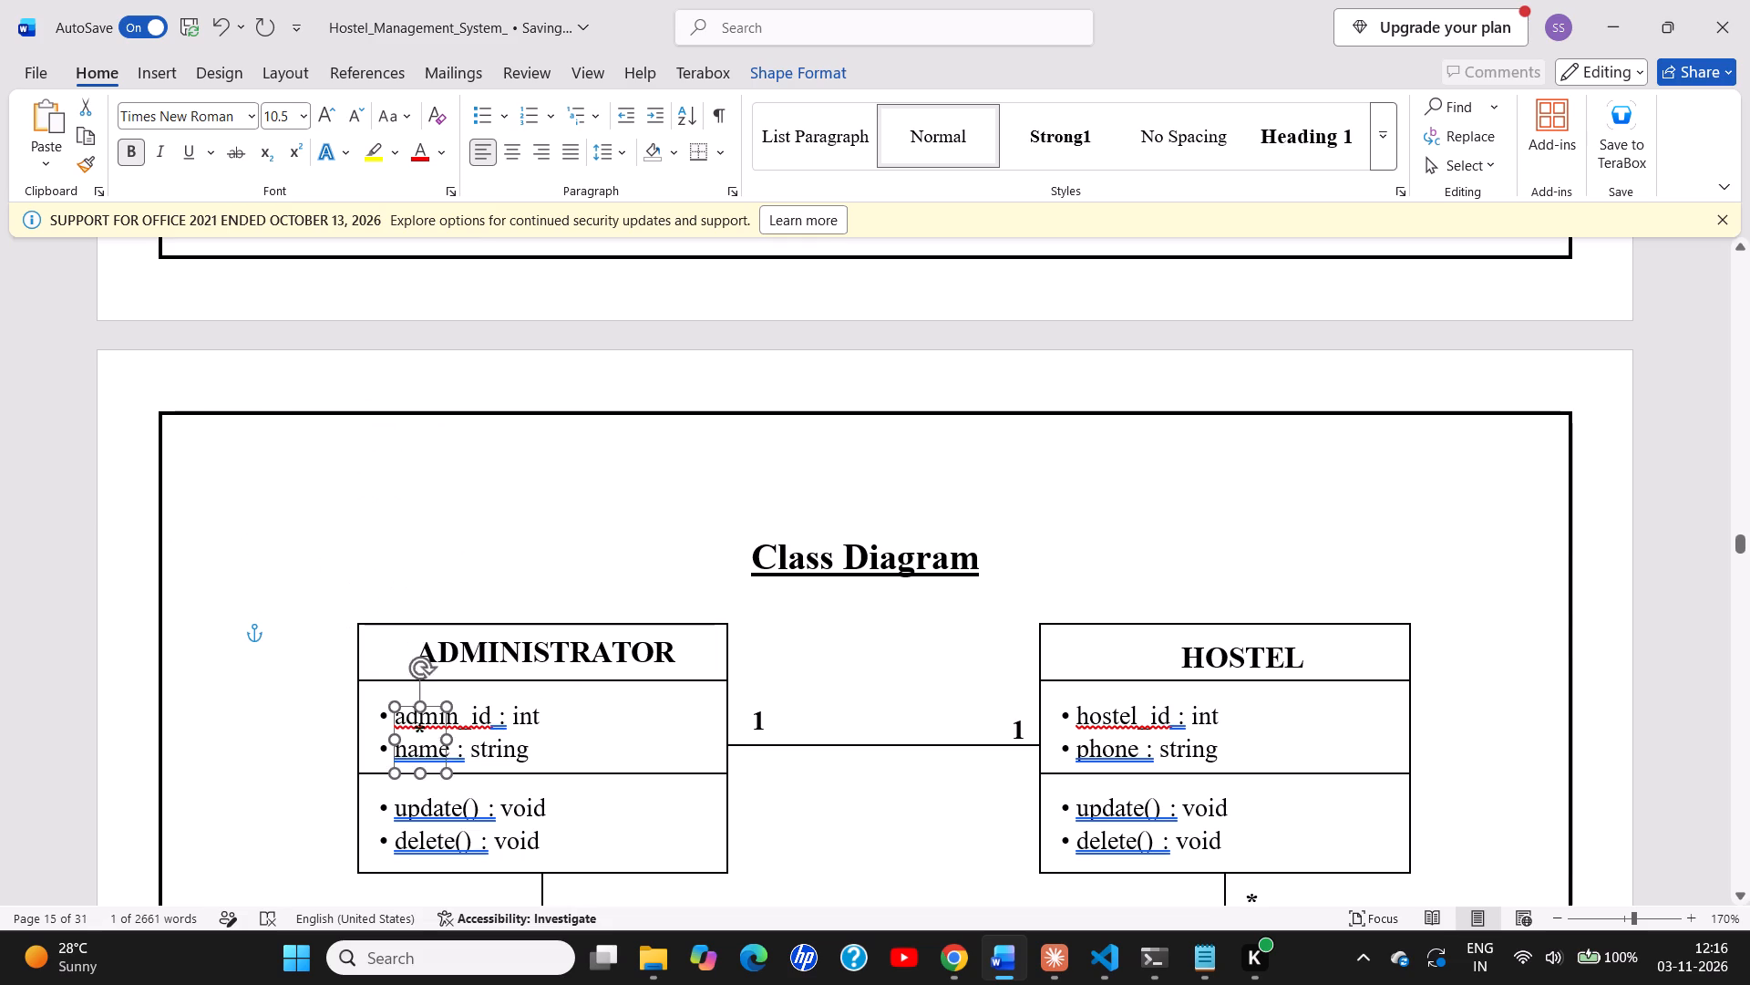
left_click_drag(433, 723, 310, 828)
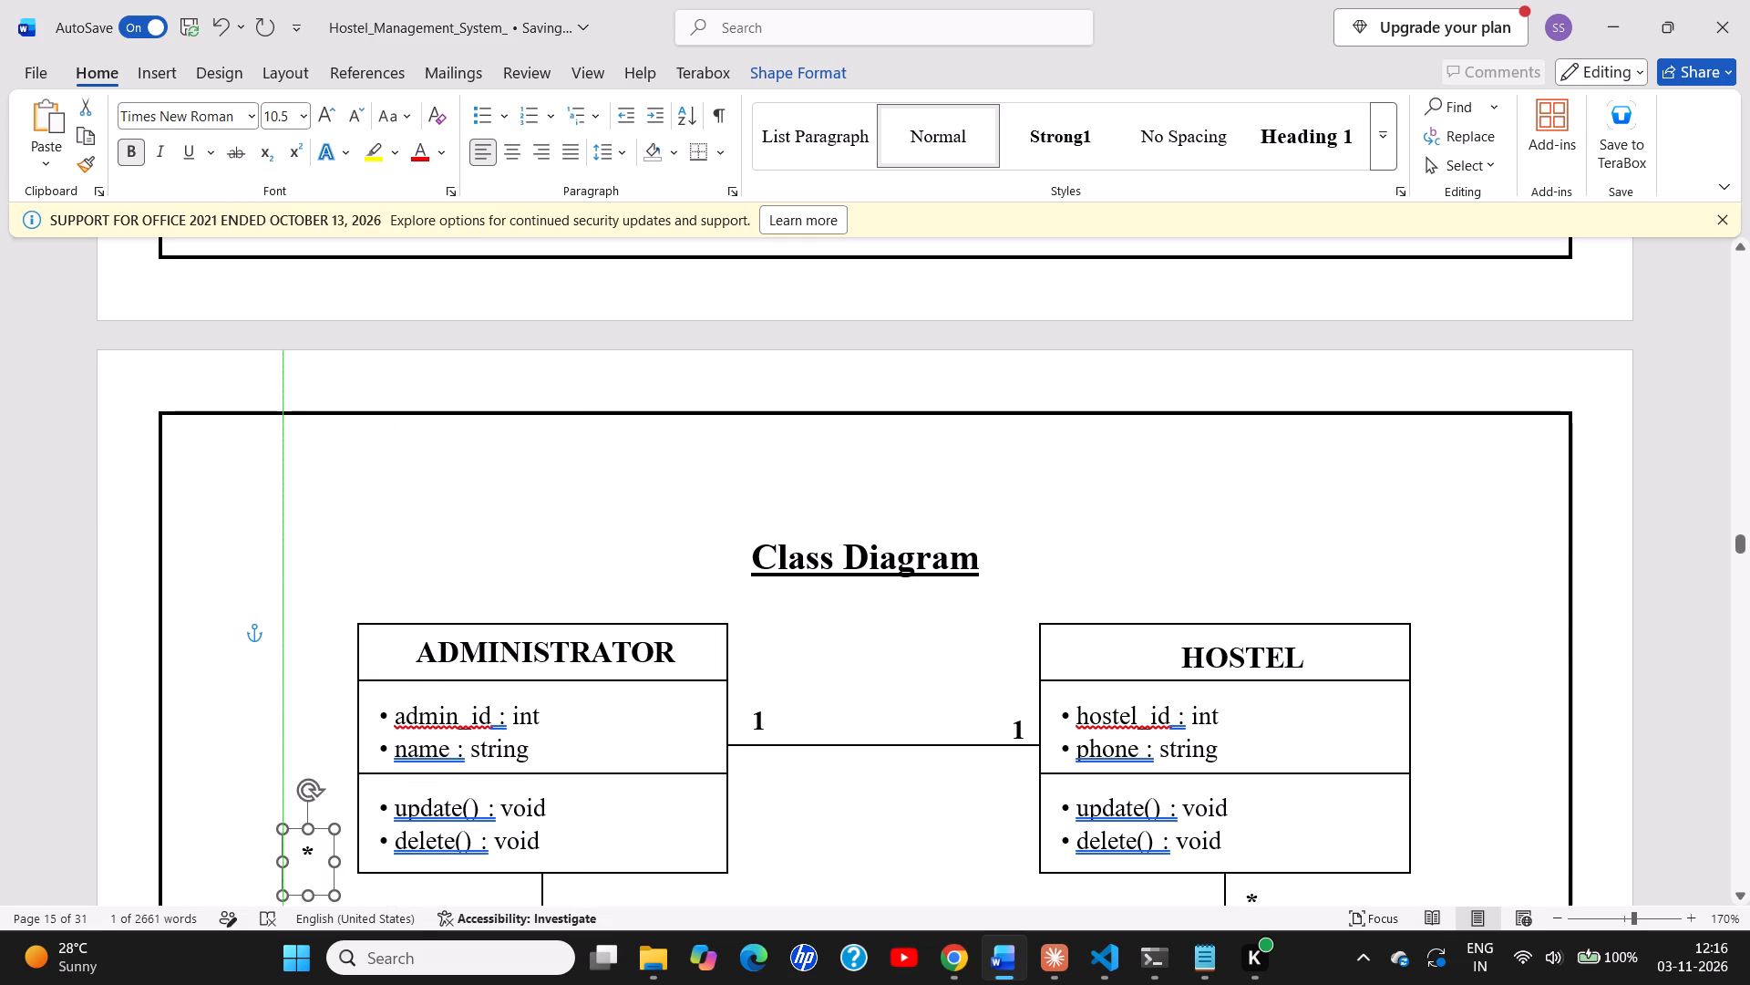
scroll(503, 799, "down", 2)
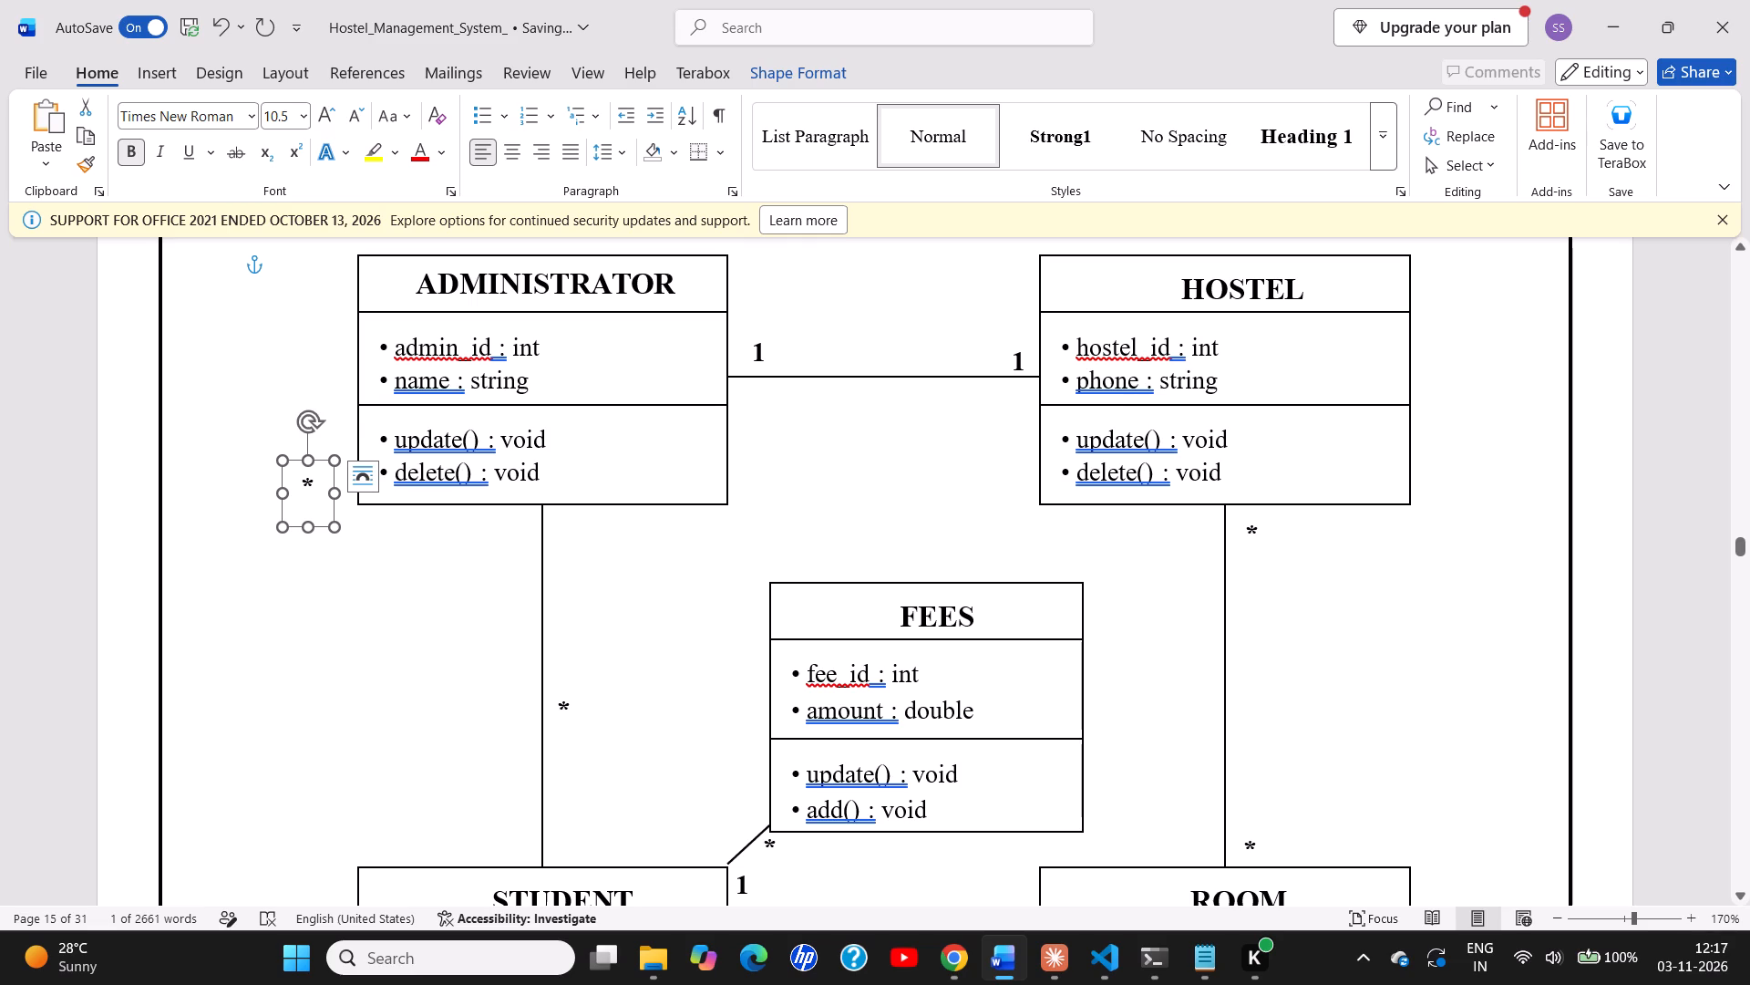
left_click_drag(320, 457, 398, 824)
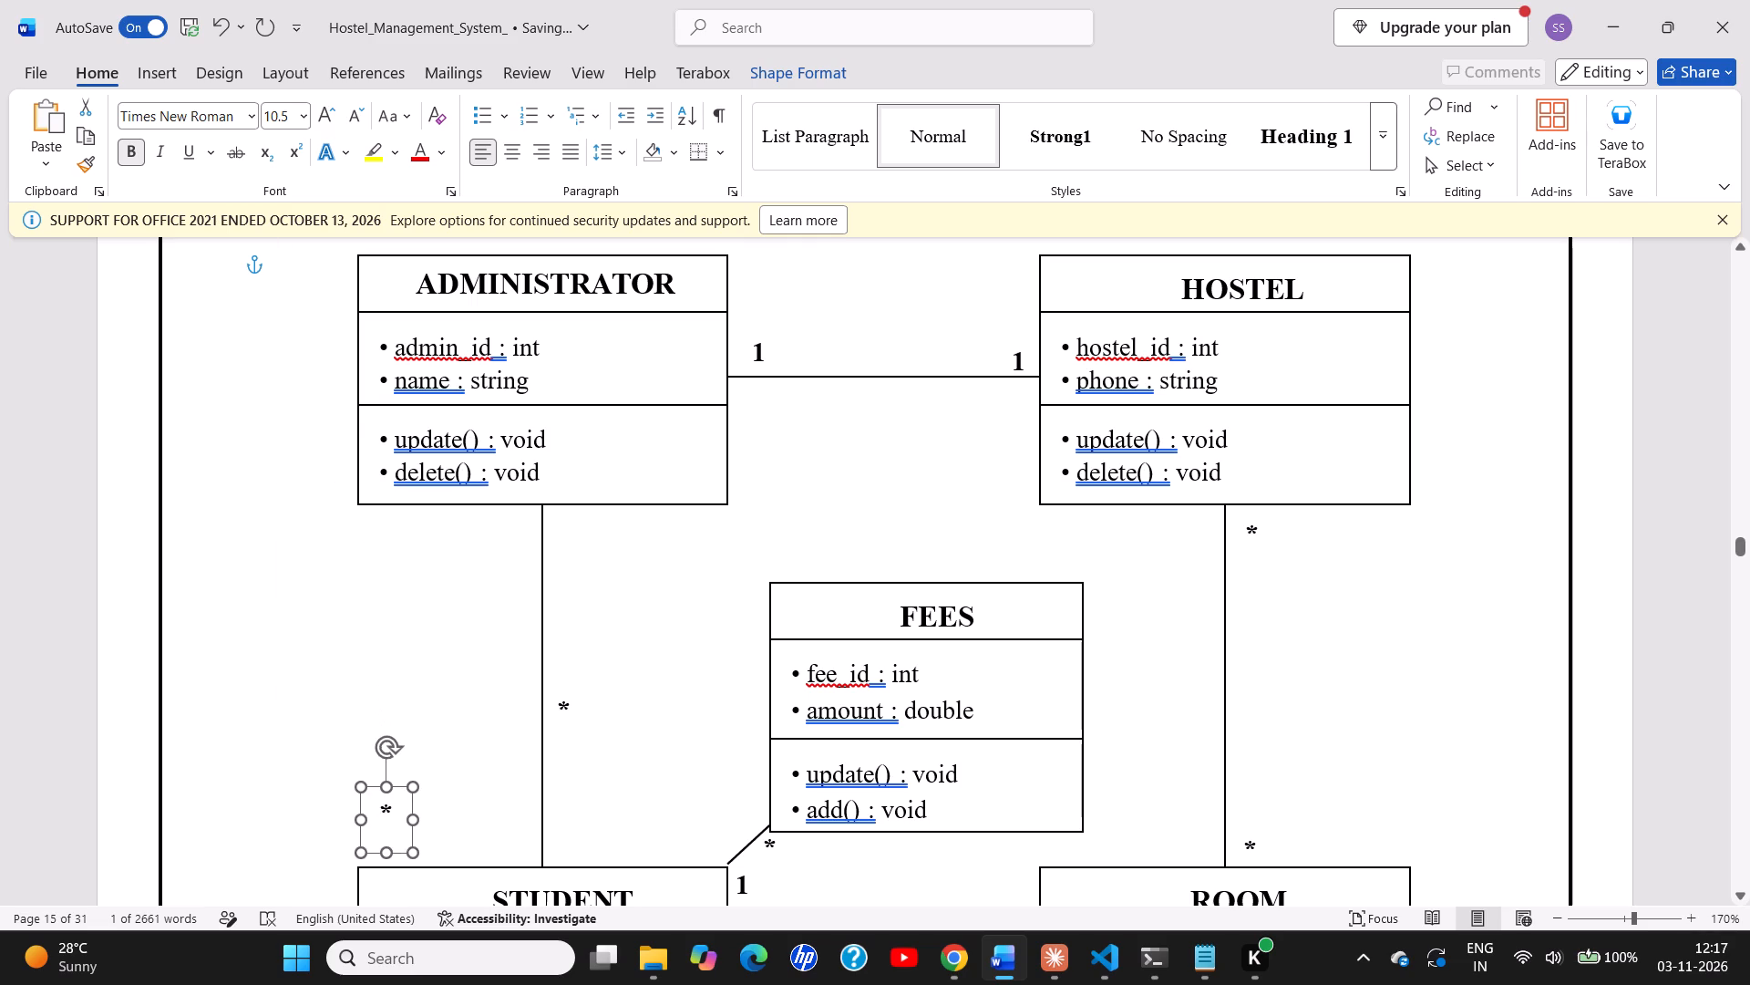
left_click_drag(398, 824, 397, 885)
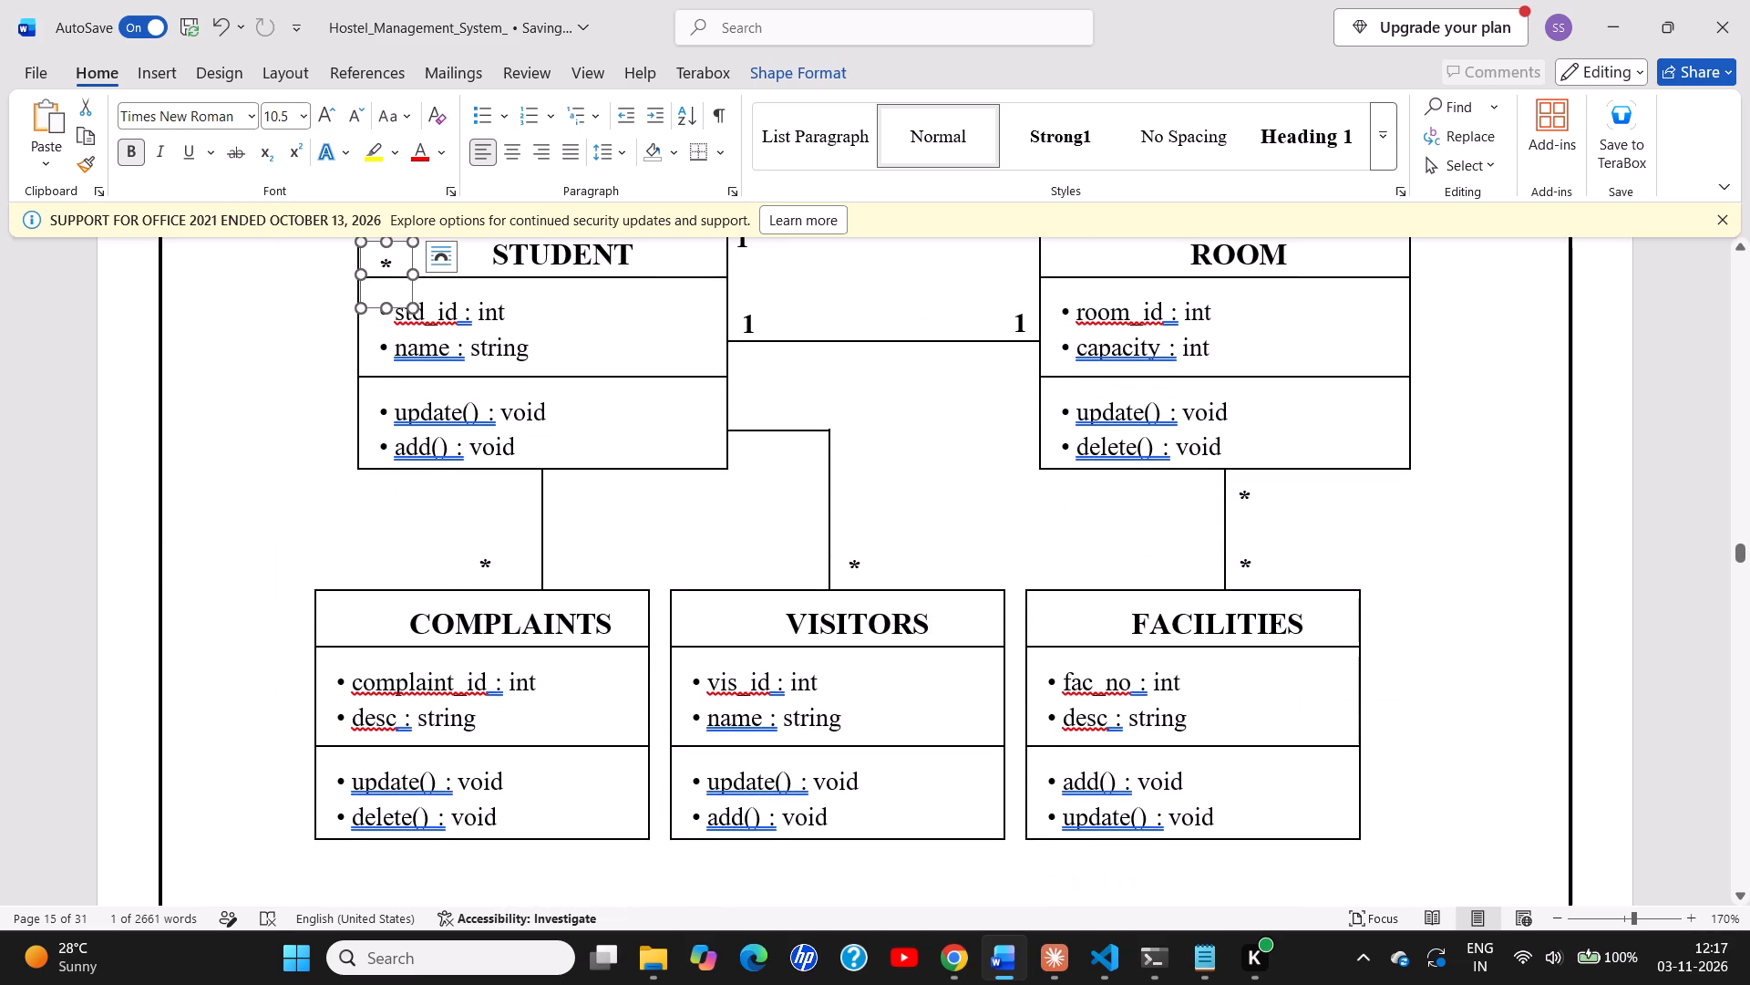
left_click_drag(397, 249, 393, 299)
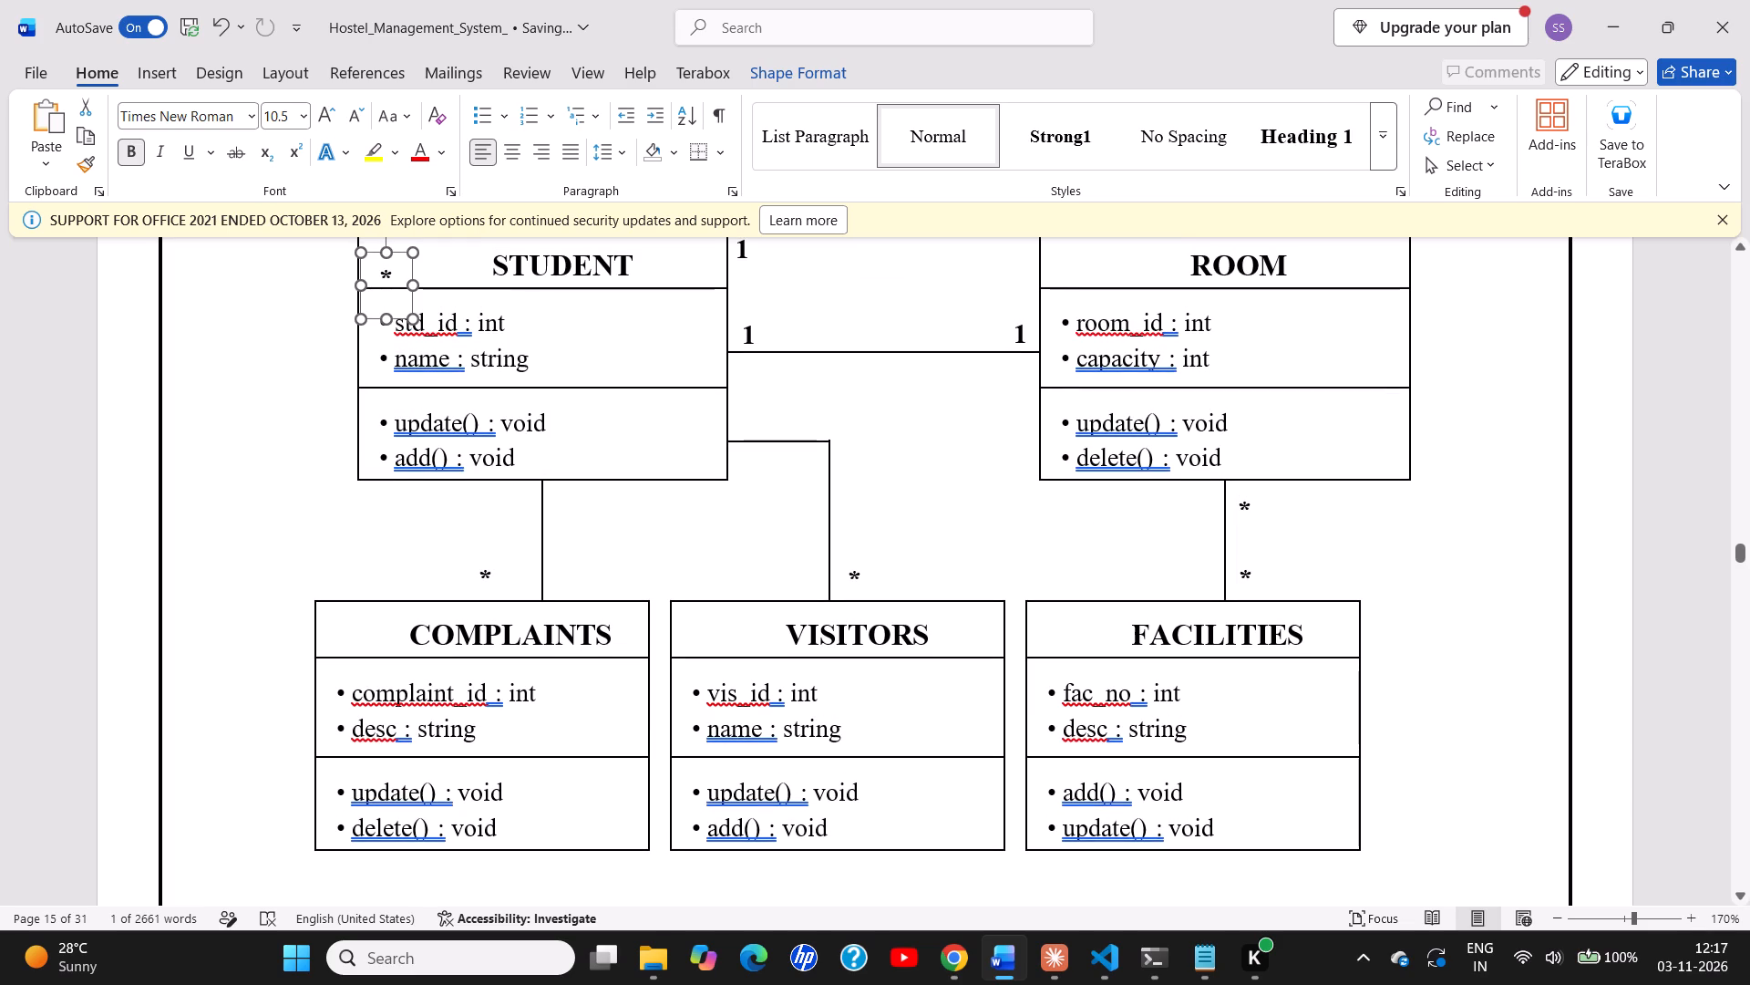
left_click_drag(393, 299, 493, 457)
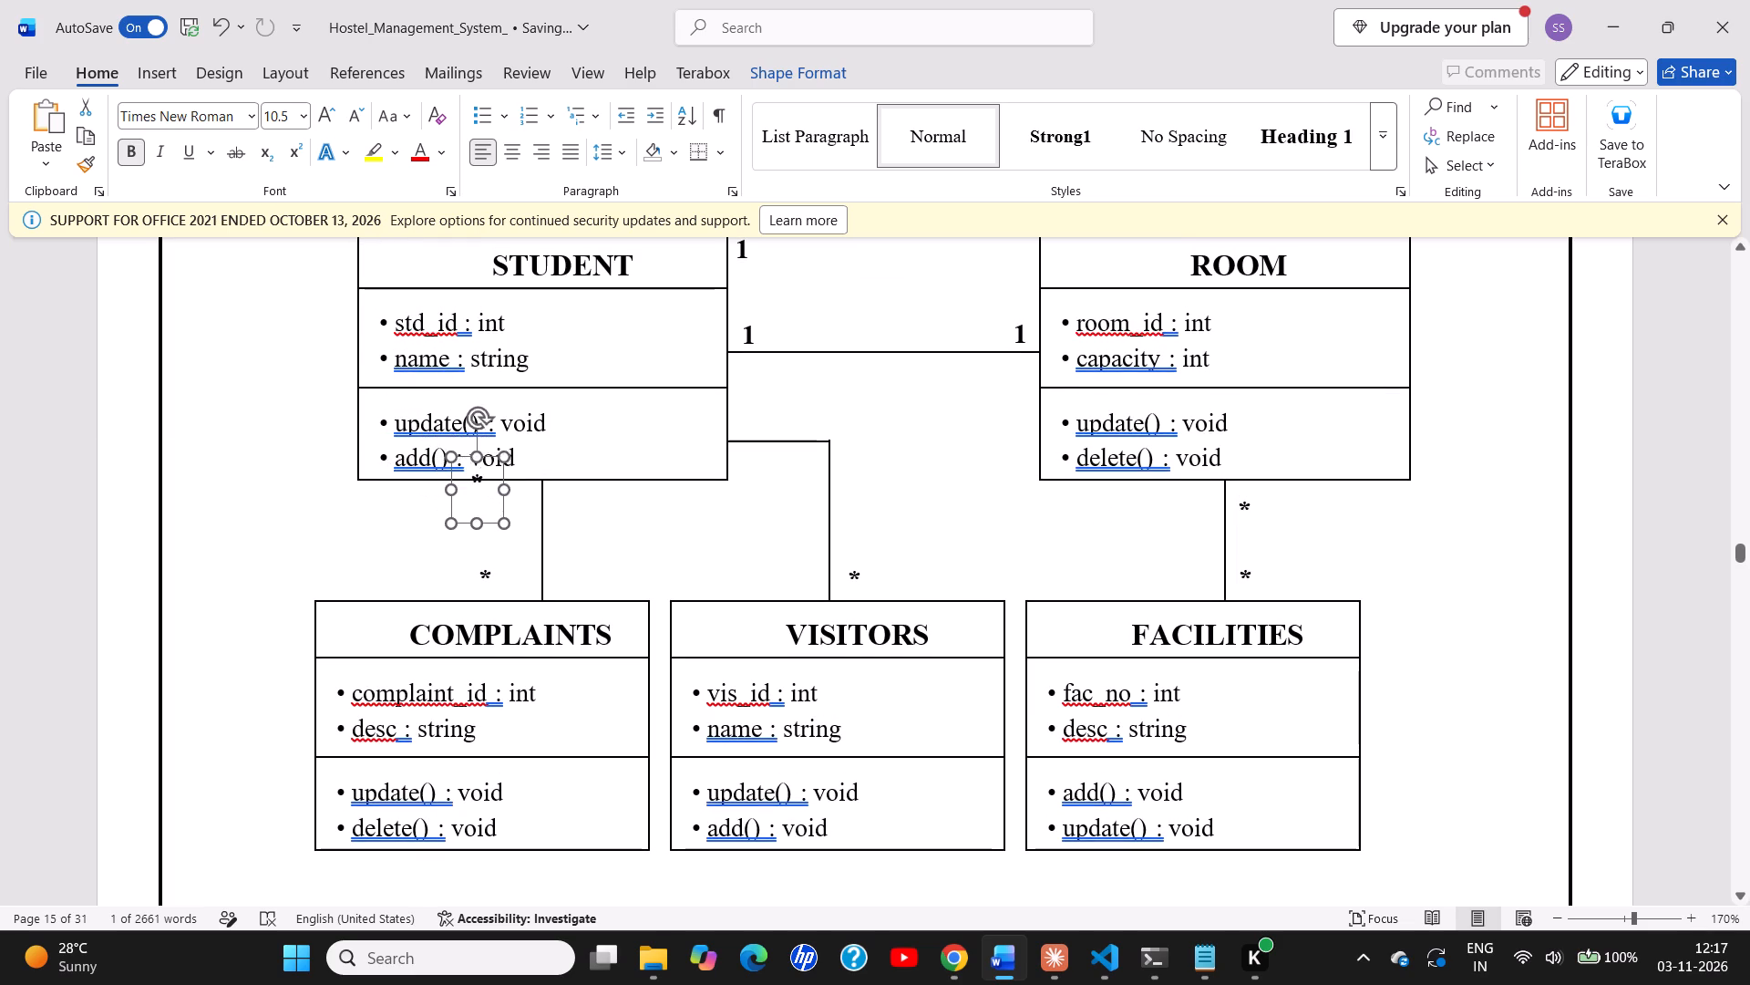
left_click_drag(493, 457, 530, 468)
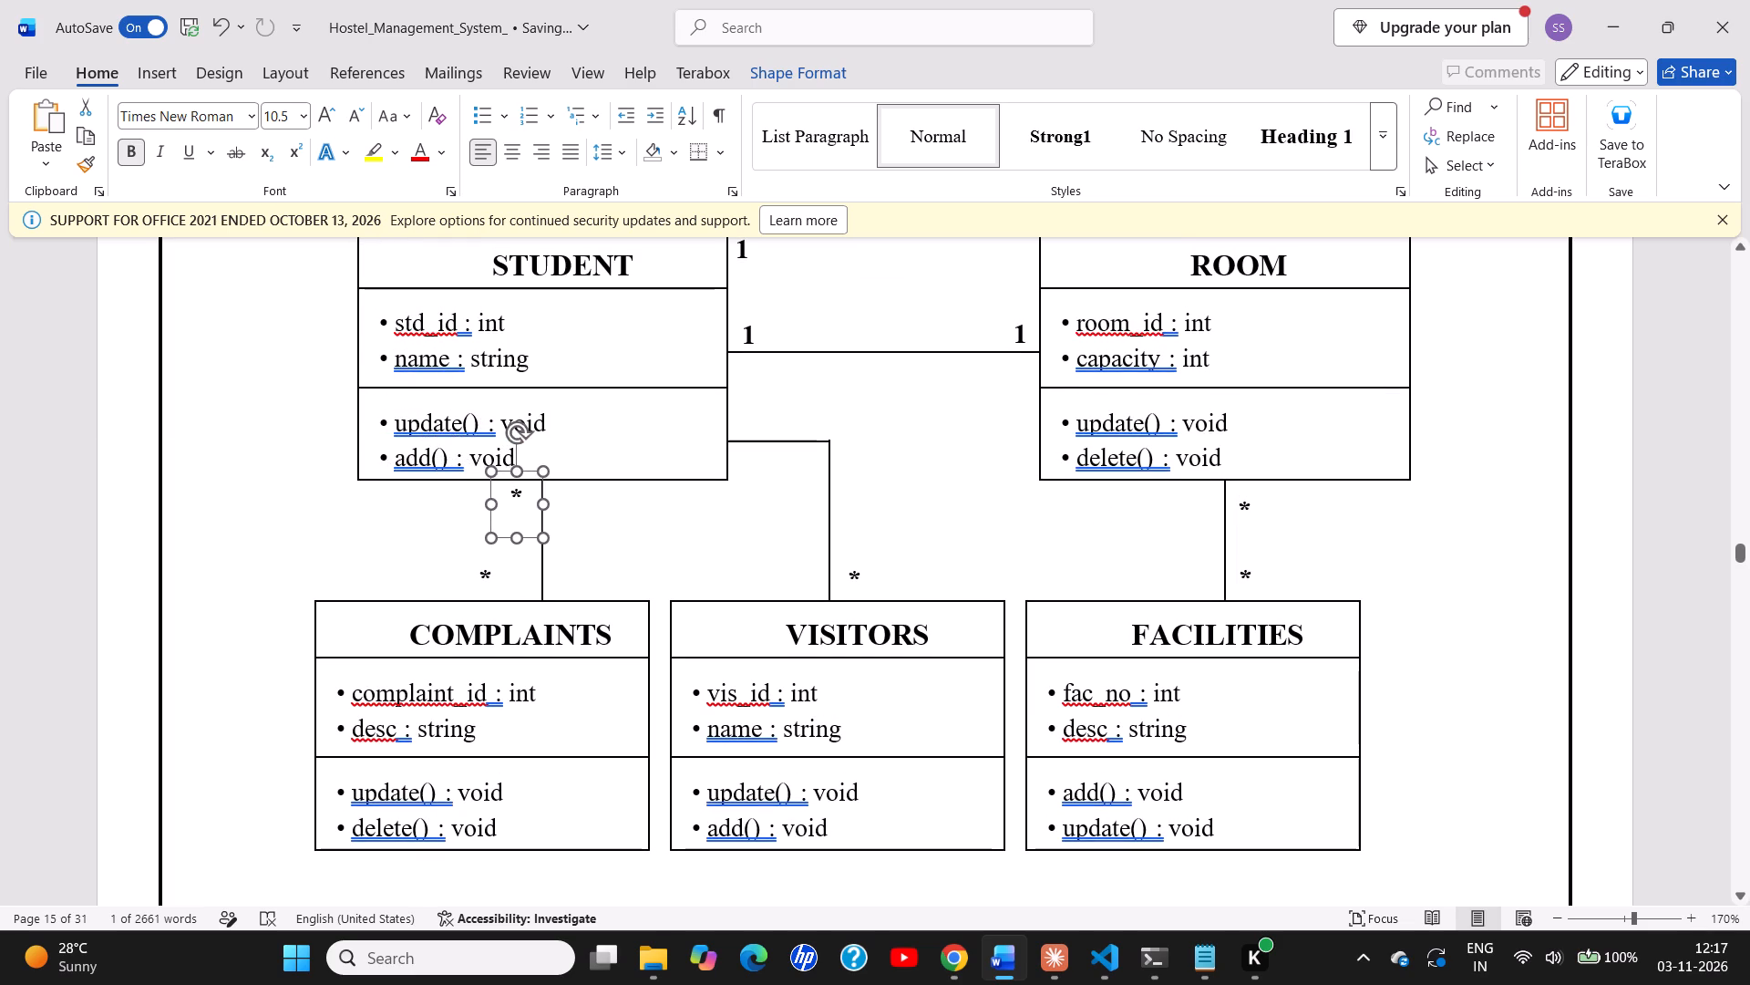
left_click_drag(530, 468, 530, 469)
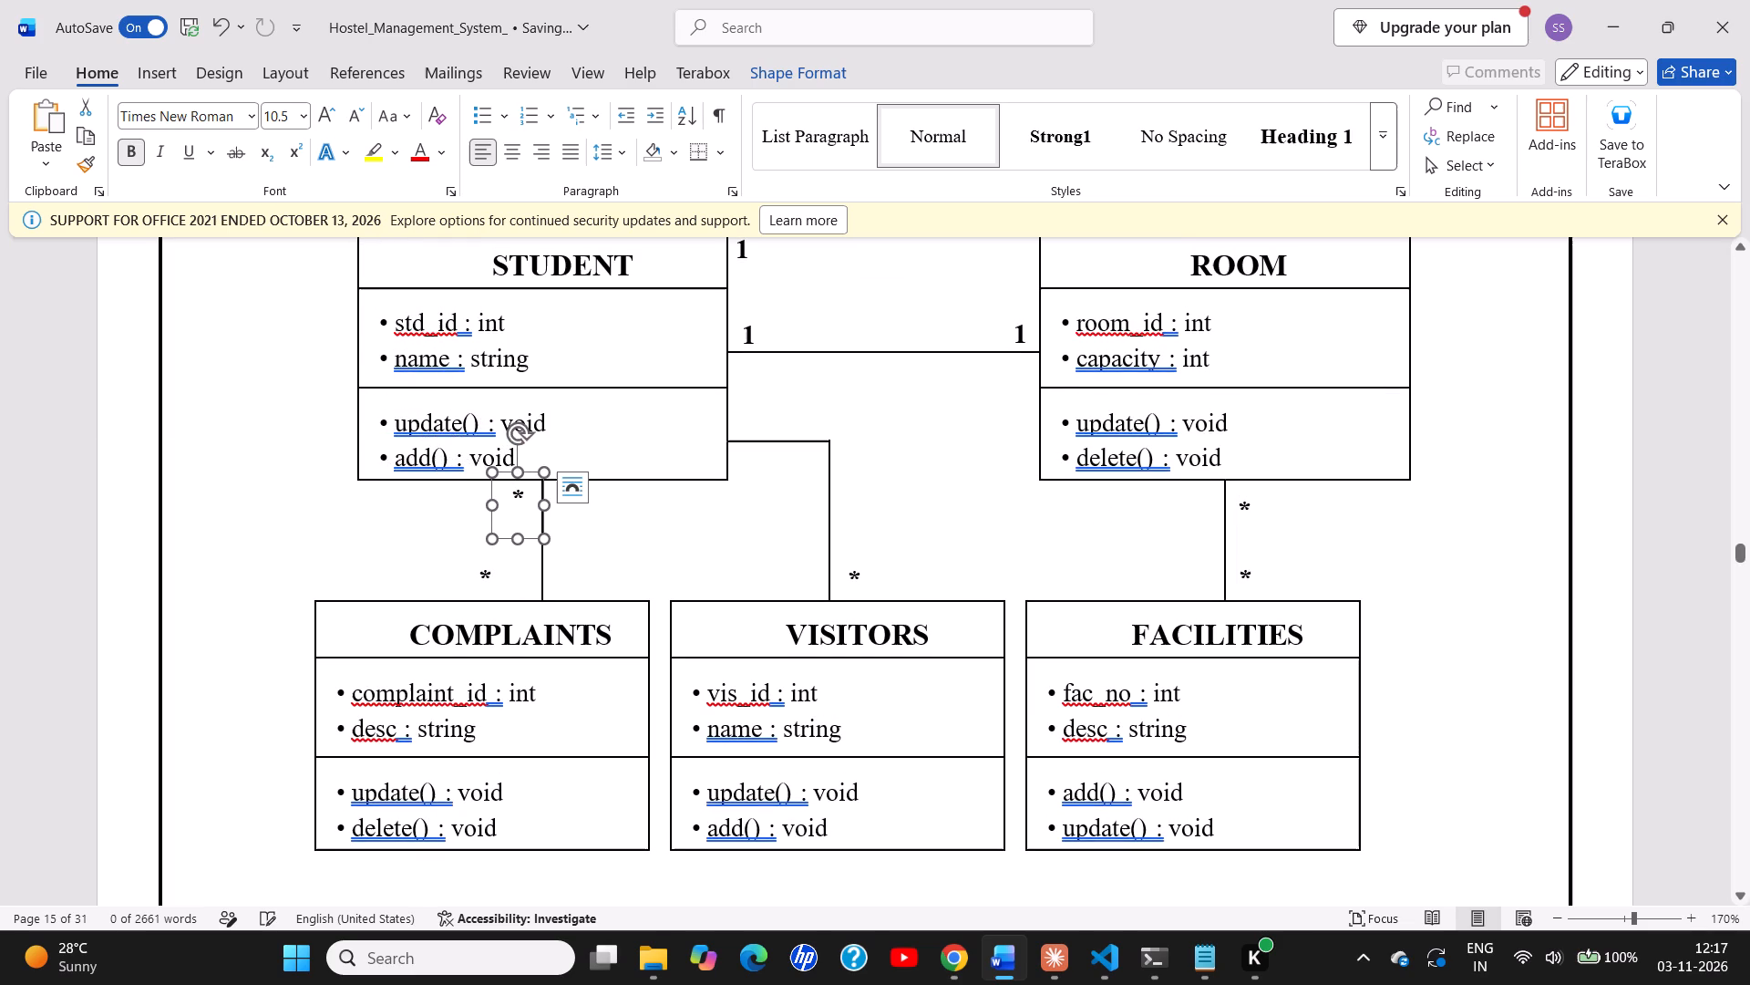
Move the * label above the COMPLAINTS box closer to its connector.
left_click(477, 573)
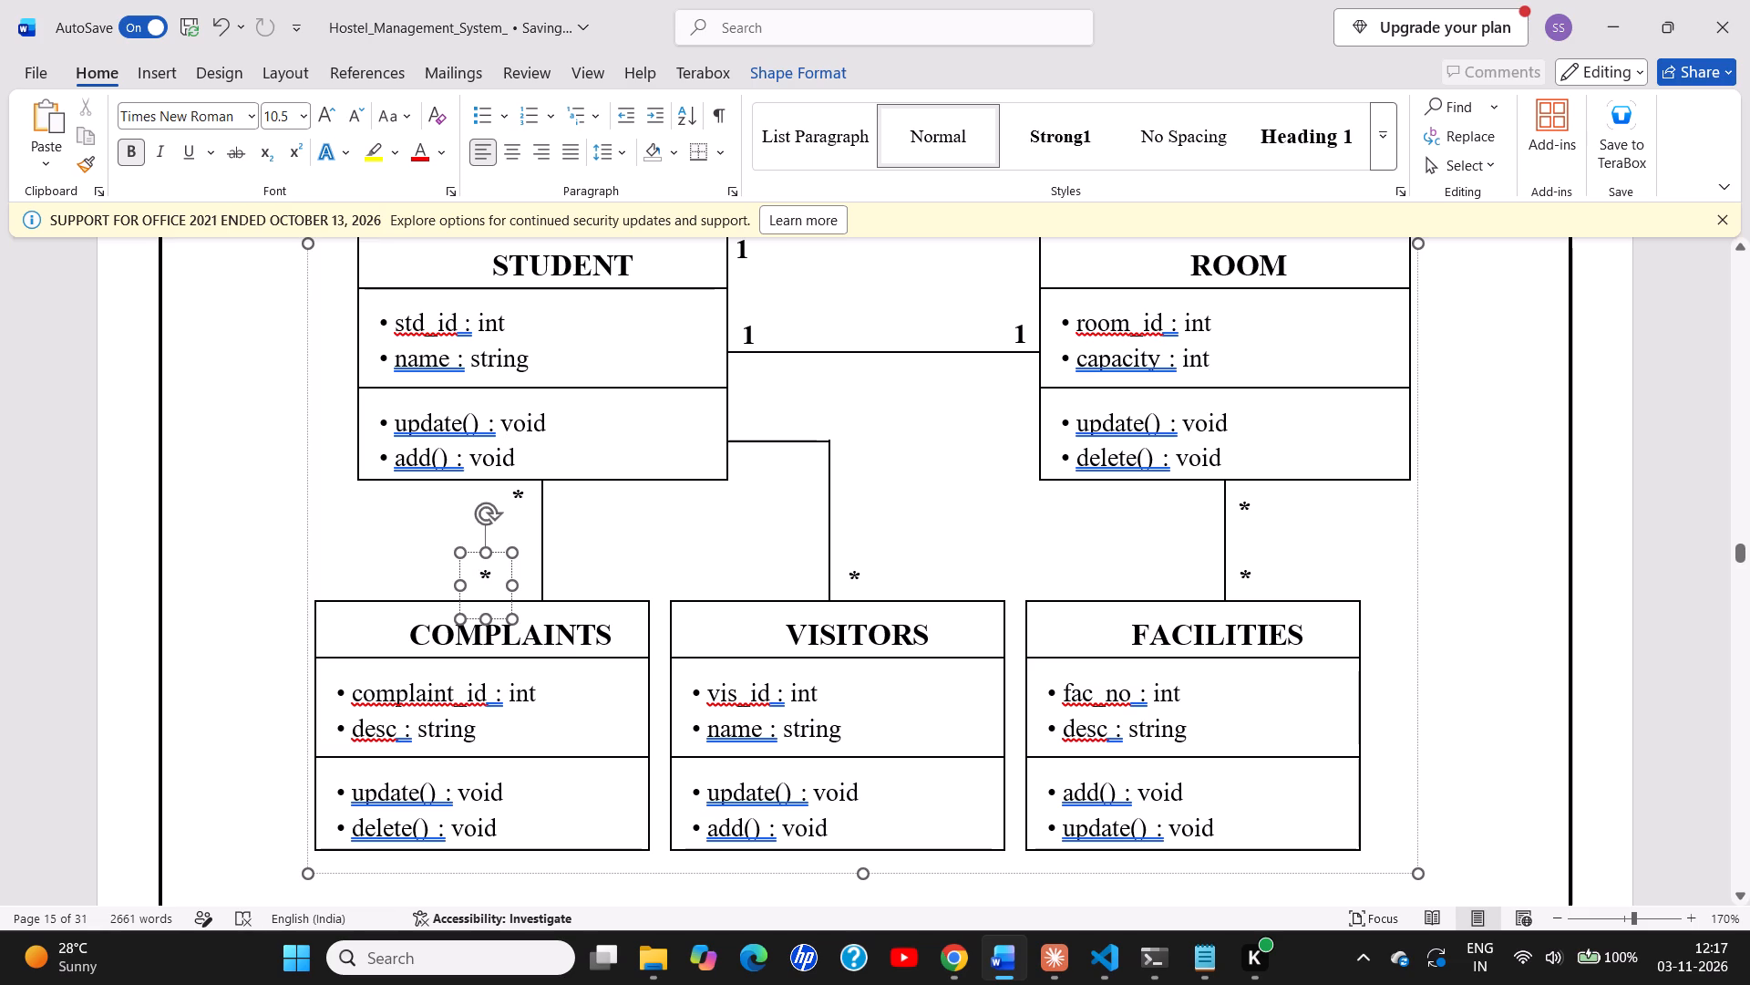
left_click_drag(501, 553, 529, 558)
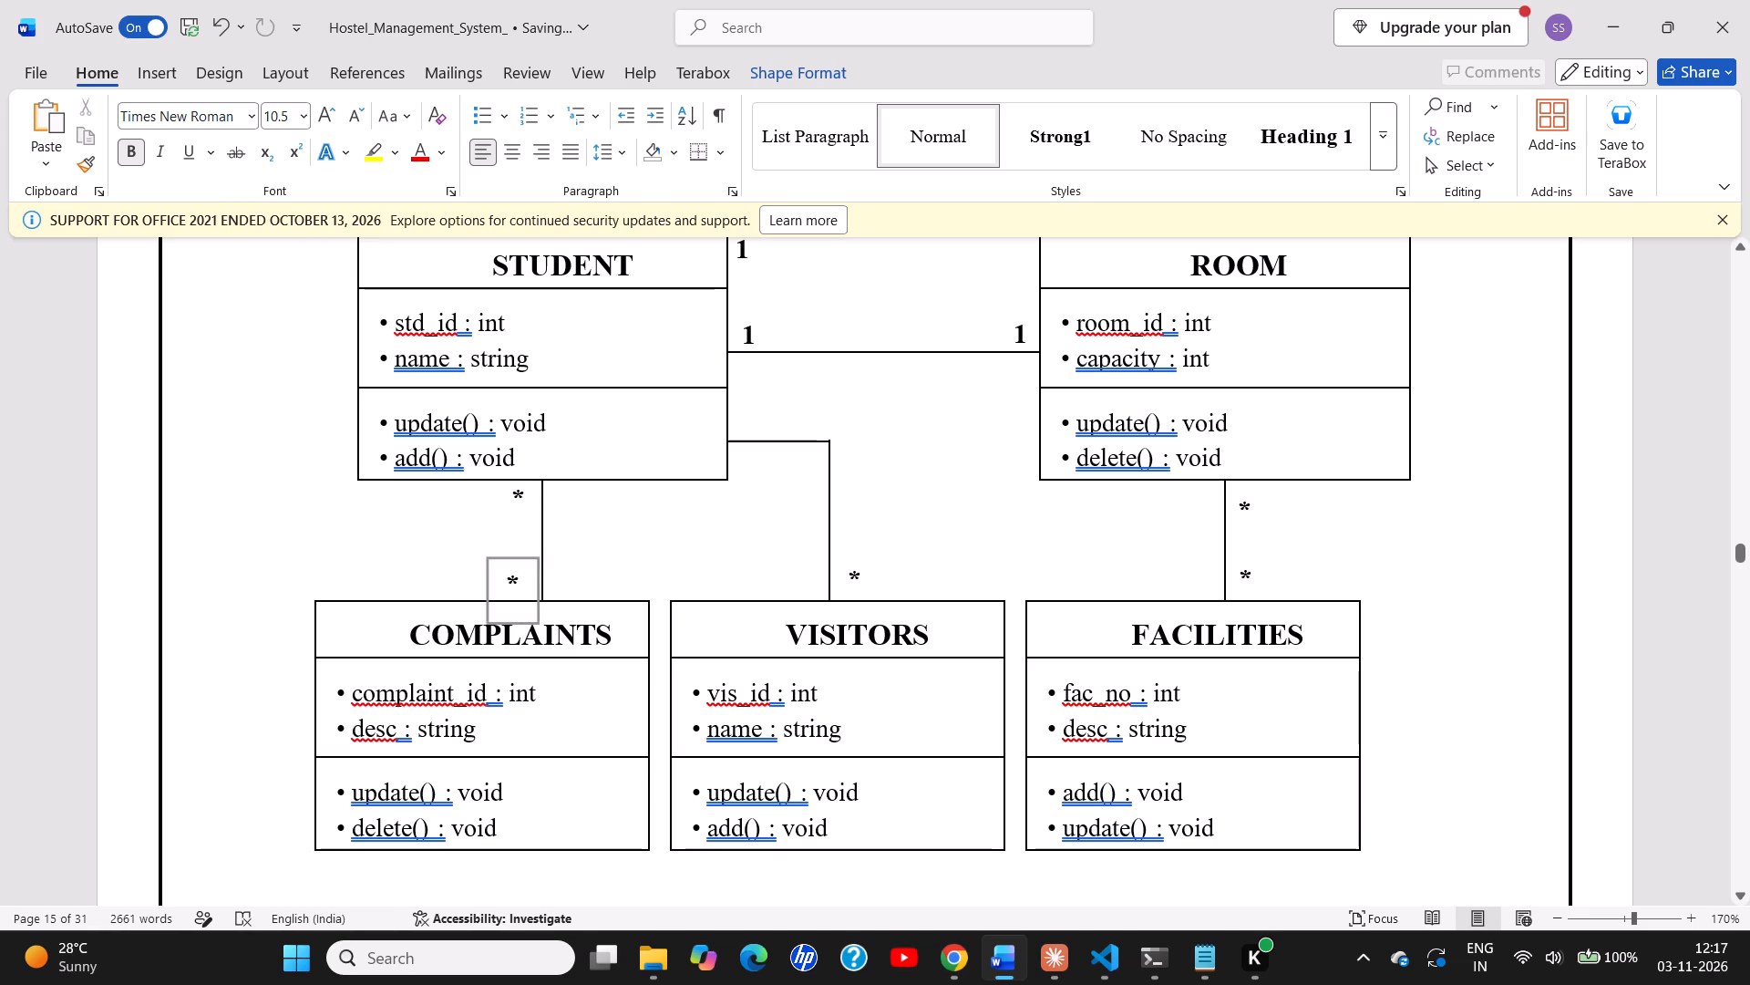
Paste a copy of the * label and place it beside the STUDENT box, just above the start of the VISITORS connector.
scroll(622, 580, "up", 1)
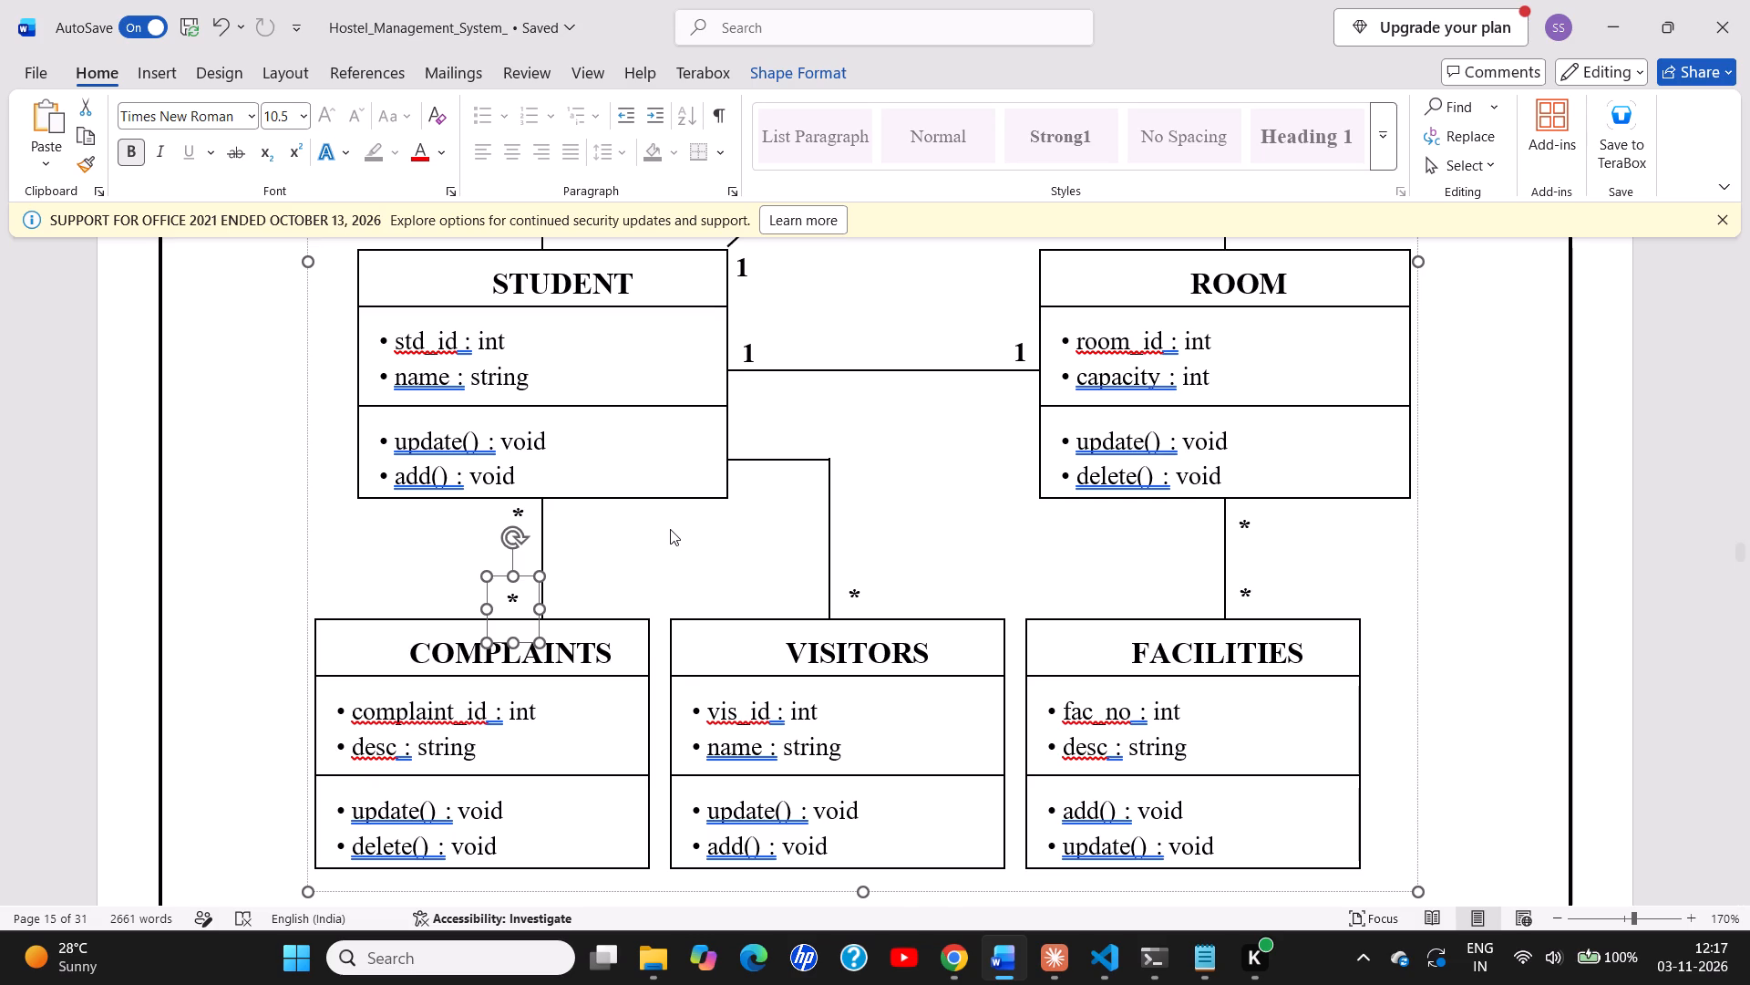
left_click(670, 529, "ctrl")
key("ctrl+v")
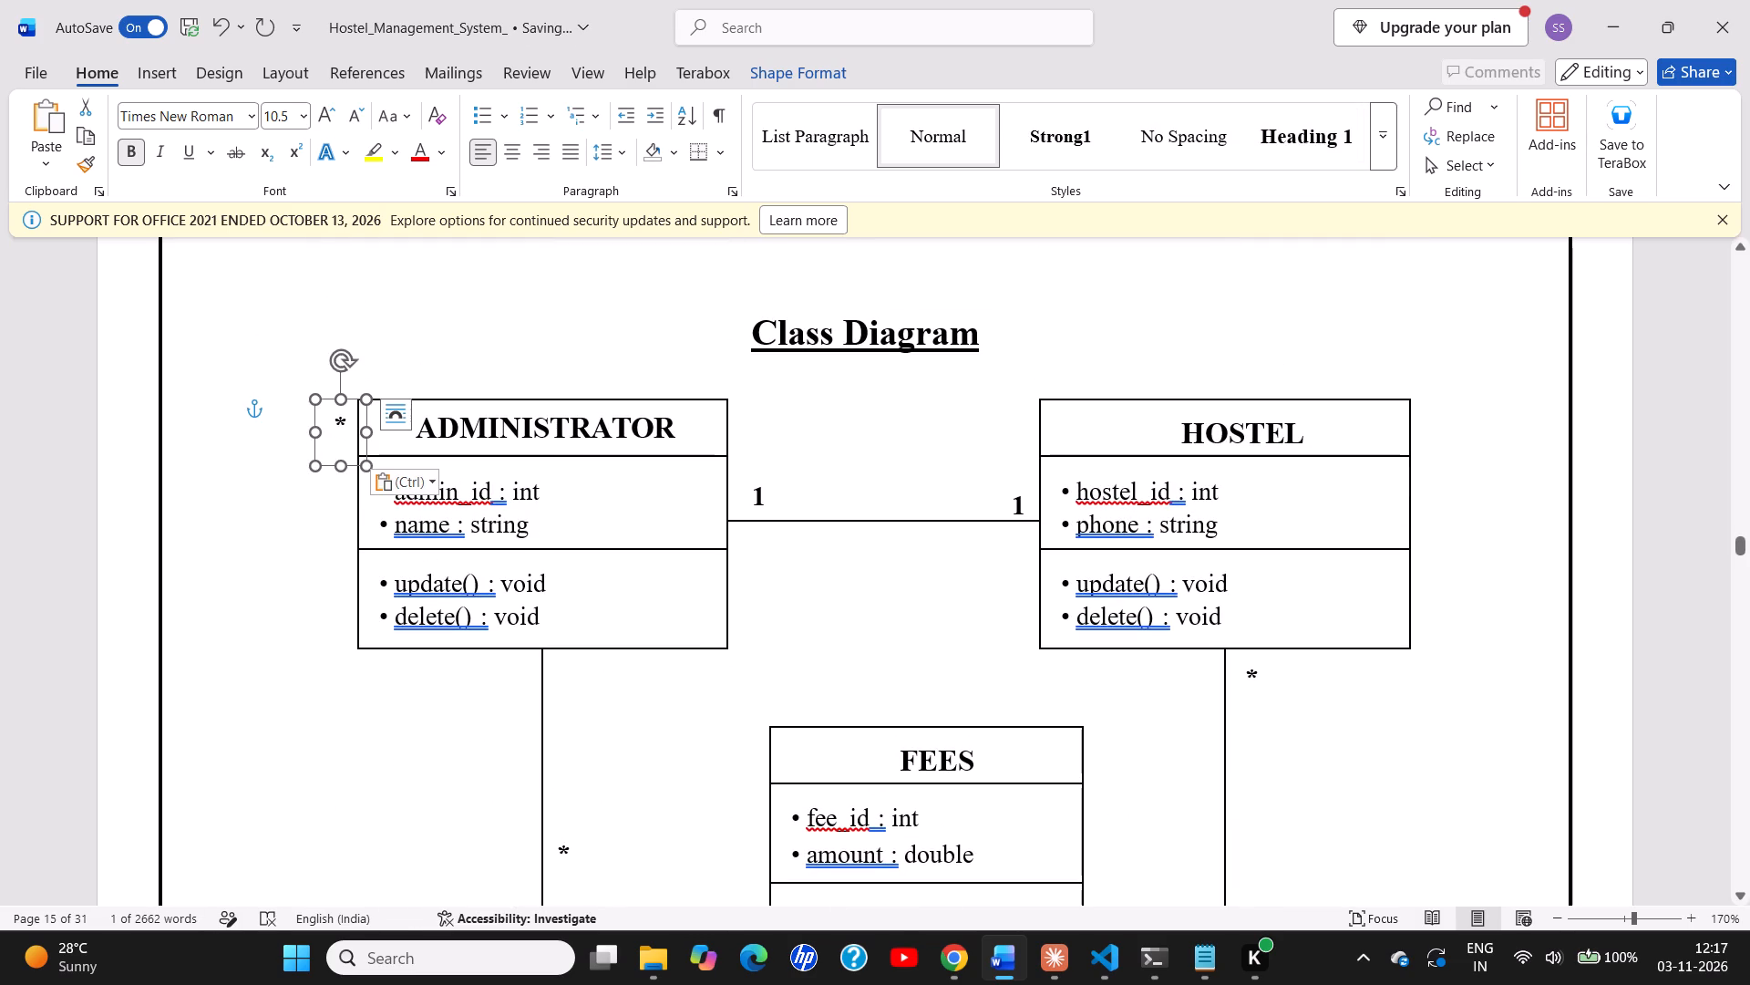
left_click_drag(352, 404, 782, 793)
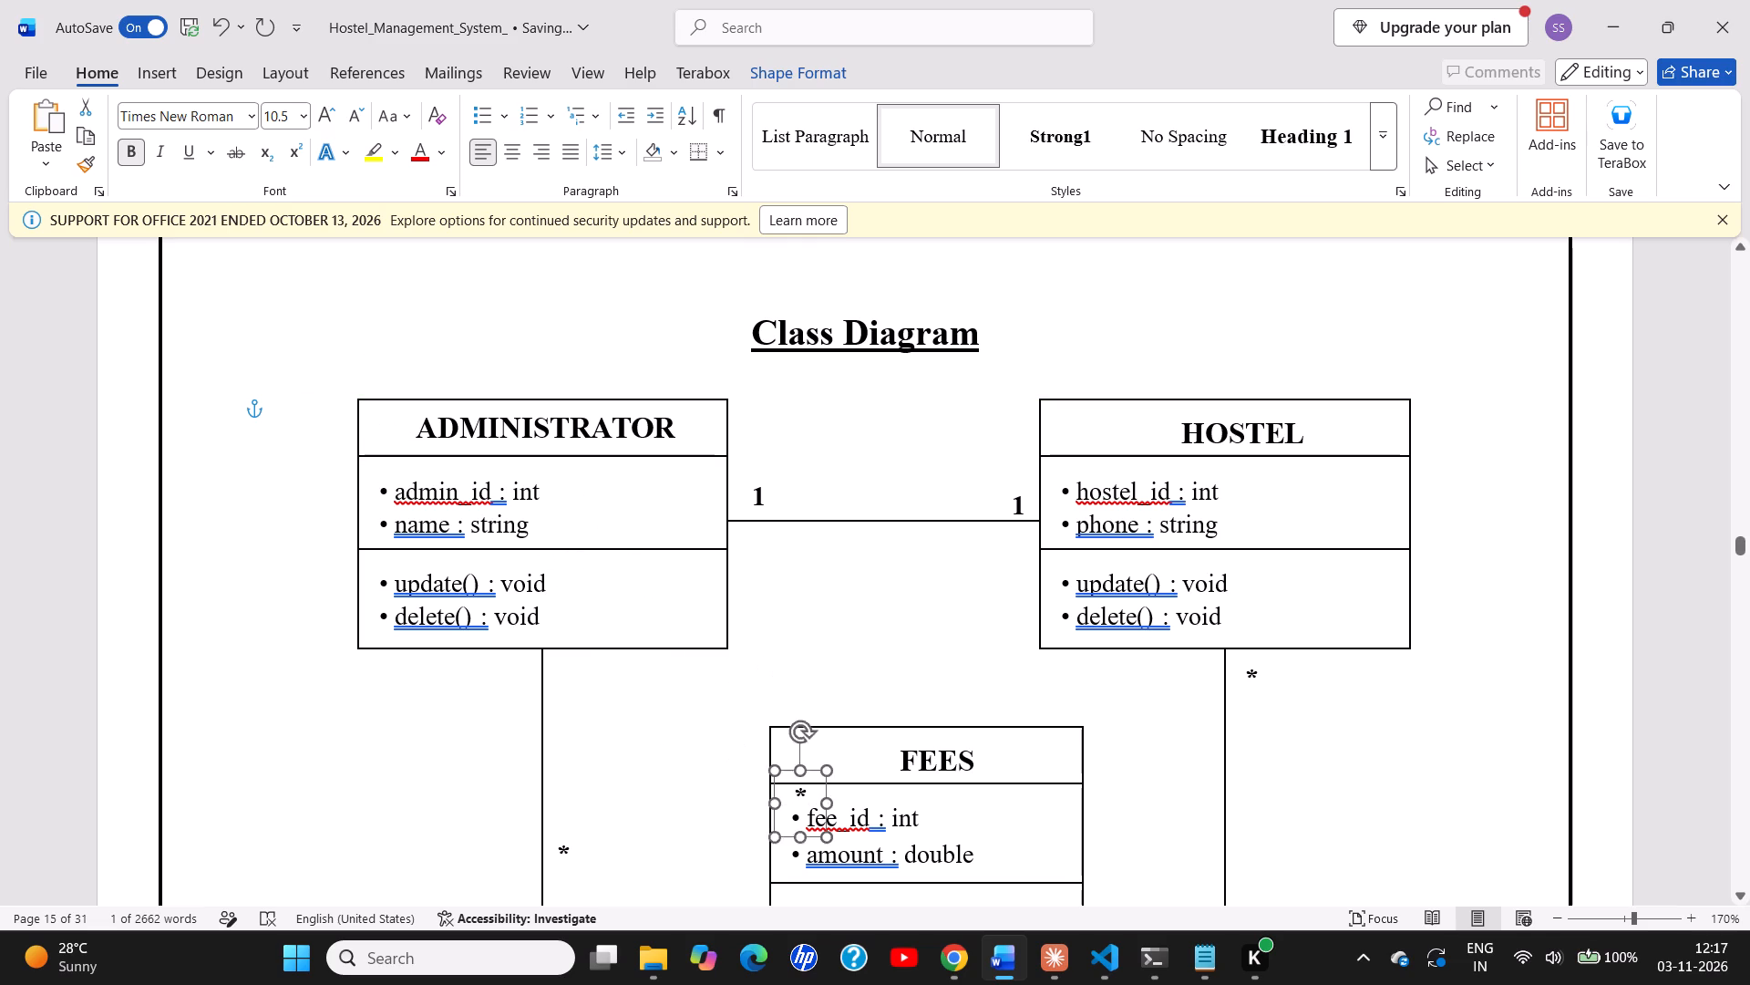
left_click_drag(782, 793, 721, 871)
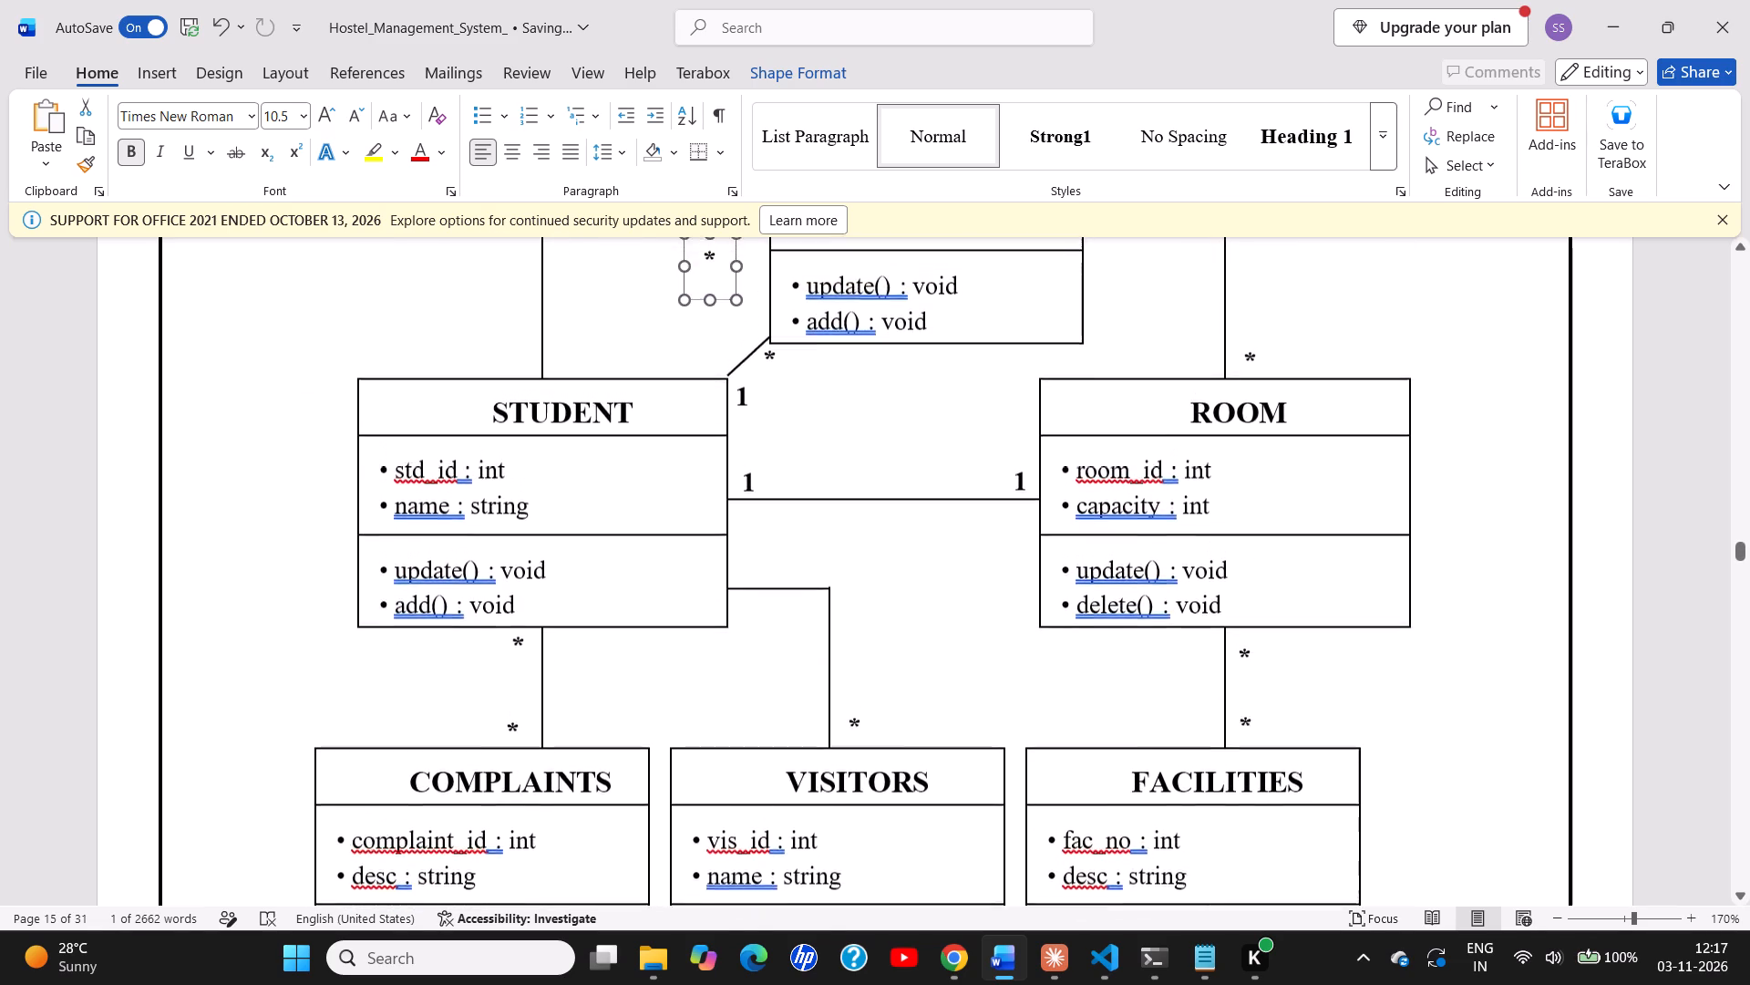
scroll(721, 871, "down", 7)
scroll(721, 871, "up", 1)
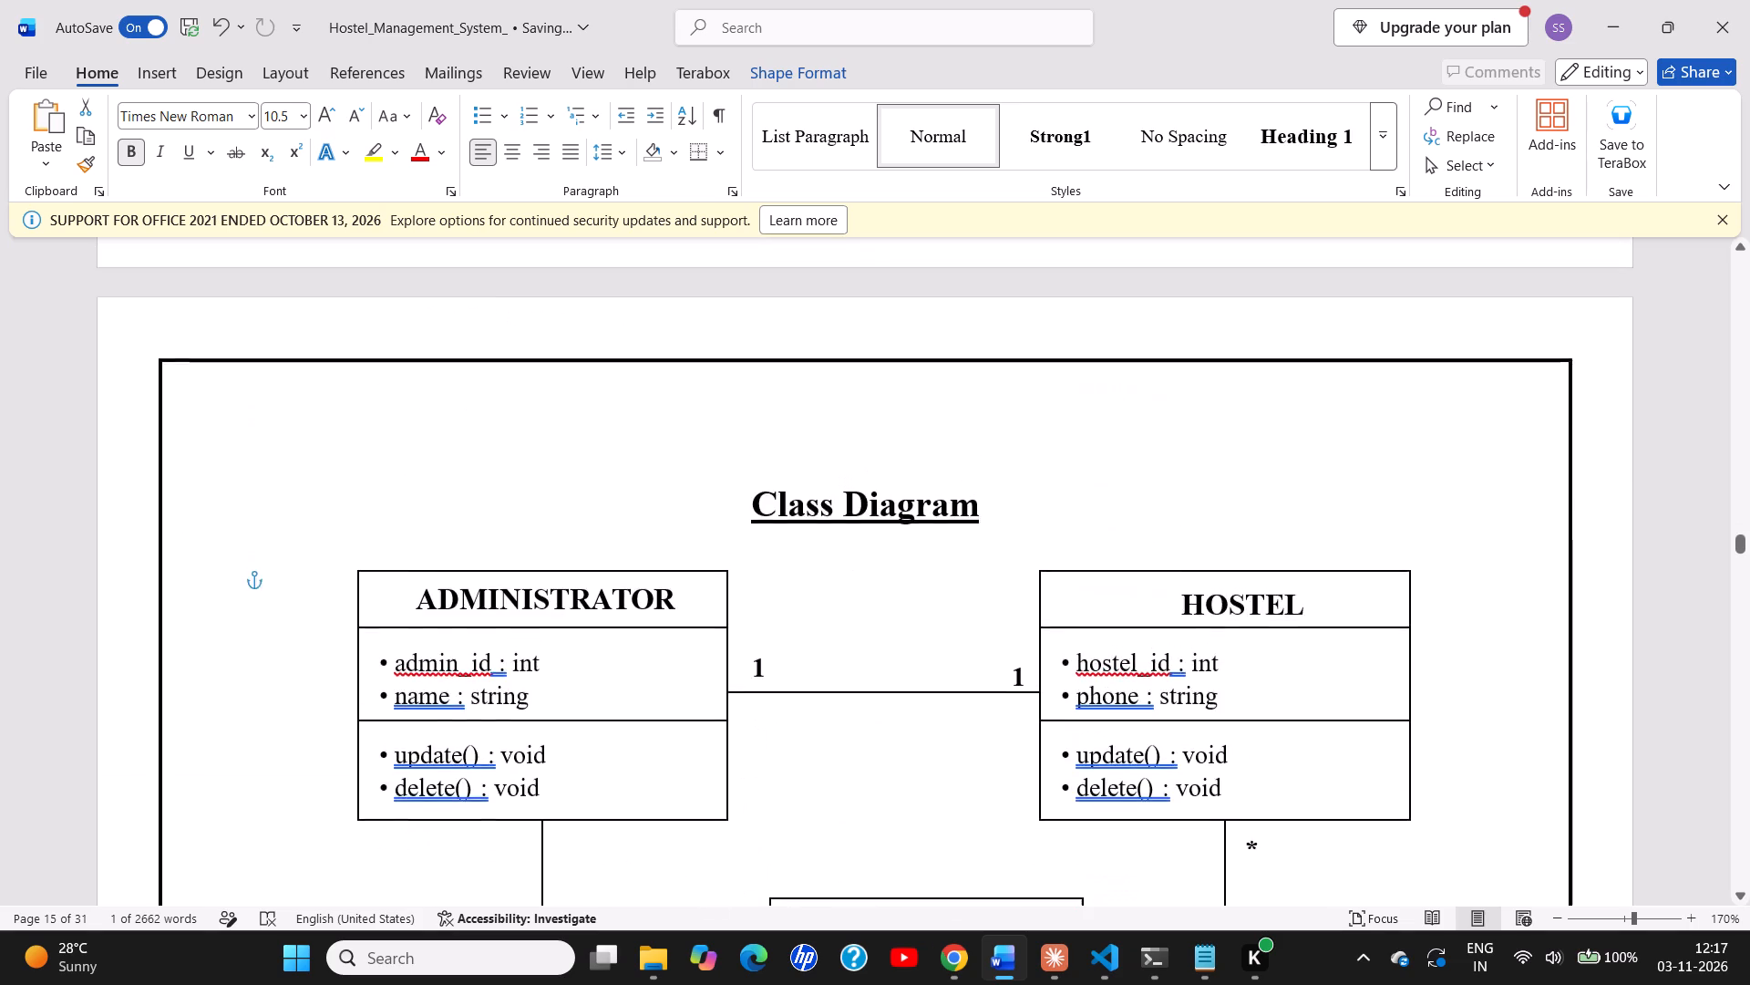
scroll(721, 871, "down", 3)
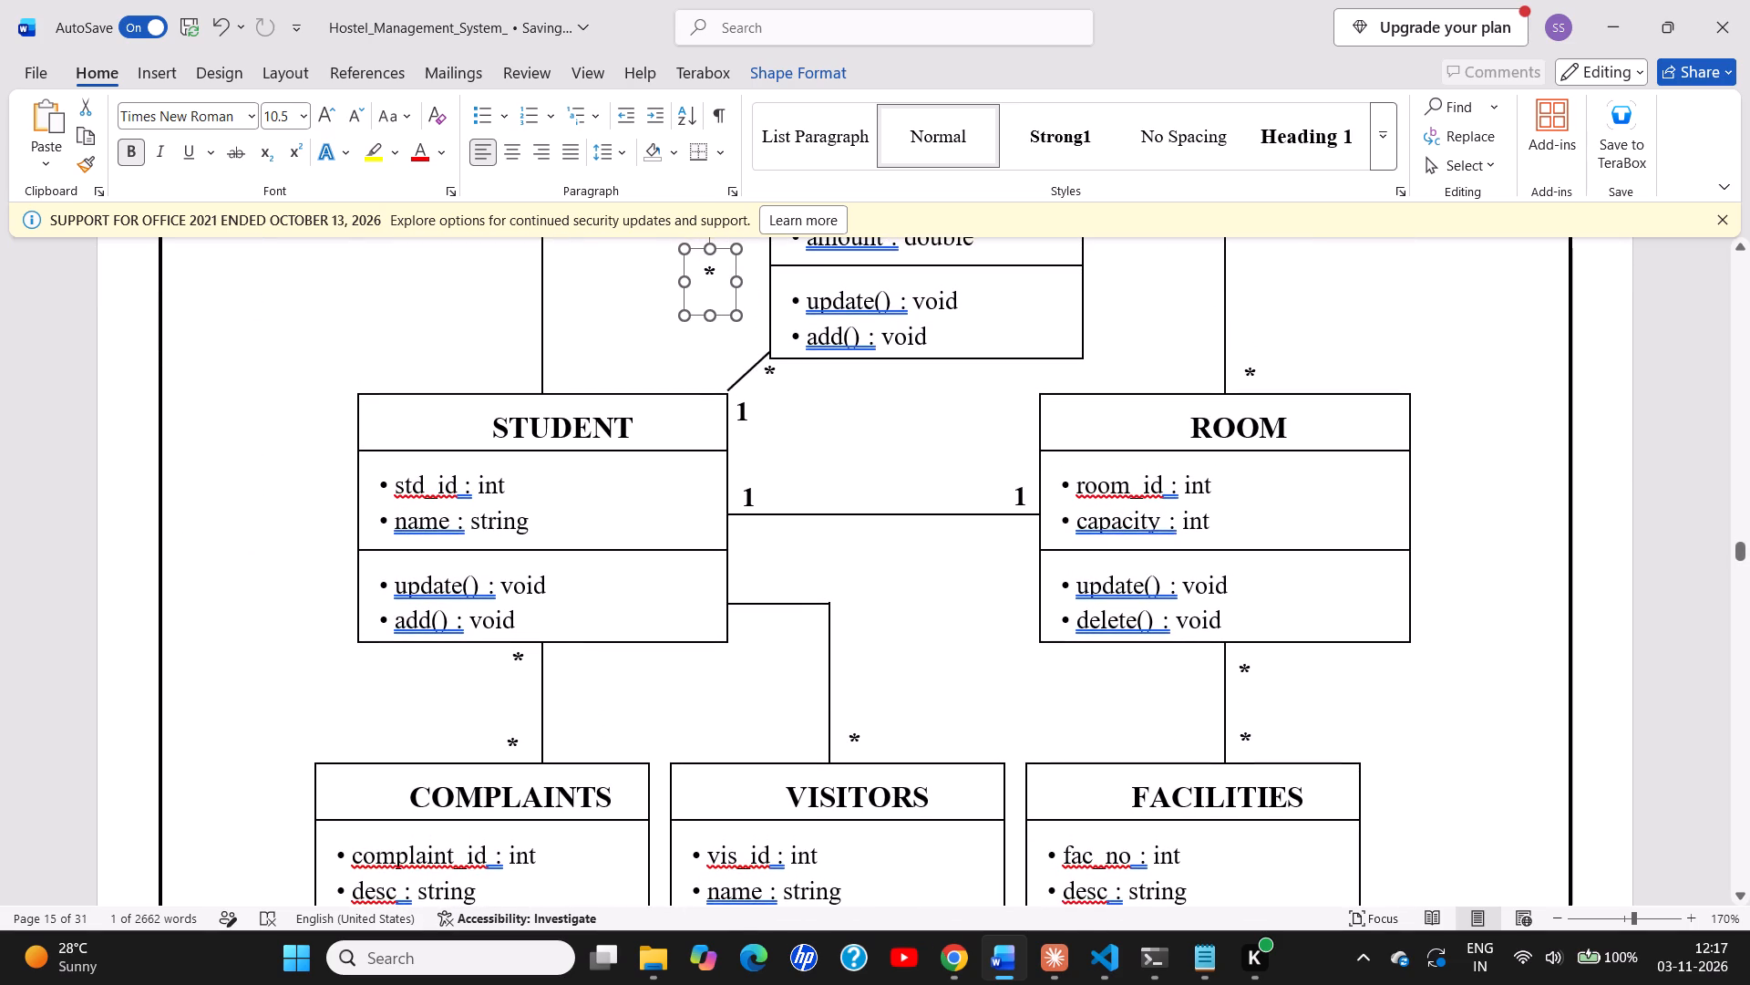
left_click_drag(723, 311, 748, 520)
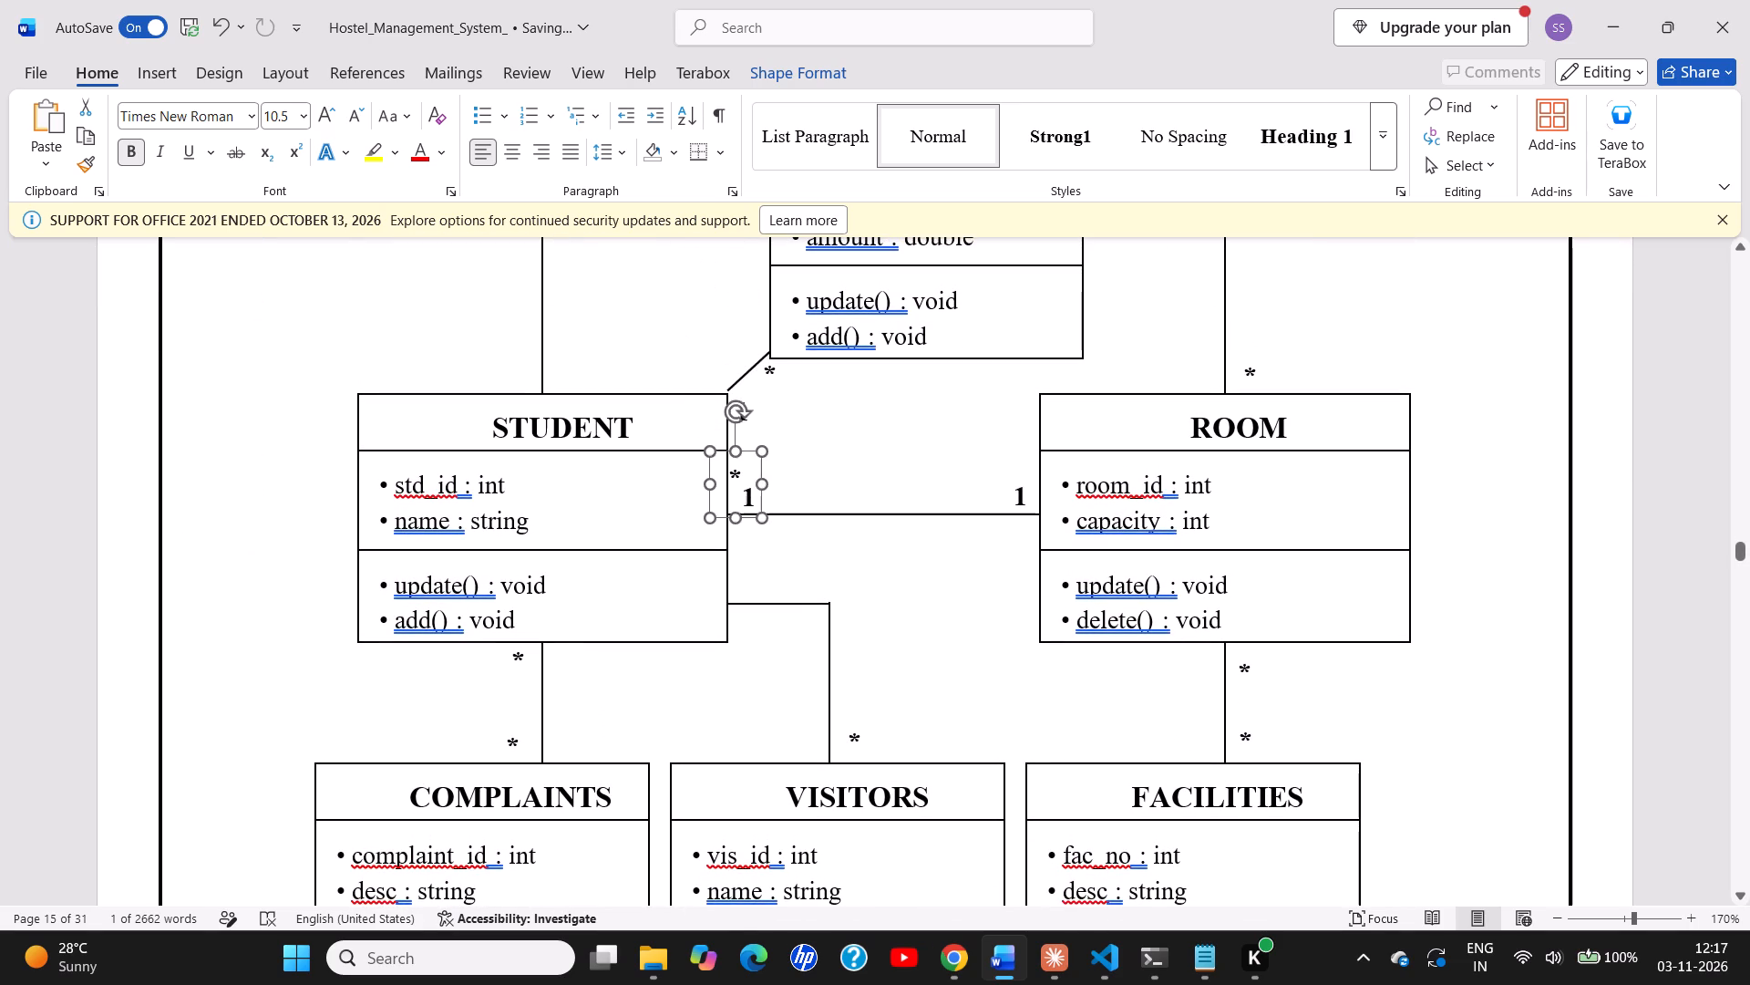
left_click_drag(748, 520, 753, 602)
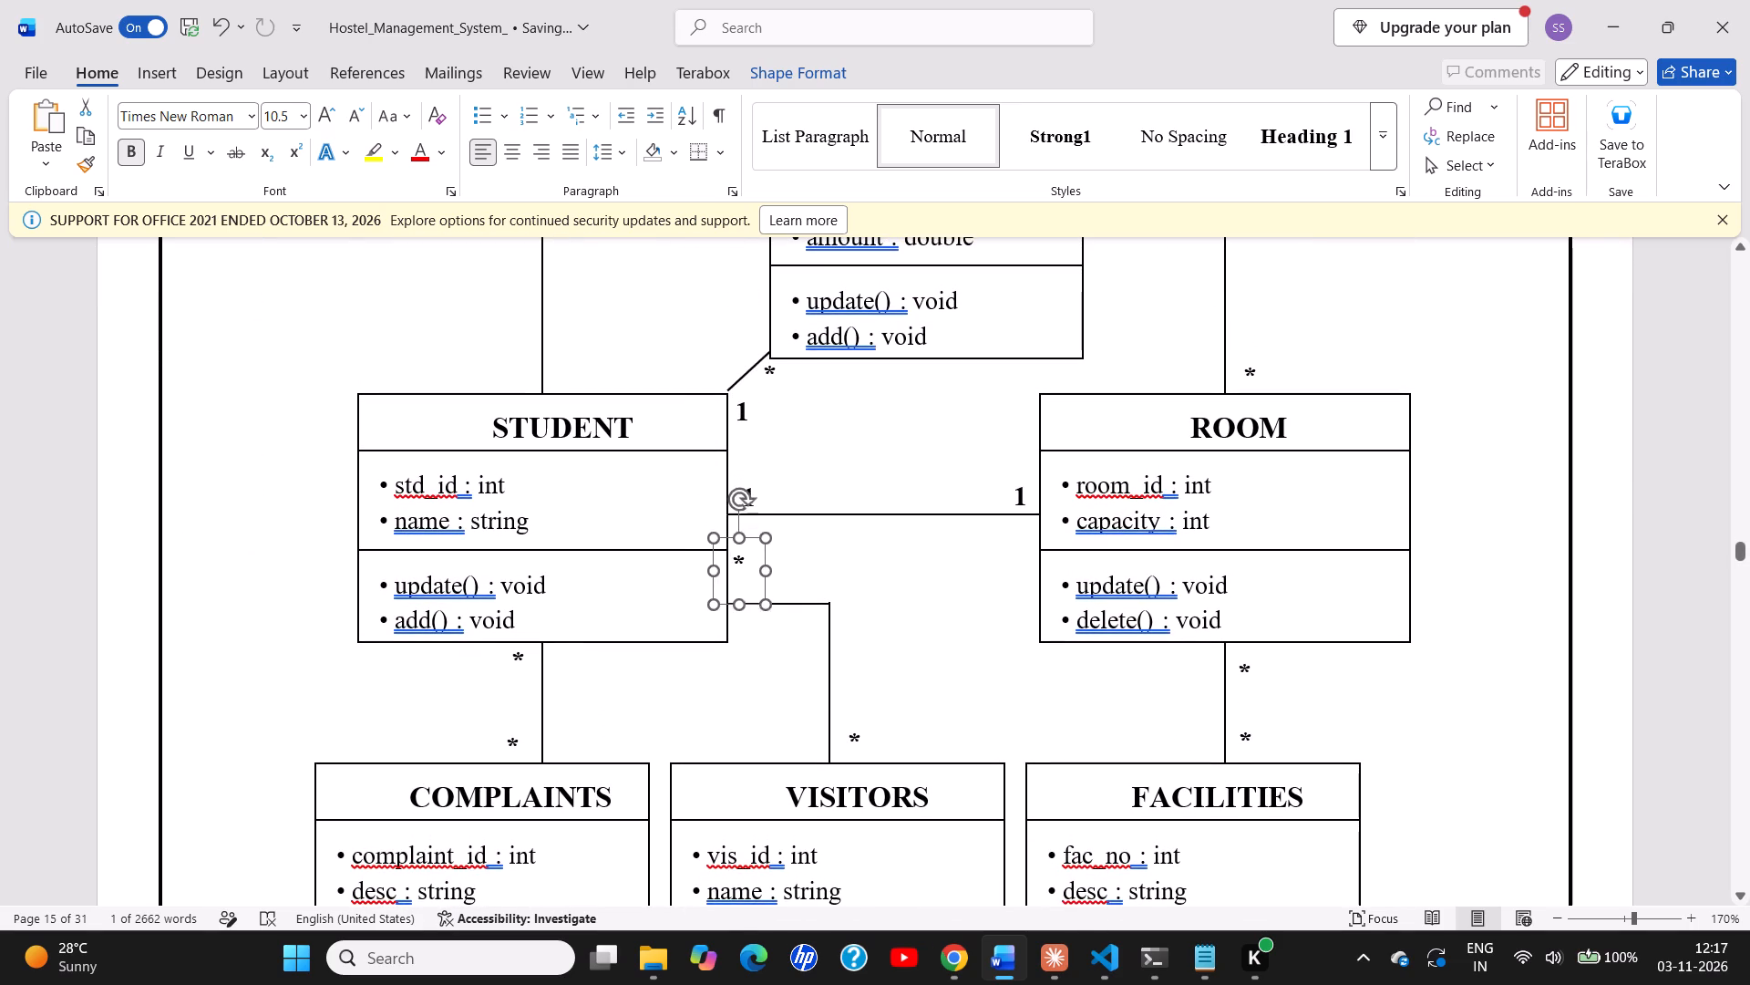
left_click_drag(753, 602, 753, 632)
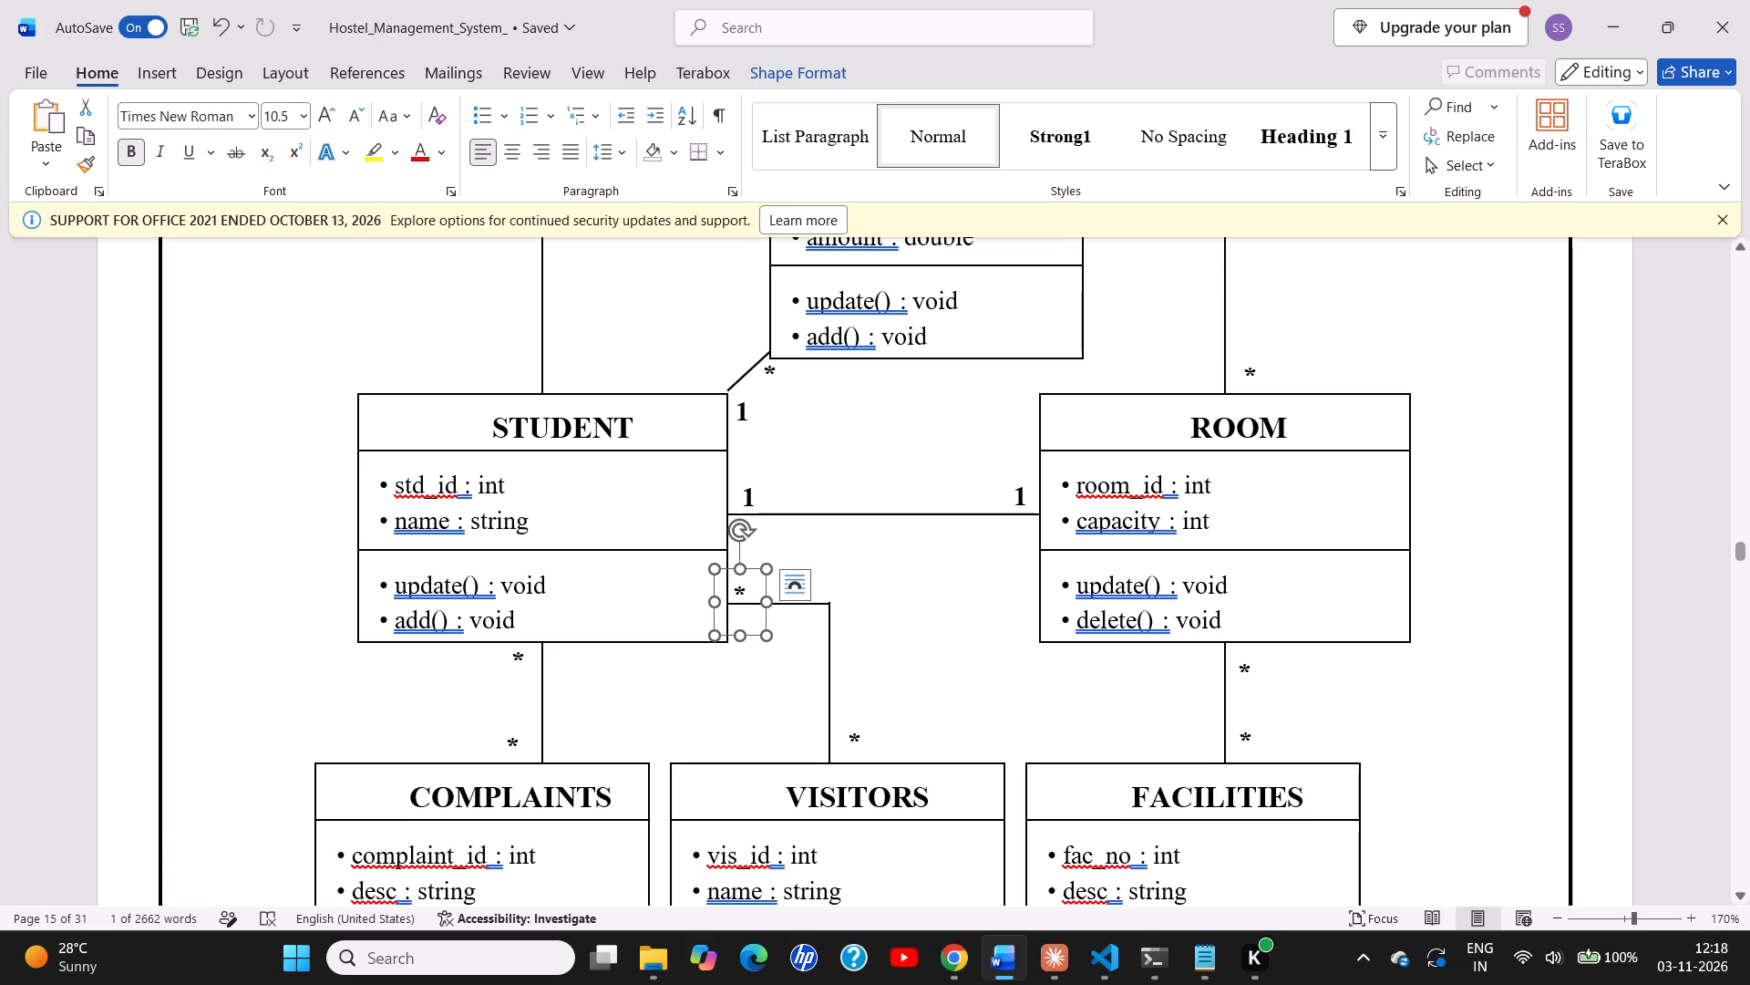
Move the * label on the ADMINISTRATOR–STUDENT connector down to just above the STUDENT box.
scroll(878, 517, "down", 2)
scroll(878, 517, "up", 1)
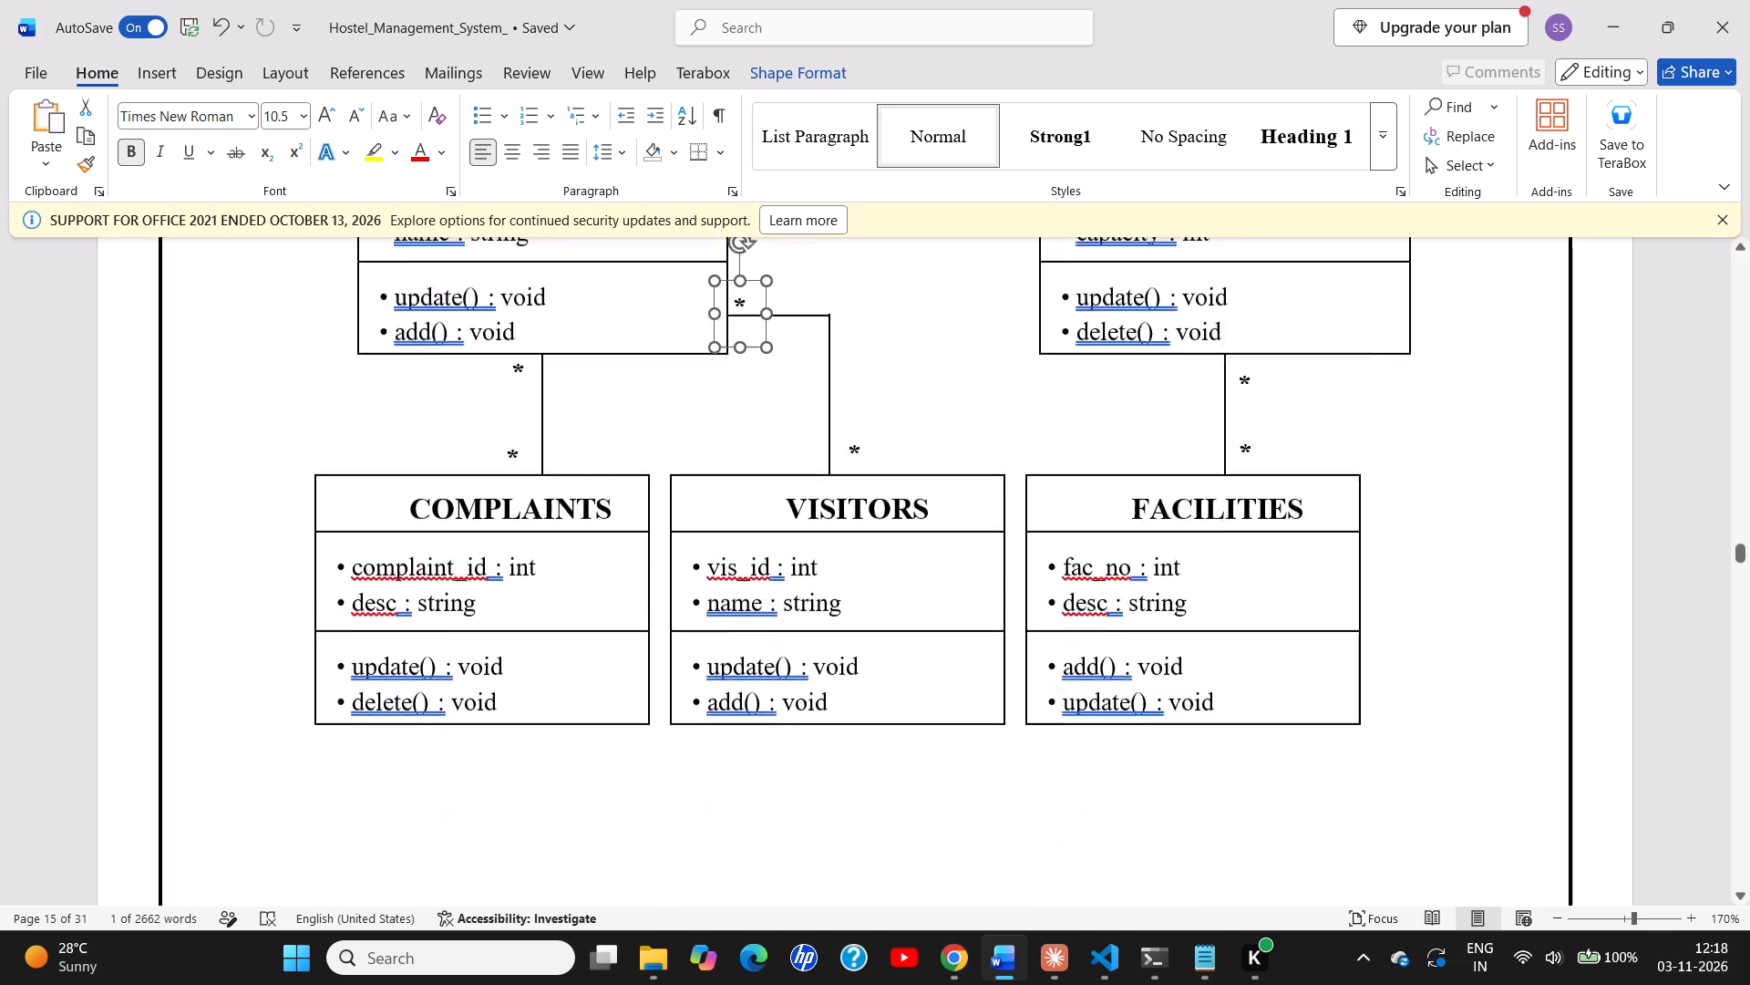
scroll(878, 517, "up", 3)
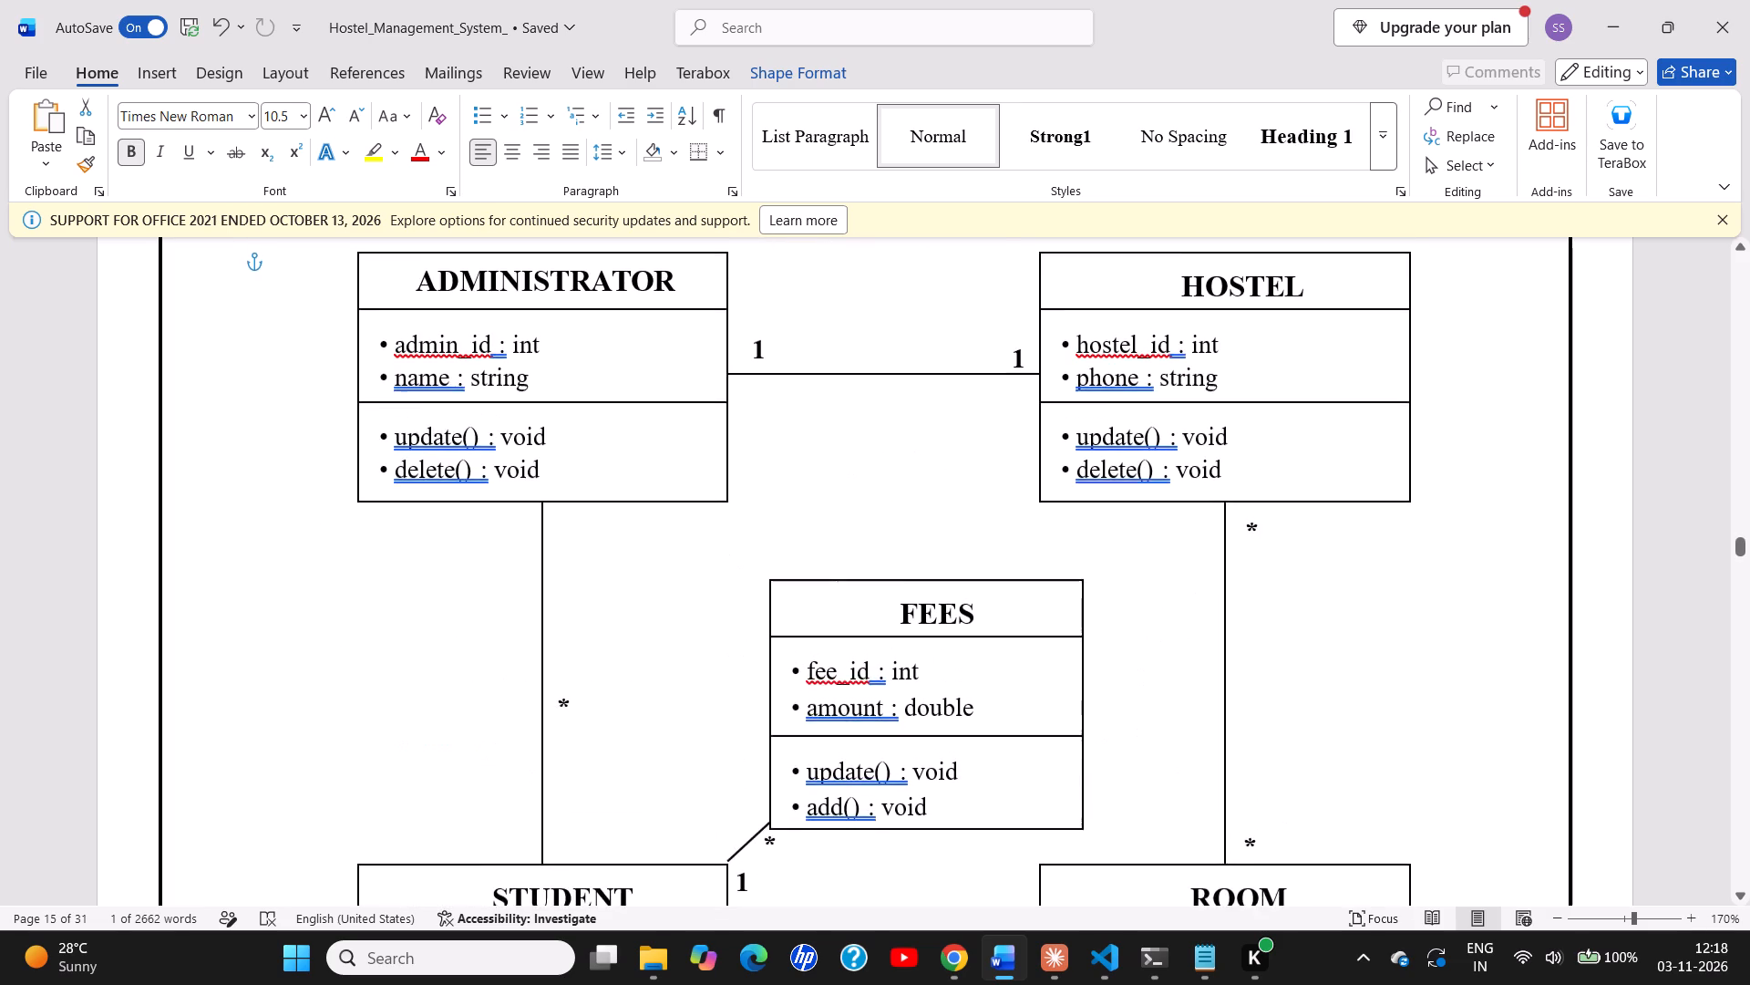
left_click(566, 706)
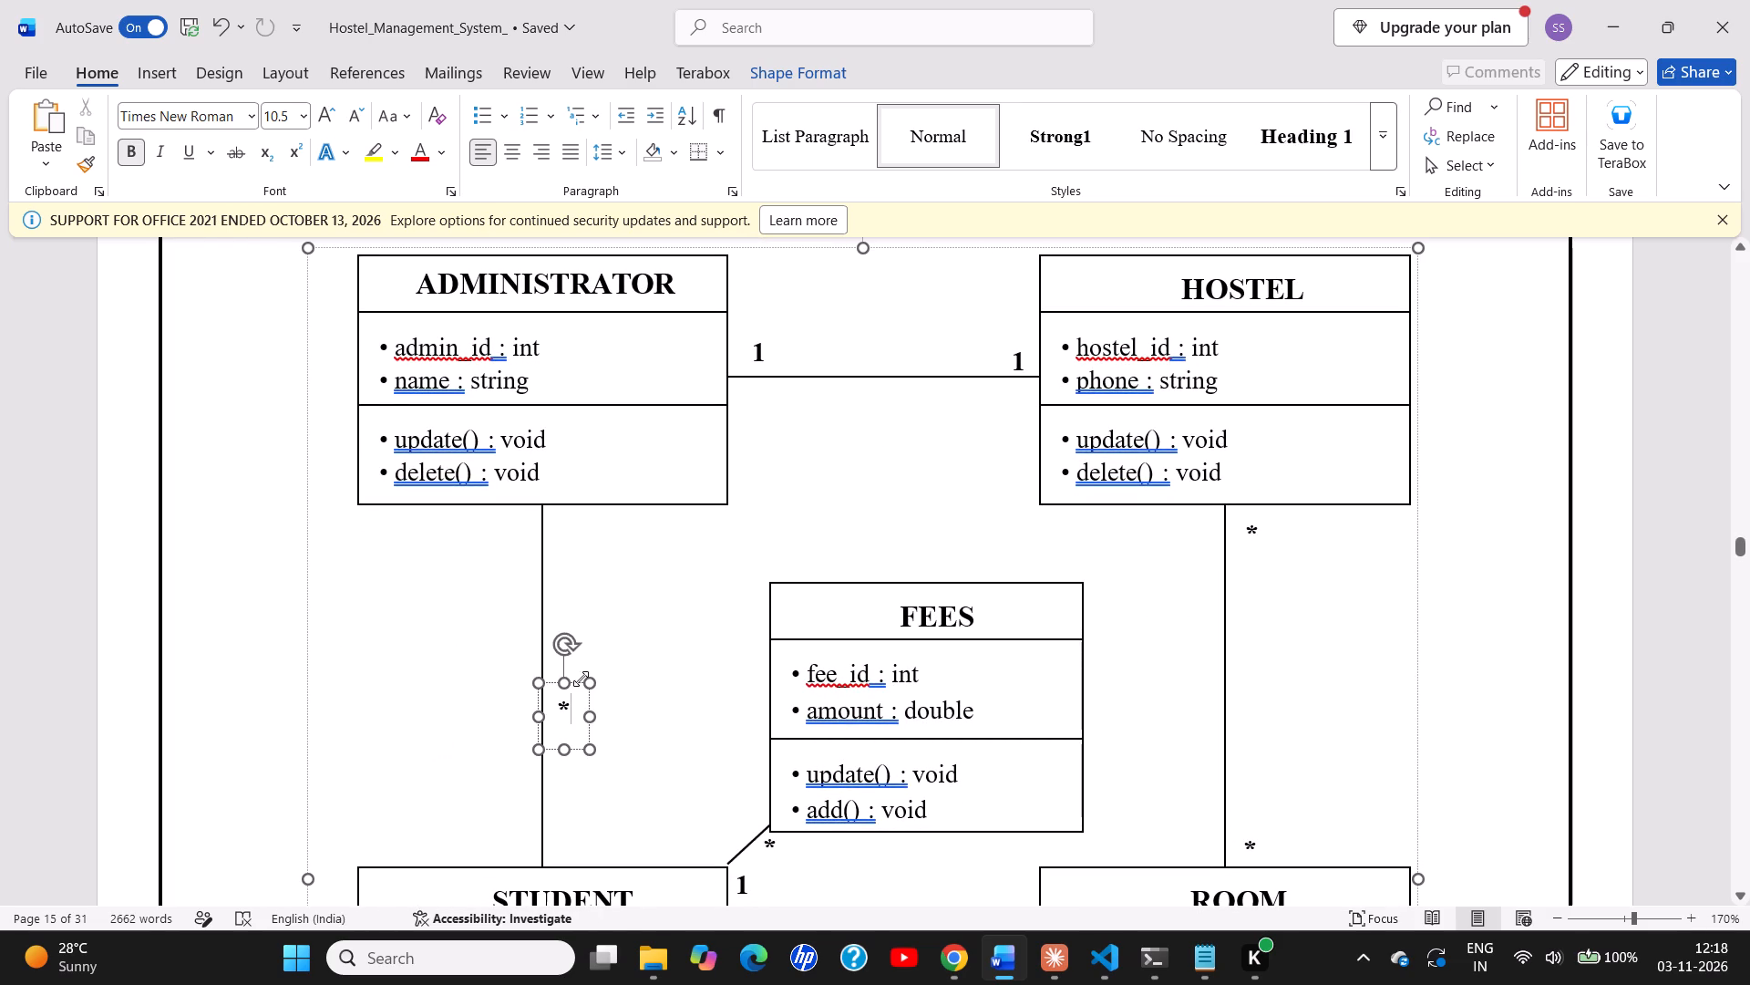
left_click_drag(571, 687, 576, 813)
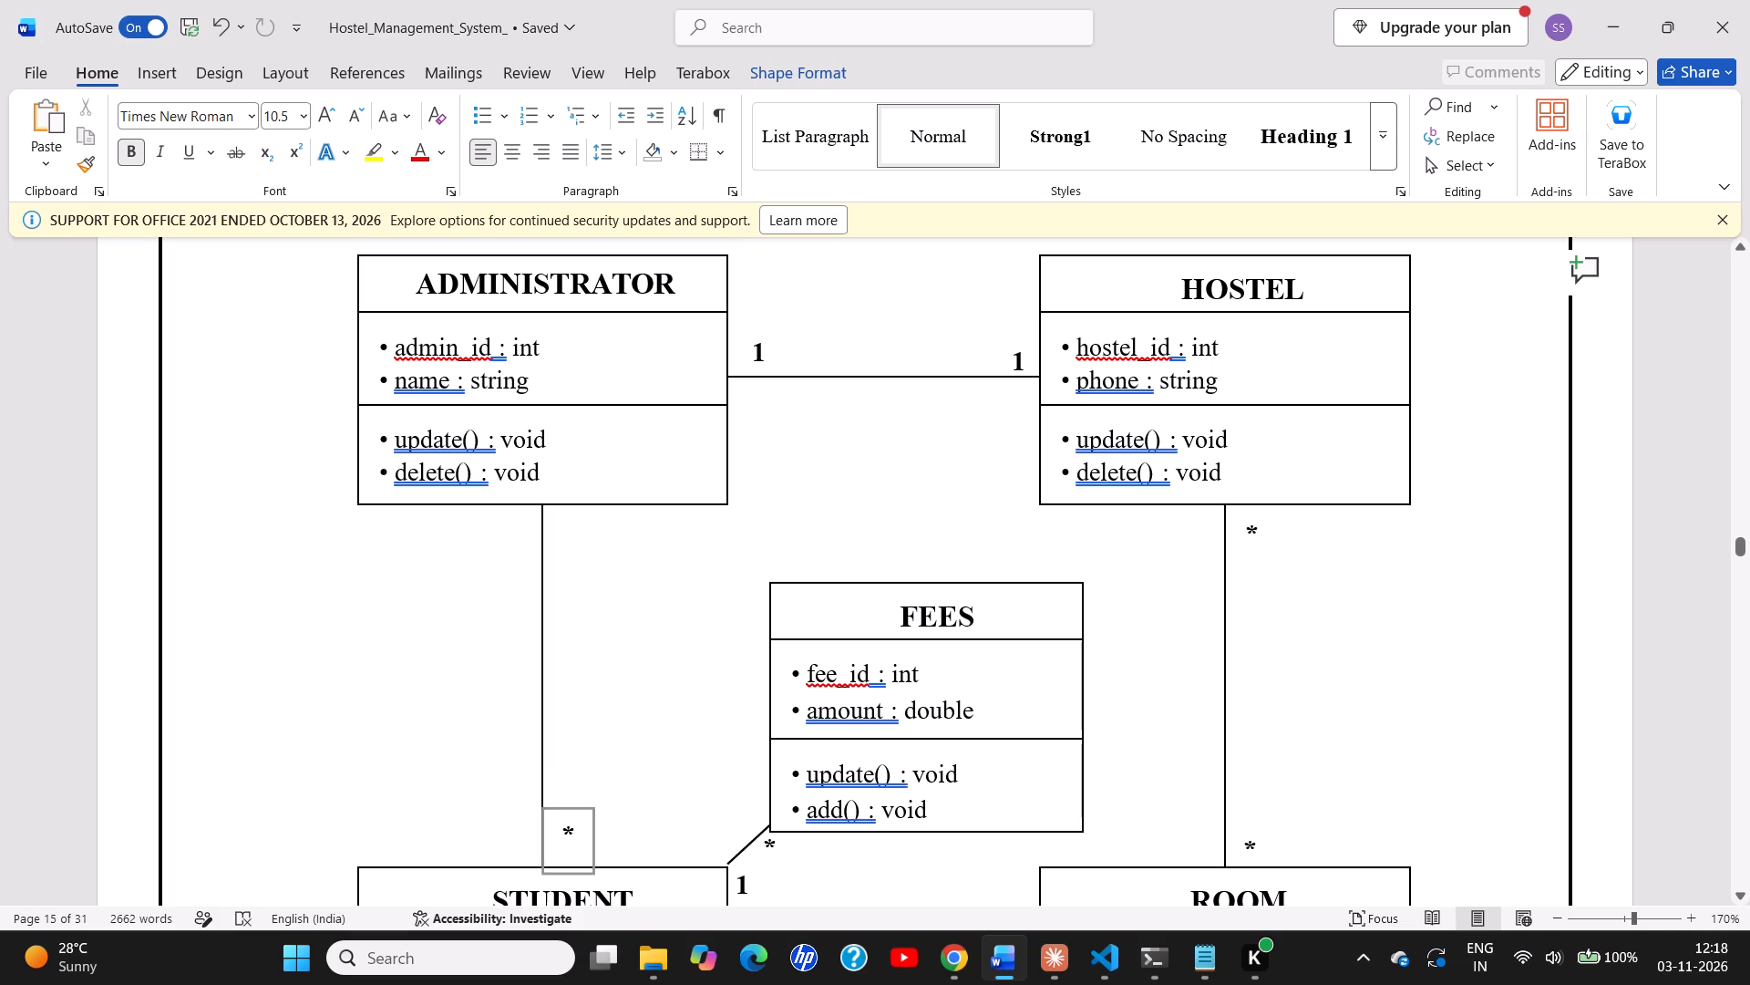
left_click_drag(576, 813, 572, 821)
left_click(638, 706)
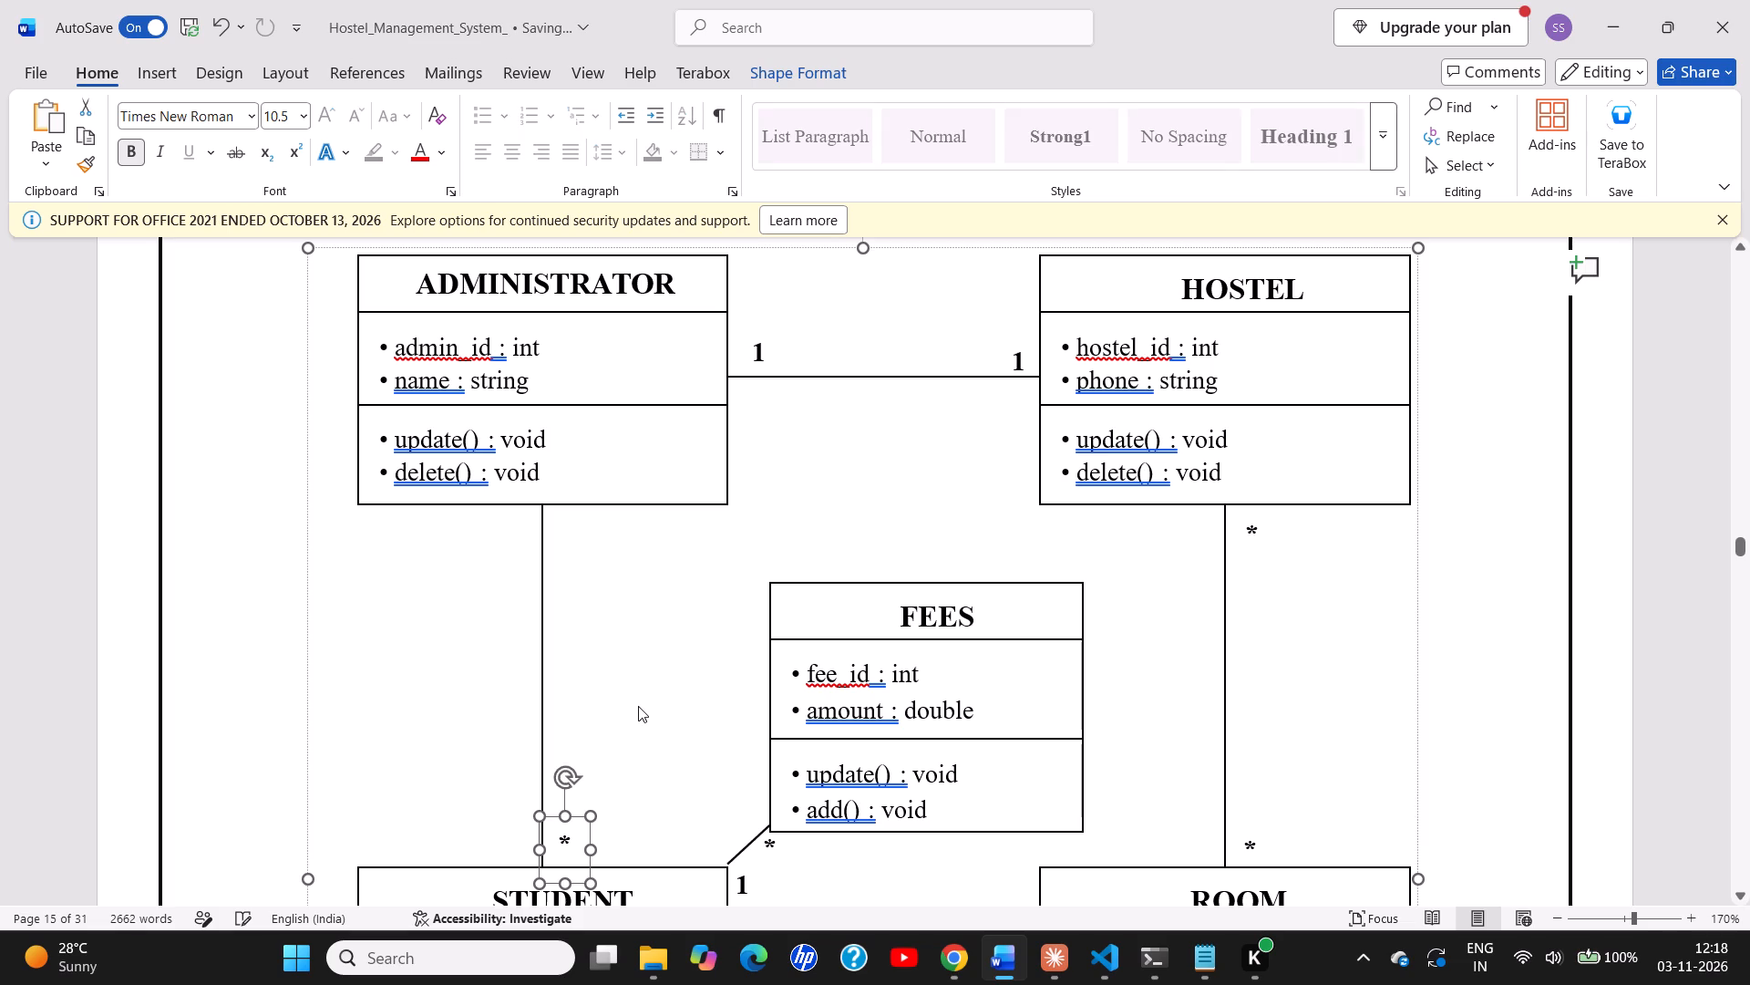
Deselect the diagram and review the placement of the multiplicity labels along its connectors.
scroll(638, 706, "up", 1)
left_click(638, 706)
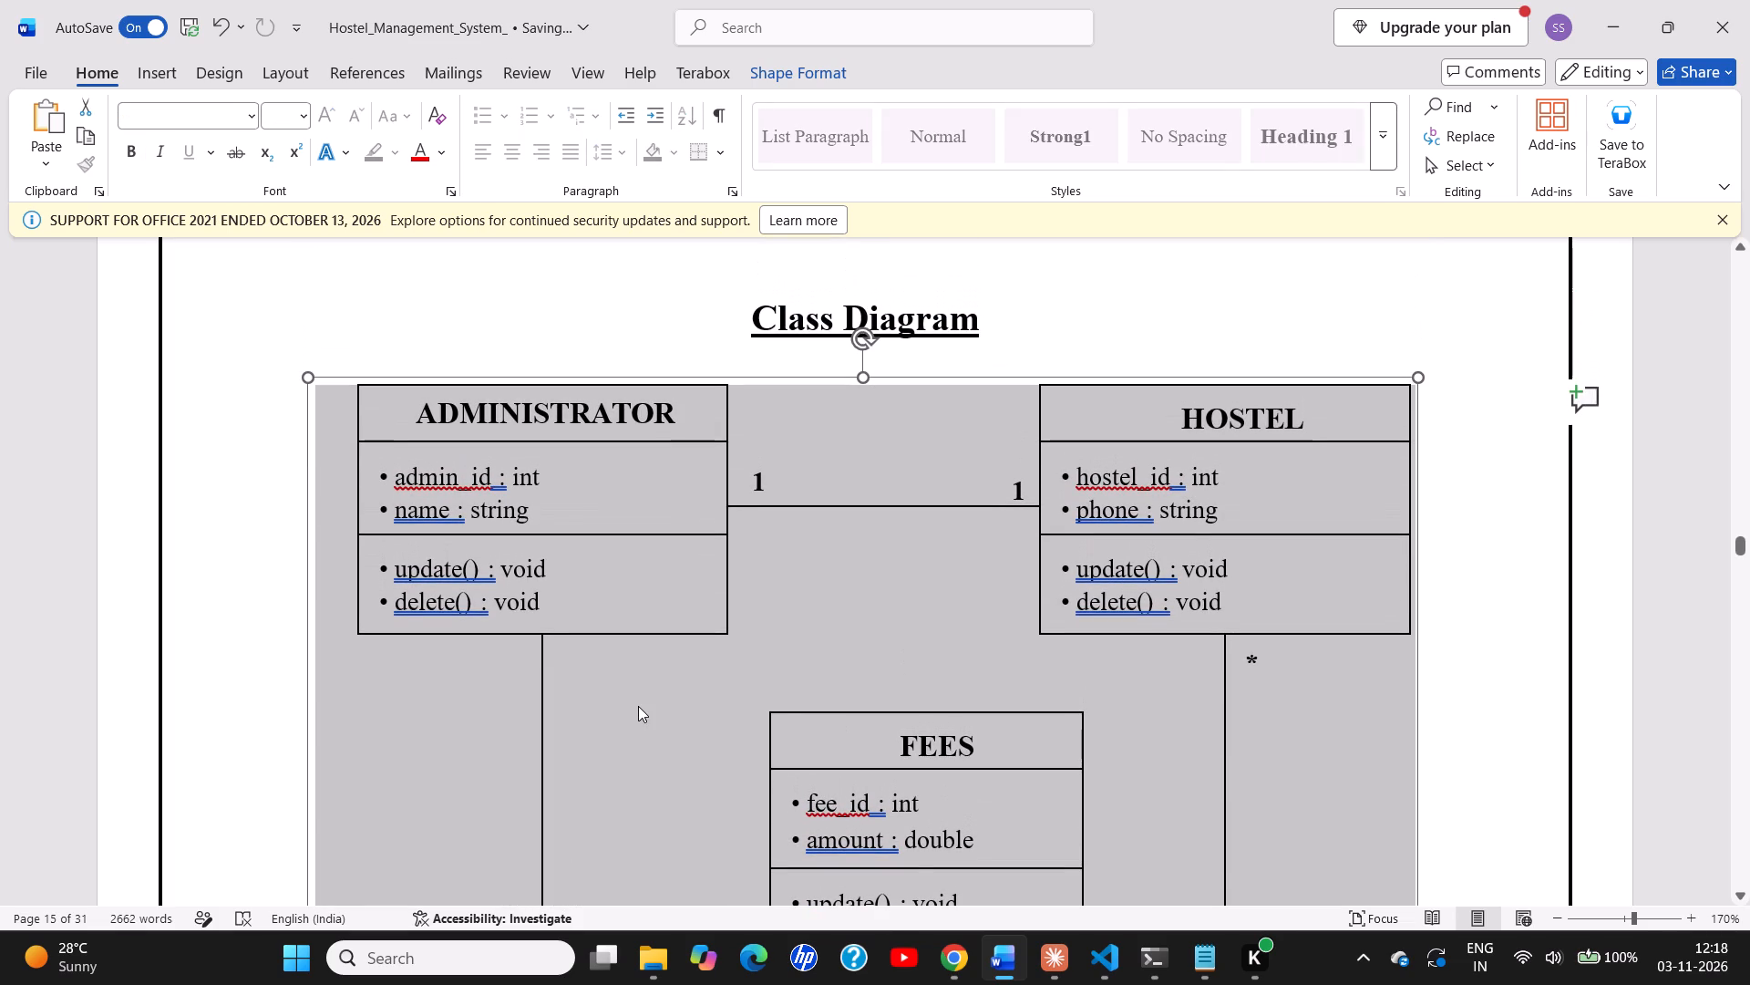
left_click(638, 706)
left_click(638, 706)
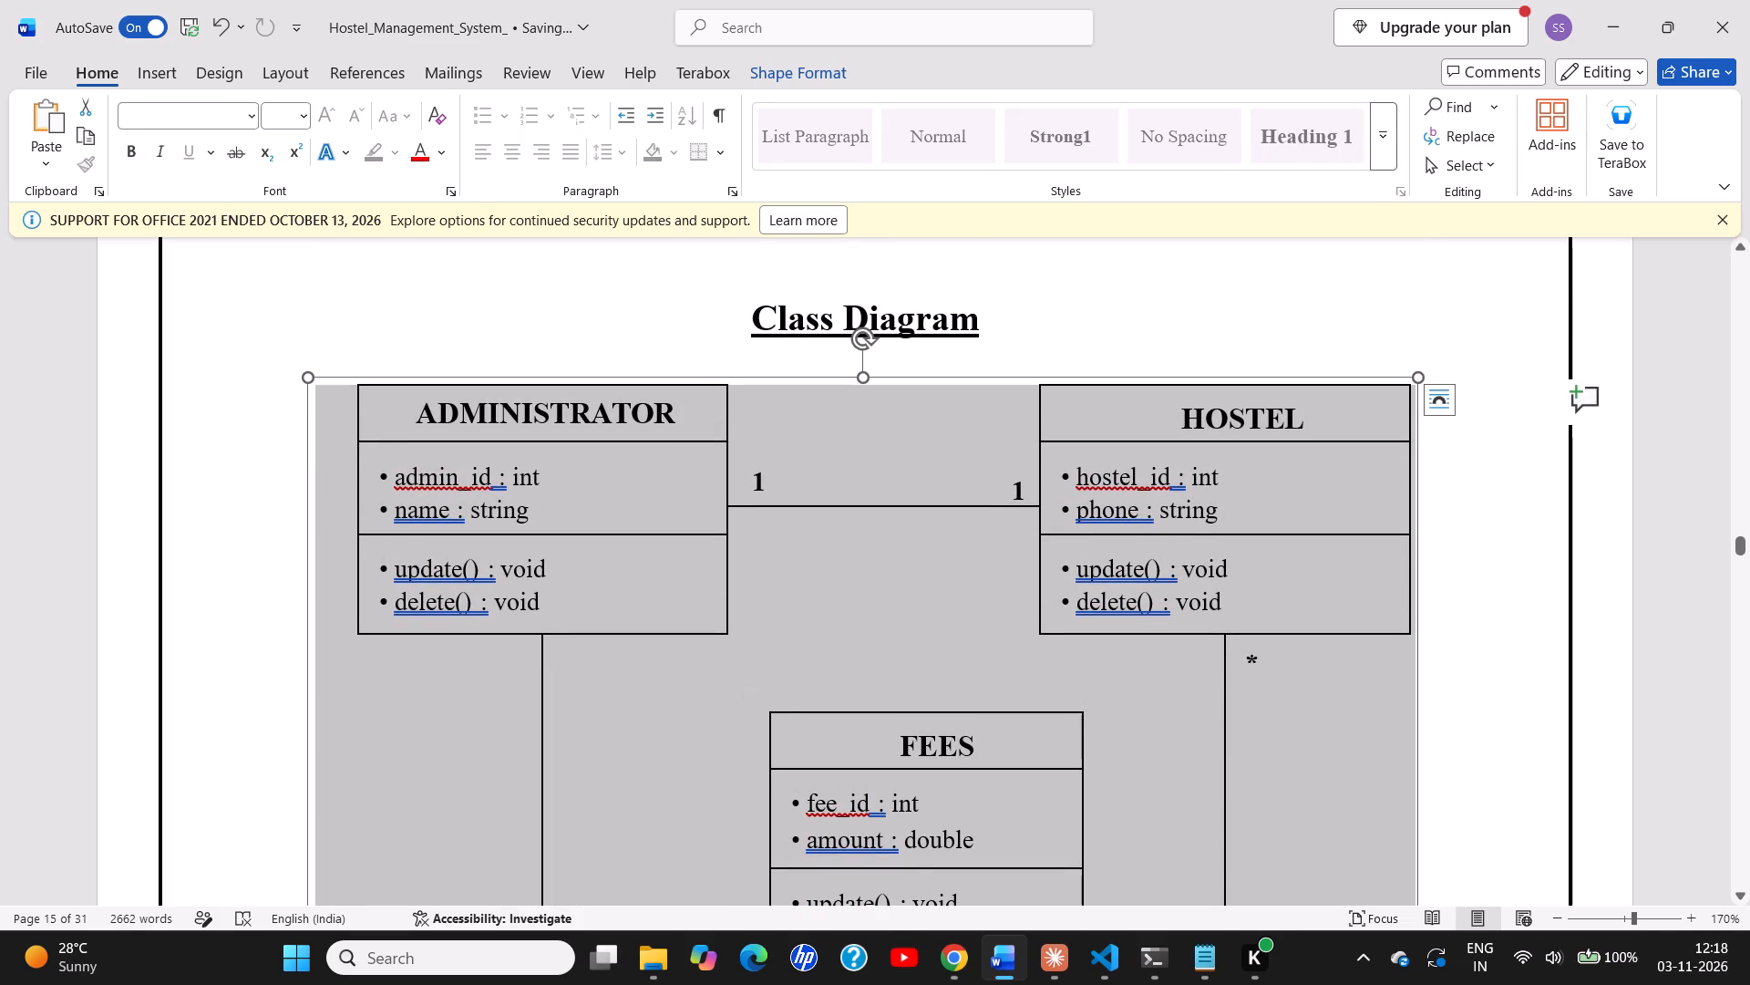
left_click(1487, 666)
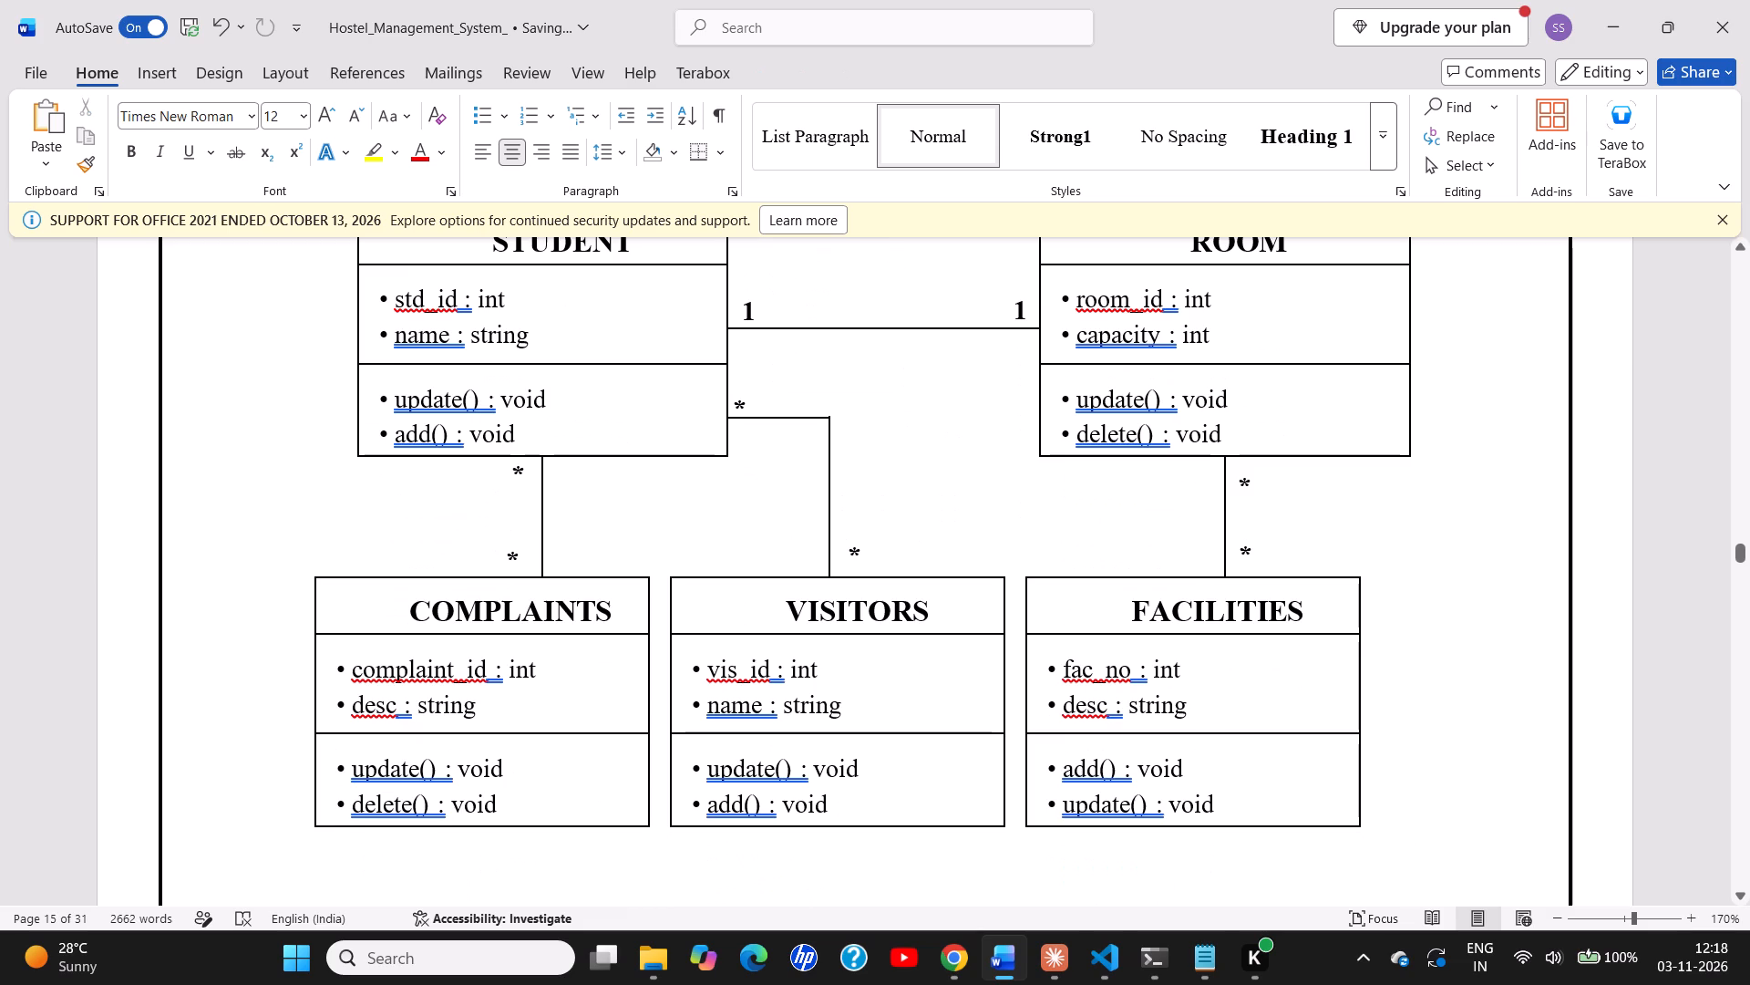
scroll(1270, 615, "up", 3)
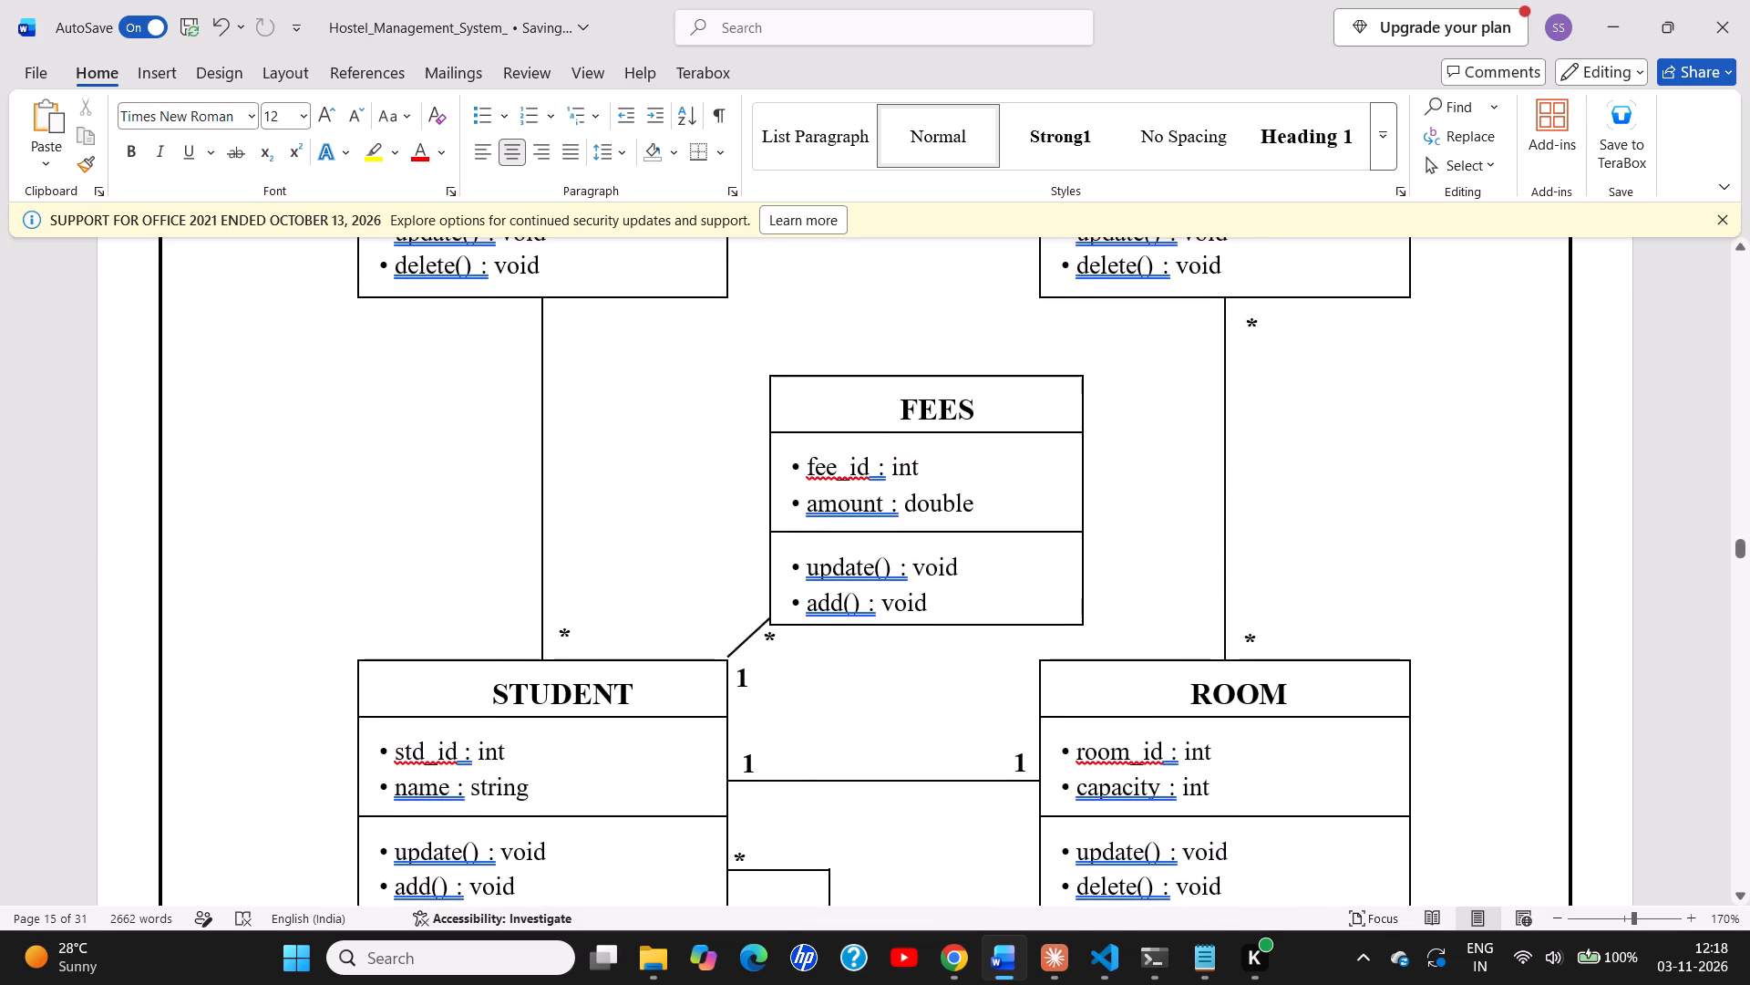
Review the upper part of the class diagram and the end of the preceding page.
scroll(1270, 615, "up", 4)
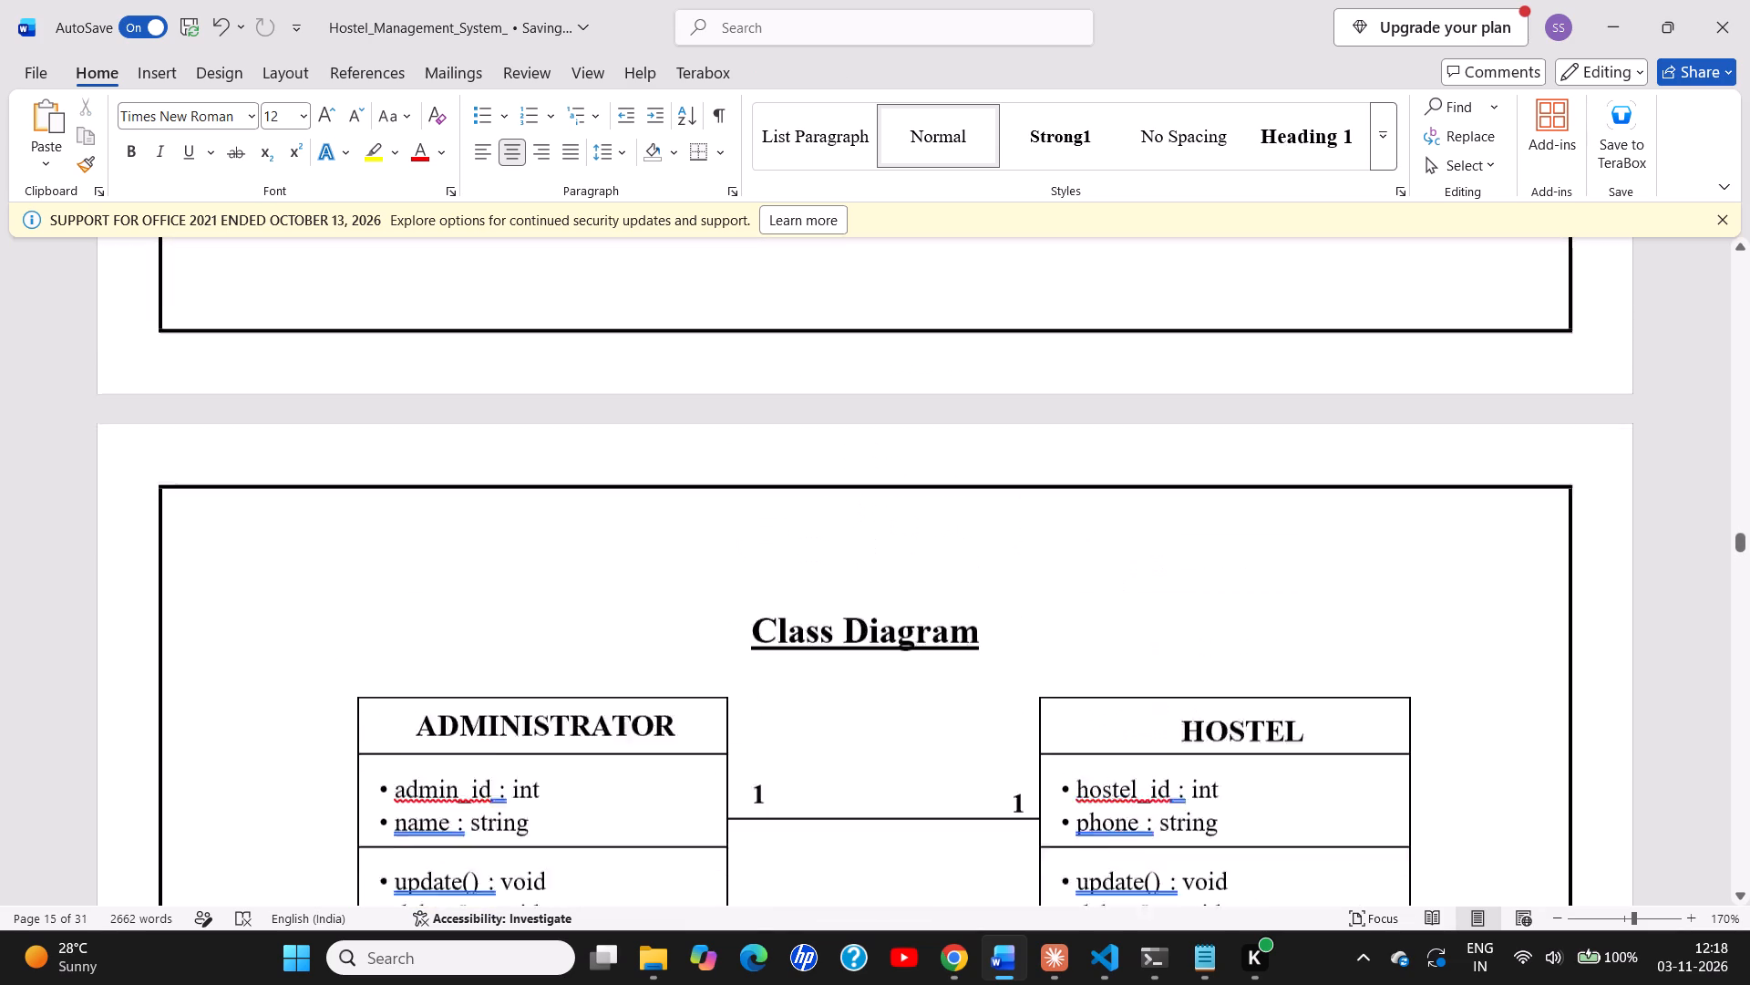
scroll(1270, 615, "up", 3)
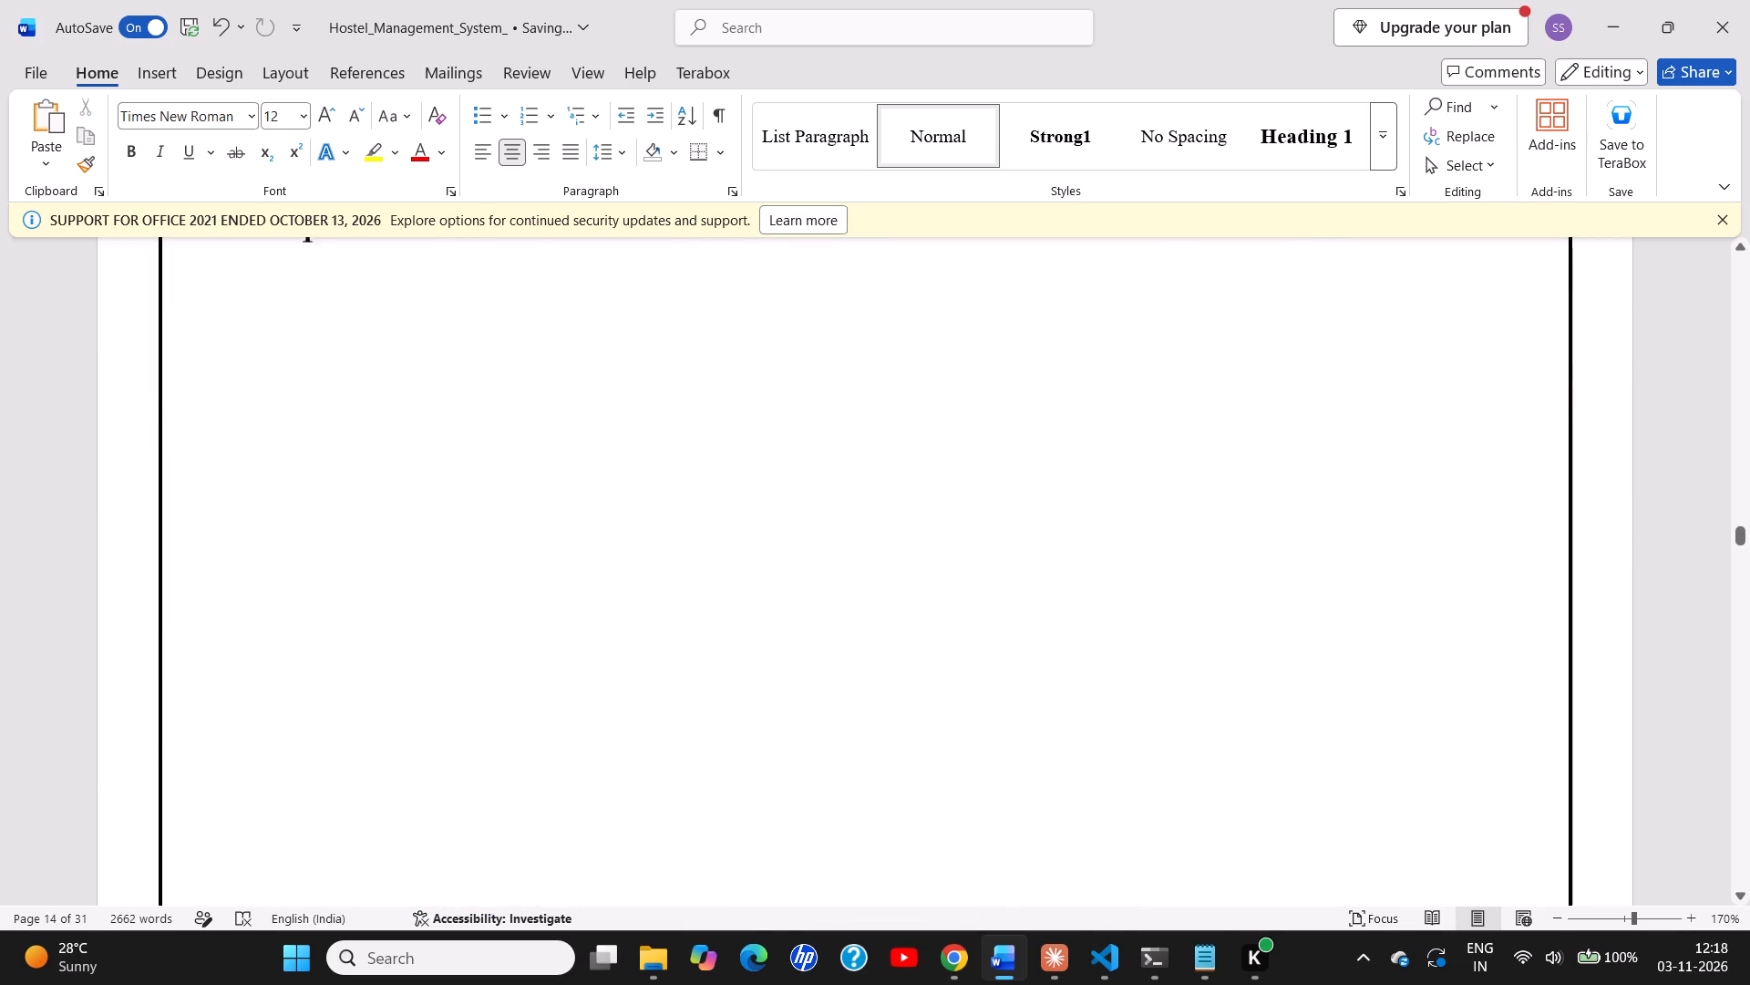
scroll(1270, 615, "up", 1)
scroll(1270, 615, "down", 3)
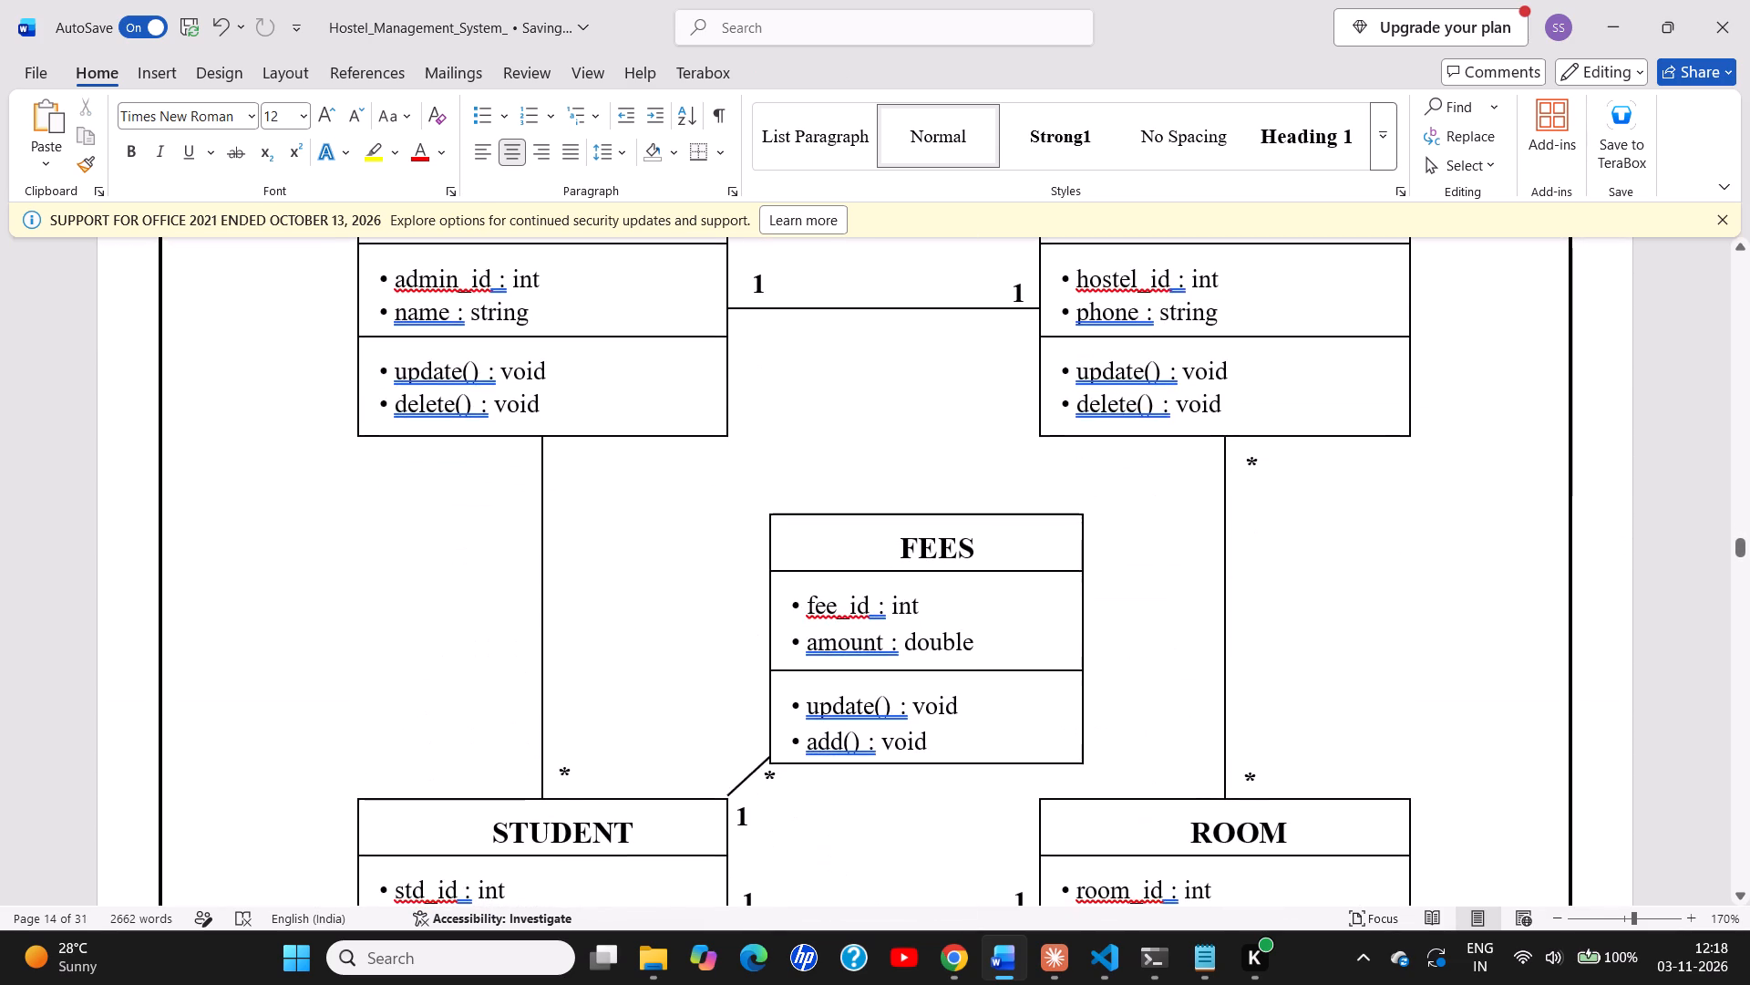
Paste a copy of the * label and place it just below the ADMINISTRATOR box, beside the connector to STUDENT.
scroll(1034, 472, "up", 2)
left_click(748, 685)
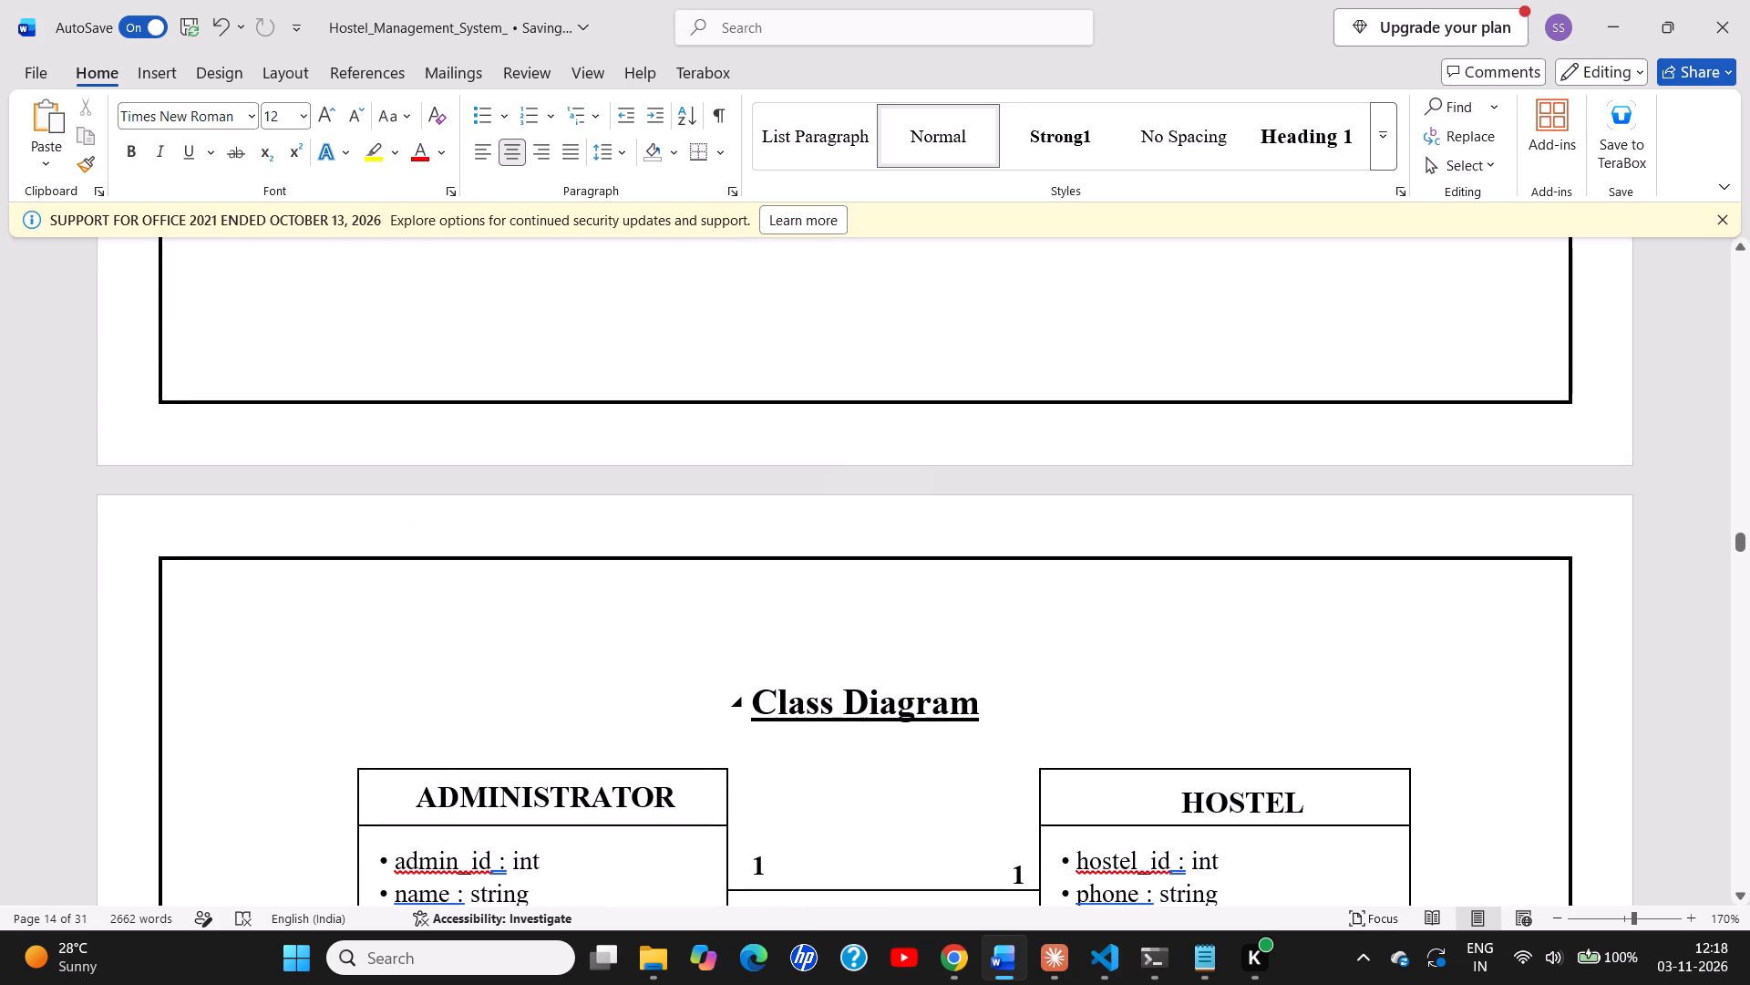
key("ctrl+v")
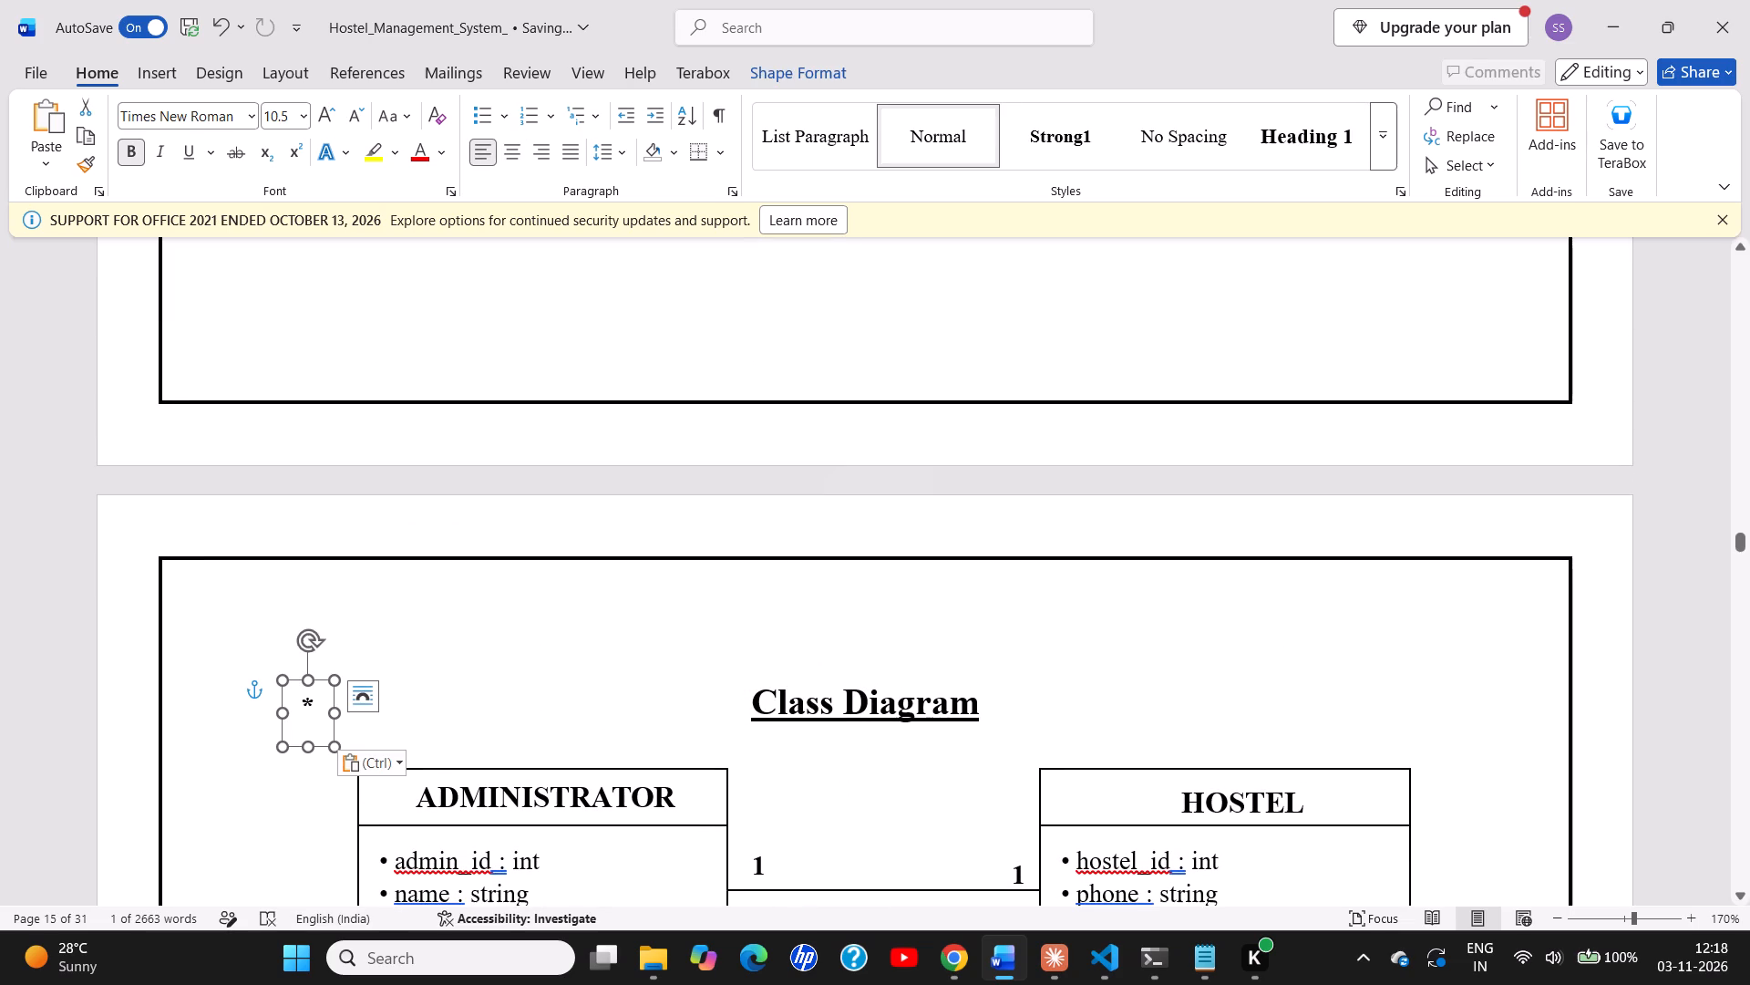
left_click_drag(323, 677, 431, 777)
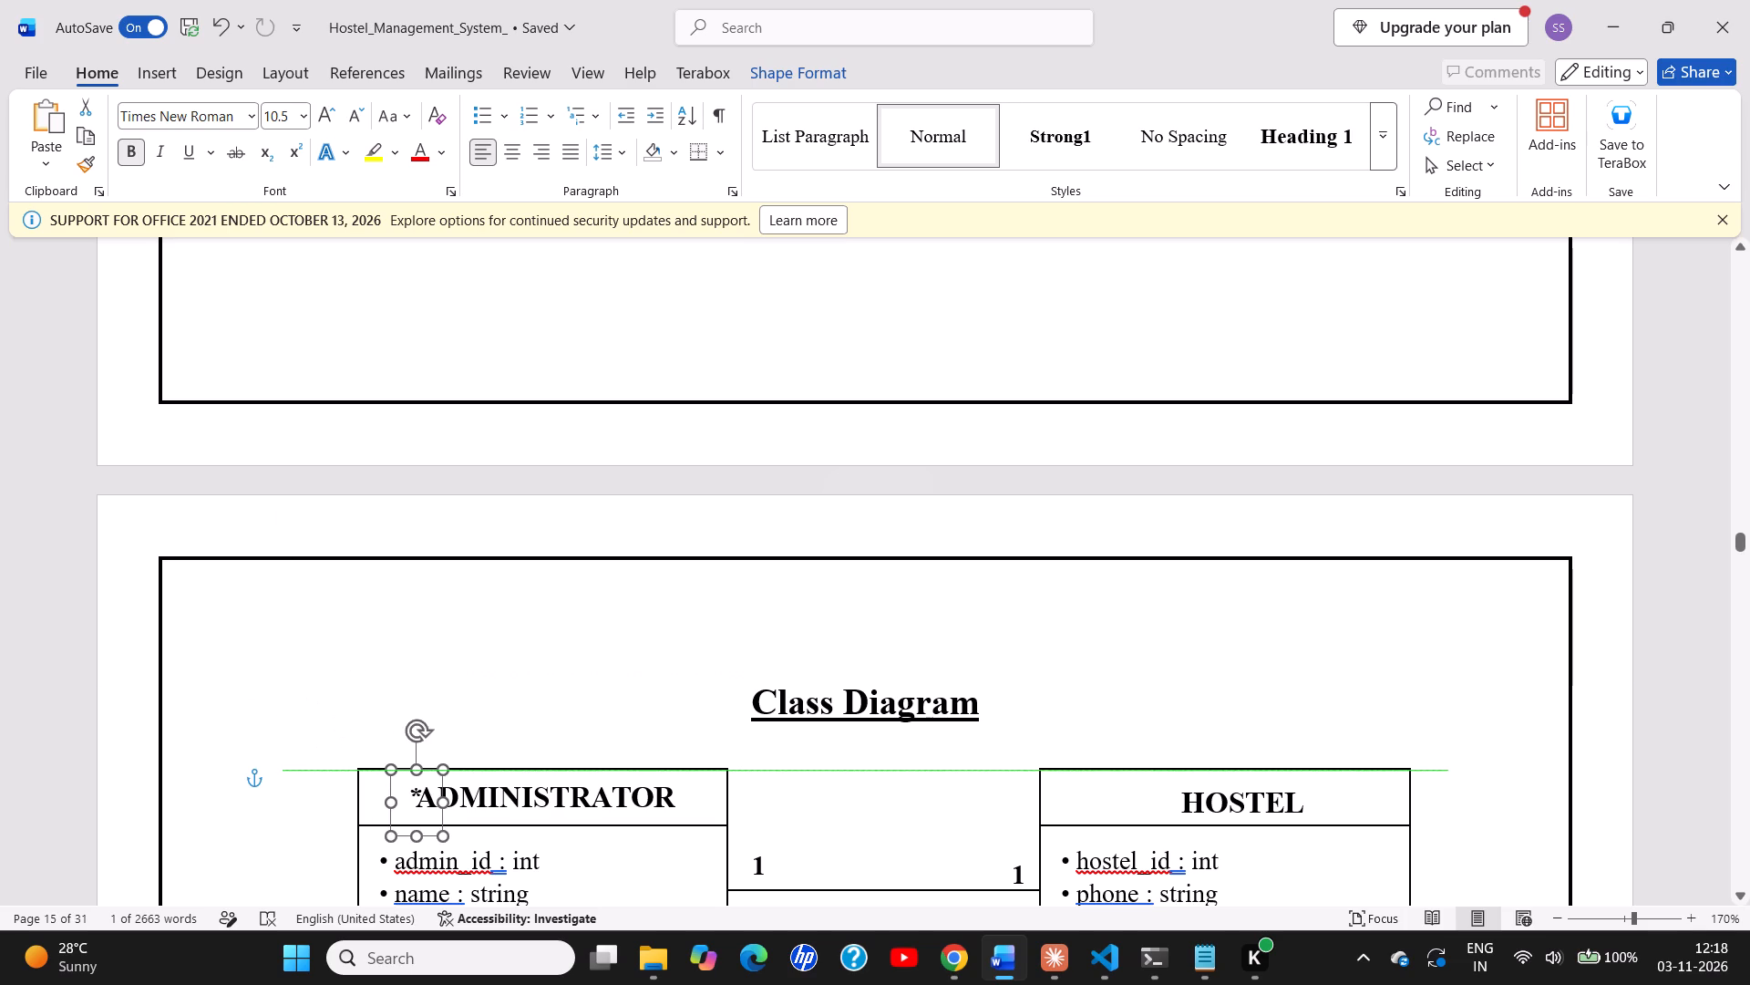
left_click_drag(431, 777, 415, 905)
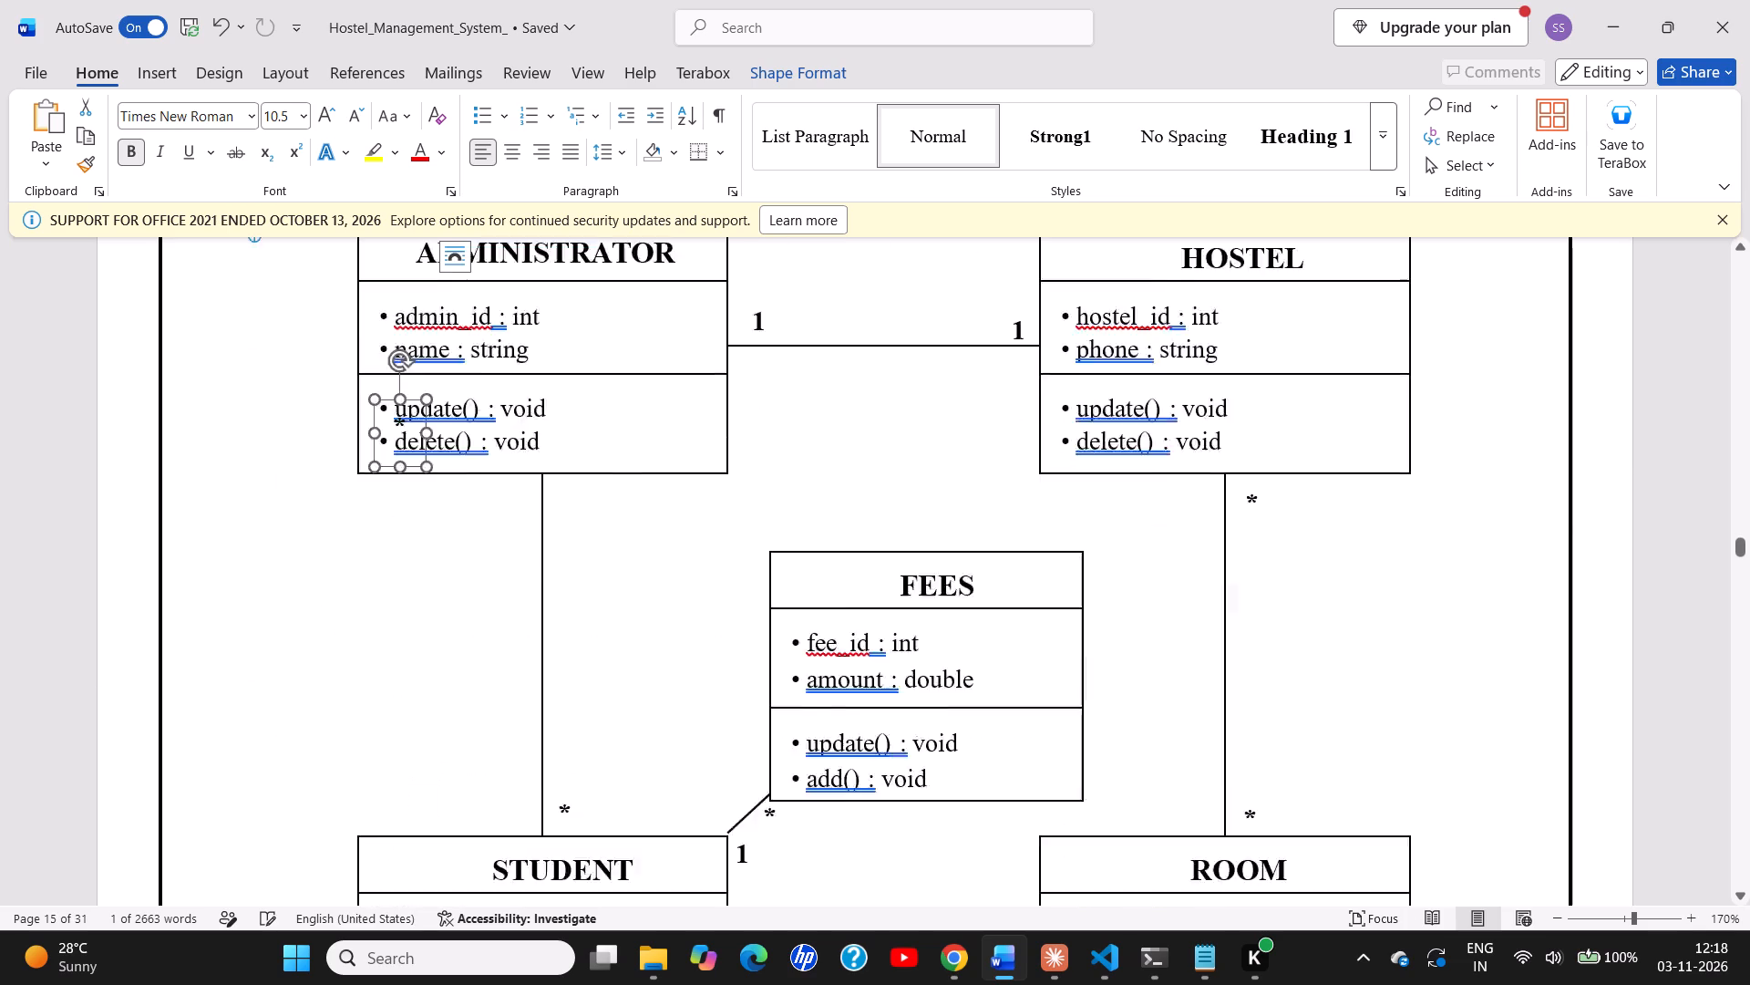
scroll(479, 853, "up", 1)
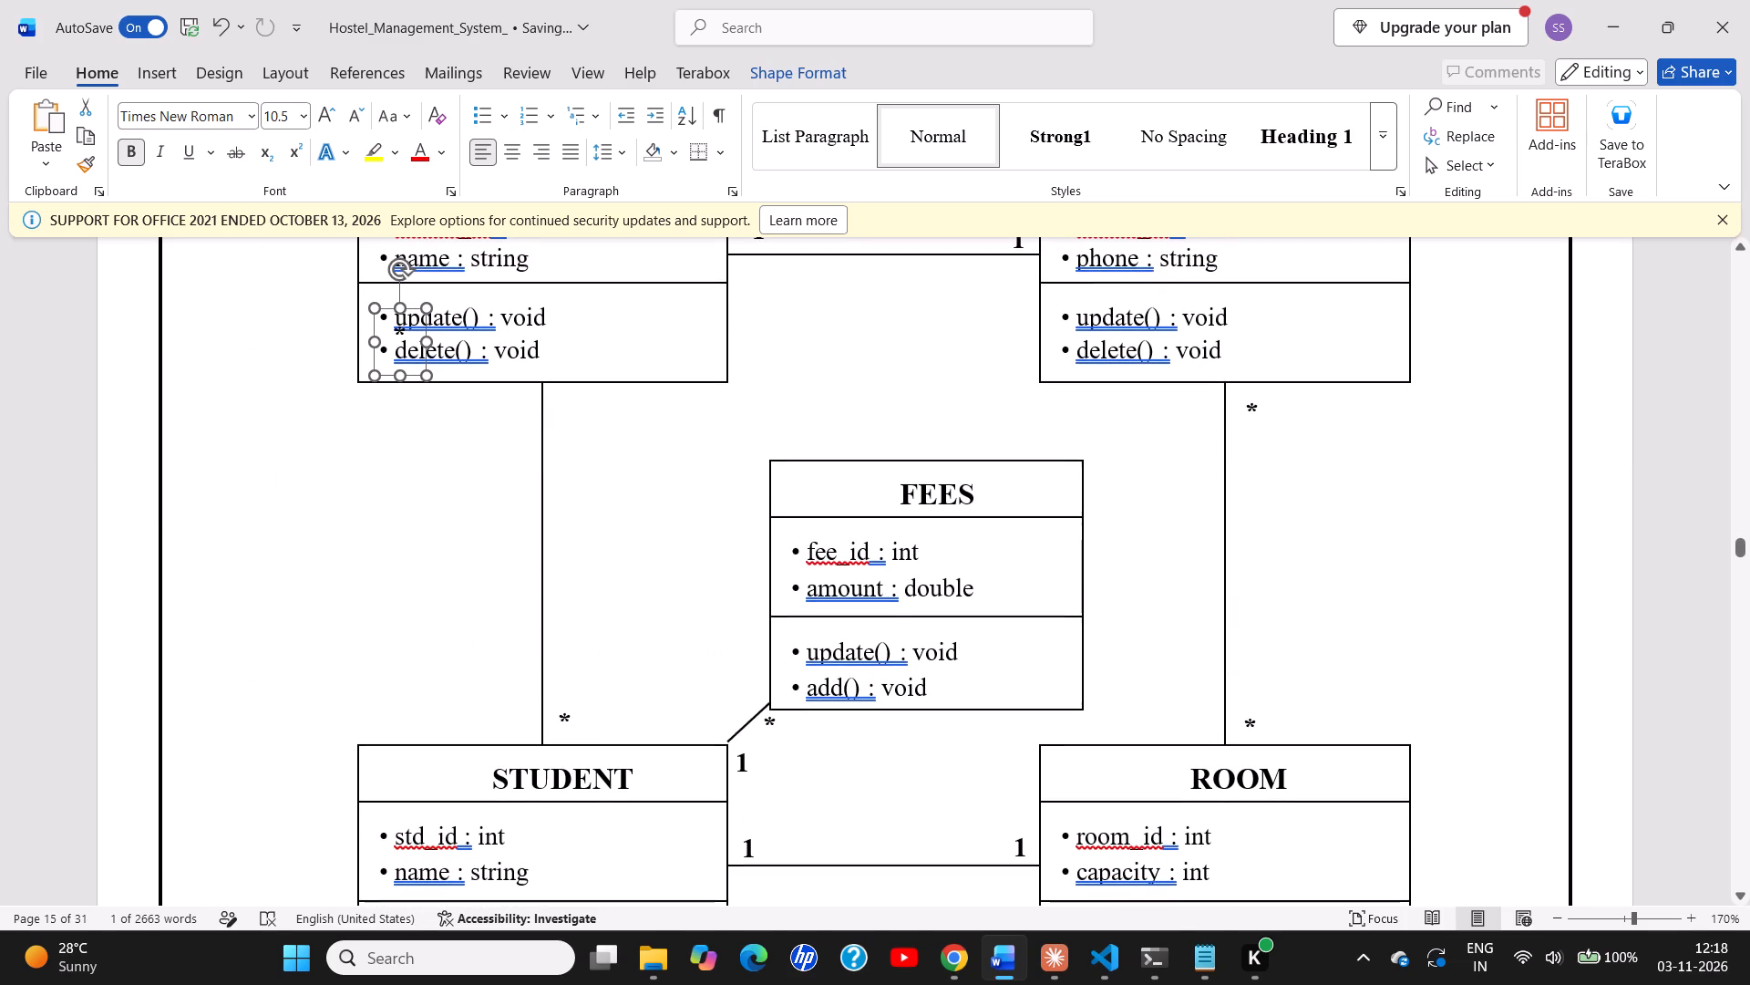
left_click_drag(410, 374, 485, 447)
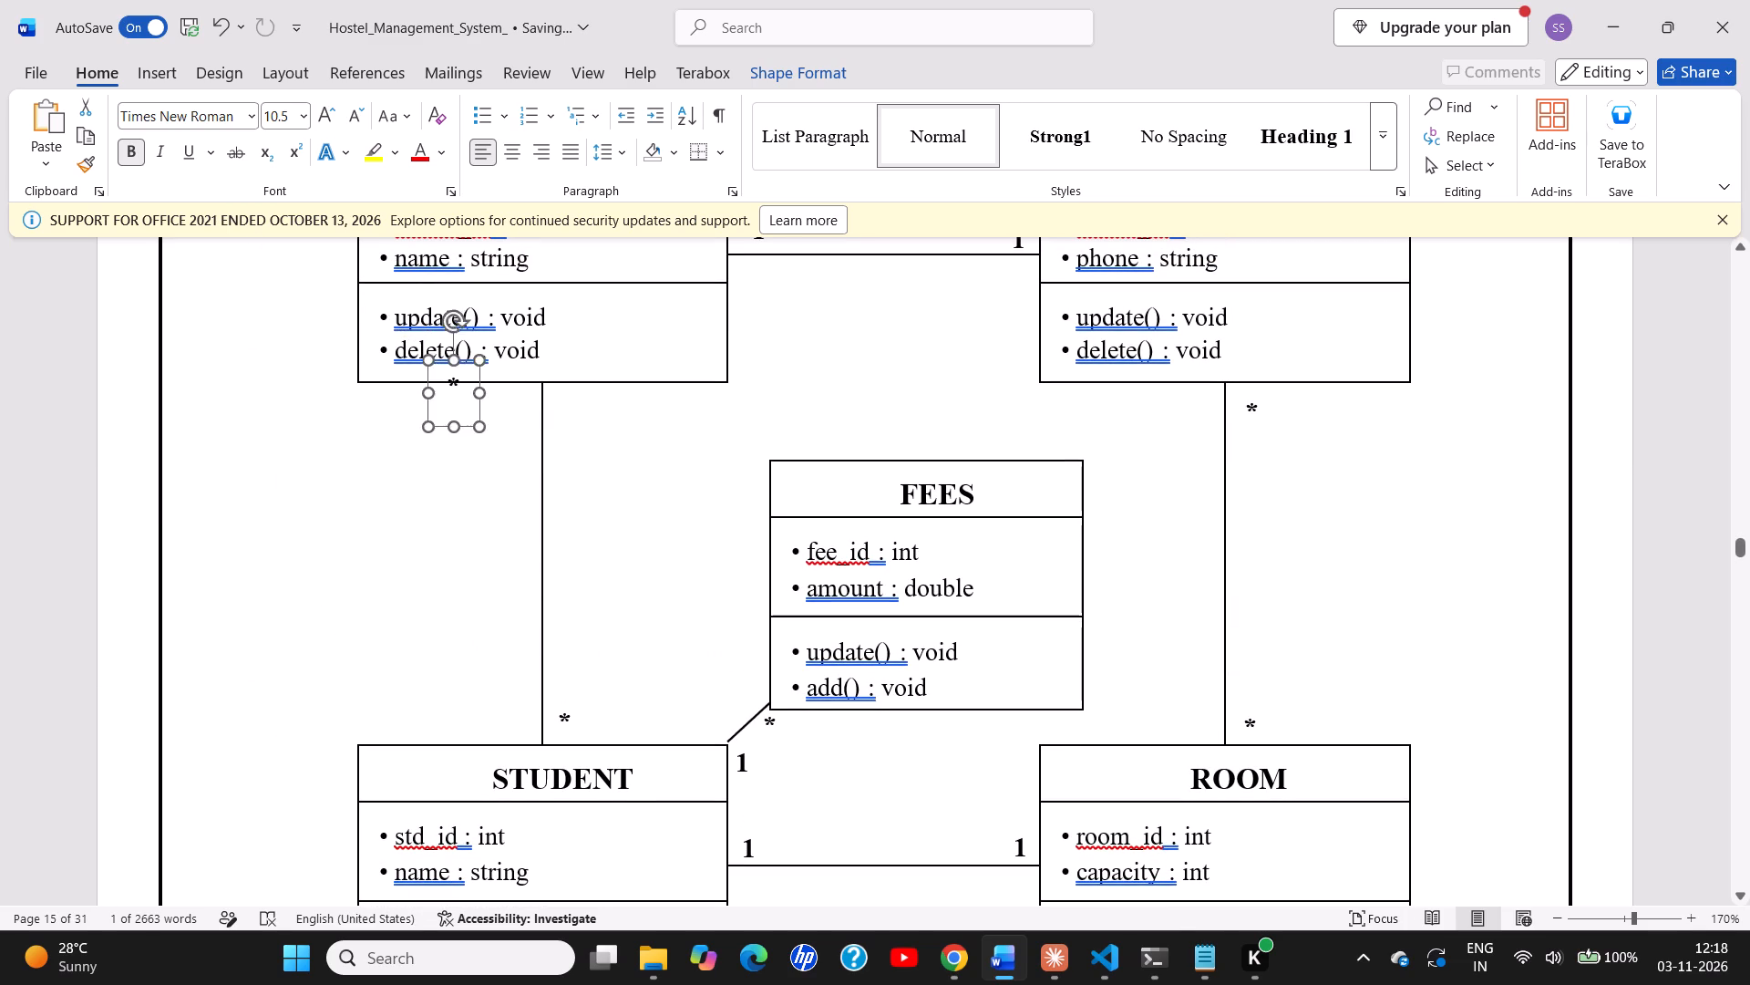
left_click_drag(485, 447, 602, 445)
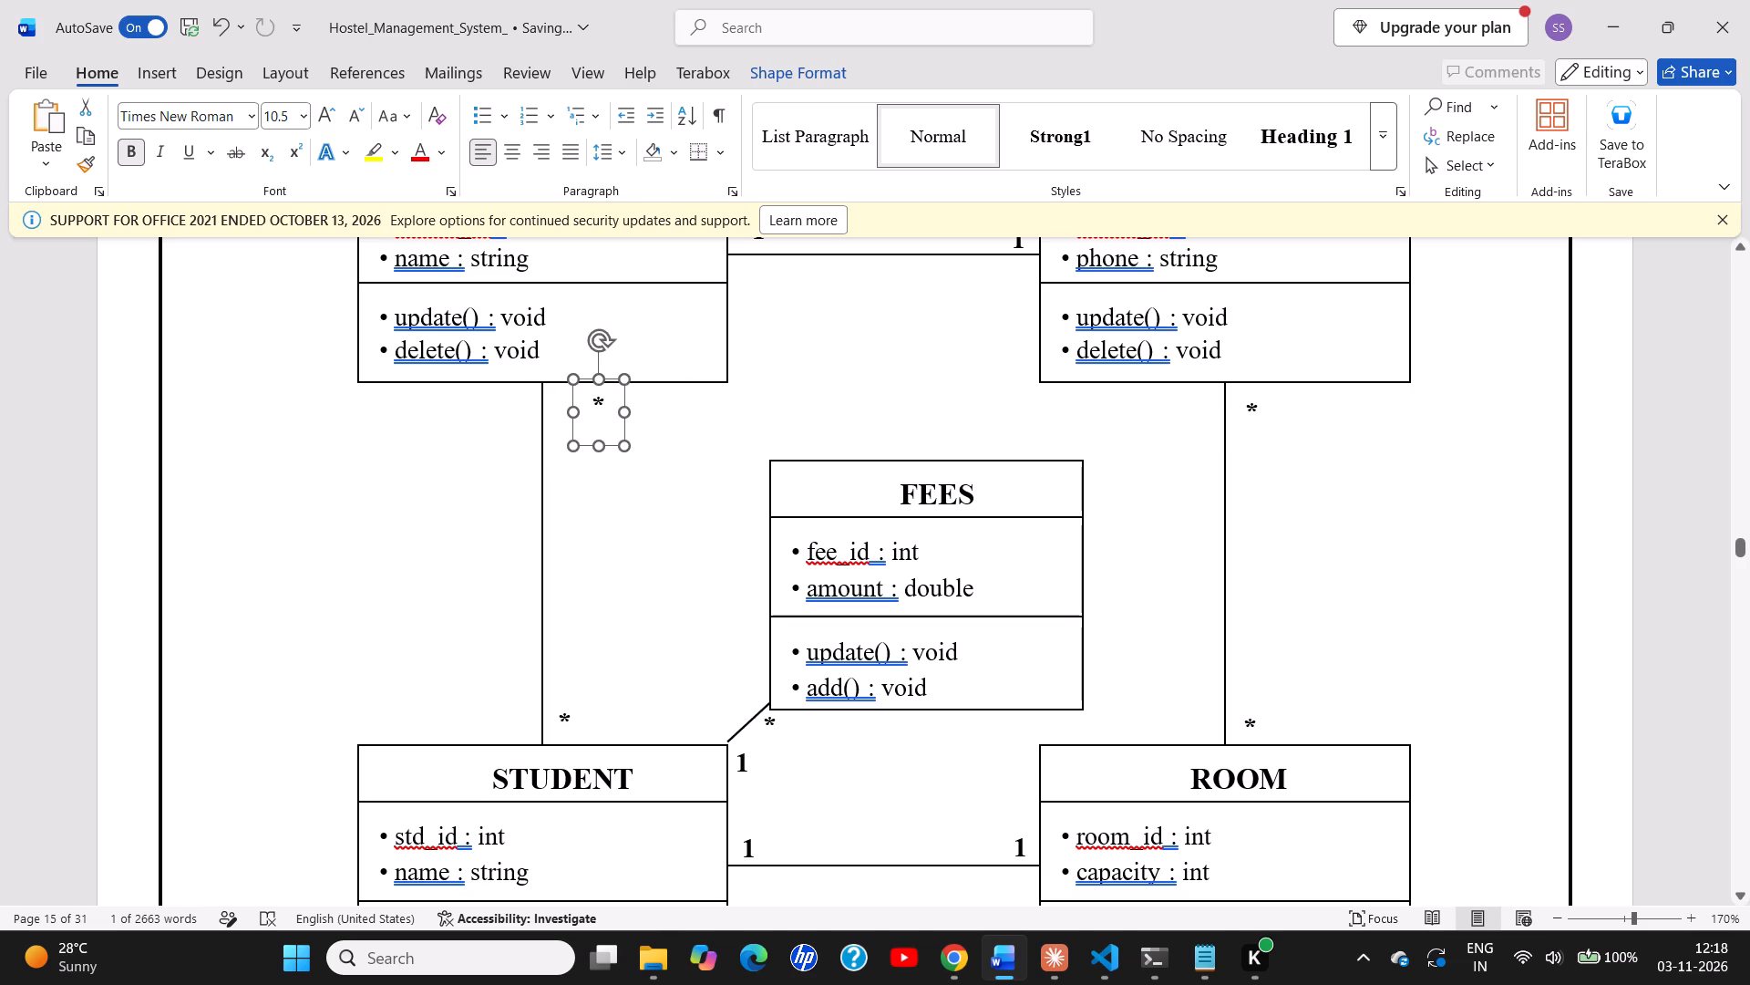
left_click_drag(602, 445, 579, 444)
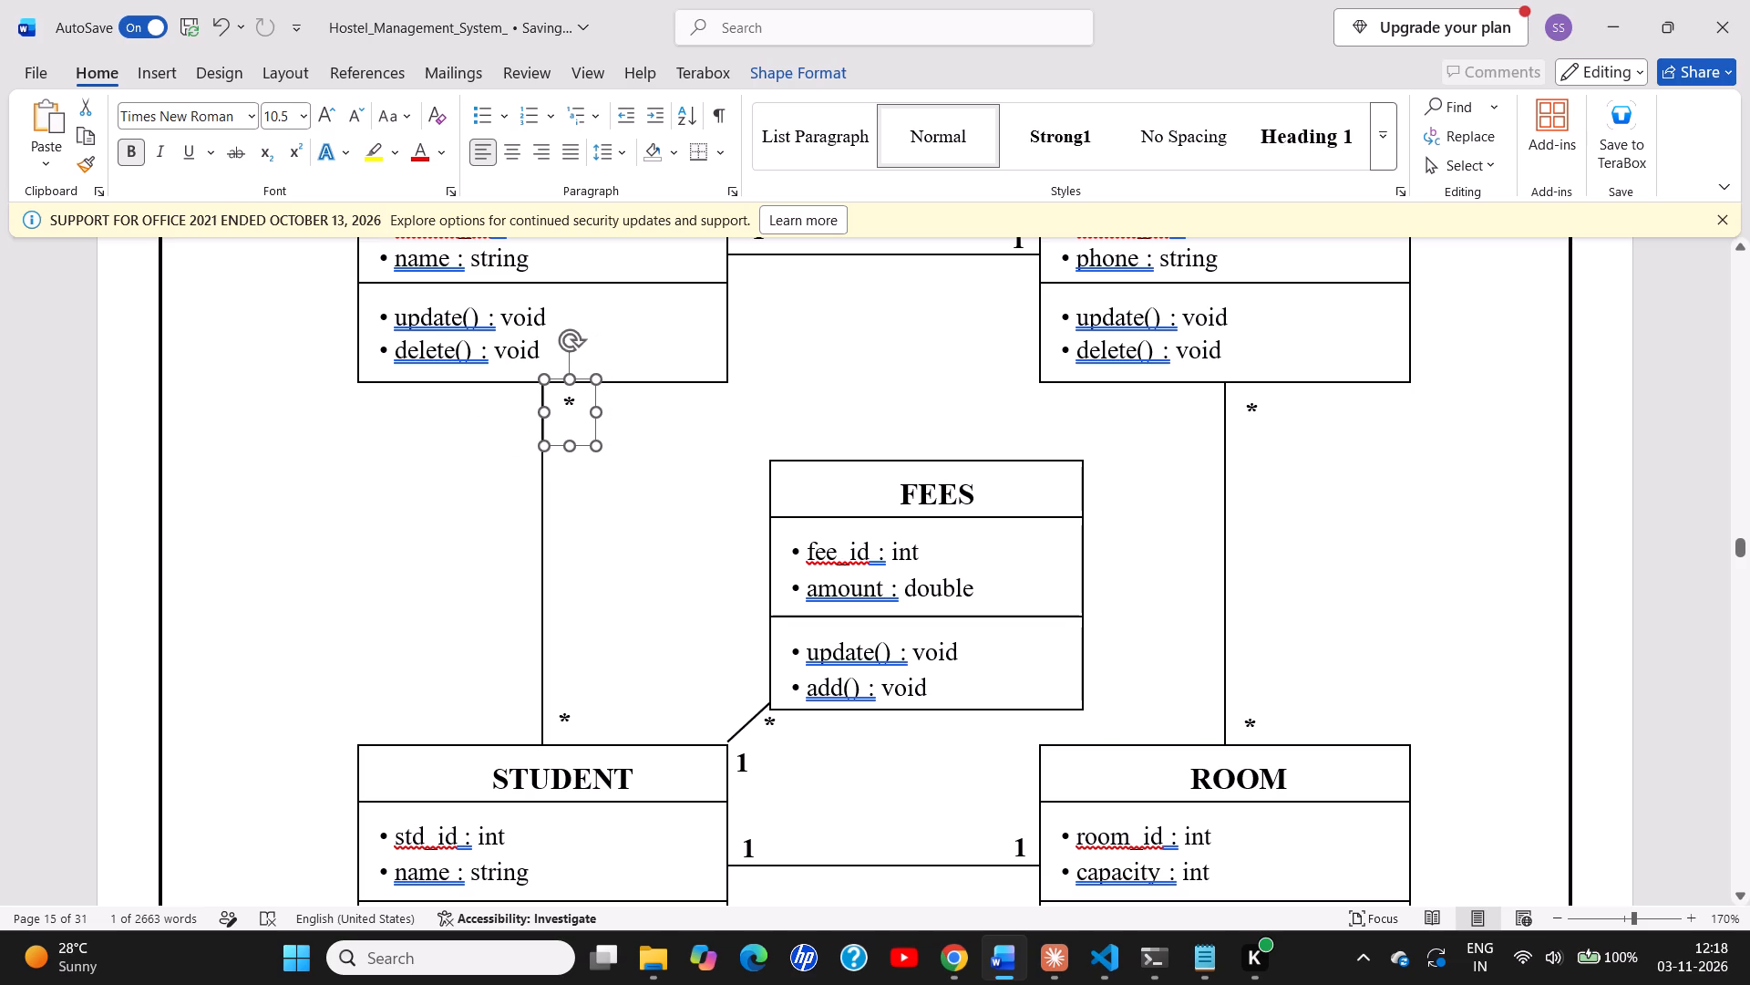
left_click_drag(579, 444, 578, 444)
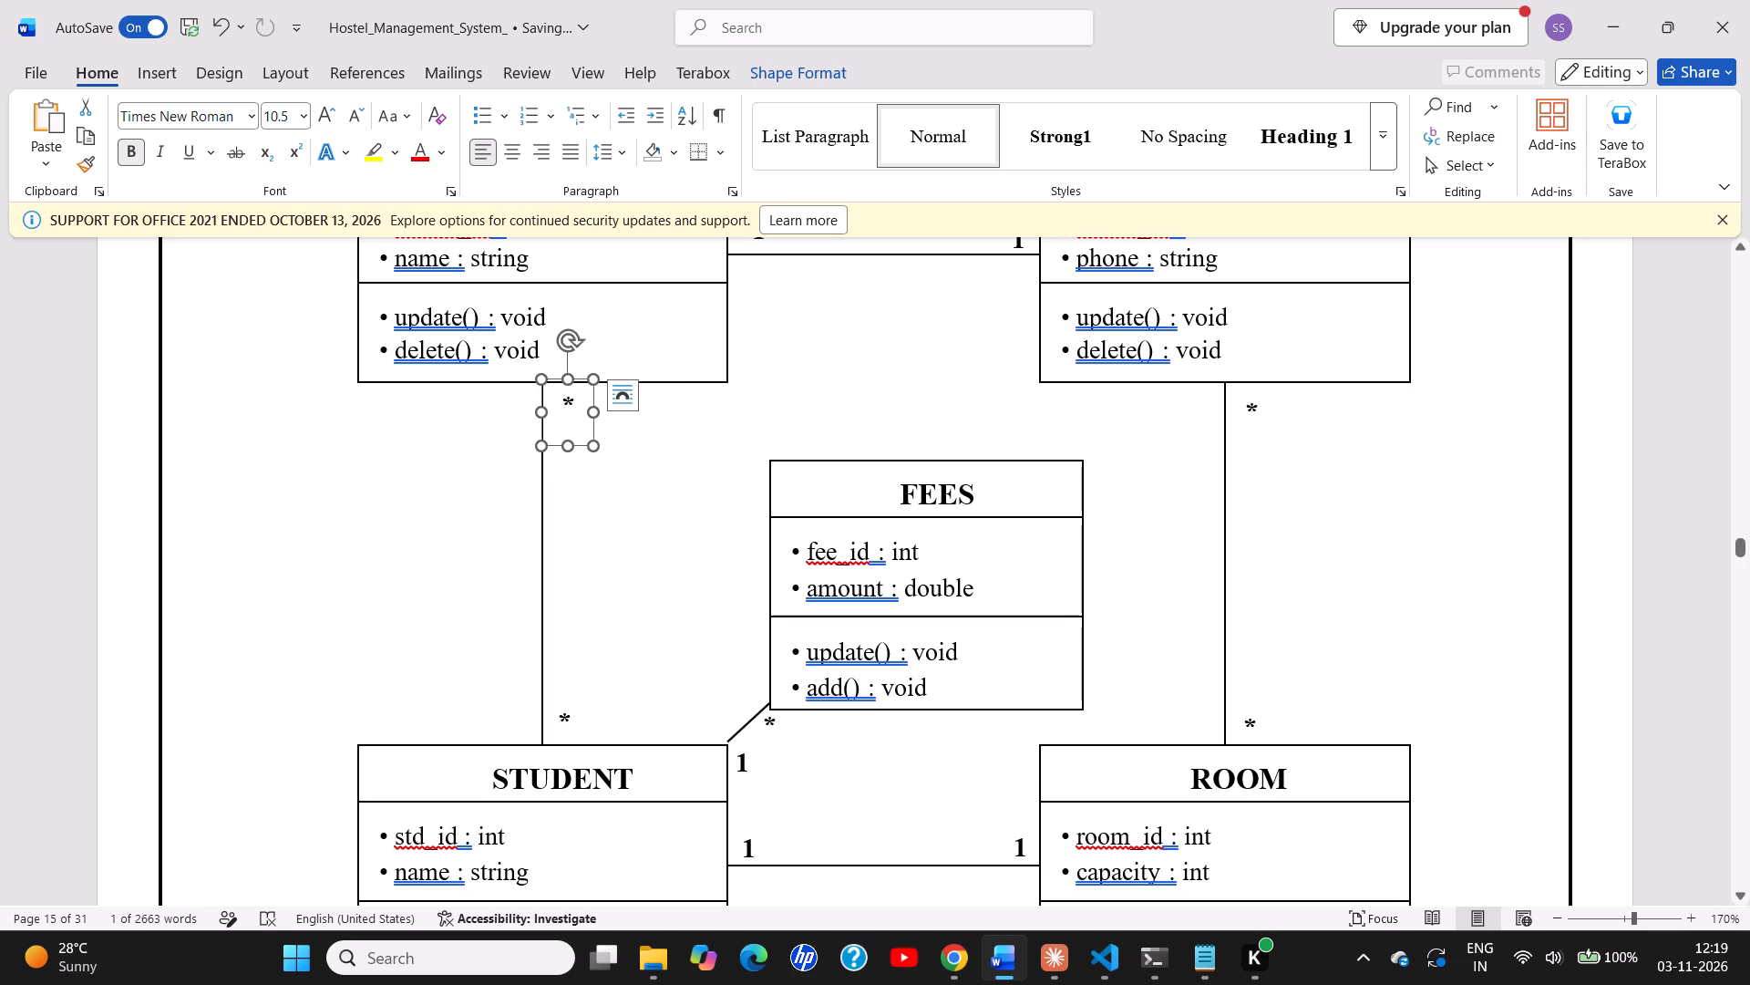
Replace the * in the label below the ADMINISTRATOR box with 1.
left_click(578, 392)
key("BackSpace")
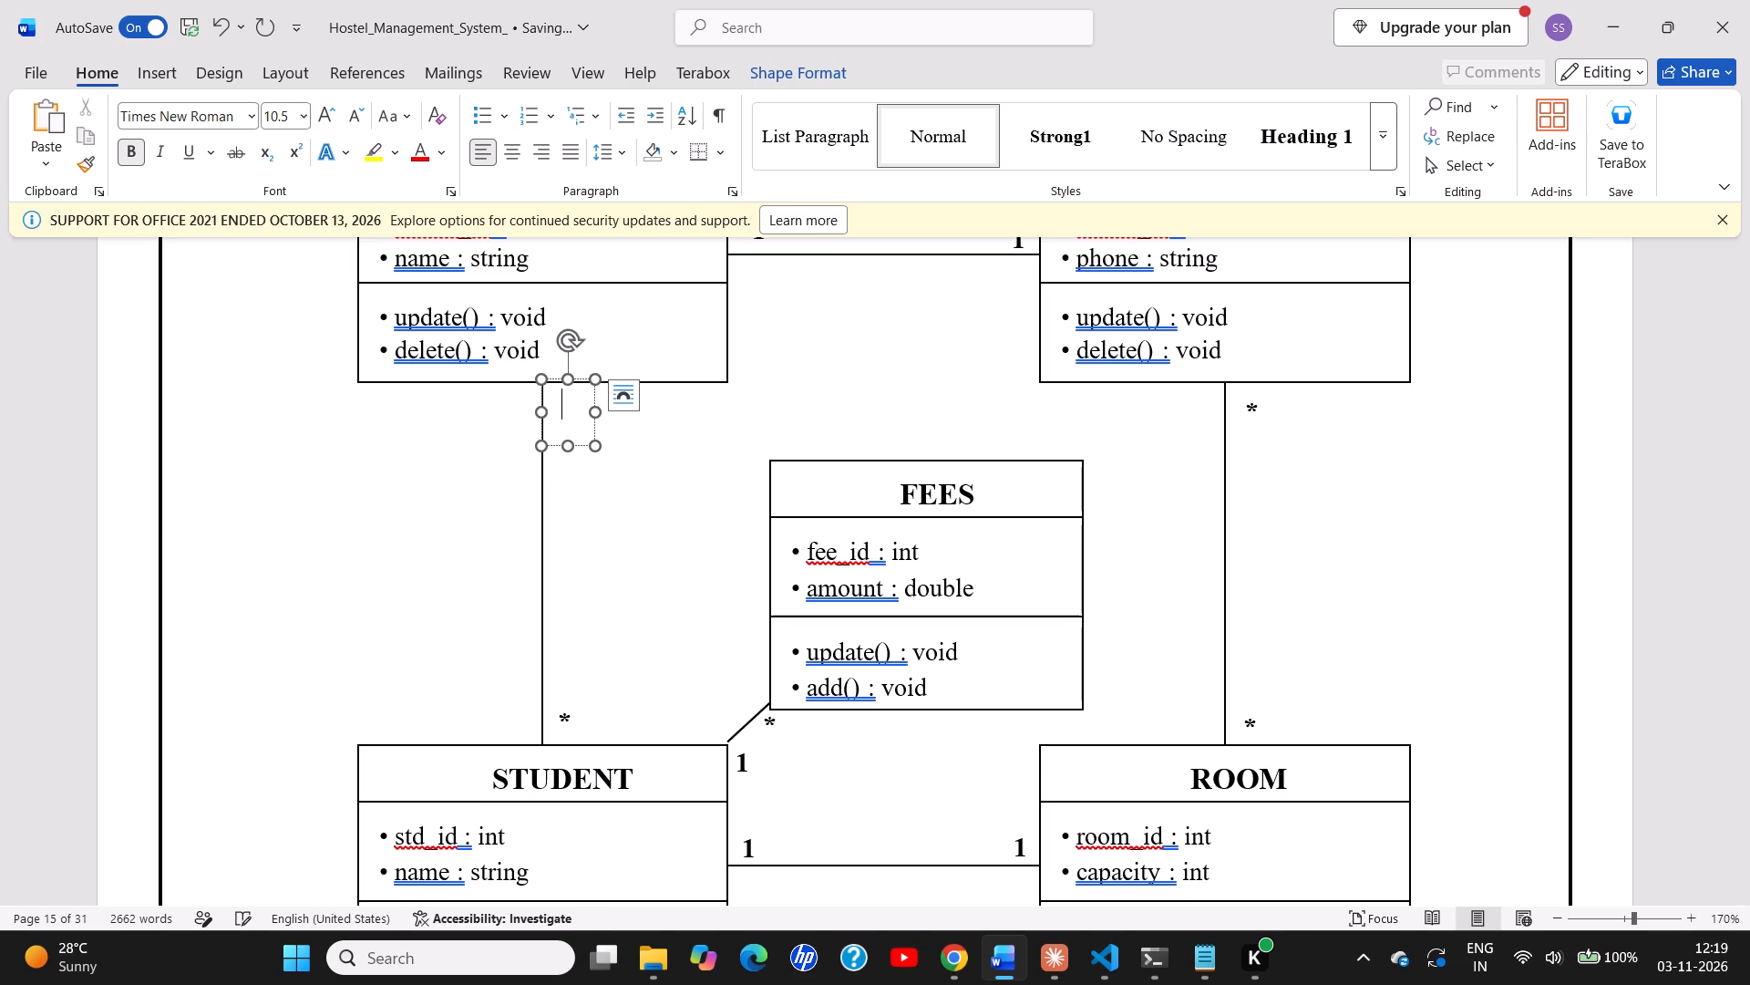
key("1")
Make all the text in the class diagram bold, including the attributes and methods, and check the upper boxes.
left_click(530, 709)
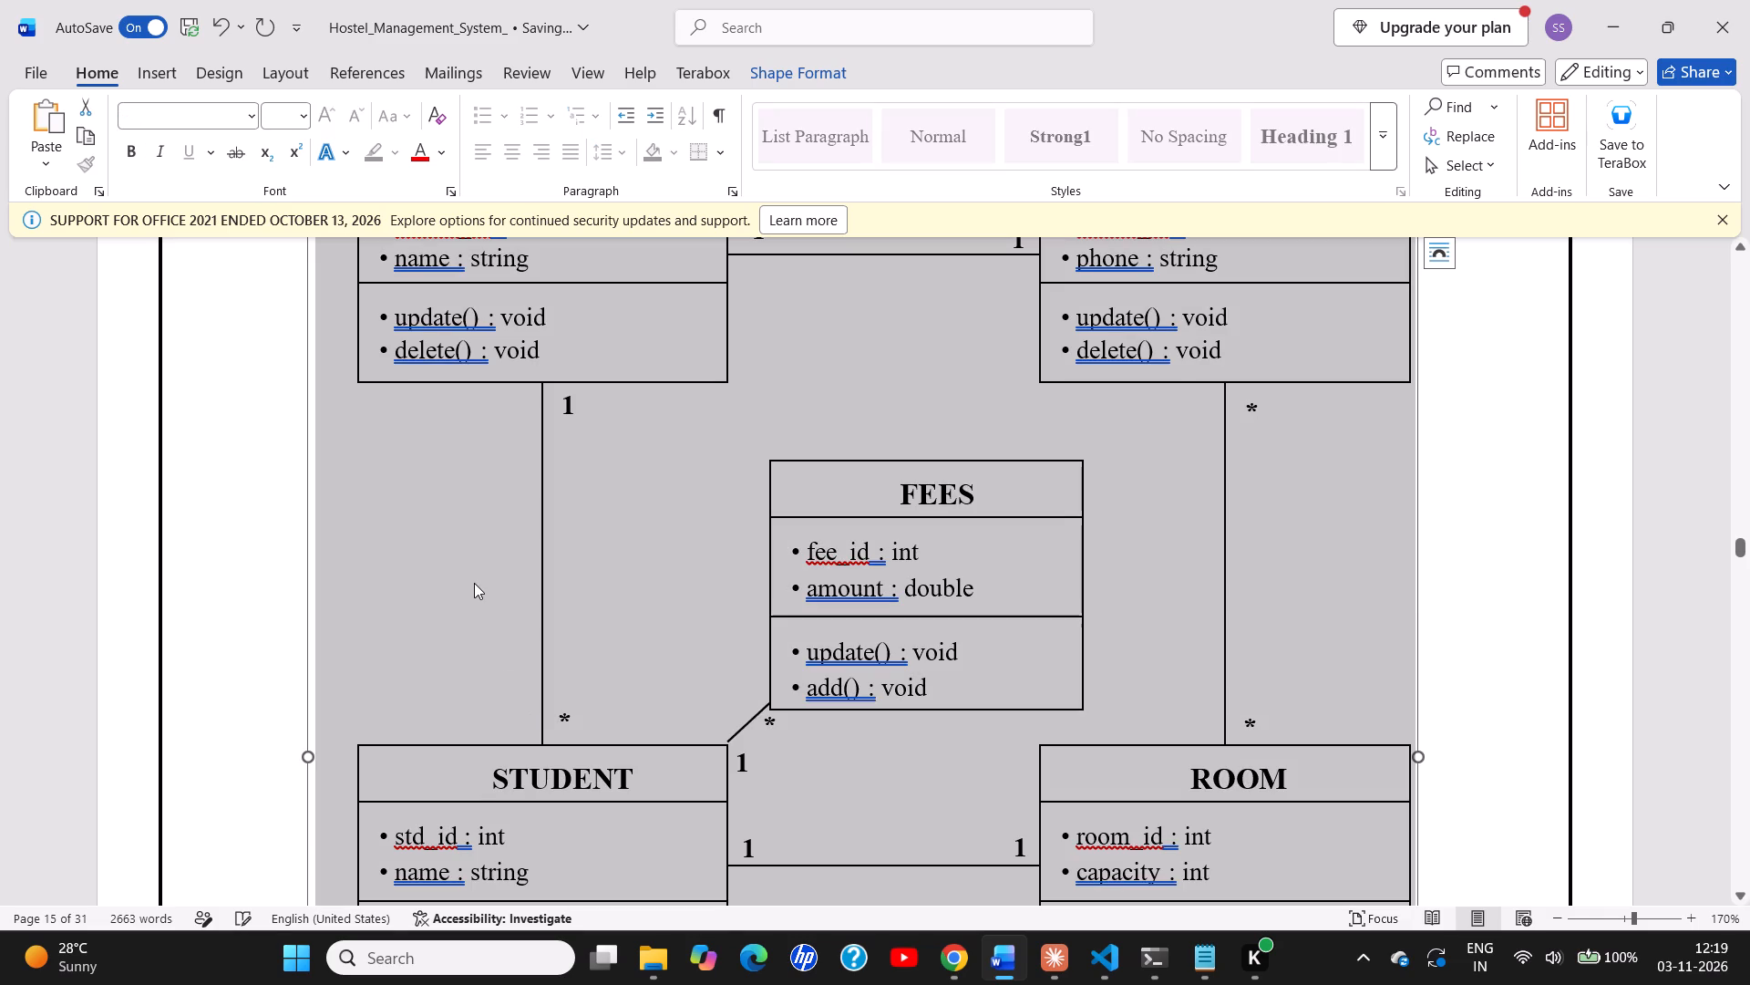
left_click(129, 146)
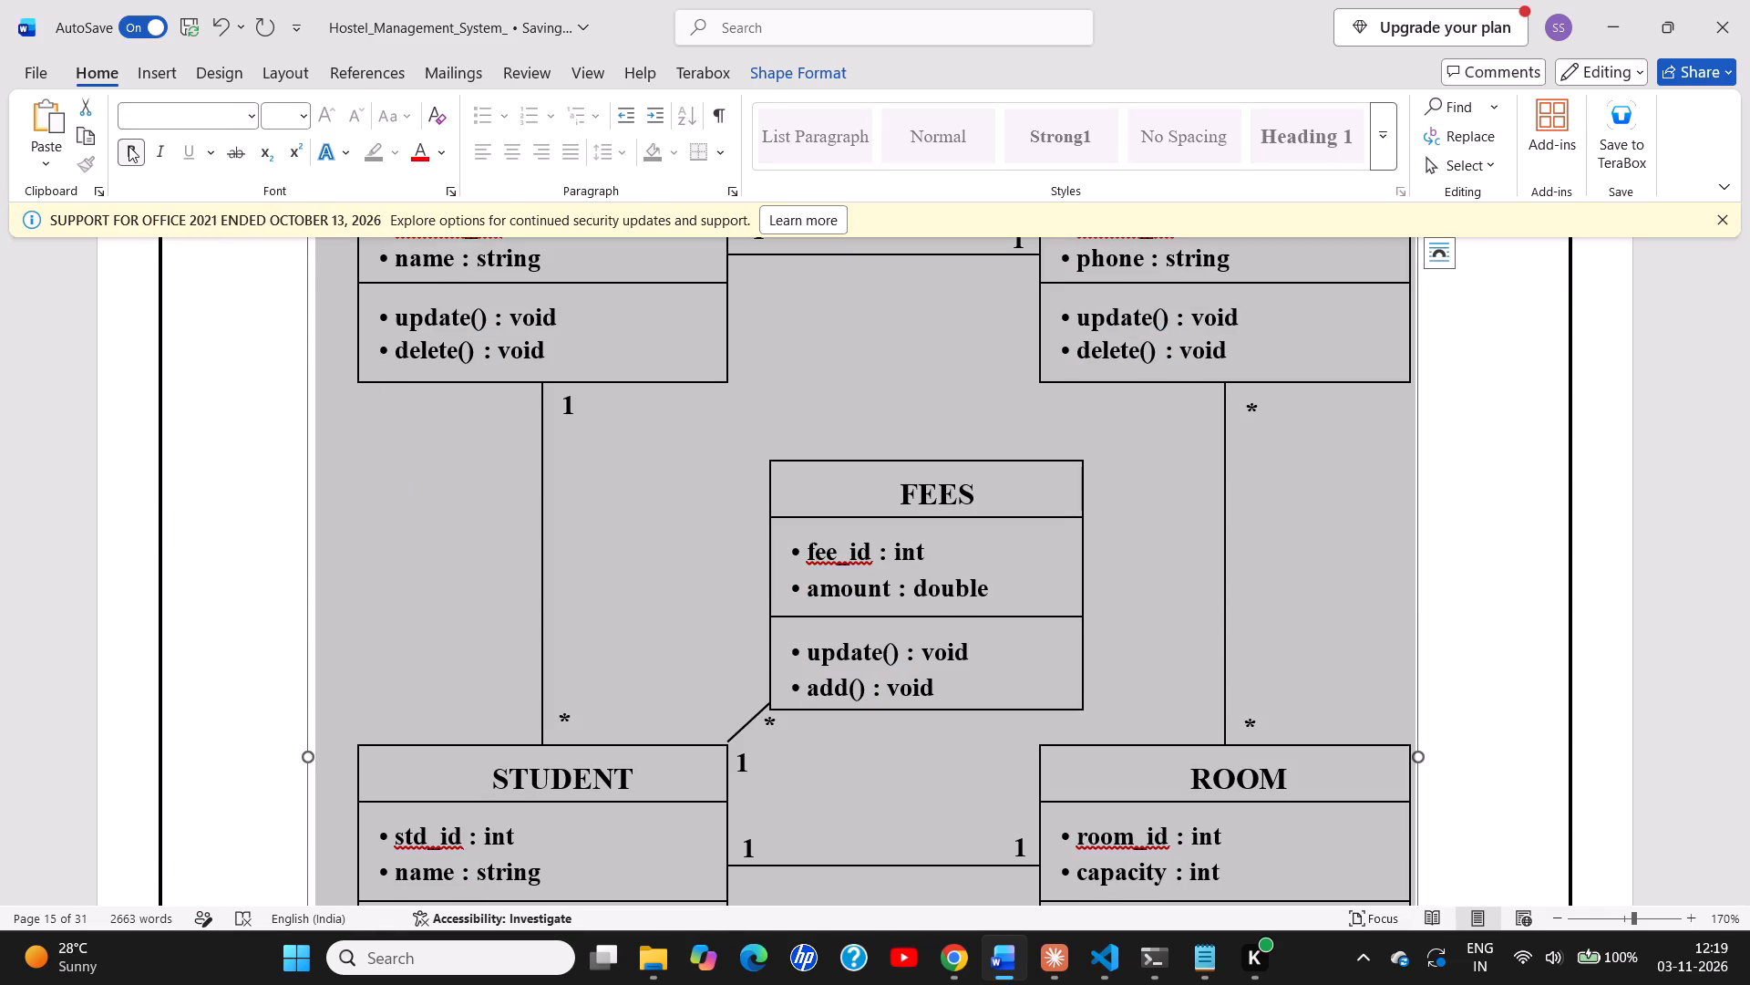
left_click(129, 146)
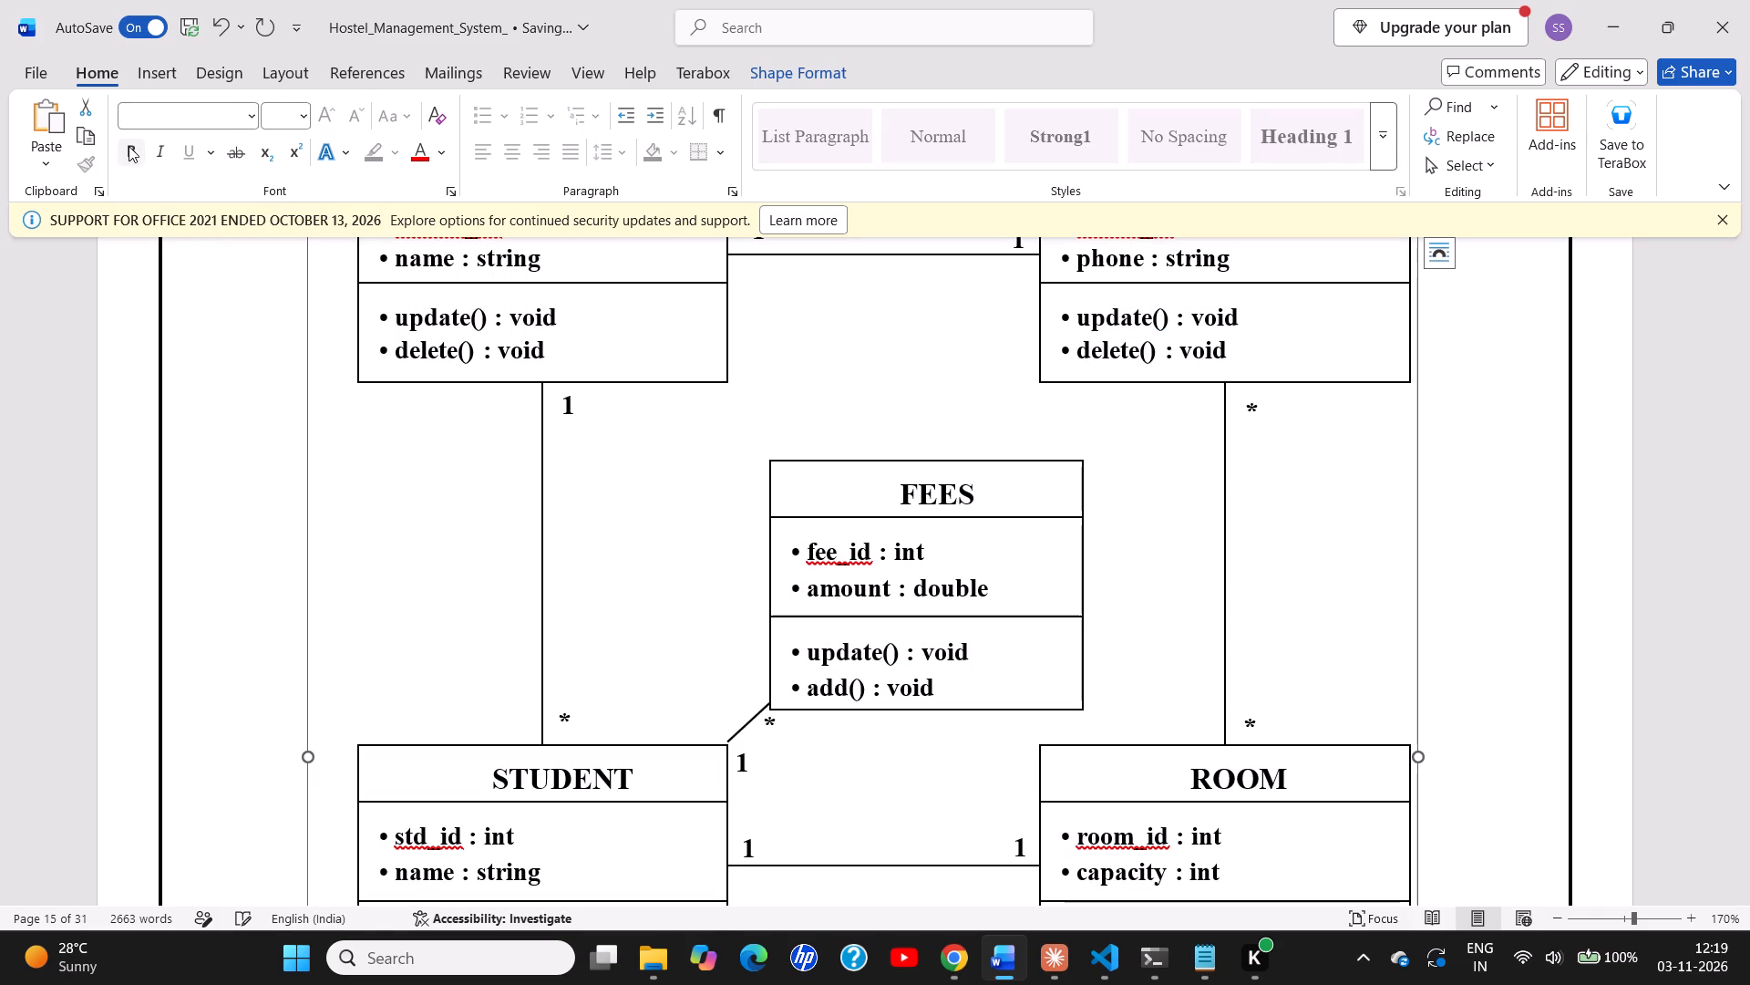
left_click(129, 146)
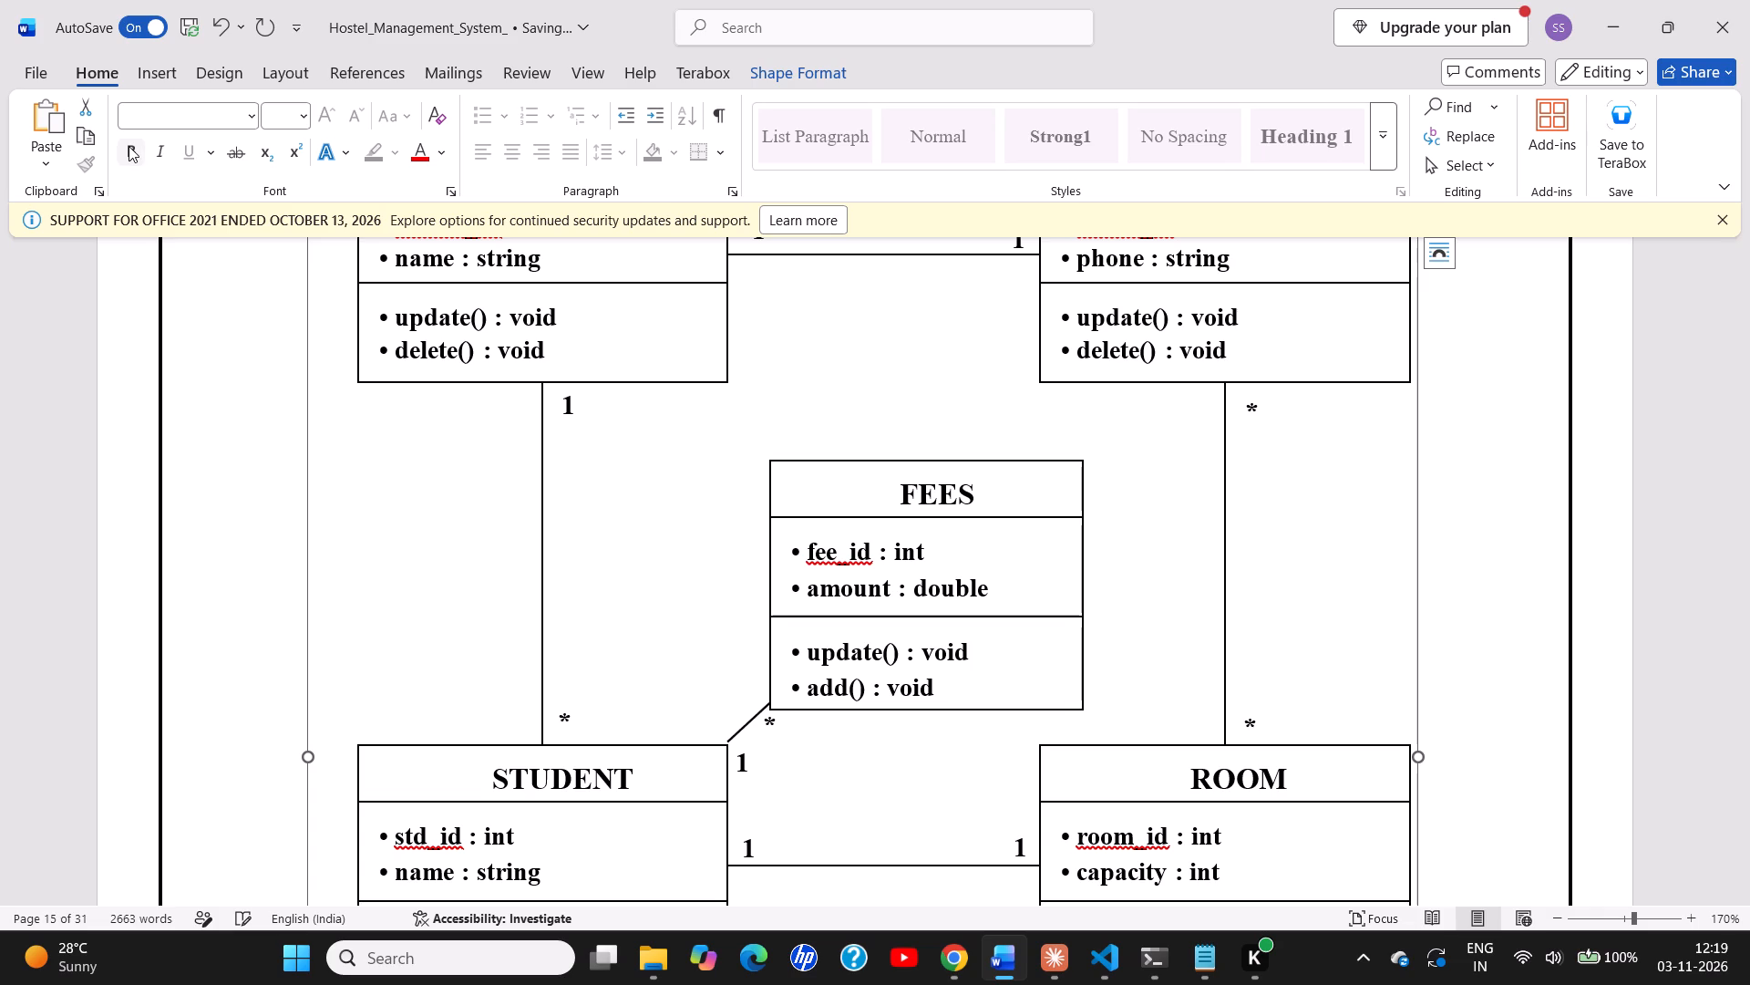
left_click(129, 146)
left_click(129, 146)
left_click(440, 347)
scroll(440, 347, "up", 1)
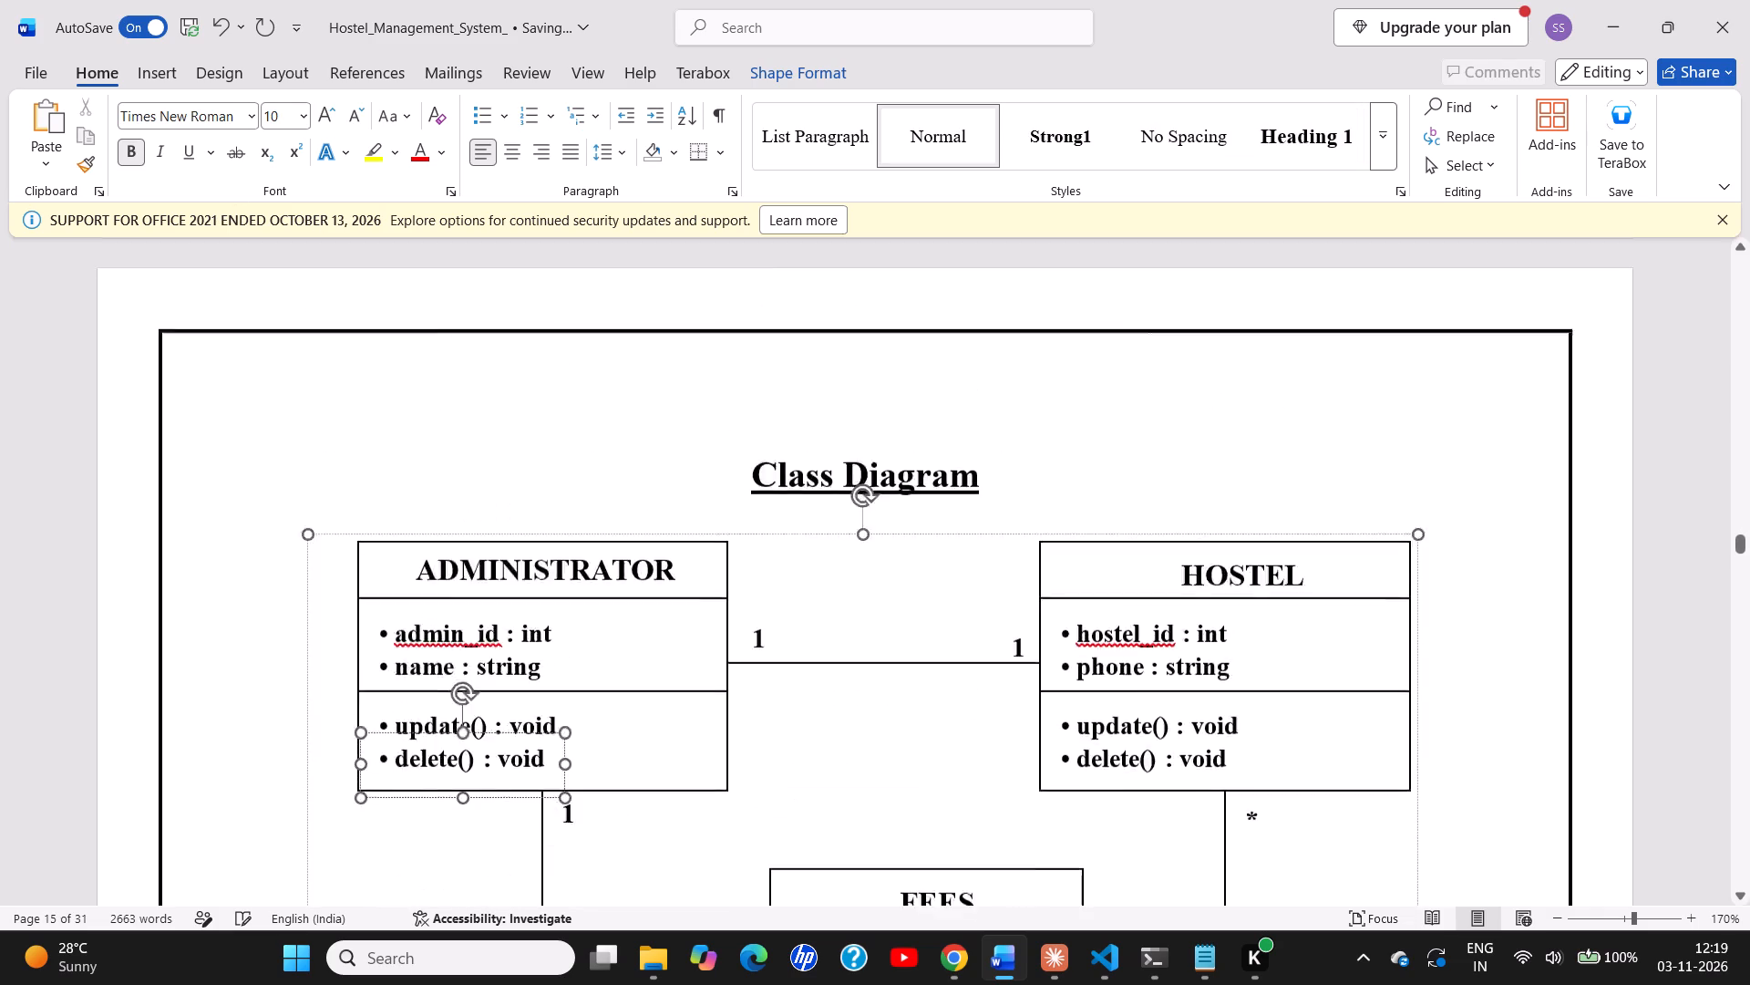
scroll(440, 347, "up", 1)
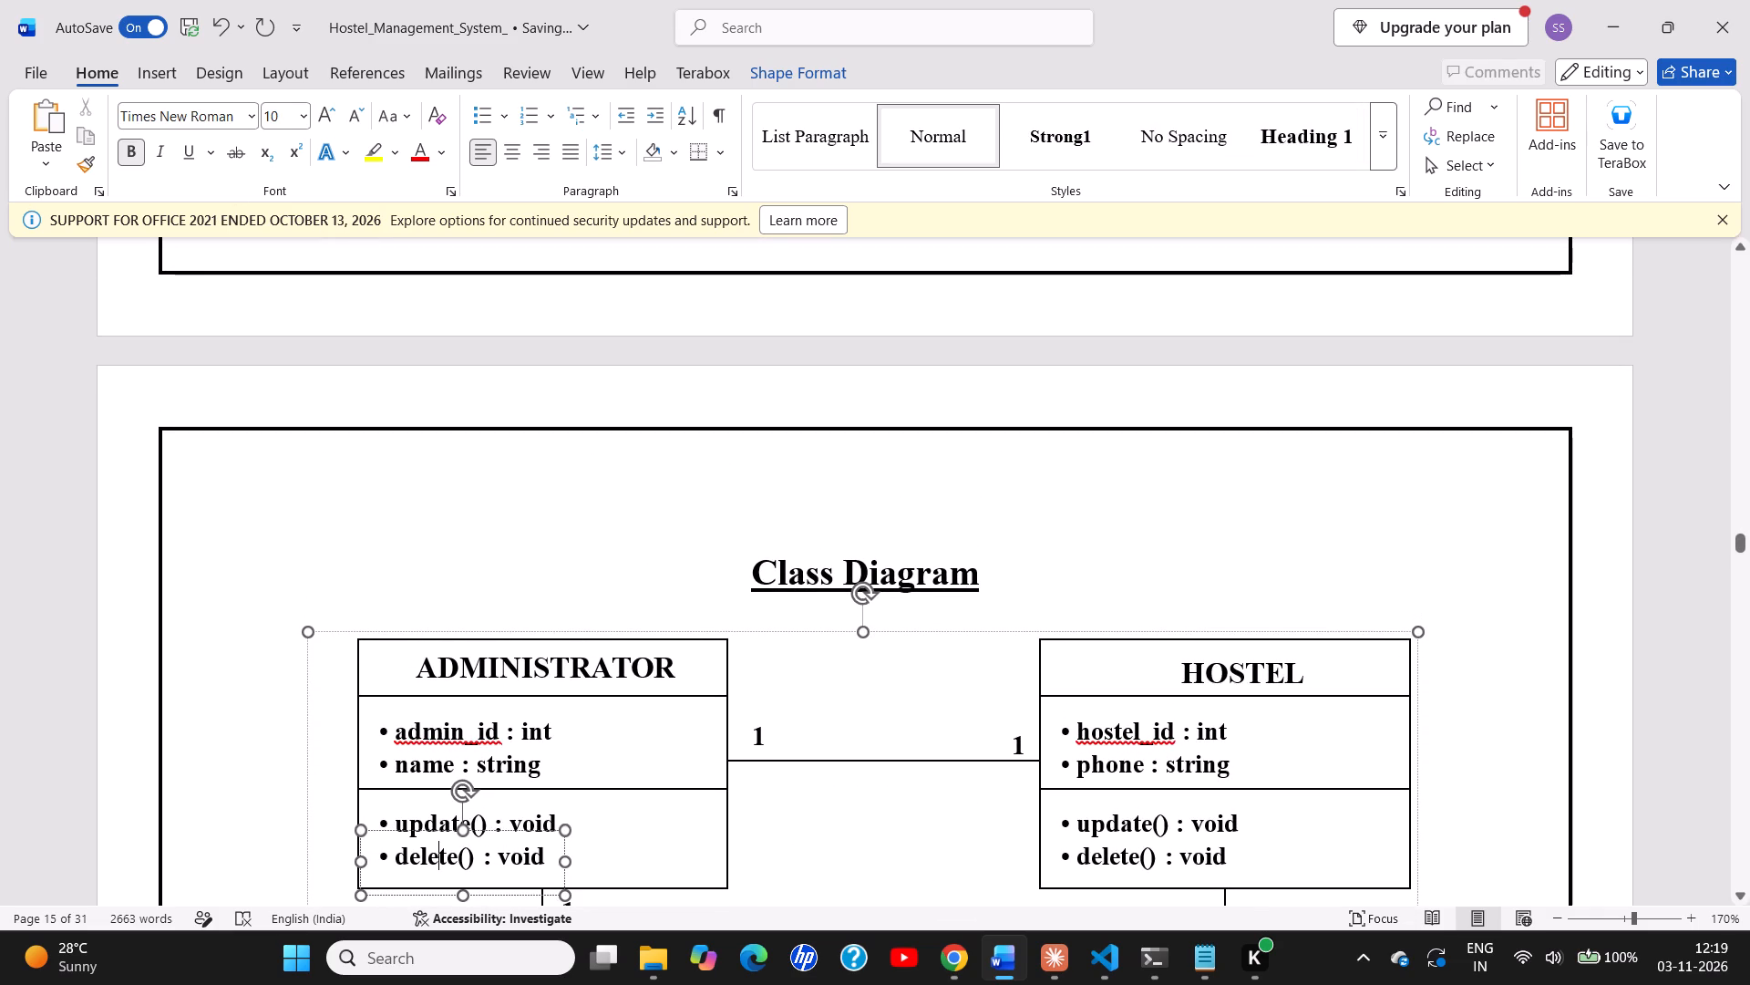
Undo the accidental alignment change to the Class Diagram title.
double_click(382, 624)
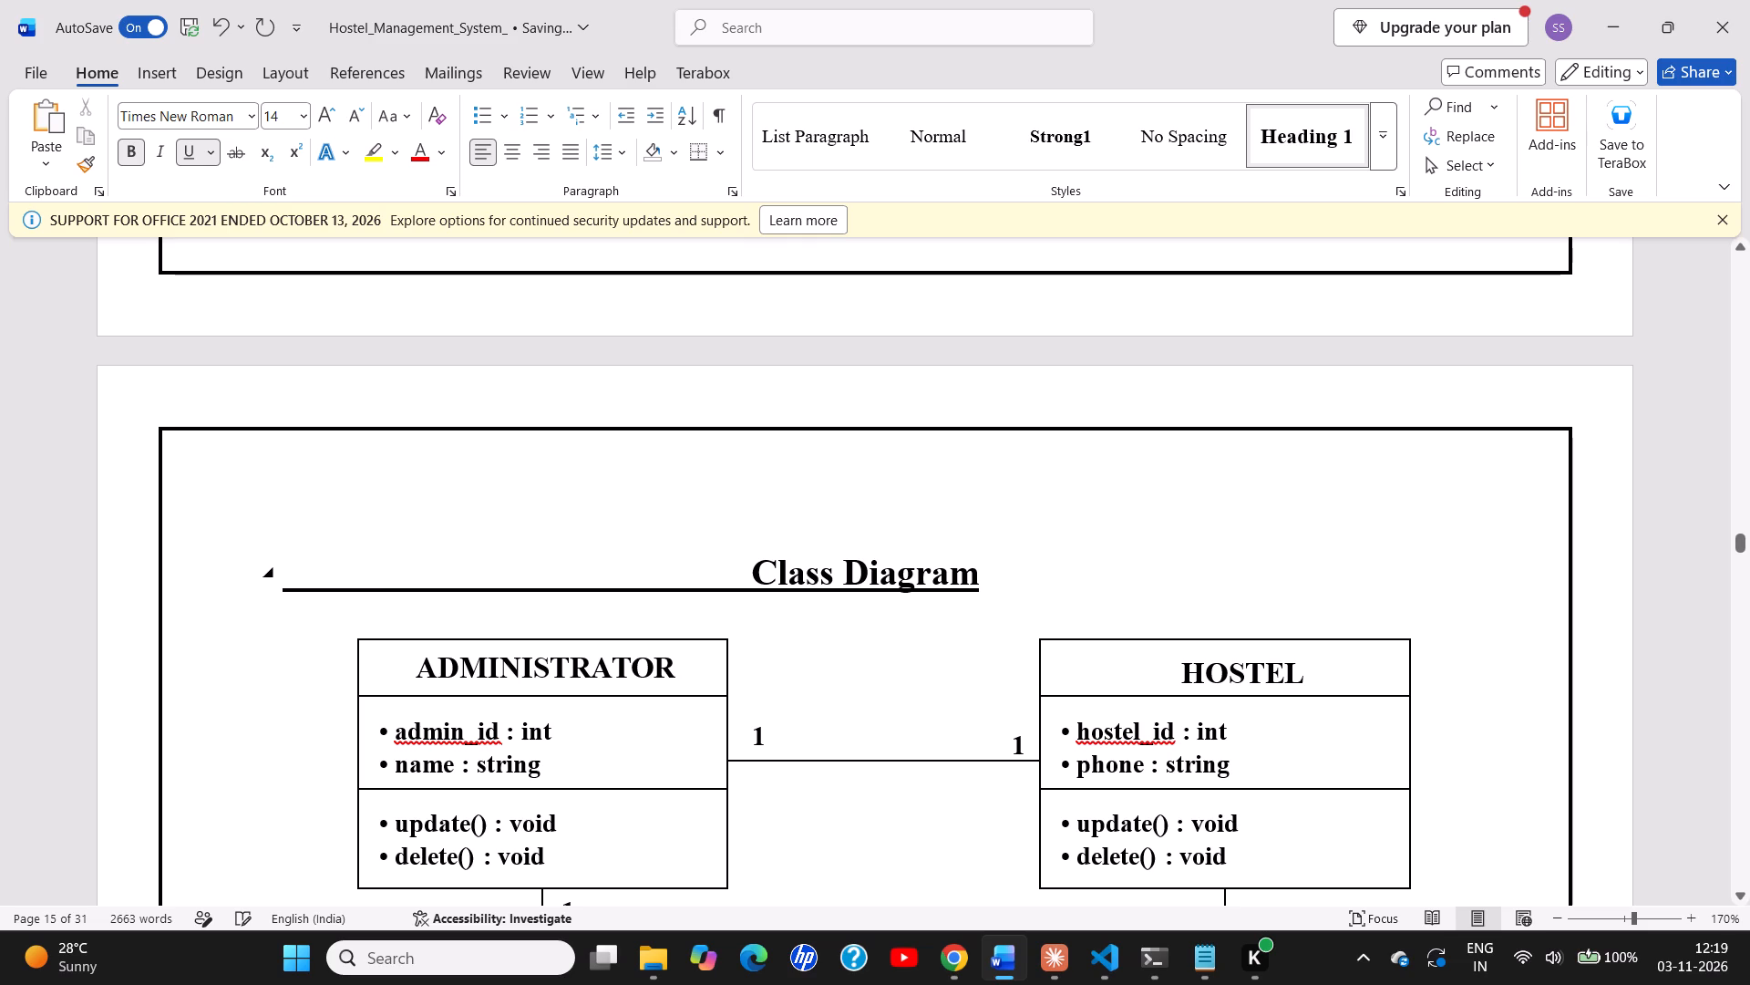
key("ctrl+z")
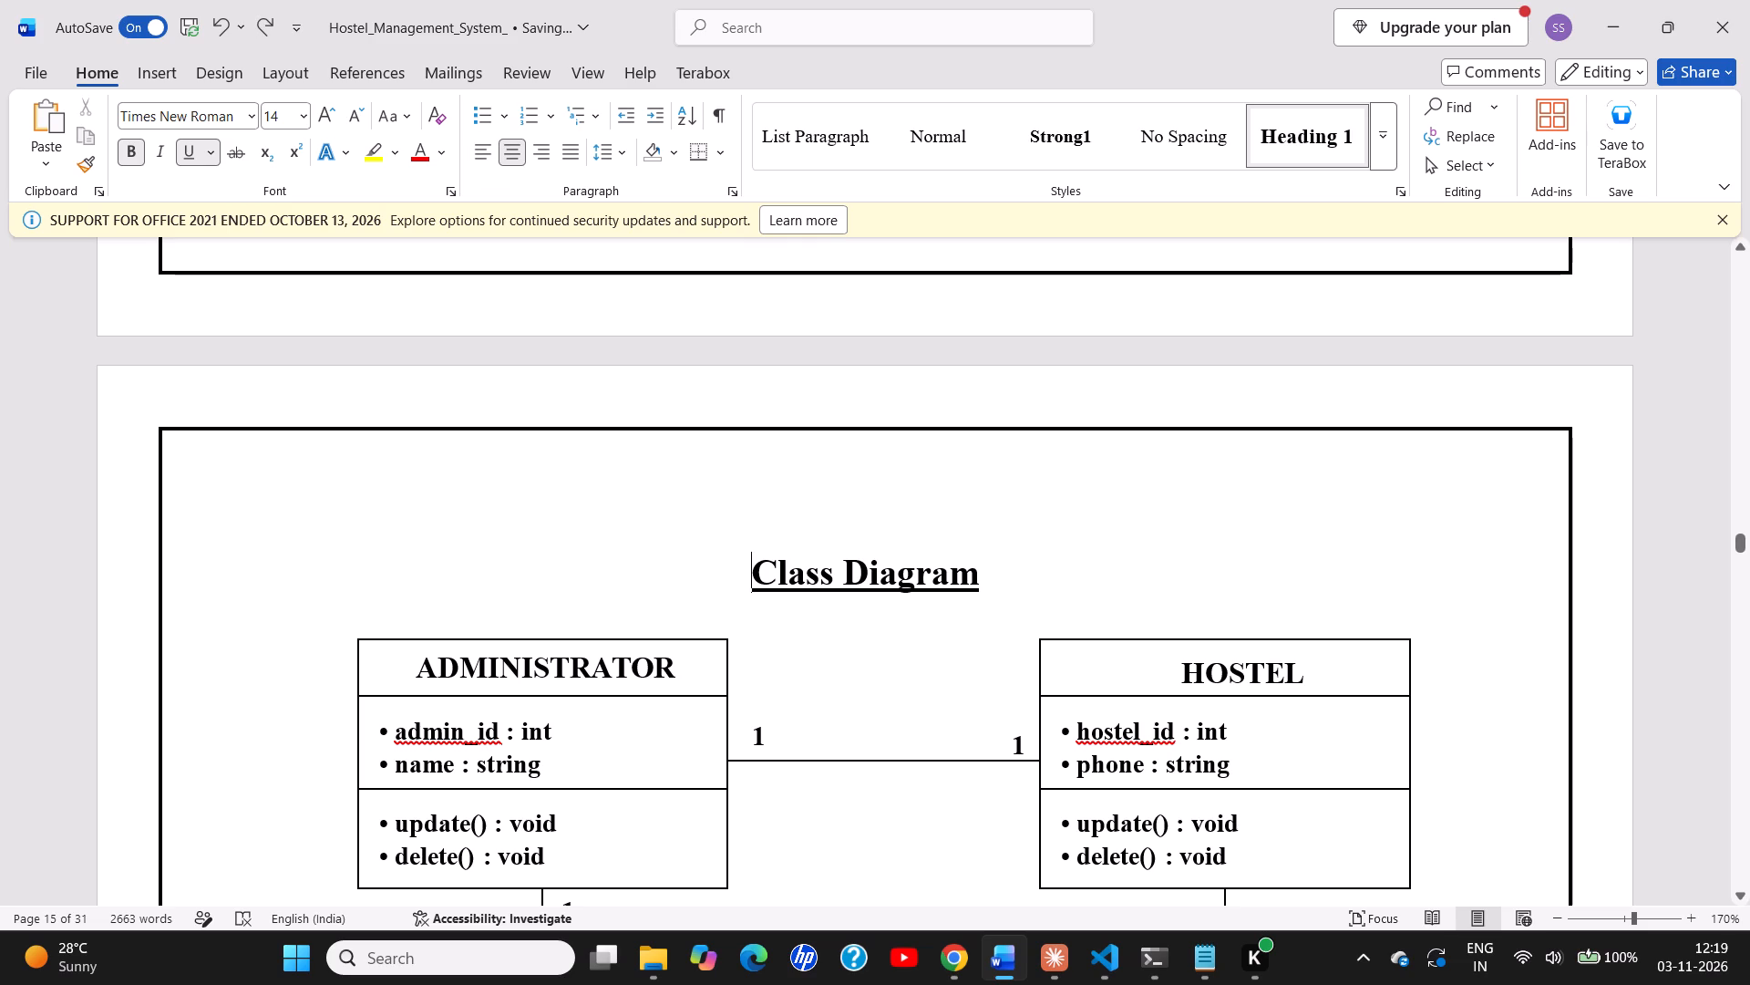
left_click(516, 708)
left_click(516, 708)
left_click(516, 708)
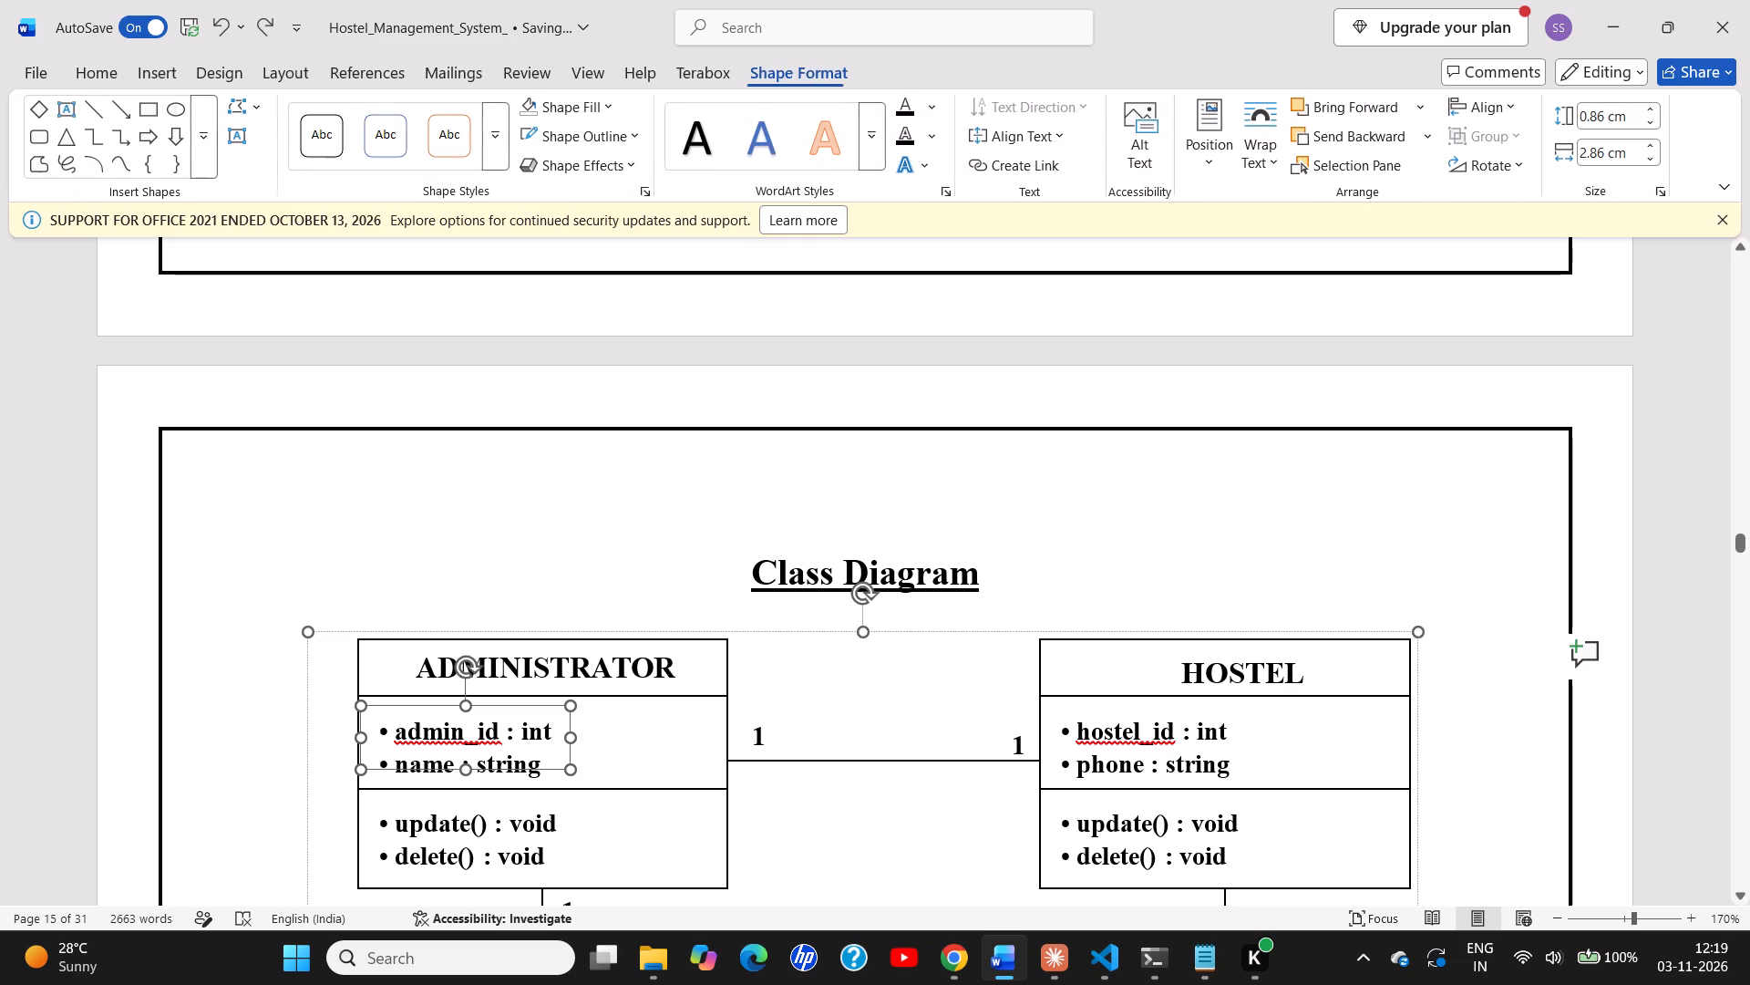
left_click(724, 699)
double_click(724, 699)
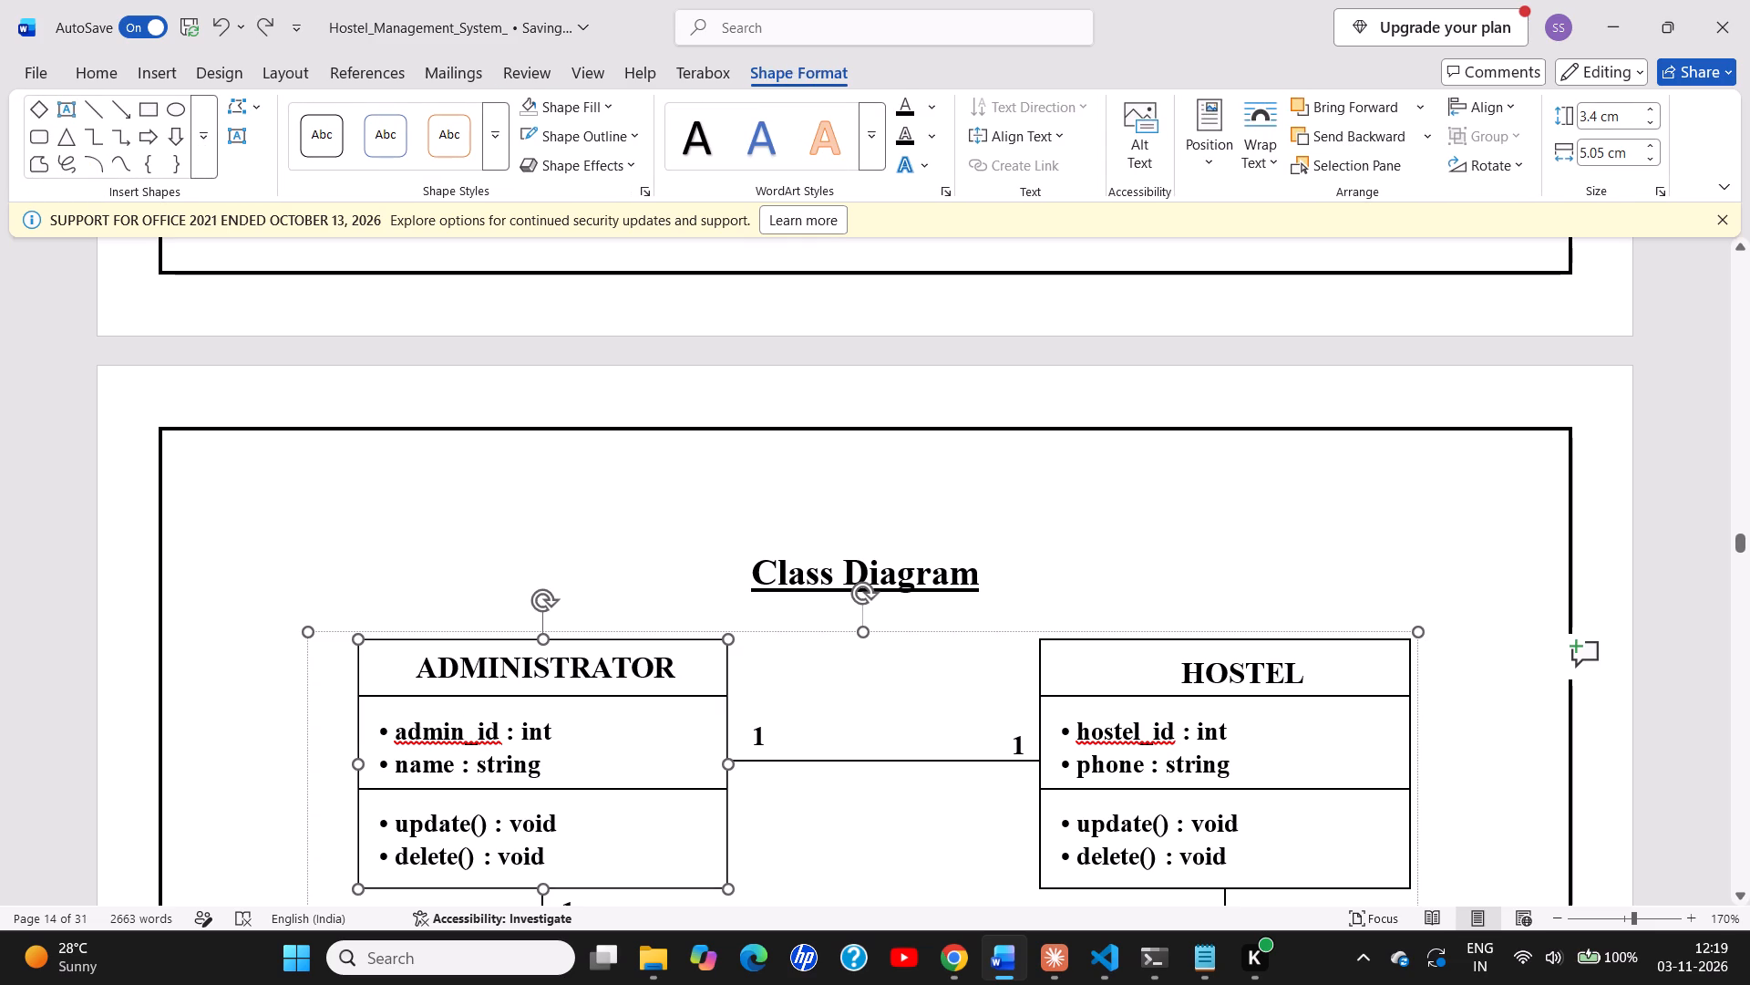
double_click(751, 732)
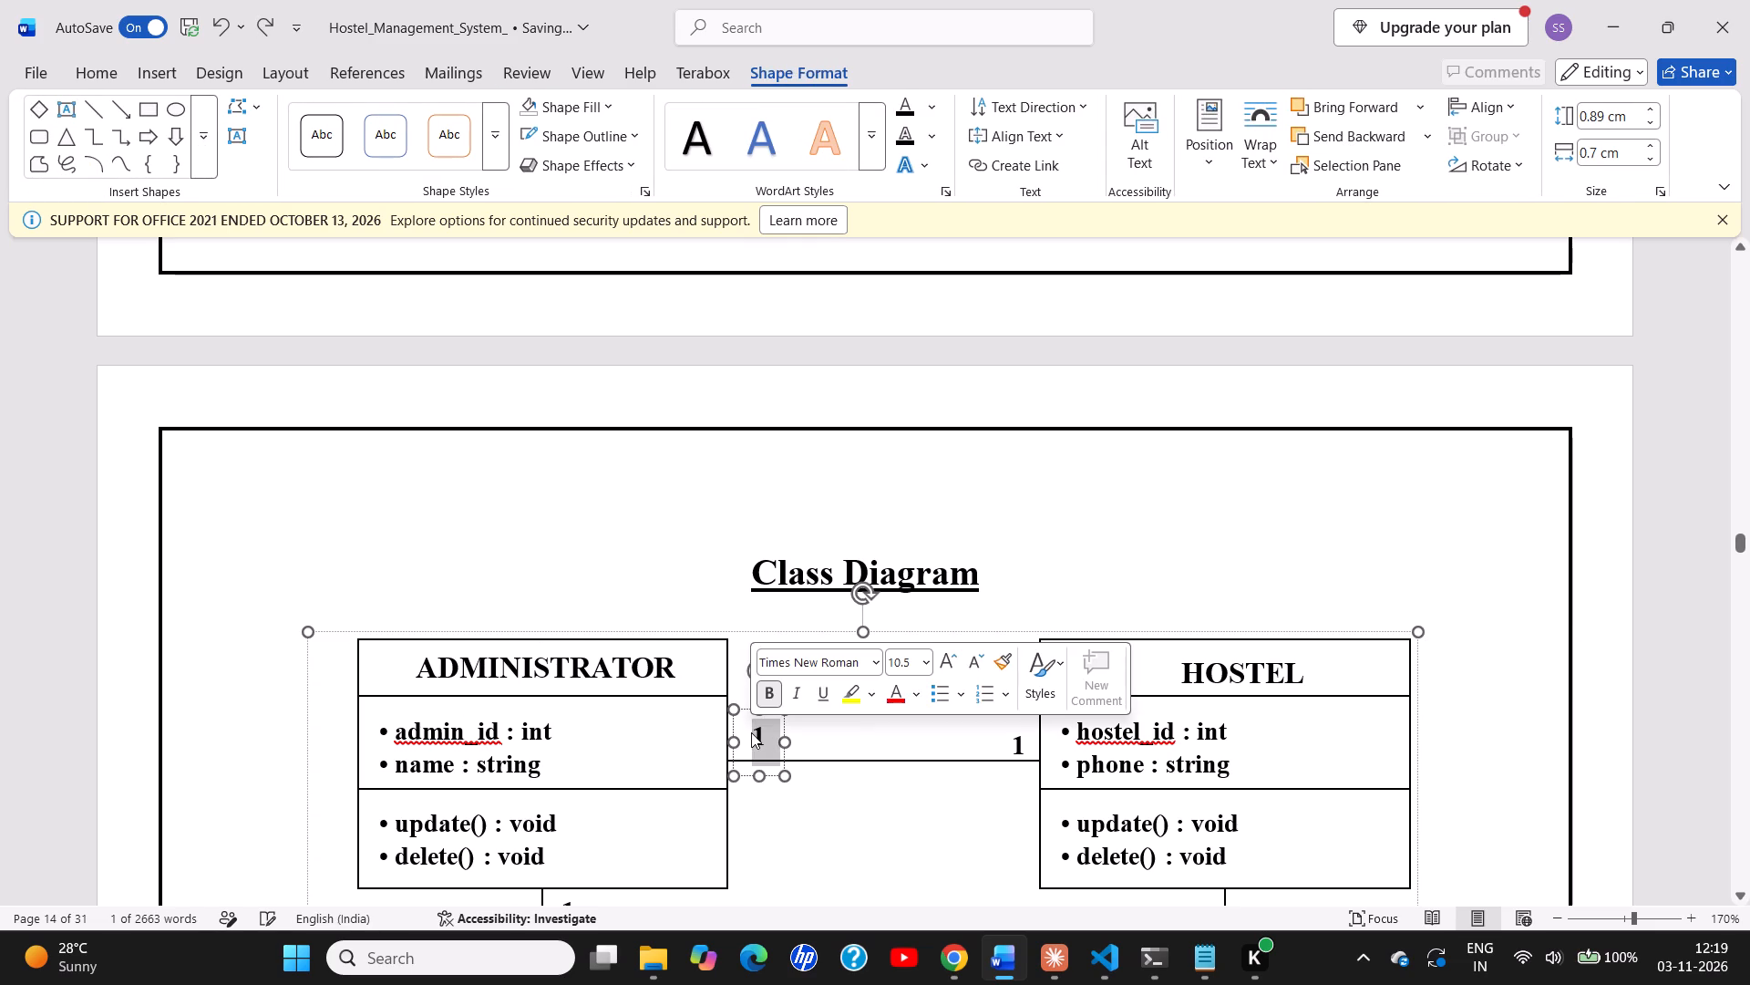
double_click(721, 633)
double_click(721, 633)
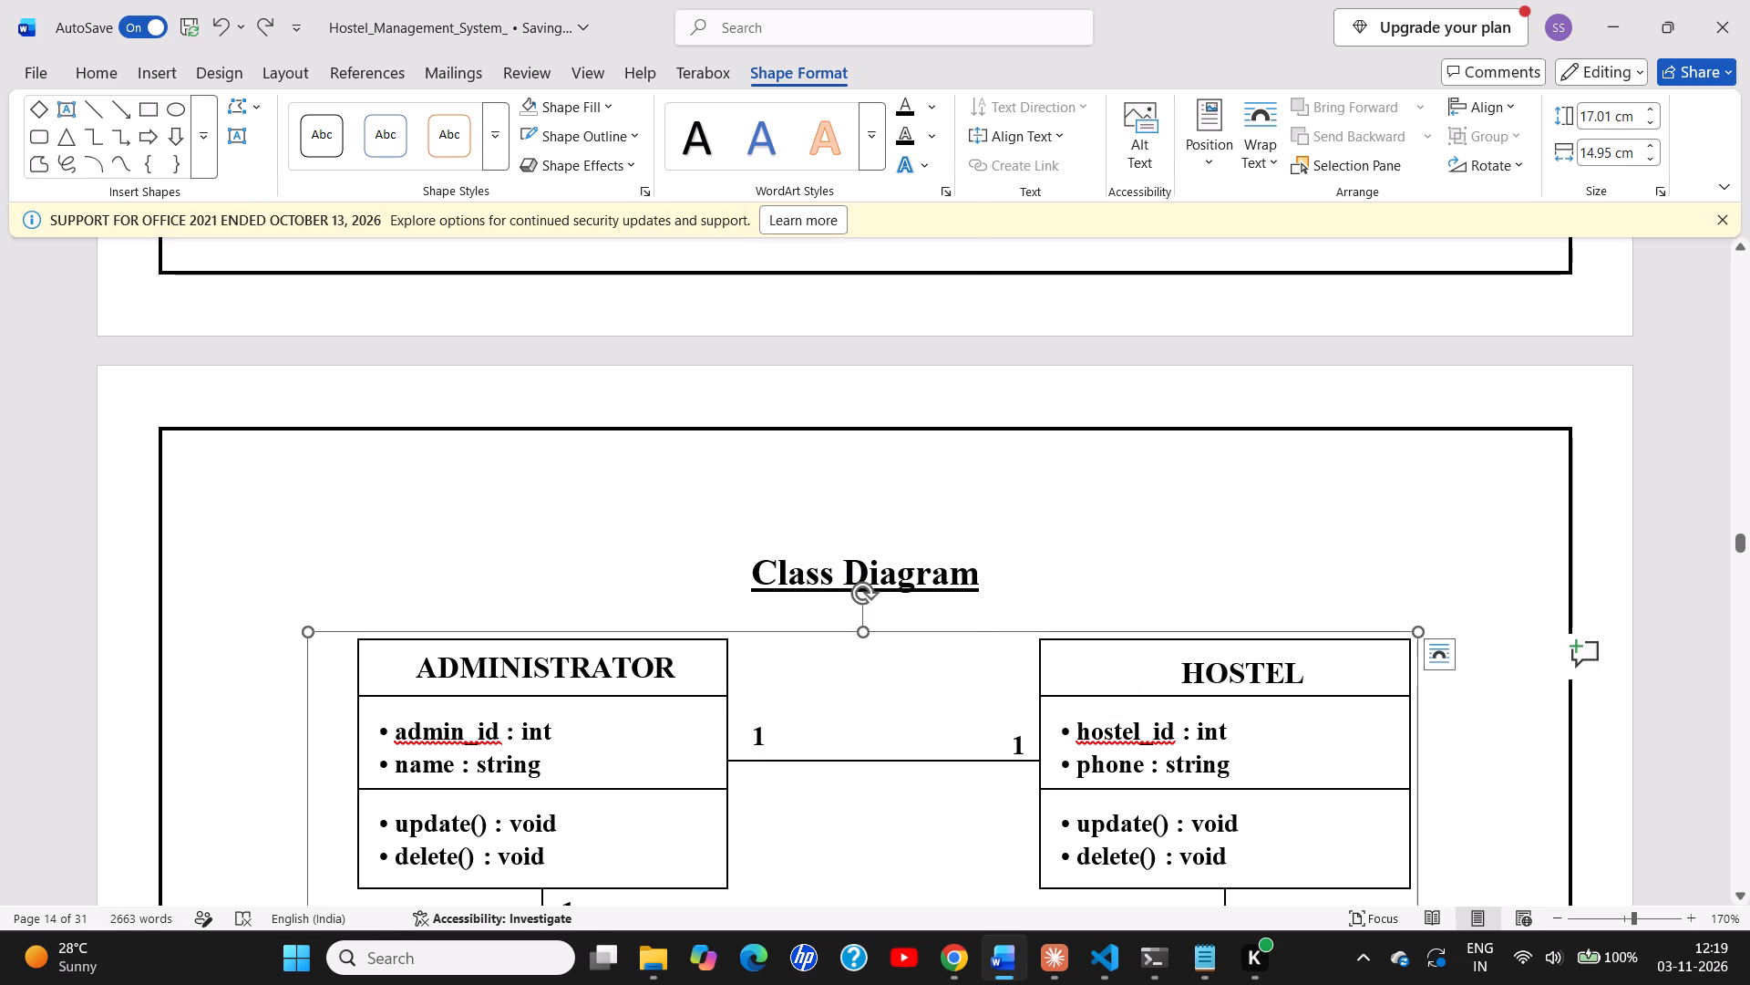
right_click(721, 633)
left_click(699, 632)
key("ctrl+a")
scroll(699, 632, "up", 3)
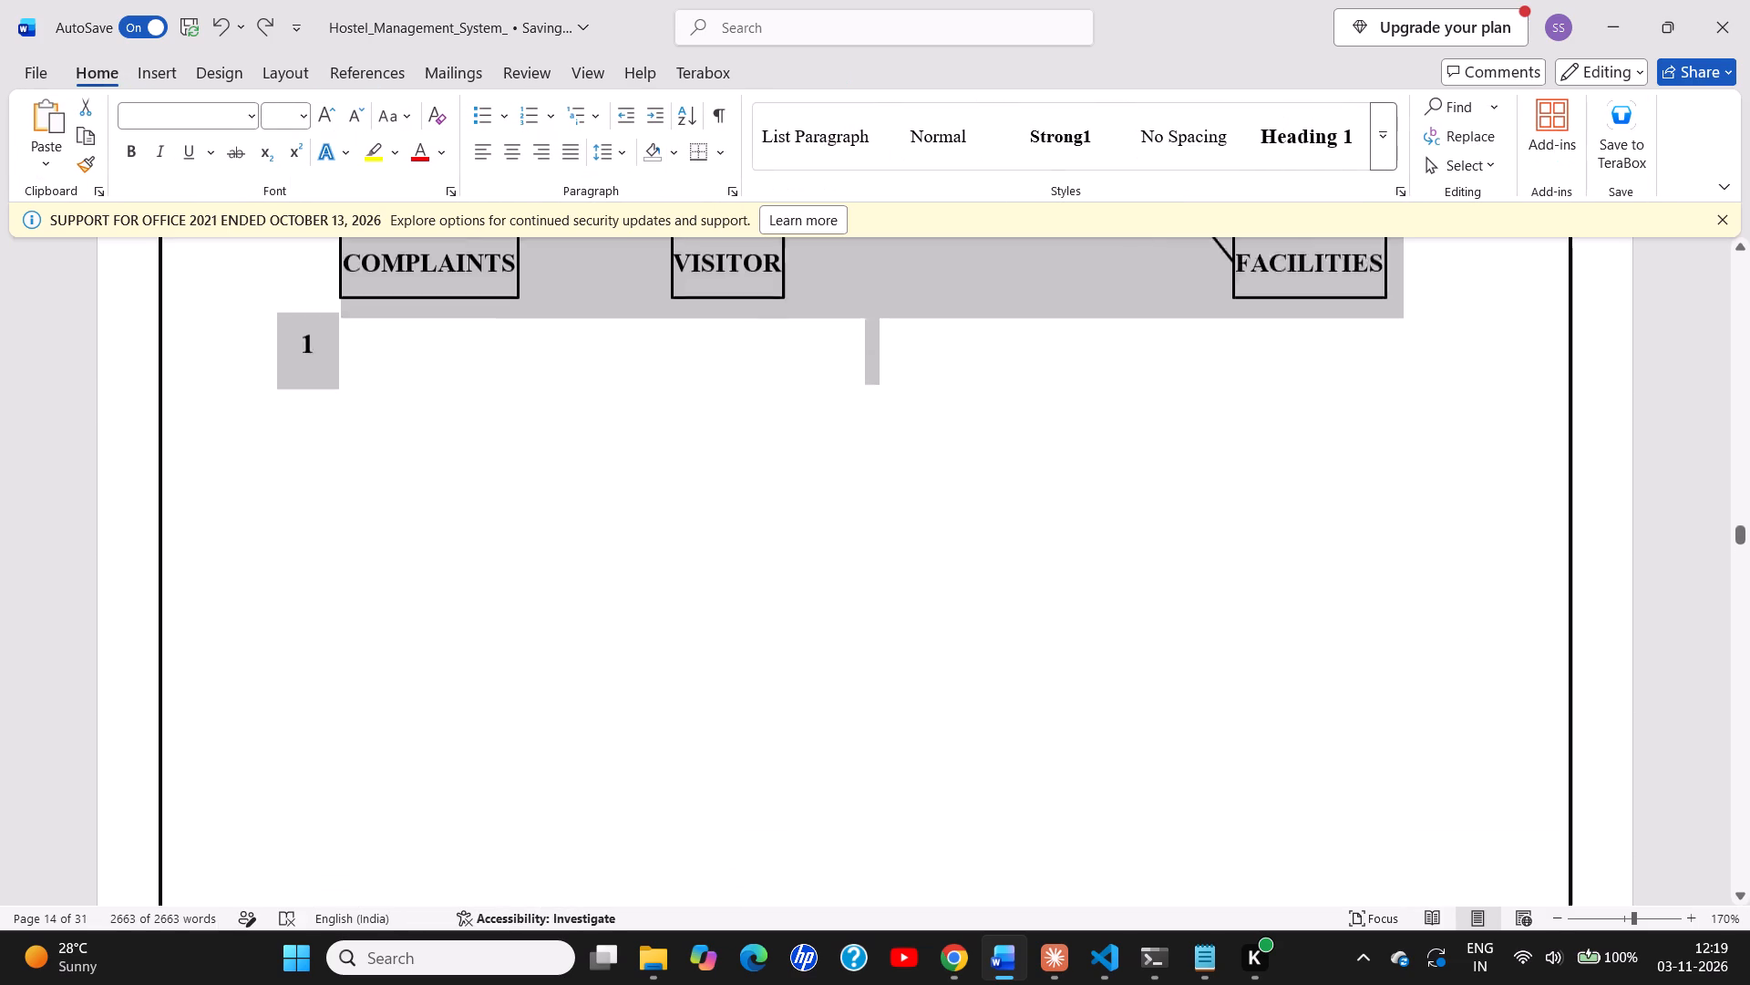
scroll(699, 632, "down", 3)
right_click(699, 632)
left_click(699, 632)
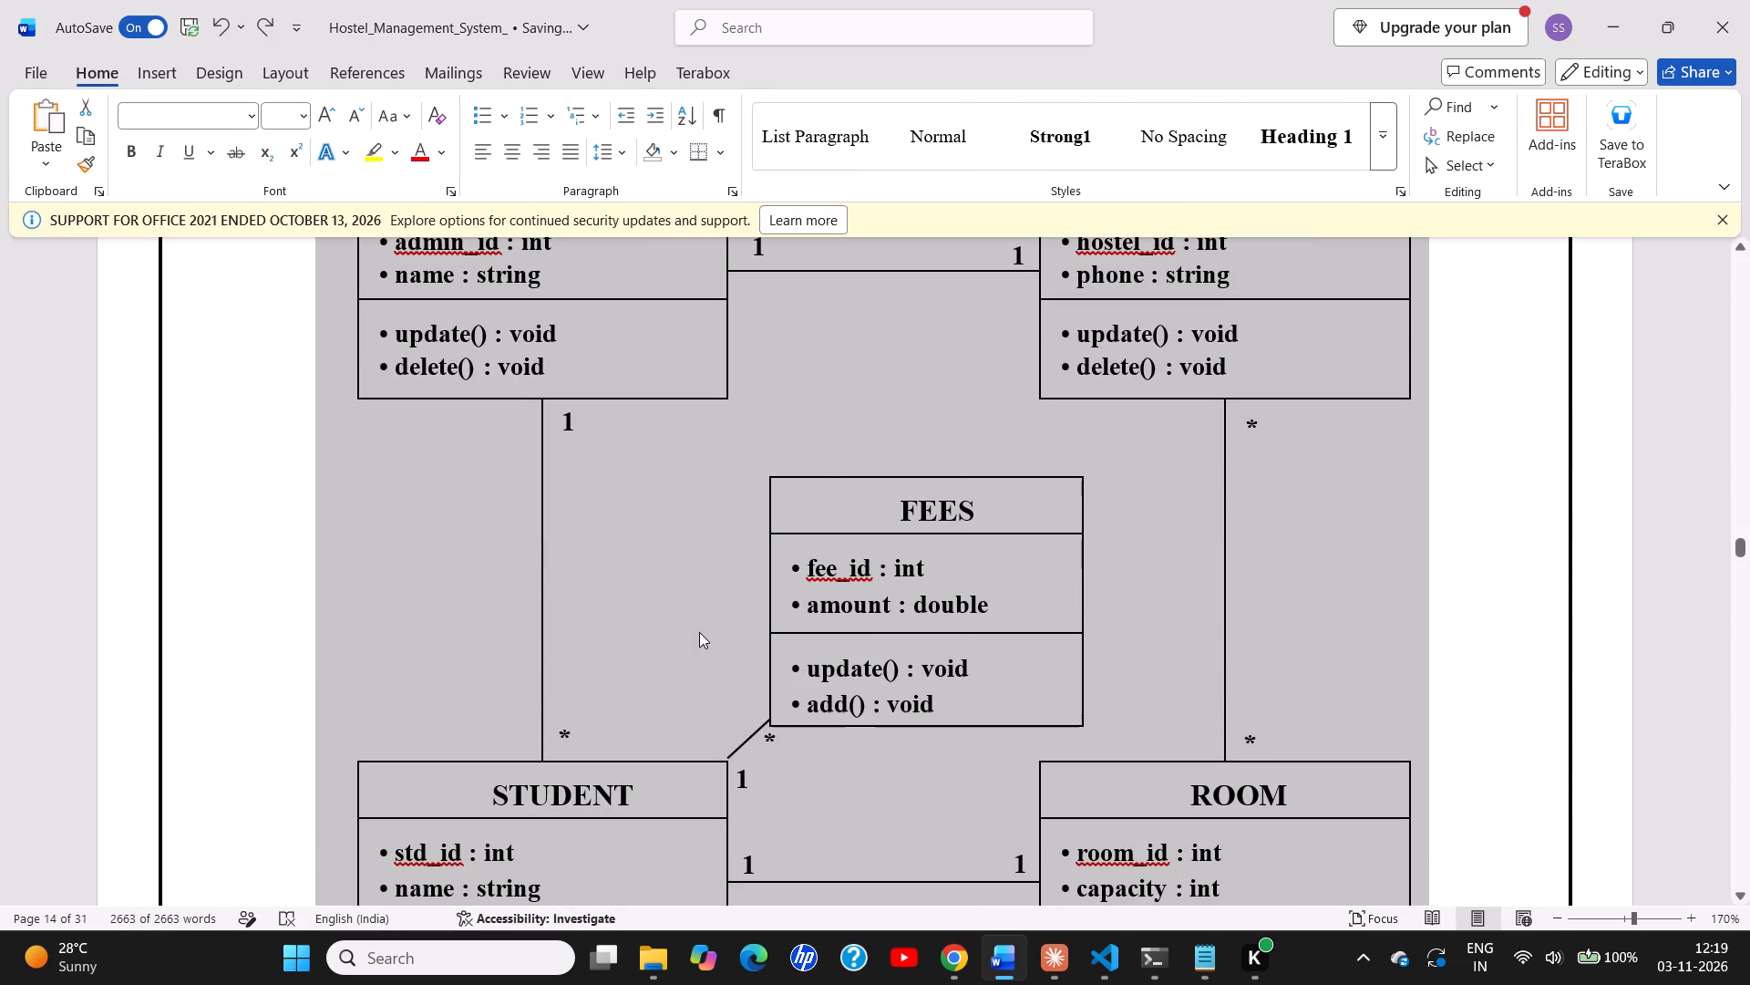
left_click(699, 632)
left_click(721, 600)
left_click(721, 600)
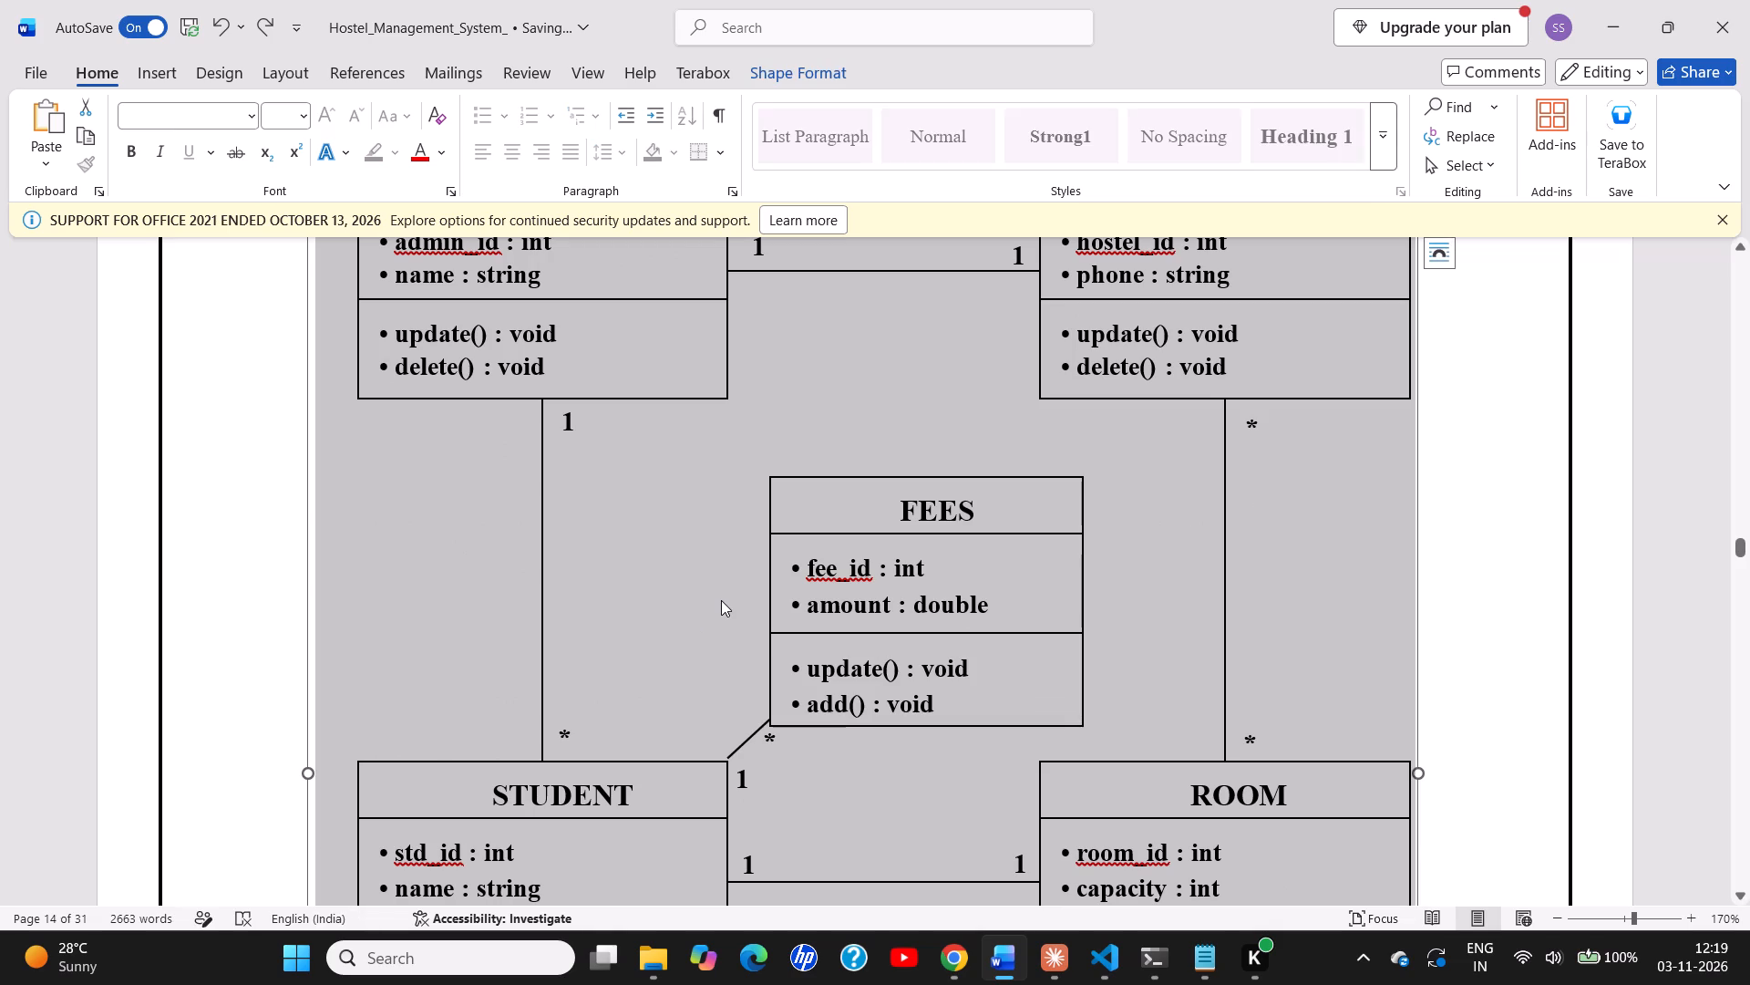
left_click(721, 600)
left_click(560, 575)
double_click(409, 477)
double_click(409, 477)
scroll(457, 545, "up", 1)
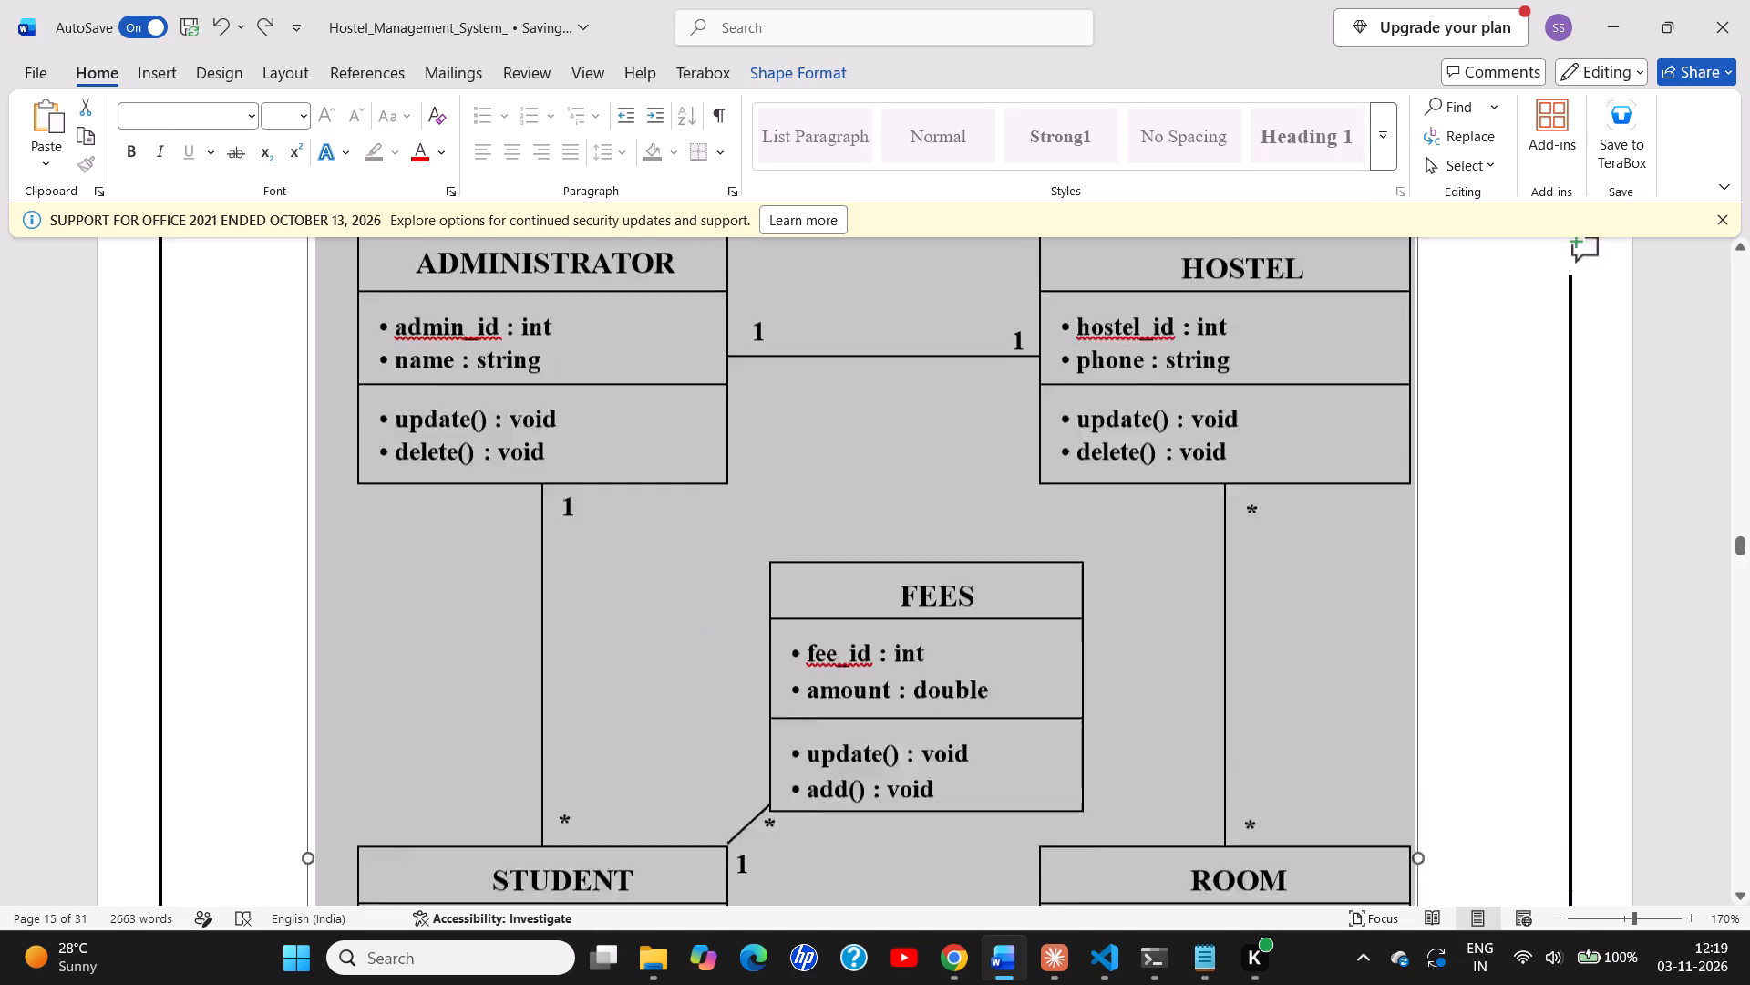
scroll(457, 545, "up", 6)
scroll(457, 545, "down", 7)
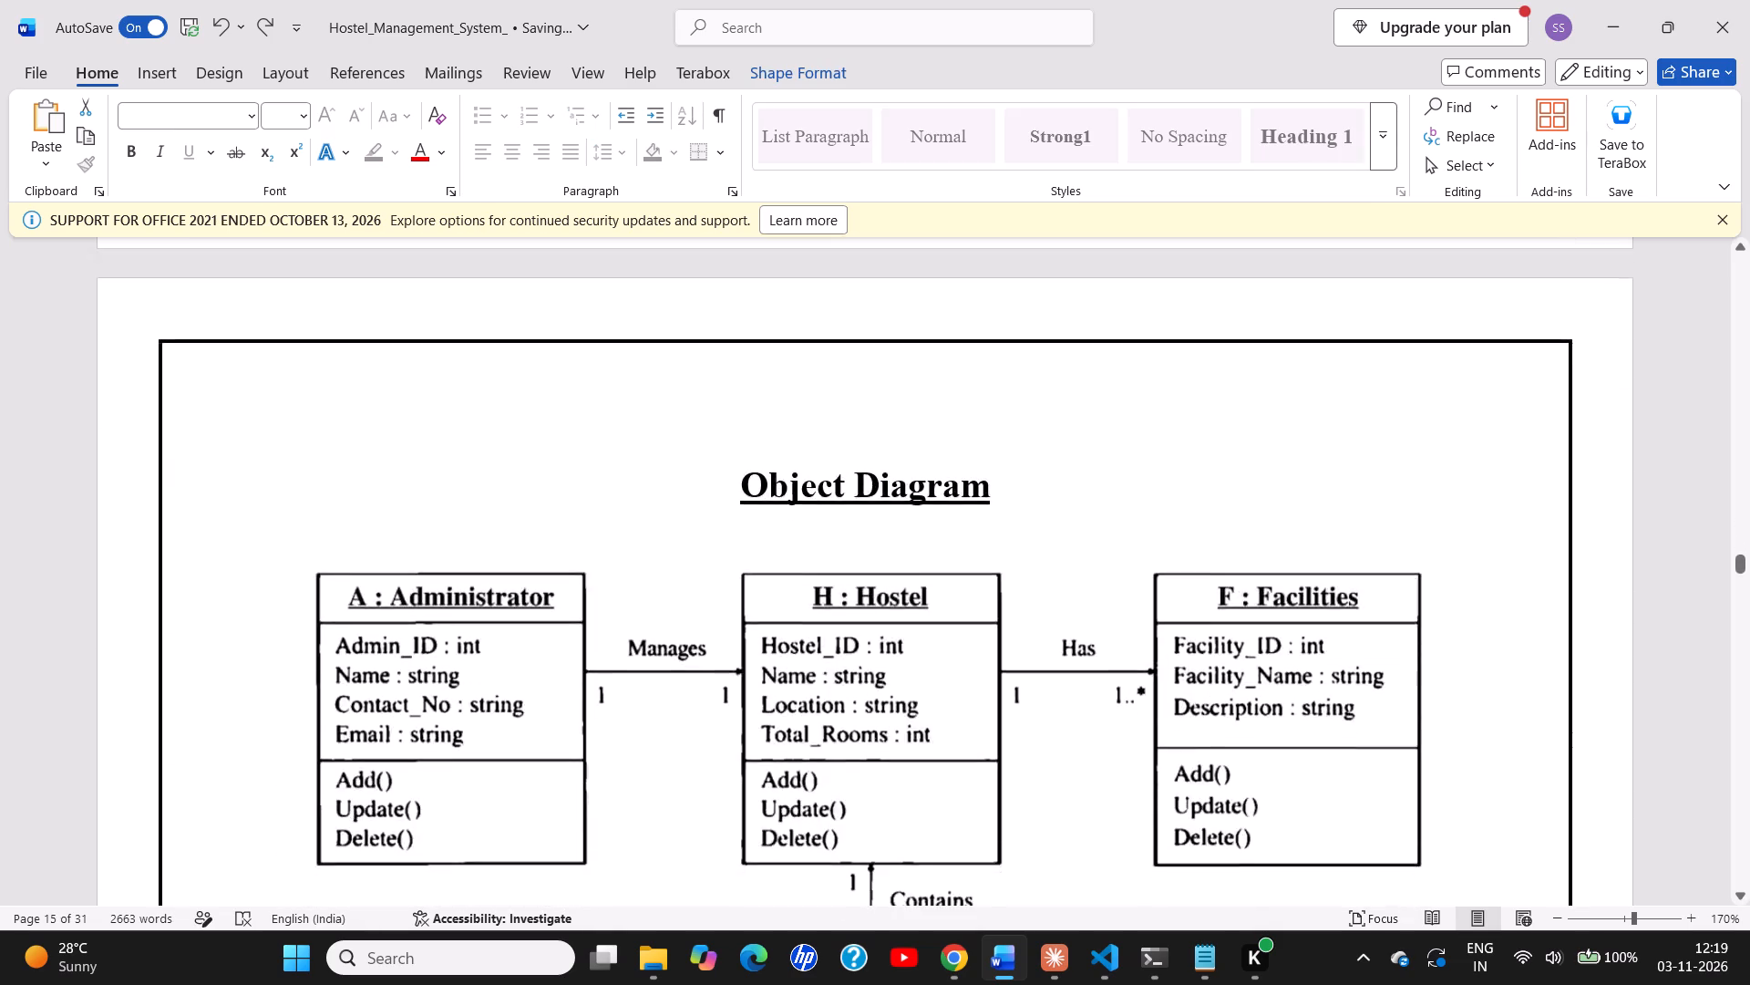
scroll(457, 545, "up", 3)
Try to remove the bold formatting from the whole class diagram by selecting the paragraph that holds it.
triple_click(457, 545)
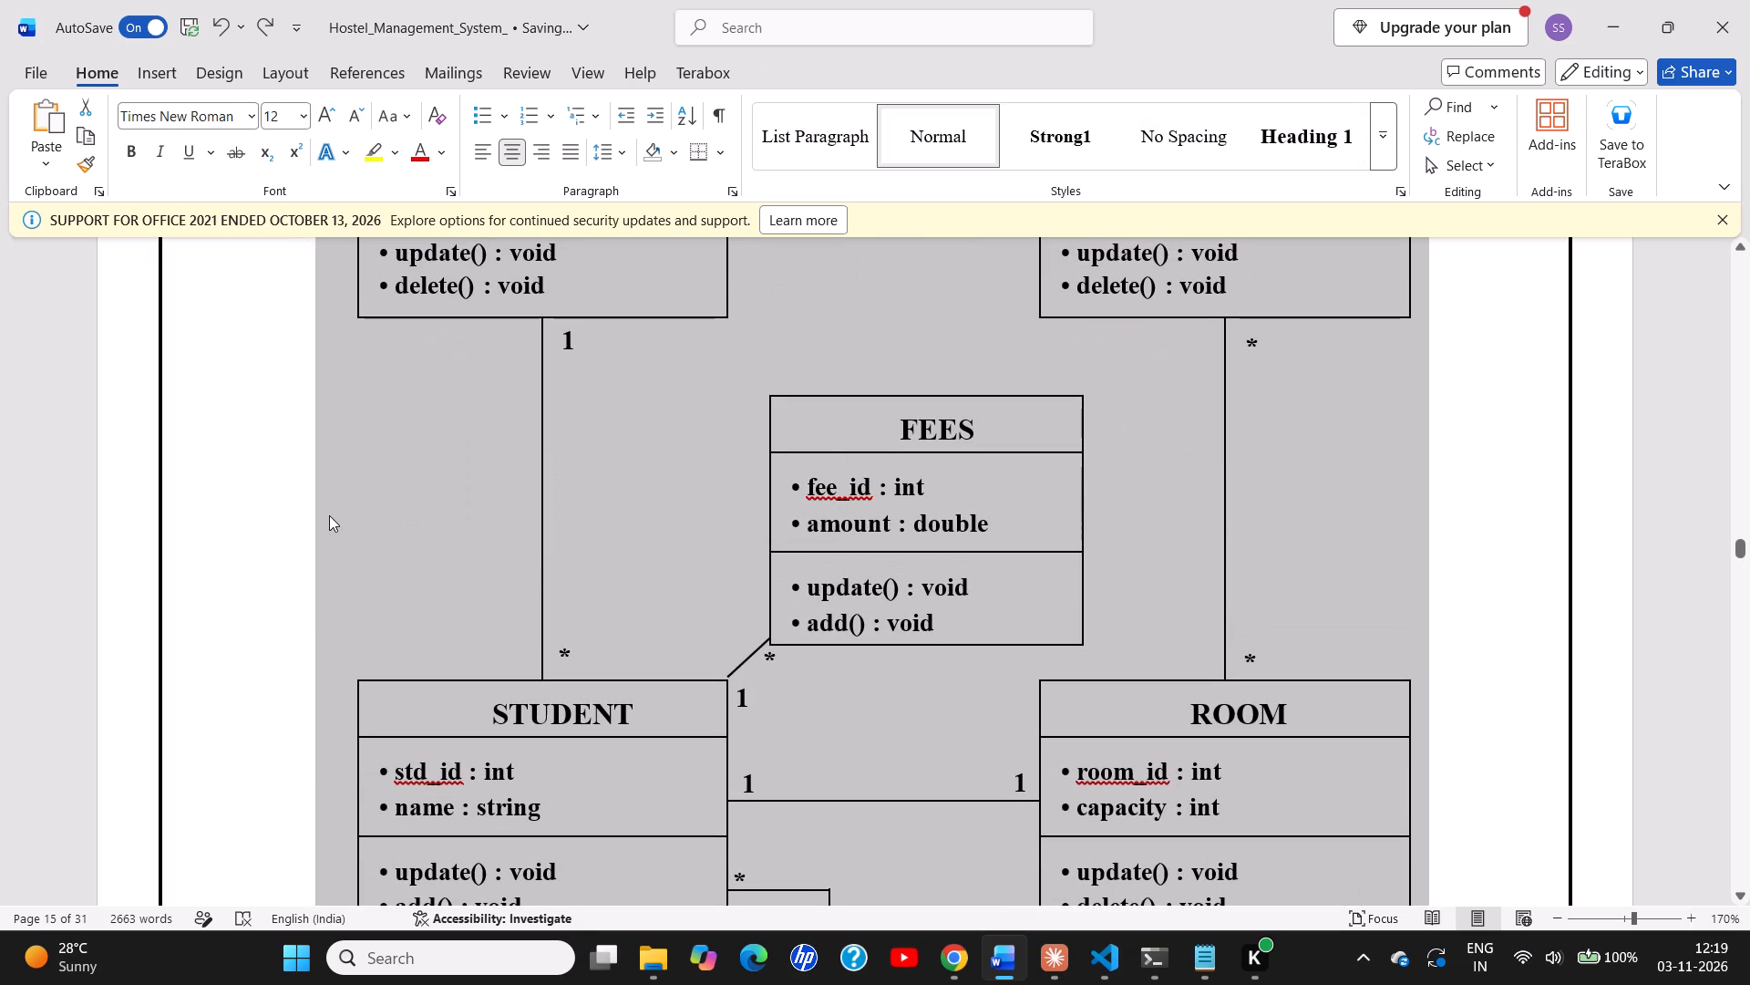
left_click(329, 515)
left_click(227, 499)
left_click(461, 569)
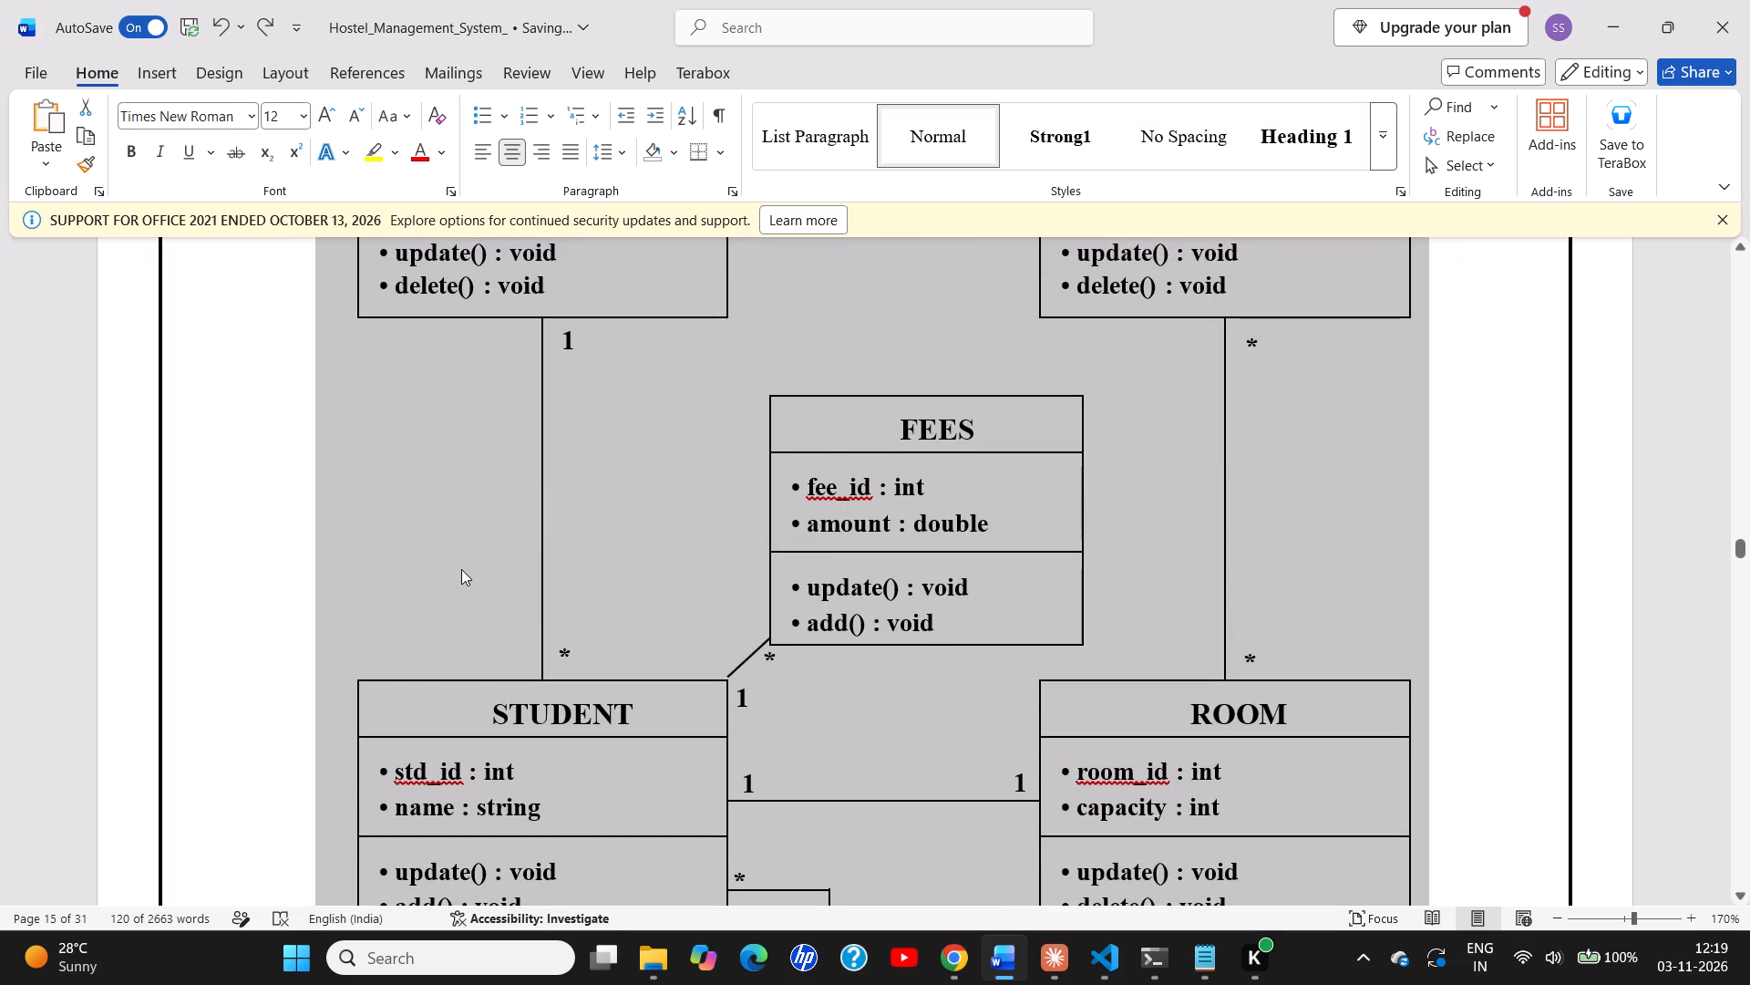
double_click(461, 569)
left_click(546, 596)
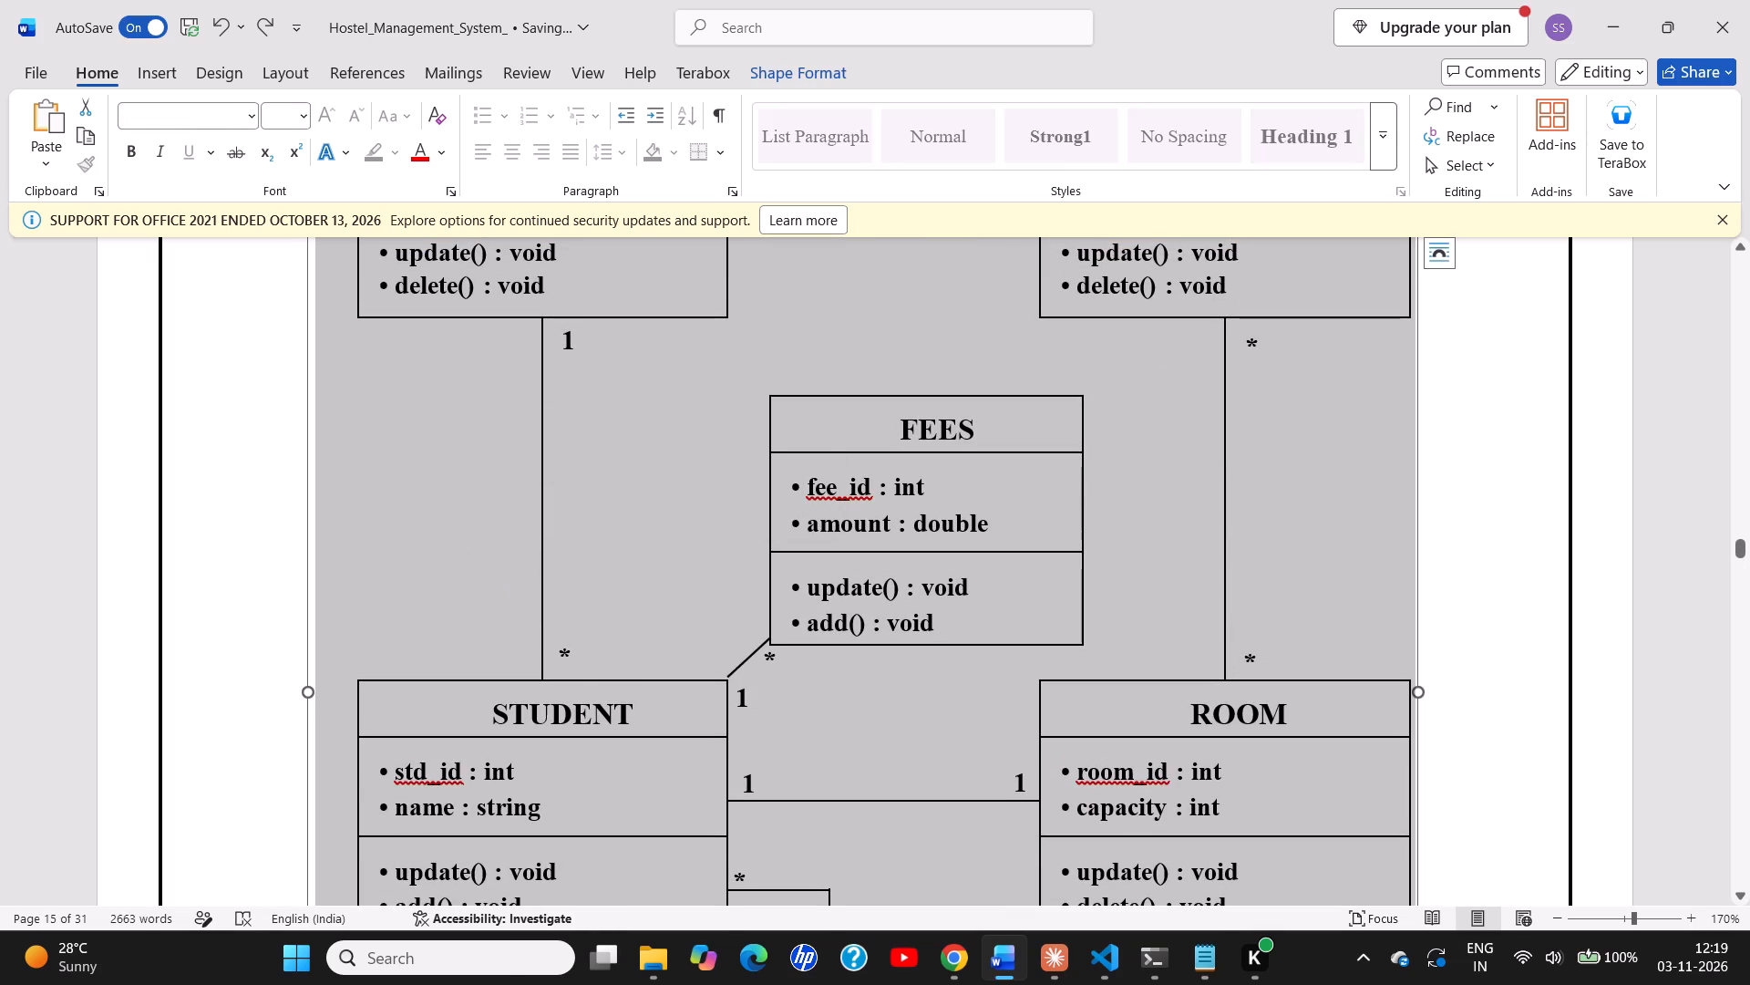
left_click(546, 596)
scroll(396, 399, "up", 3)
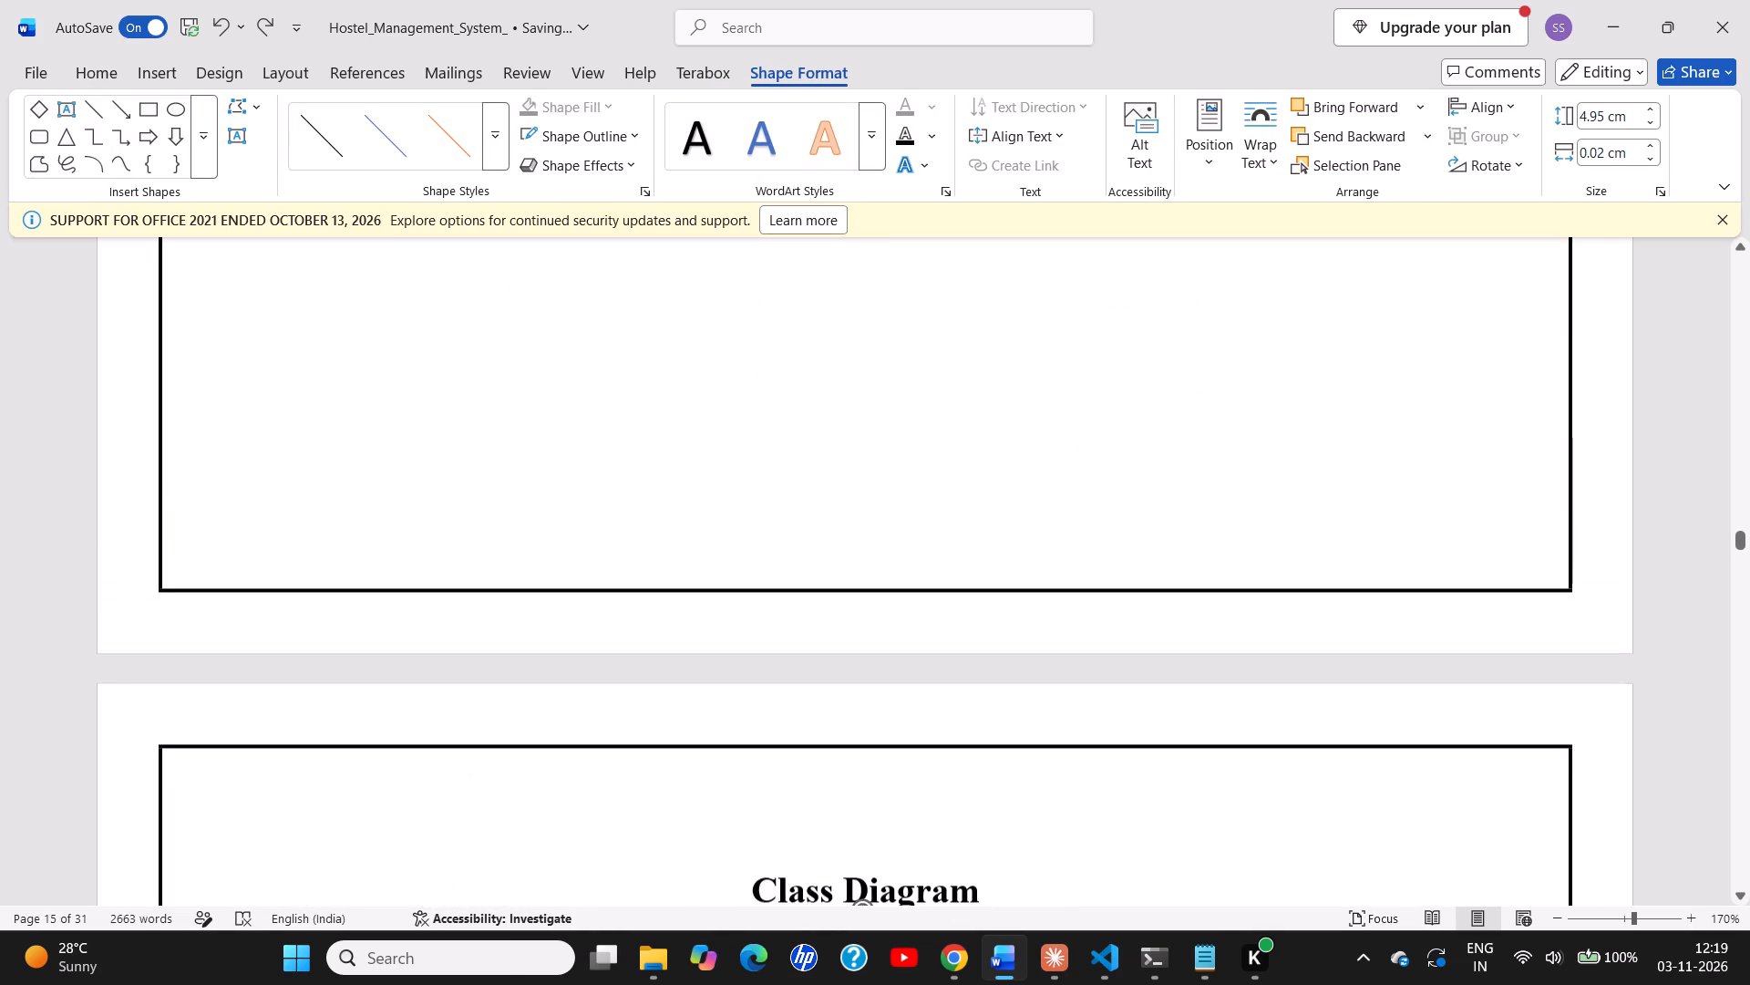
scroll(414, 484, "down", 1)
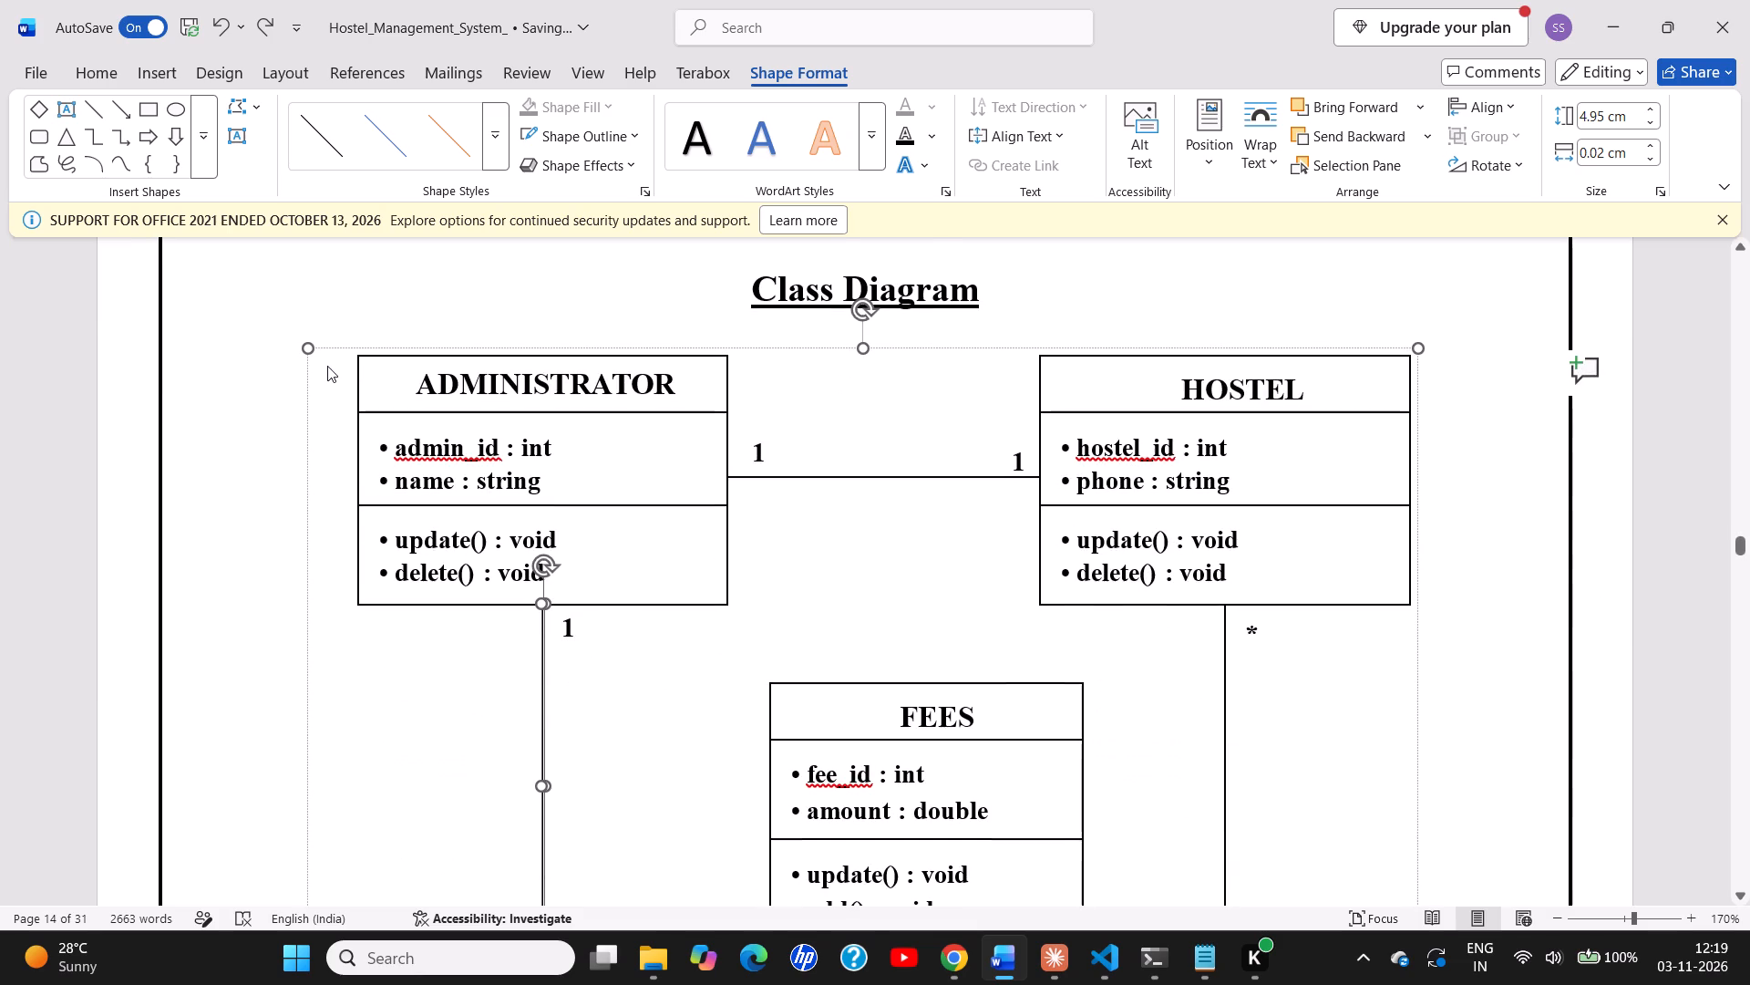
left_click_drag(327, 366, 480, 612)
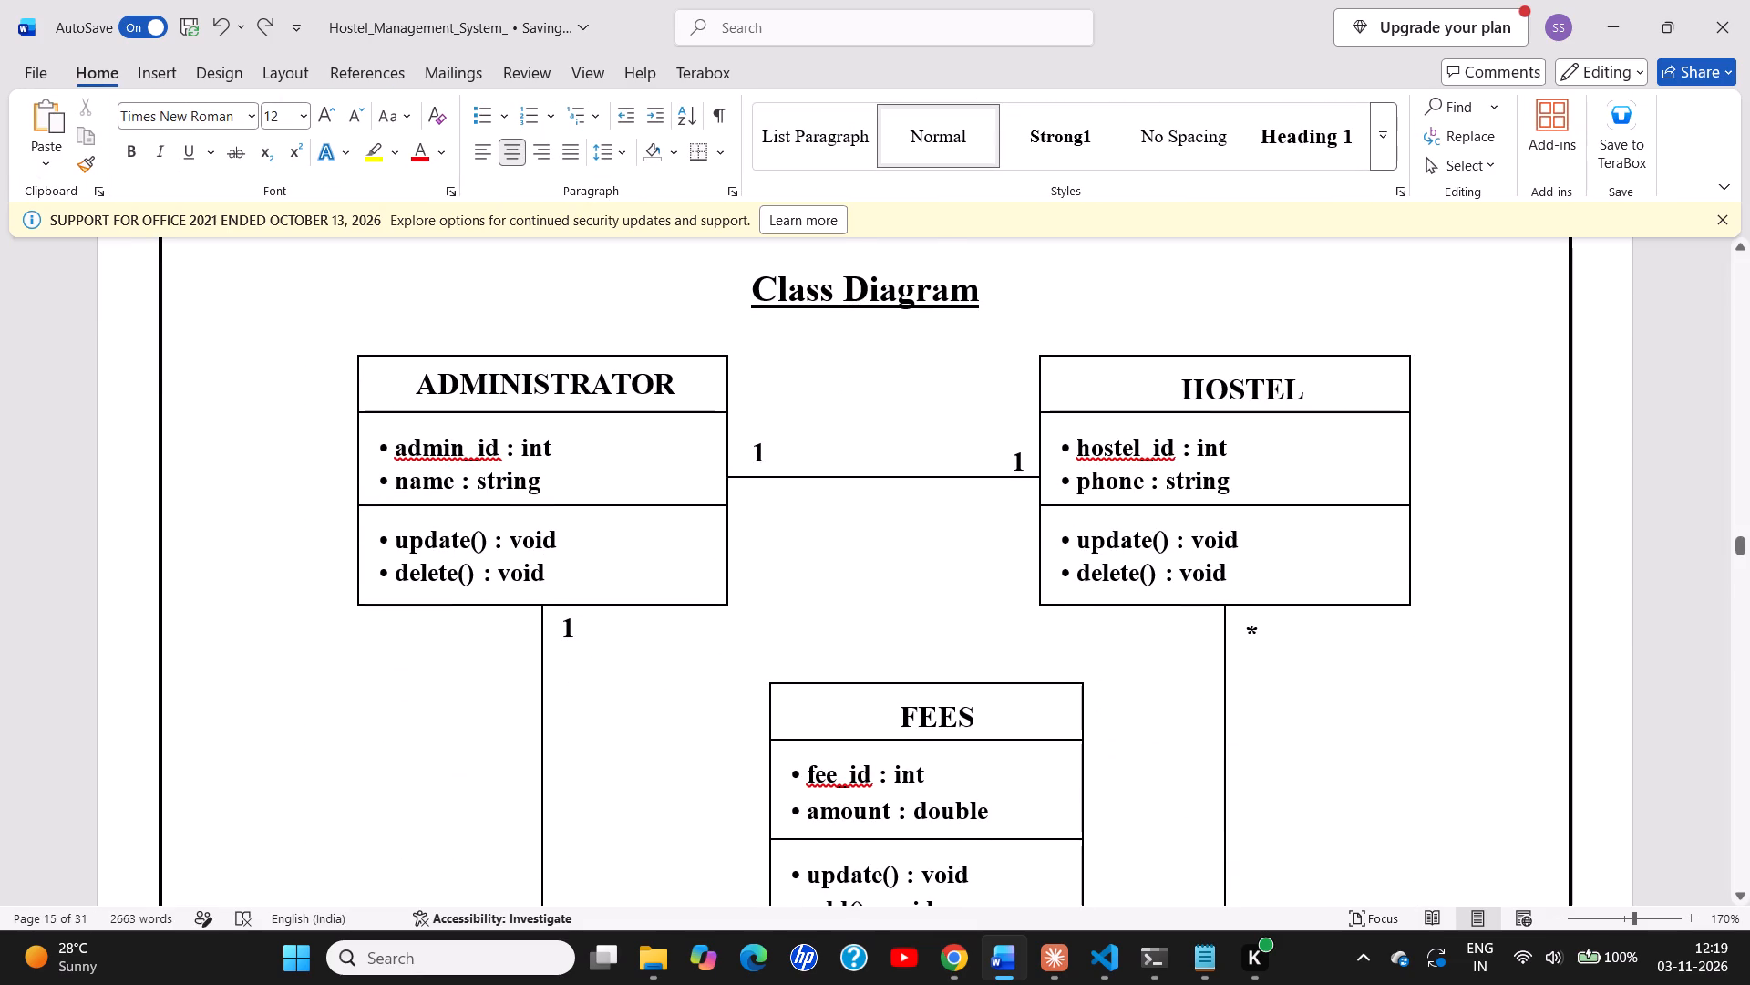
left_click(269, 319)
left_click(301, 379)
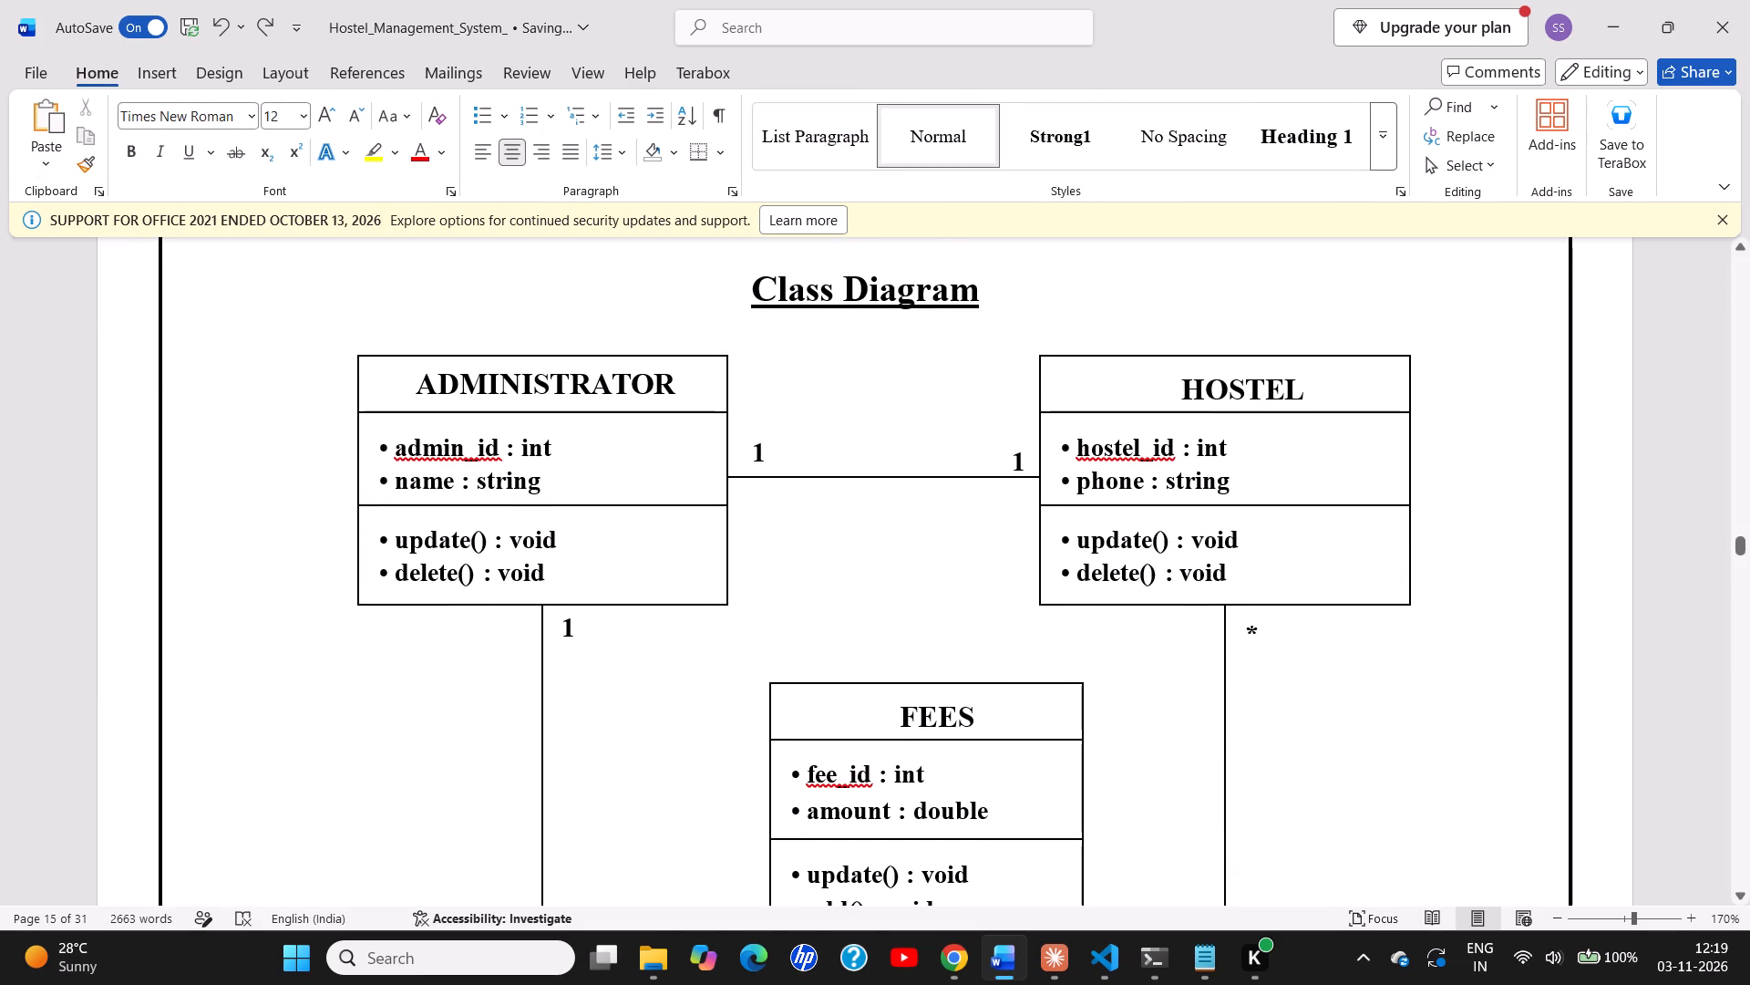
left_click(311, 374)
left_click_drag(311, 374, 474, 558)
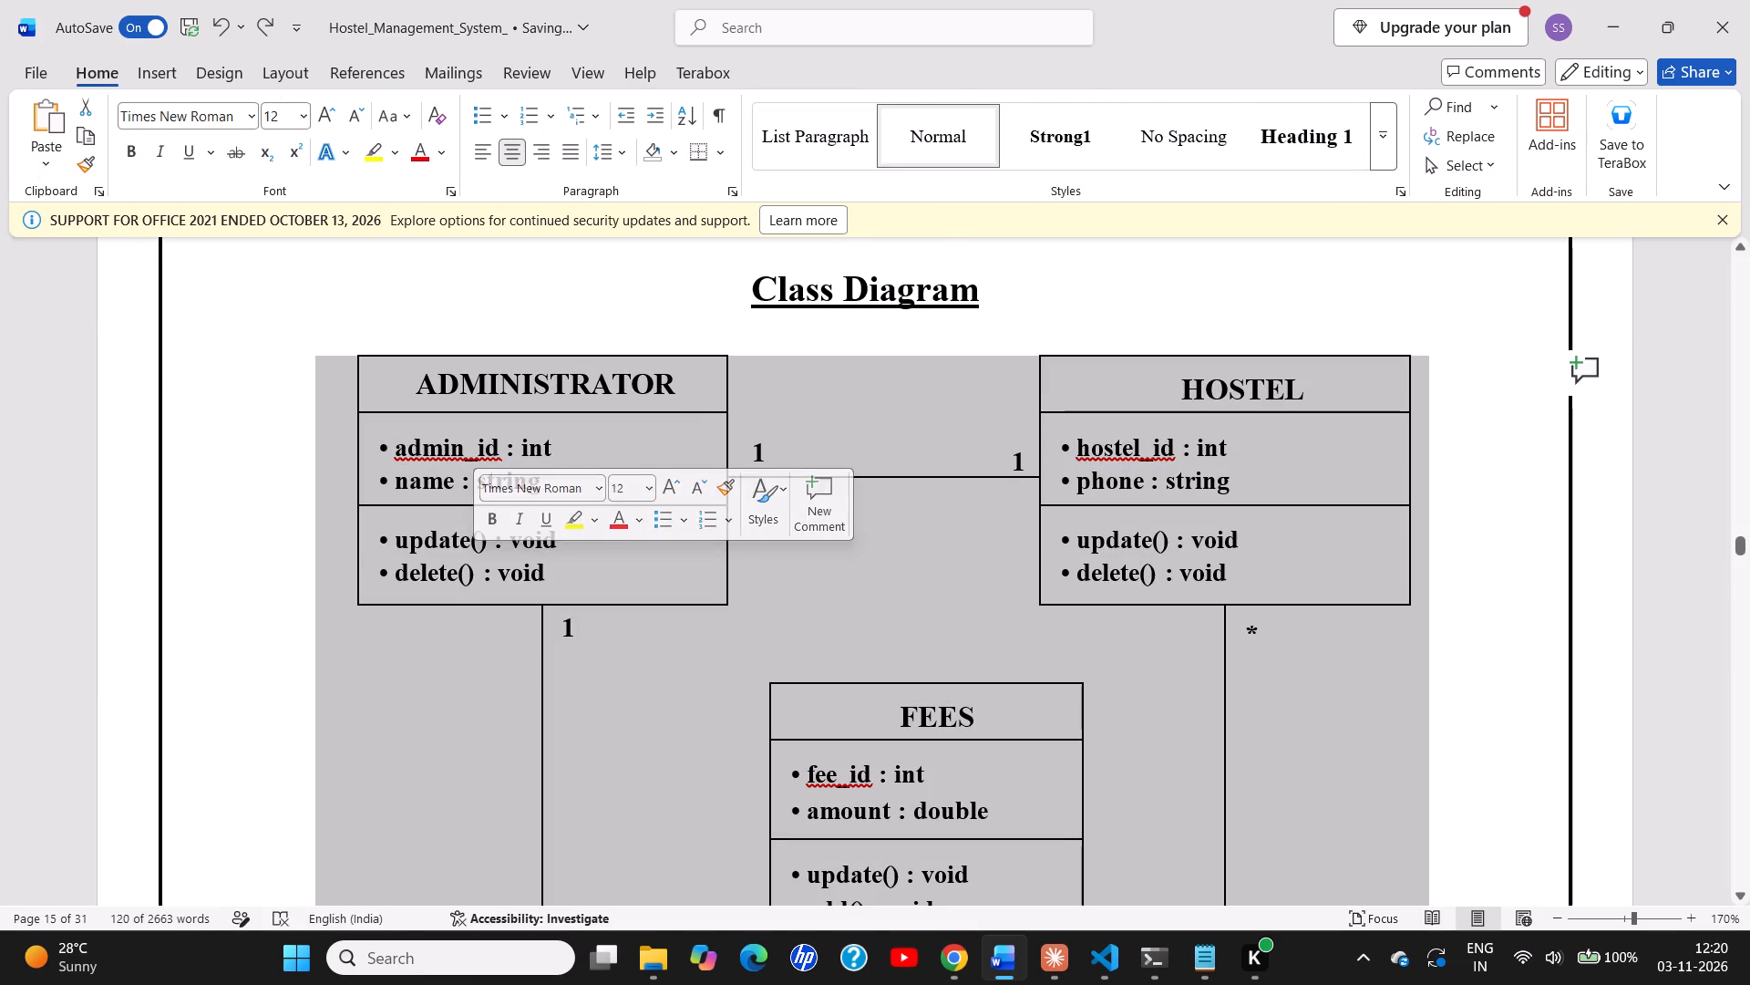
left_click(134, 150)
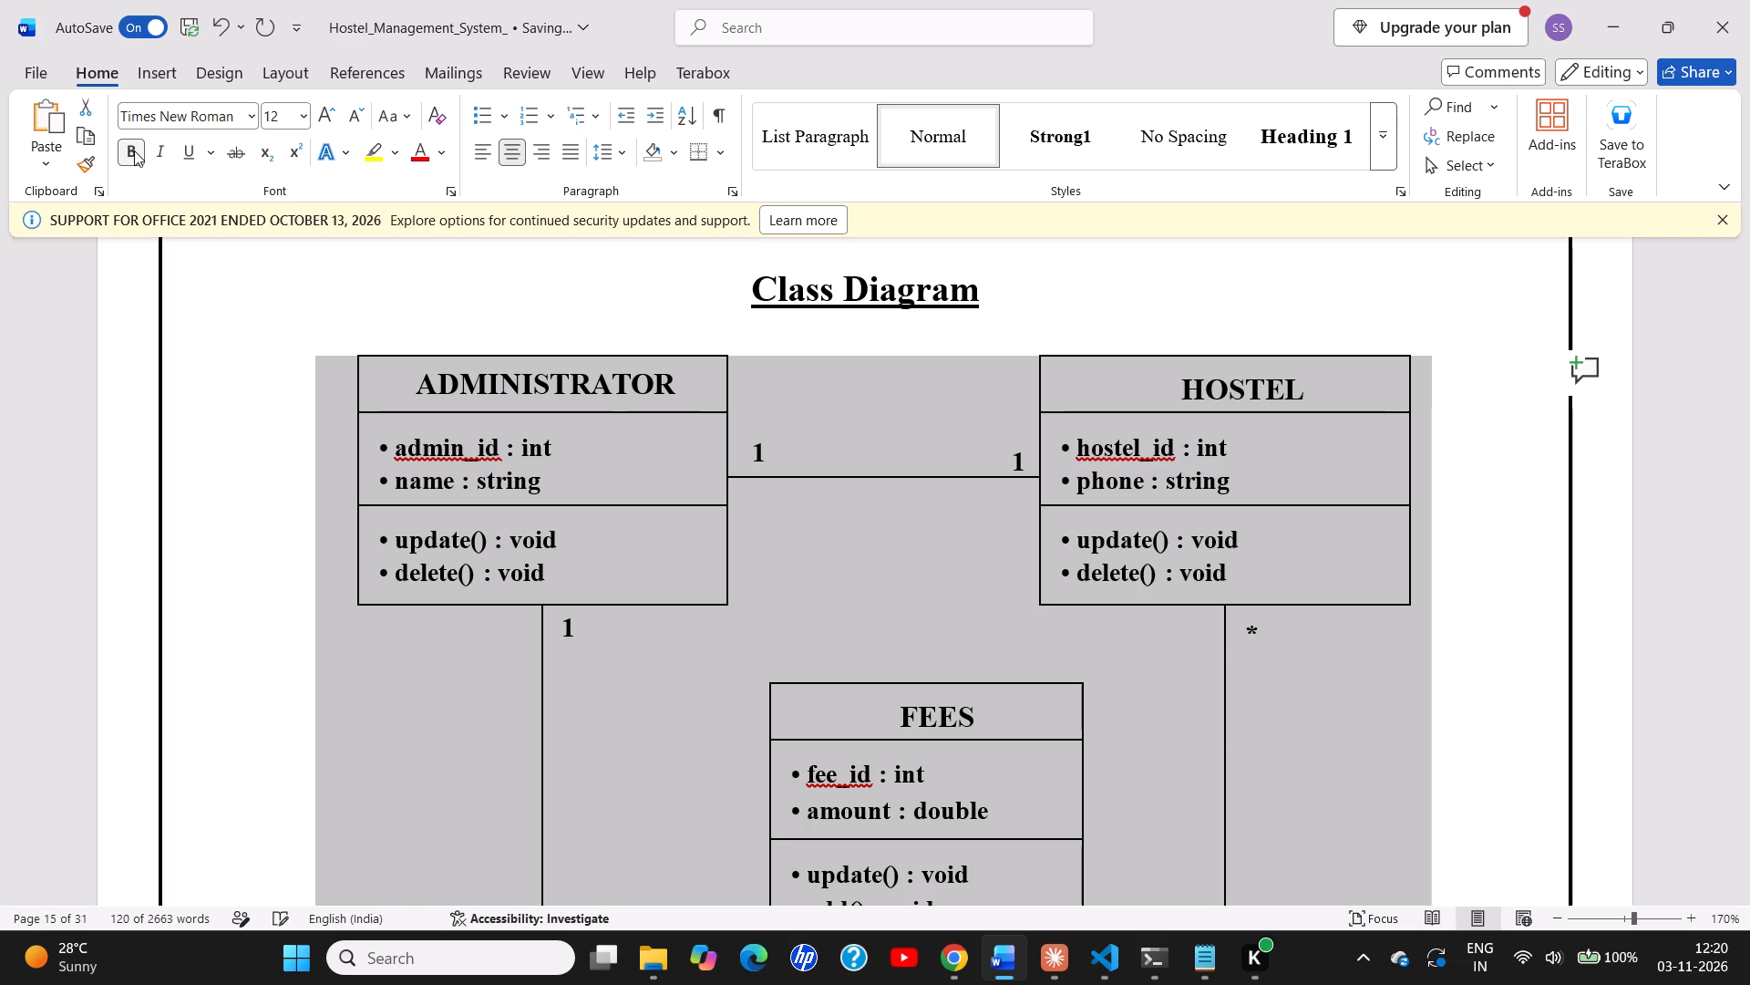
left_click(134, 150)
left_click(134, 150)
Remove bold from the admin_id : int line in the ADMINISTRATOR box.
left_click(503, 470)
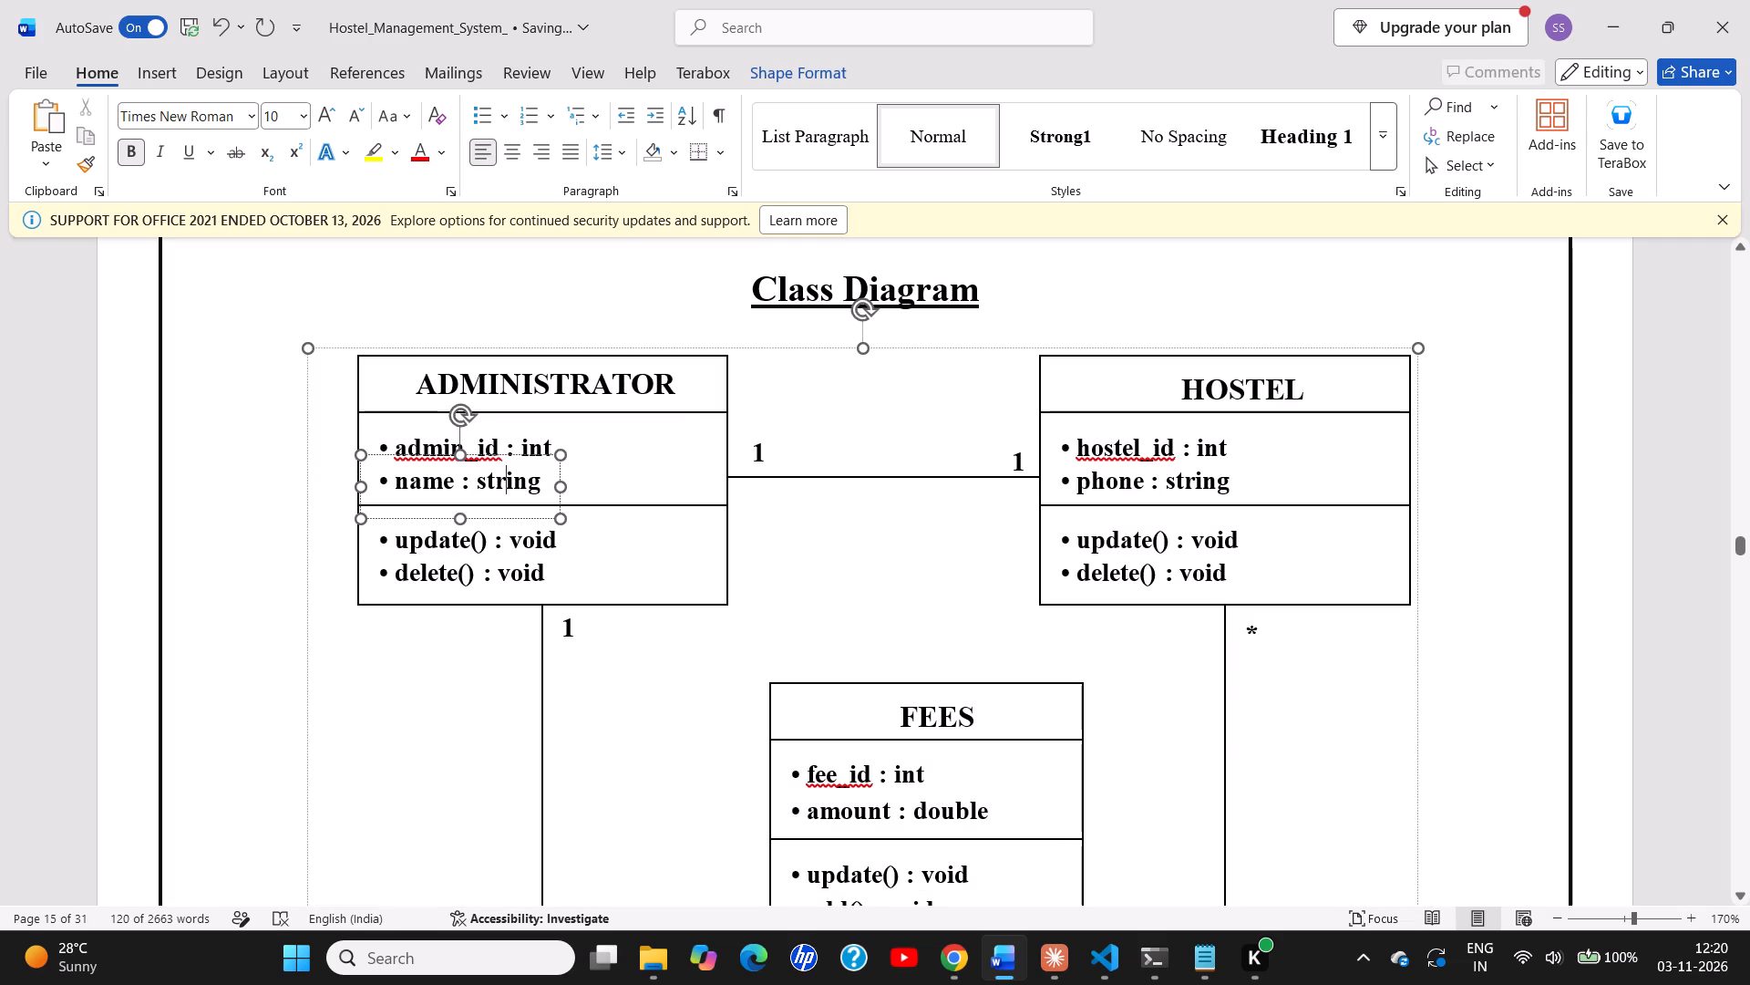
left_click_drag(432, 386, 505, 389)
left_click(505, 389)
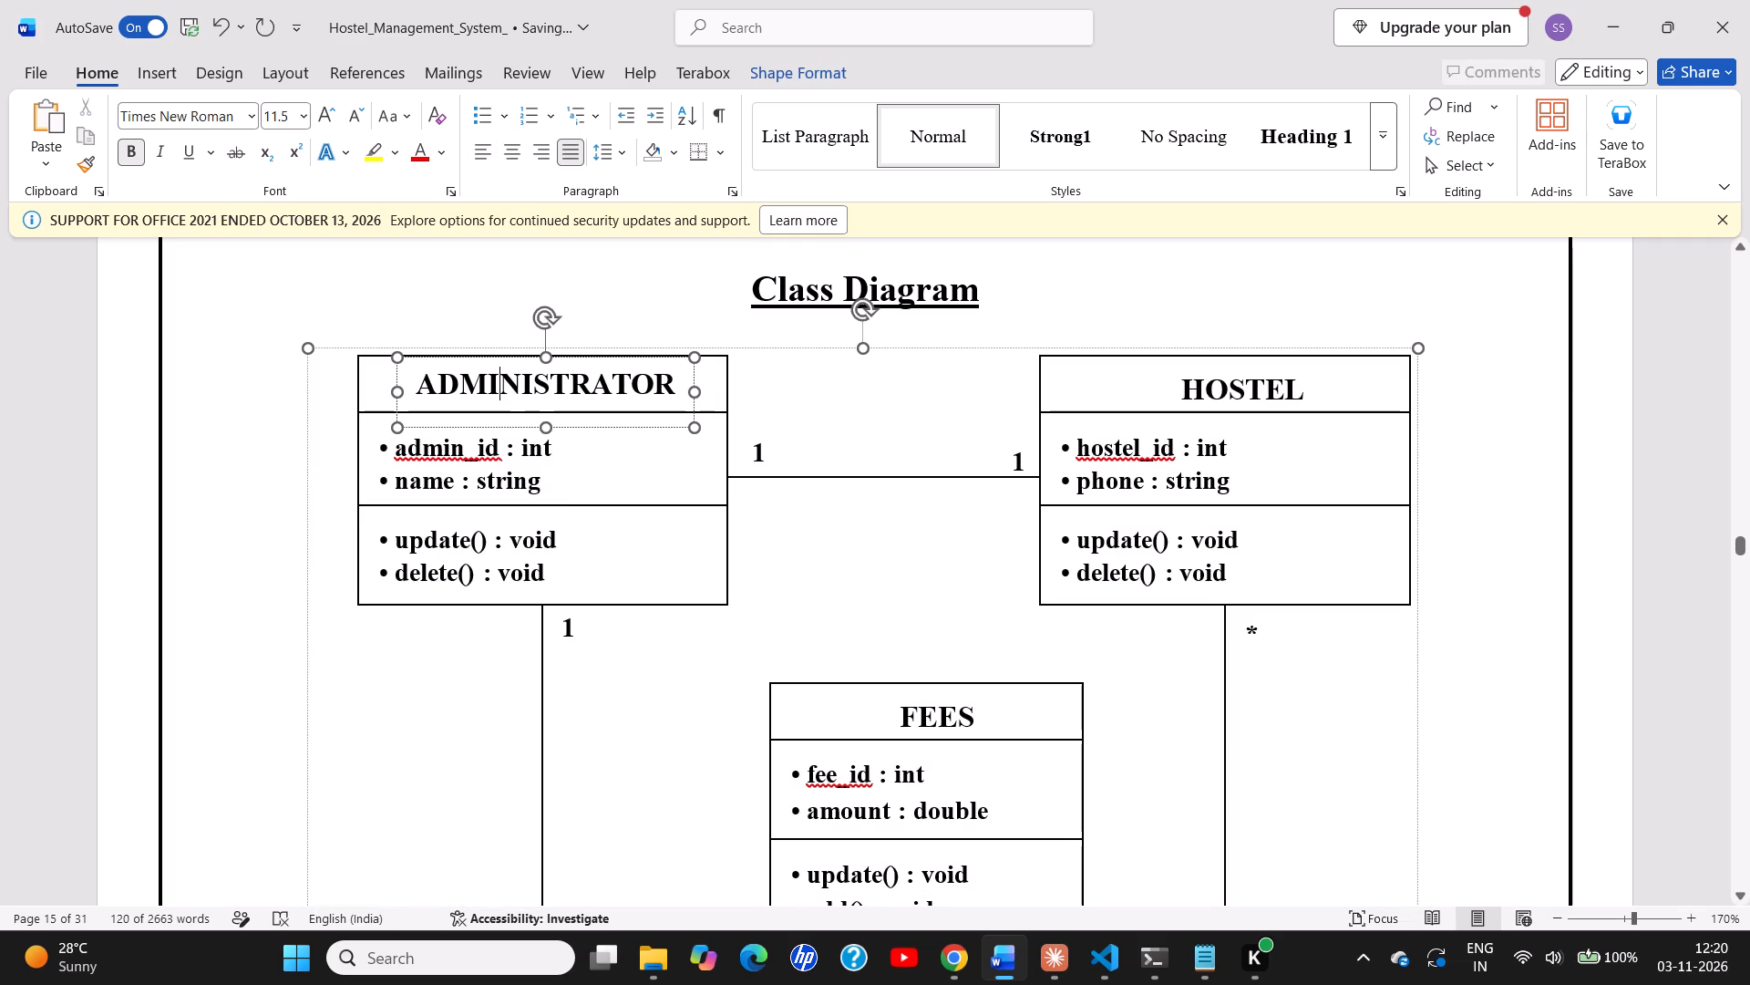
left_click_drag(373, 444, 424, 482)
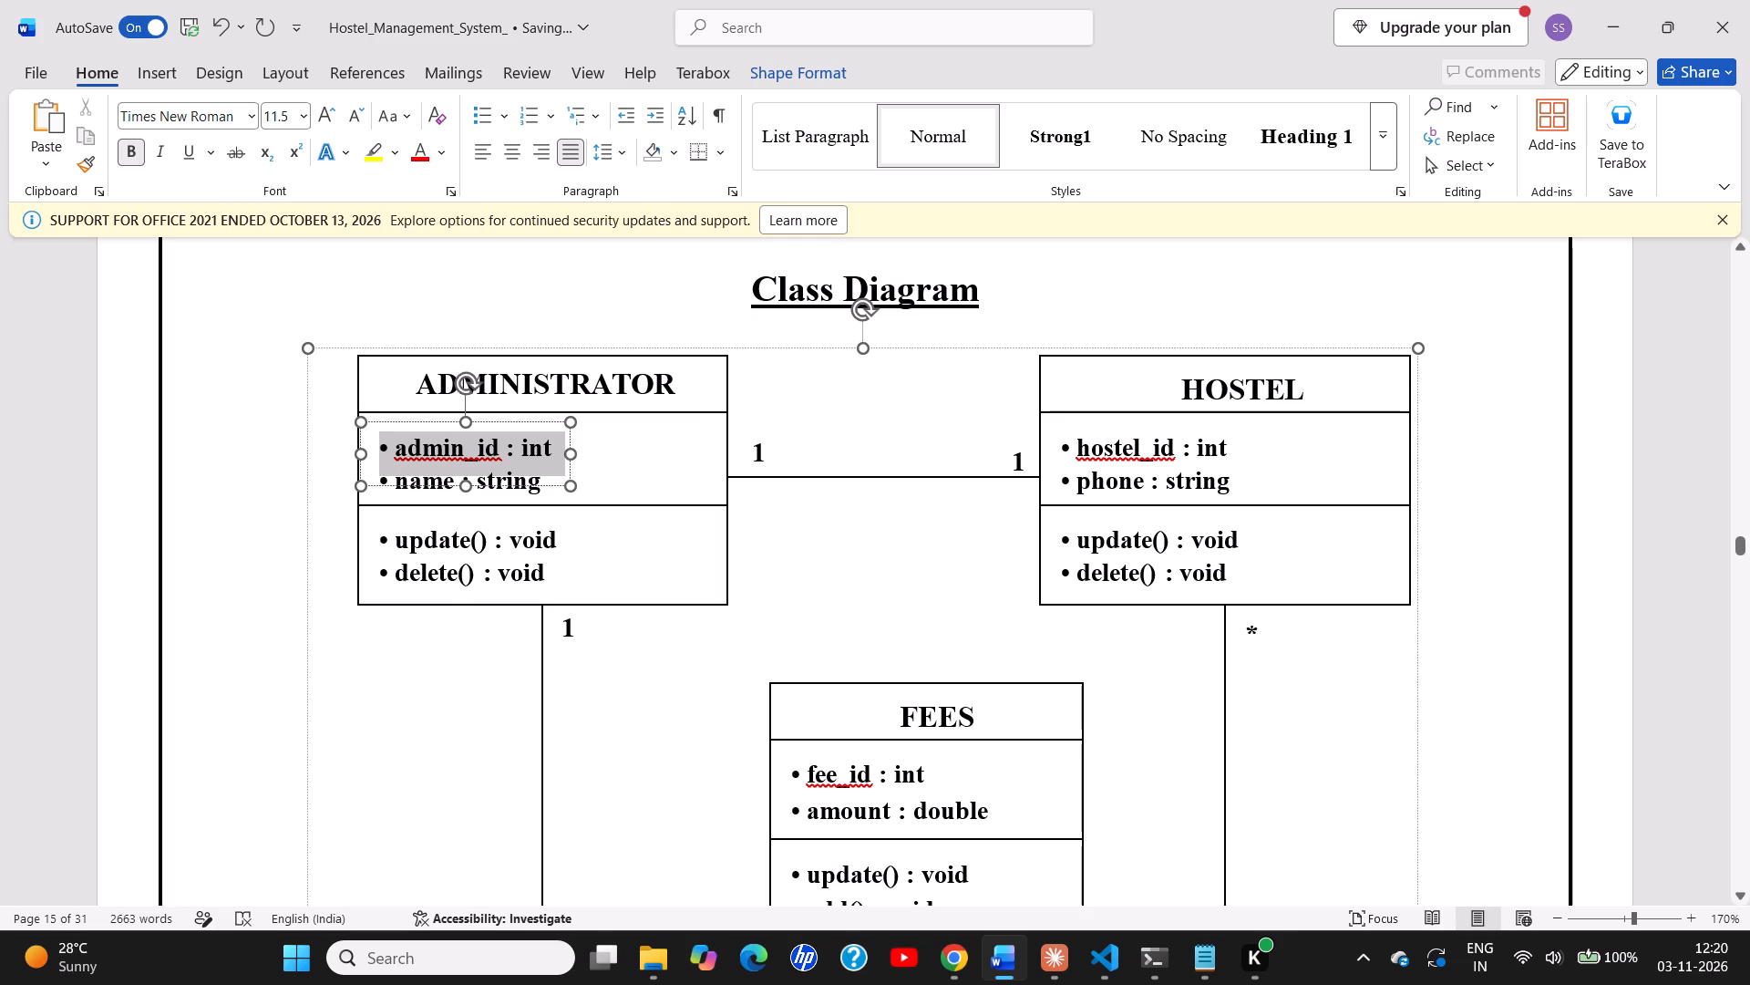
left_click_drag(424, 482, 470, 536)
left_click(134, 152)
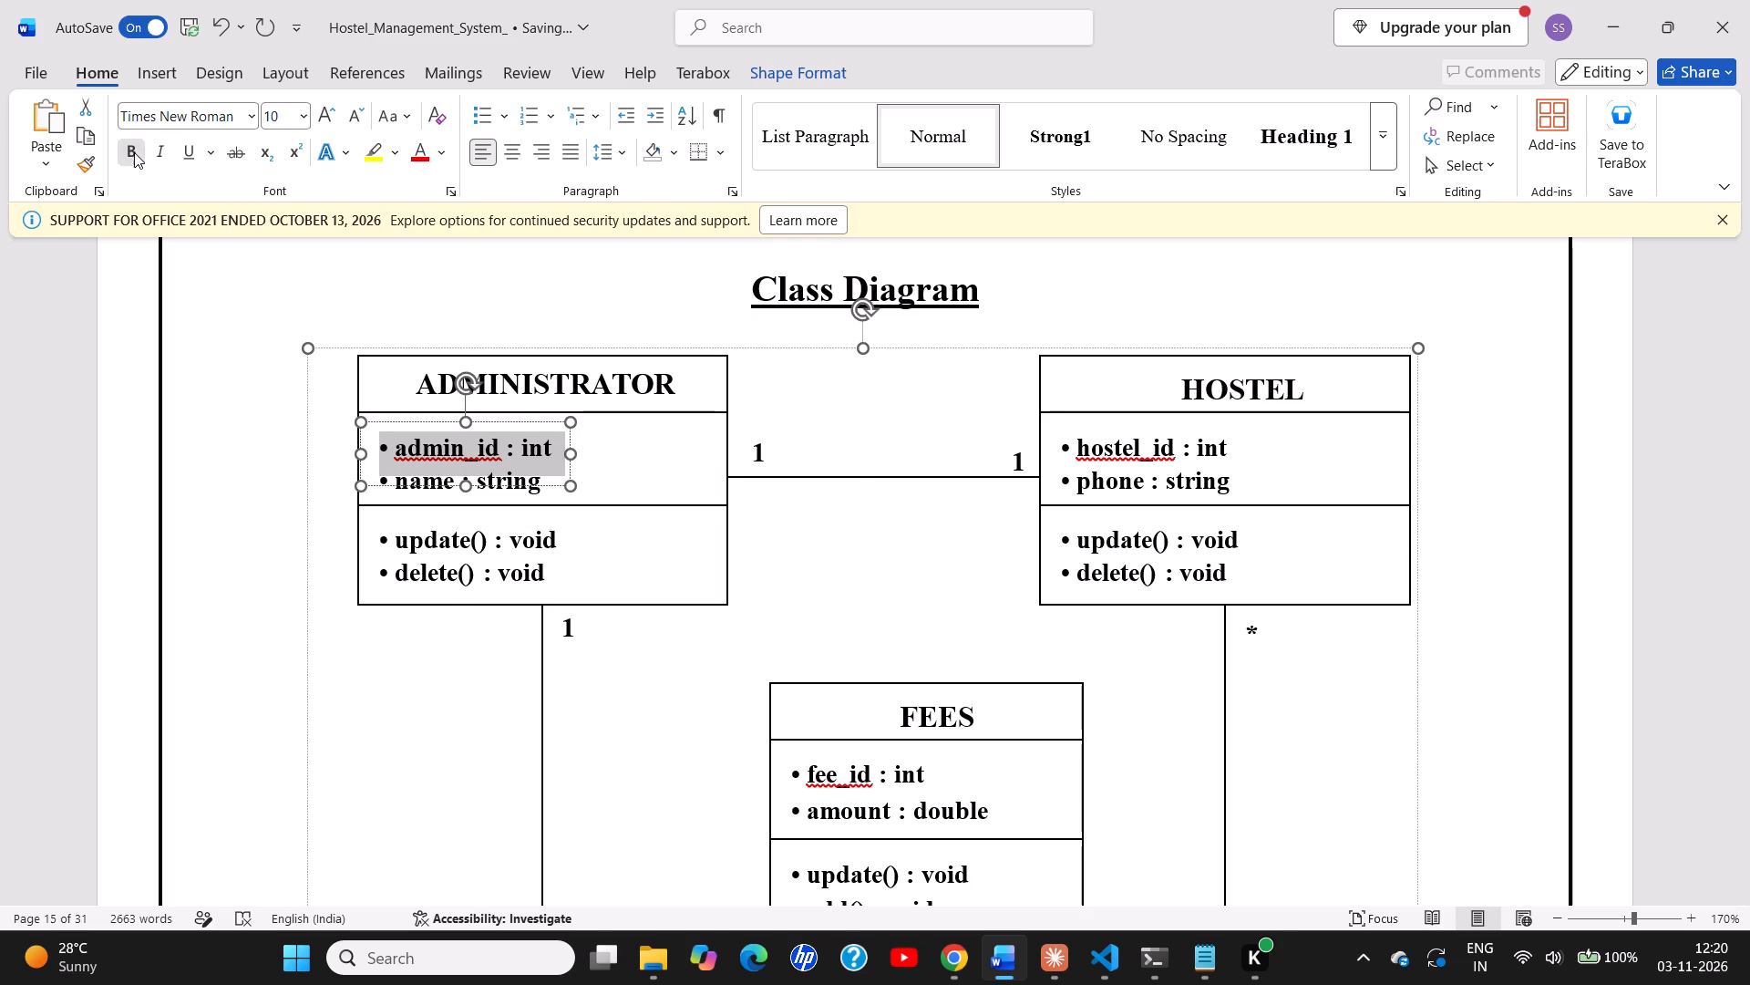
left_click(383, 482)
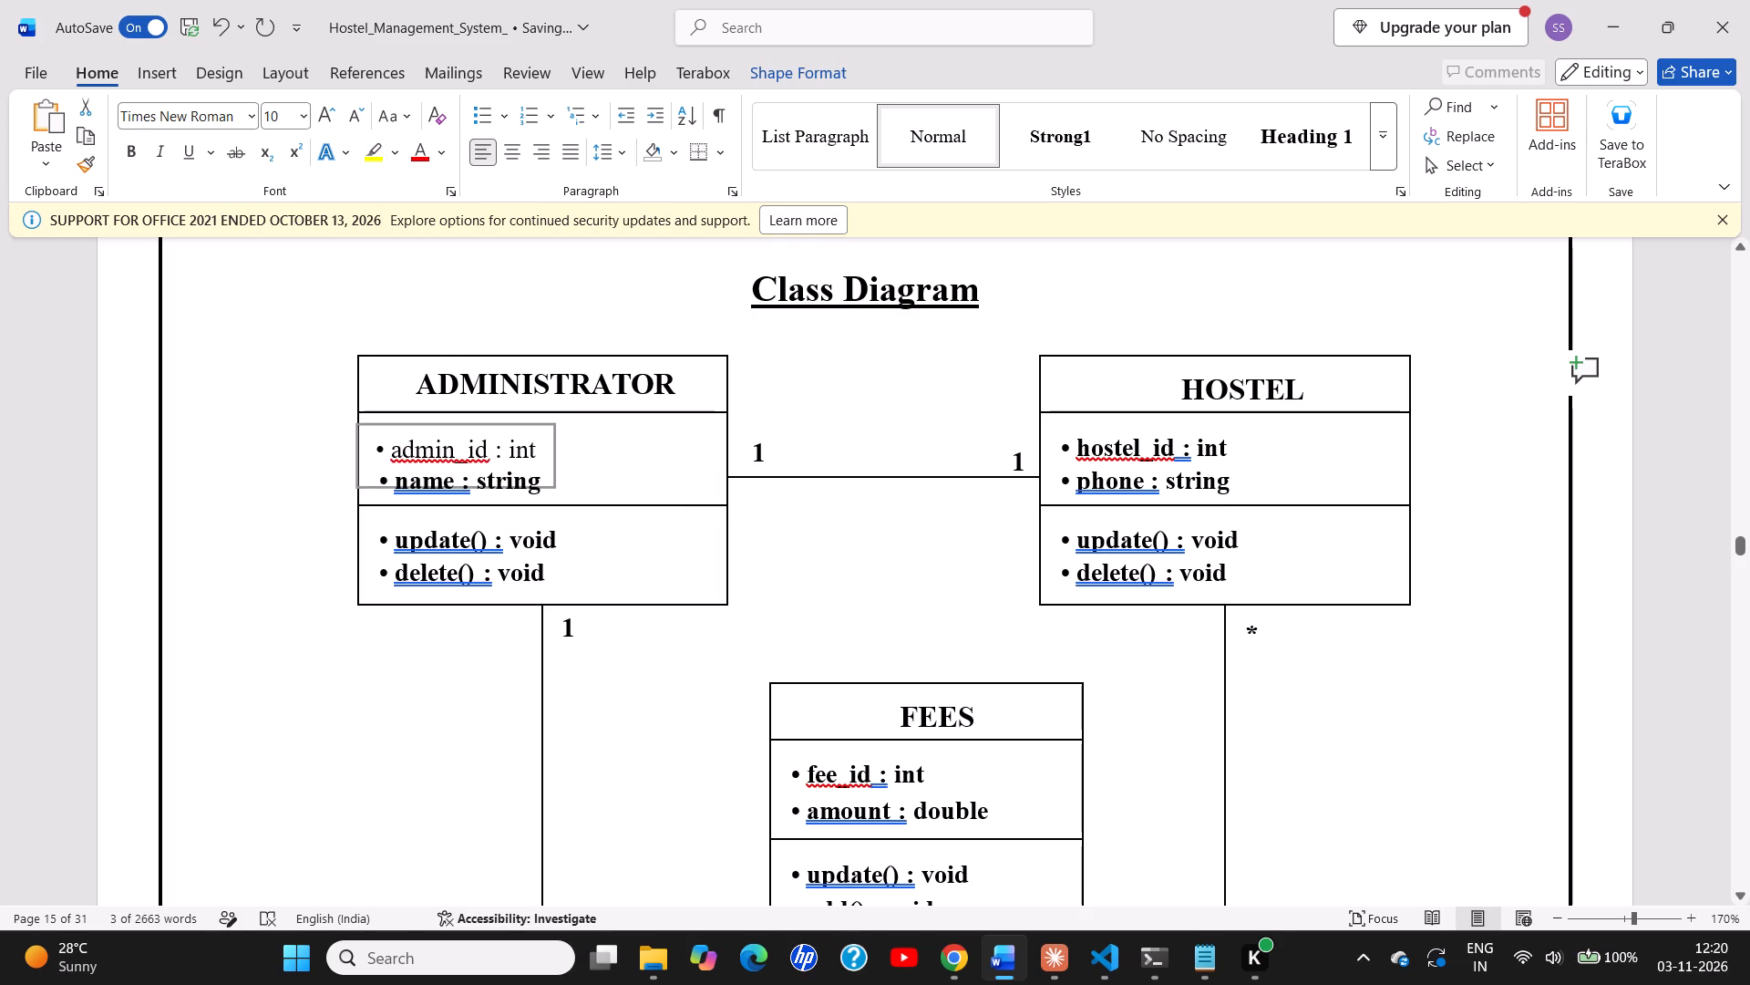
Remove bold from the text of the entire class diagram group, and check the boxes down to the bottom row.
scroll(583, 452, "up", 1)
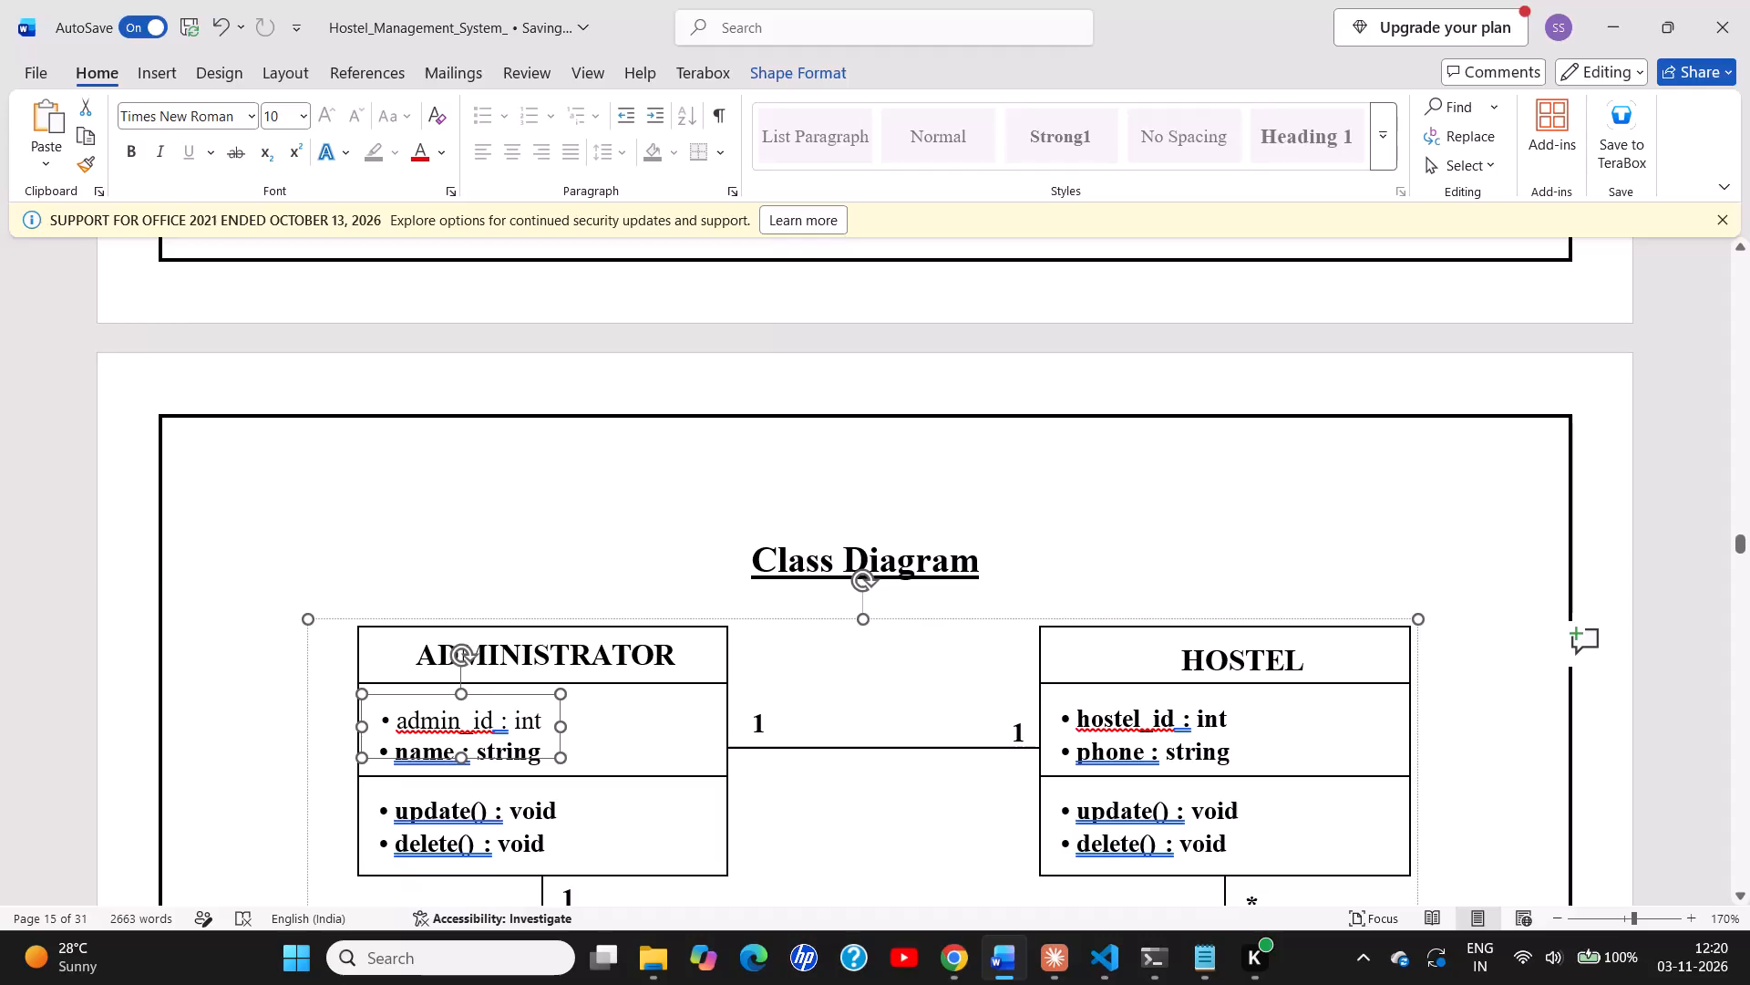
right_click(691, 617)
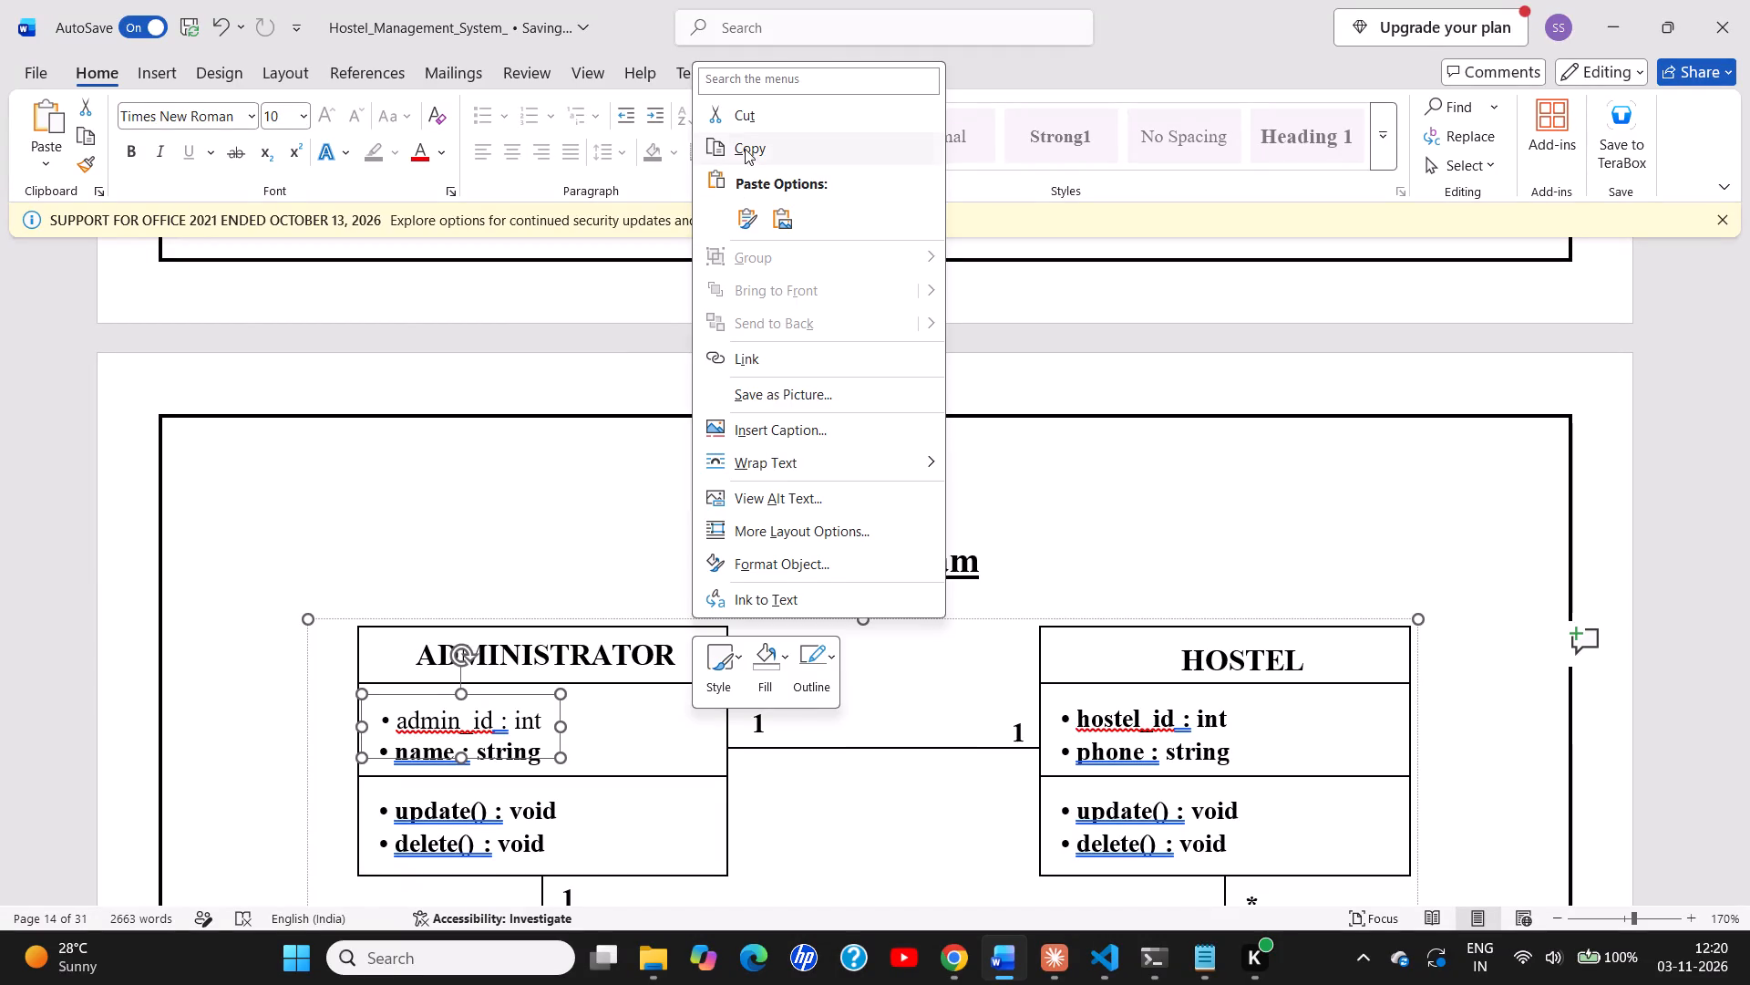
left_click(124, 151)
left_click(124, 151)
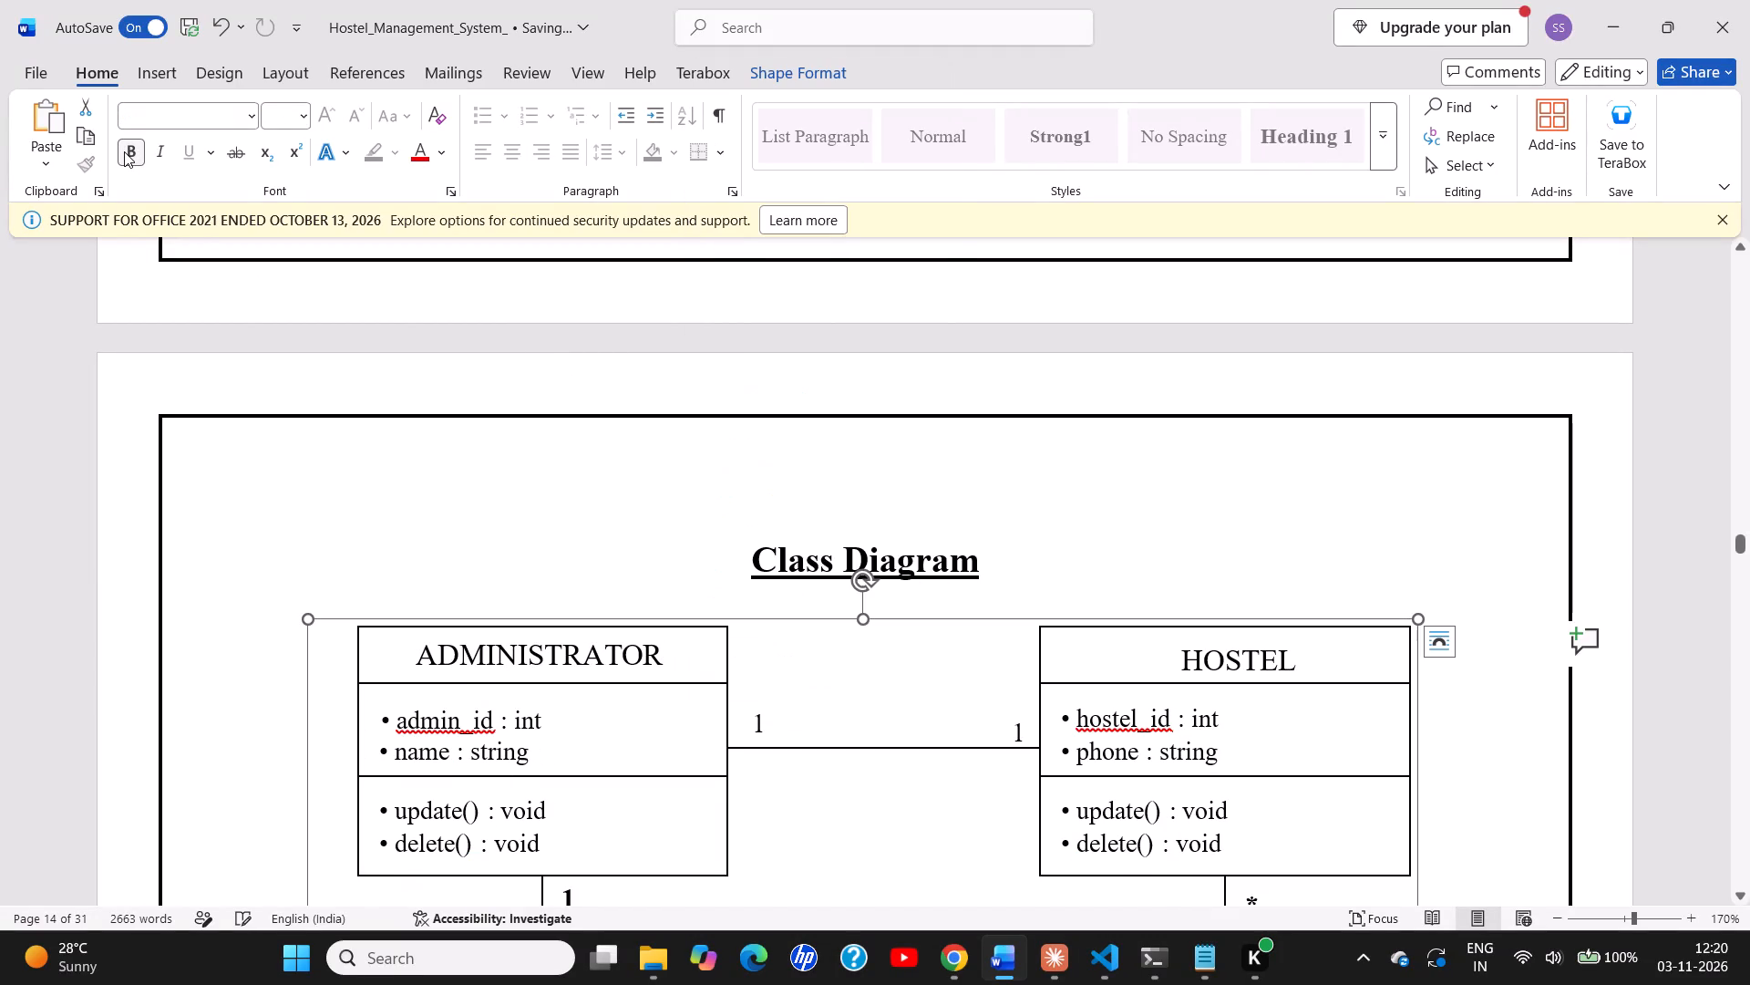
left_click(124, 151)
scroll(648, 449, "down", 1)
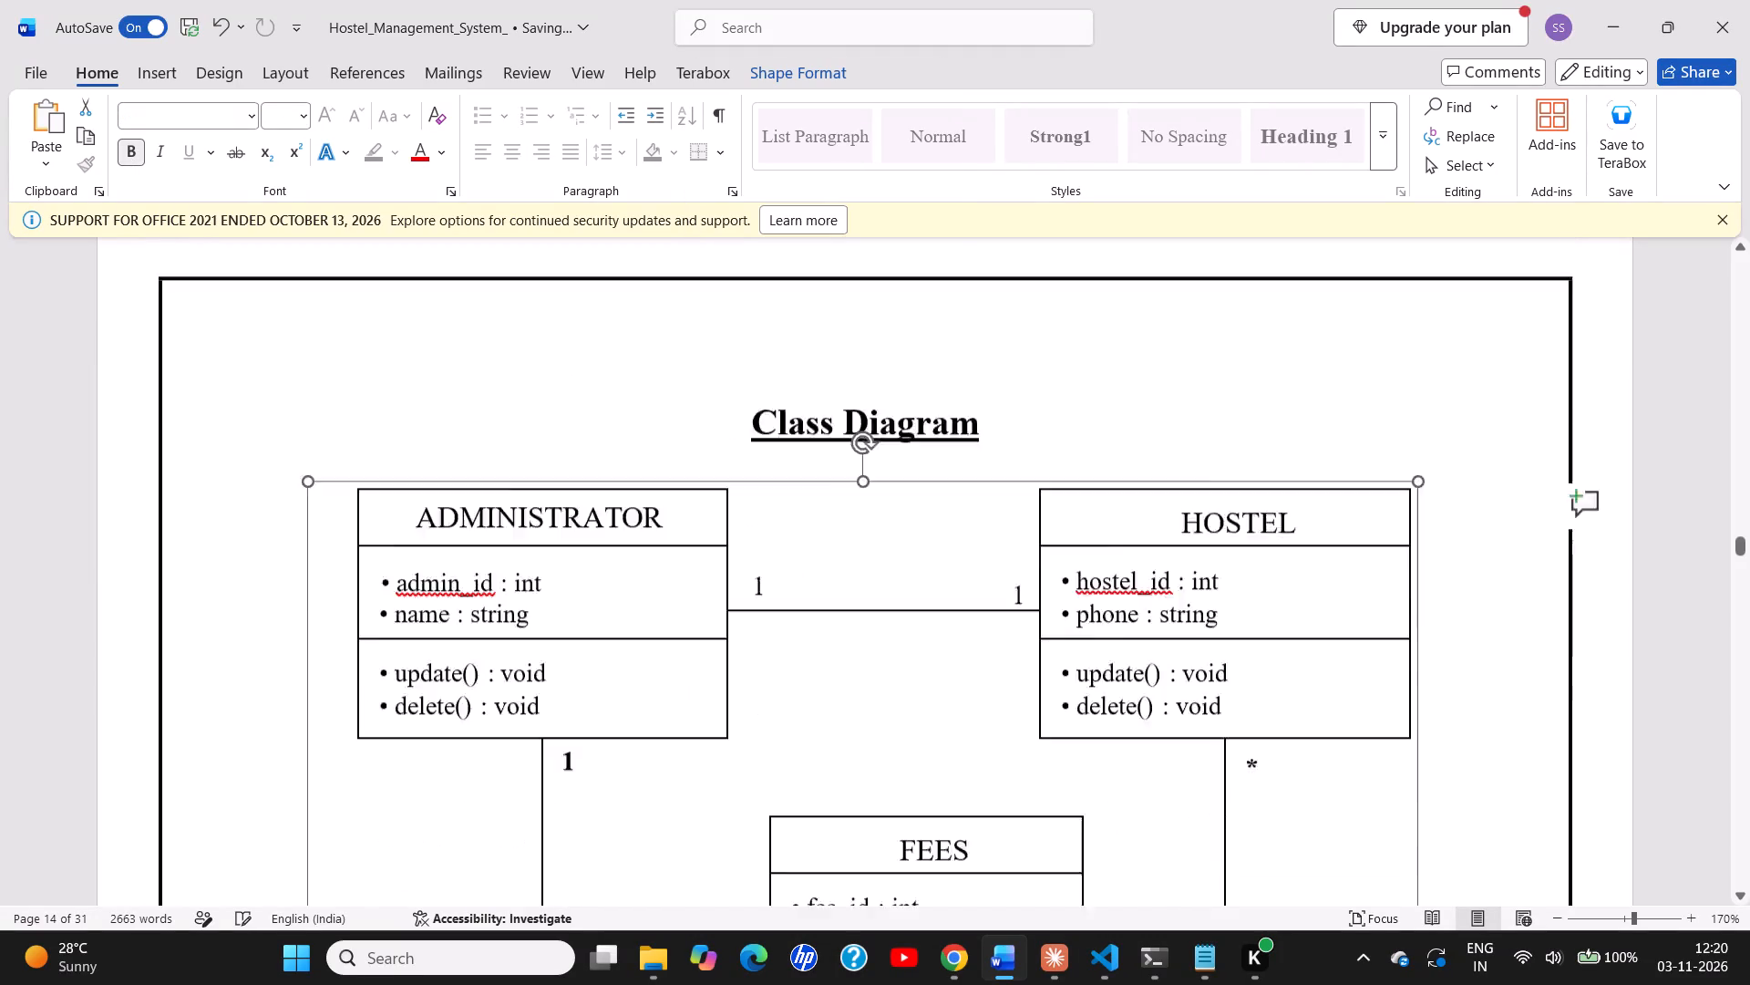
scroll(648, 449, "down", 3)
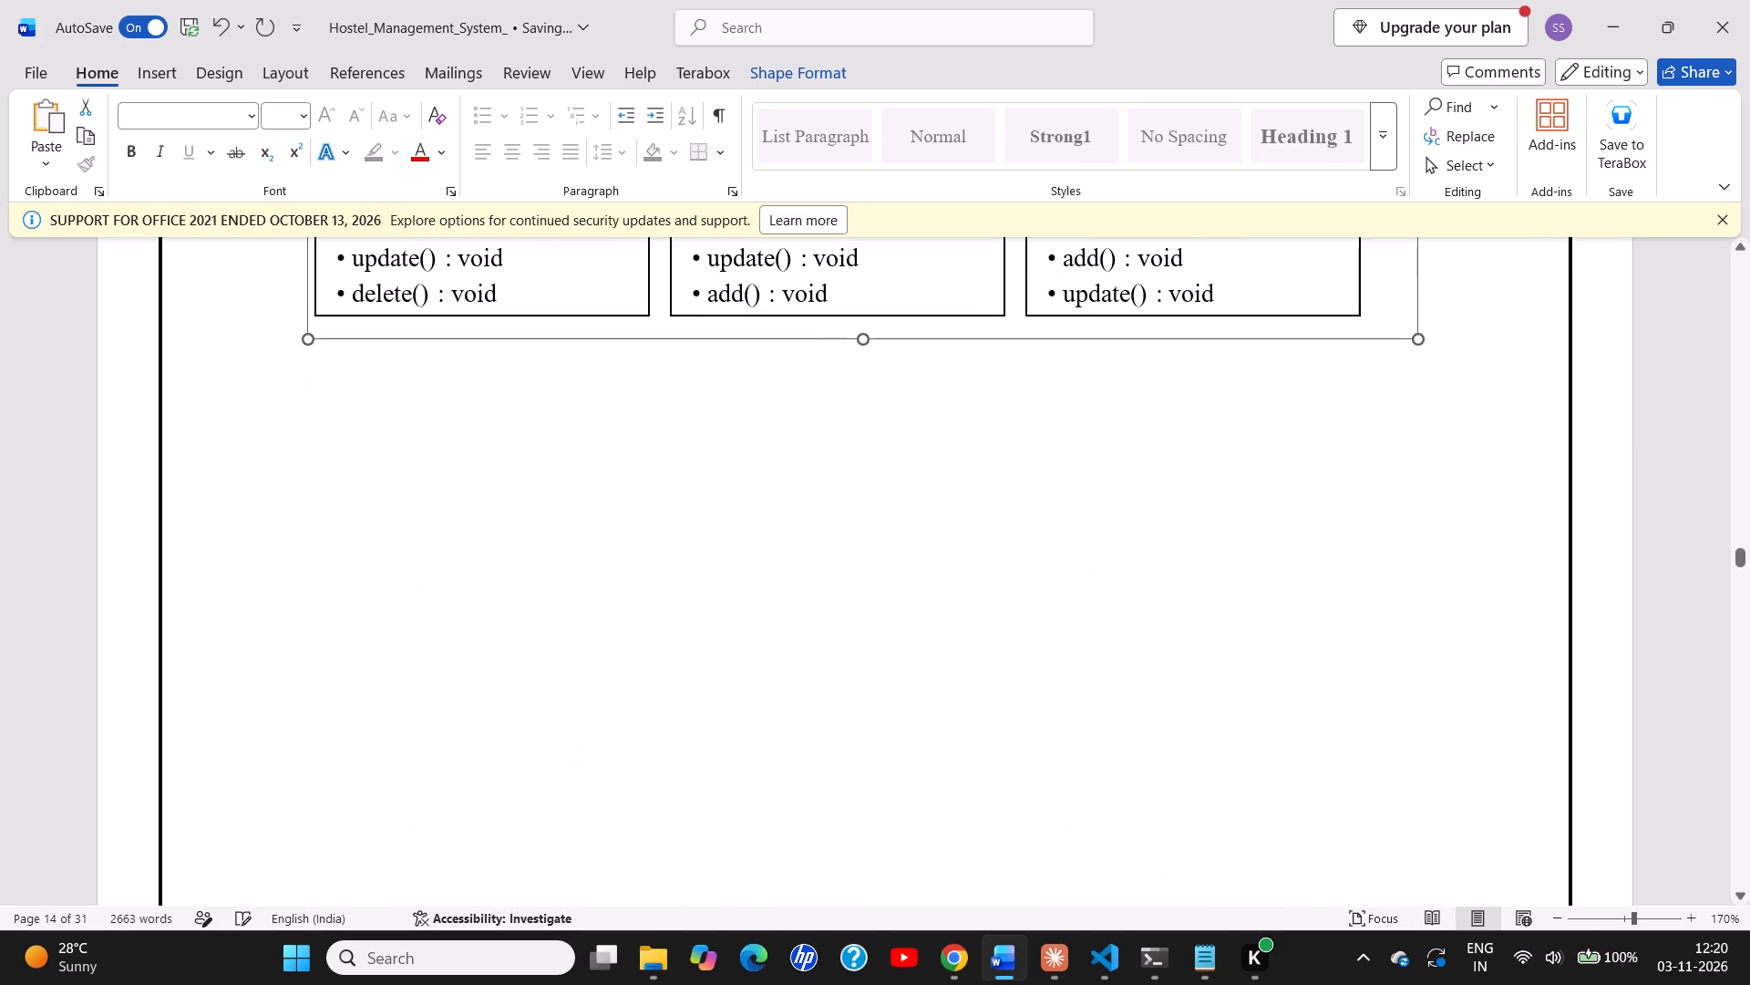
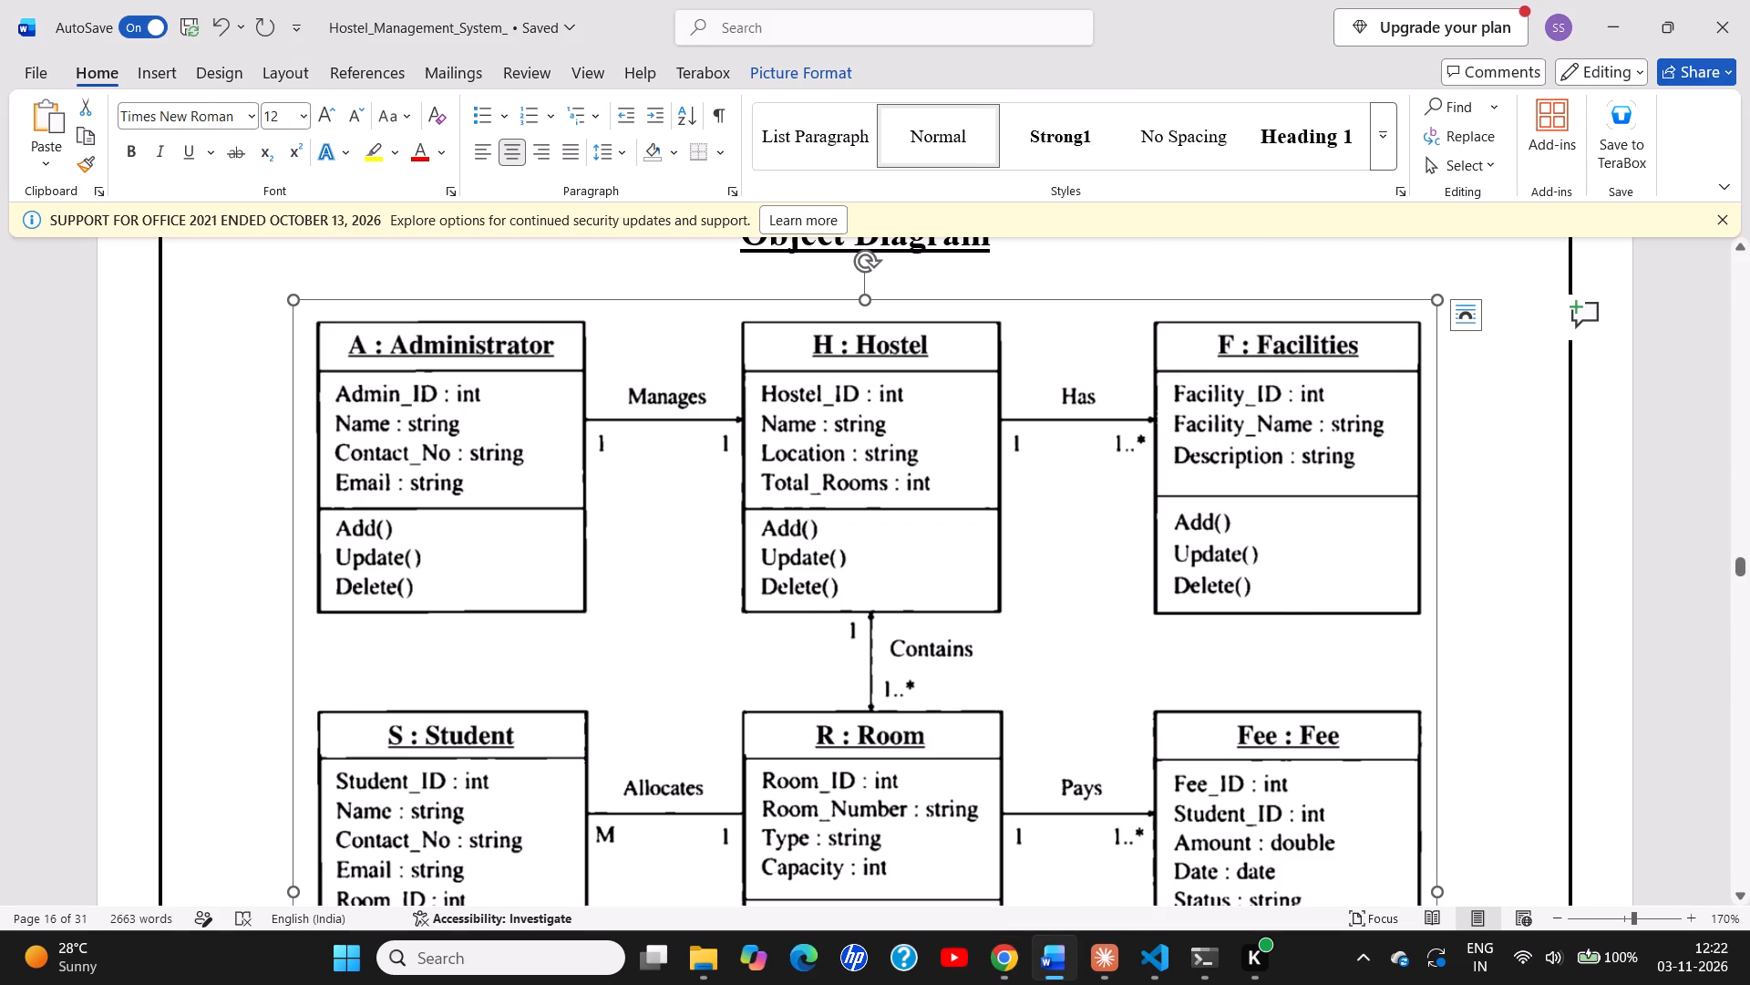
right_click(1024, 371)
left_click(1087, 313)
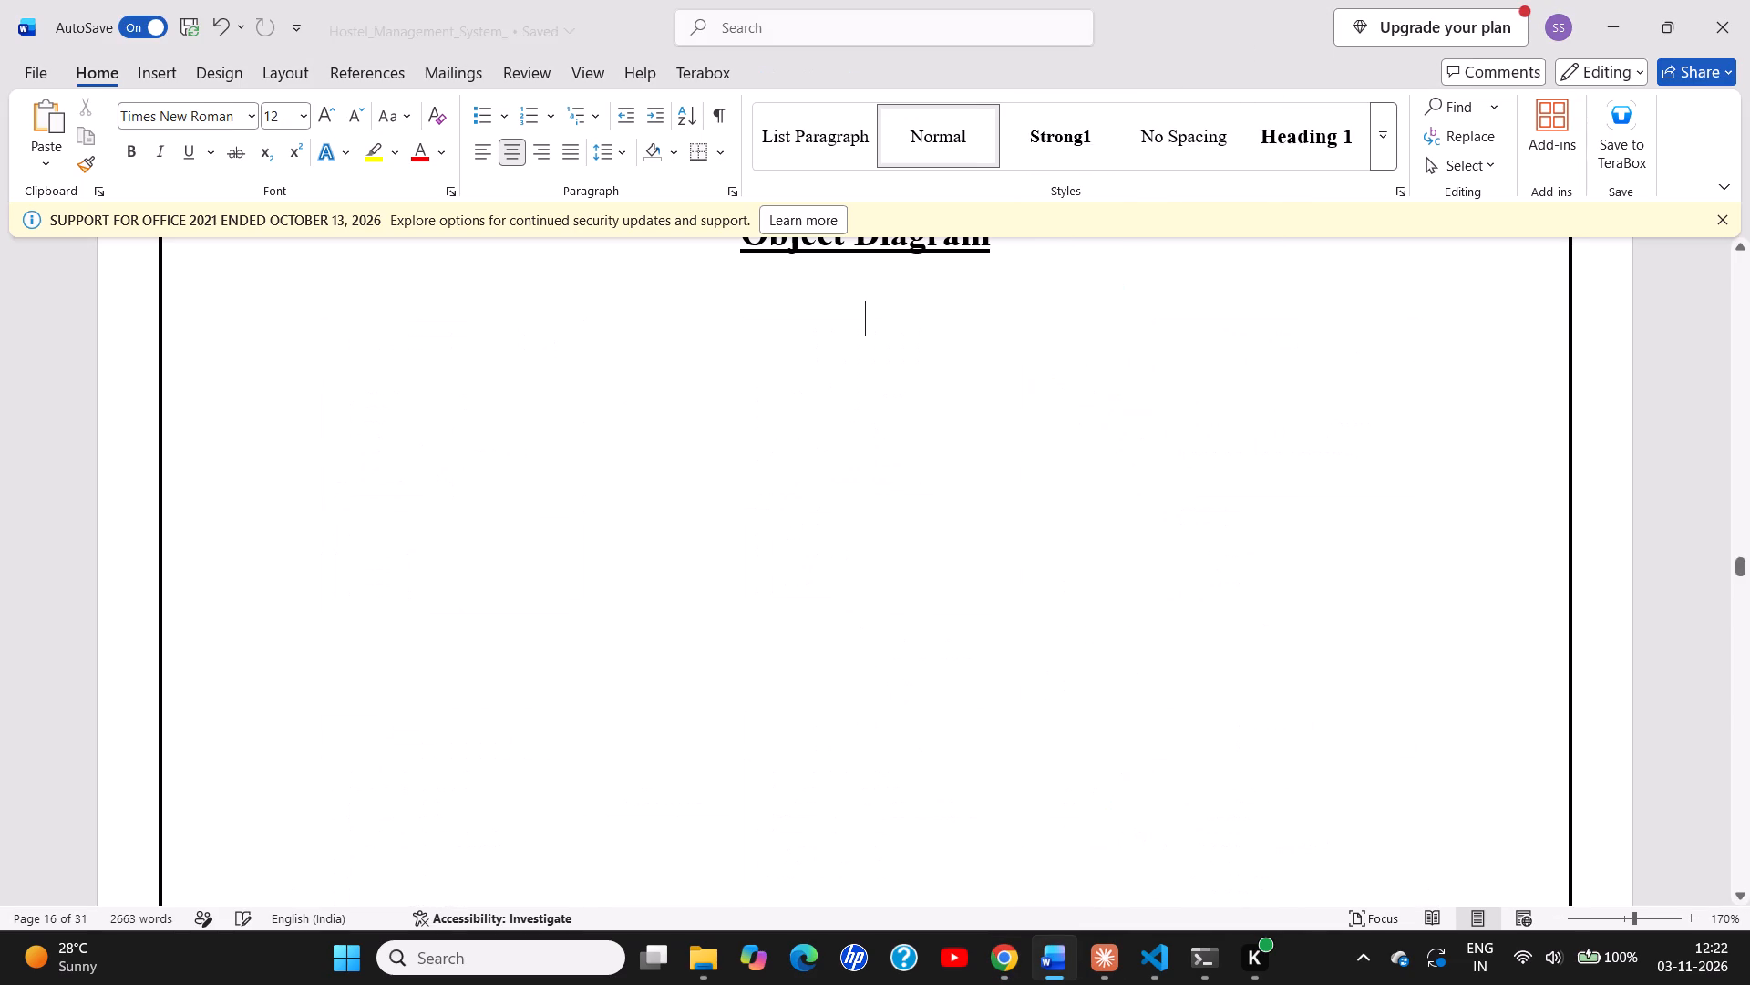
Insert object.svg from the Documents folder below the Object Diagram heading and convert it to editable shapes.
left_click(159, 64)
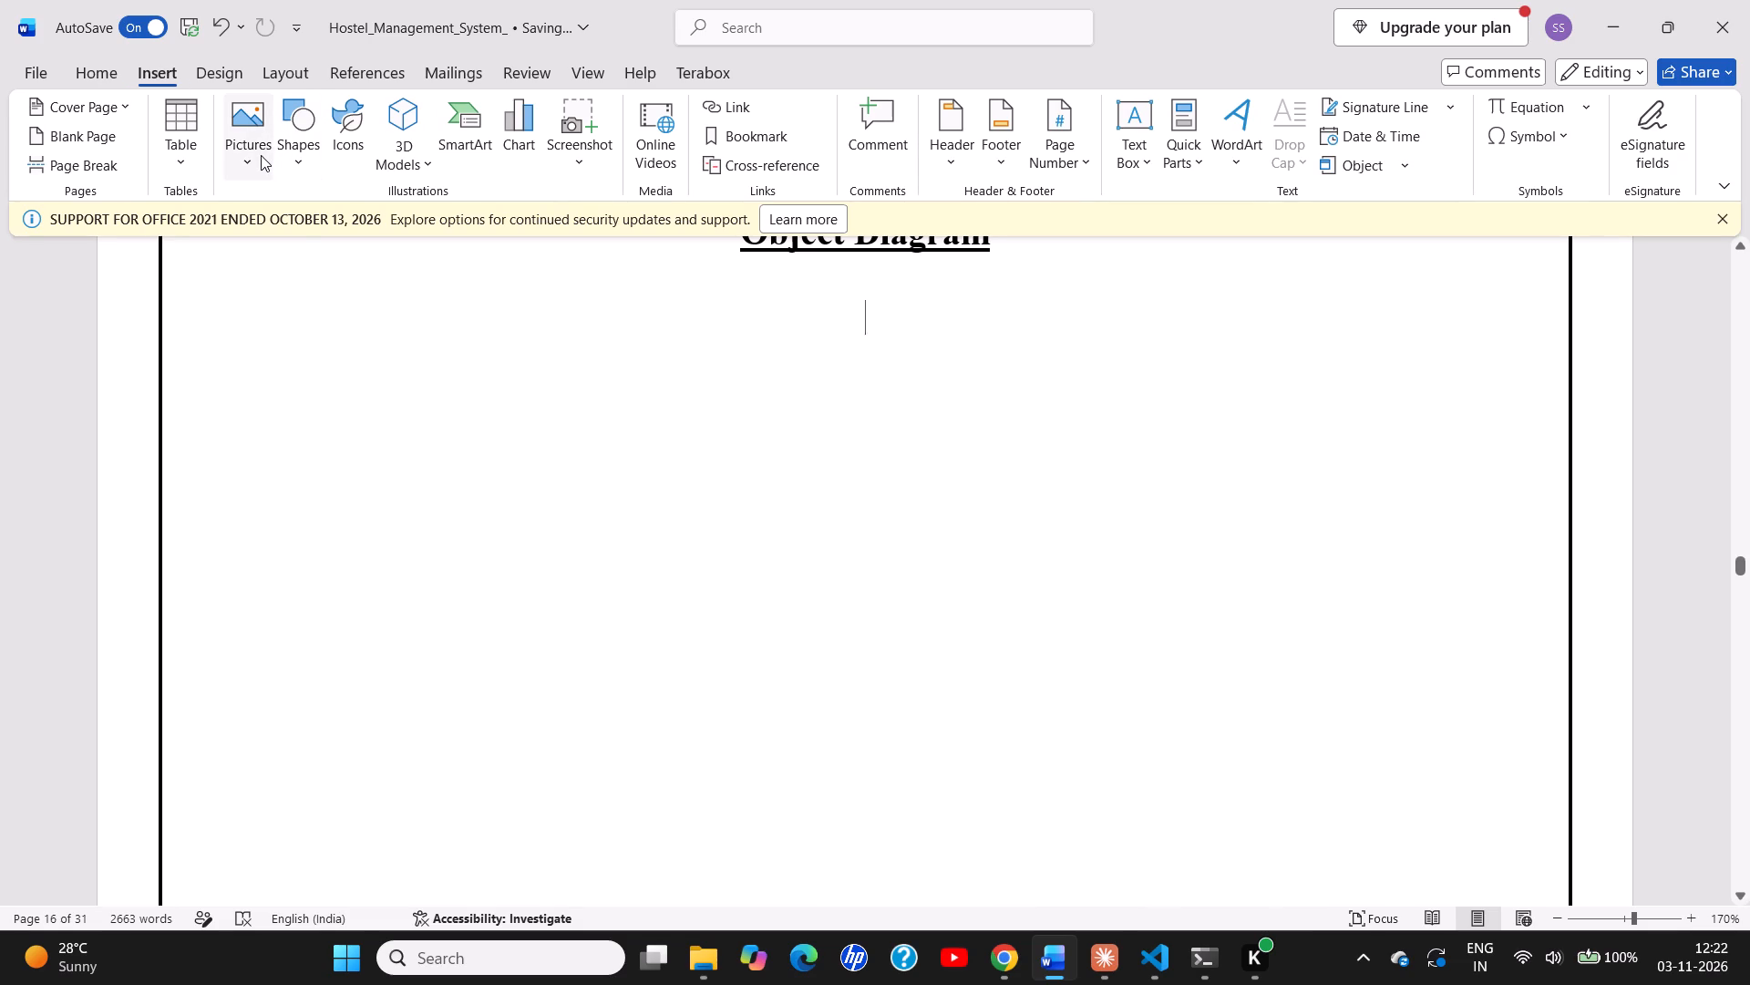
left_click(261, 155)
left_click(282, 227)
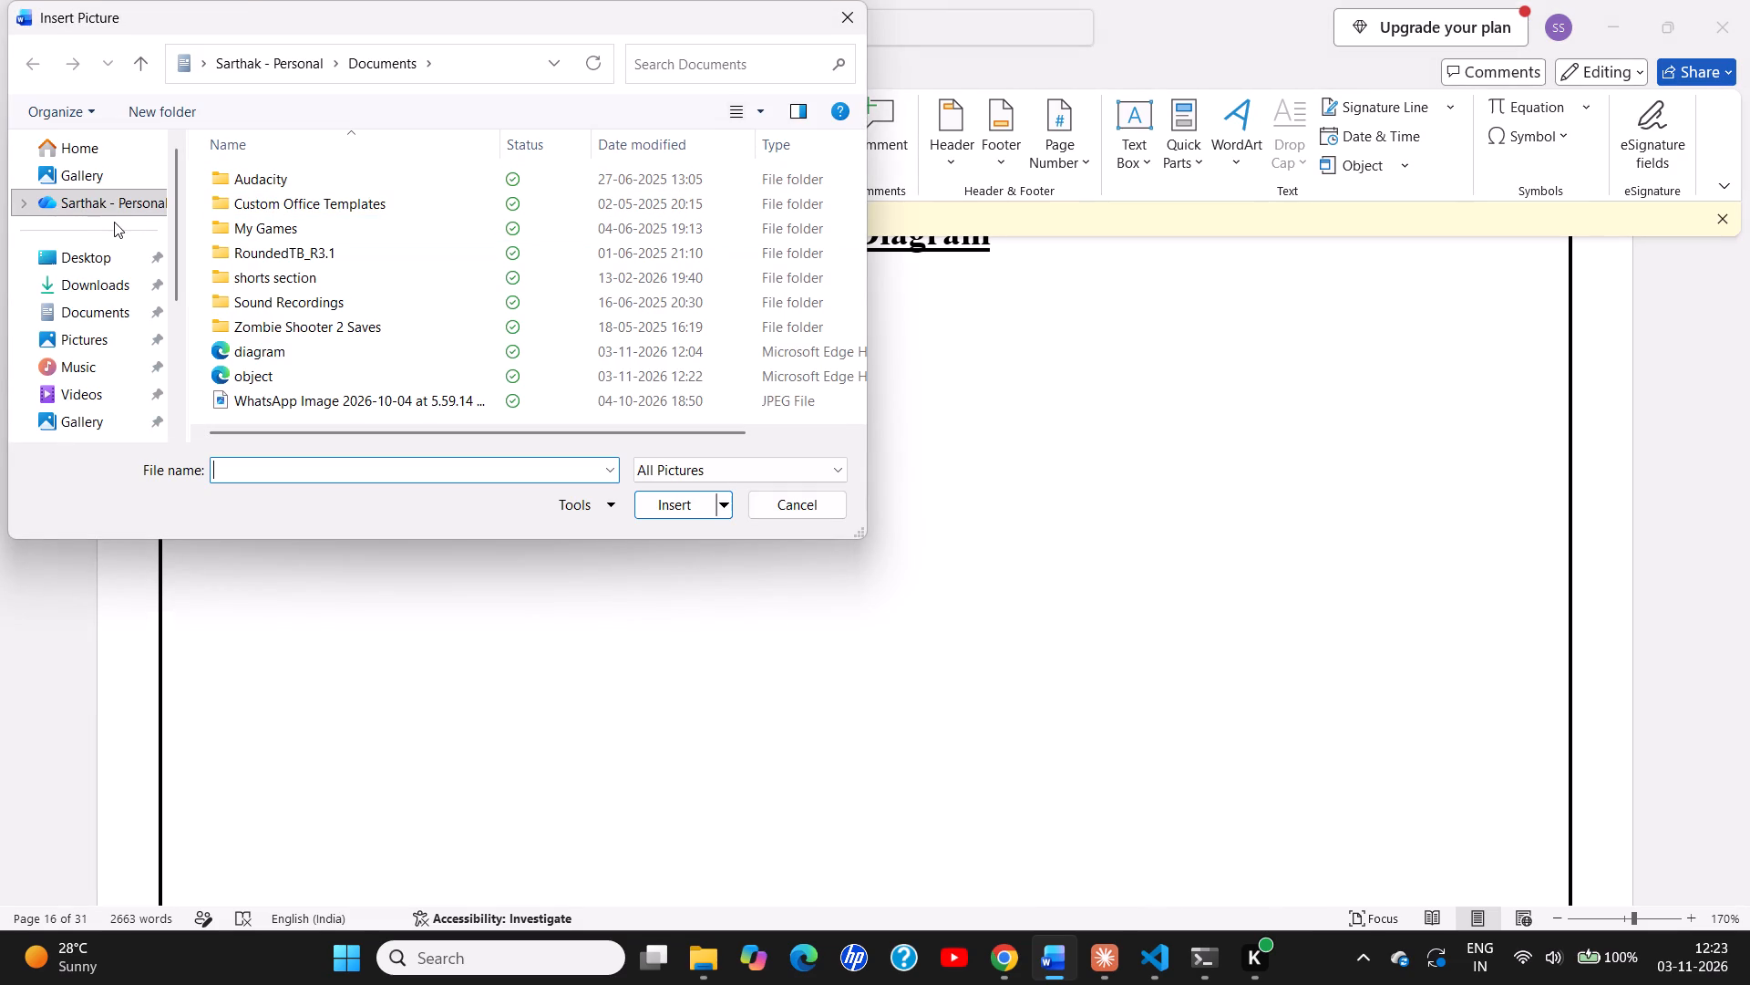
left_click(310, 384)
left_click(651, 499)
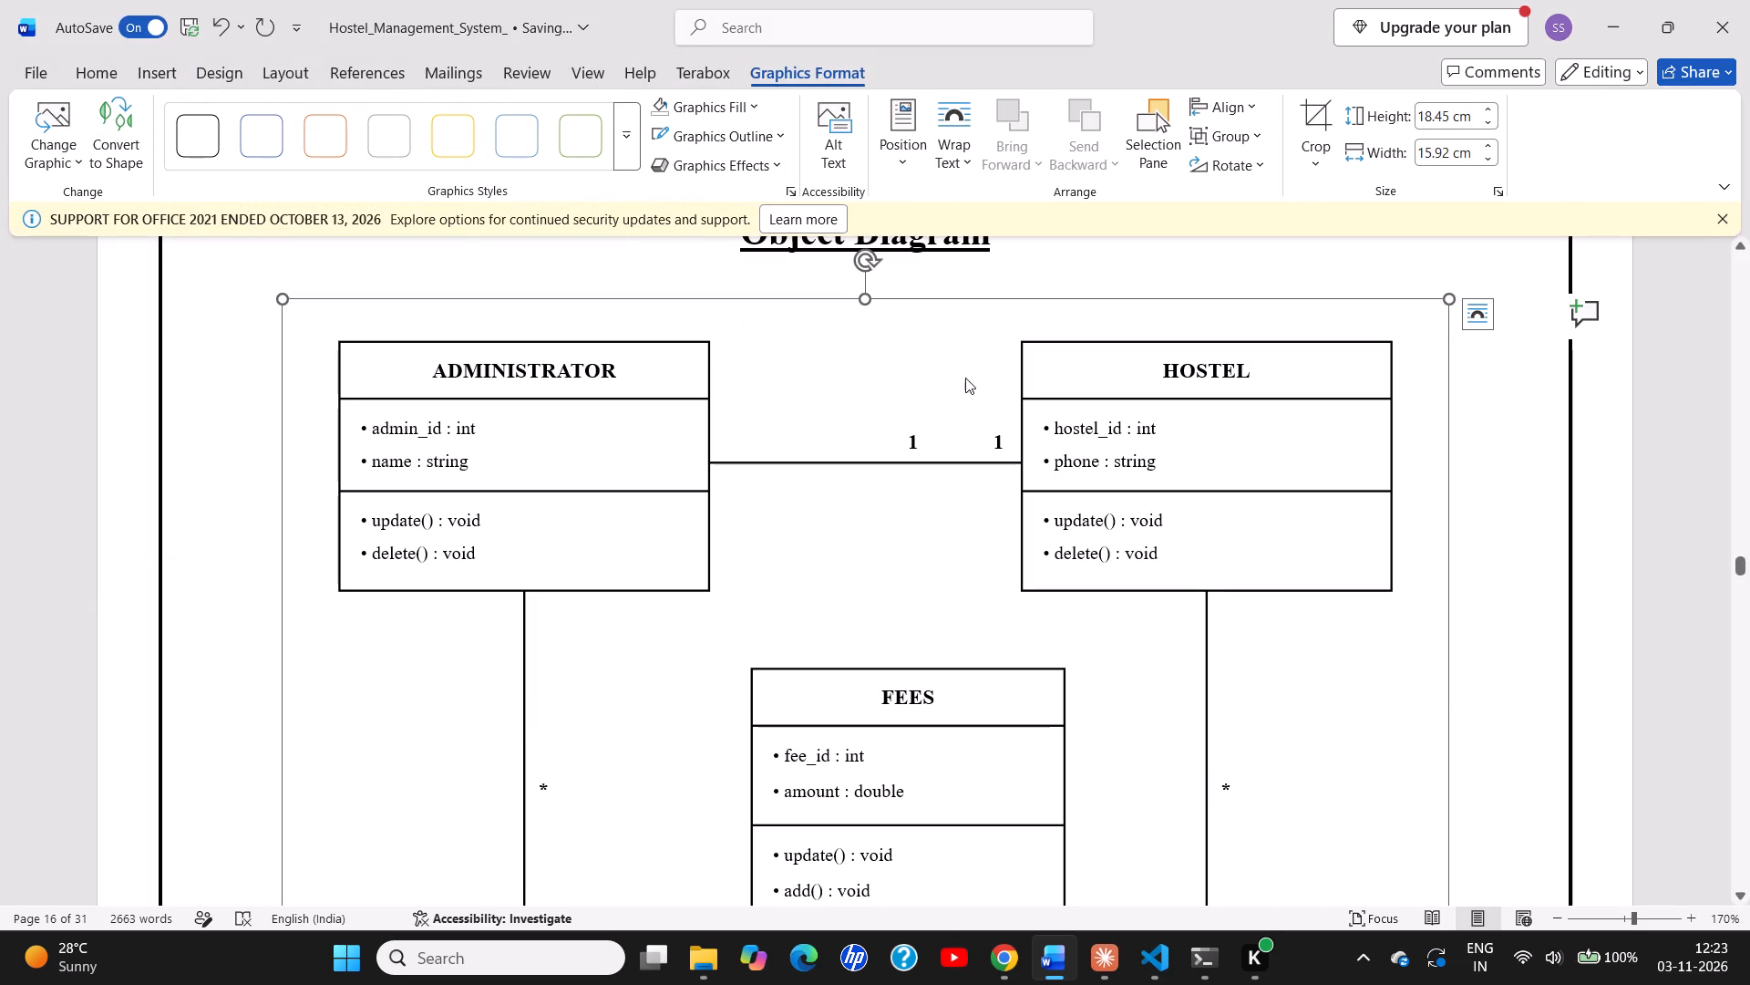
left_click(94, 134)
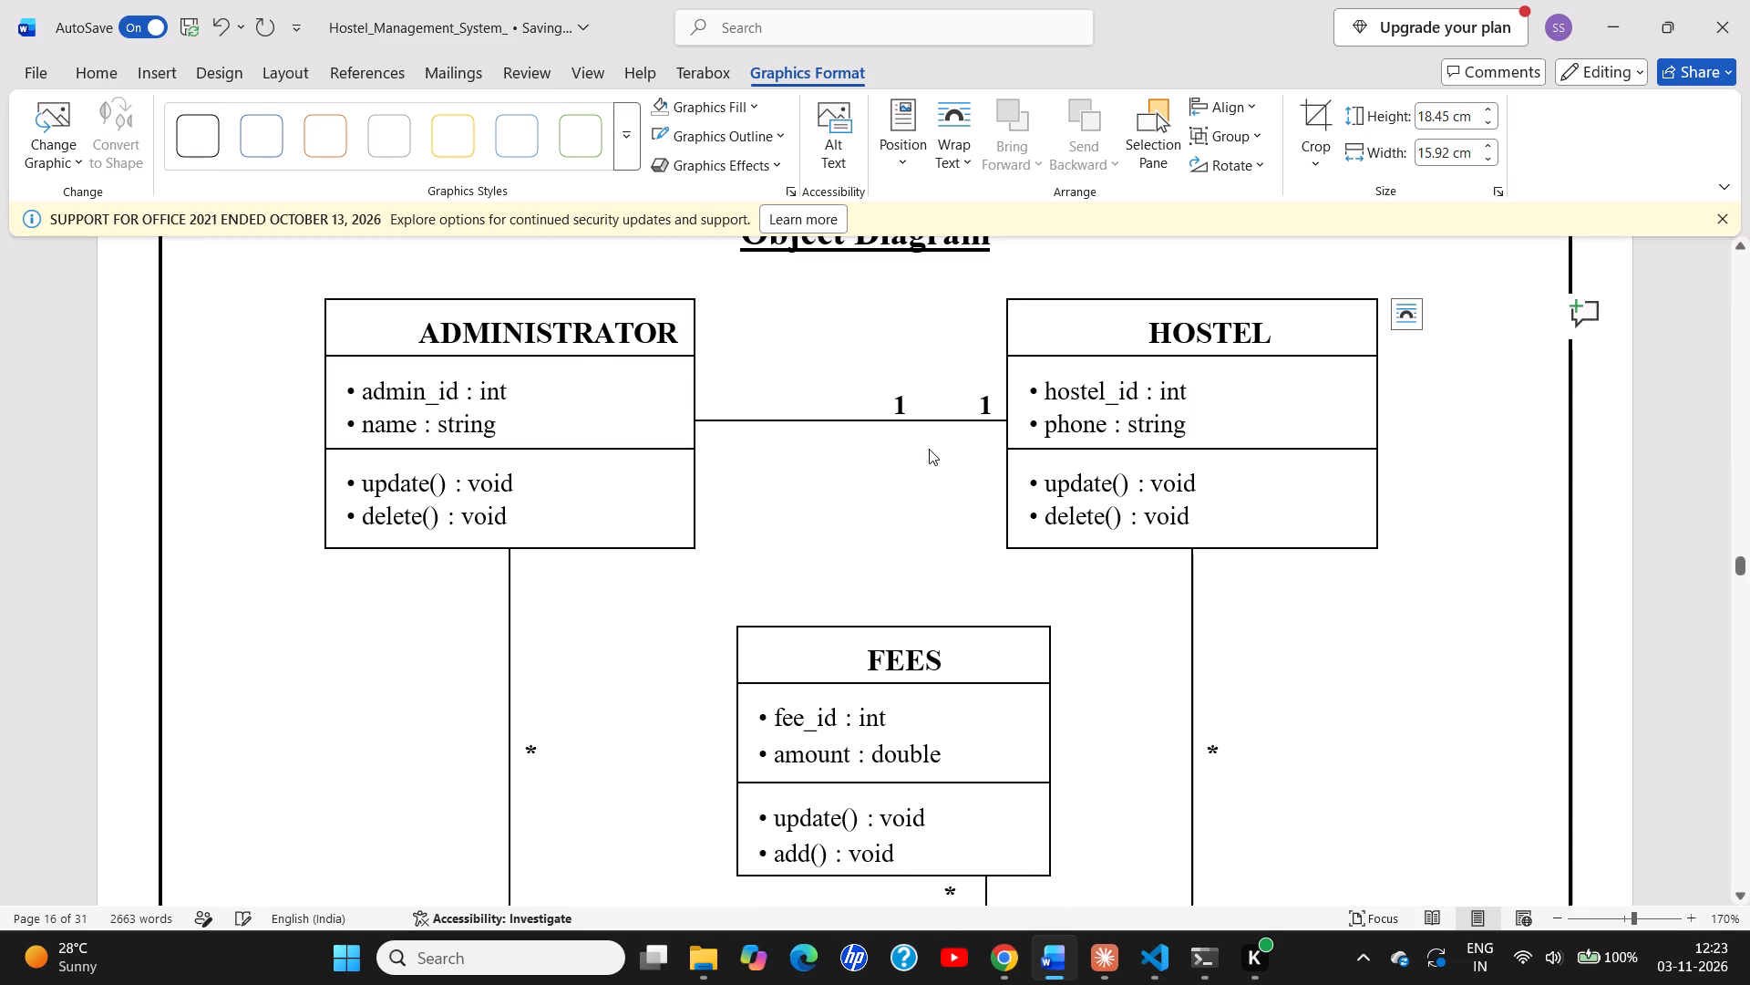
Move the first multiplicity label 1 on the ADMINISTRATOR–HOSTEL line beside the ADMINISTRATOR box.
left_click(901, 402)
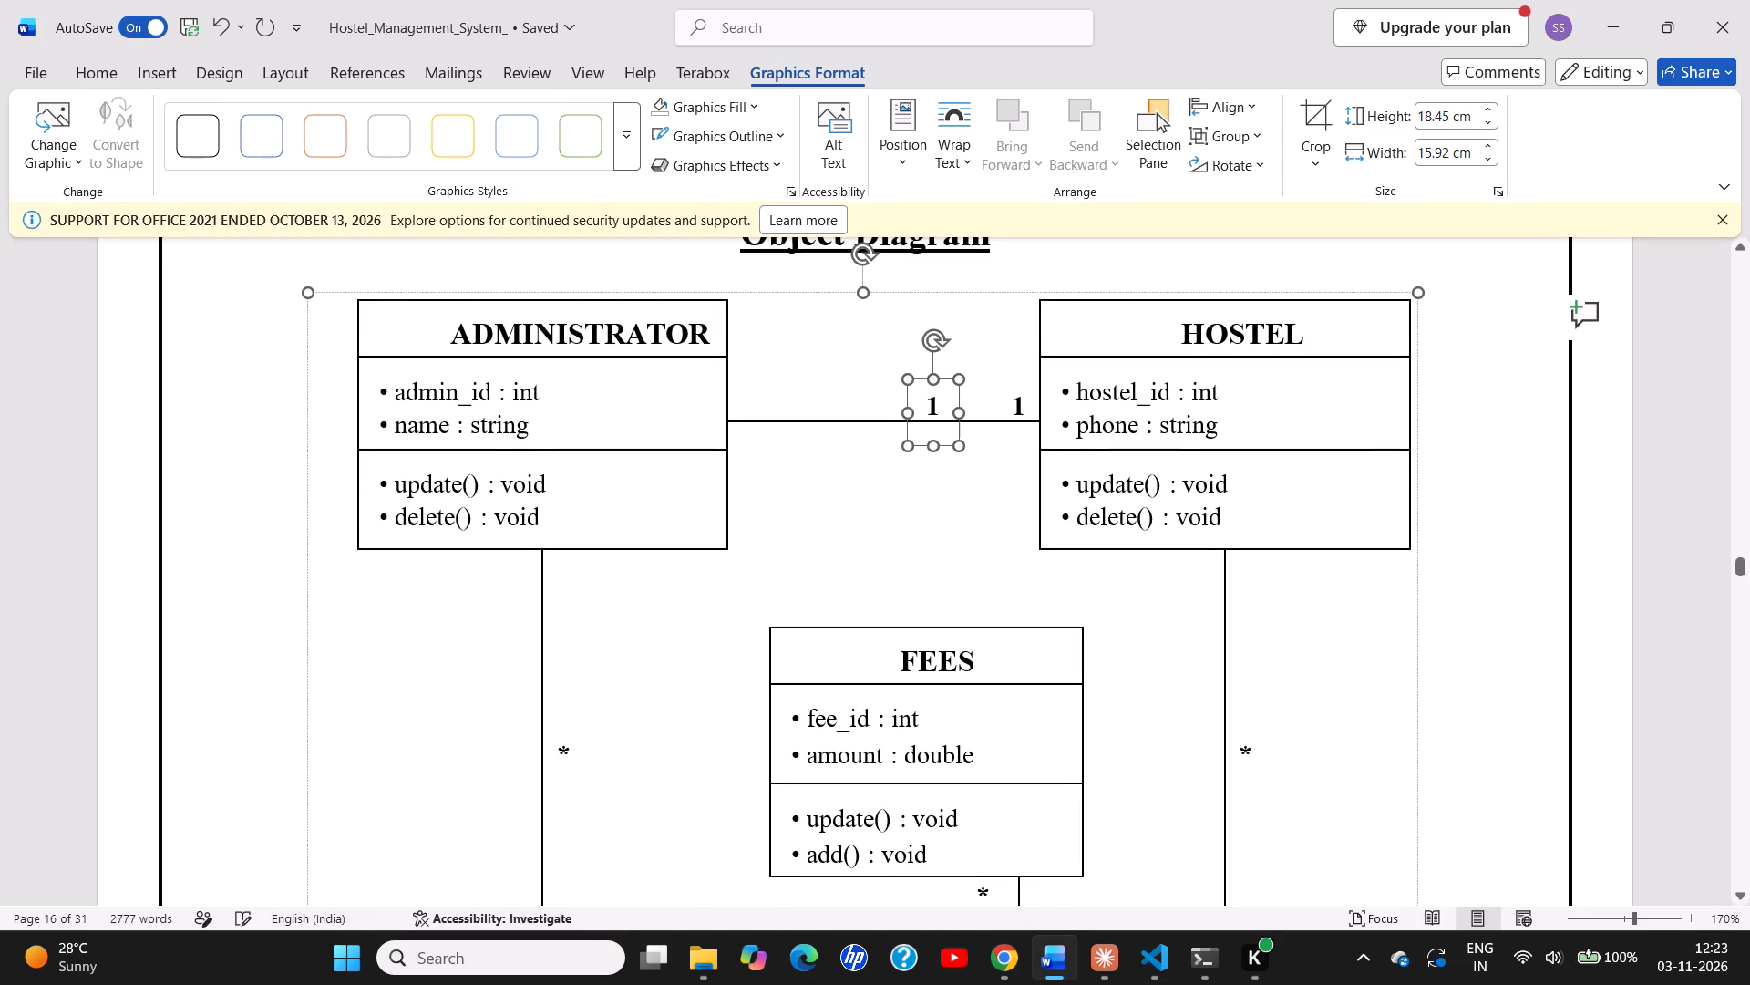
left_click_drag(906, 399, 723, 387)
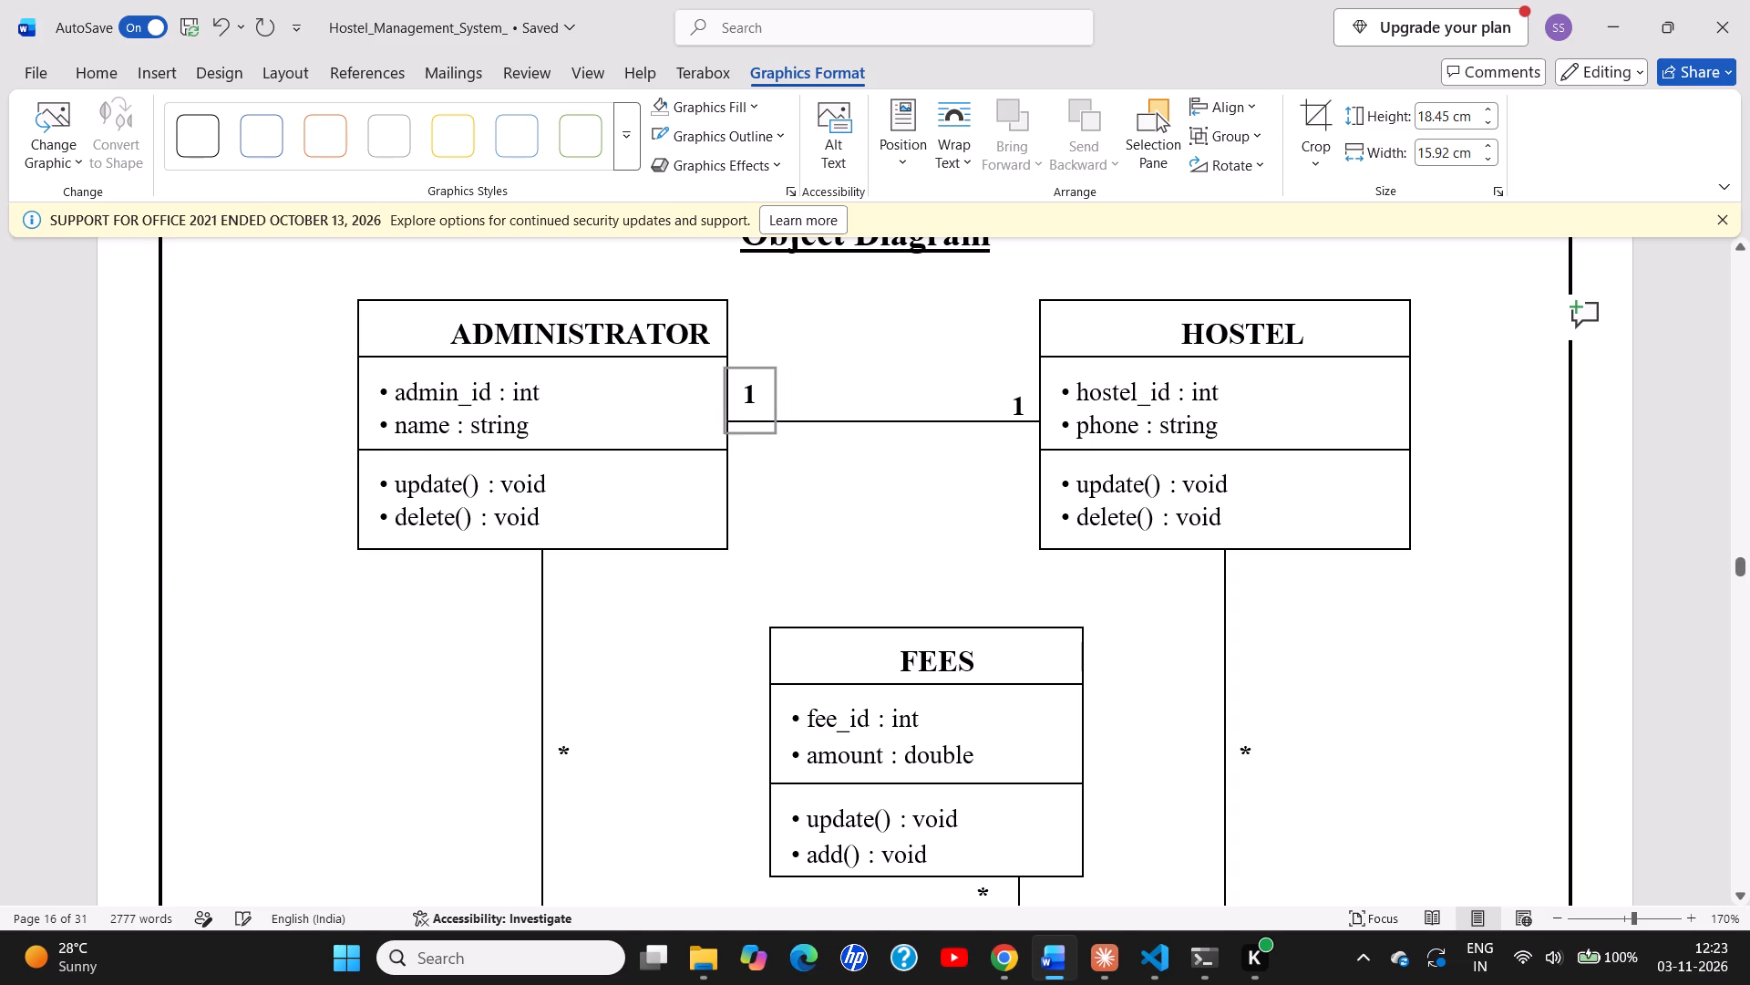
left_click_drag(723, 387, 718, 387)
Compare the converted object diagram with the report's class diagram, checking boxes, connector lines and multiplicity labels.
scroll(890, 356, "up", 2)
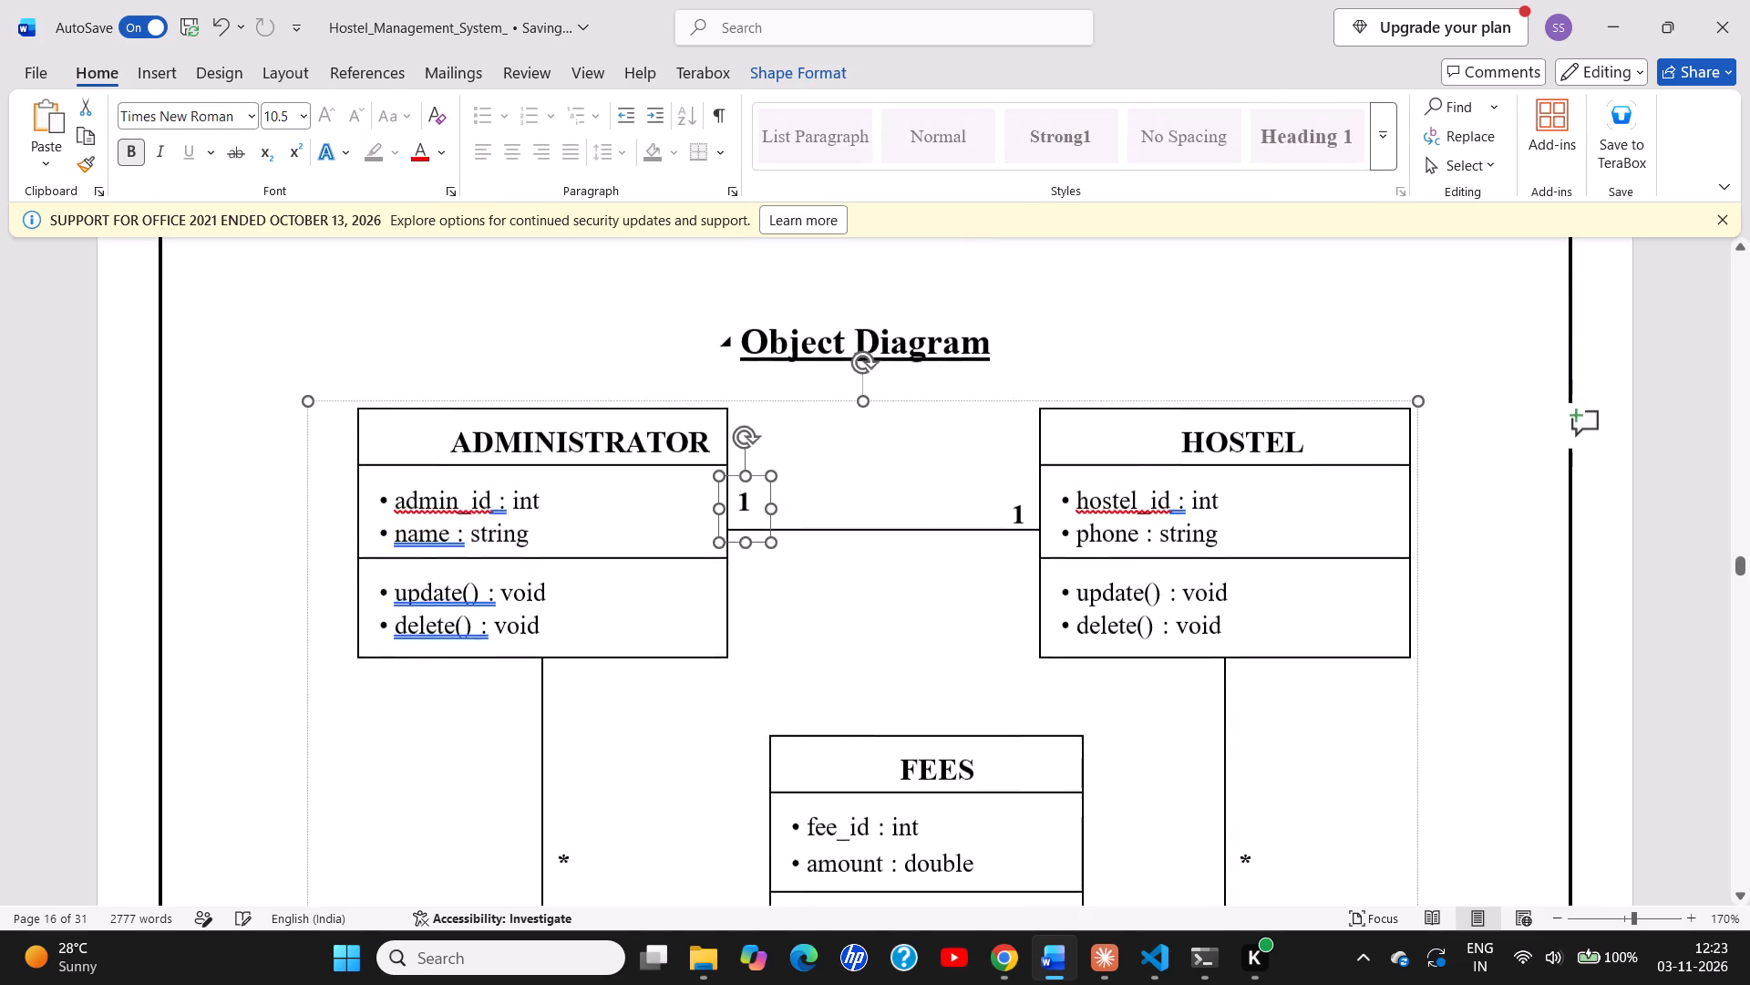
scroll(890, 356, "up", 3)
scroll(890, 356, "down", 1)
scroll(890, 356, "up", 2)
scroll(890, 356, "down", 1)
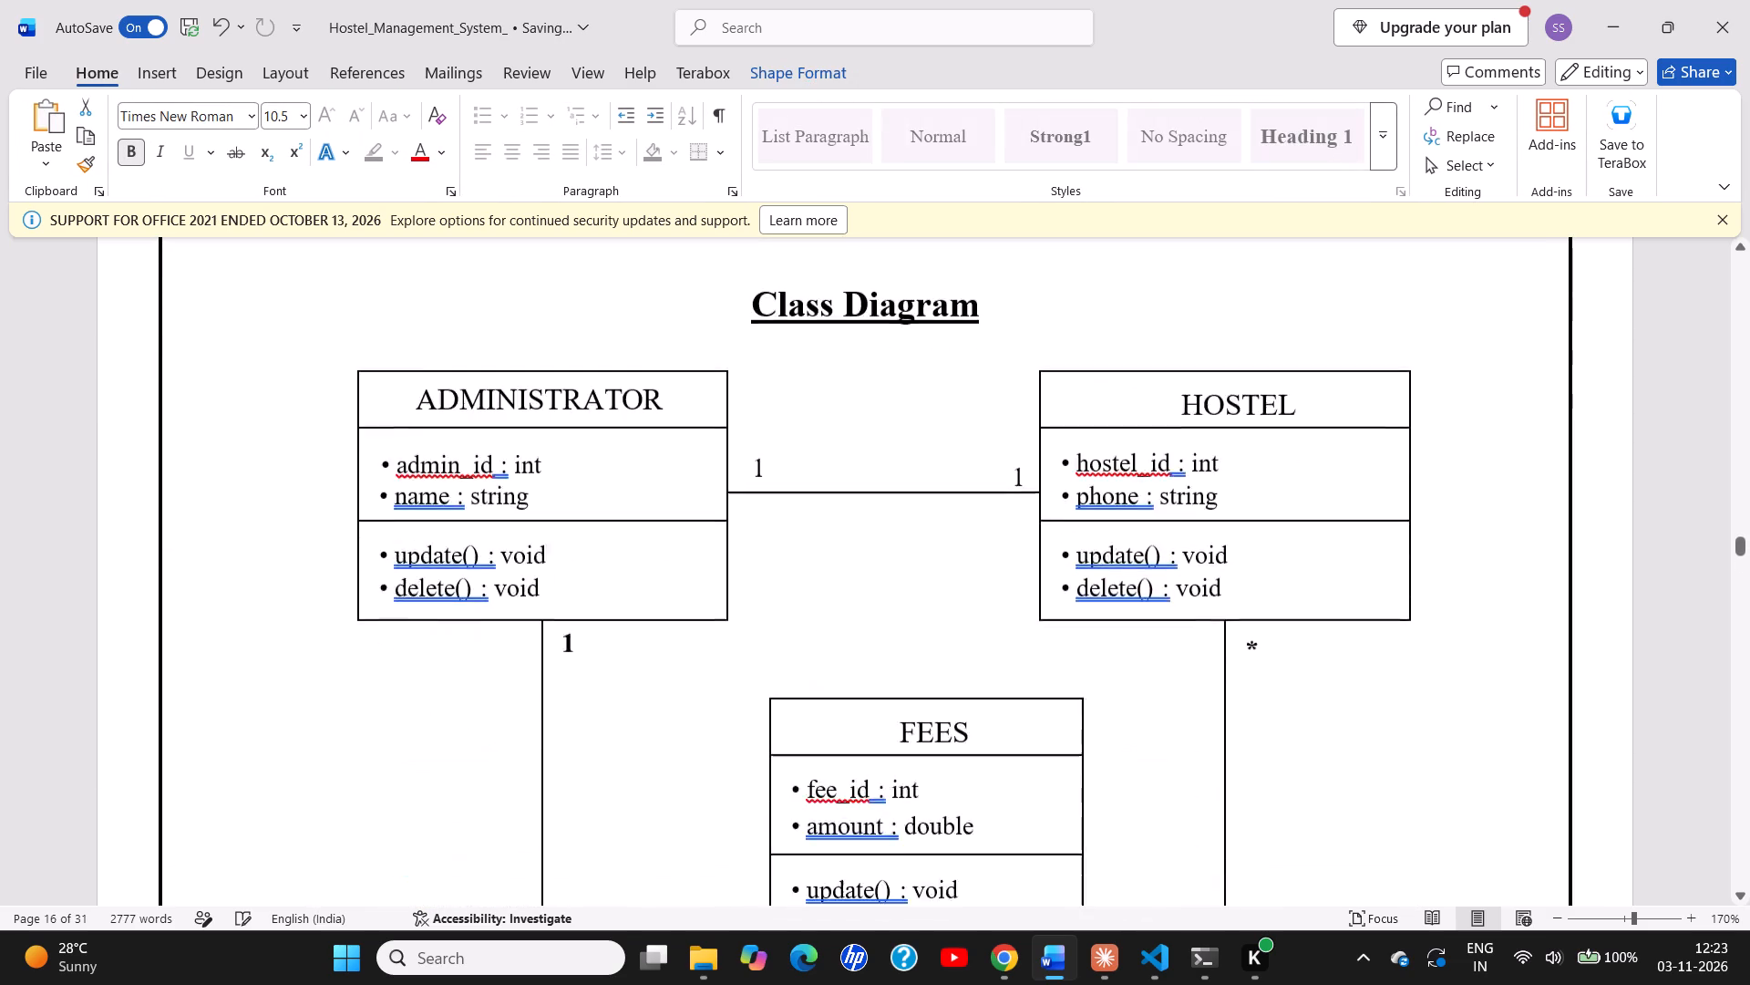
scroll(890, 356, "down", 1)
scroll(890, 356, "up", 1)
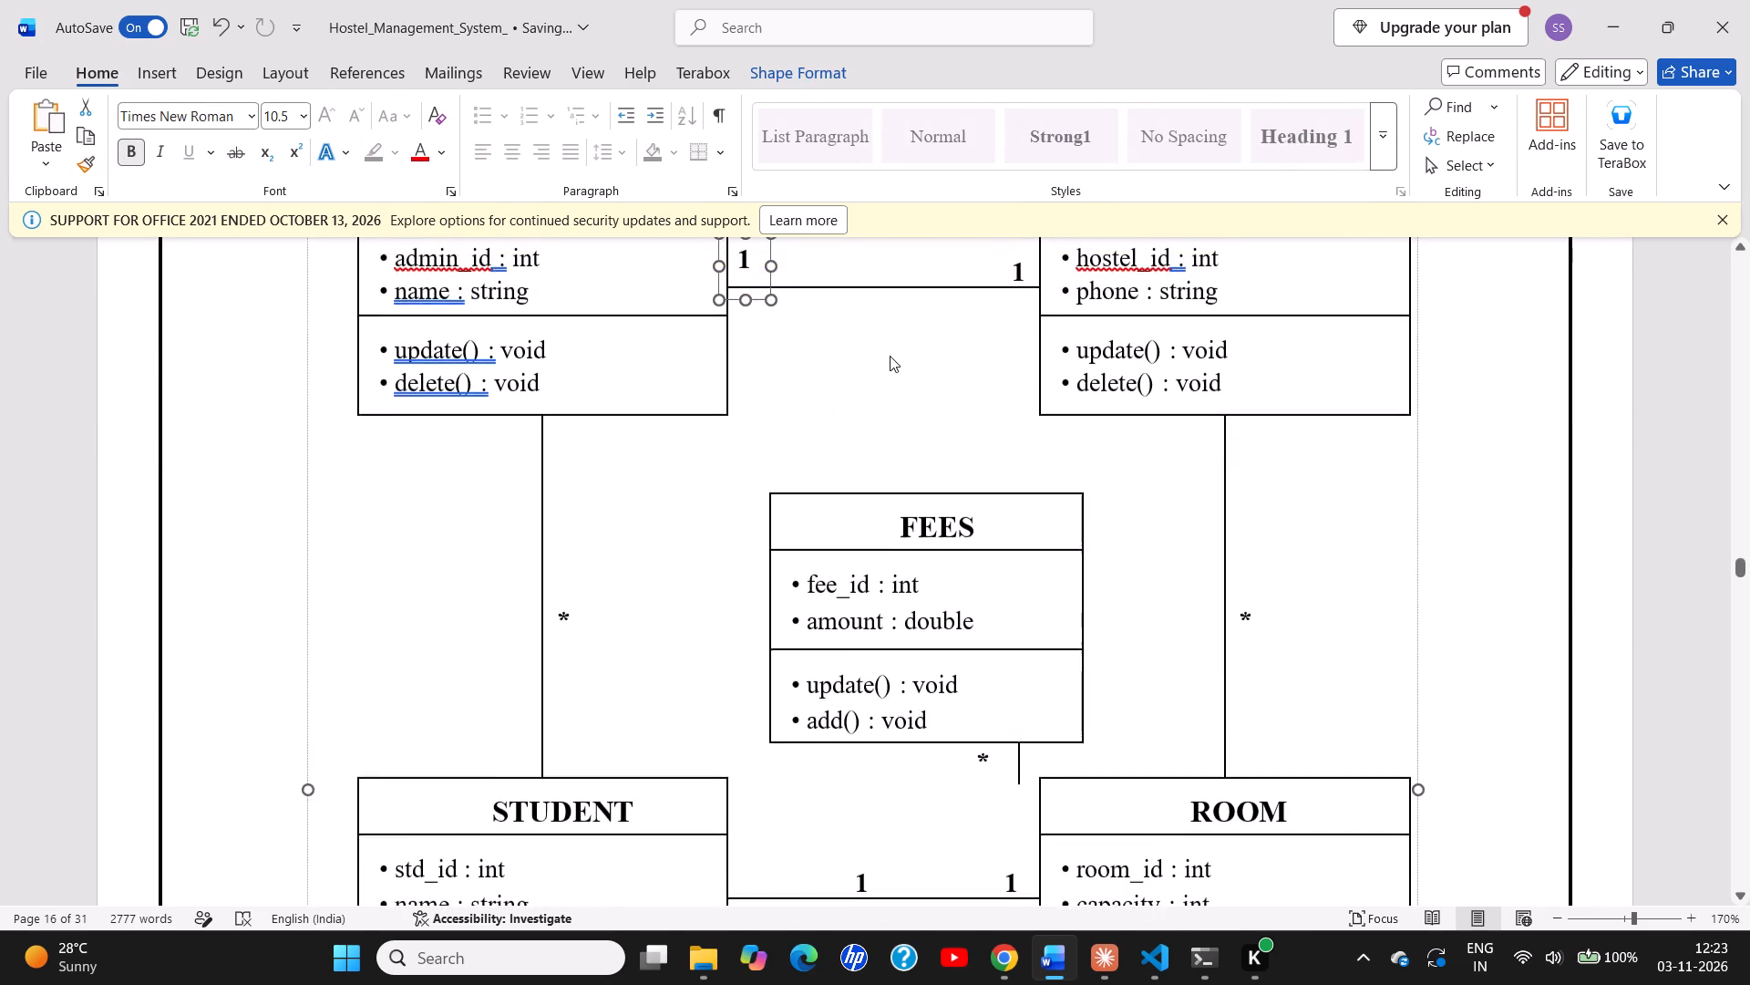
scroll(890, 356, "up", 3)
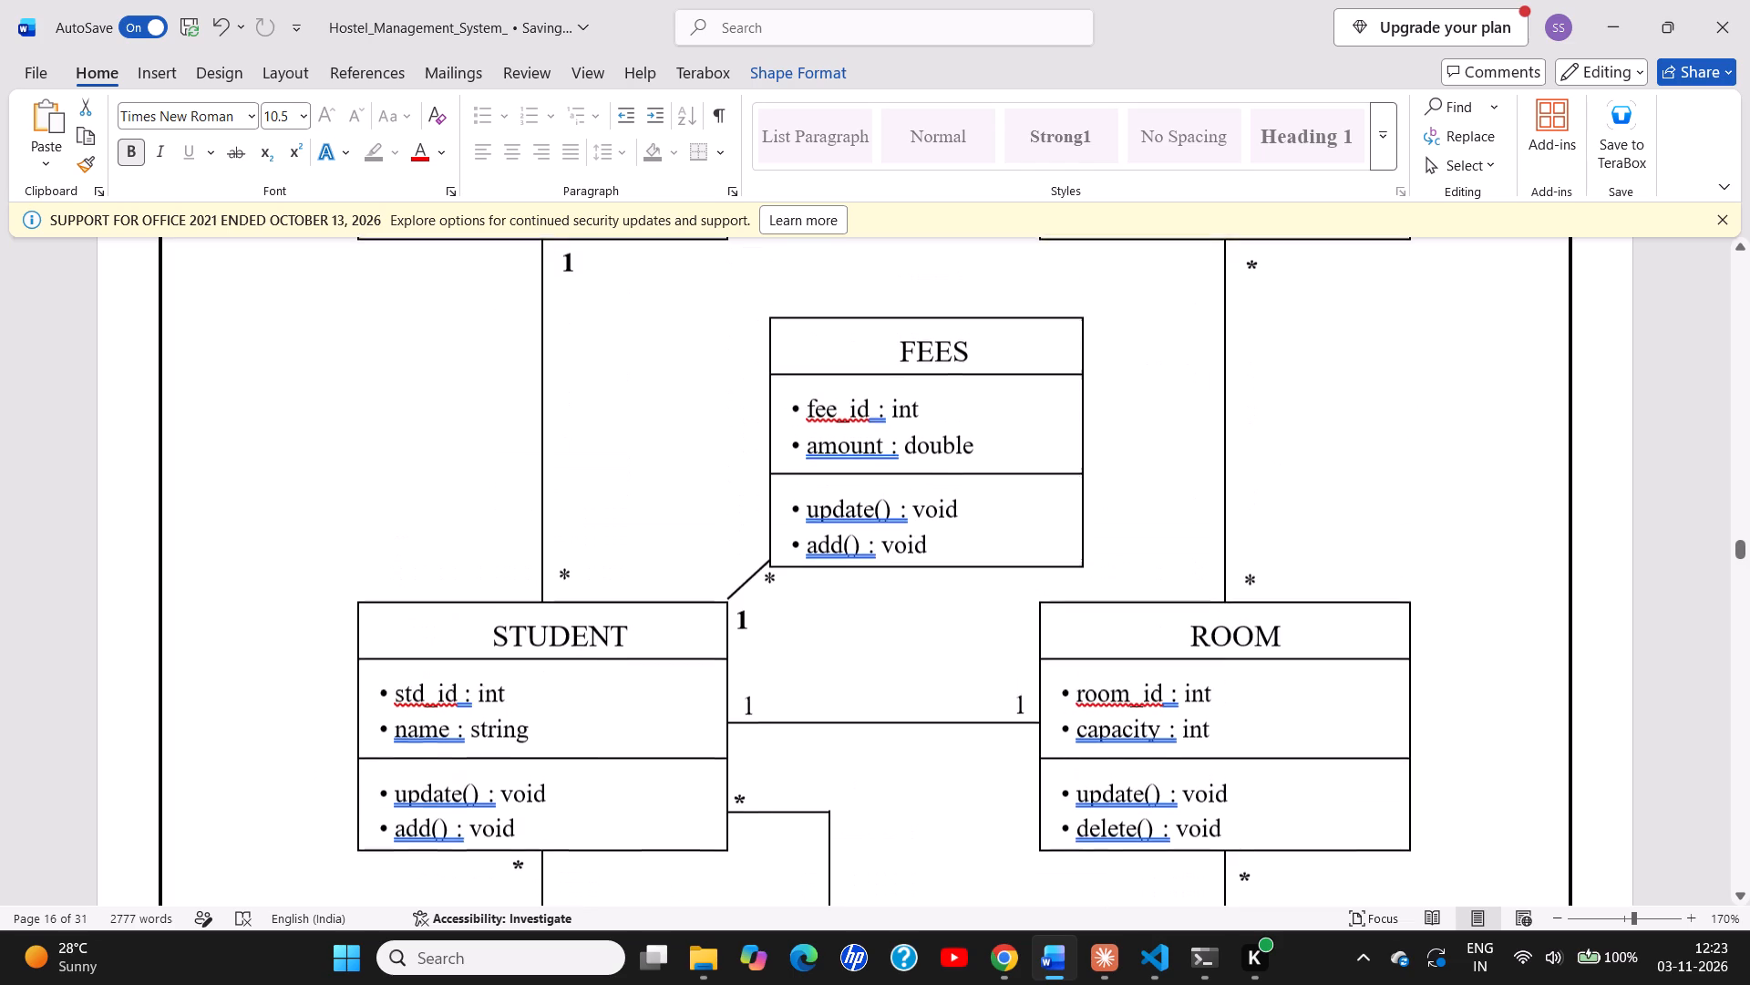
scroll(890, 356, "down", 1)
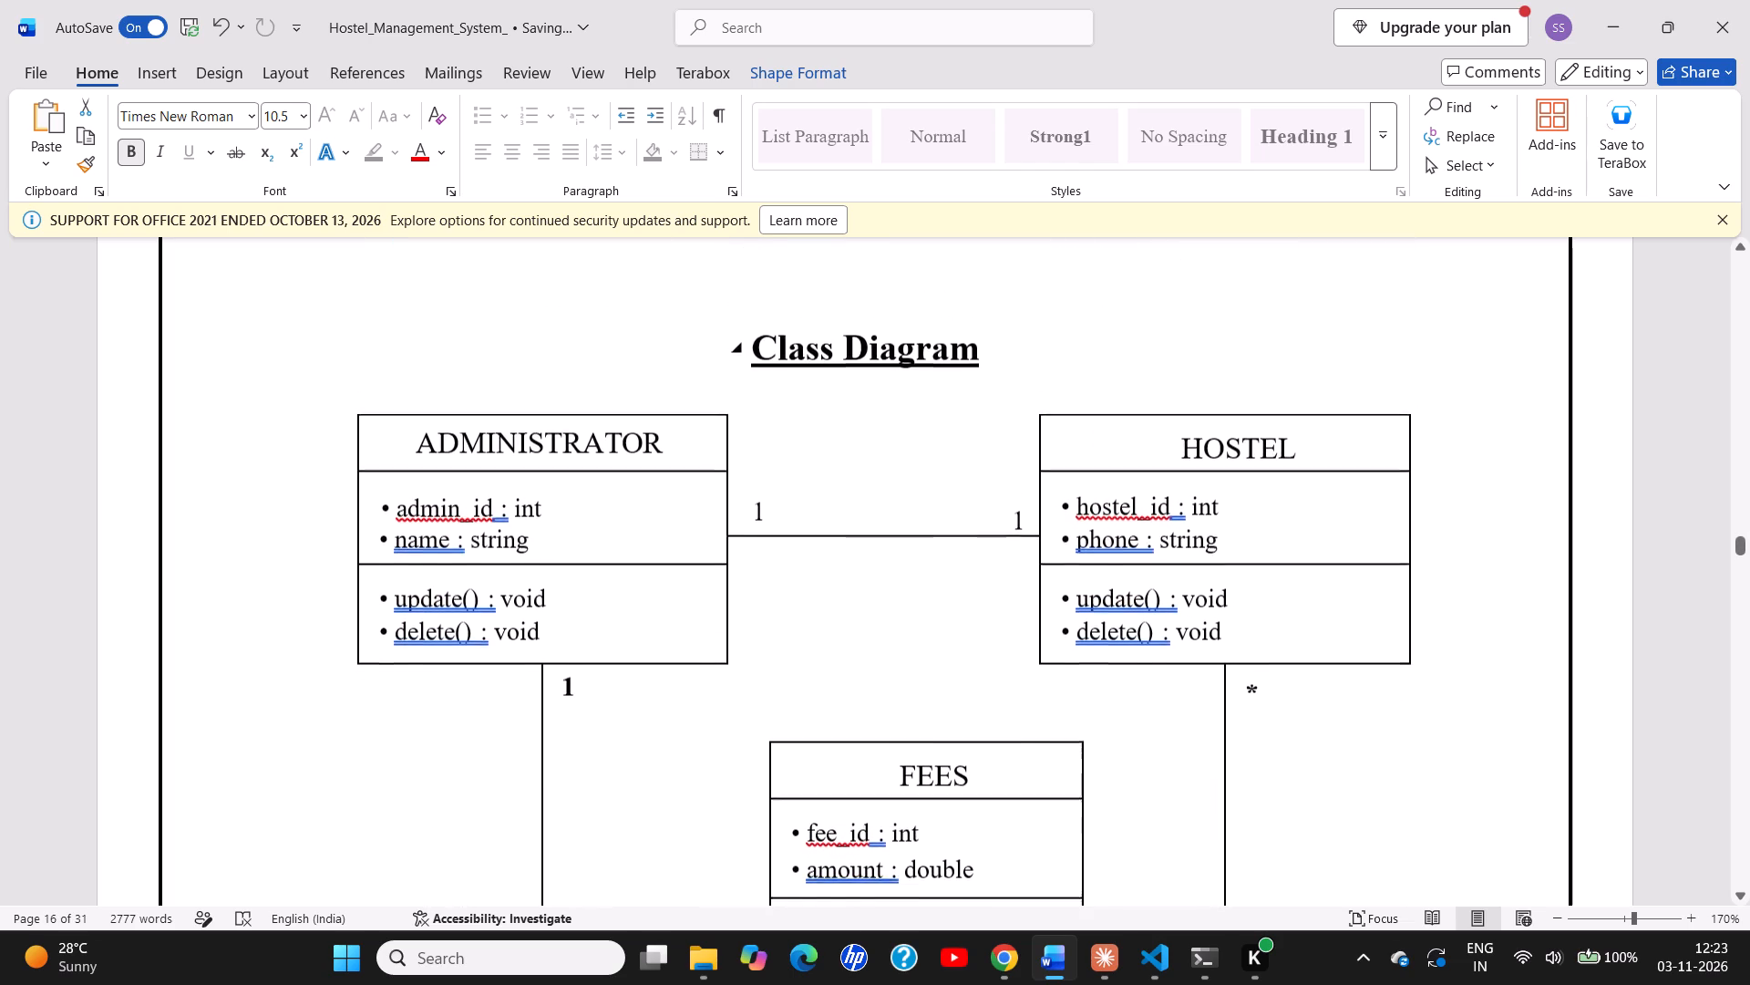
scroll(890, 356, "down", 2)
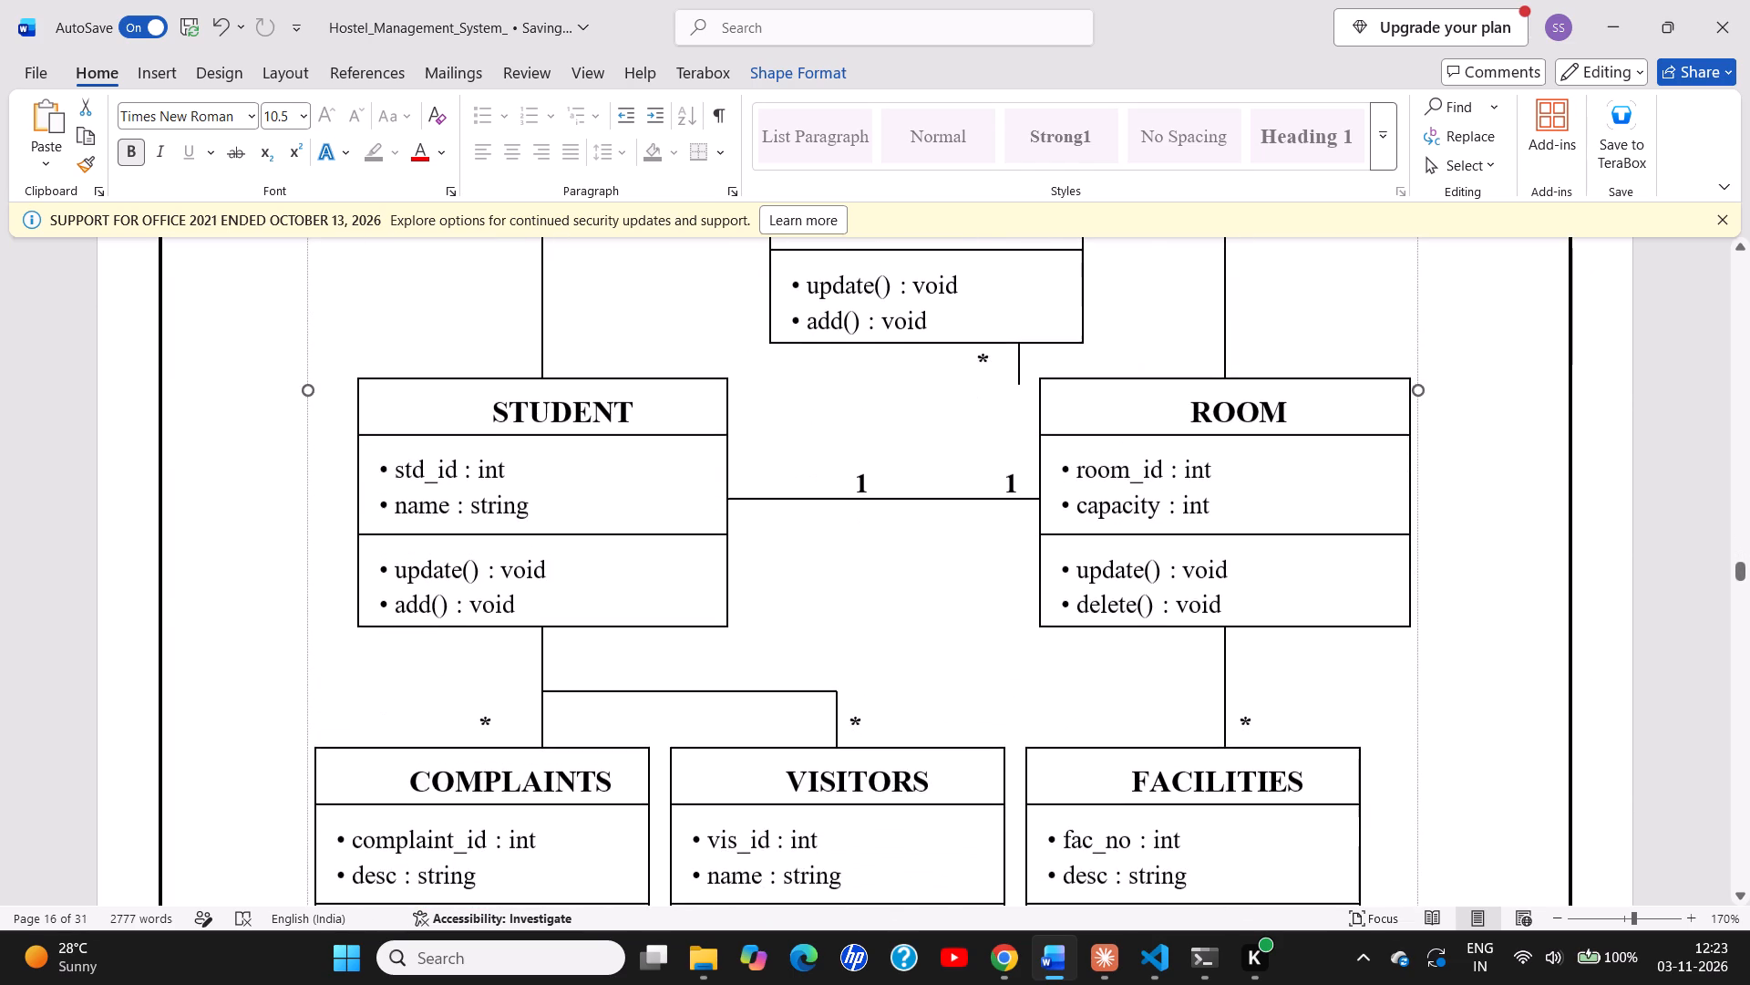
scroll(890, 356, "down", 2)
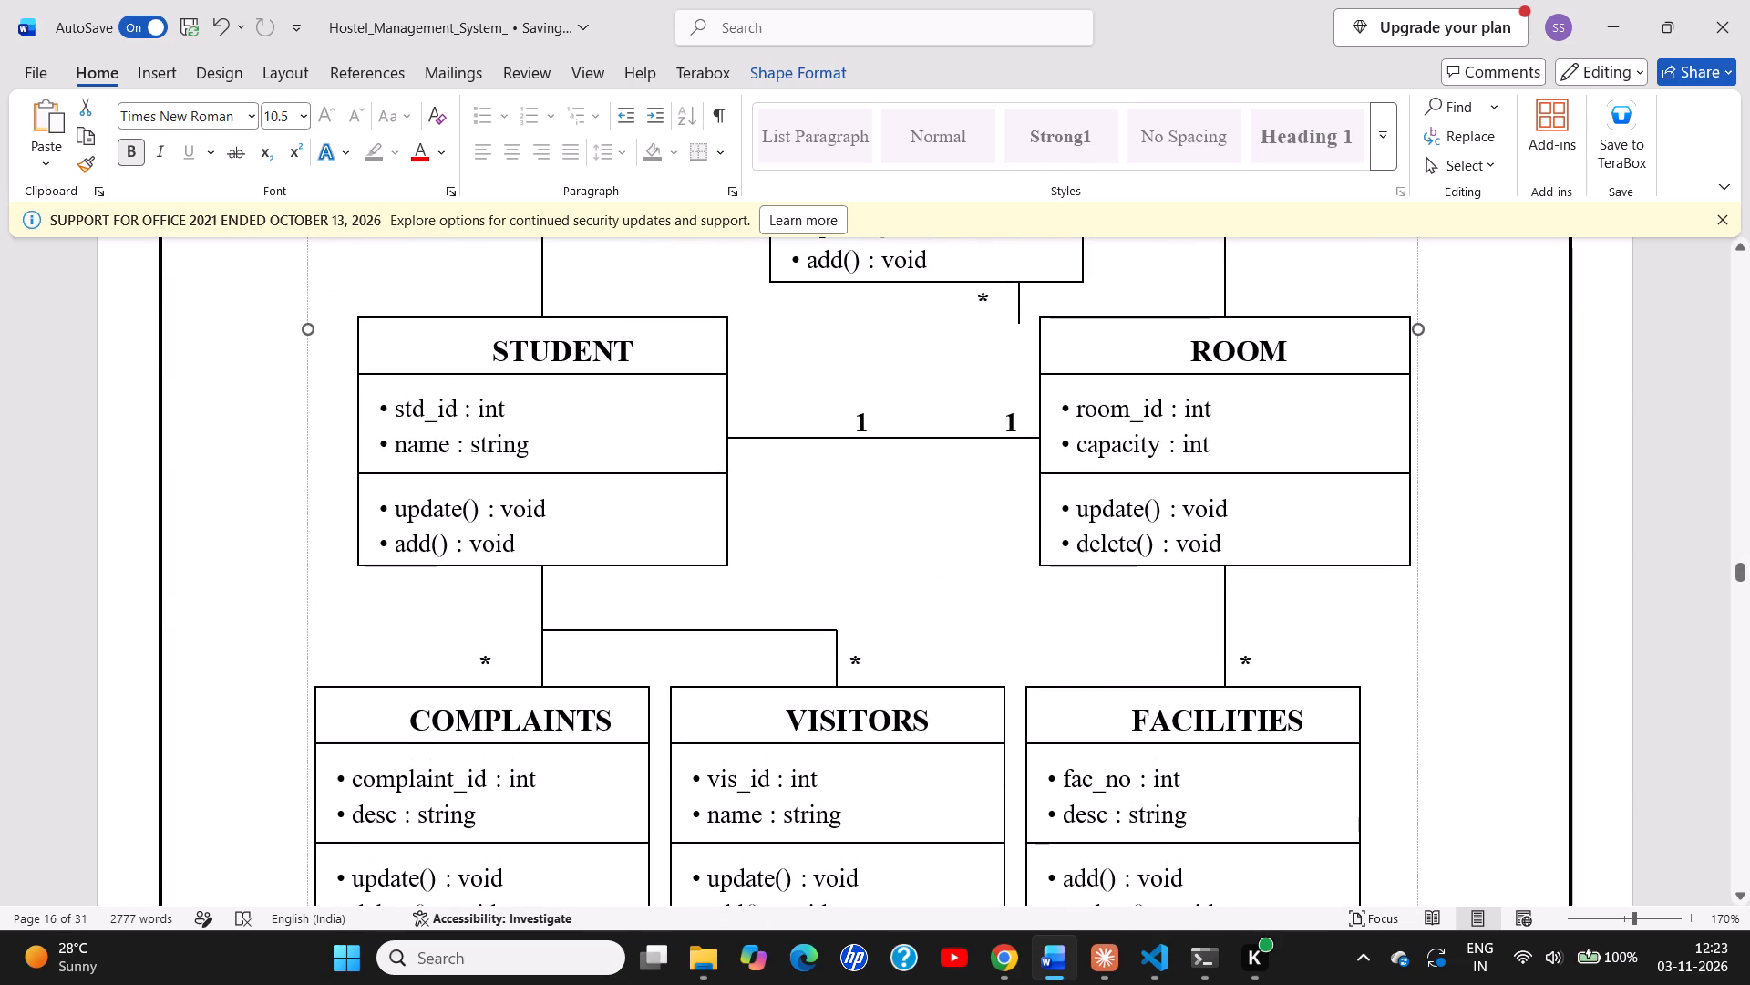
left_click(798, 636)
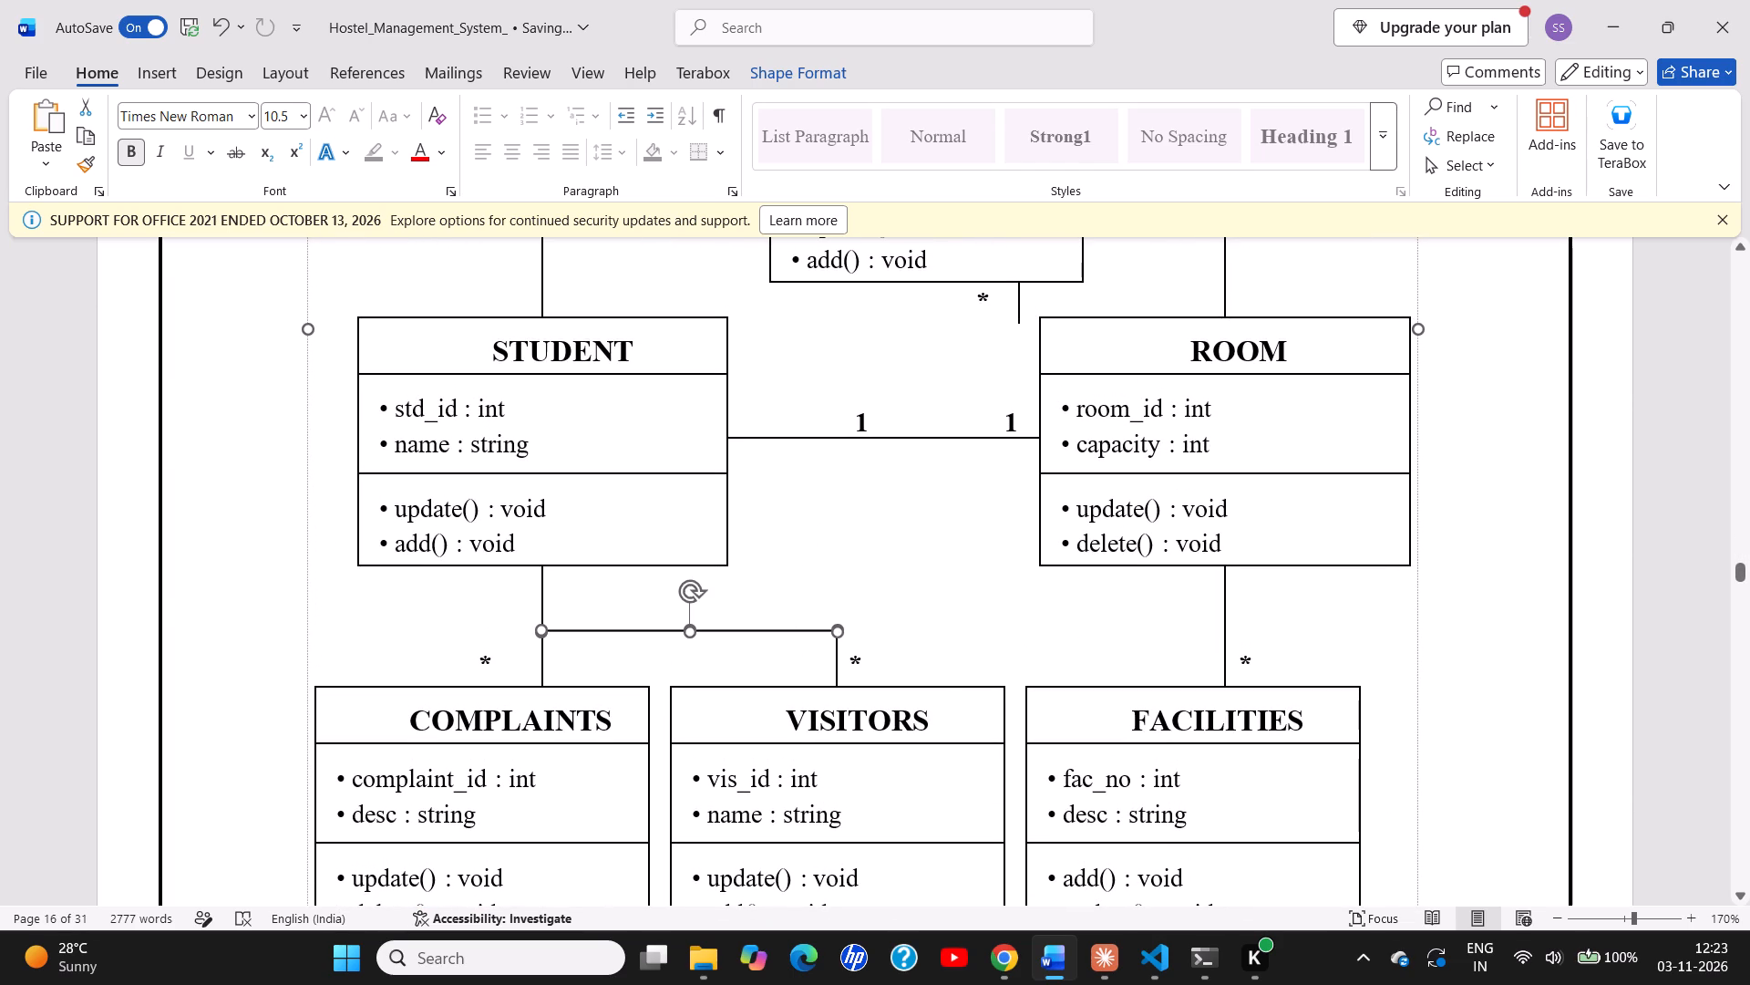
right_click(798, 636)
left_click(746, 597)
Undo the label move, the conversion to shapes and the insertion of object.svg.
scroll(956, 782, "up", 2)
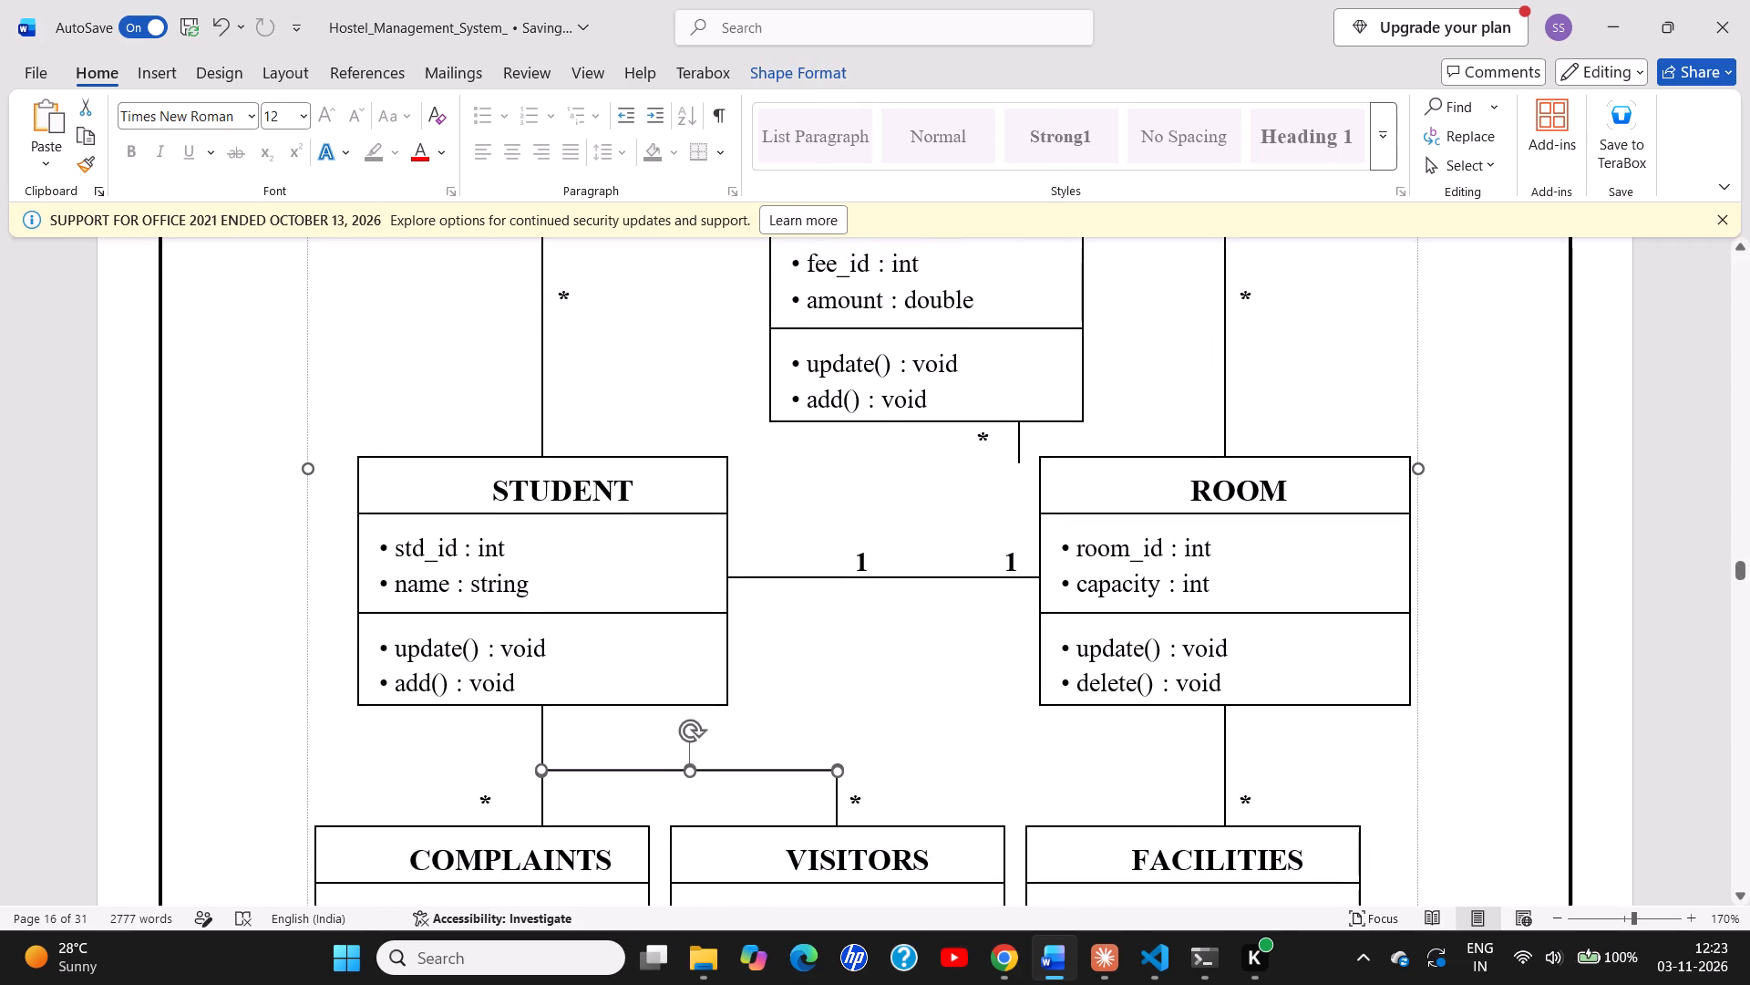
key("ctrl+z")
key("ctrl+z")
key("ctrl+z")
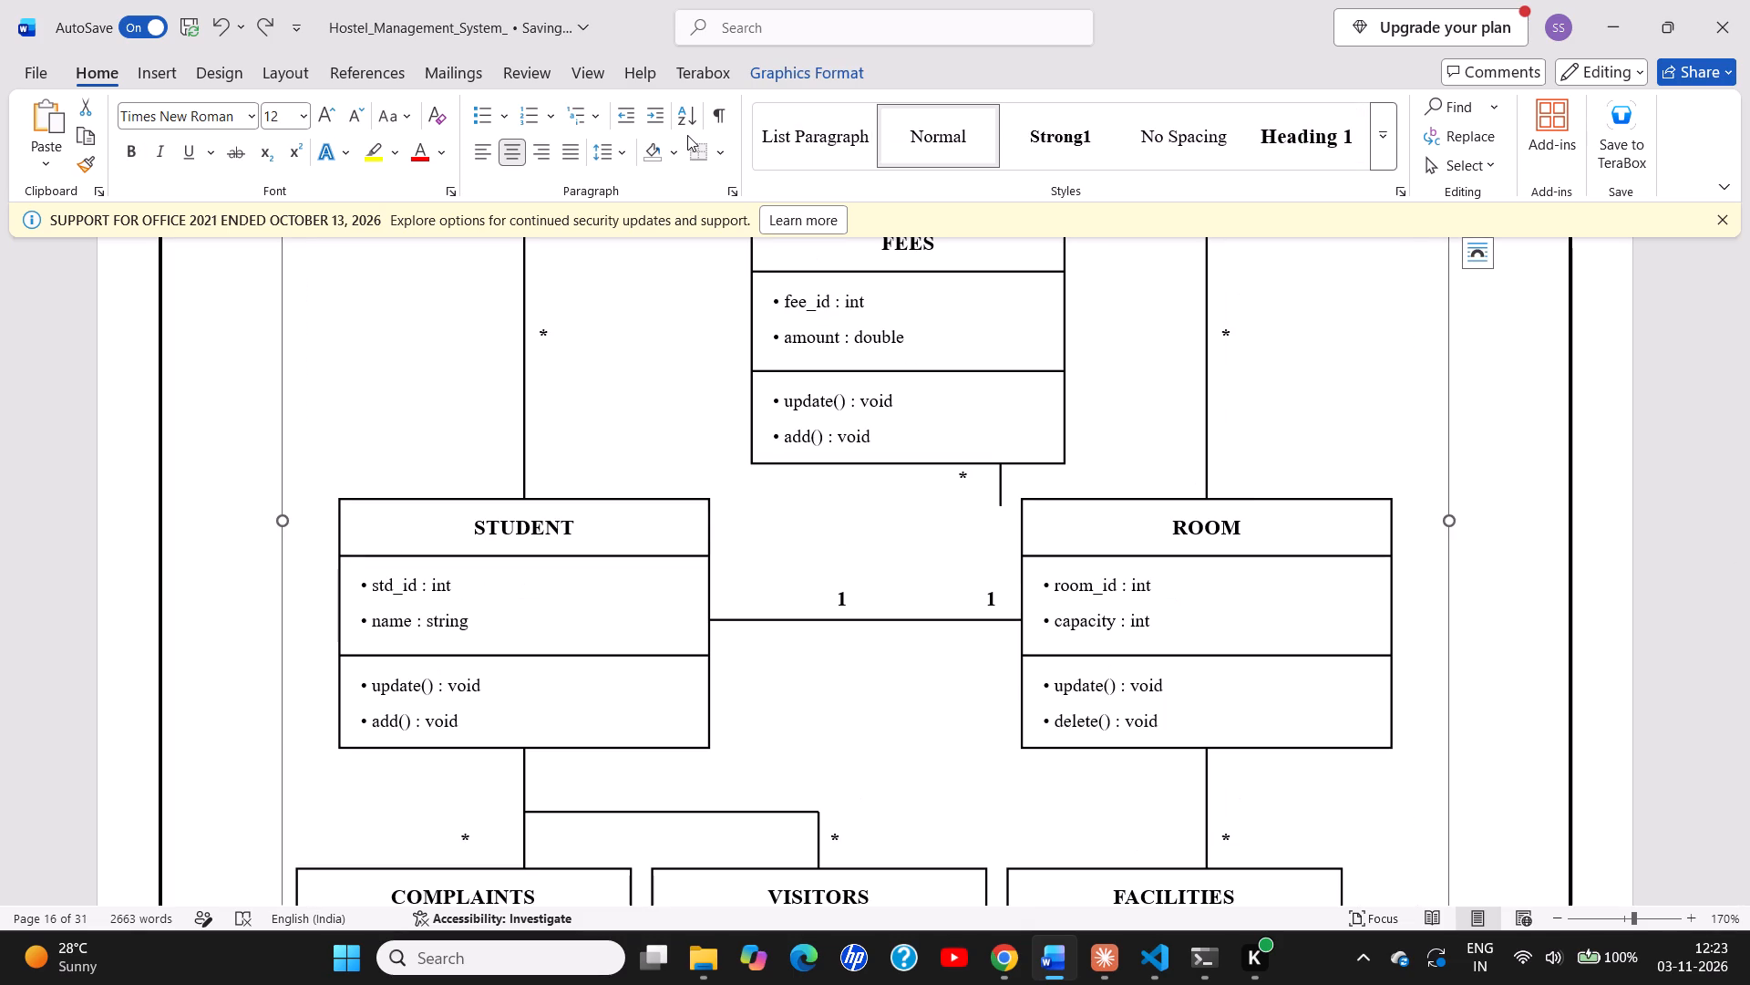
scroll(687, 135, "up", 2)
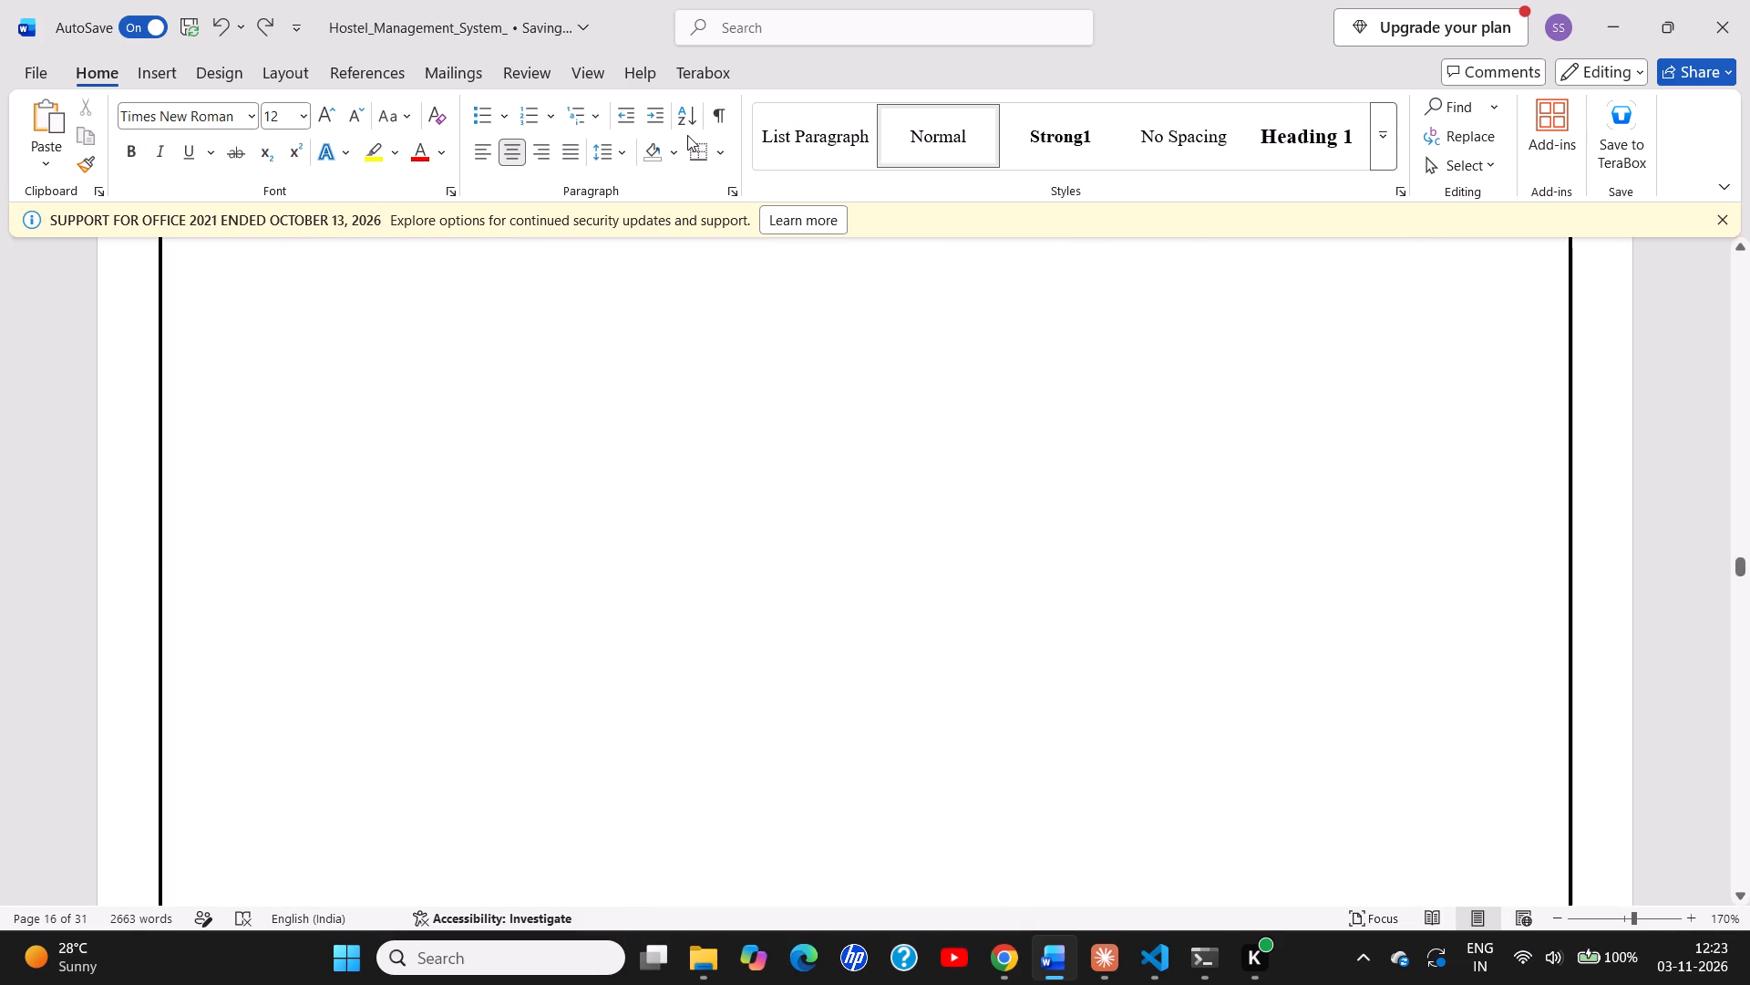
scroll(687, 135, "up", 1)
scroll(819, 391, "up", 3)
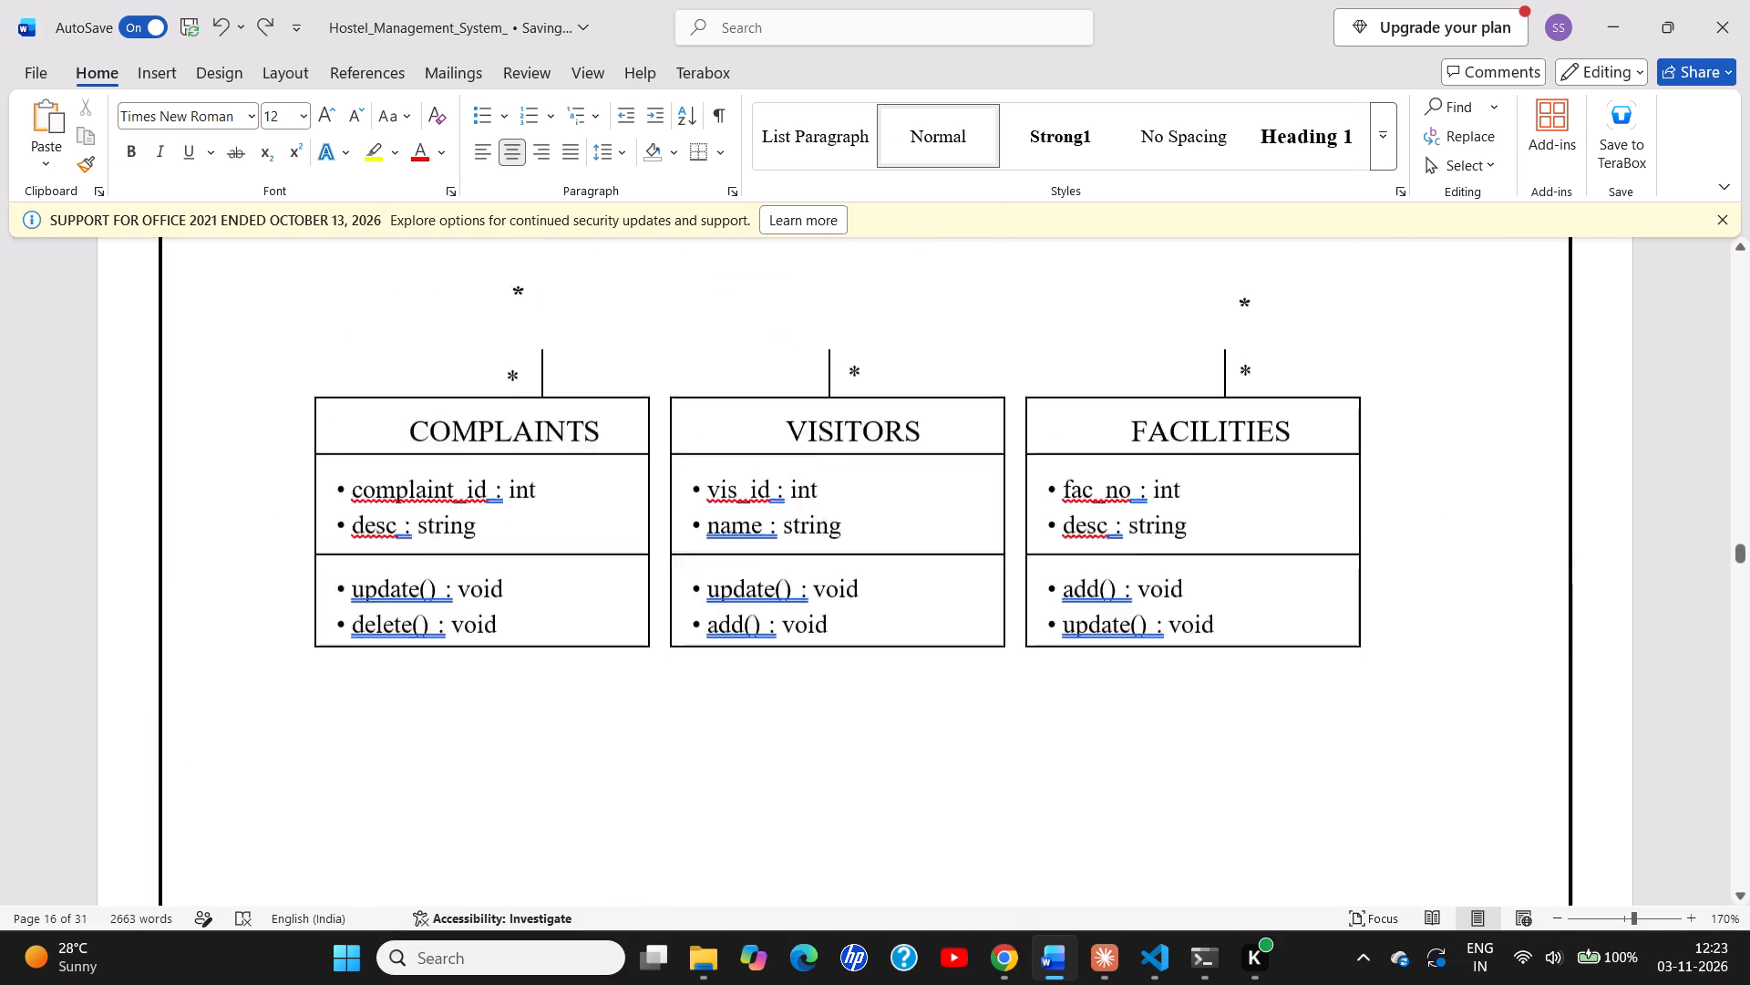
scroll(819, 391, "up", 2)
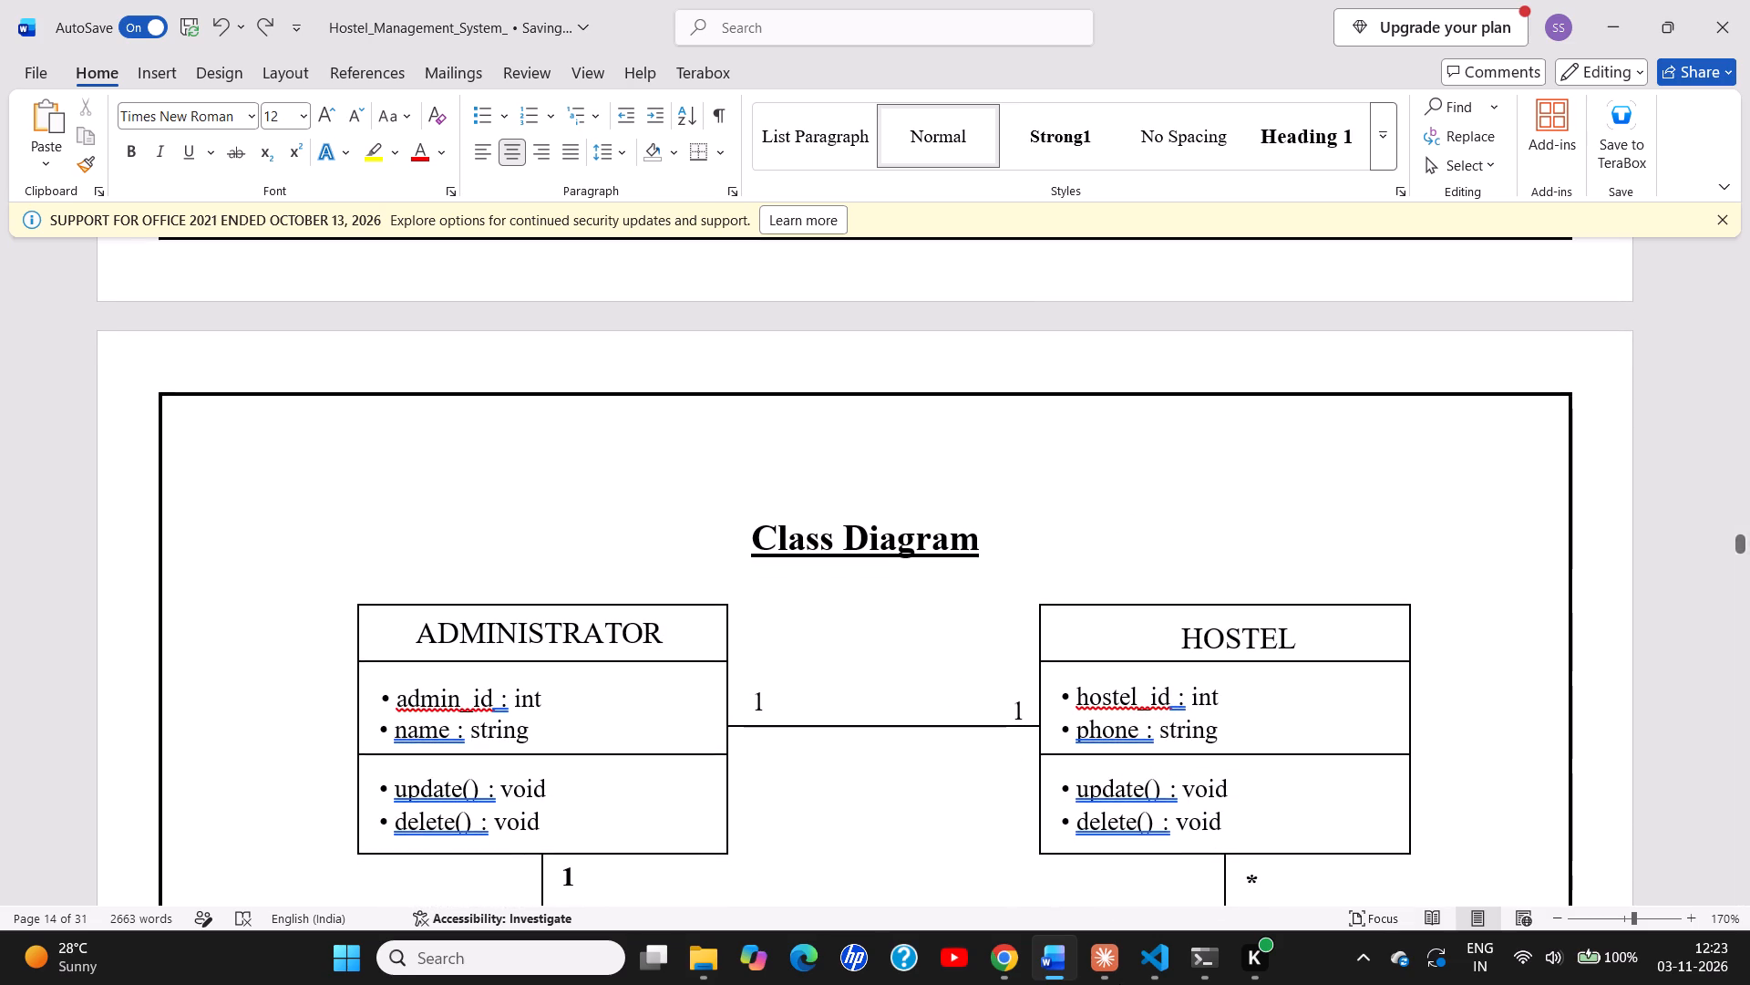
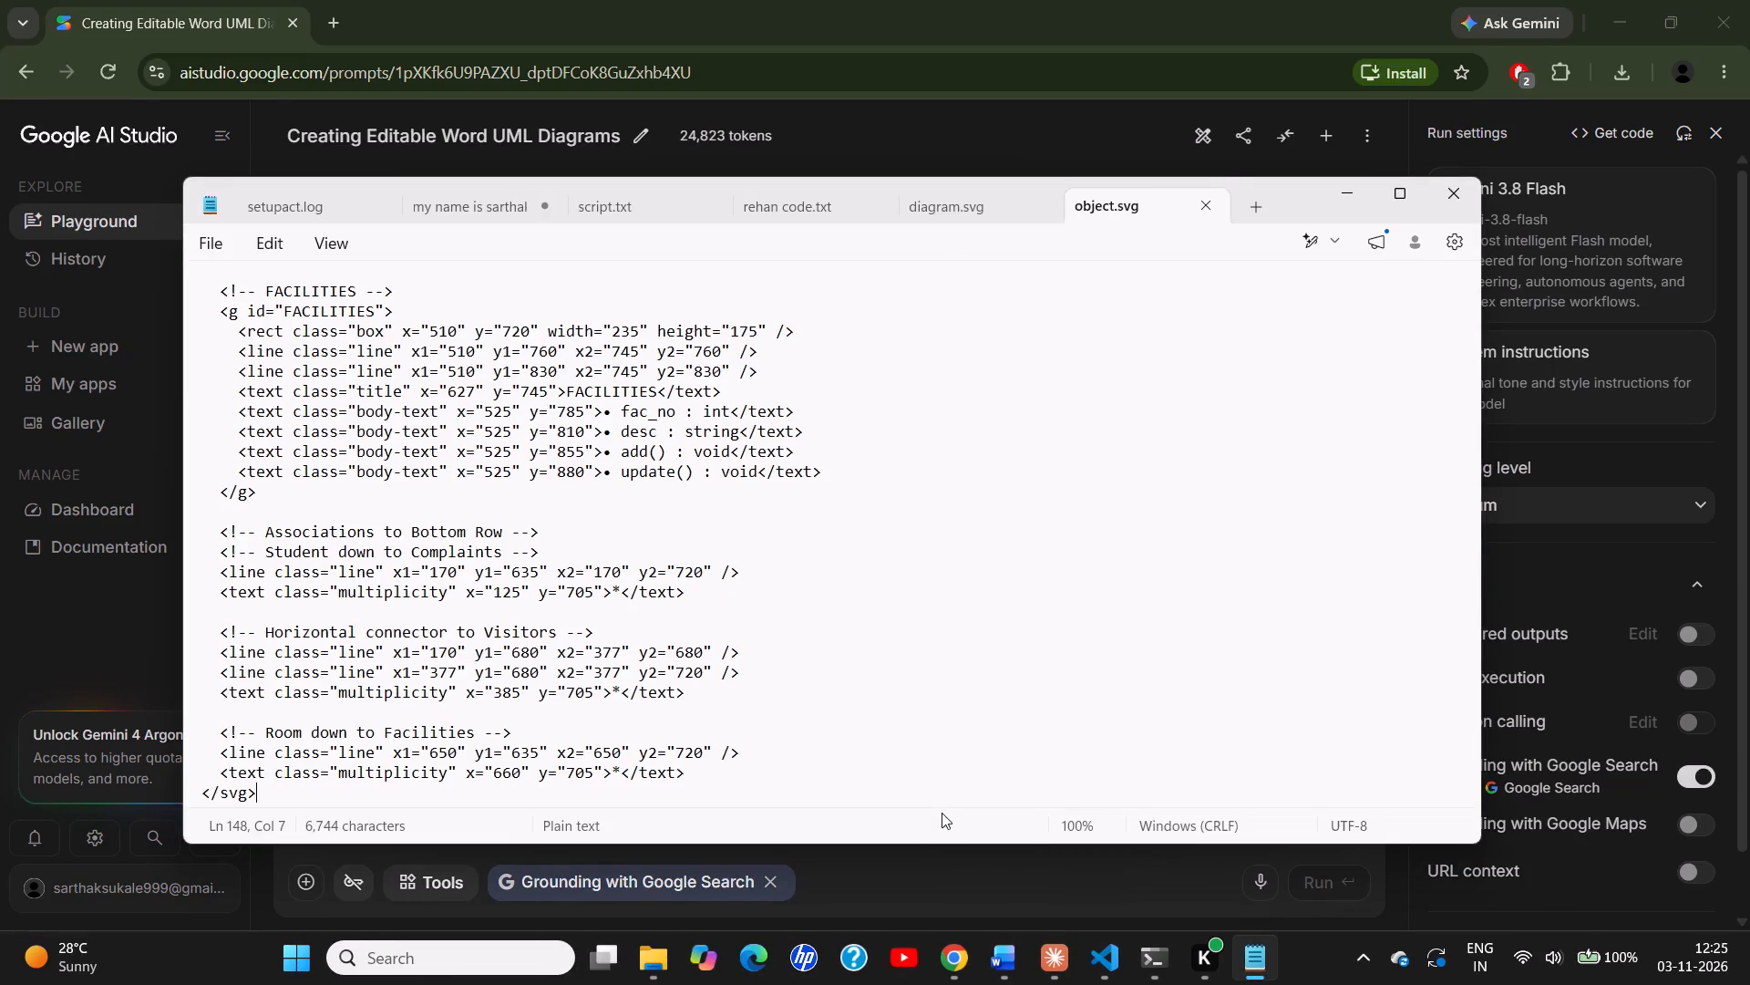
key("ctrl+n")
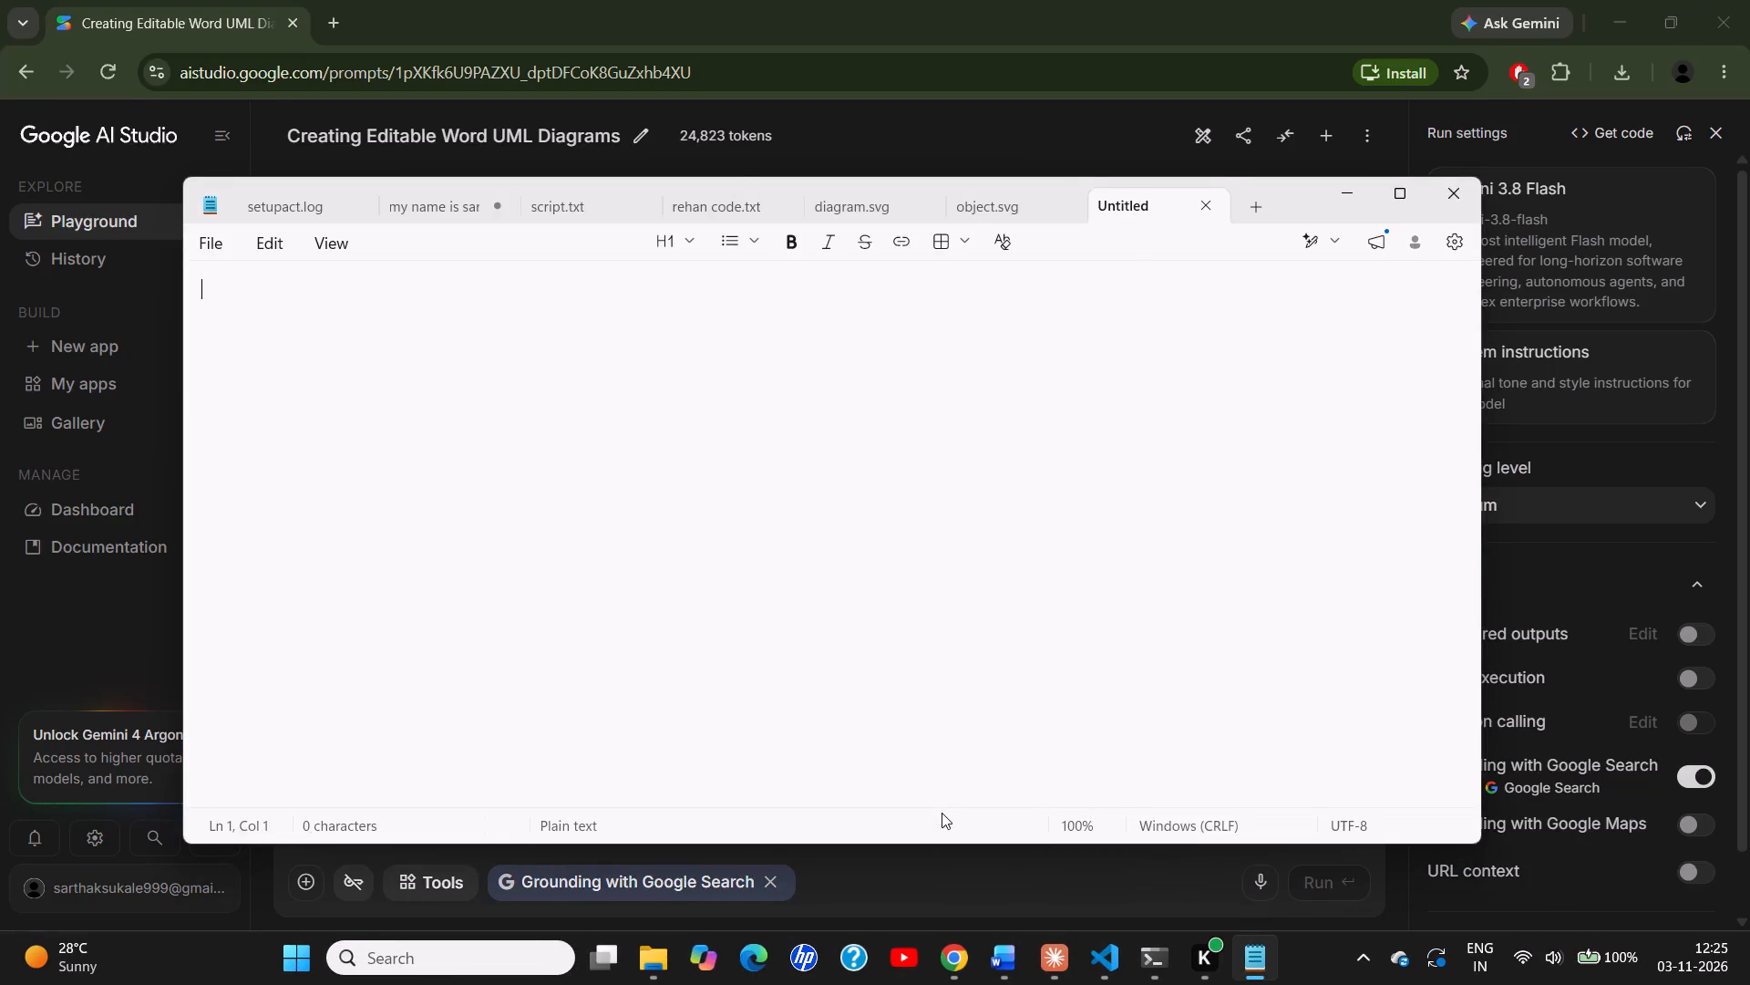
key("ctrl+v")
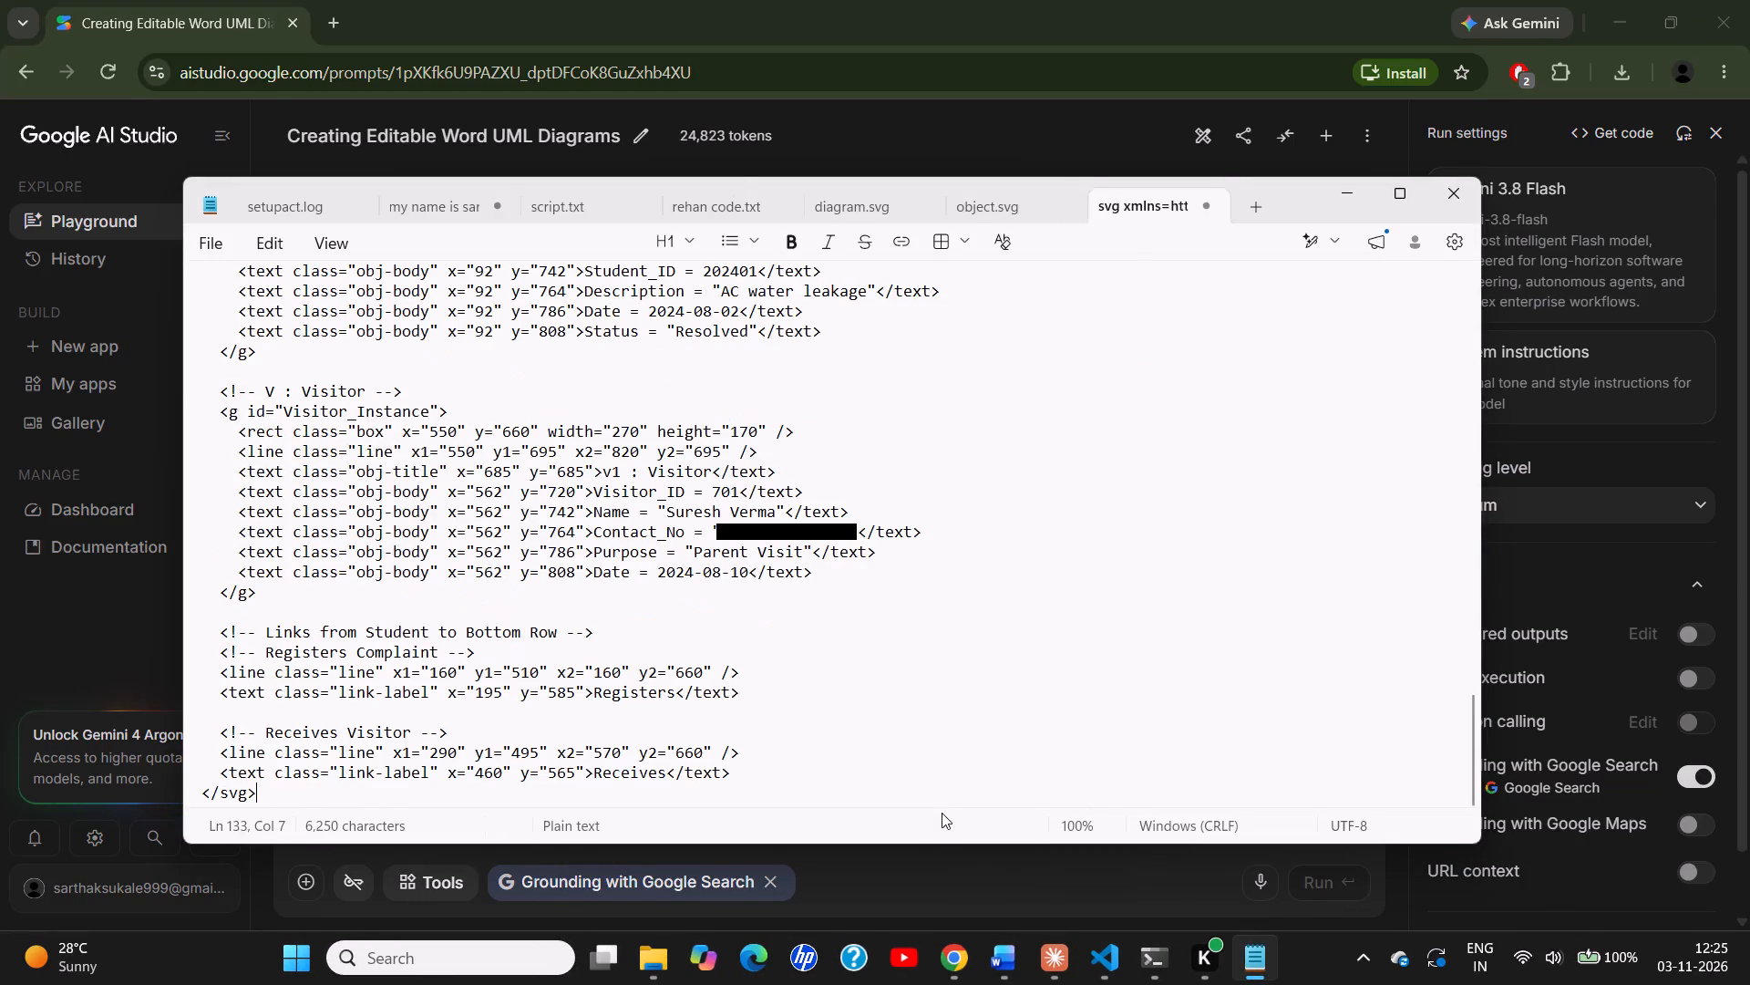
Save the pasted SVG code as objectt.svg in the Documents folder.
left_click(226, 239)
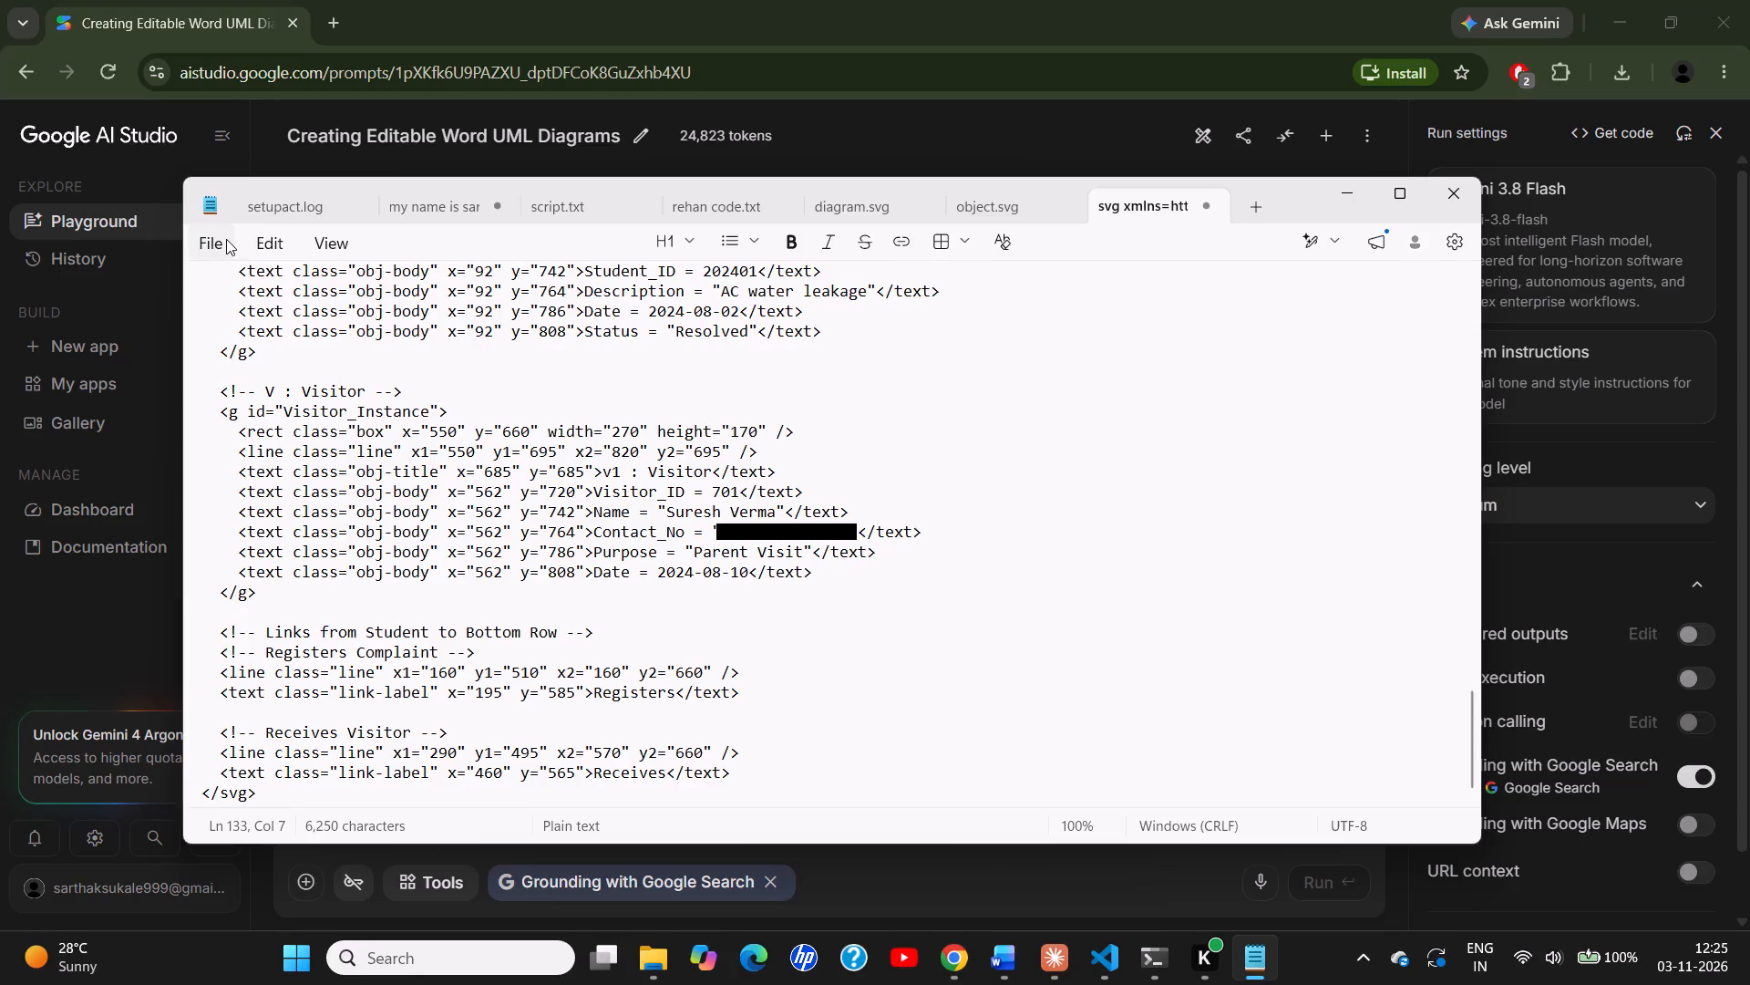
left_click(249, 524)
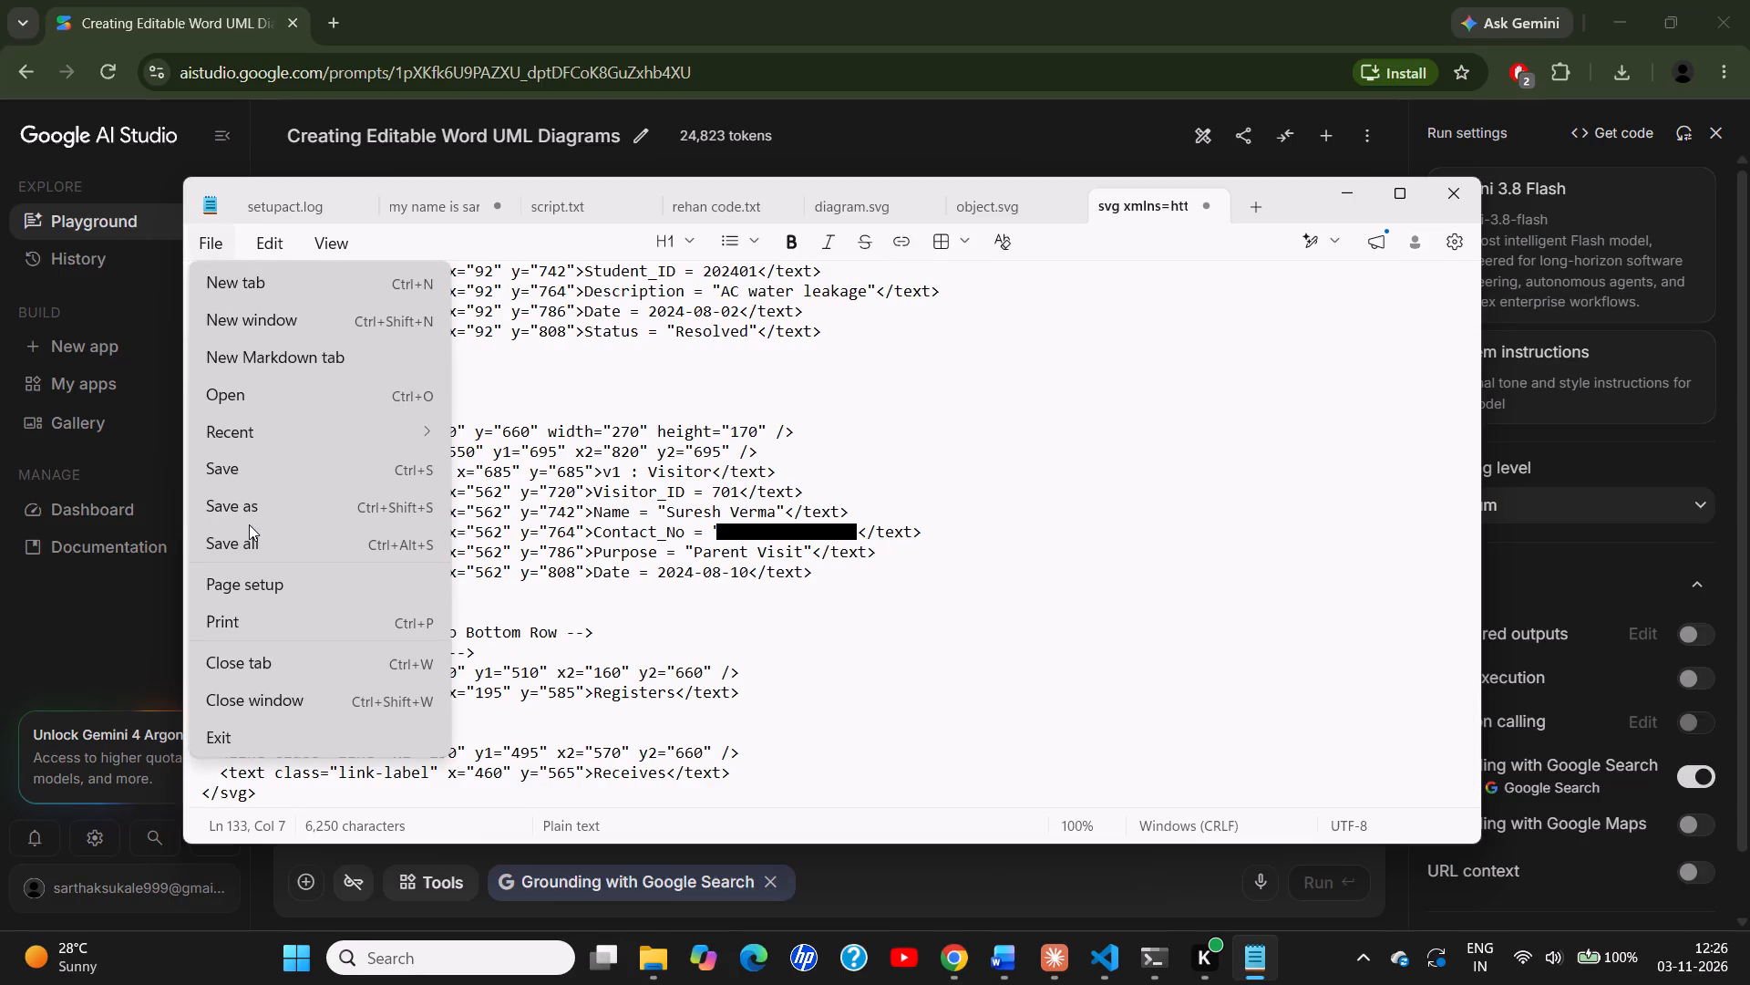
left_click(267, 512)
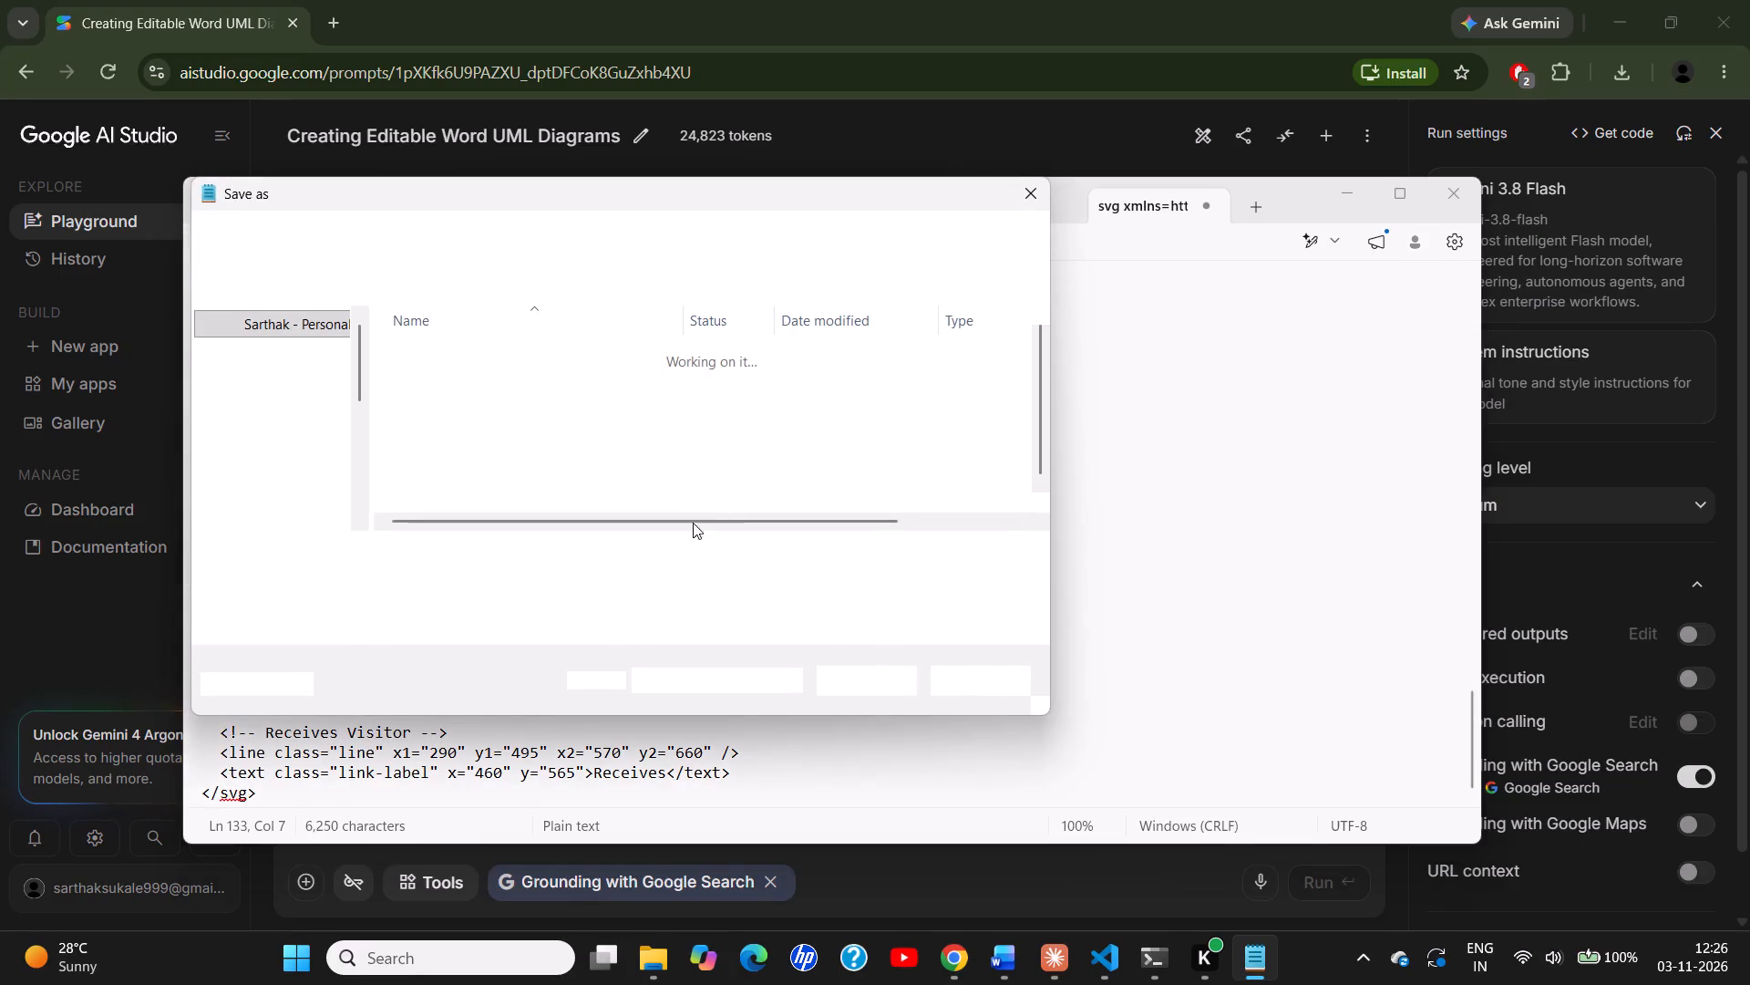
key("BackSpace")
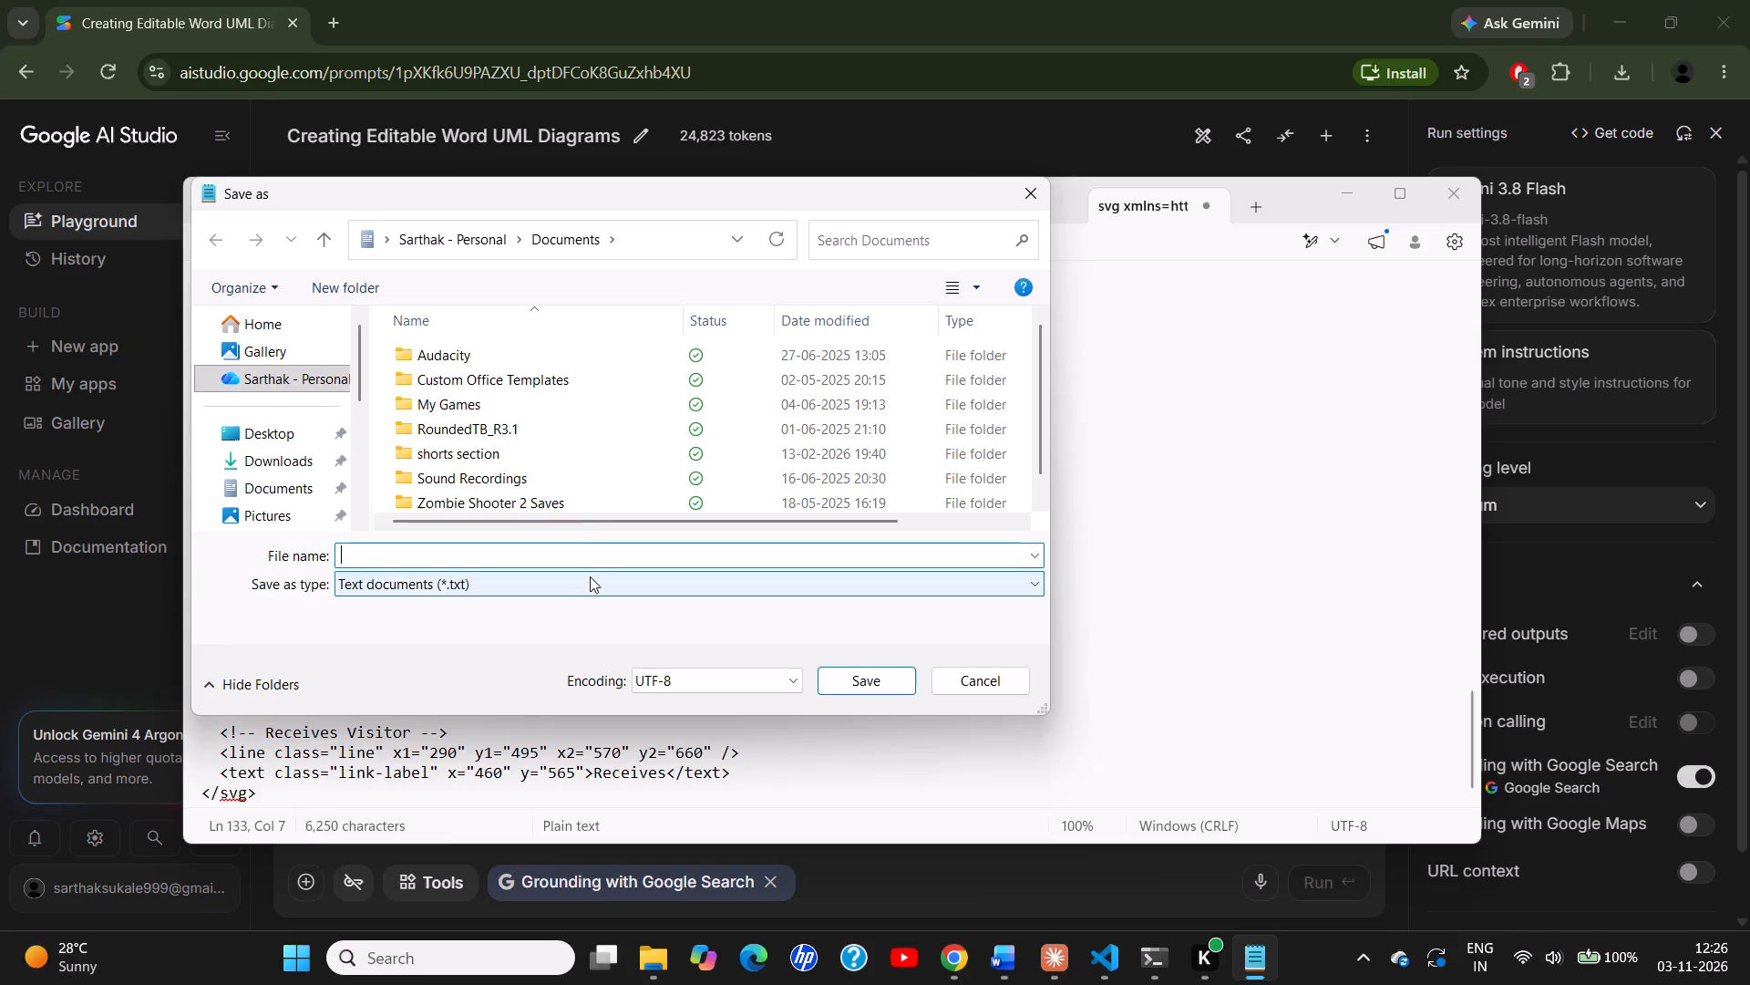
type("objectt")
type(".svg")
key("Return")
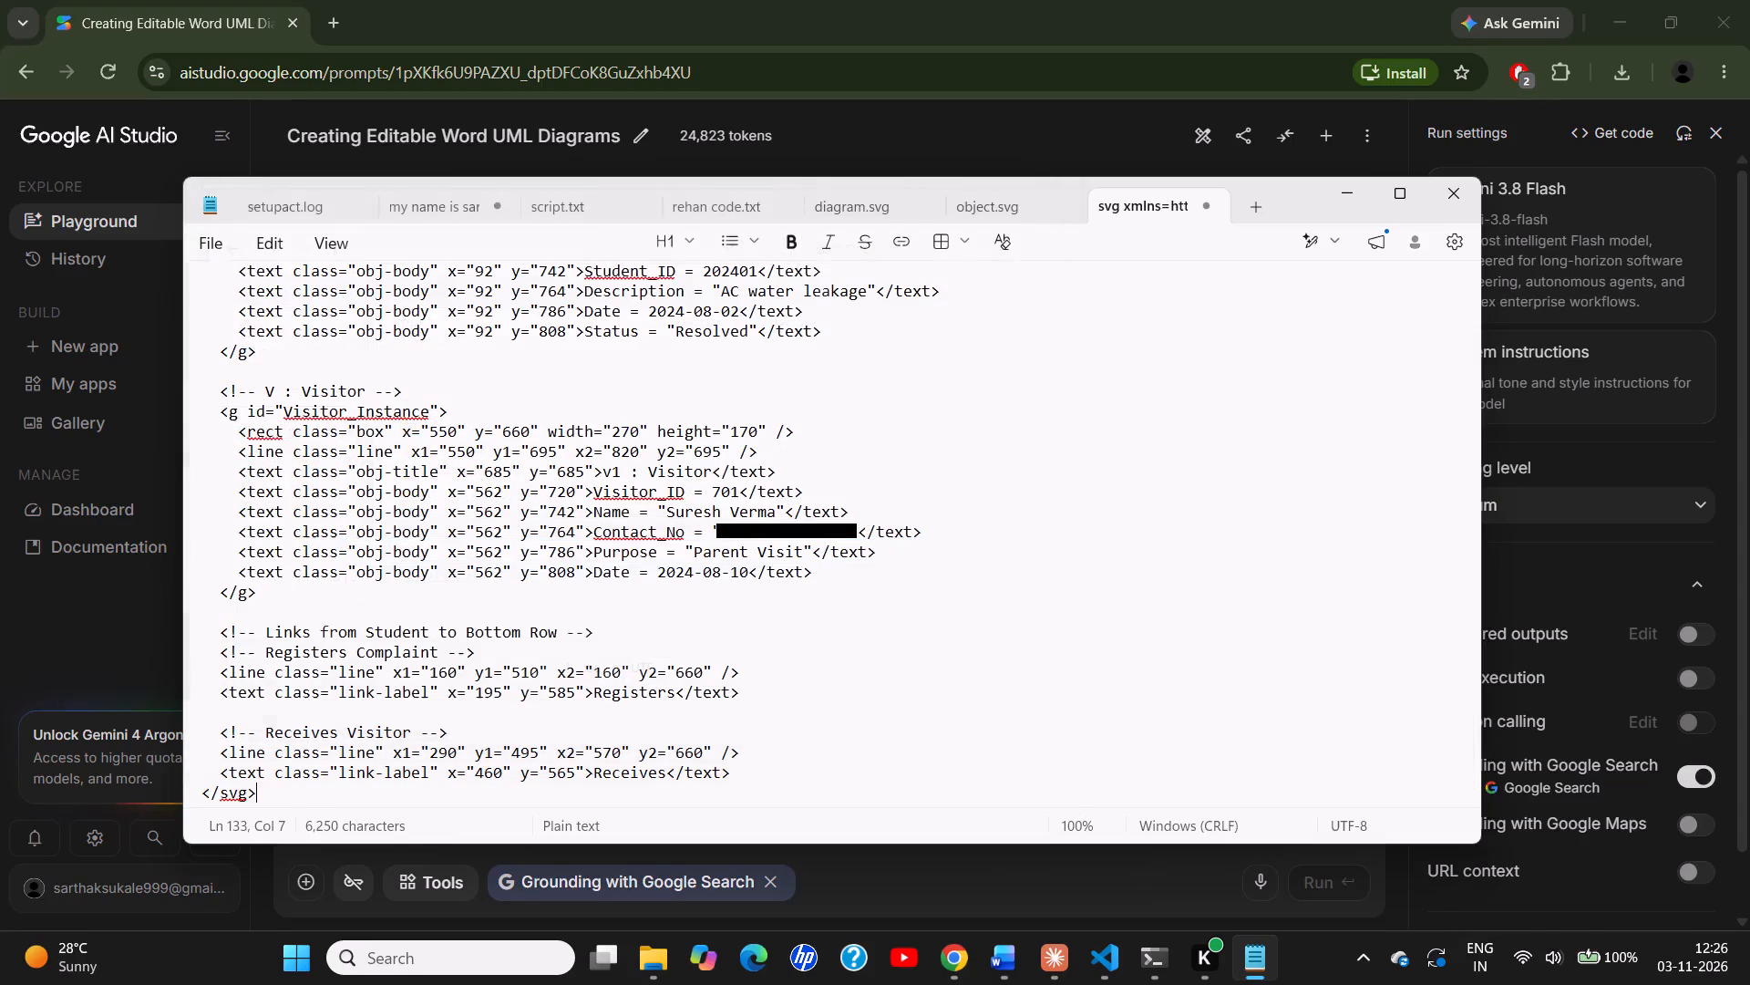
Switch to the Hostel Management System report in Word and insert the objectt picture below the Object Diagram heading.
left_click(1150, 896)
left_click(1019, 959)
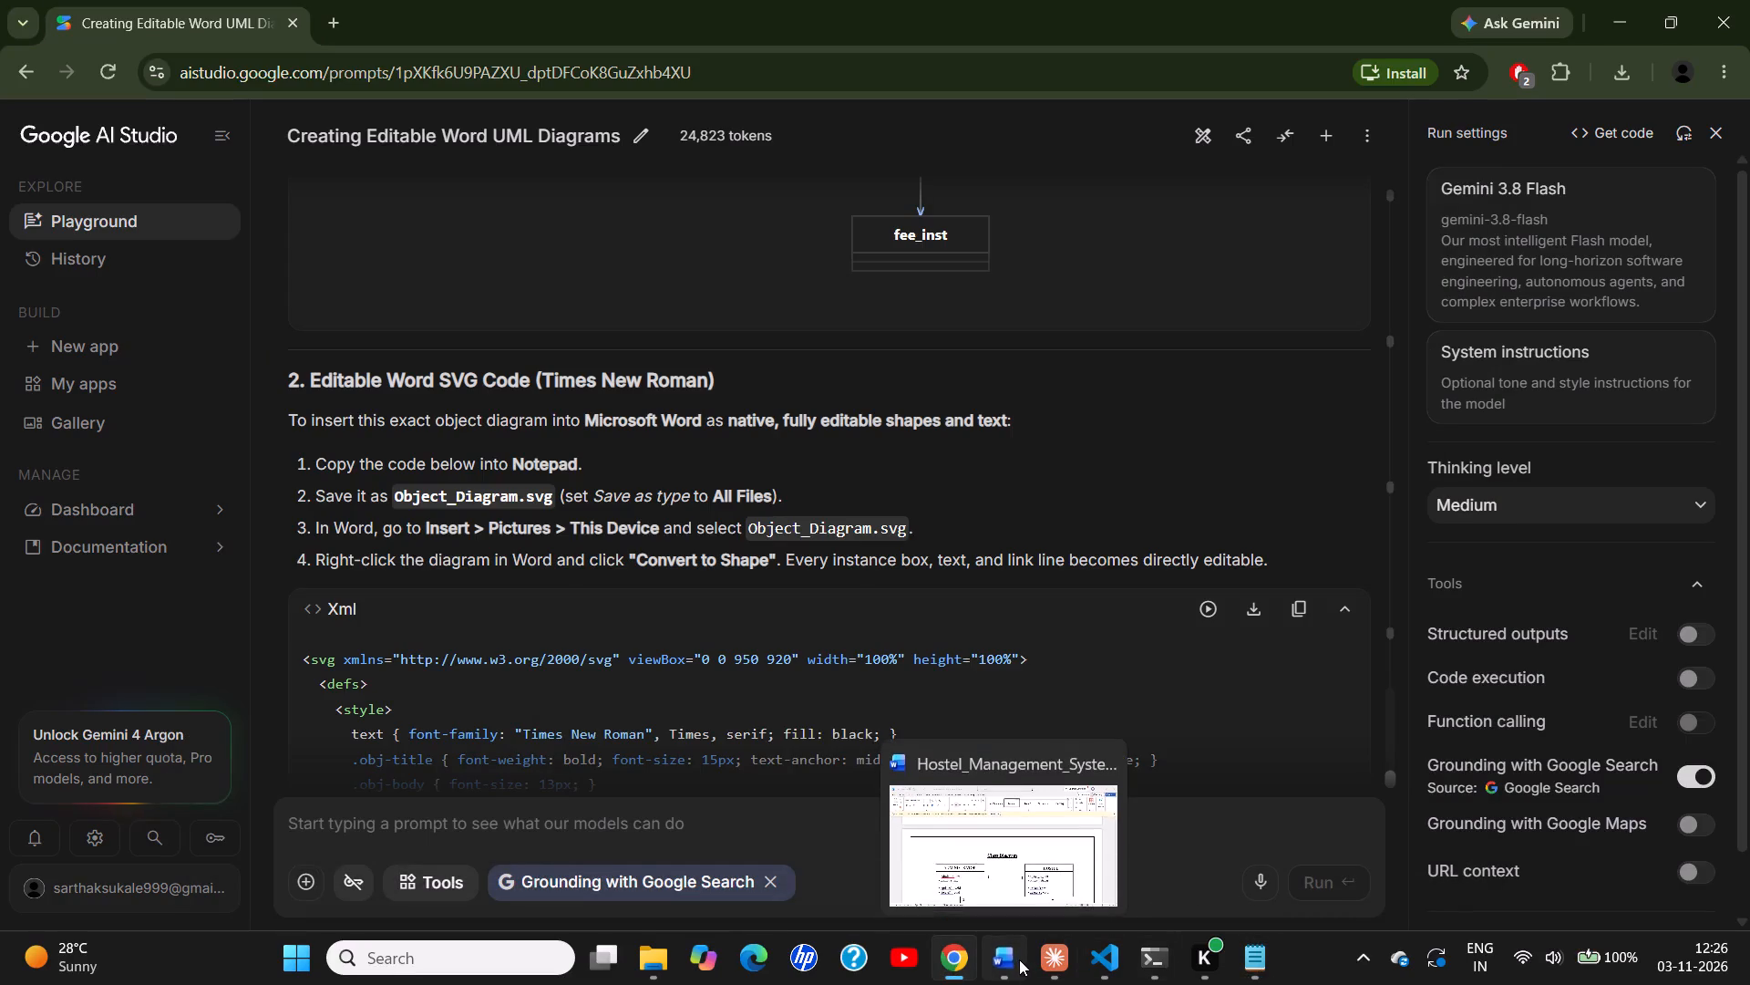
scroll(931, 676, "down", 6)
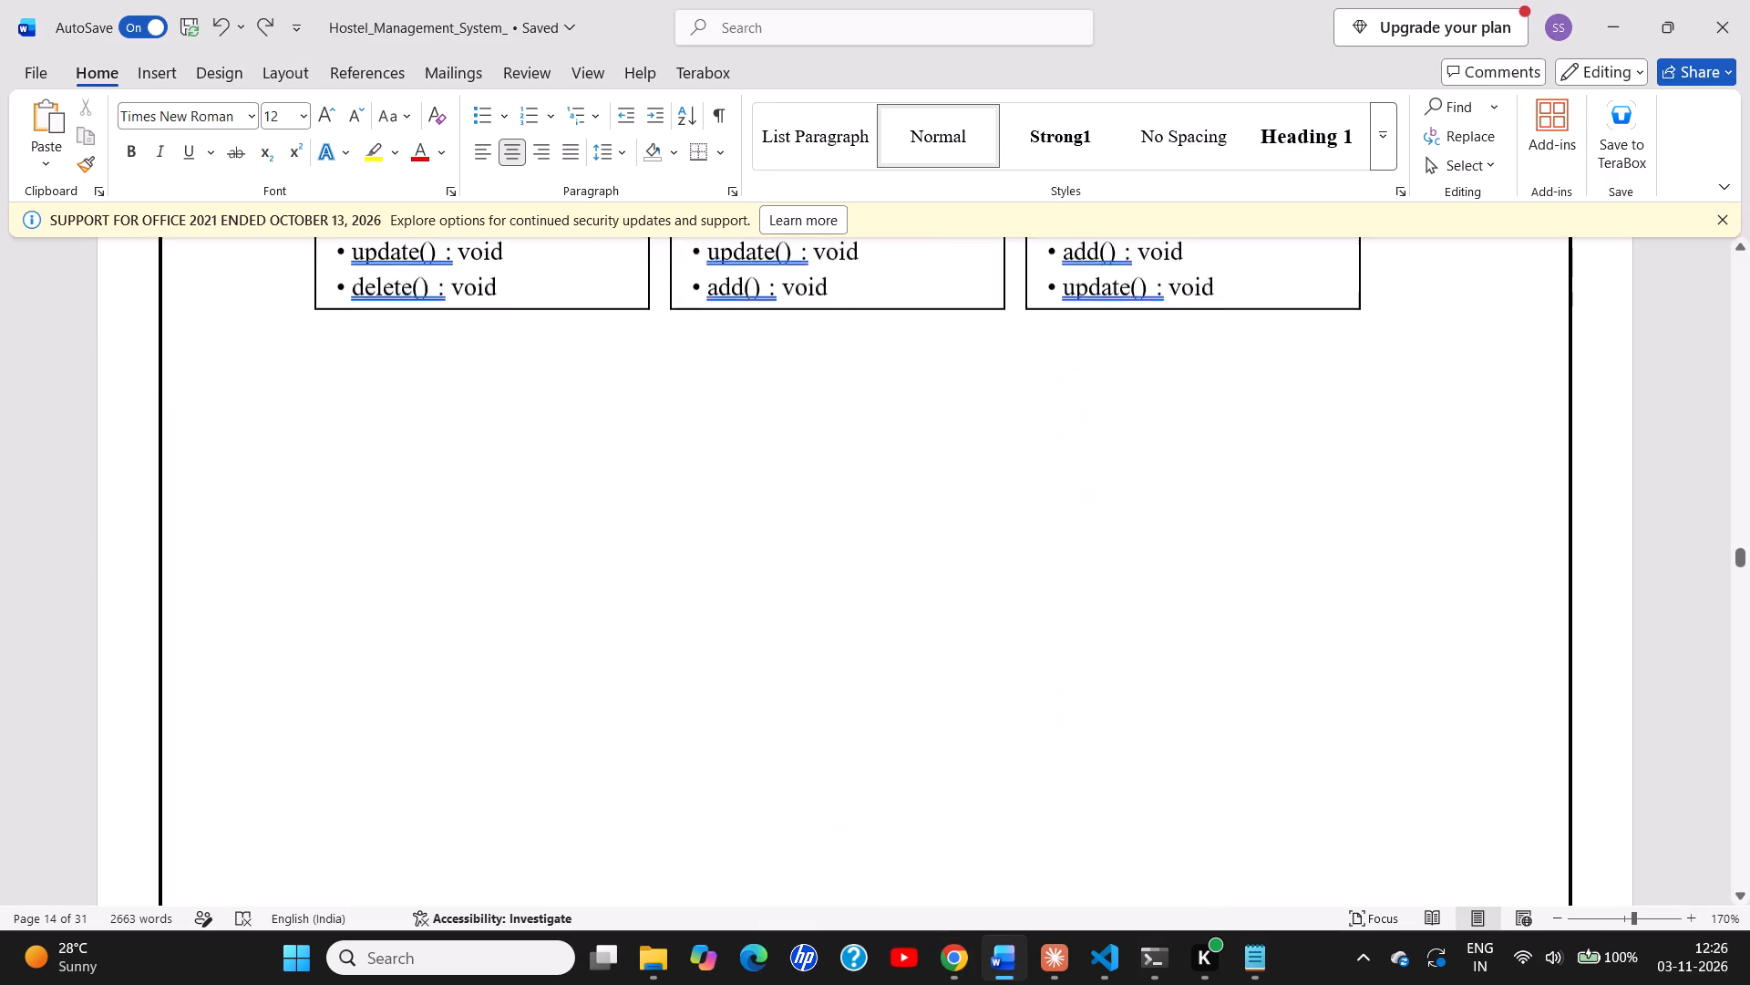
scroll(931, 676, "down", 1)
scroll(931, 676, "up", 1, "ctrl")
scroll(931, 676, "down", 1, "ctrl")
scroll(931, 676, "down", 2)
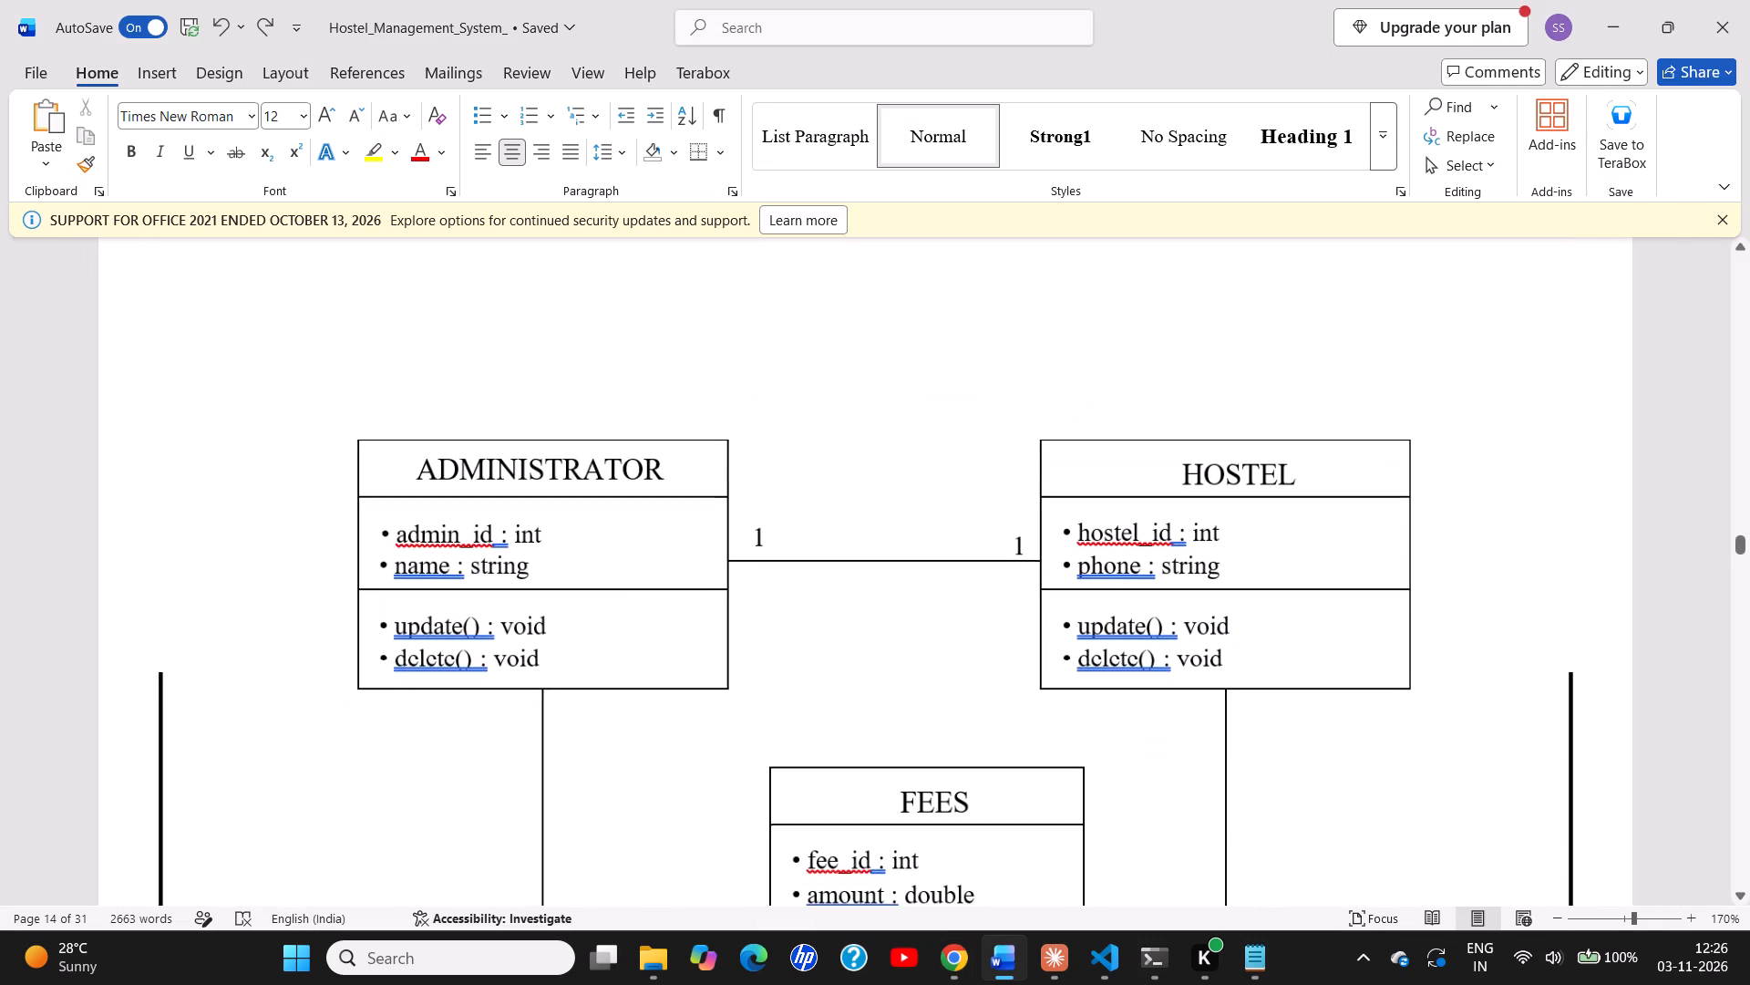
scroll(931, 676, "down", 8)
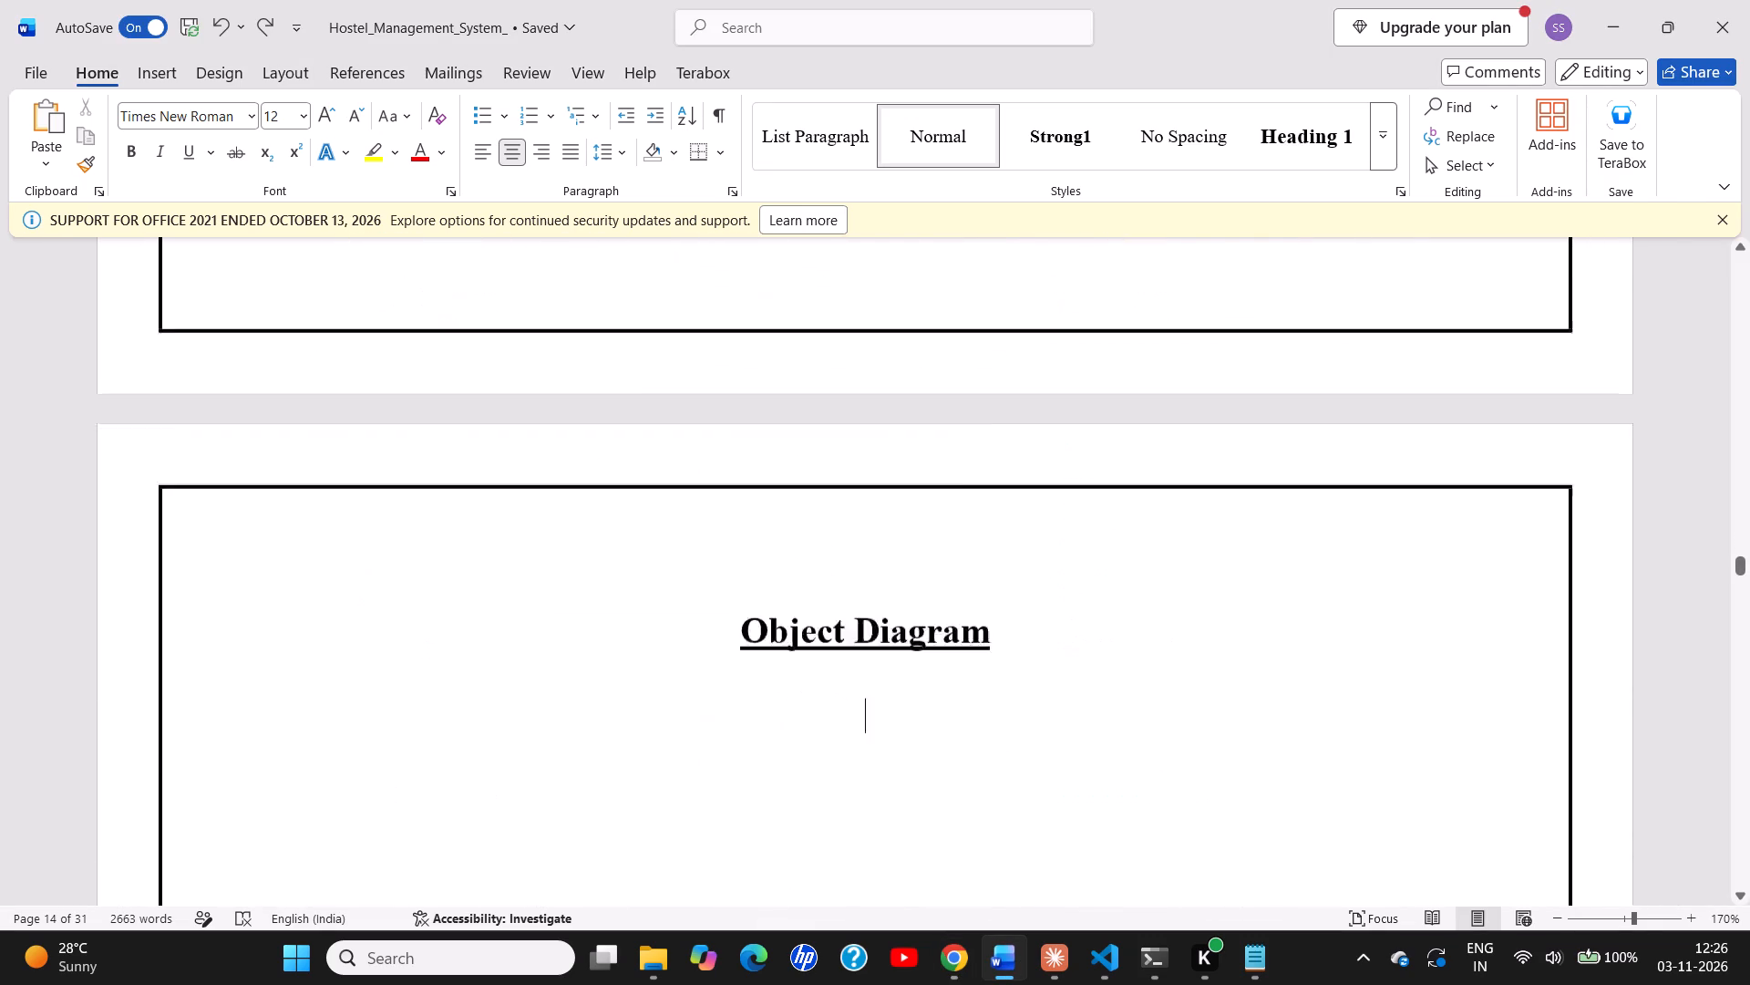
scroll(931, 676, "down", 1)
scroll(932, 691, "up", 2)
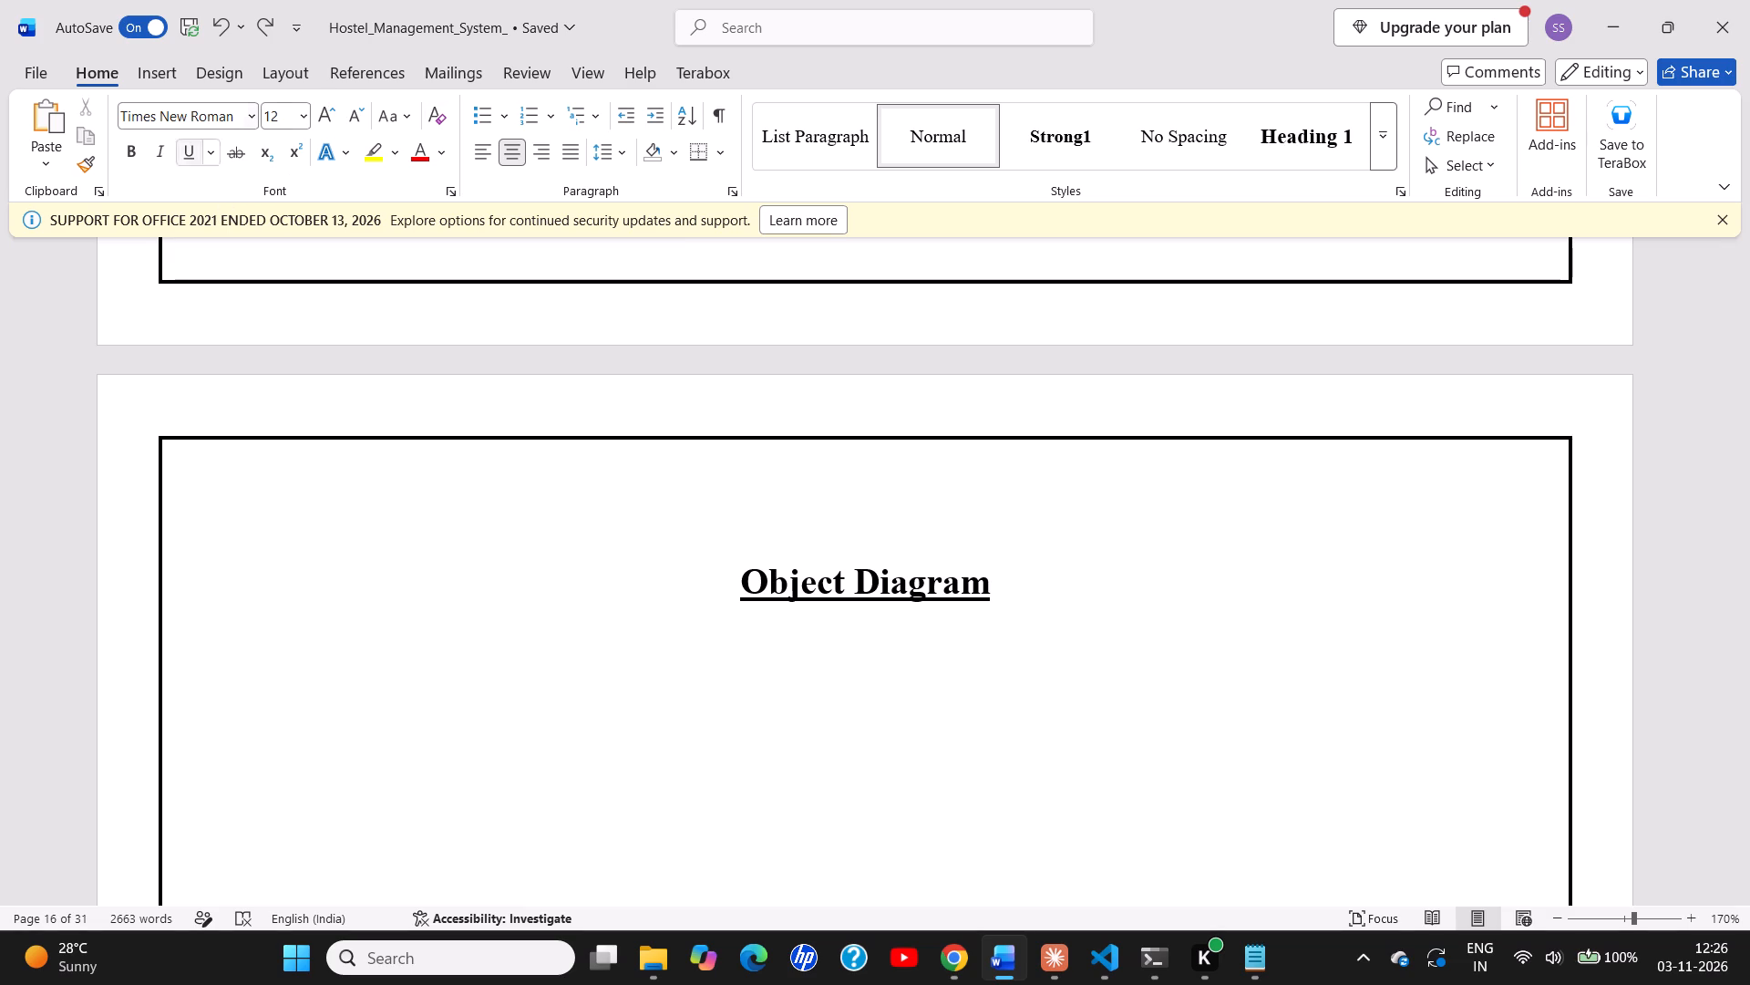
left_click(139, 70)
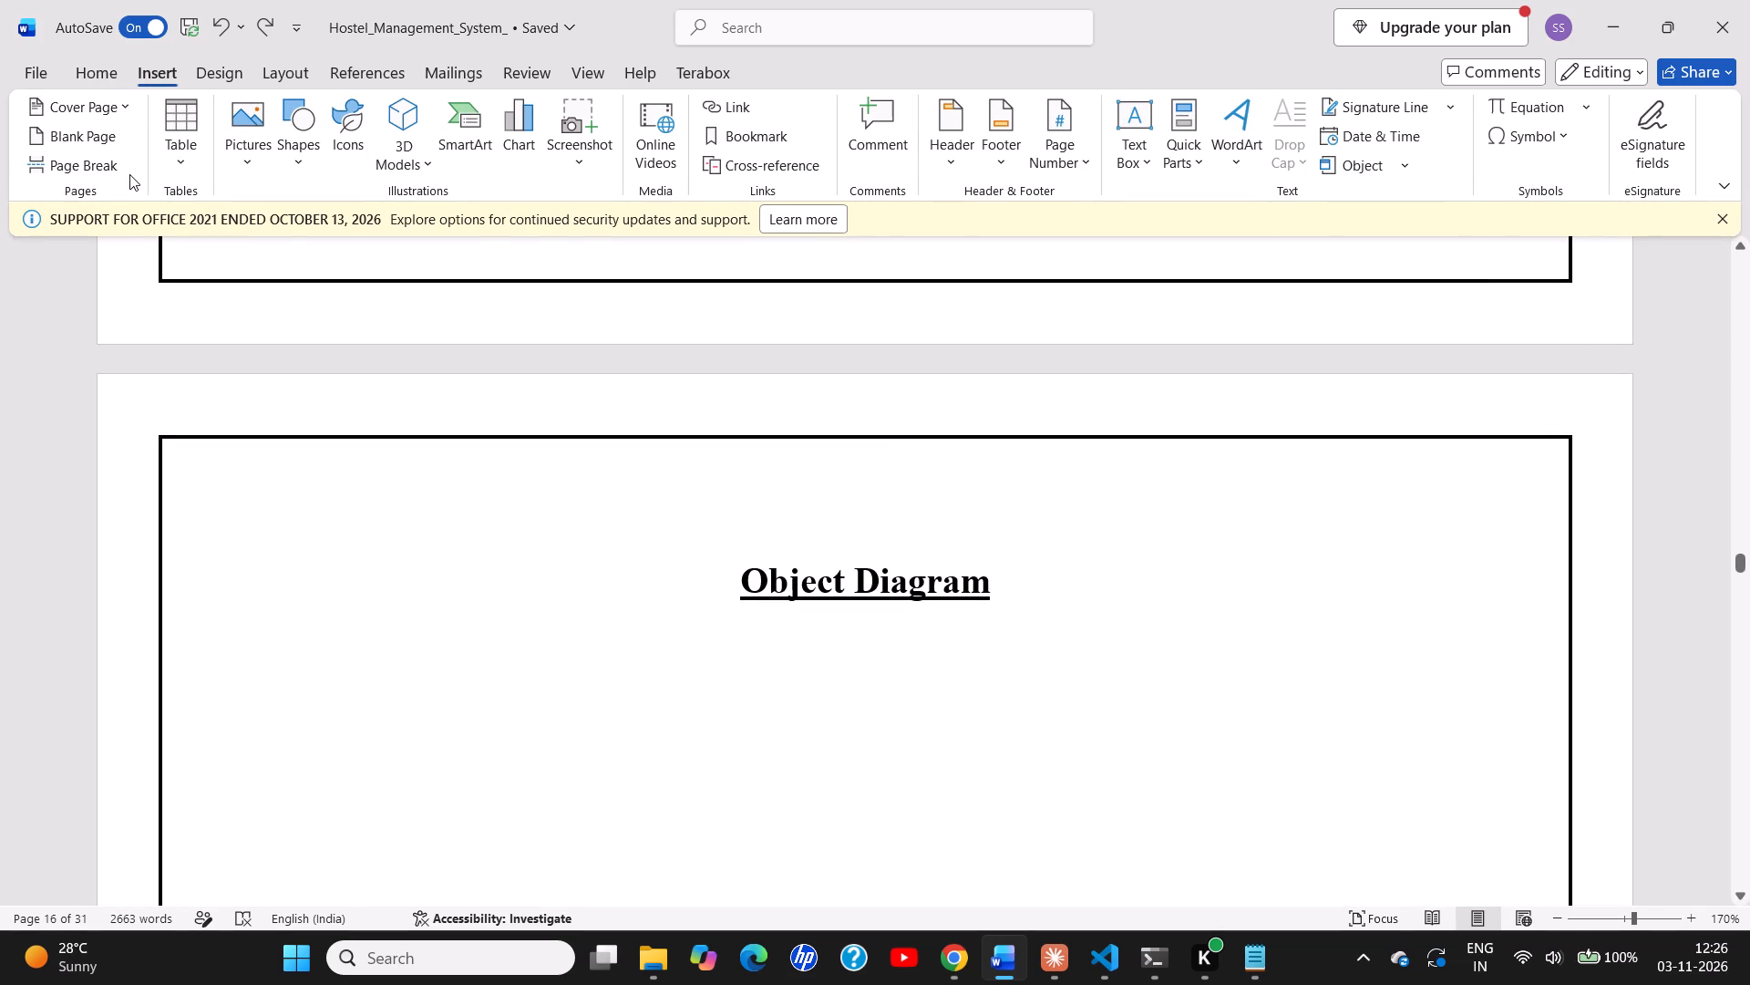
left_click(254, 175)
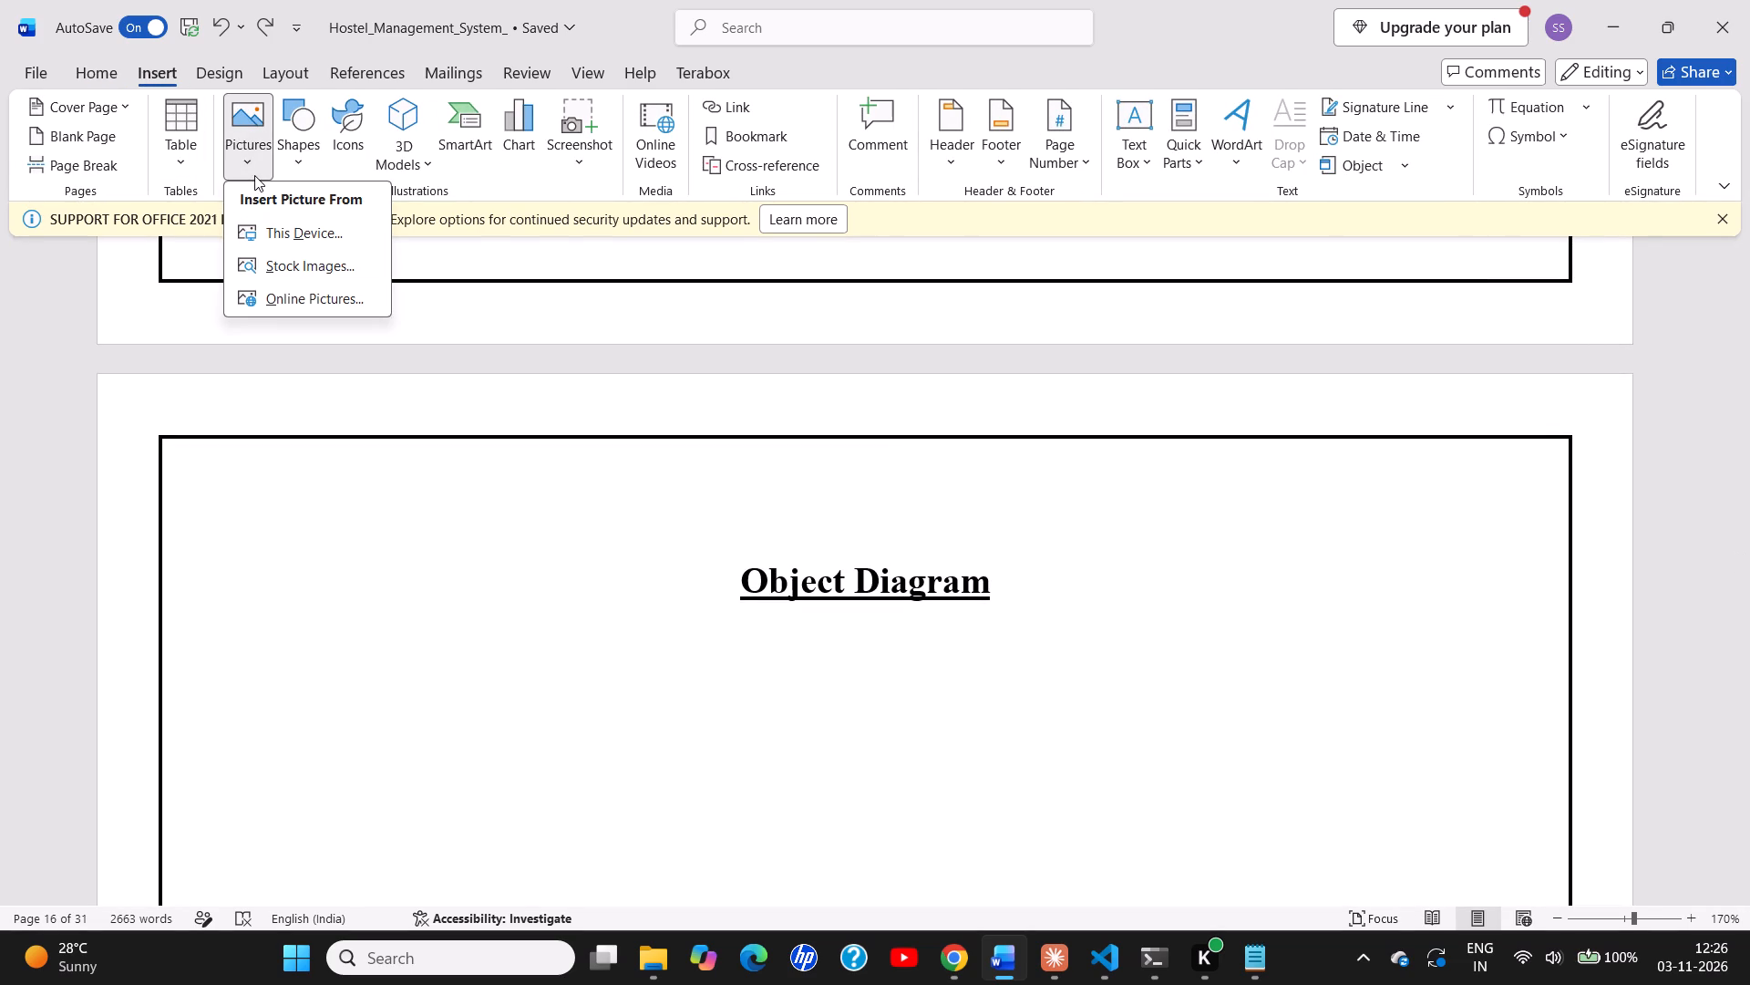
left_click(276, 219)
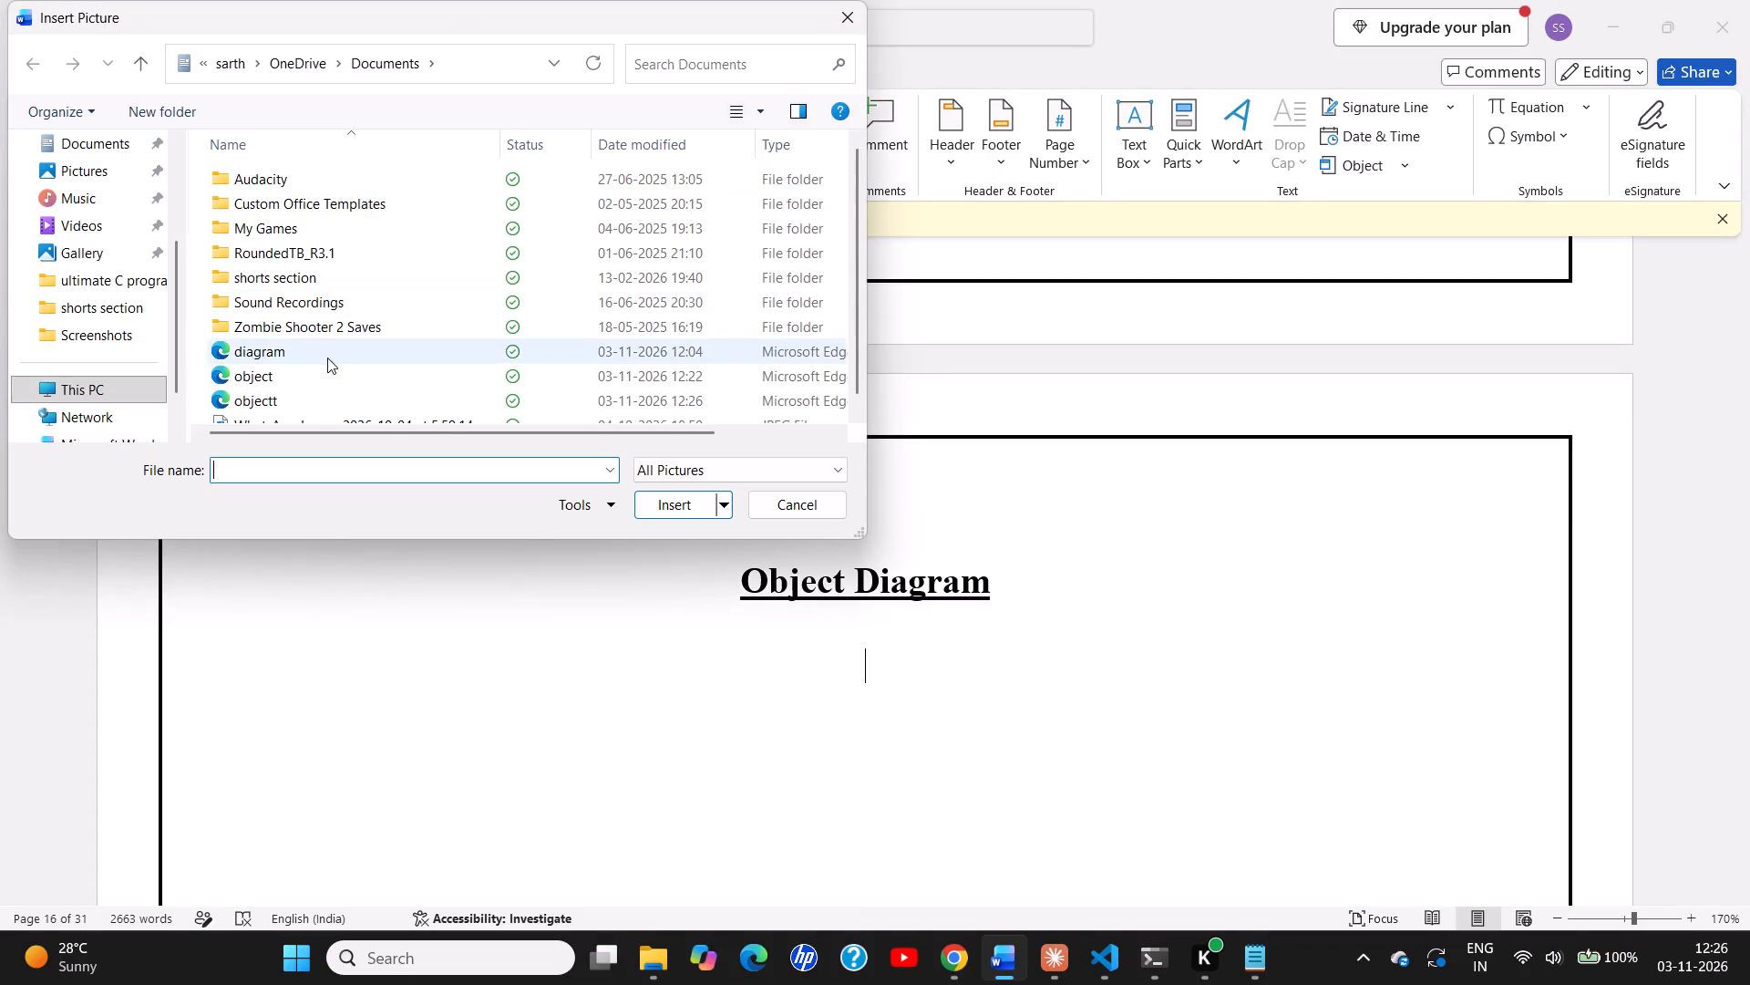
left_click(327, 399)
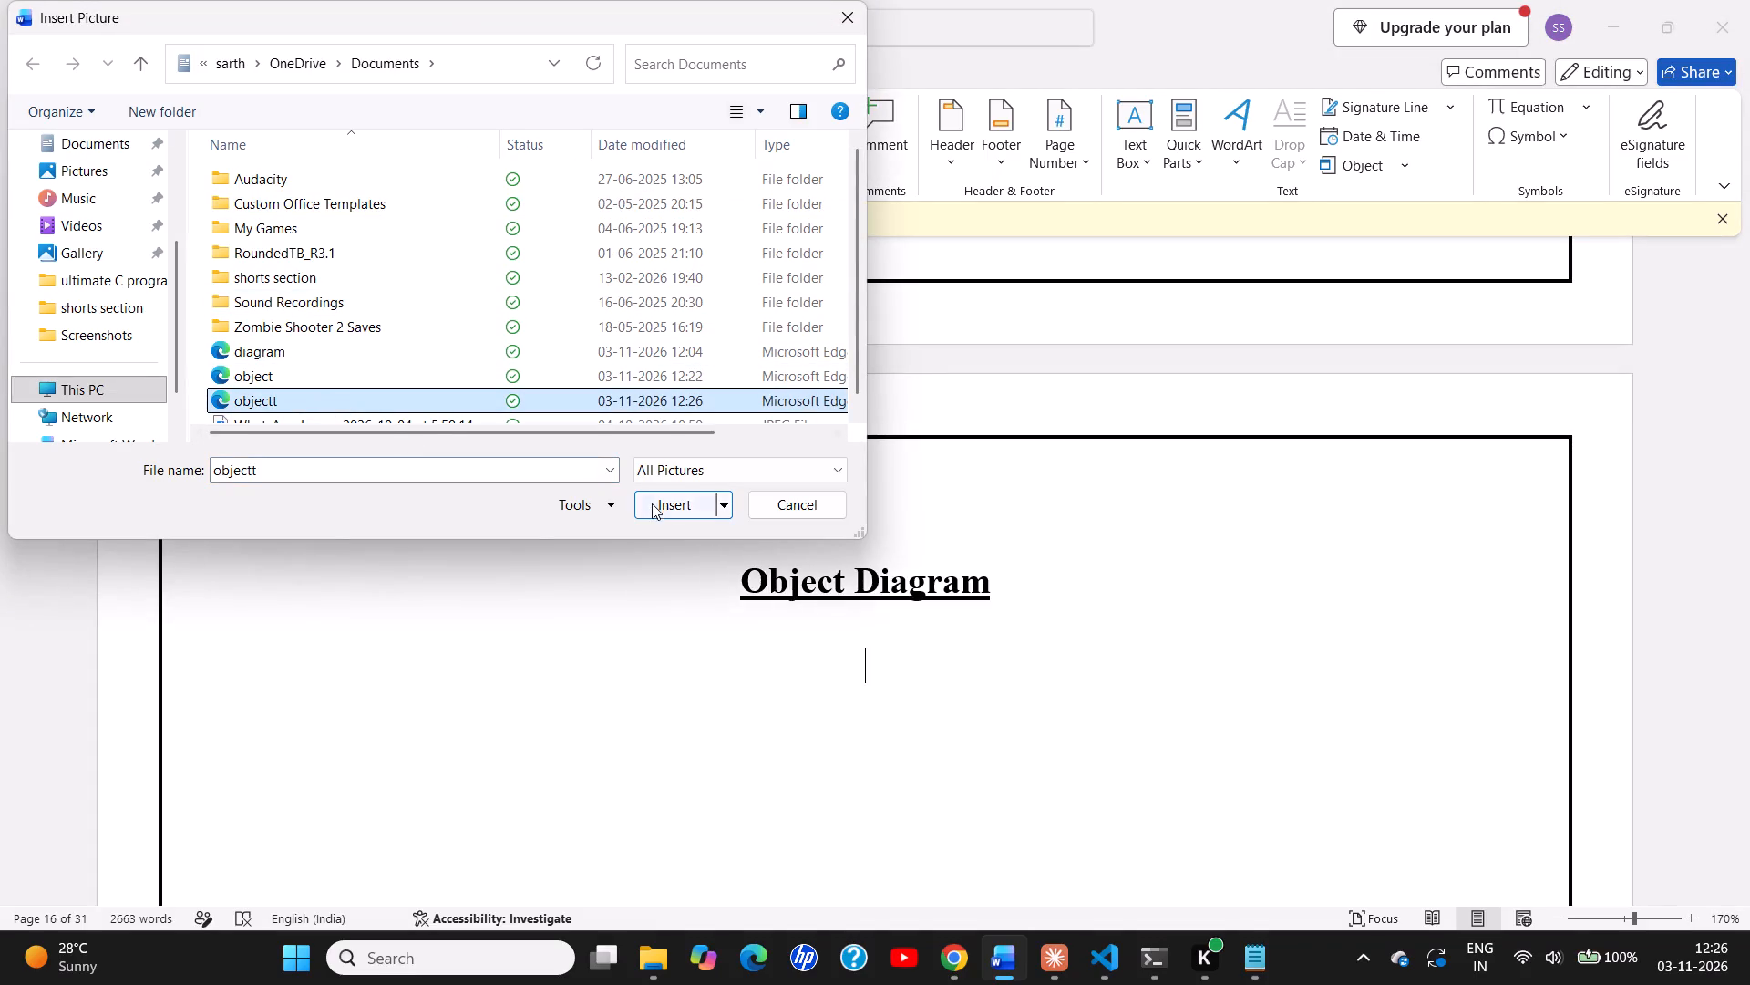
left_click(652, 503)
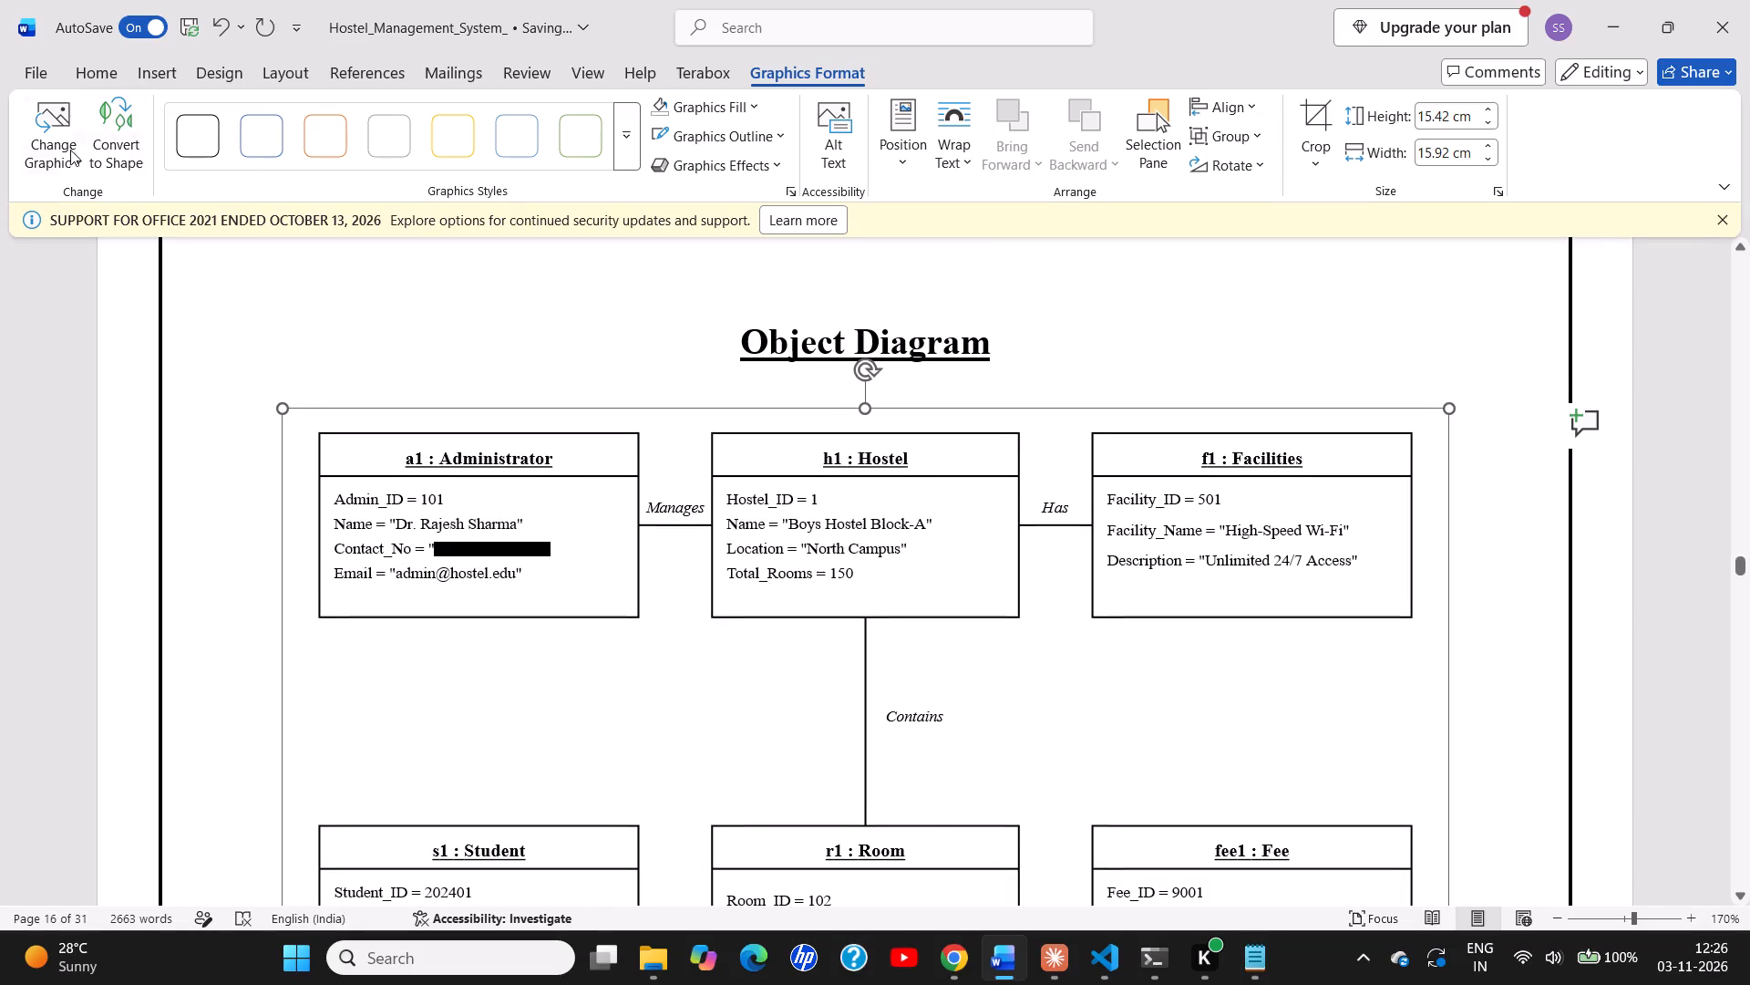
Convert the inserted object diagram graphic to editable shapes.
left_click(116, 154)
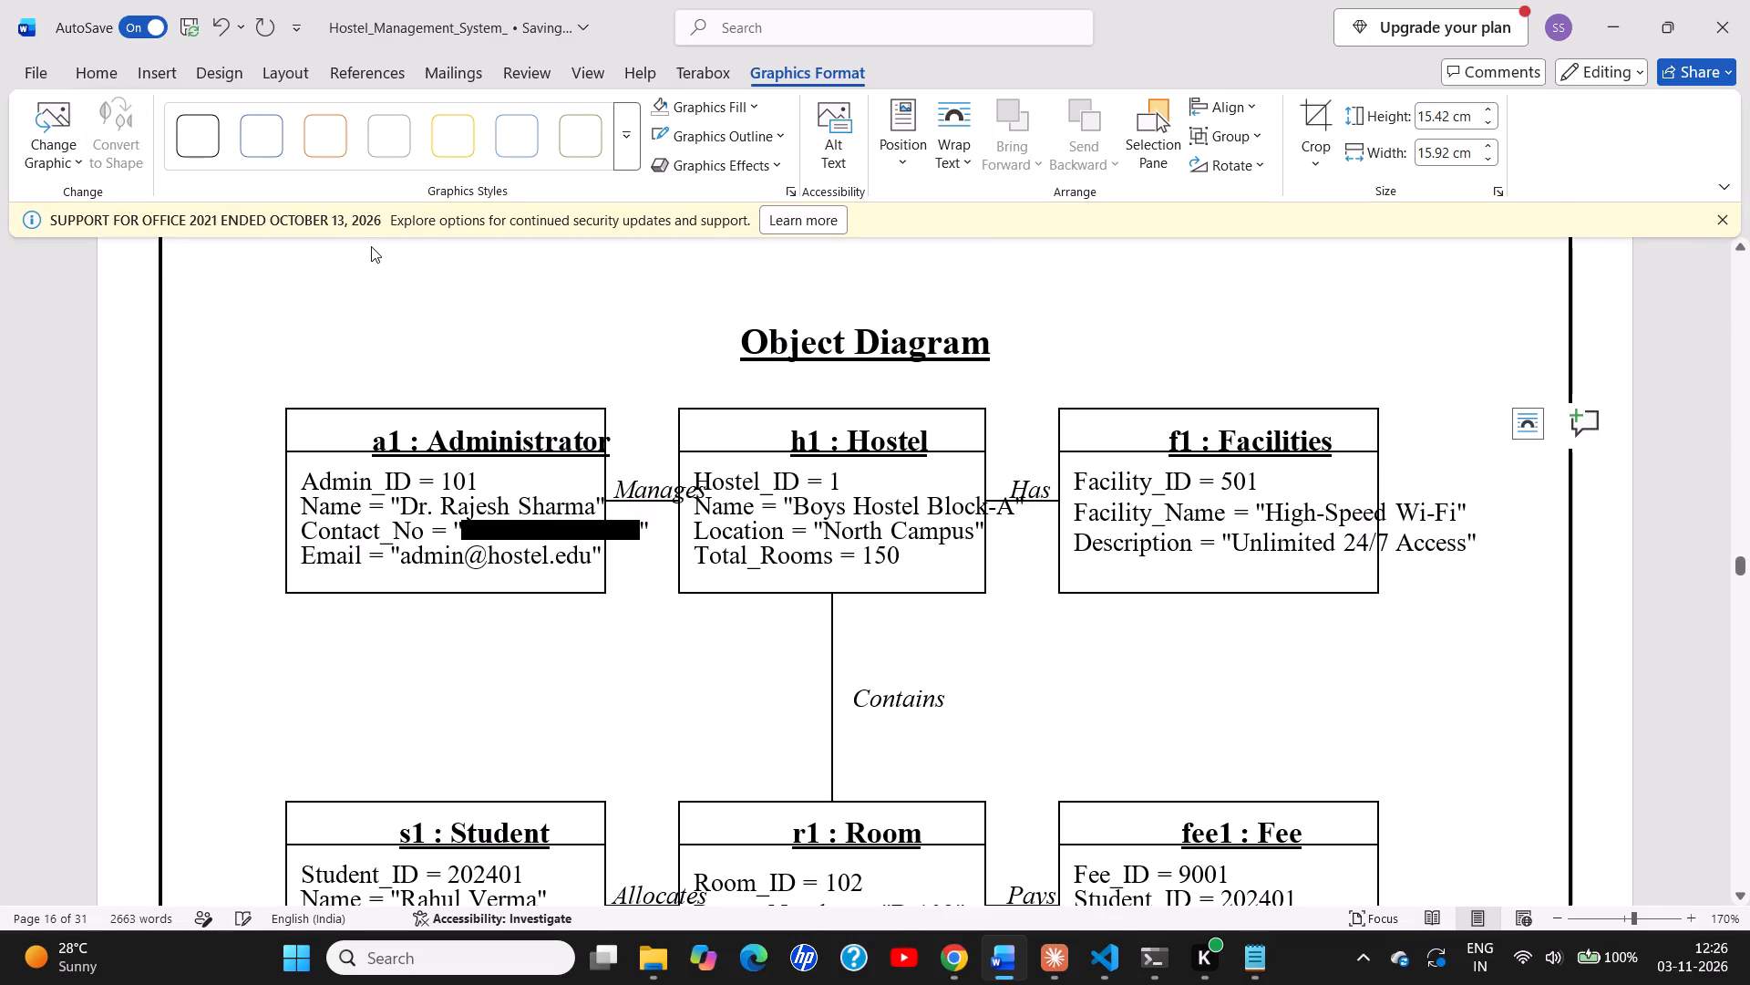
Select the whole object diagram group and set its text size to 9.
left_click_drag(456, 384, 456, 395)
left_click(456, 395)
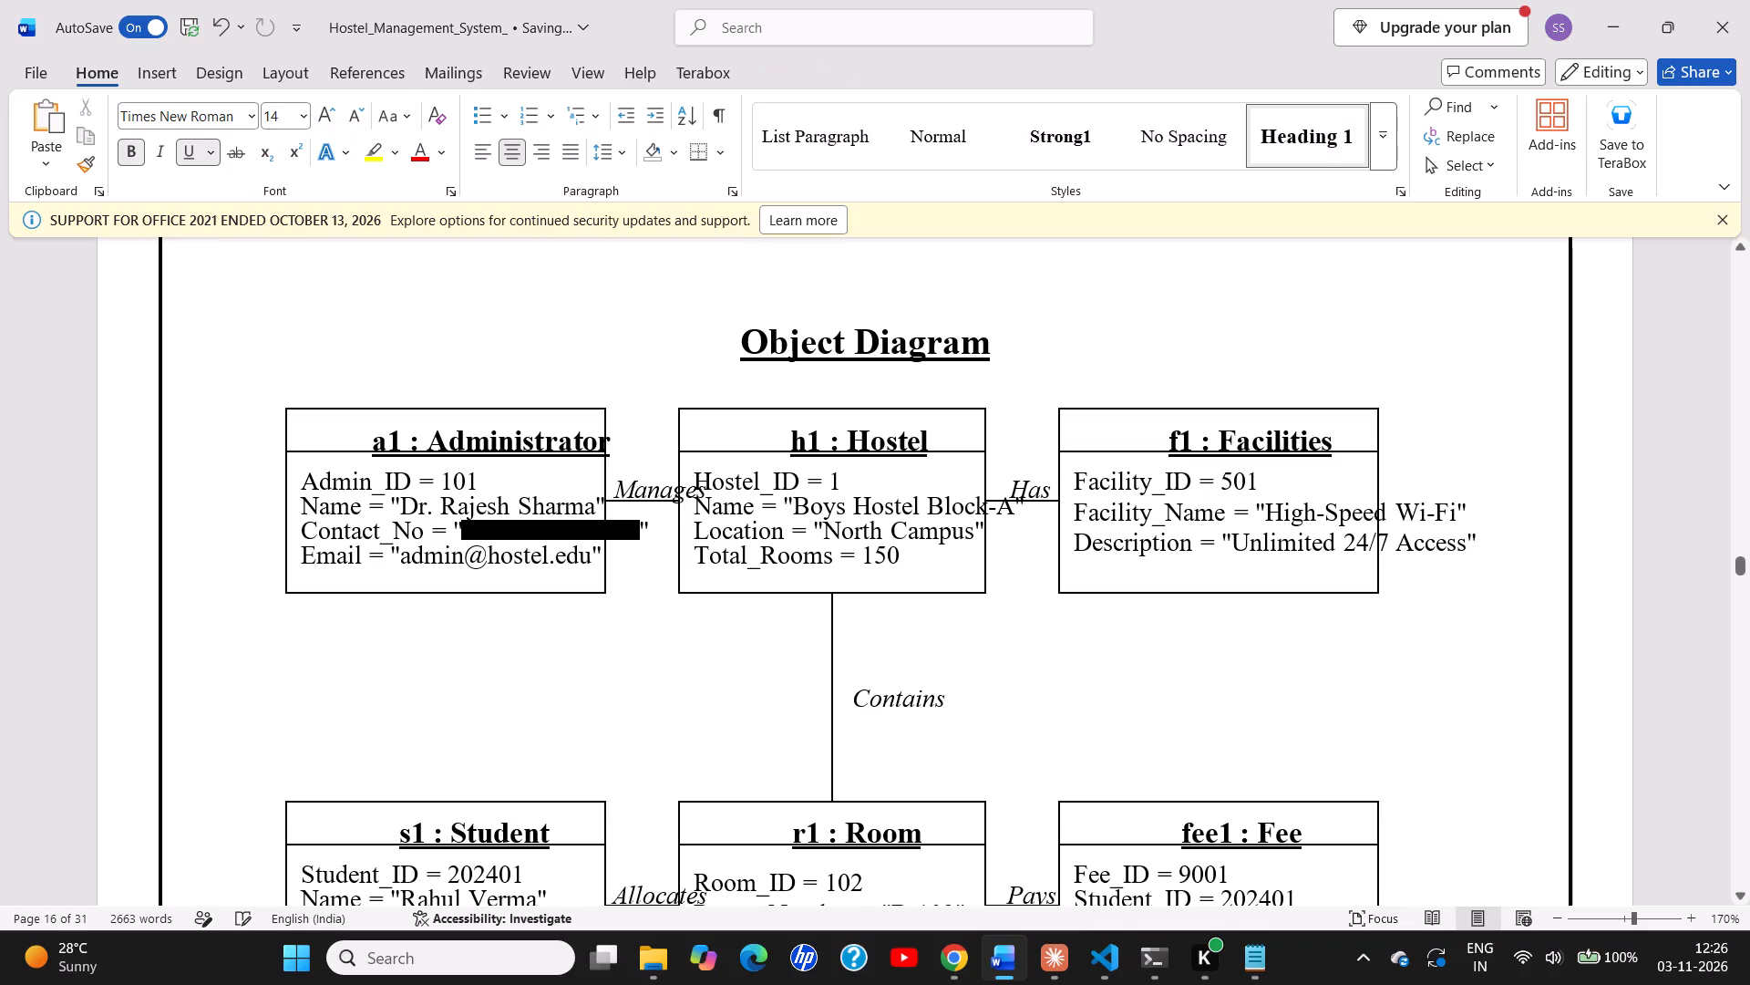
left_click(555, 384)
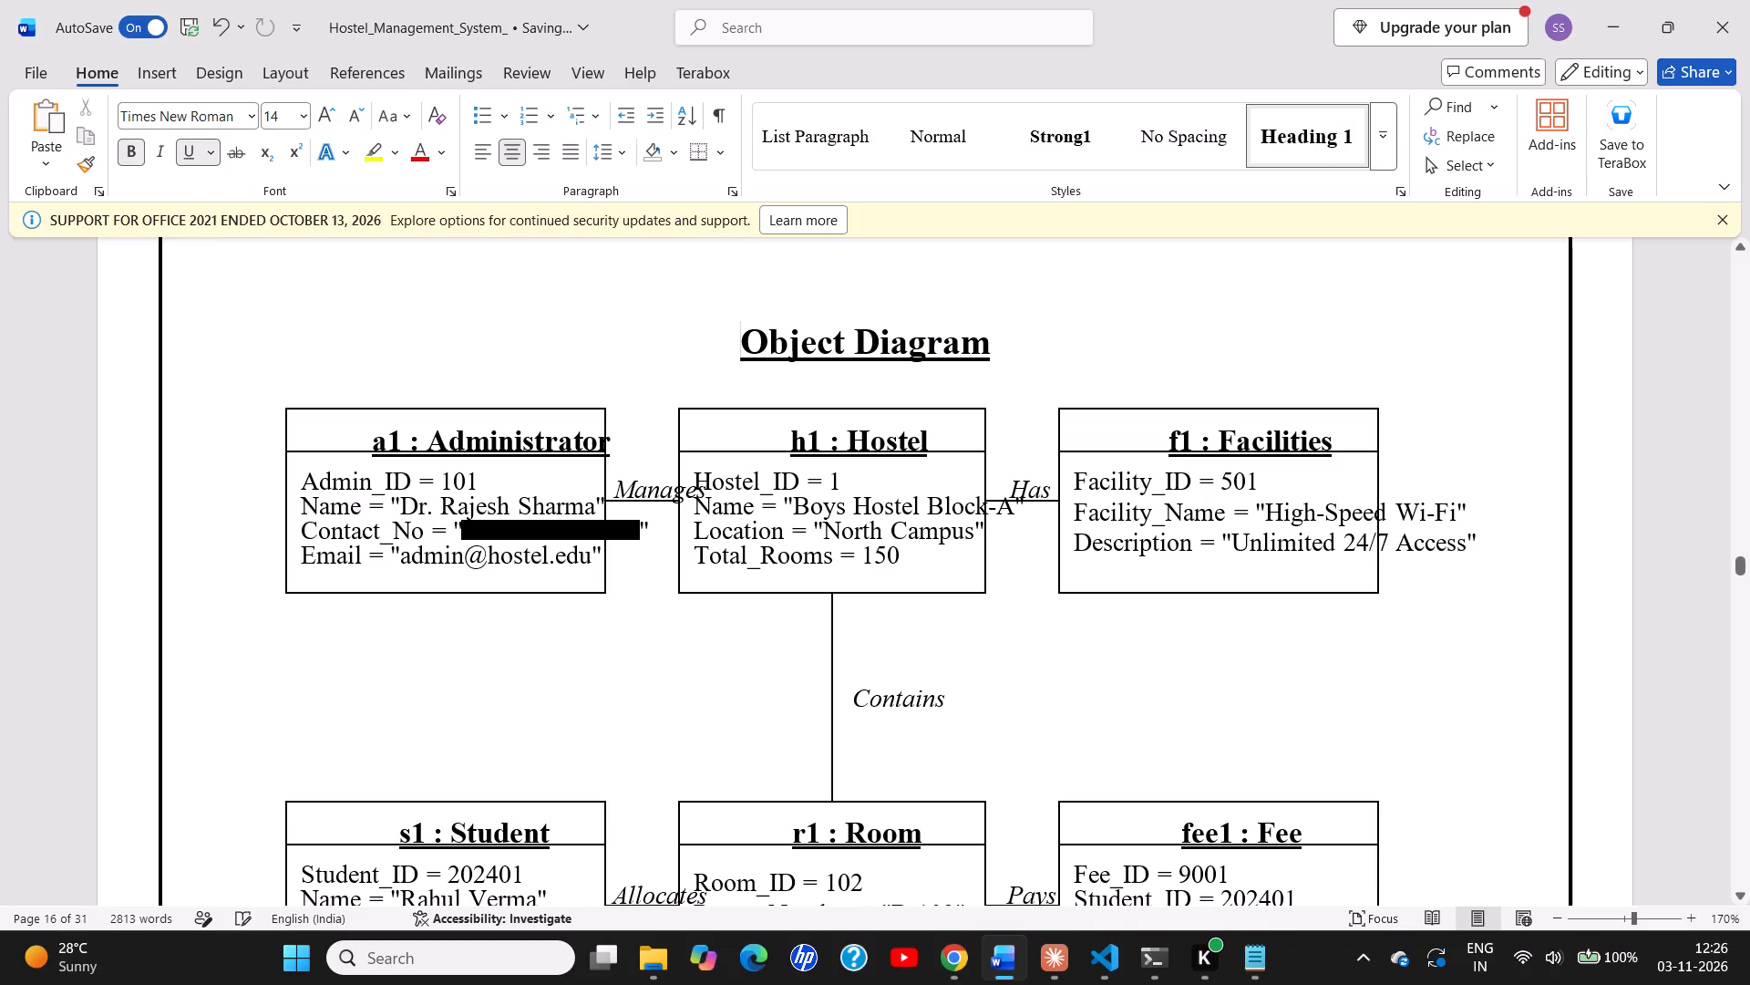
left_click(642, 397)
left_click(619, 449)
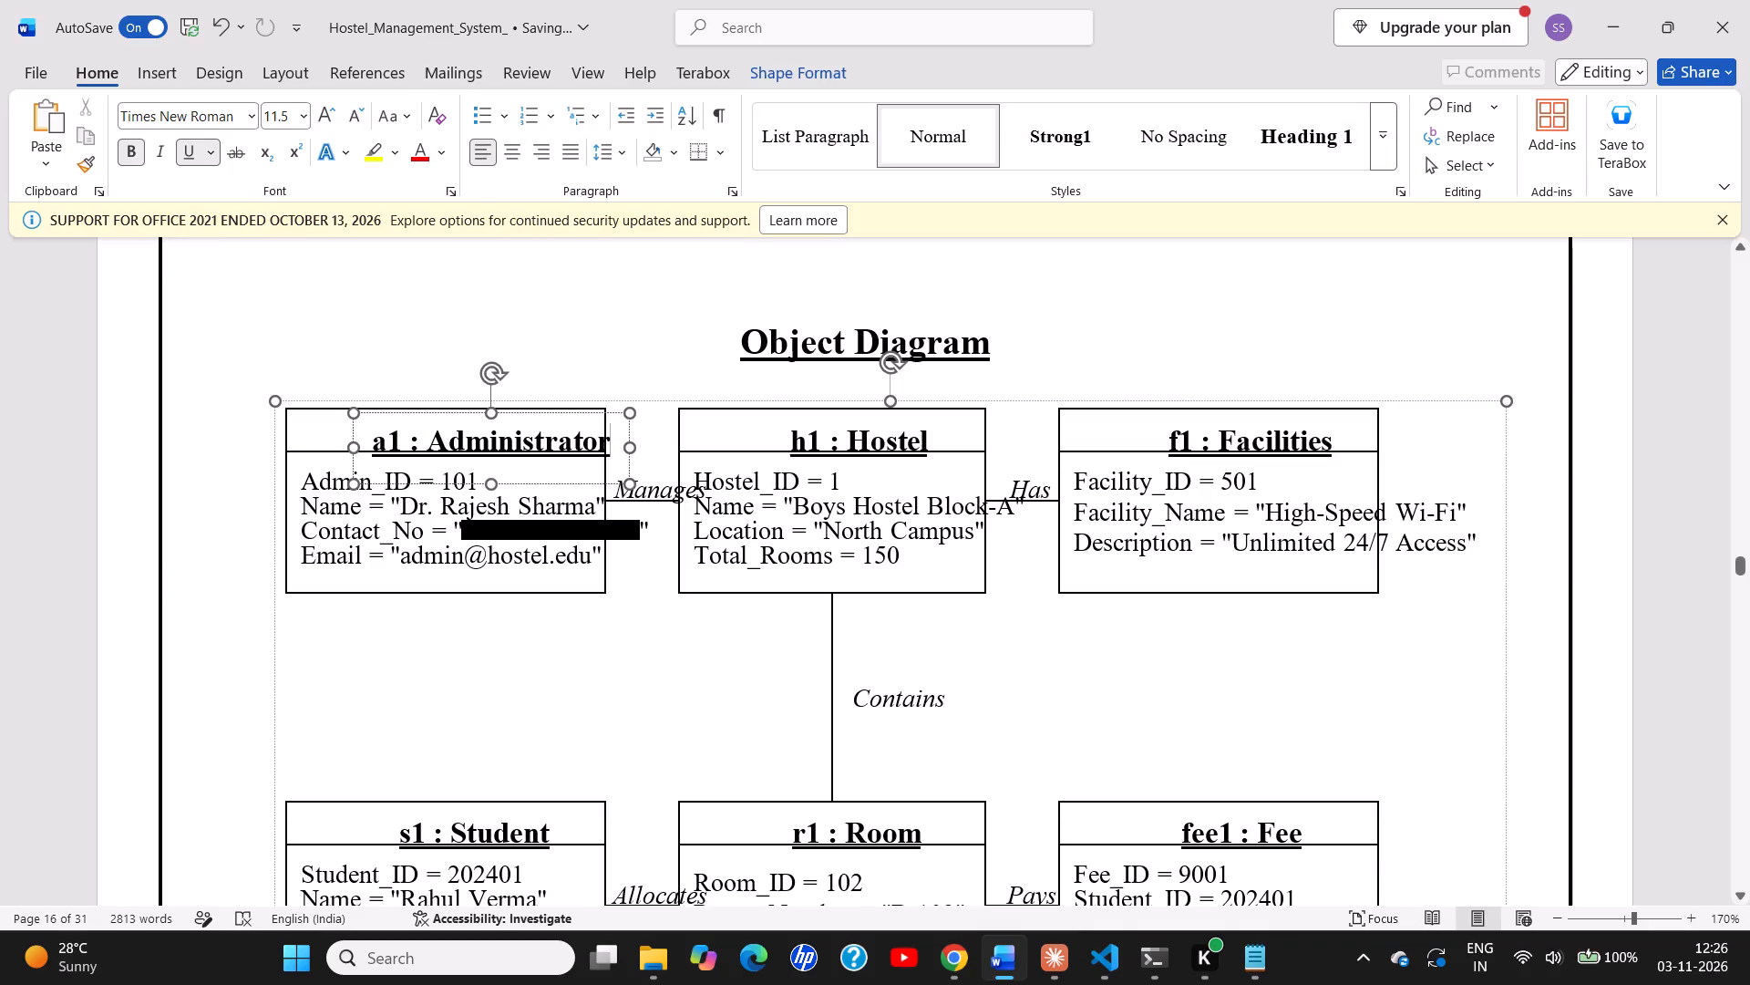
right_click(659, 400)
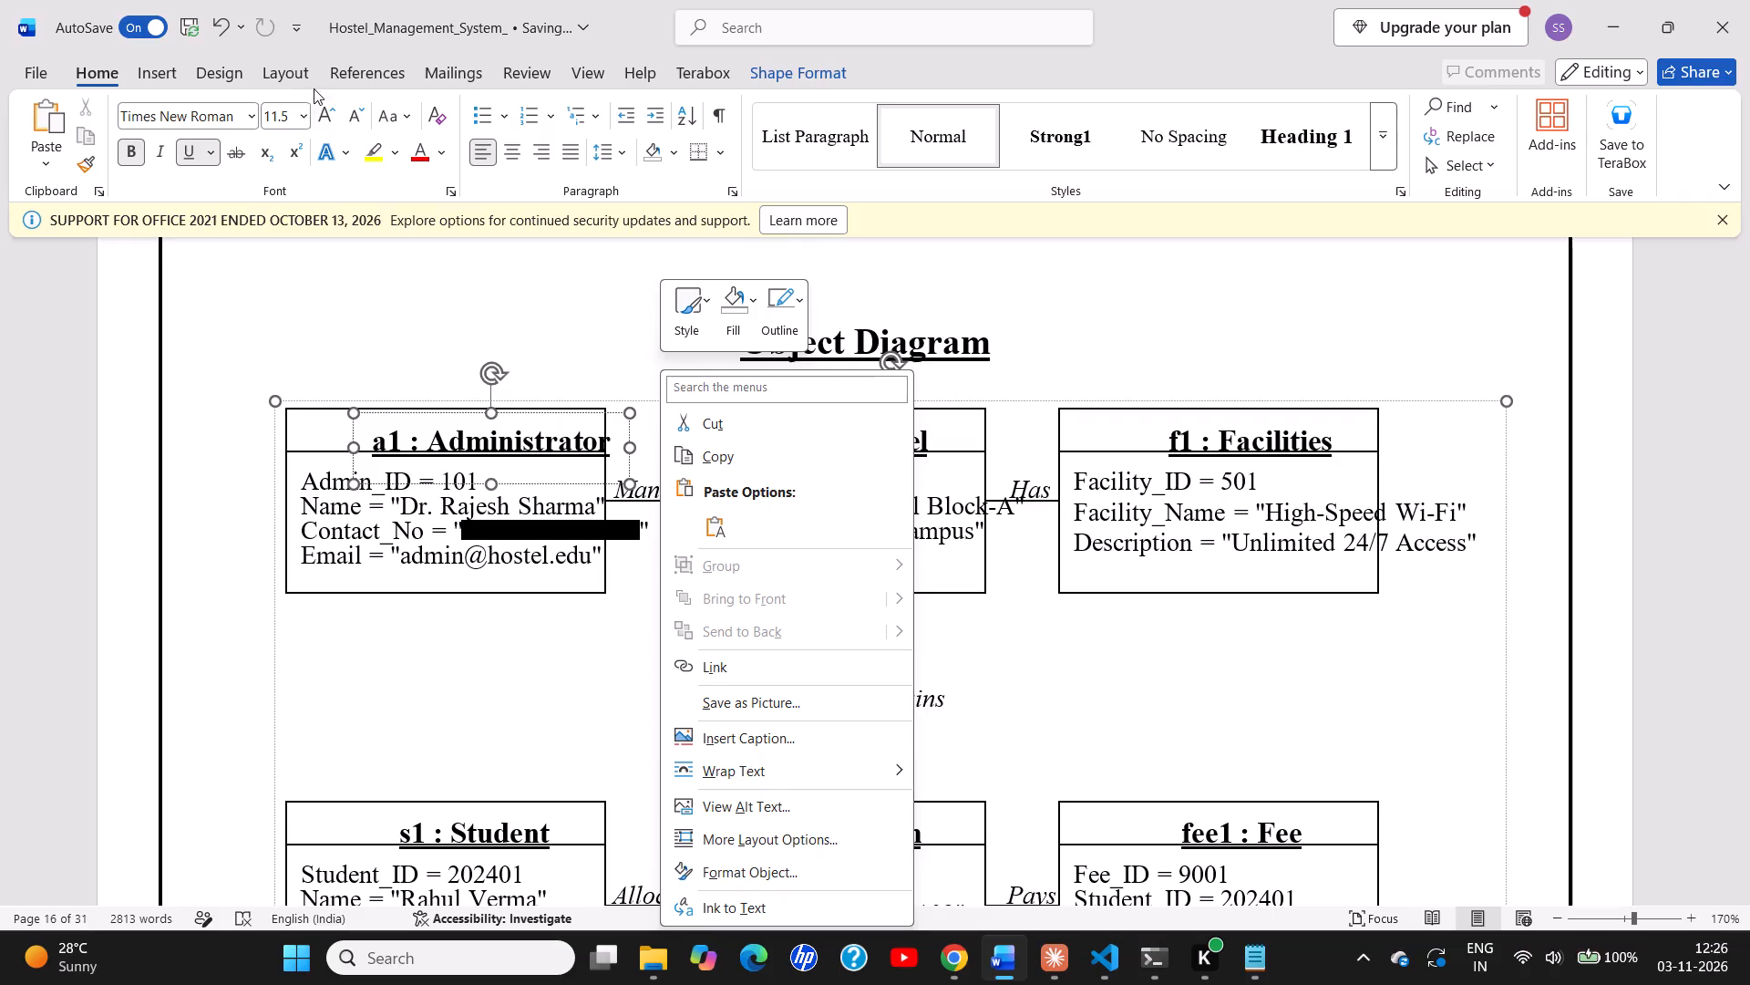
left_click(285, 117)
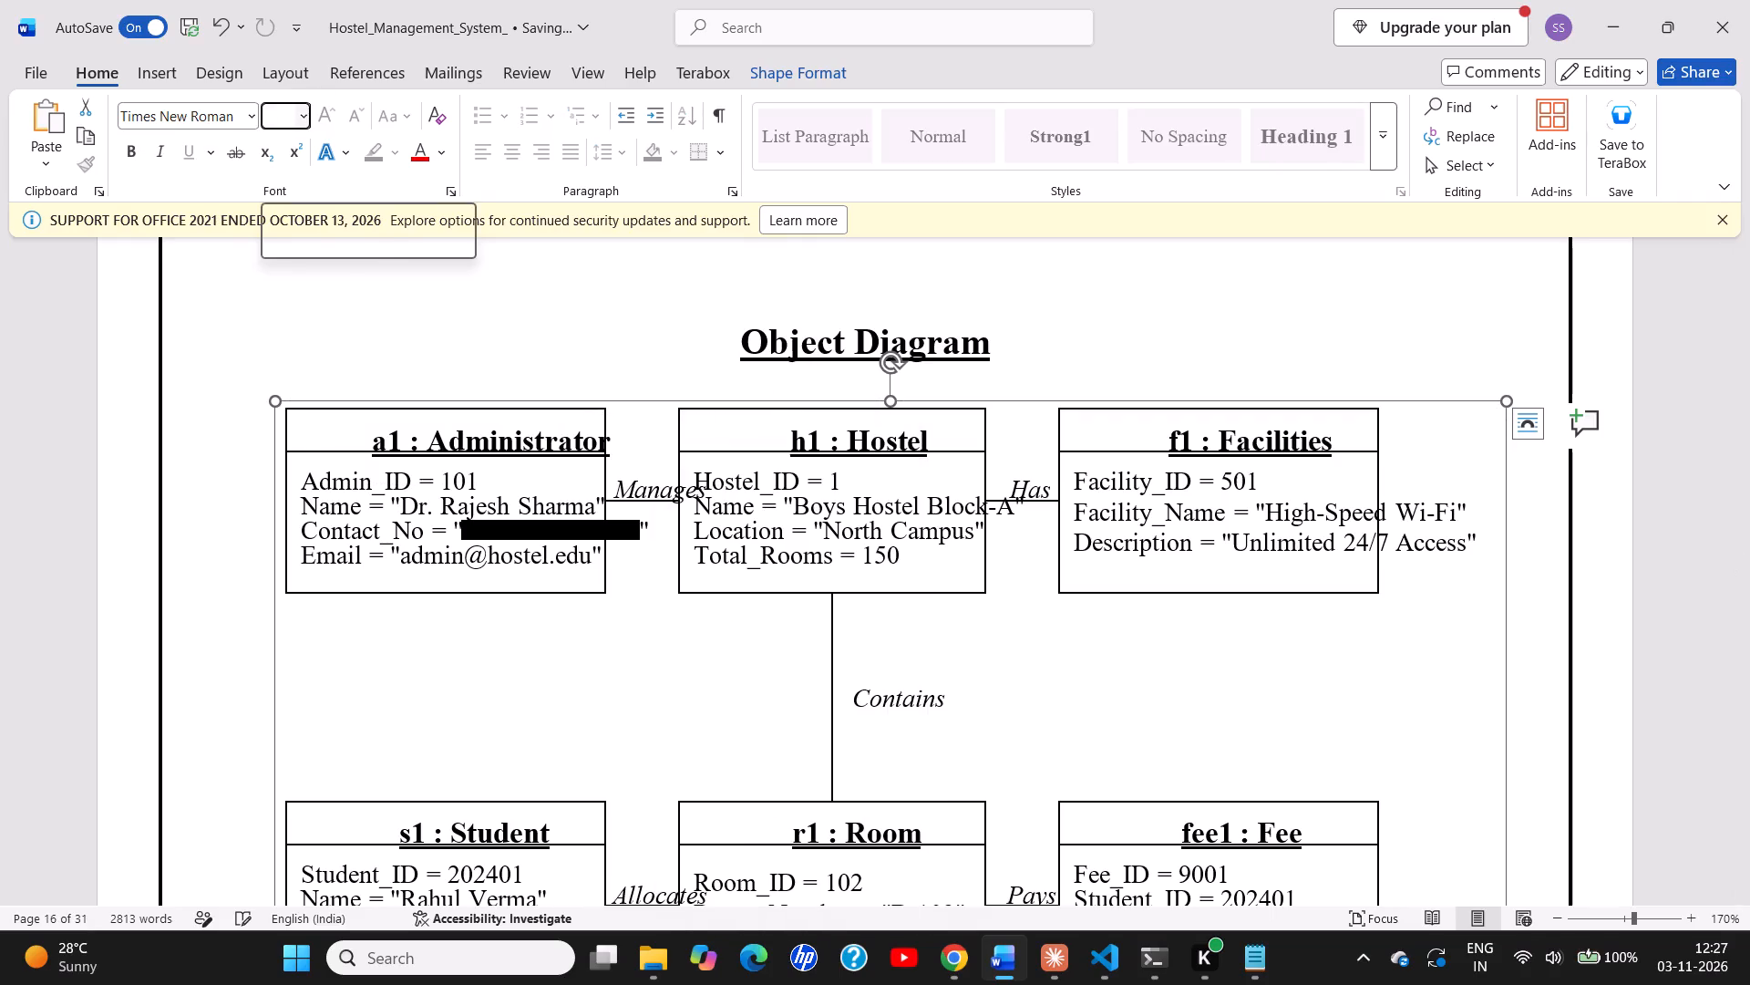
key("9")
key("Return")
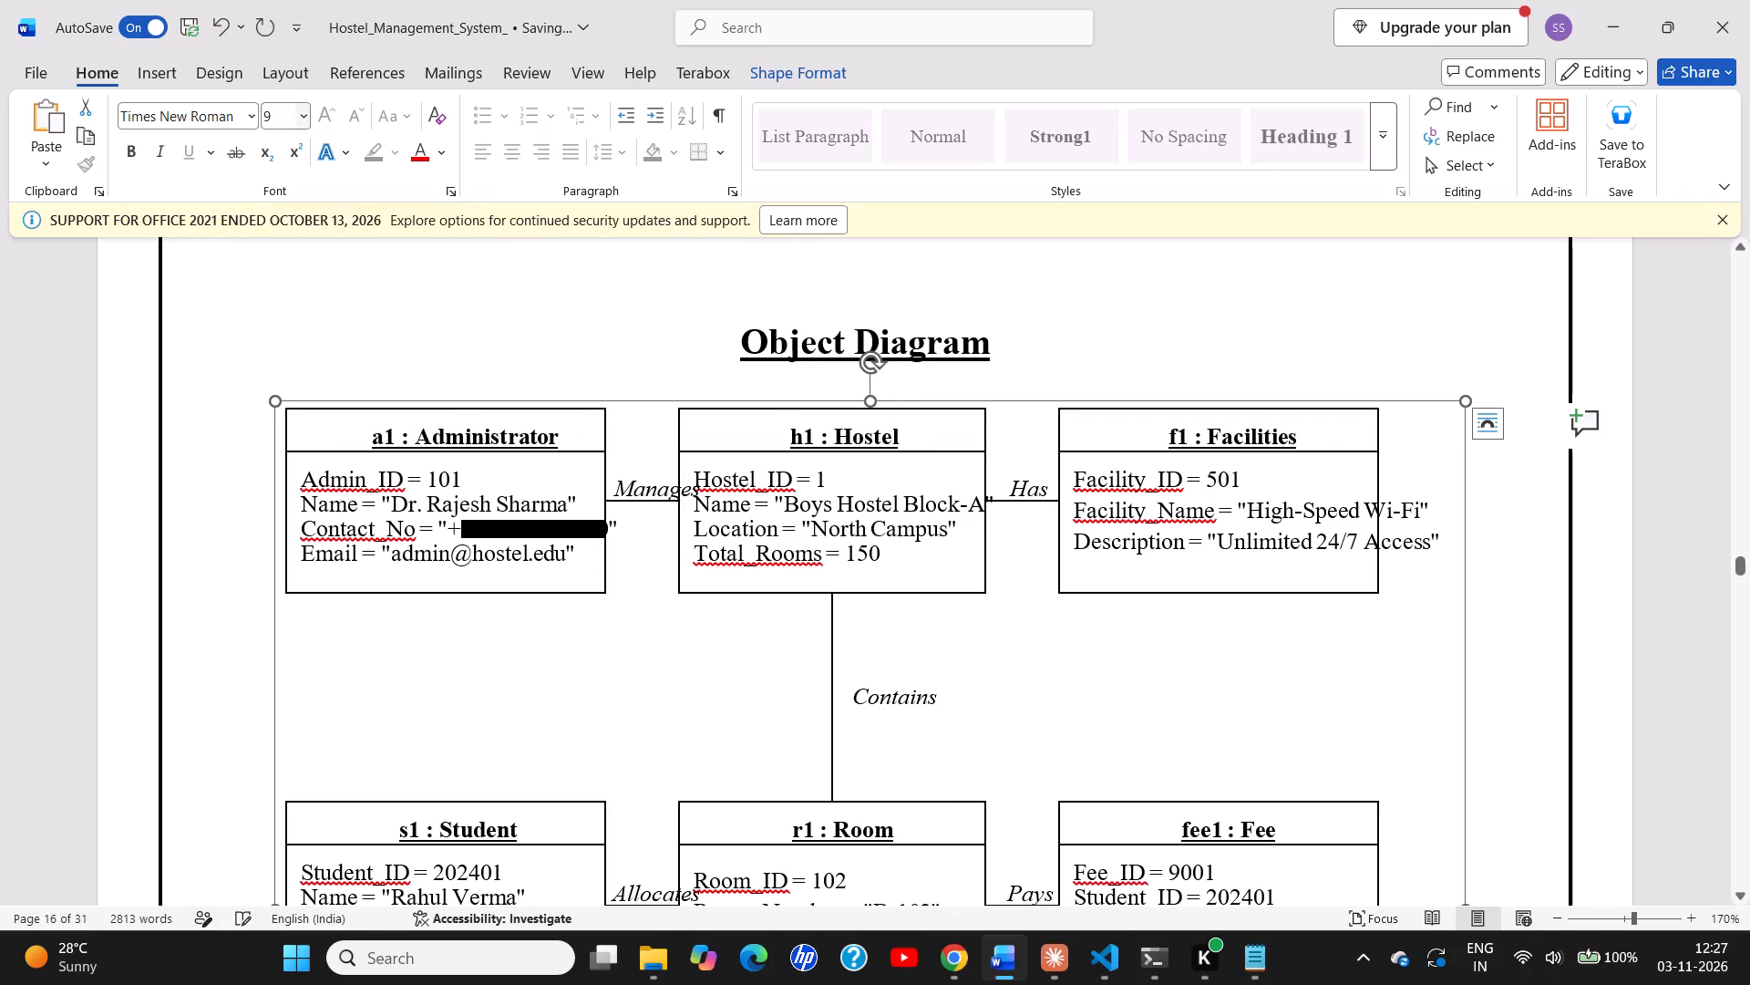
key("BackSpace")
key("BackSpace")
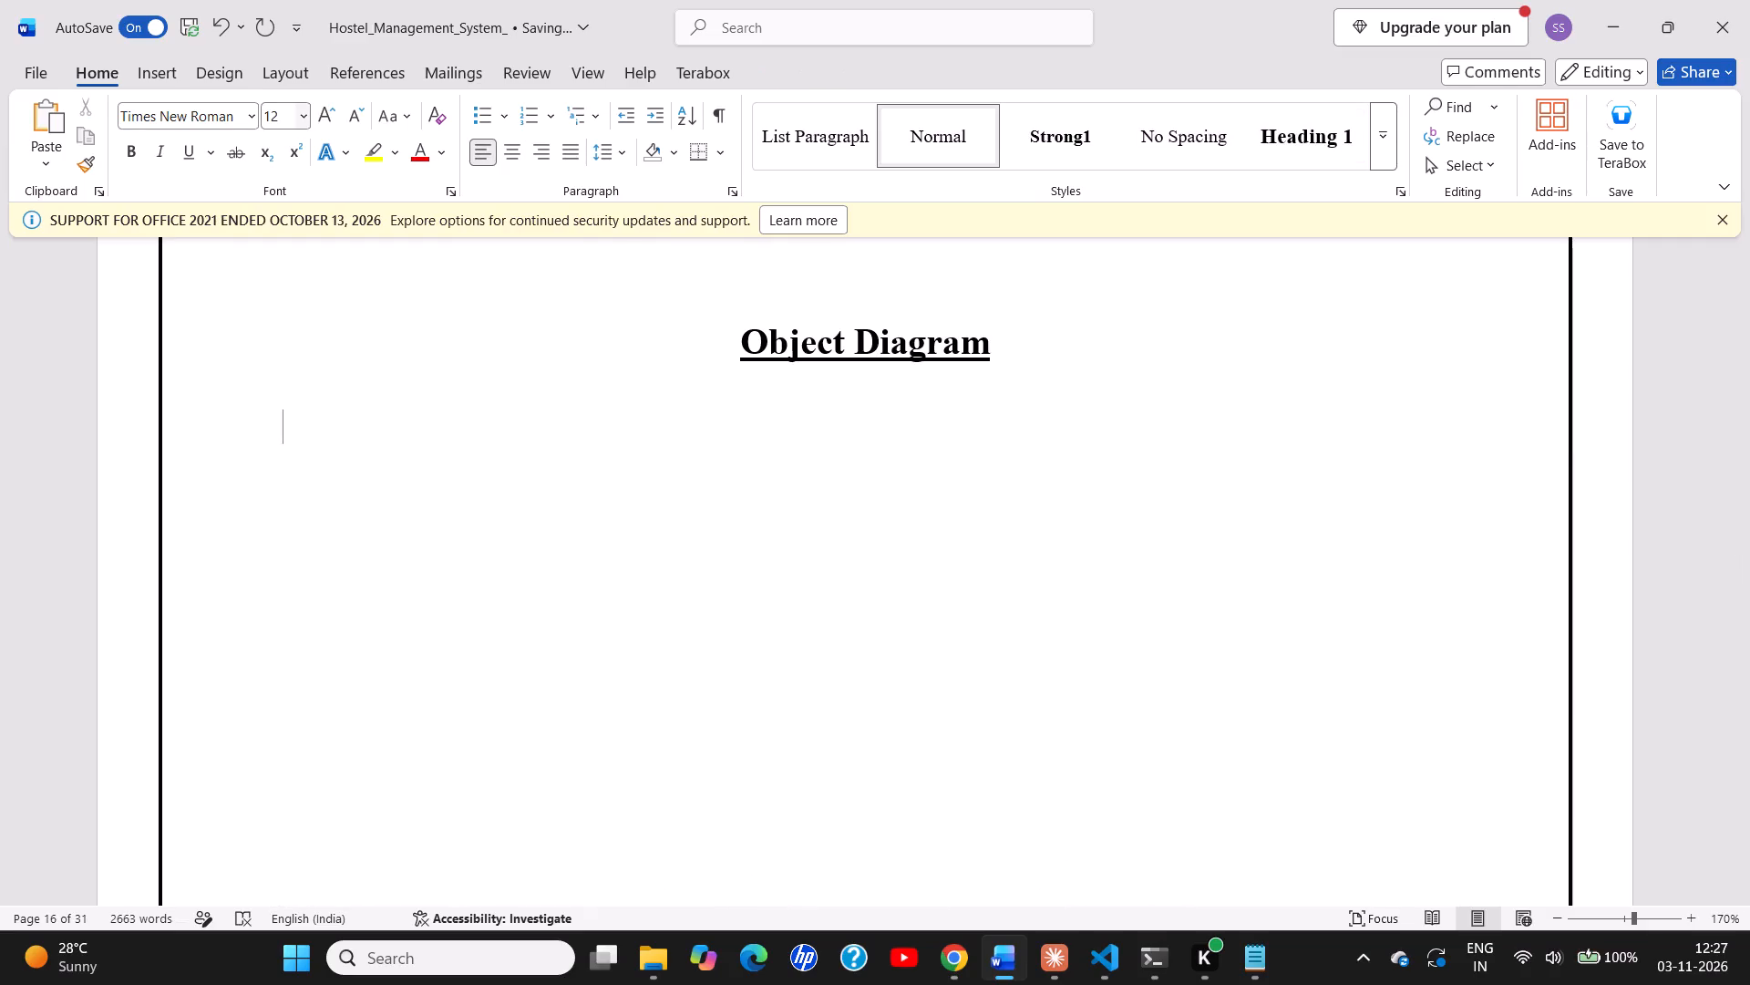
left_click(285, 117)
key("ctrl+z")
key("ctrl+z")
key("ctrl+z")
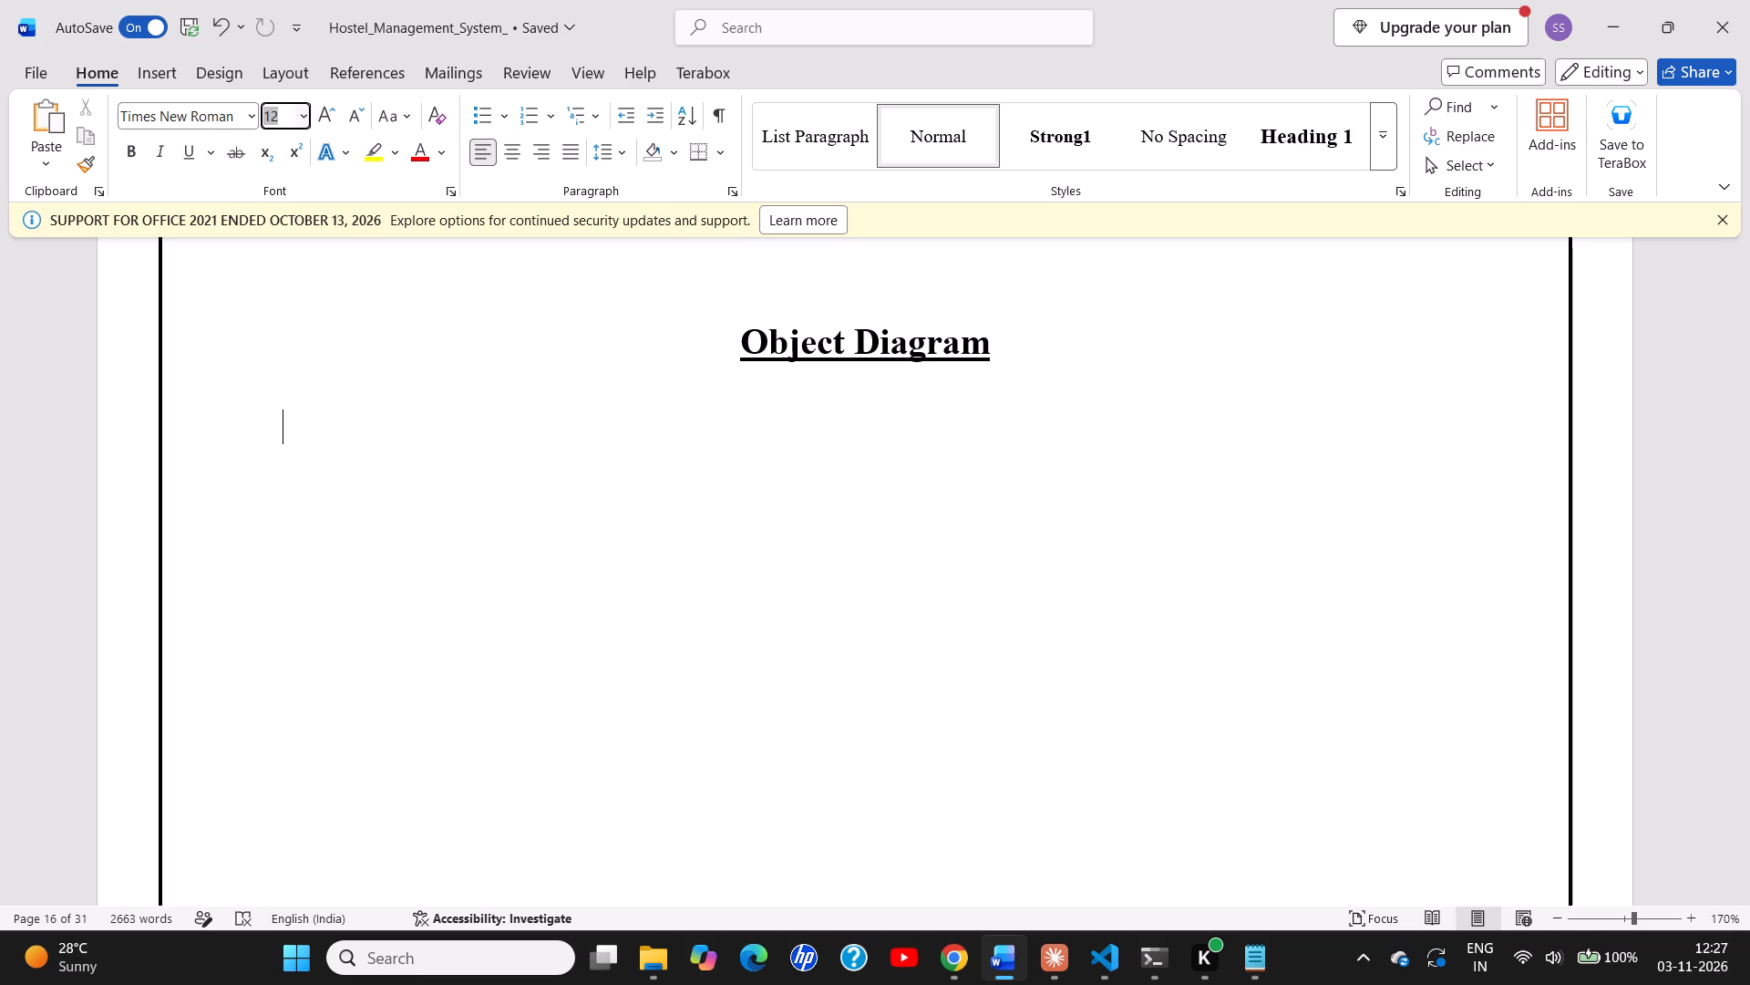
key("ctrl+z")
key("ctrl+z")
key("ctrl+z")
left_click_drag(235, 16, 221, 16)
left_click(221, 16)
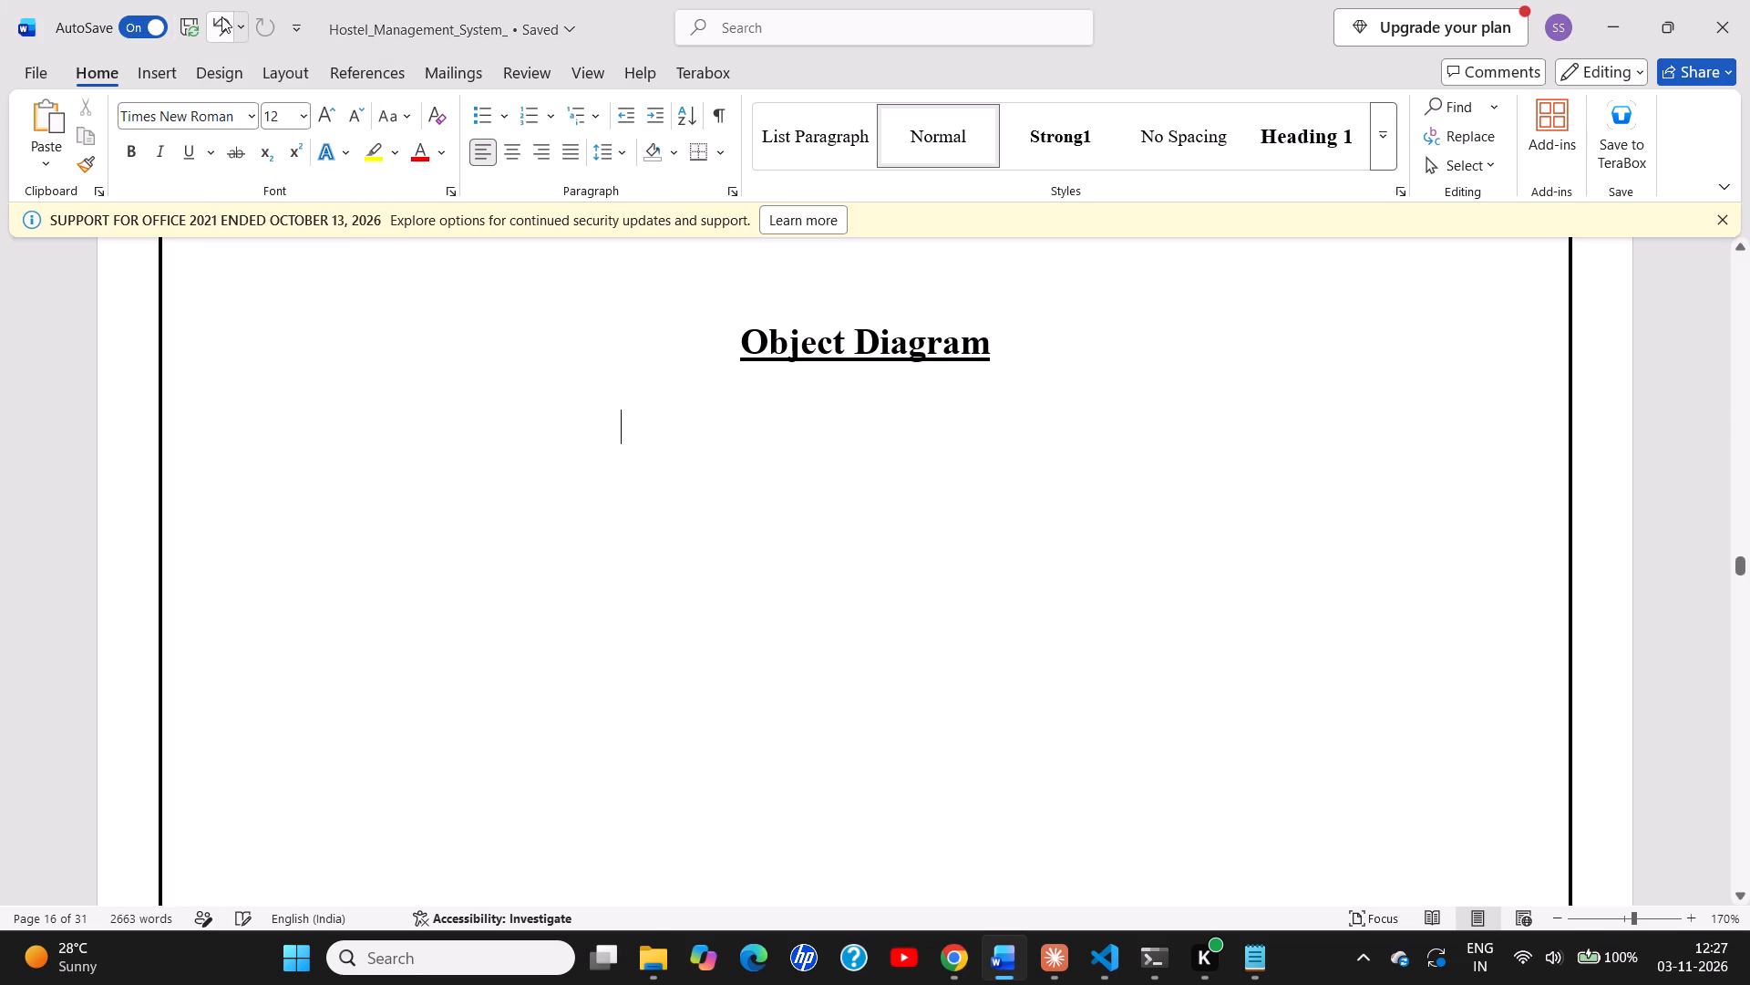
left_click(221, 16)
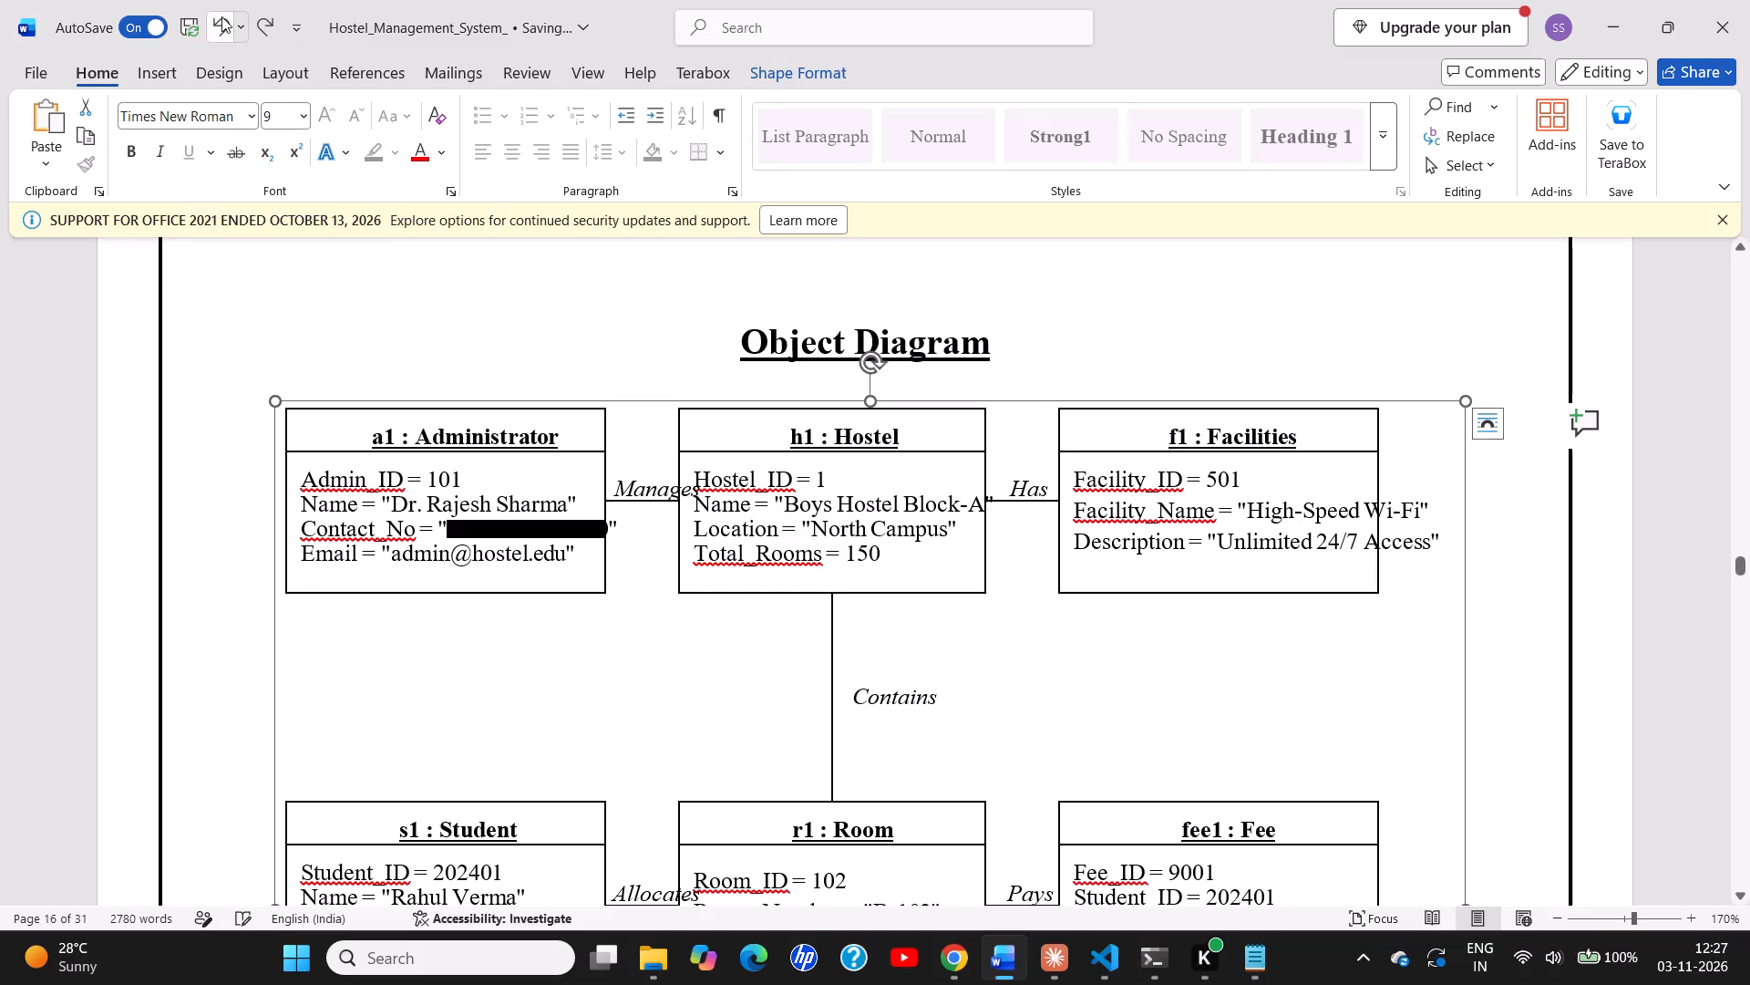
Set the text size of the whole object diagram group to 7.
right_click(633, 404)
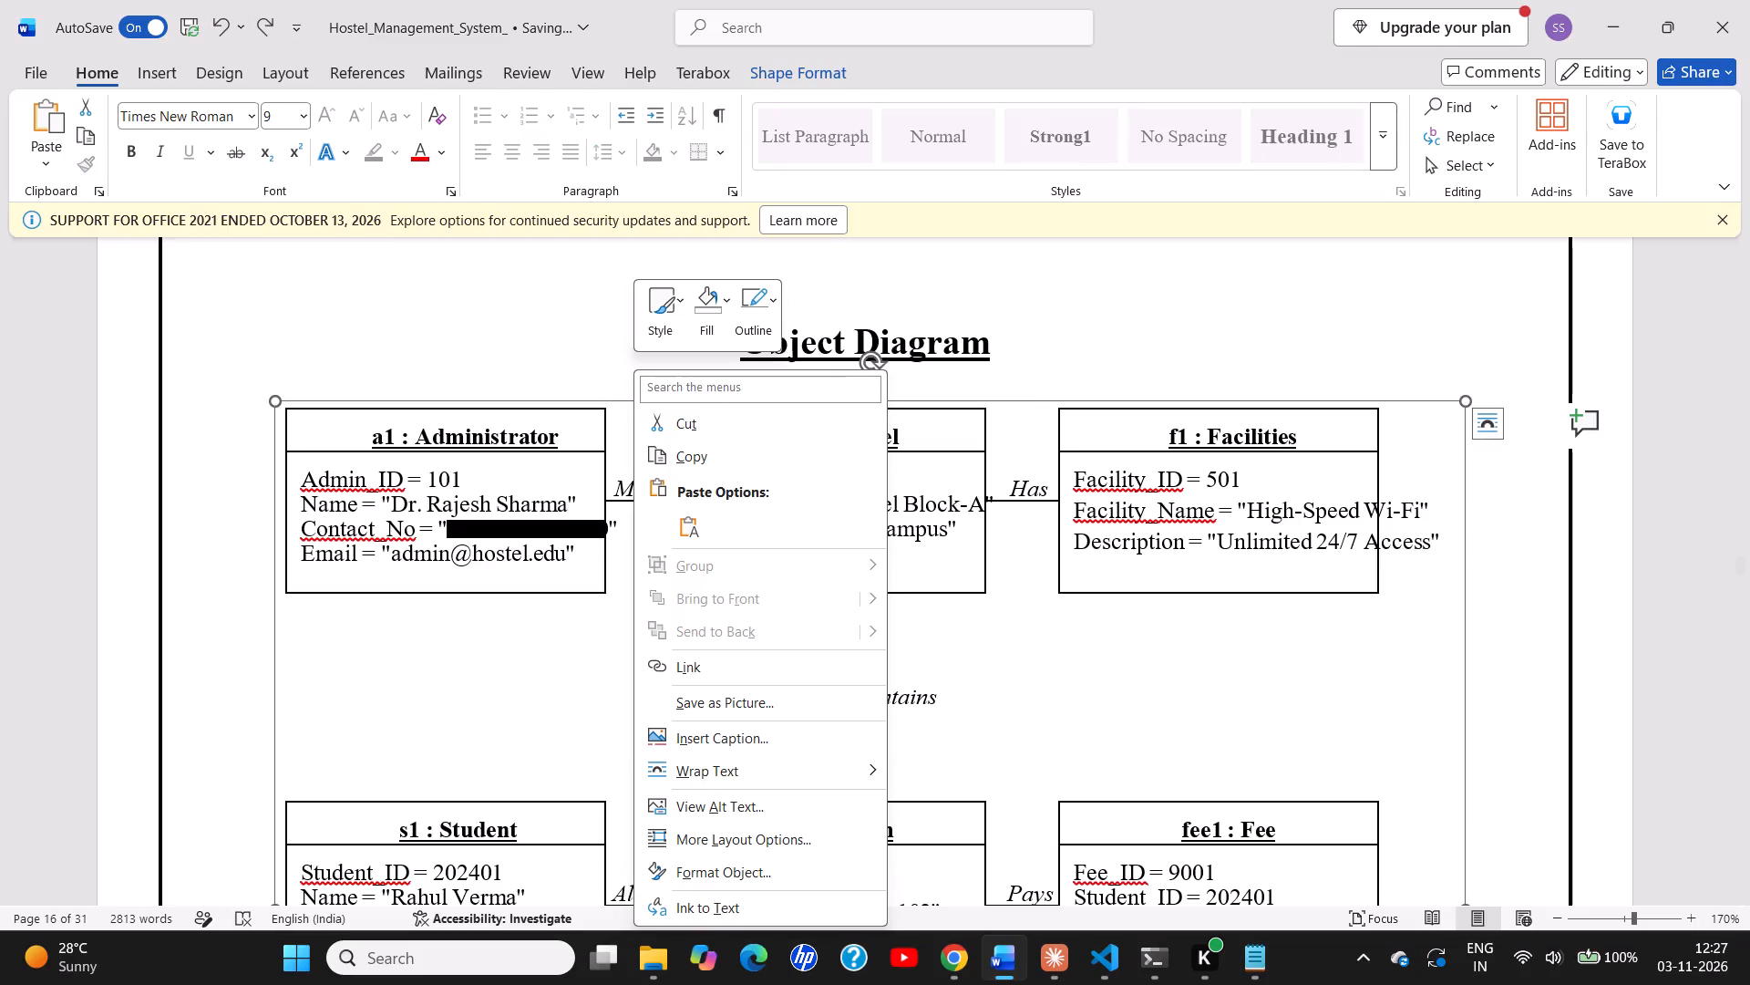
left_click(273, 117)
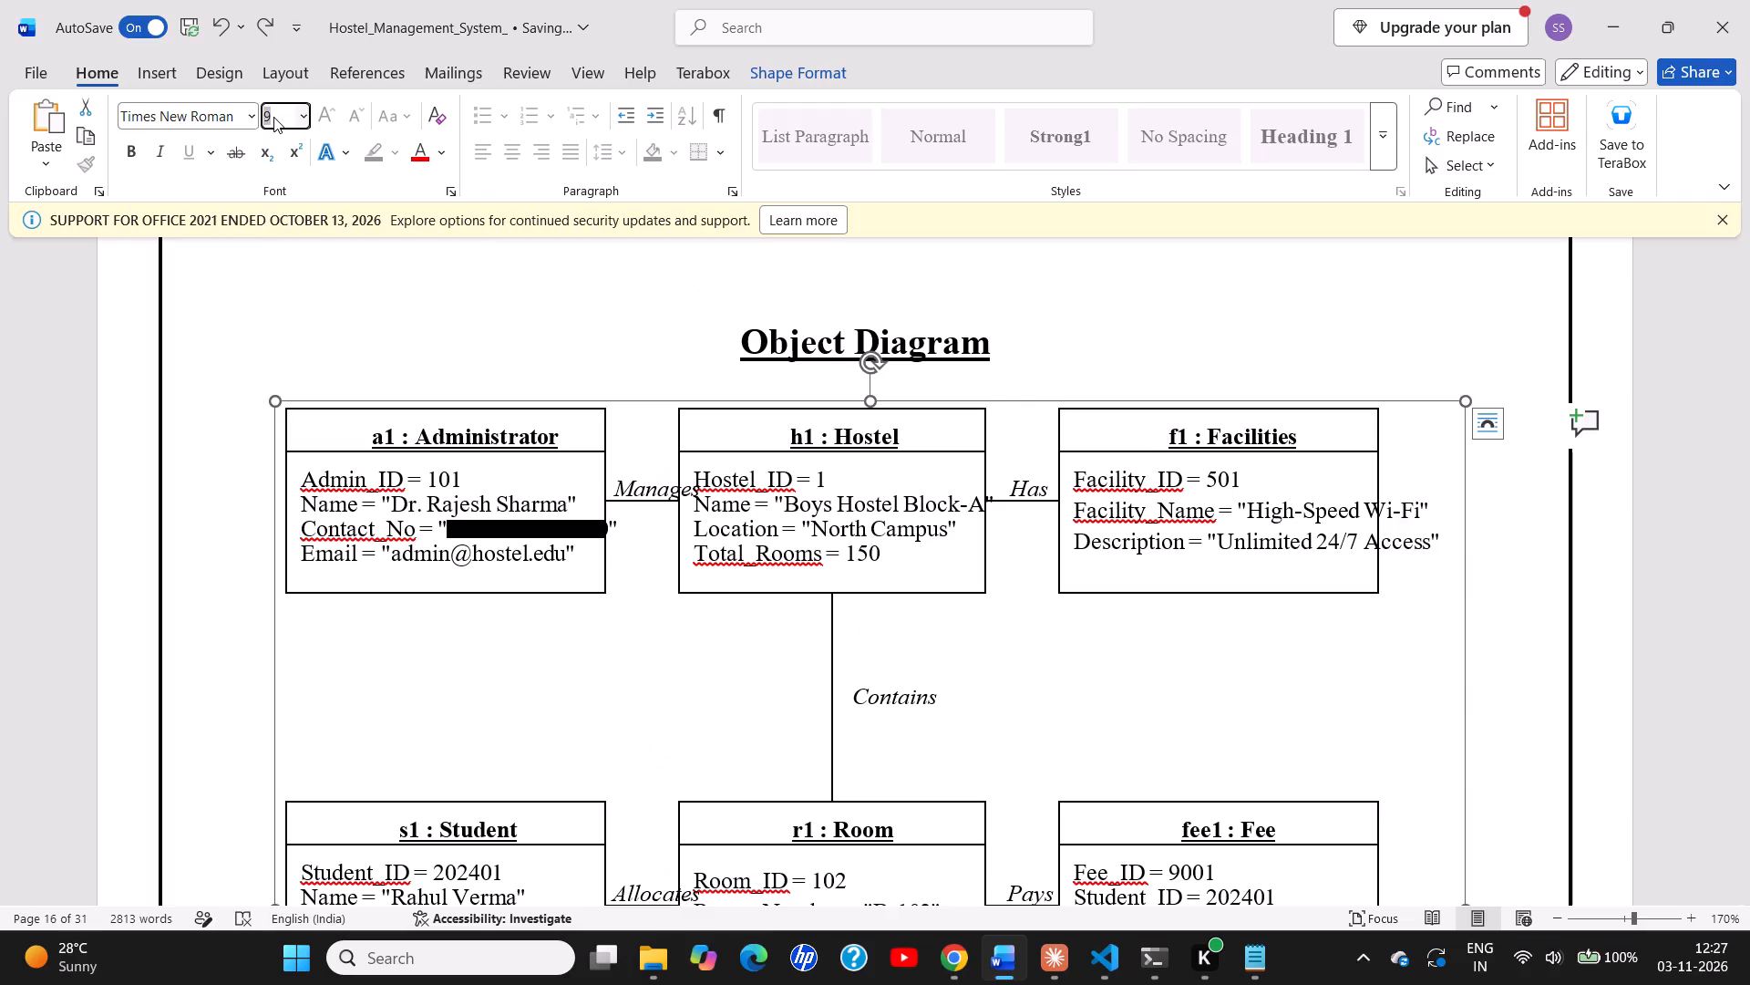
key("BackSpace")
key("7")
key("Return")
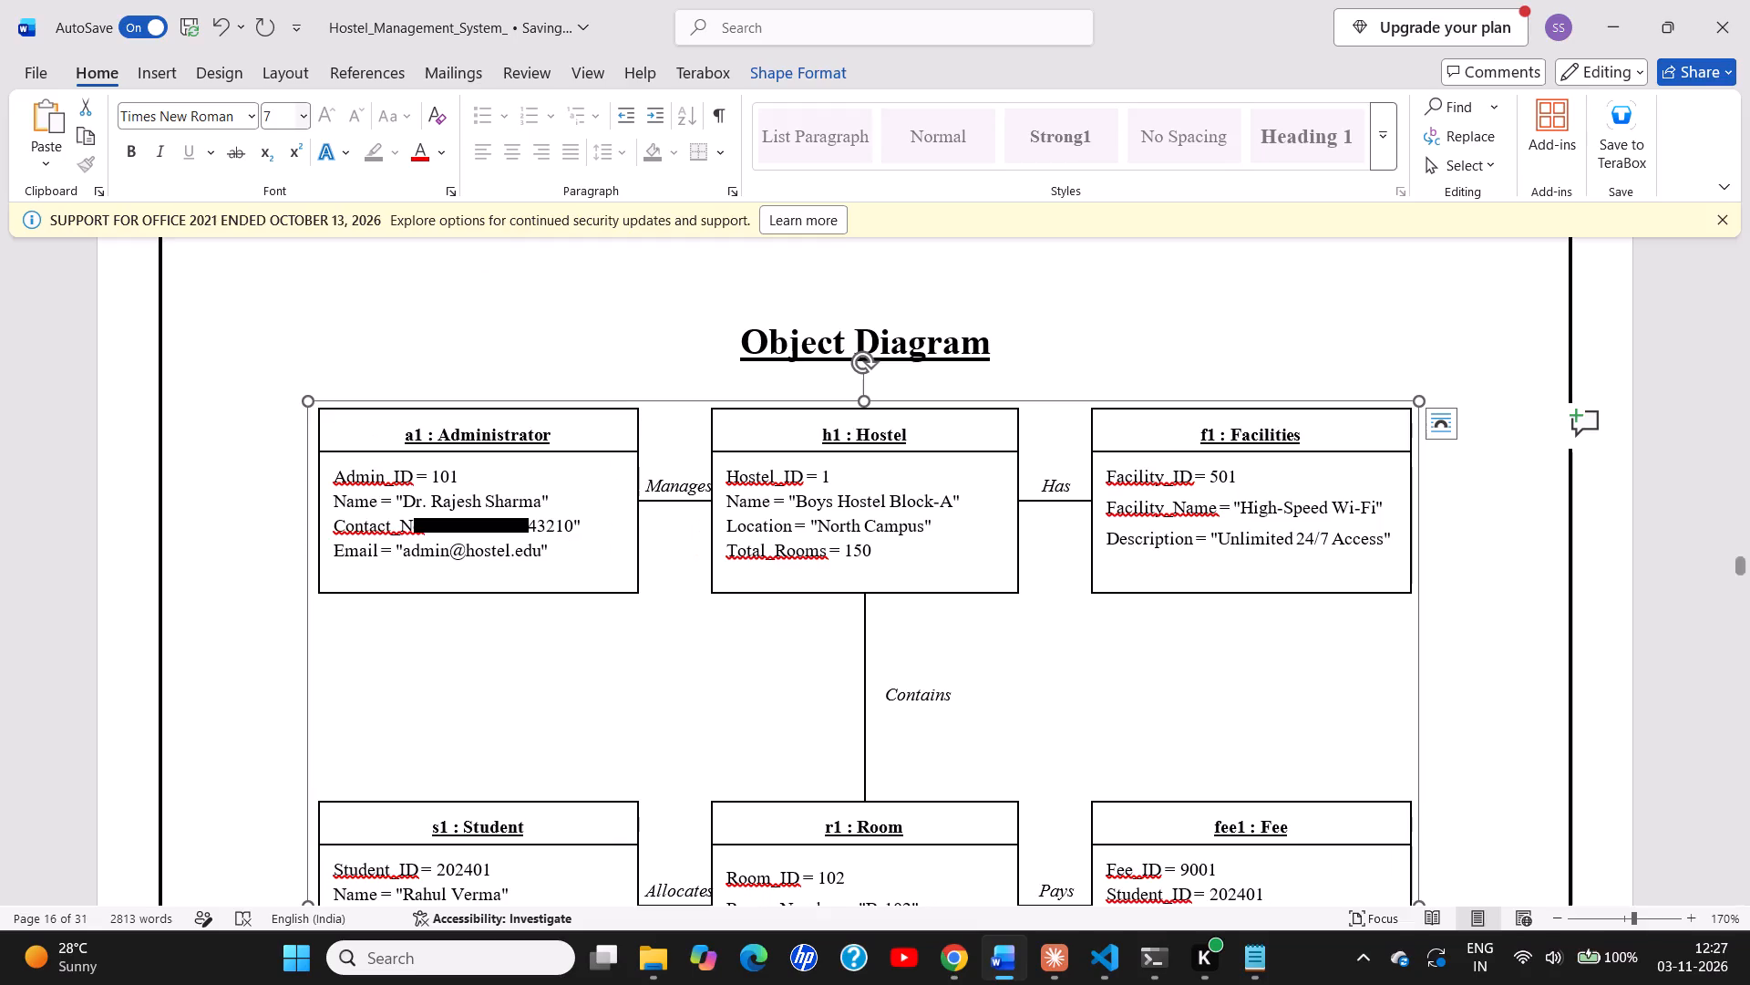
Set the text size of the whole object diagram group to 8.
left_click(273, 117)
key("BackSpace")
key("8")
key("Return")
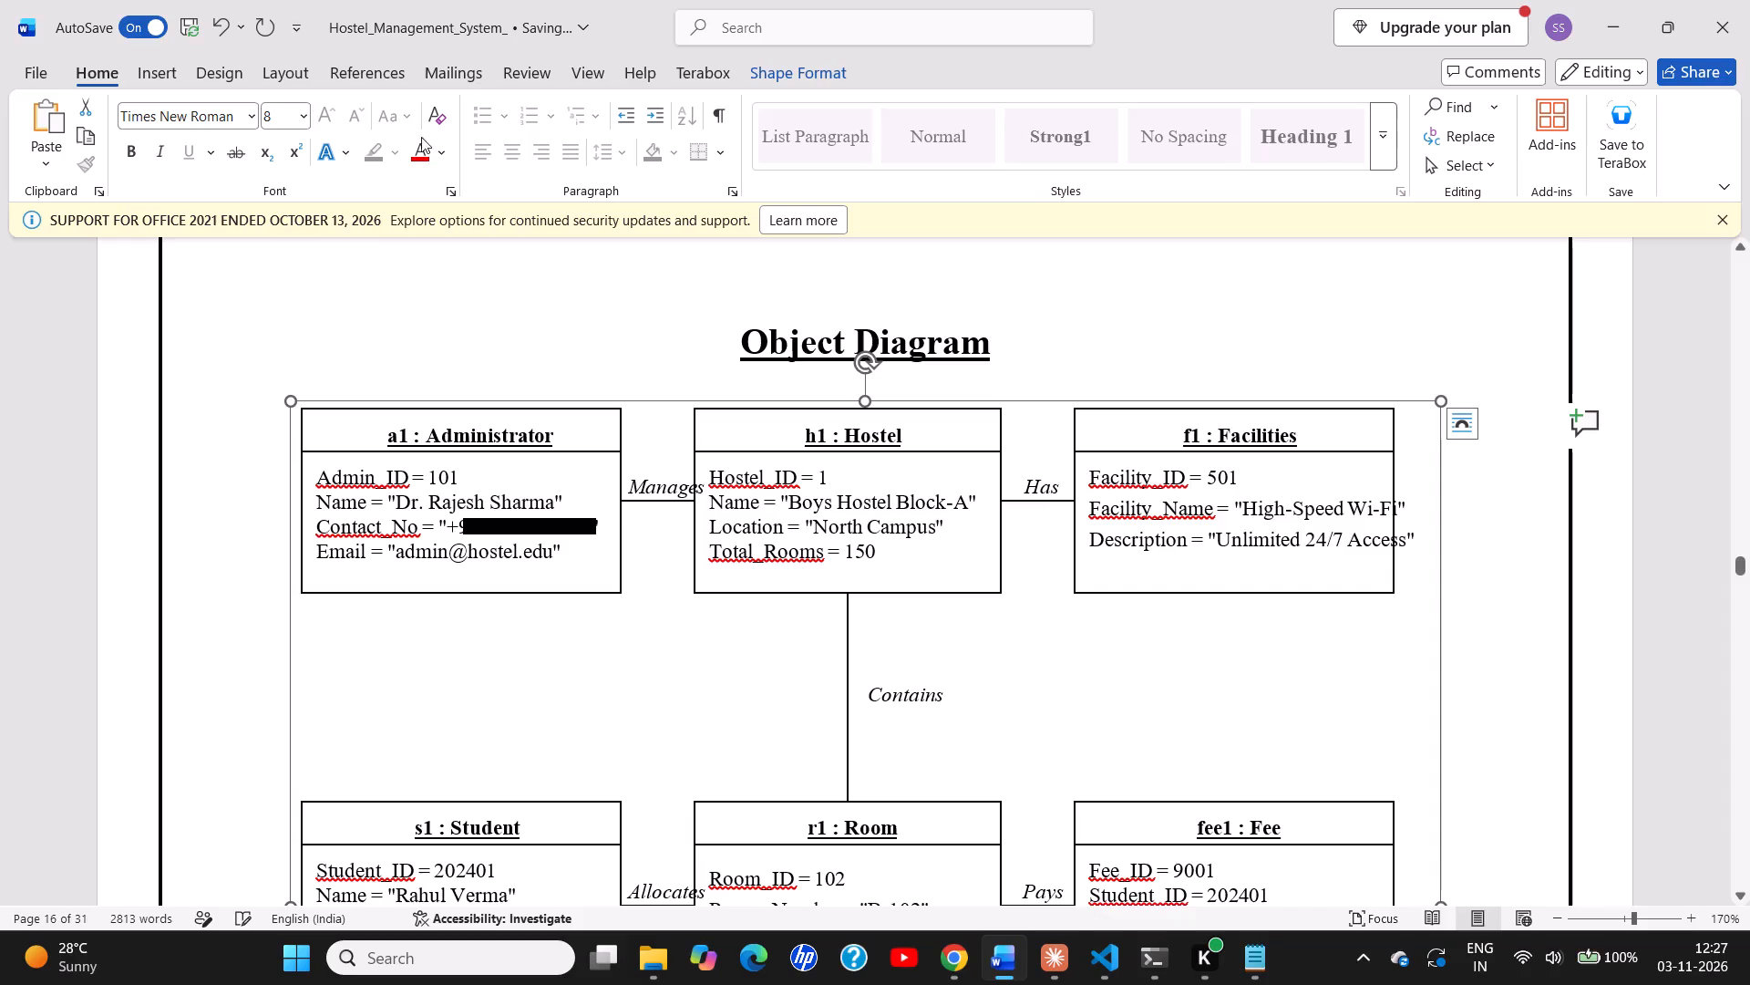
Examine the object diagram's boxes and relationship labels and compare them with the class diagram on the preceding page.
left_click(933, 692)
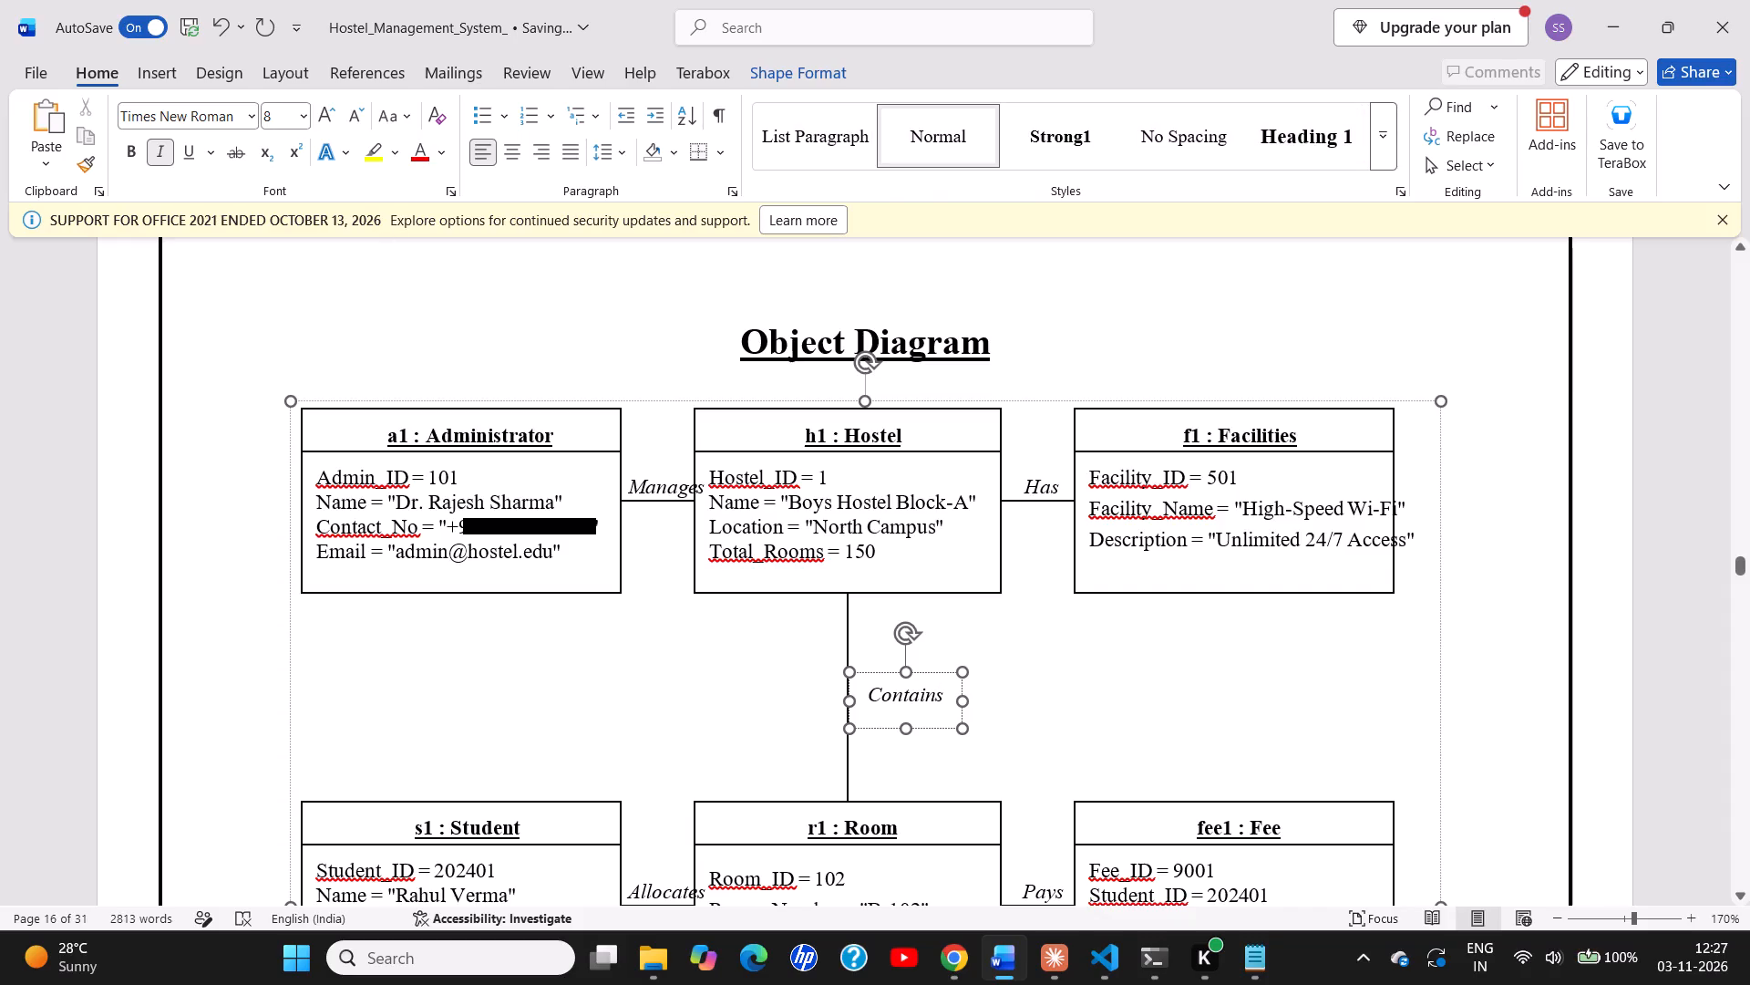
scroll(944, 637, "down", 2)
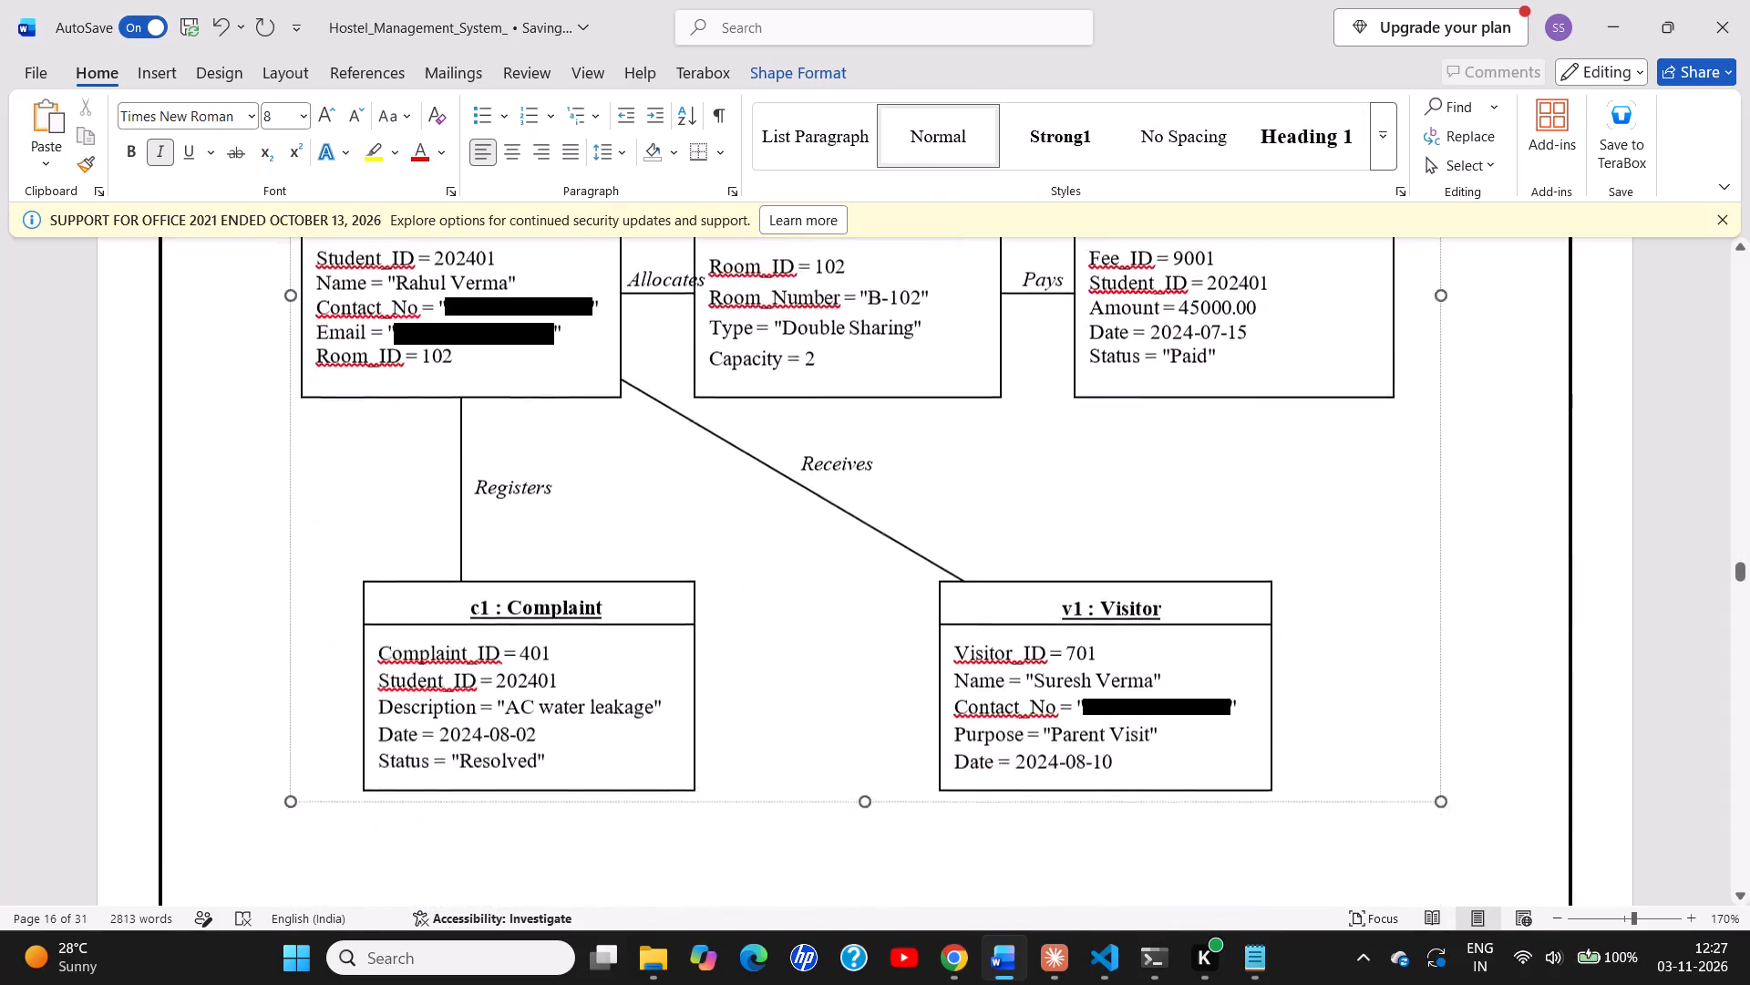
scroll(944, 637, "up", 1)
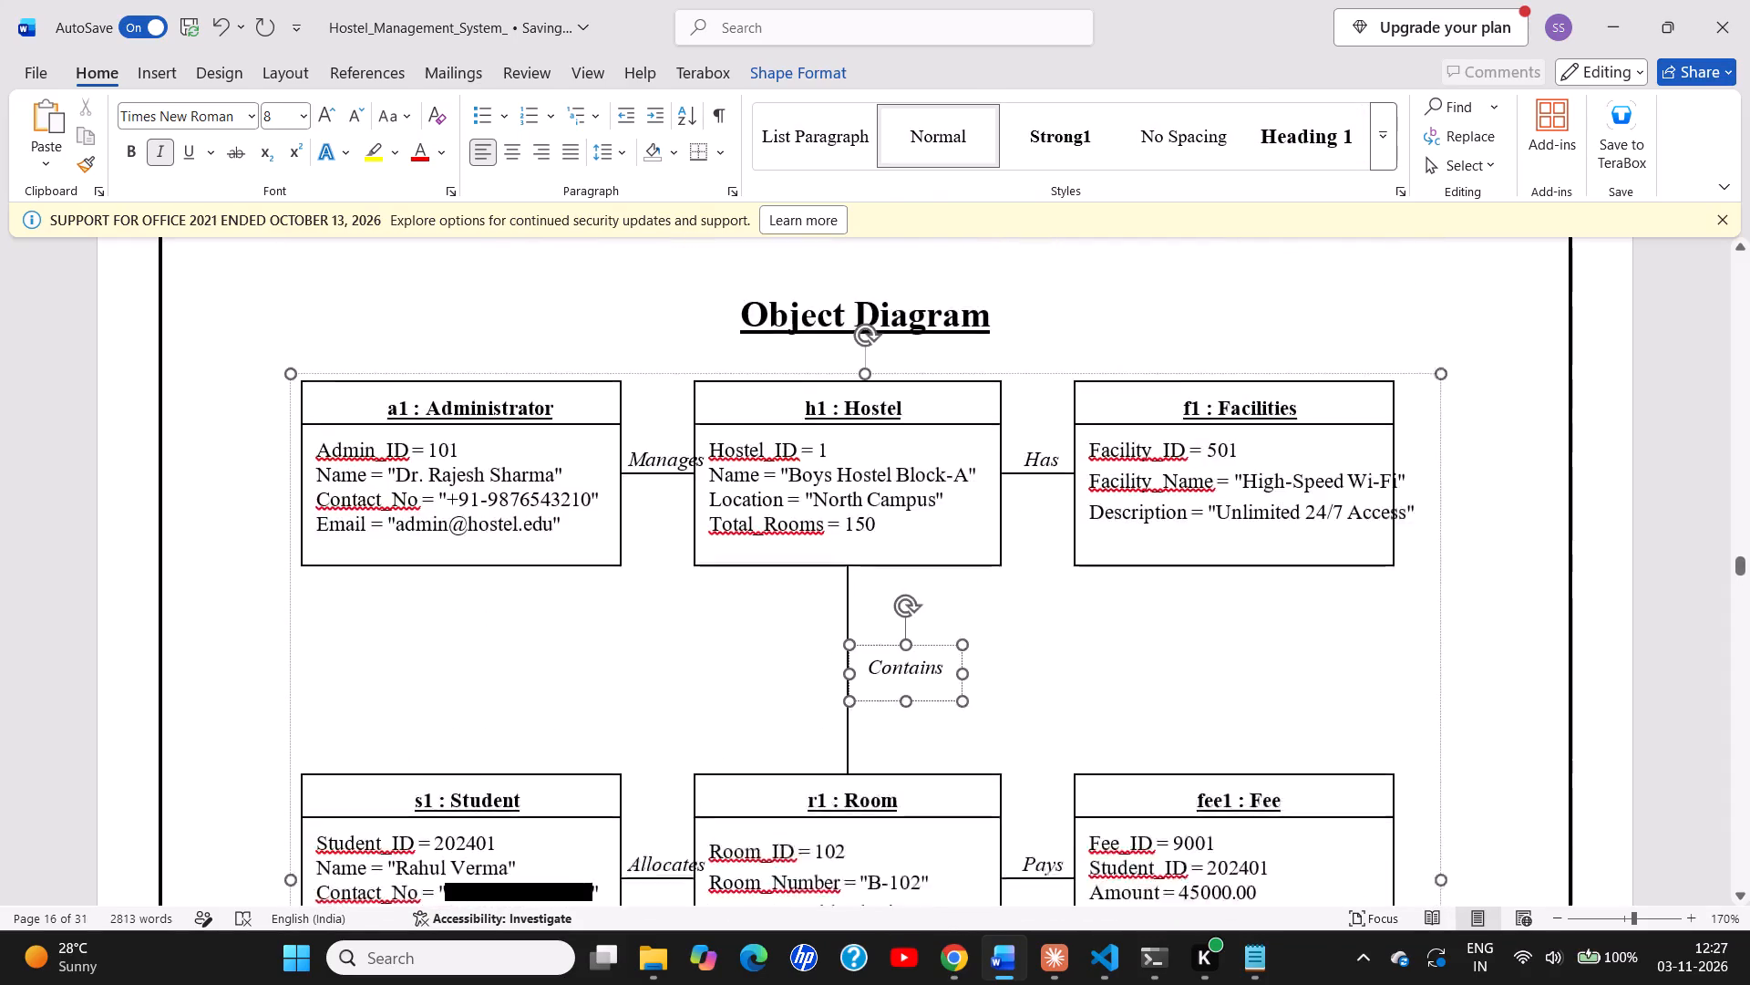
scroll(944, 637, "up", 3)
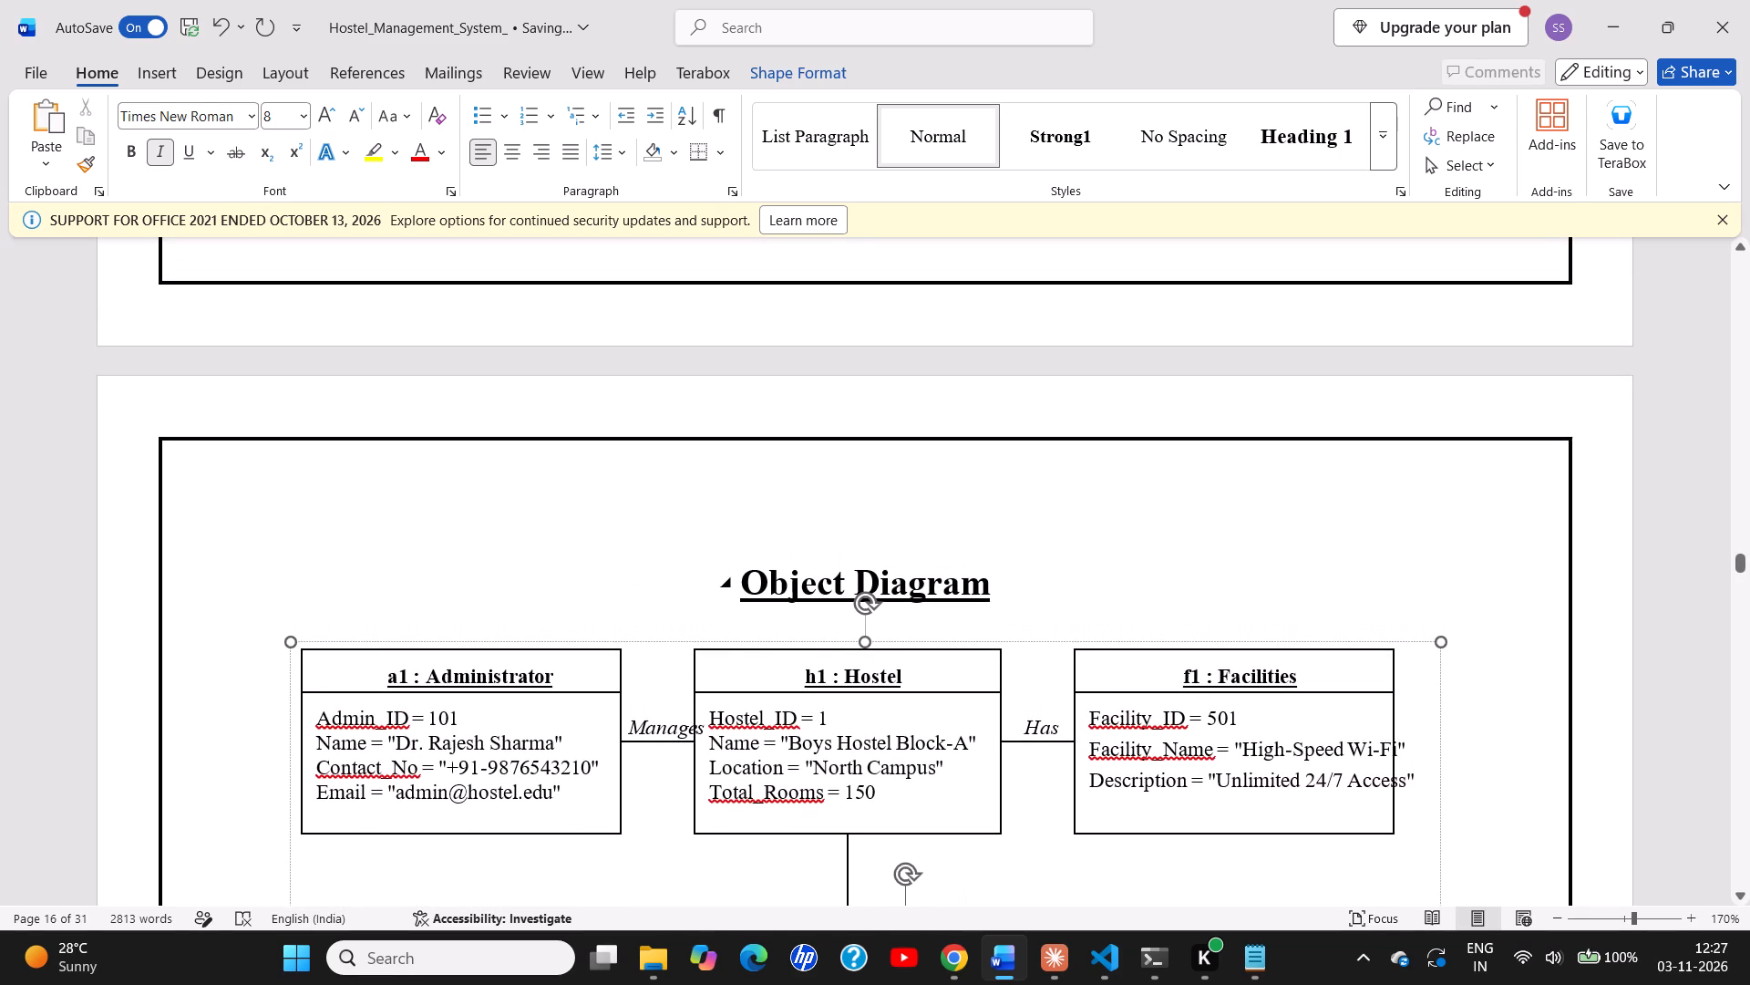
scroll(944, 637, "up", 2)
scroll(944, 637, "down", 2)
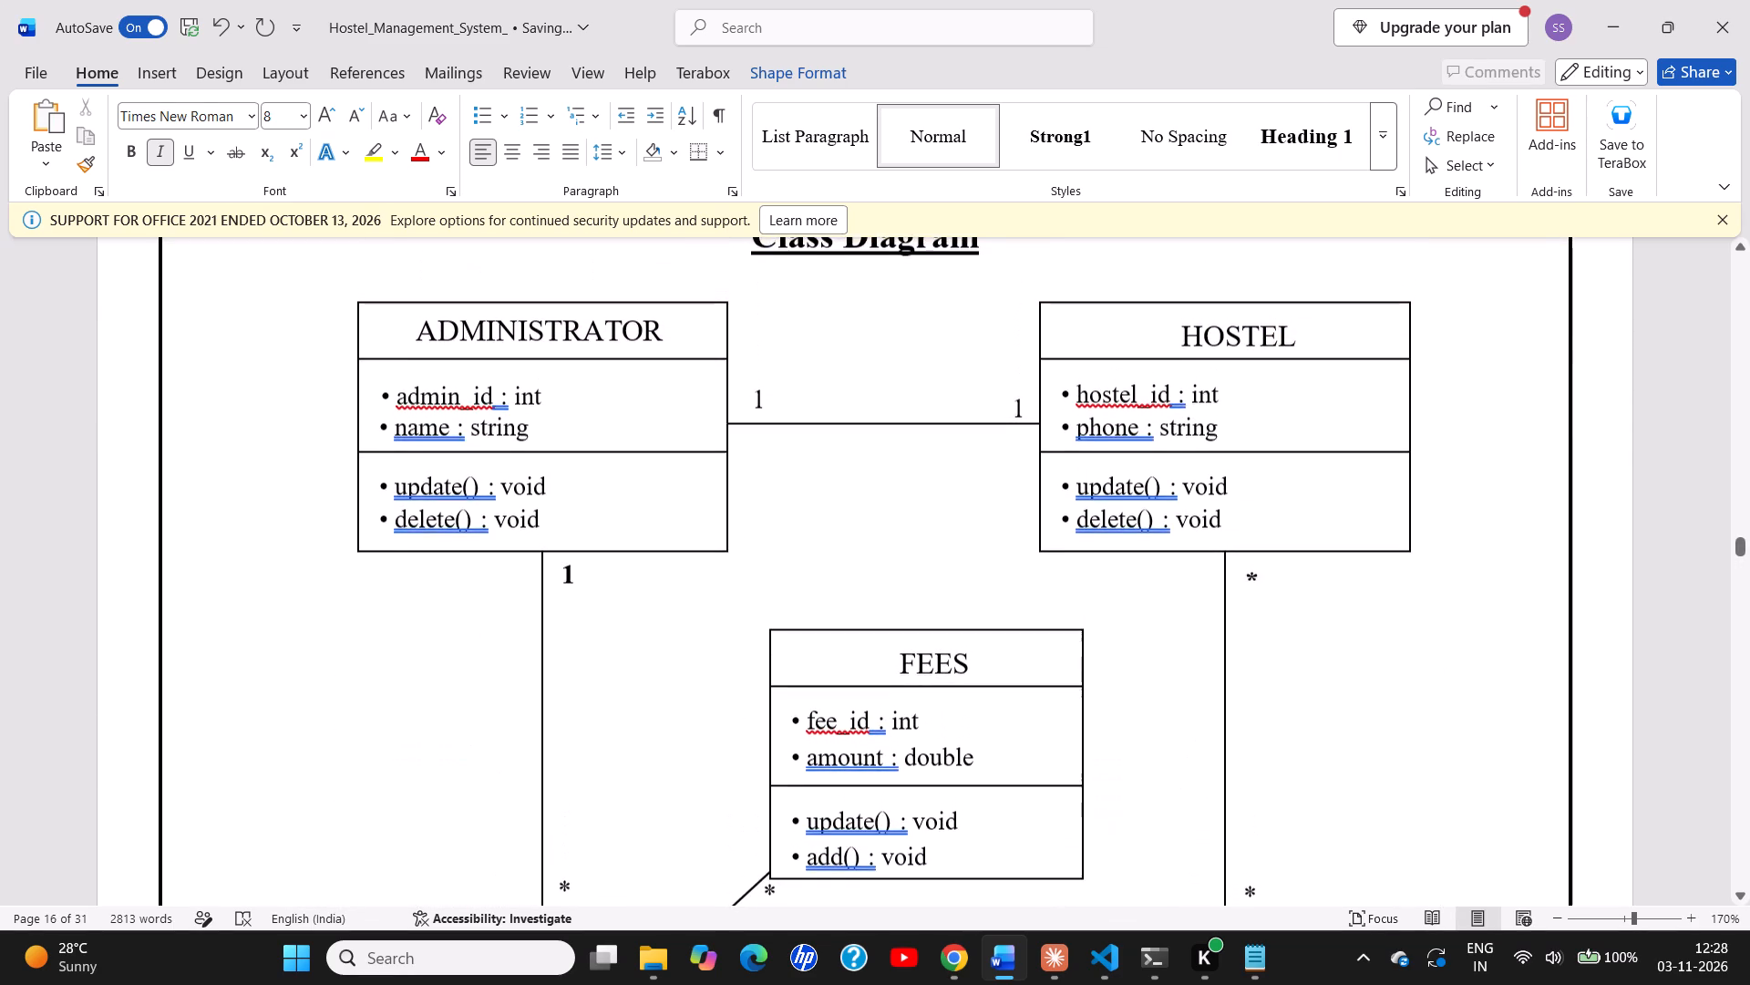
scroll(944, 637, "down", 1)
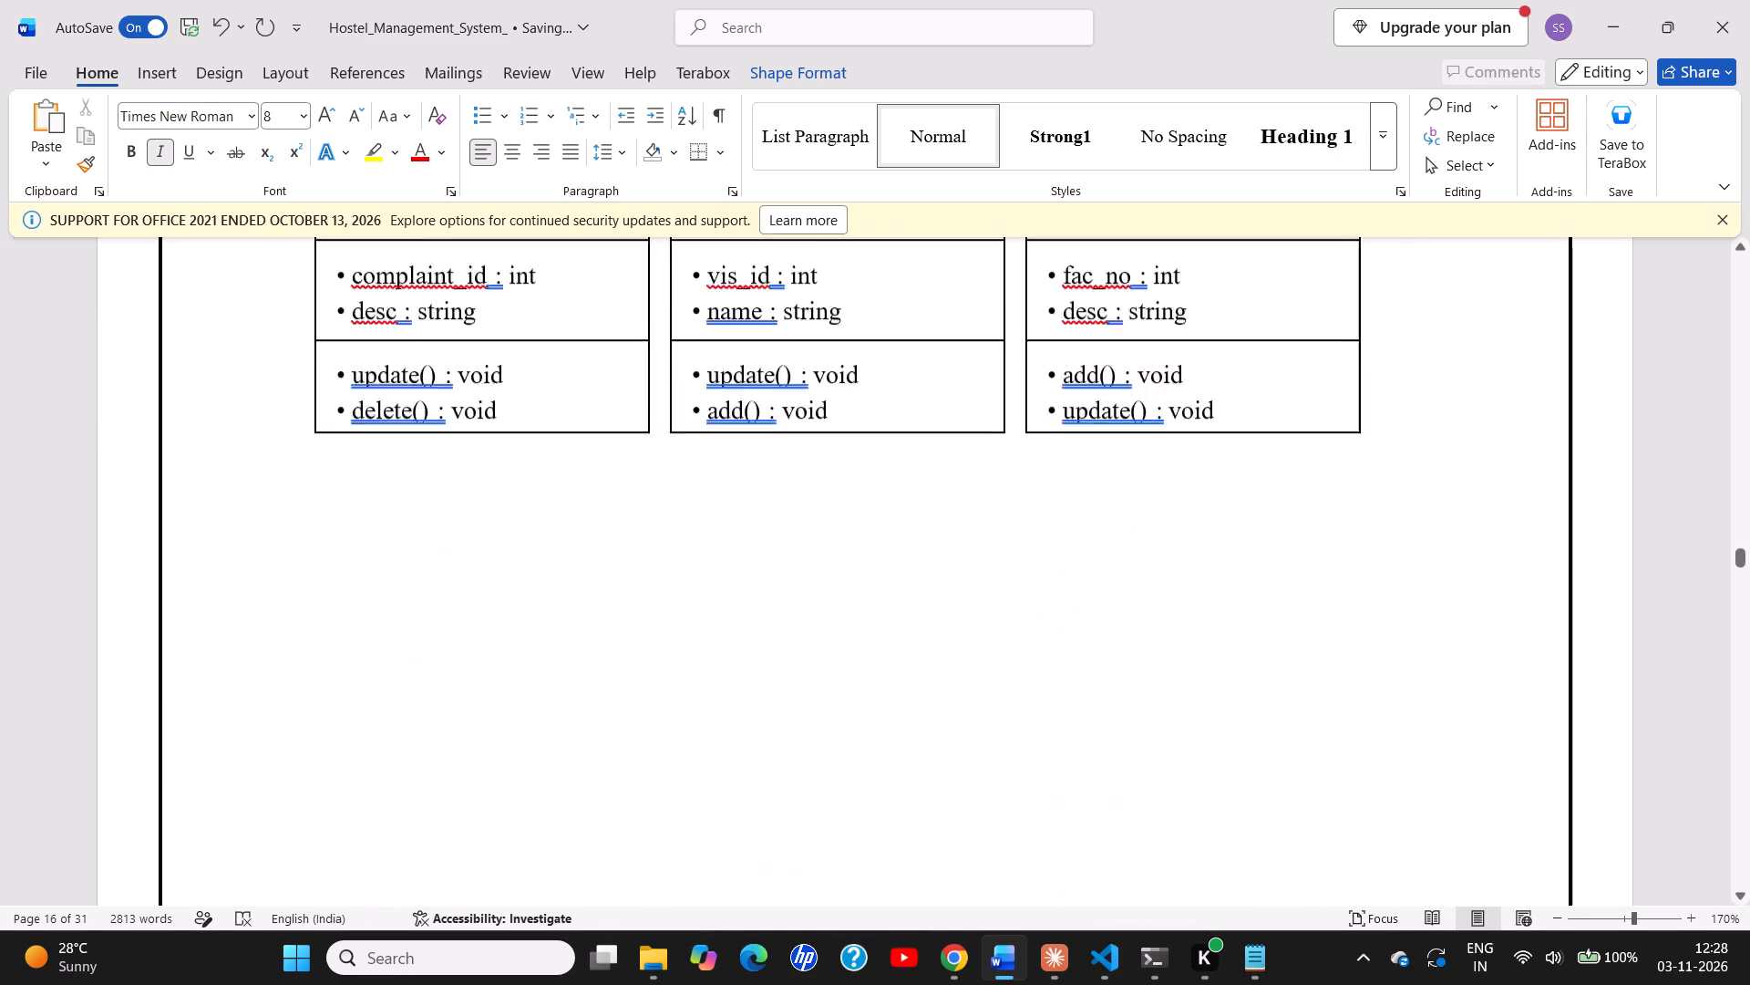
scroll(944, 637, "down", 1)
scroll(944, 637, "up", 1)
scroll(944, 637, "down", 1)
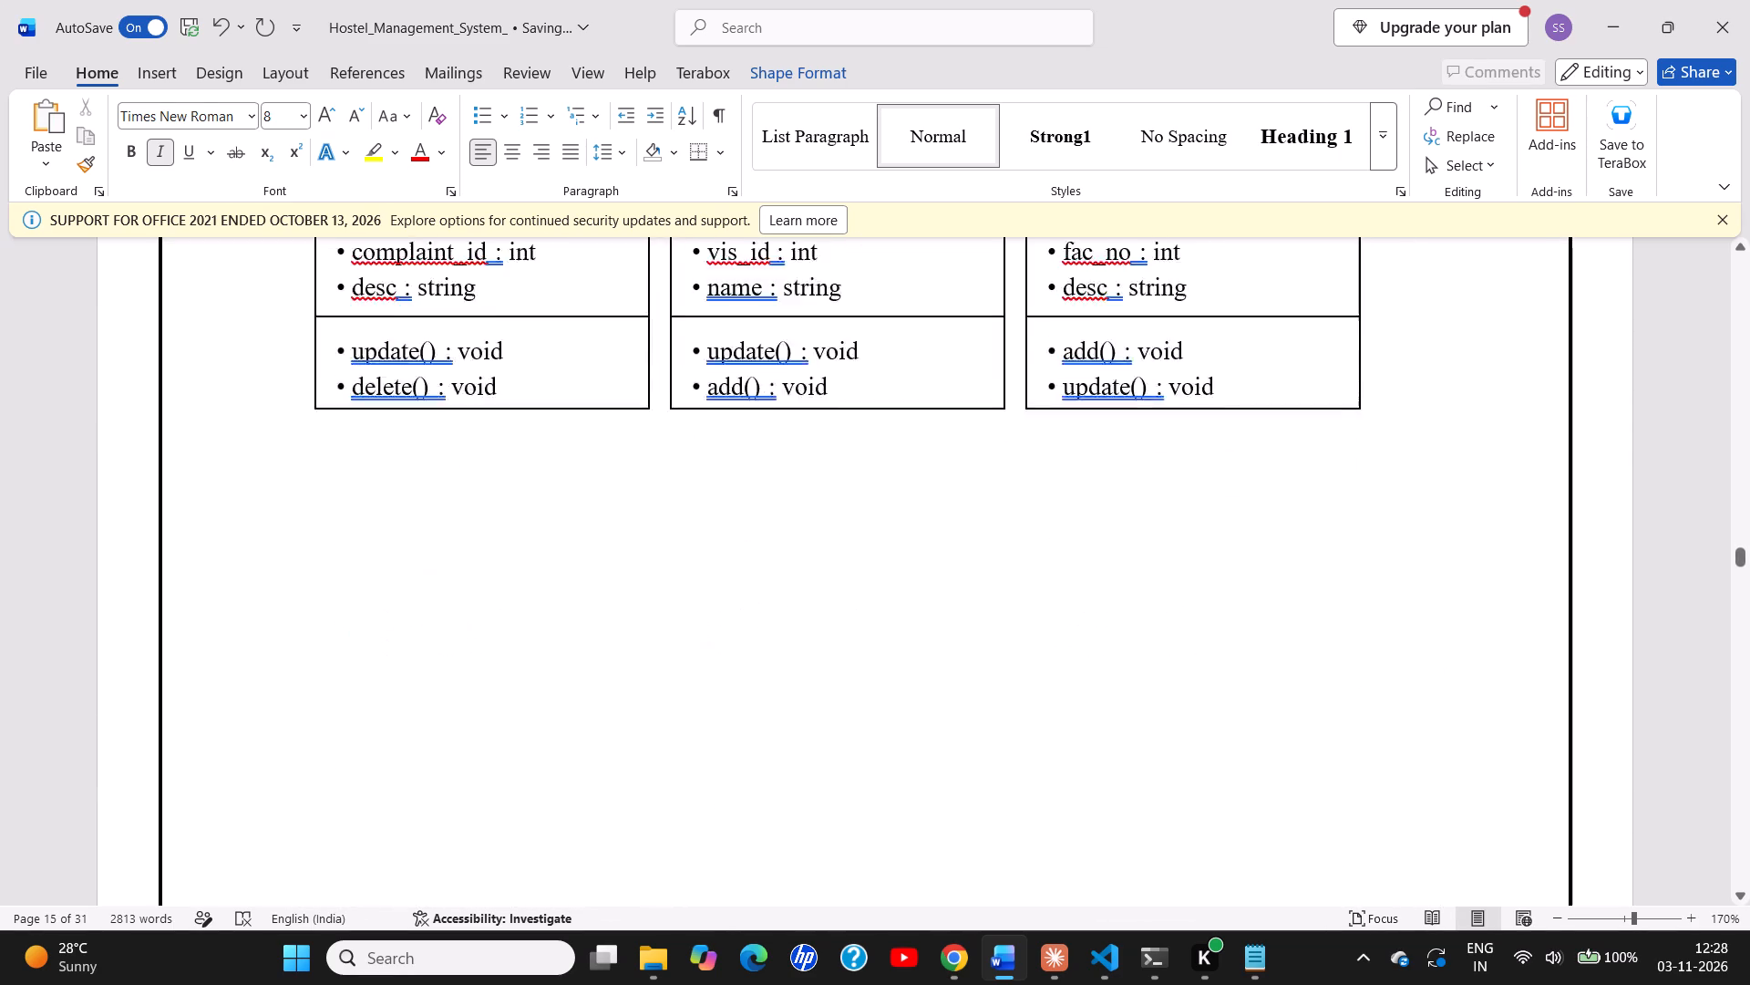
scroll(944, 637, "down", 2)
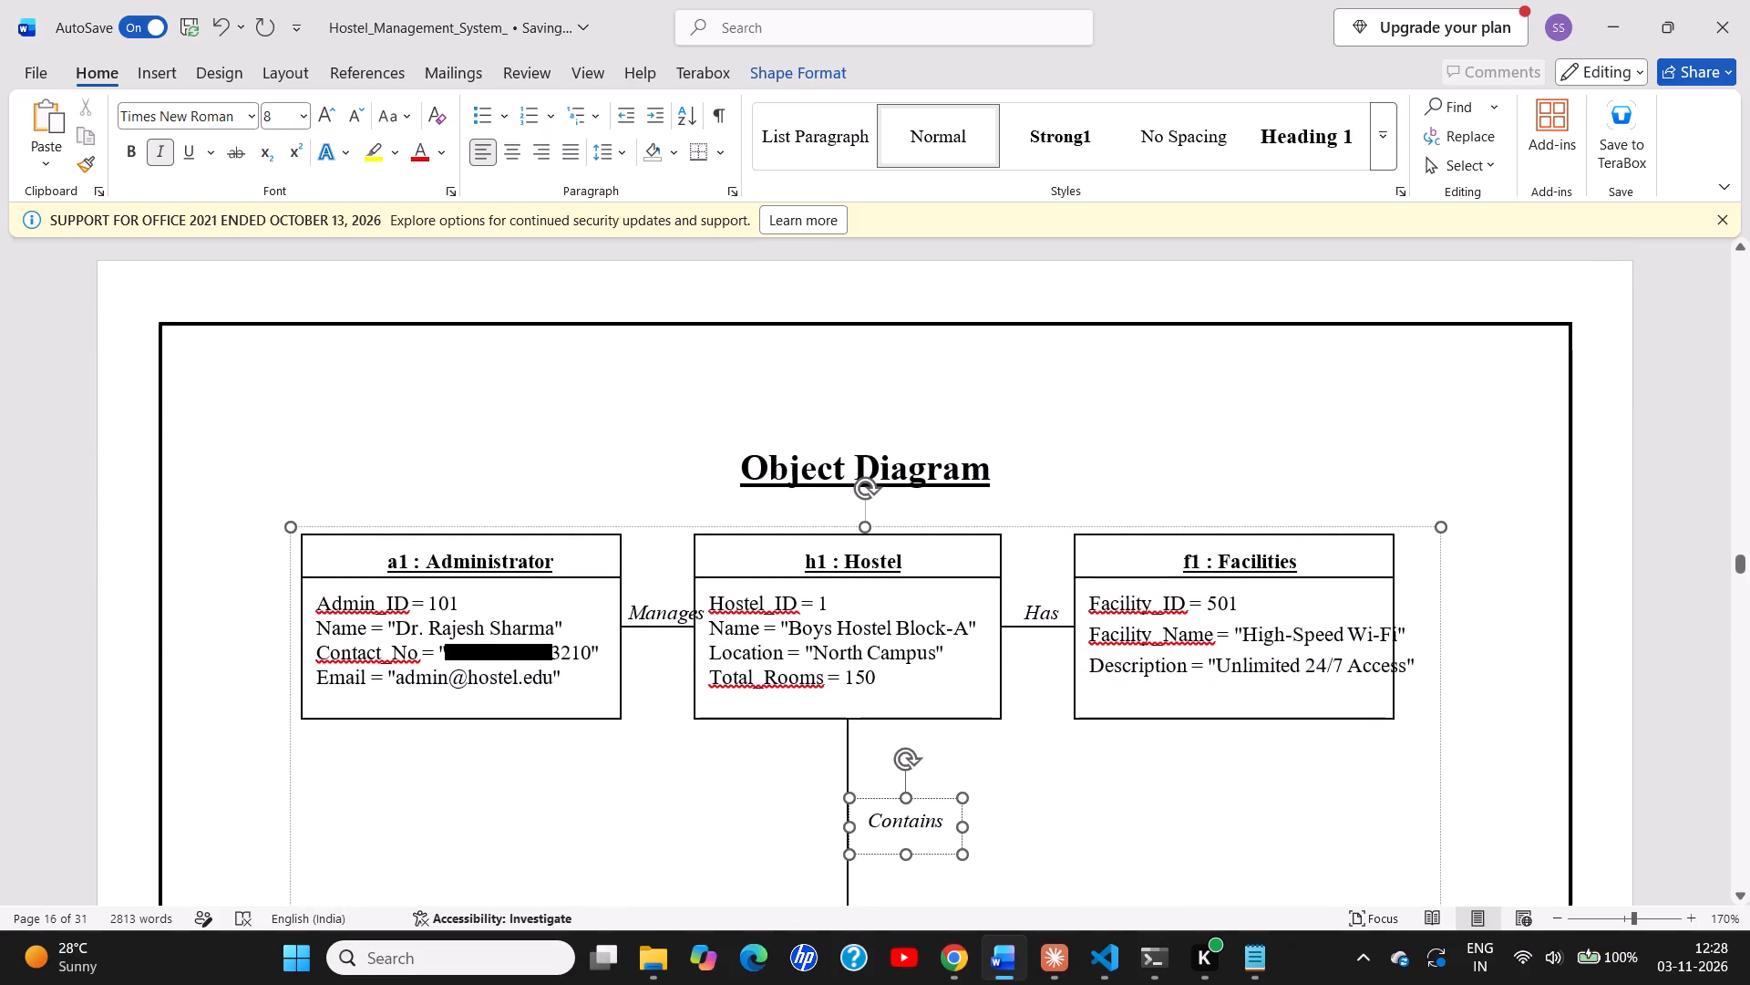
Widen the f1 : Facilities box to enclose its text and extend its header divider line to the new edge.
left_click(1394, 602)
left_click_drag(1395, 623, 1401, 623)
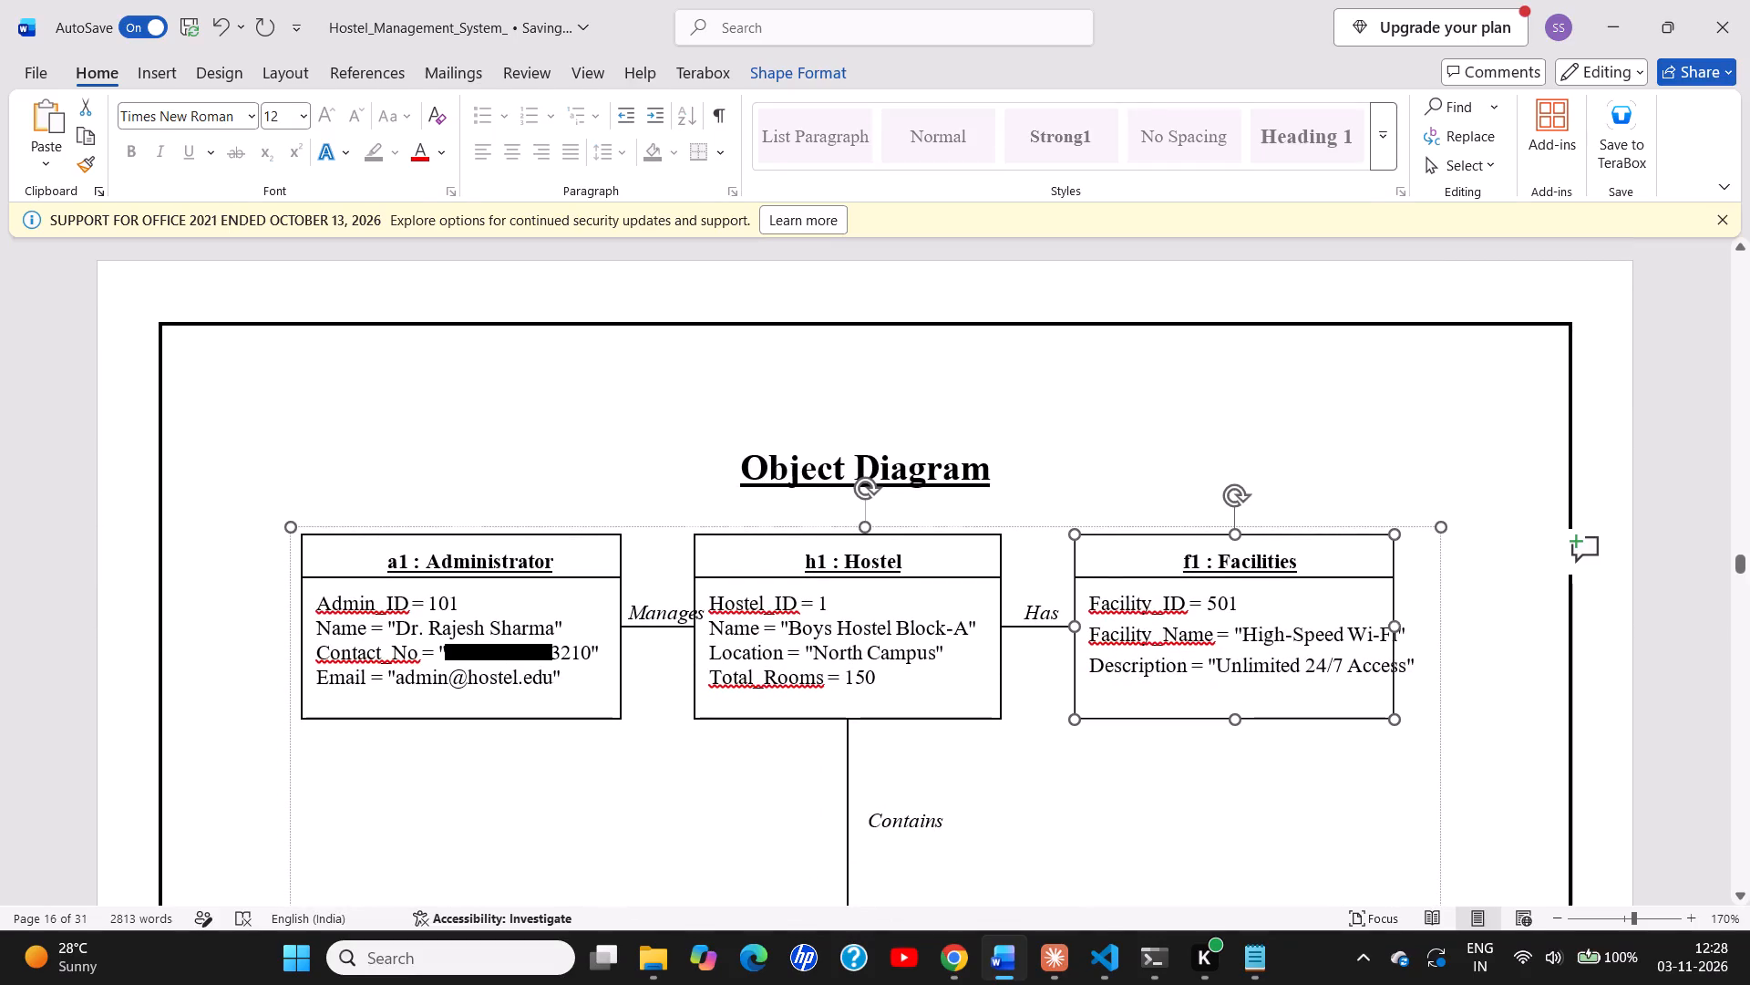
left_click_drag(1401, 623, 1426, 621)
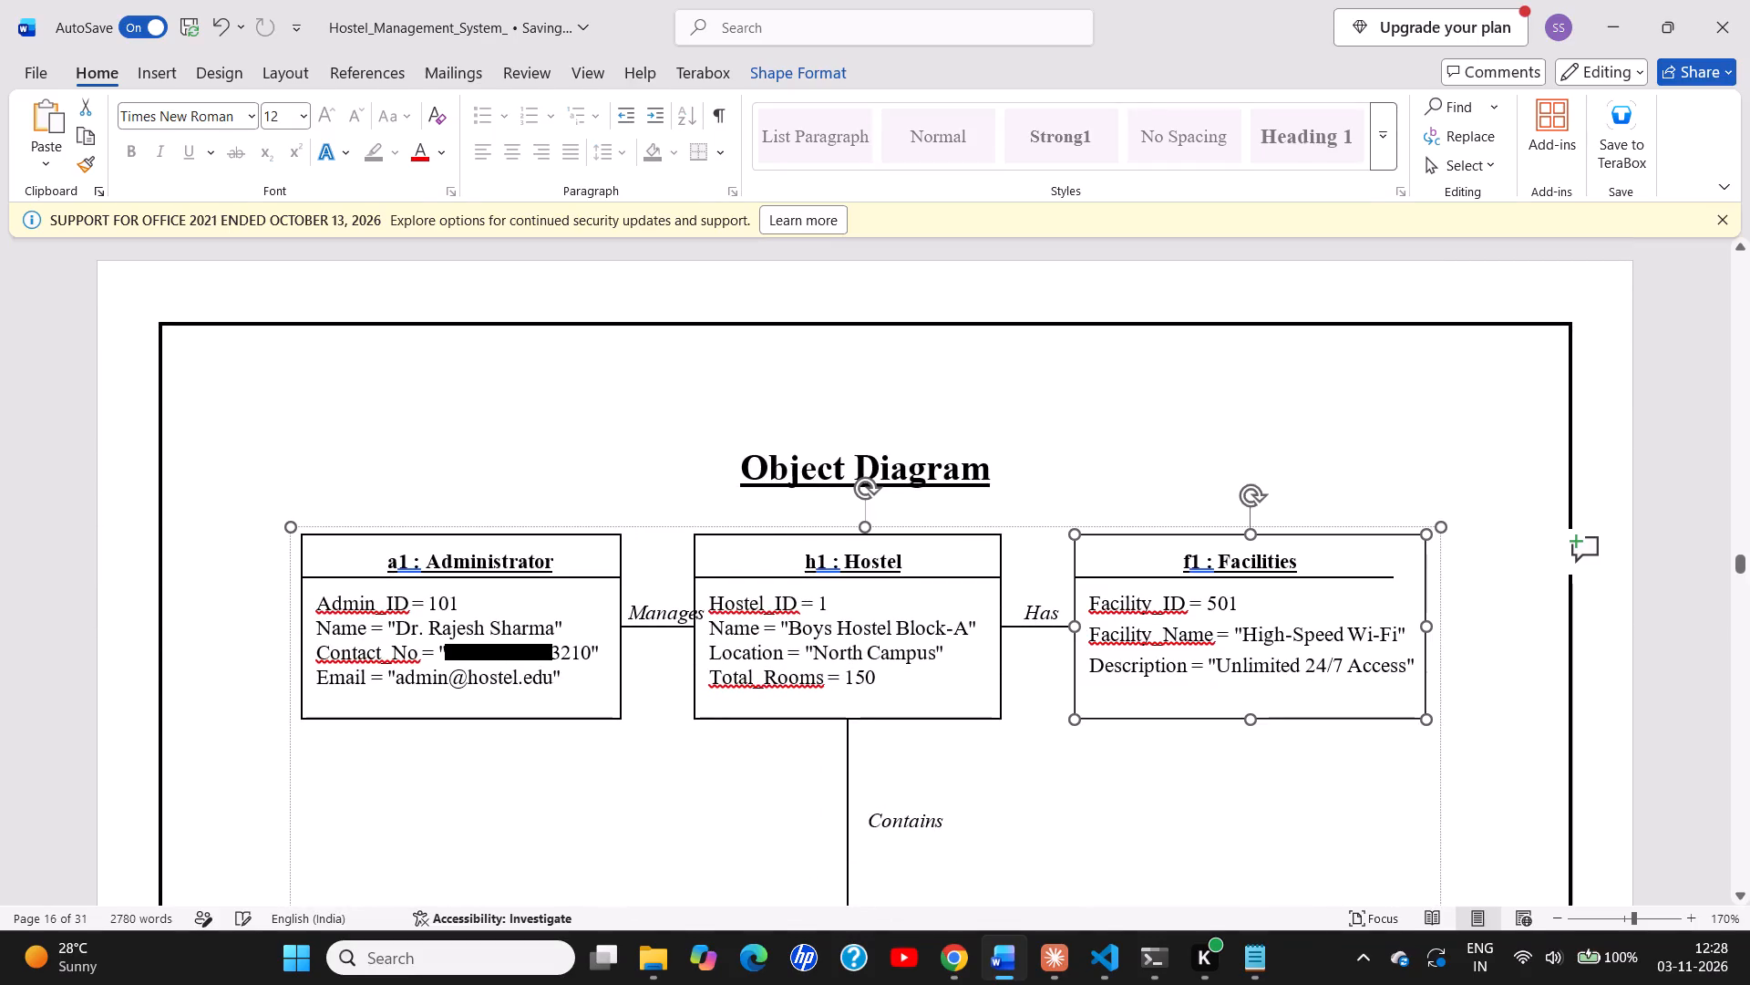
left_click(1386, 577)
left_click_drag(1399, 577, 1415, 575)
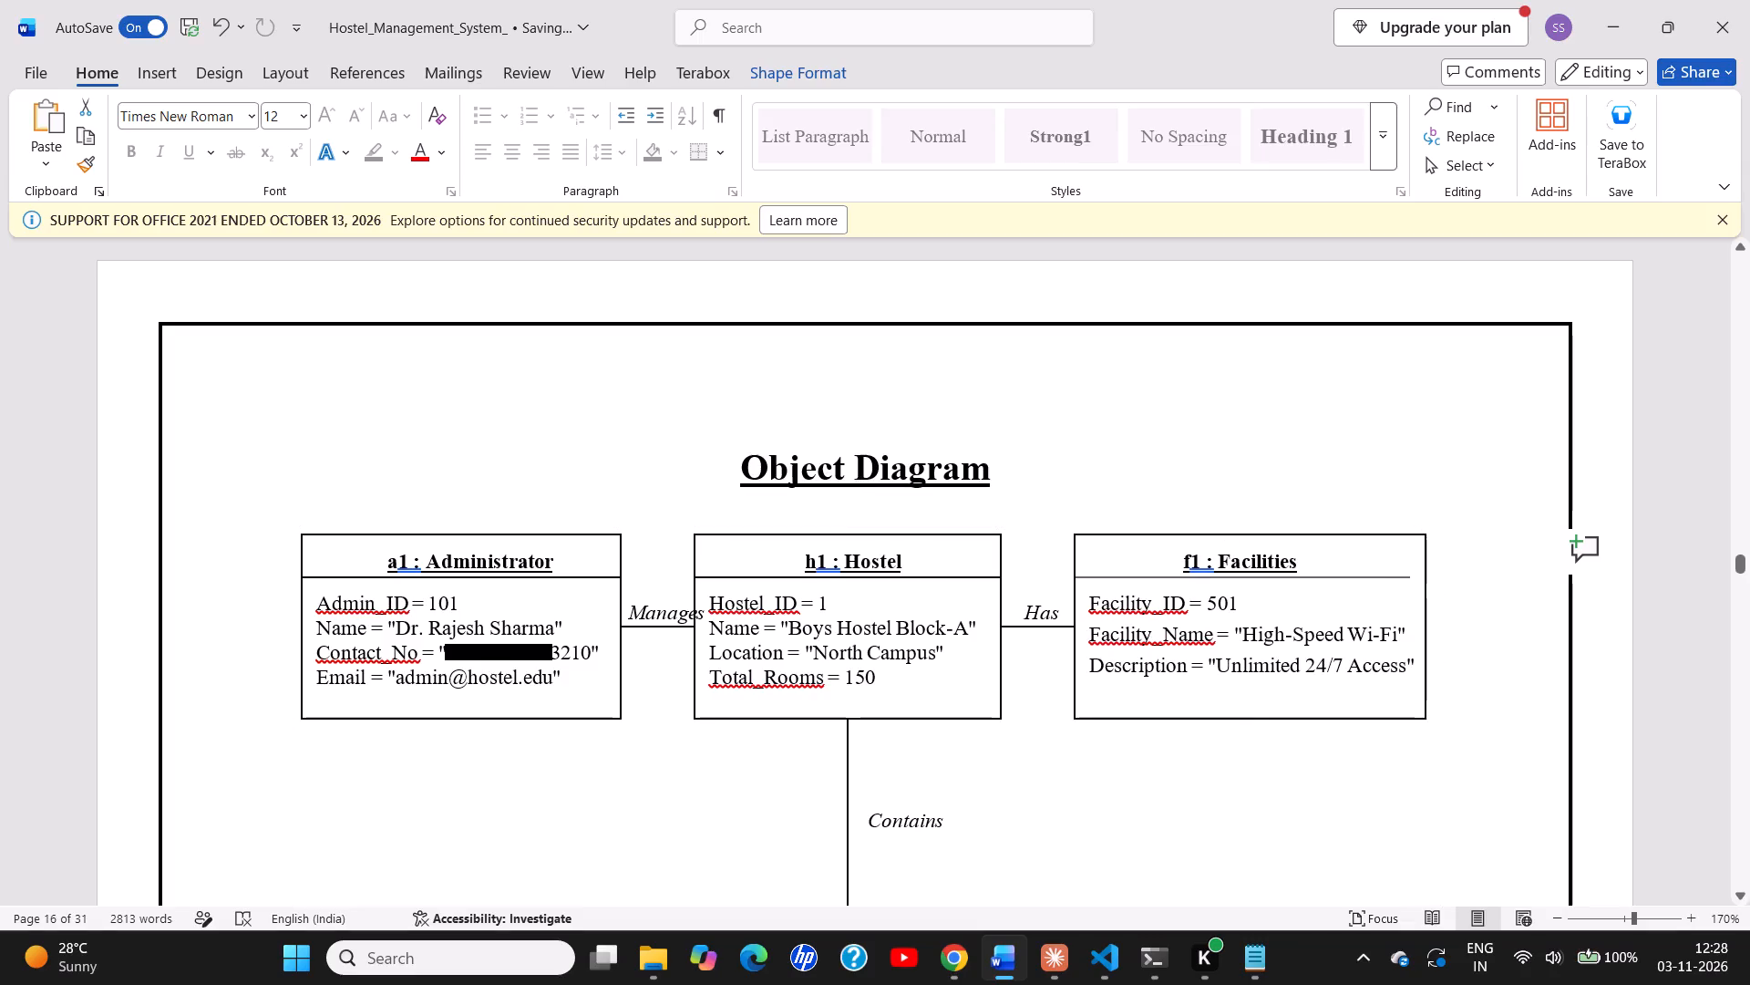
left_click_drag(1415, 575, 1425, 574)
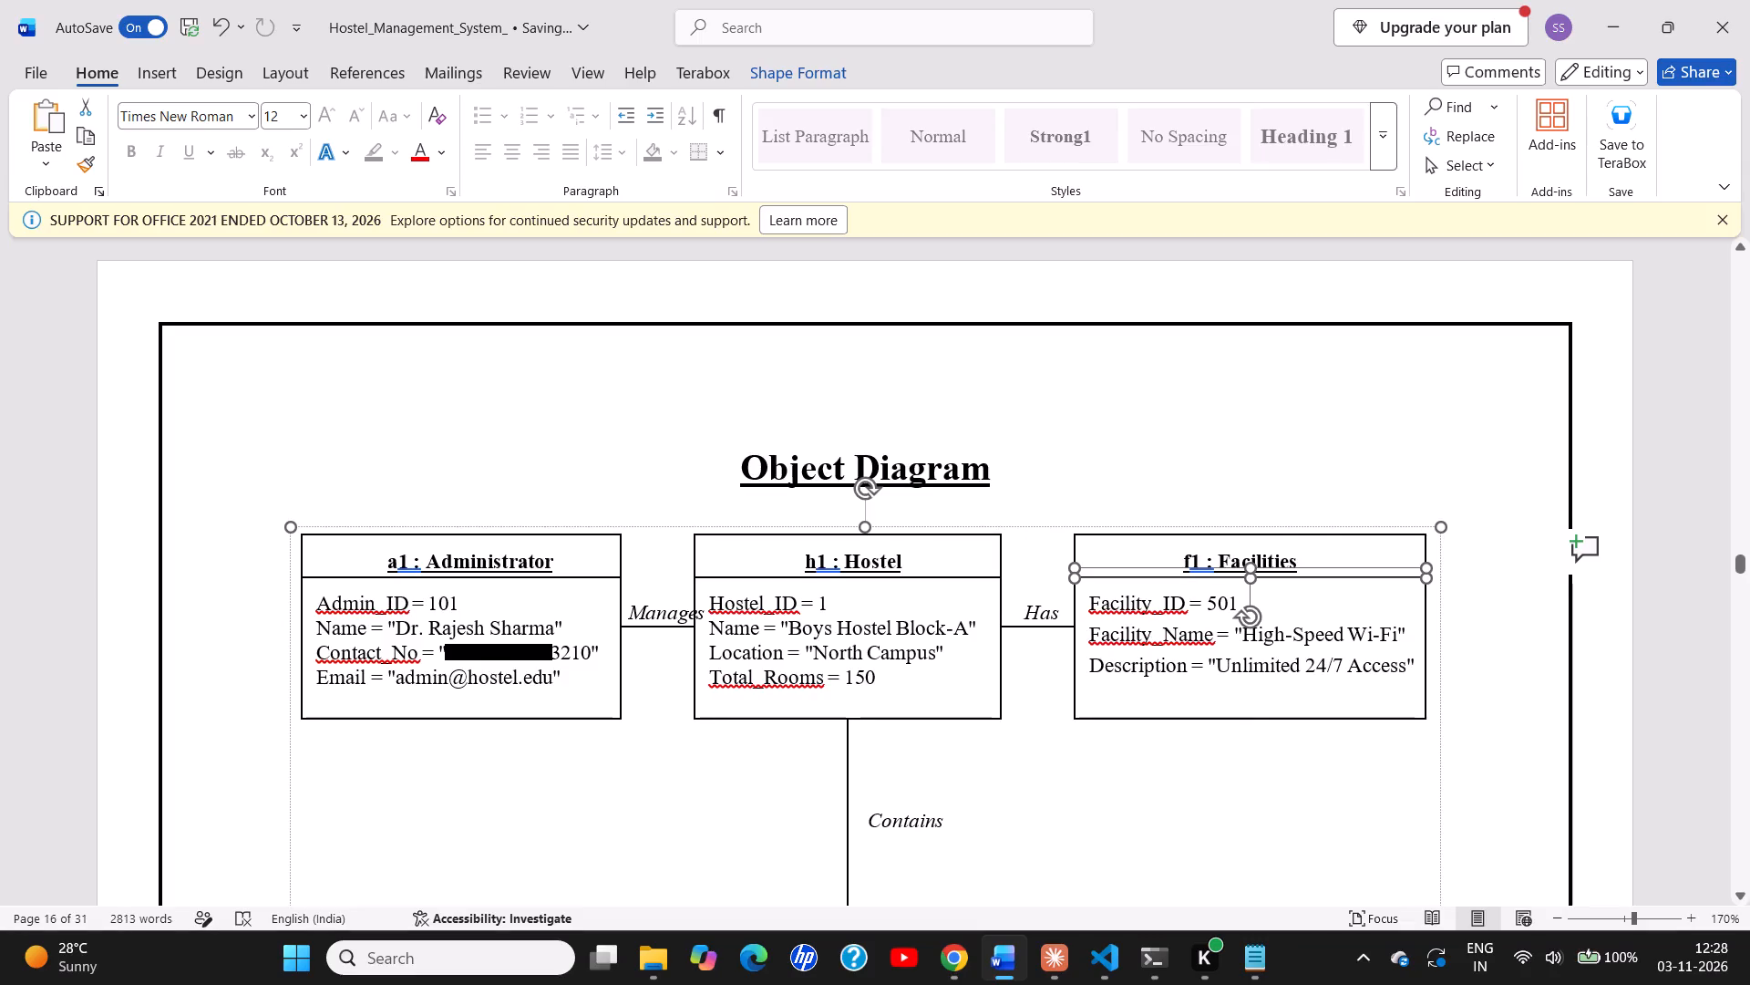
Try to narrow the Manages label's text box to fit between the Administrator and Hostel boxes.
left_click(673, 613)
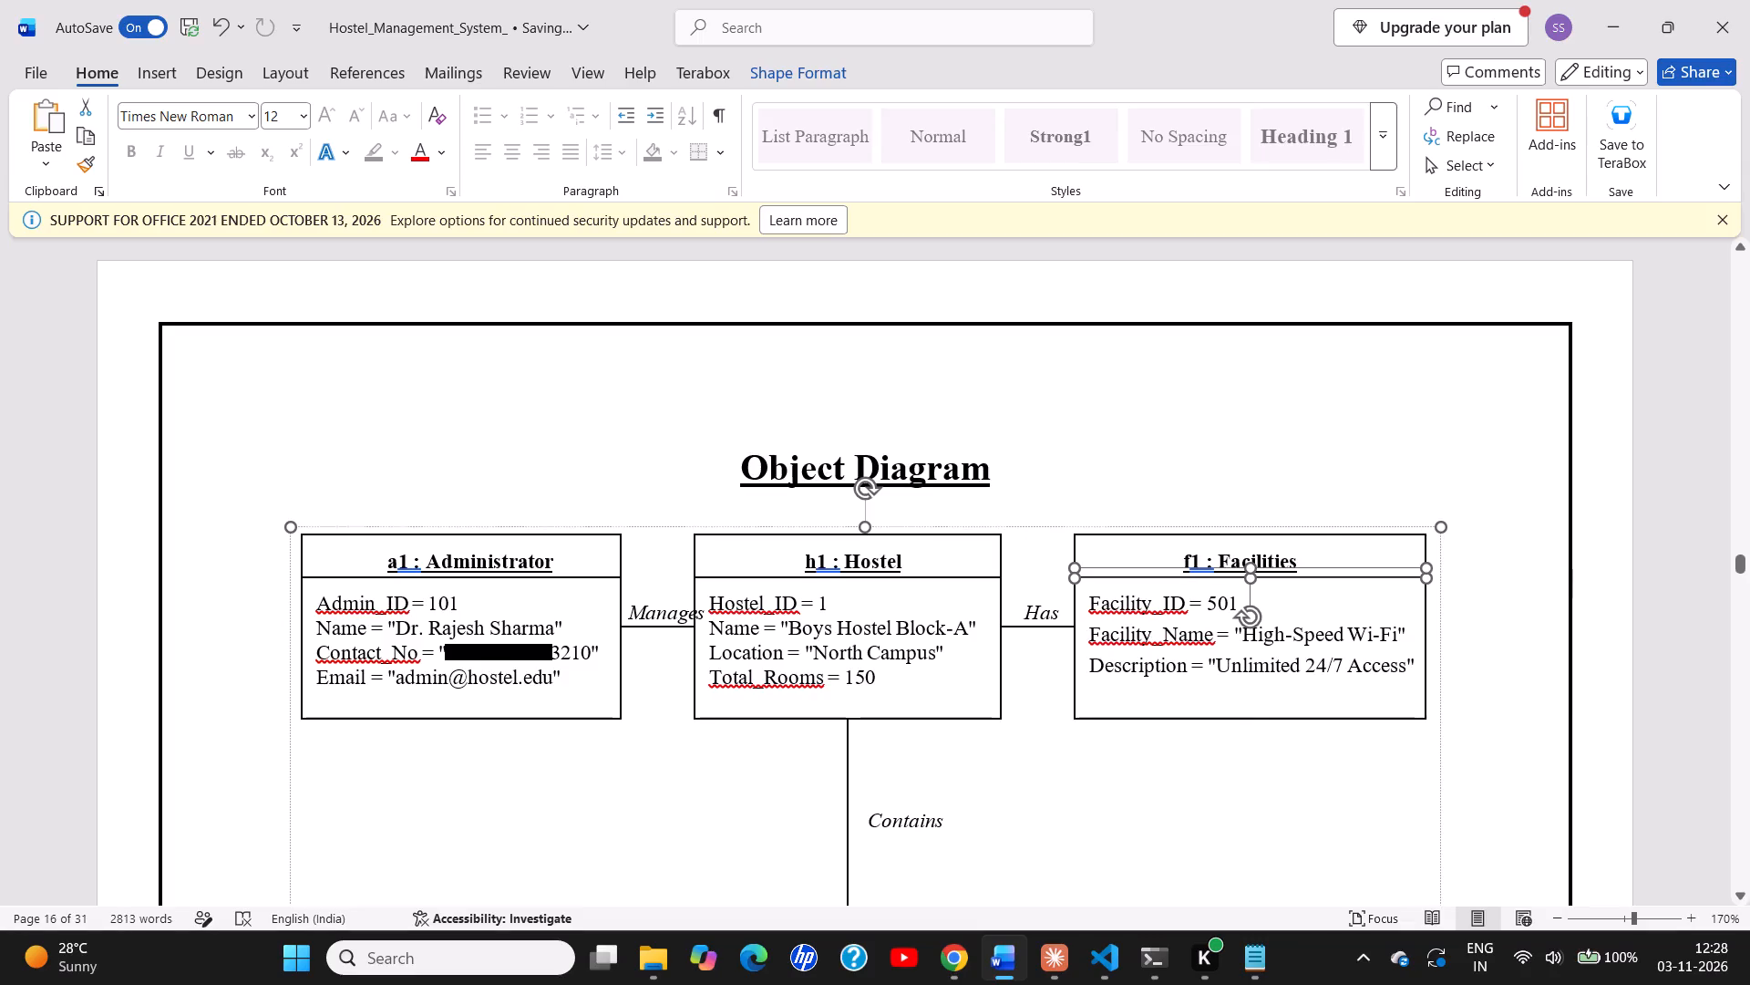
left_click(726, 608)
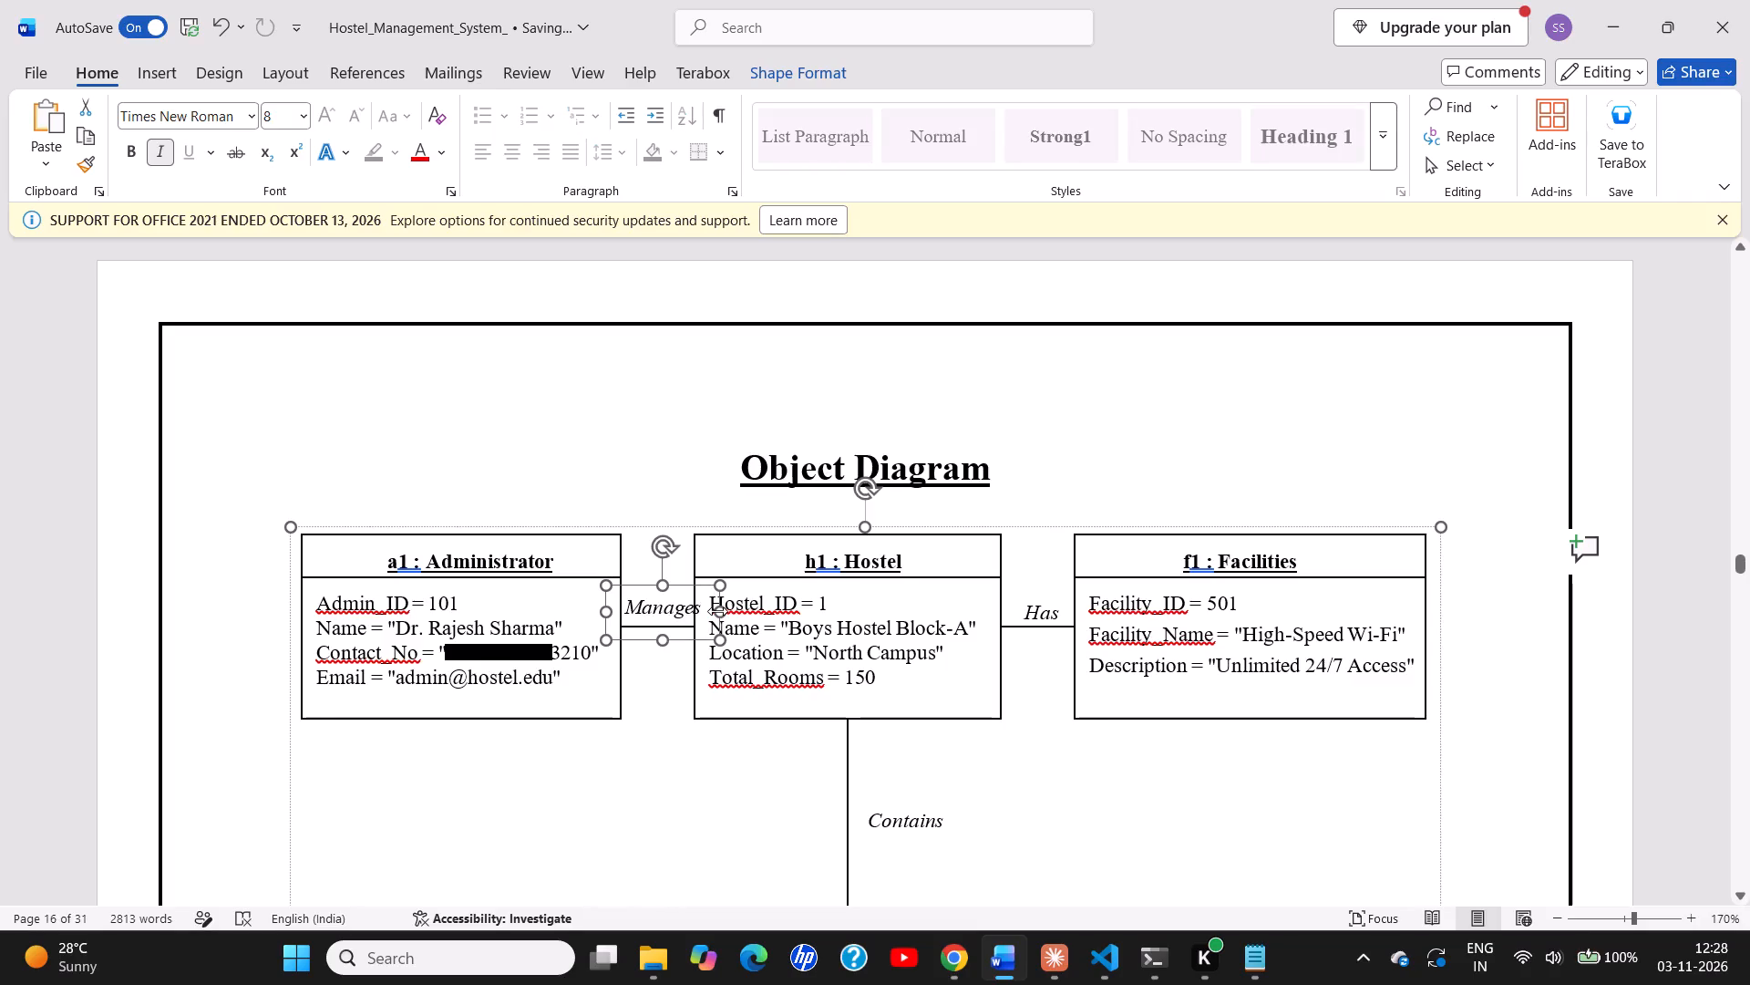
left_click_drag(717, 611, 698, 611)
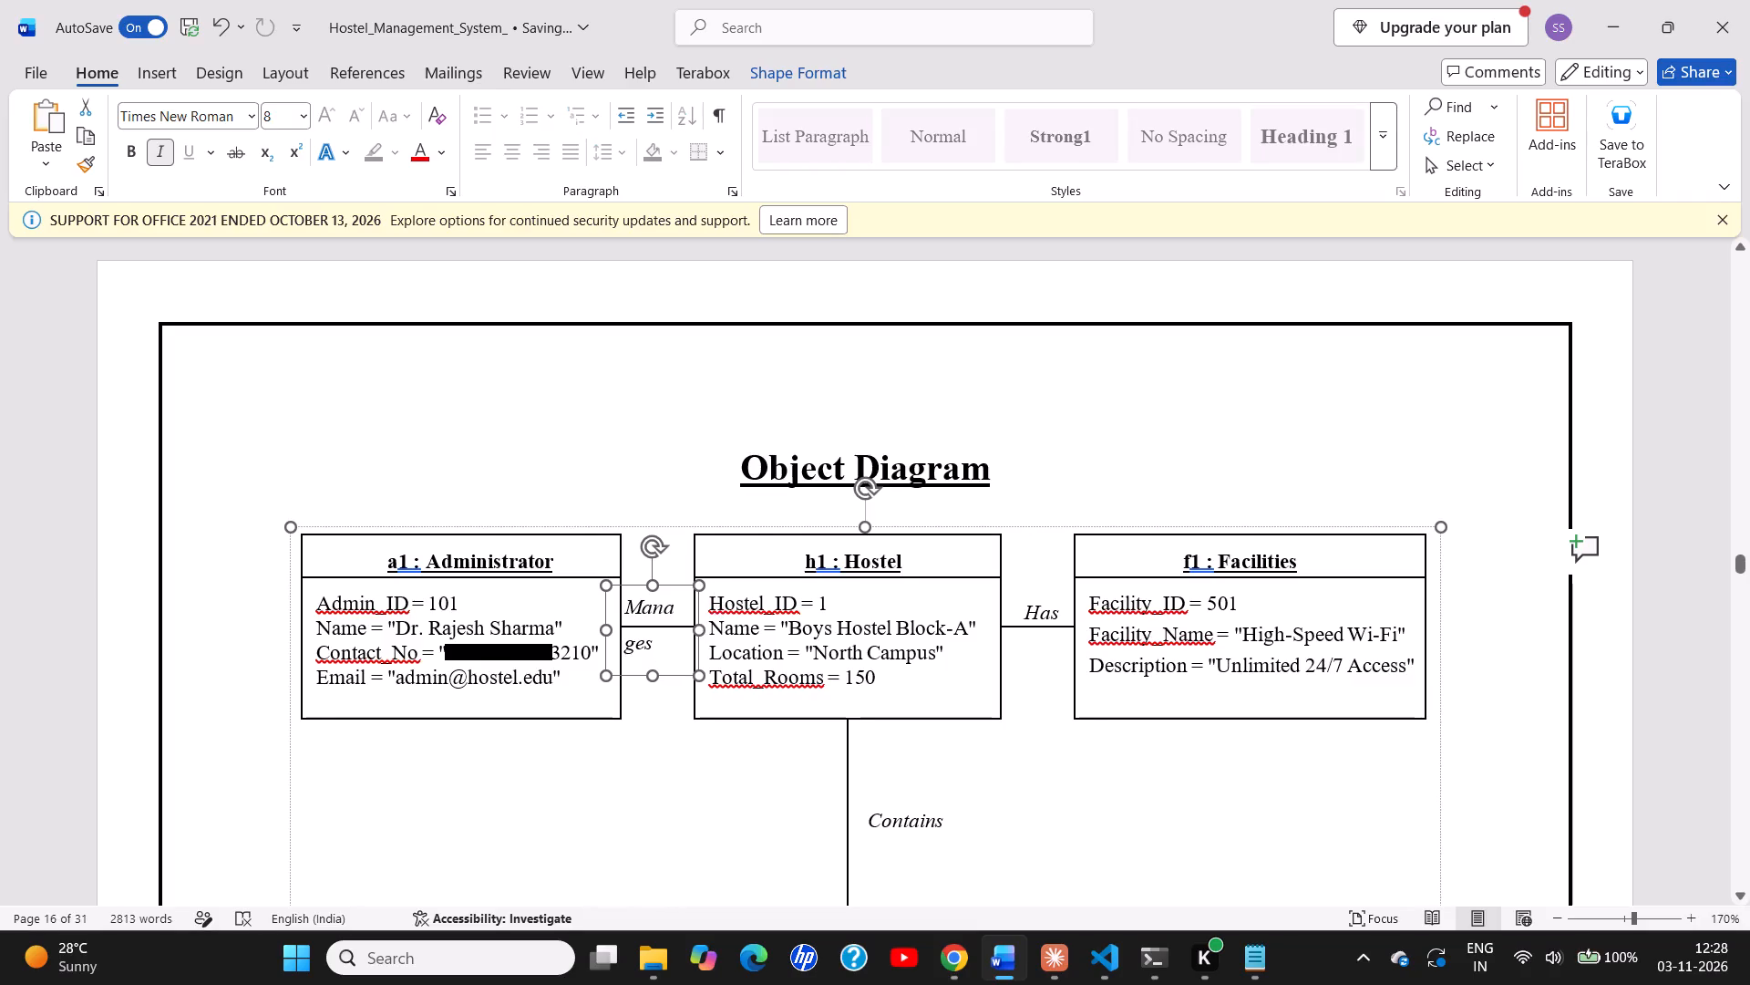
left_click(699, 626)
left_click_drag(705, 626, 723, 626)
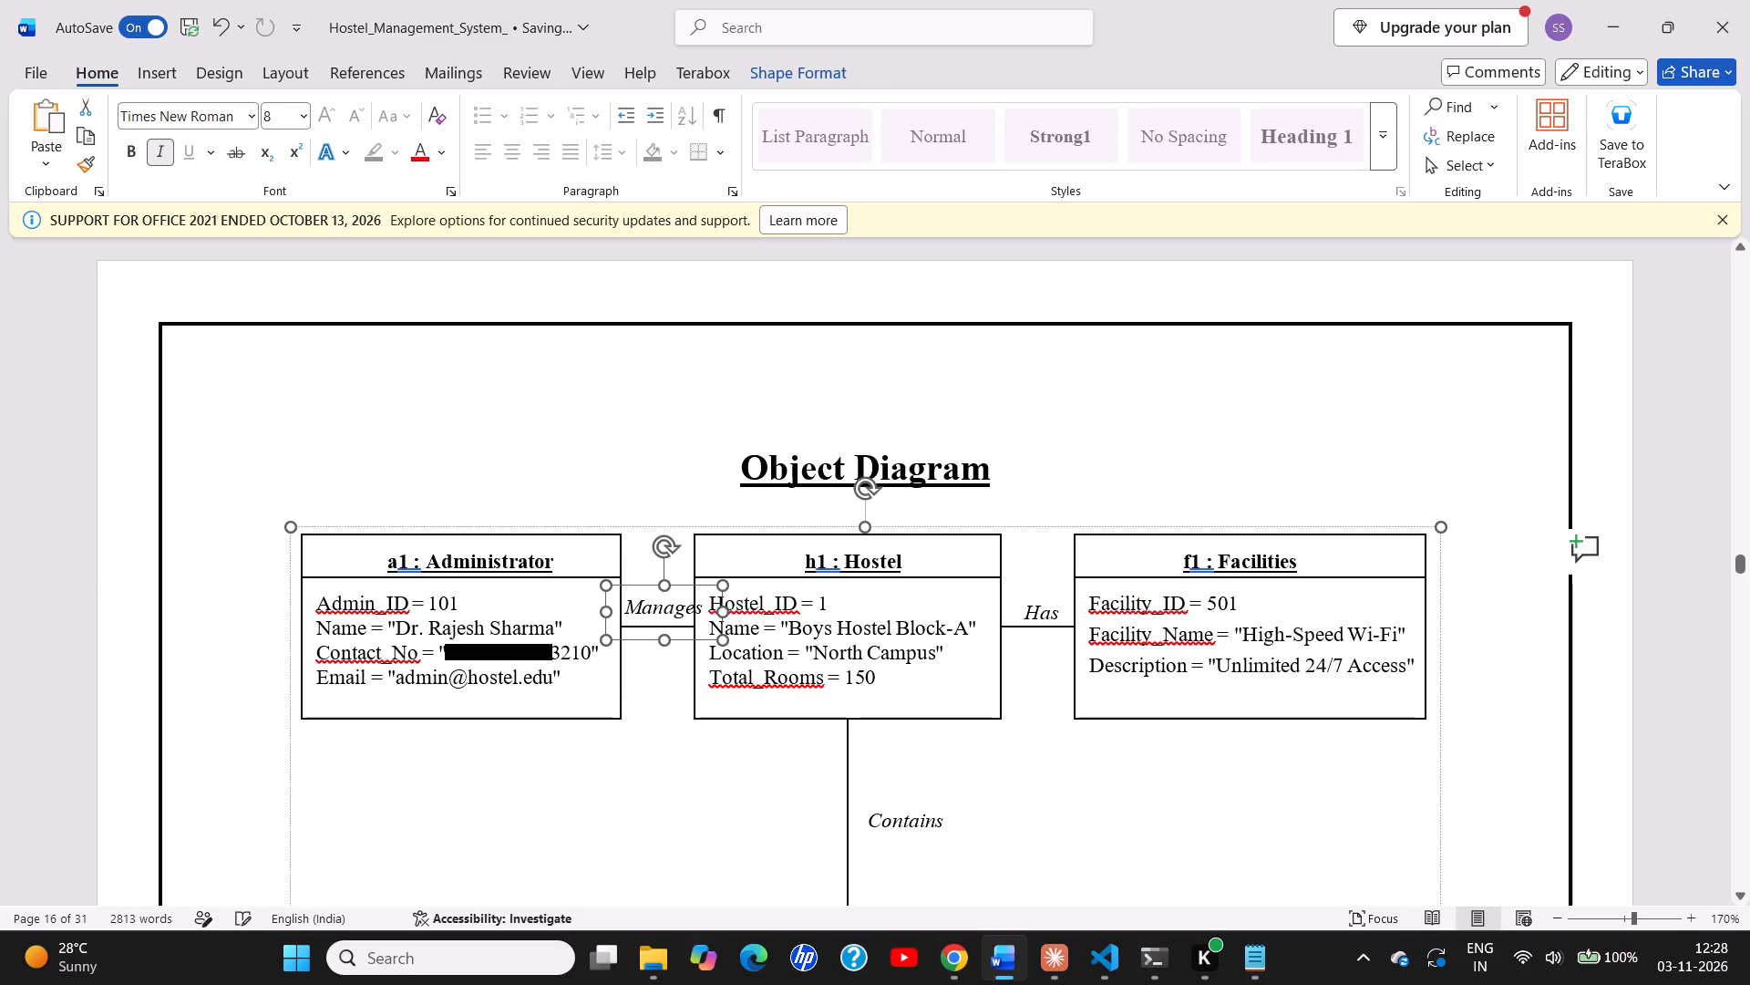
Set the text size of the Manages label to 6.
left_click(273, 112)
key("BackSpace")
key("6")
key("Return")
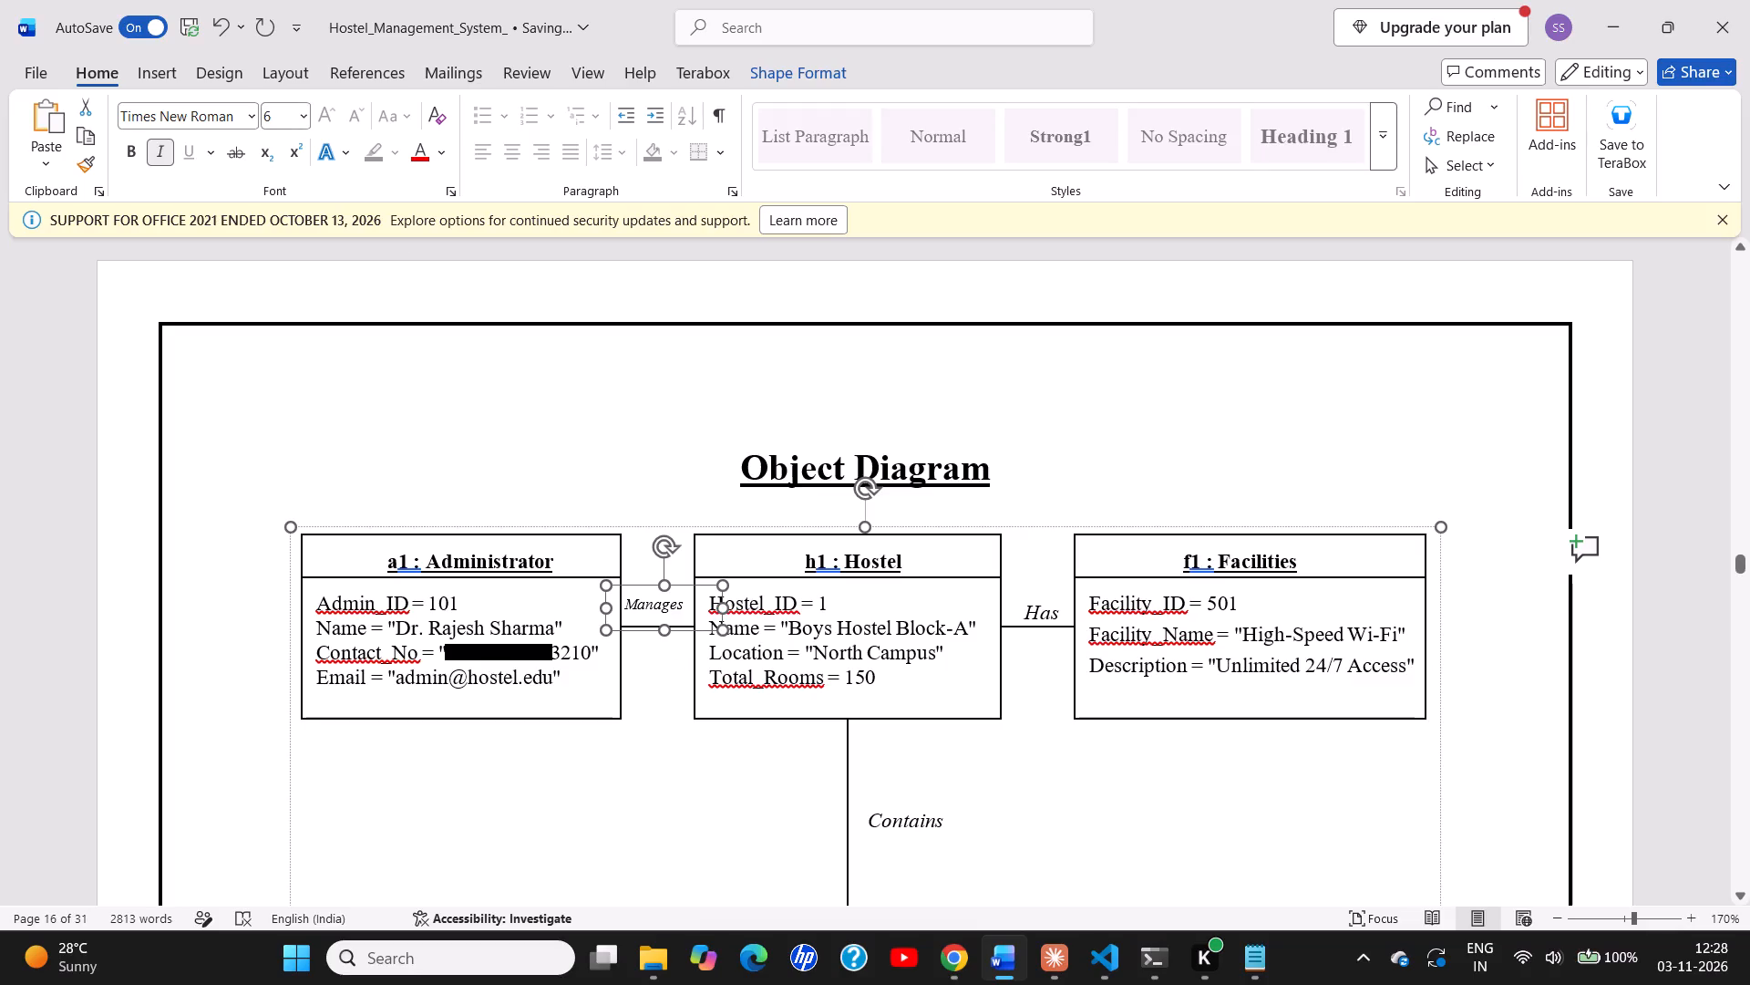
Cut the Manages label from between the Administrator and Hostel boxes.
left_click(680, 586)
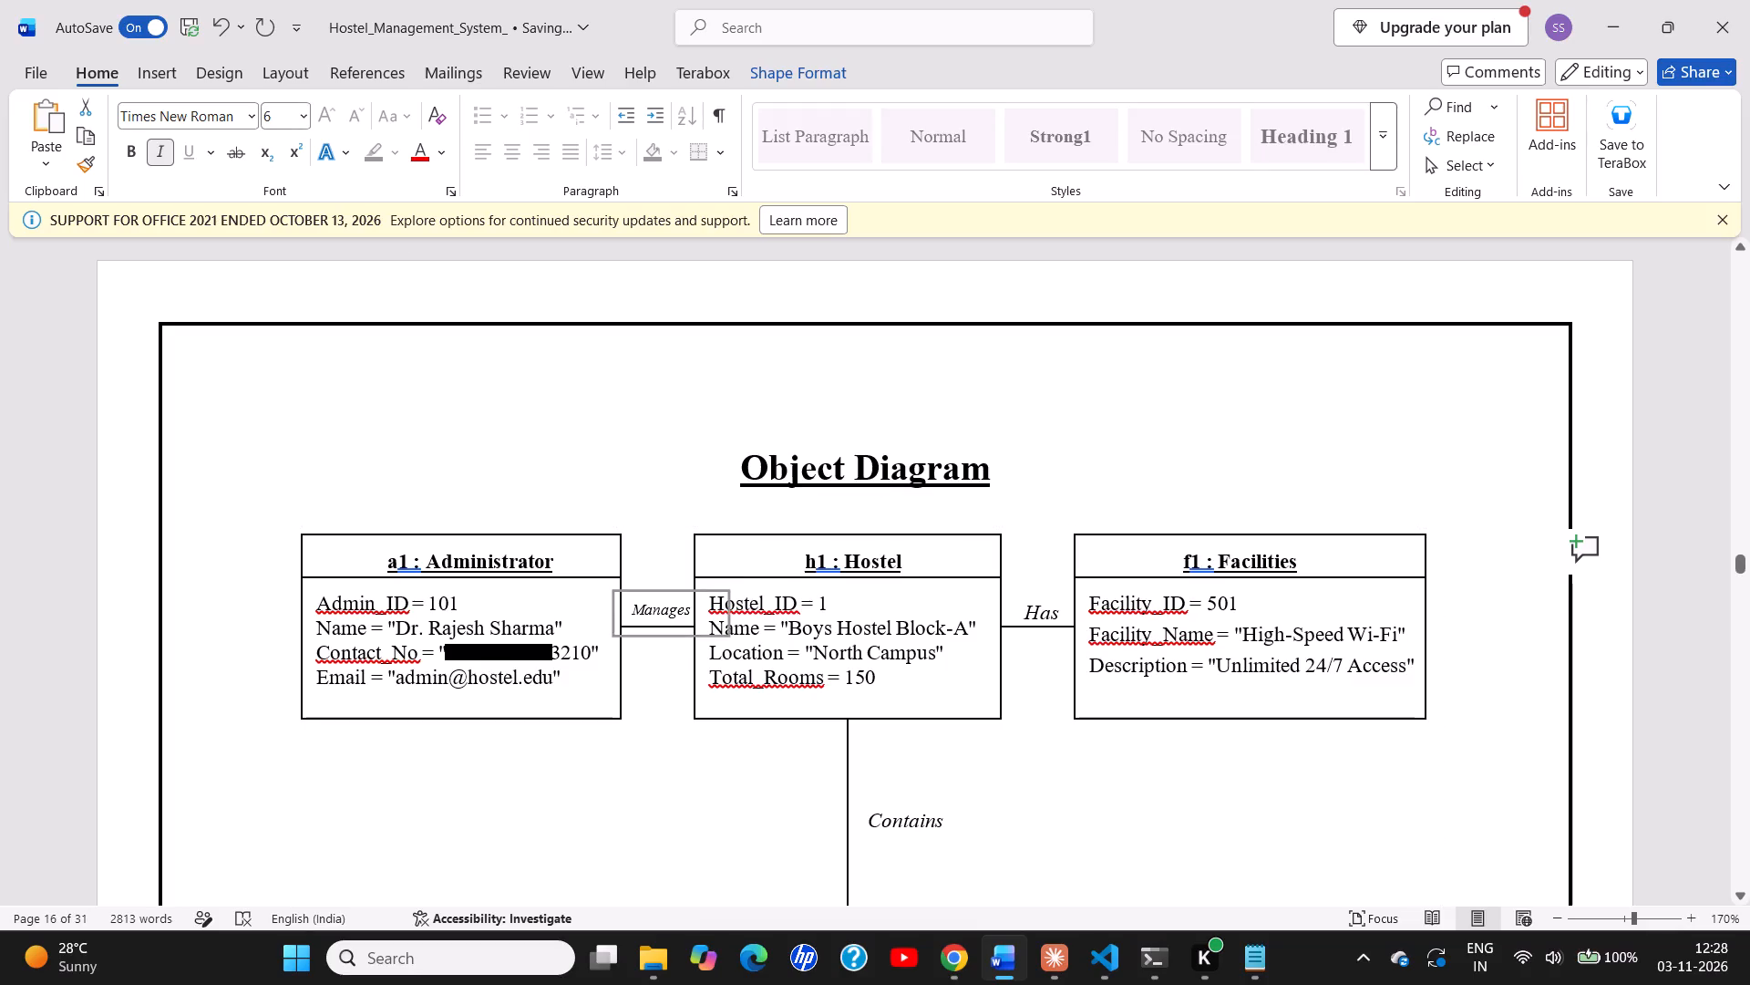
right_click(687, 593)
left_click(718, 360)
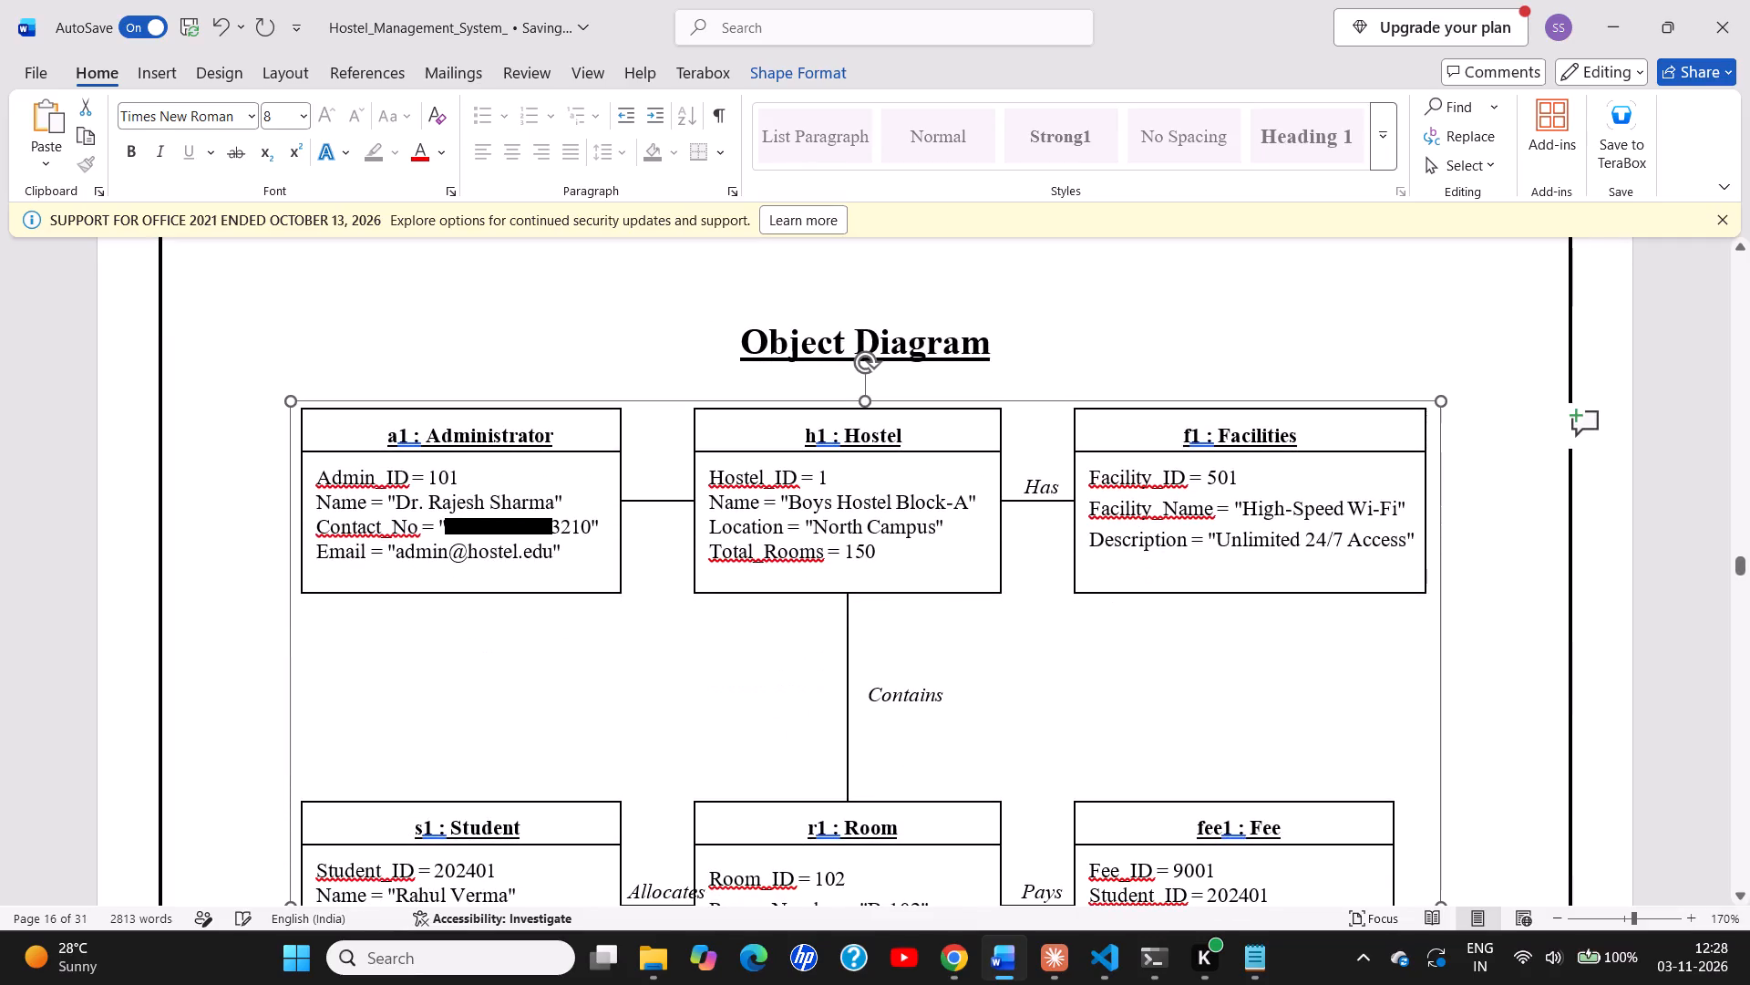
Cut the Has label from between the Hostel and Facilities boxes in the object diagram.
left_click(1029, 492)
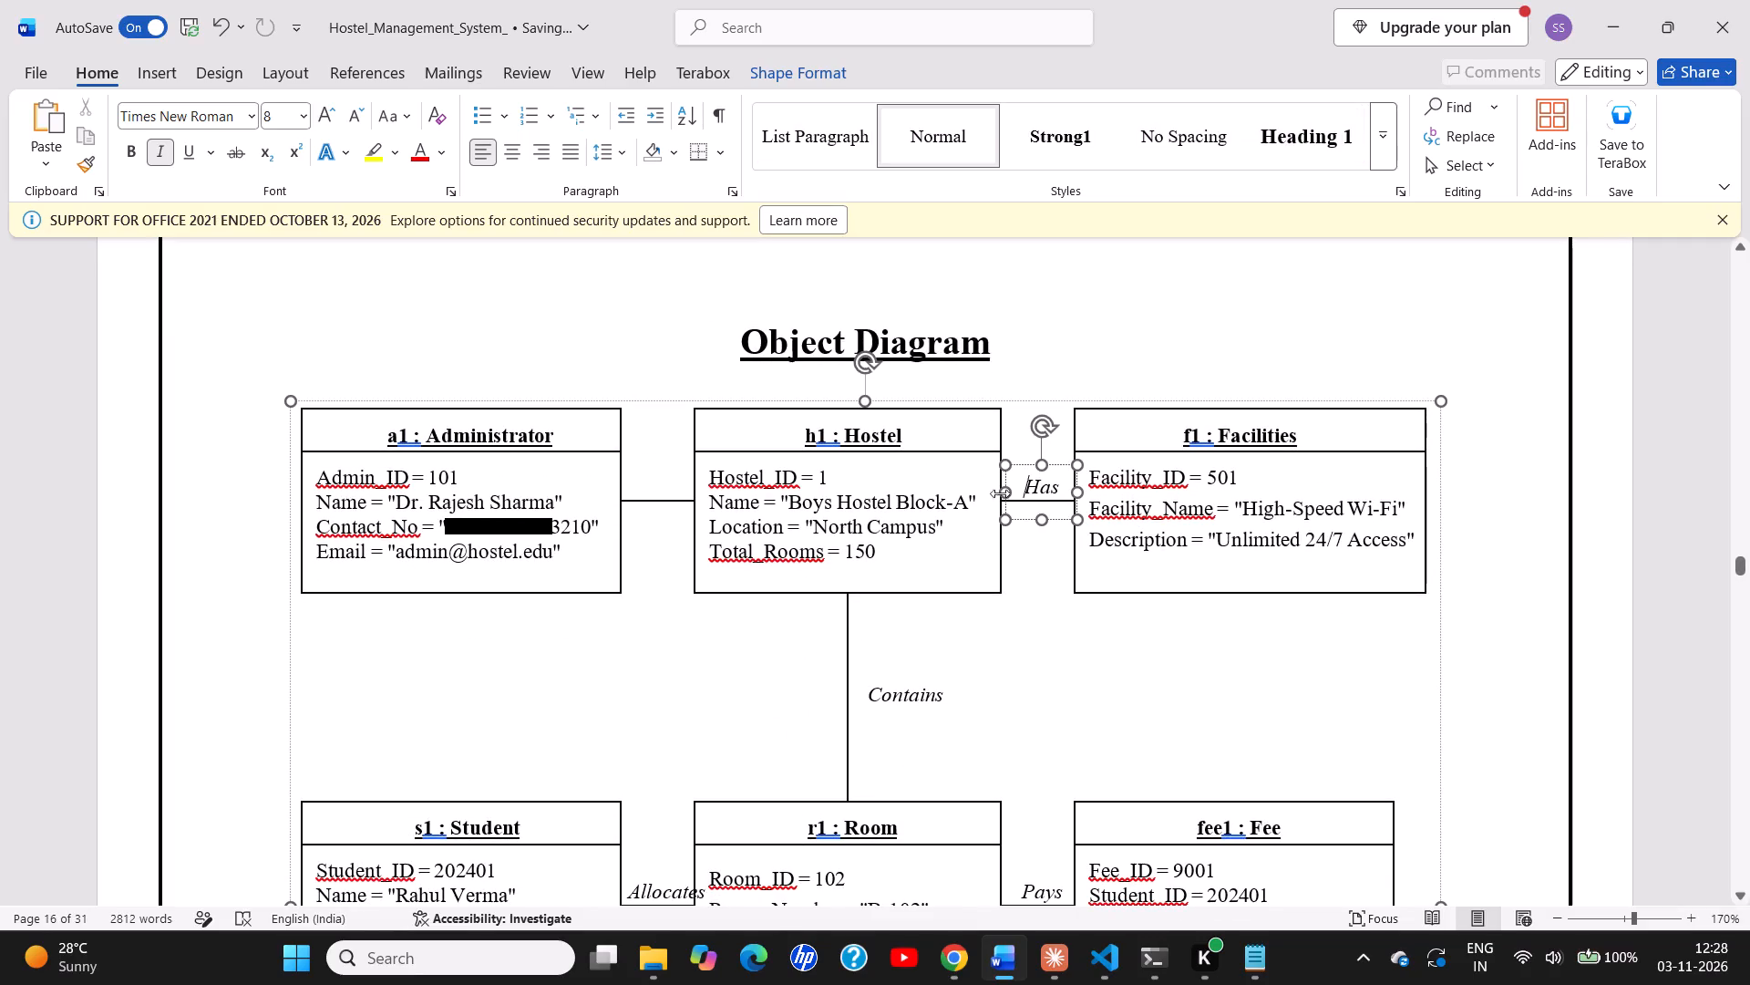
right_click(1021, 462)
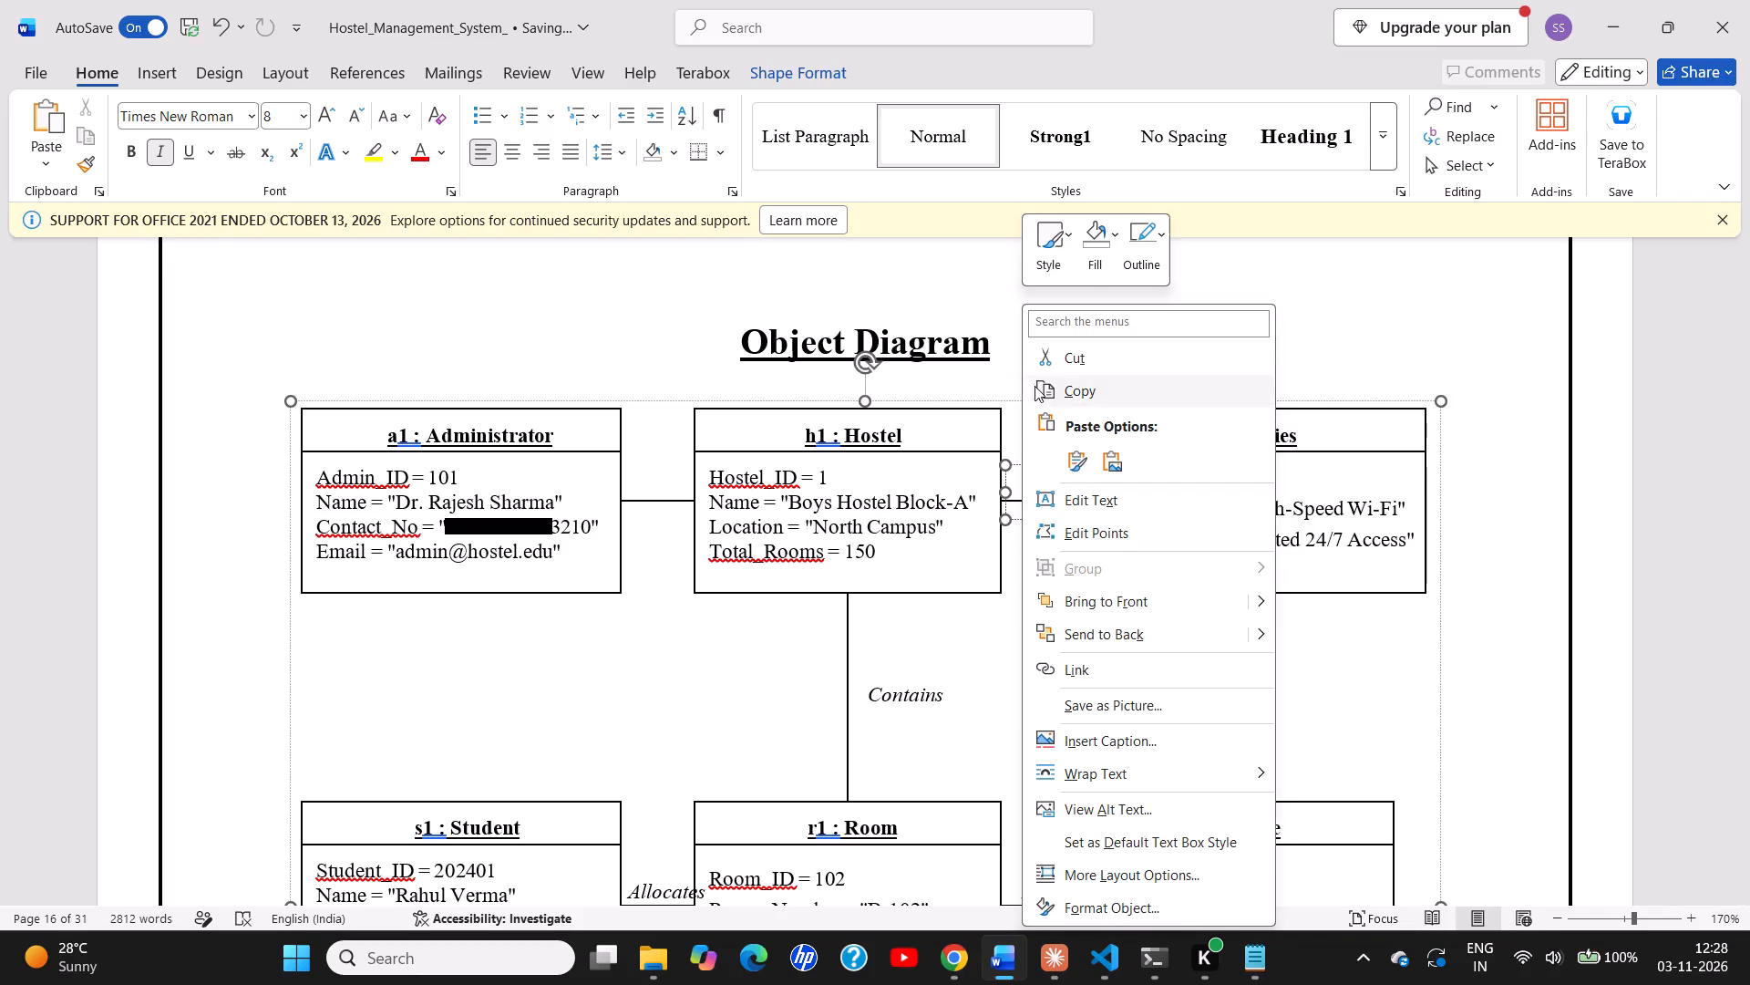
left_click(1037, 374)
Cut the Contains label beside the connector between the Hostel and Room boxes.
left_click(906, 694)
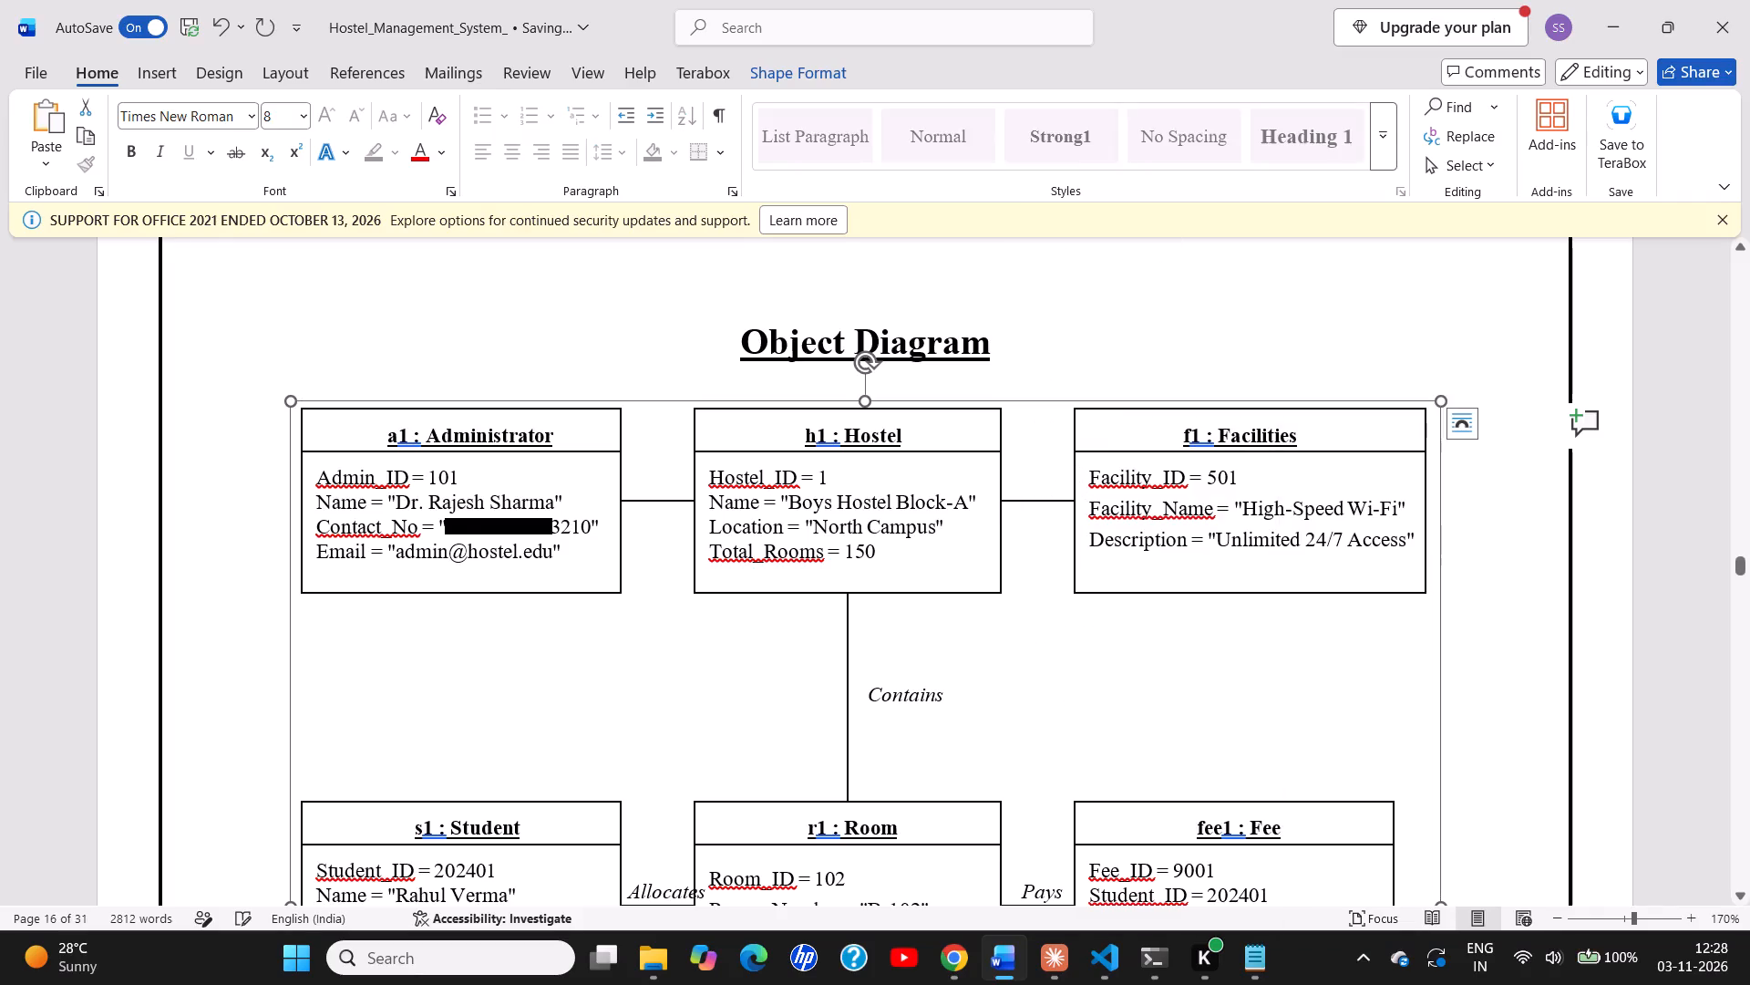
left_click(884, 673)
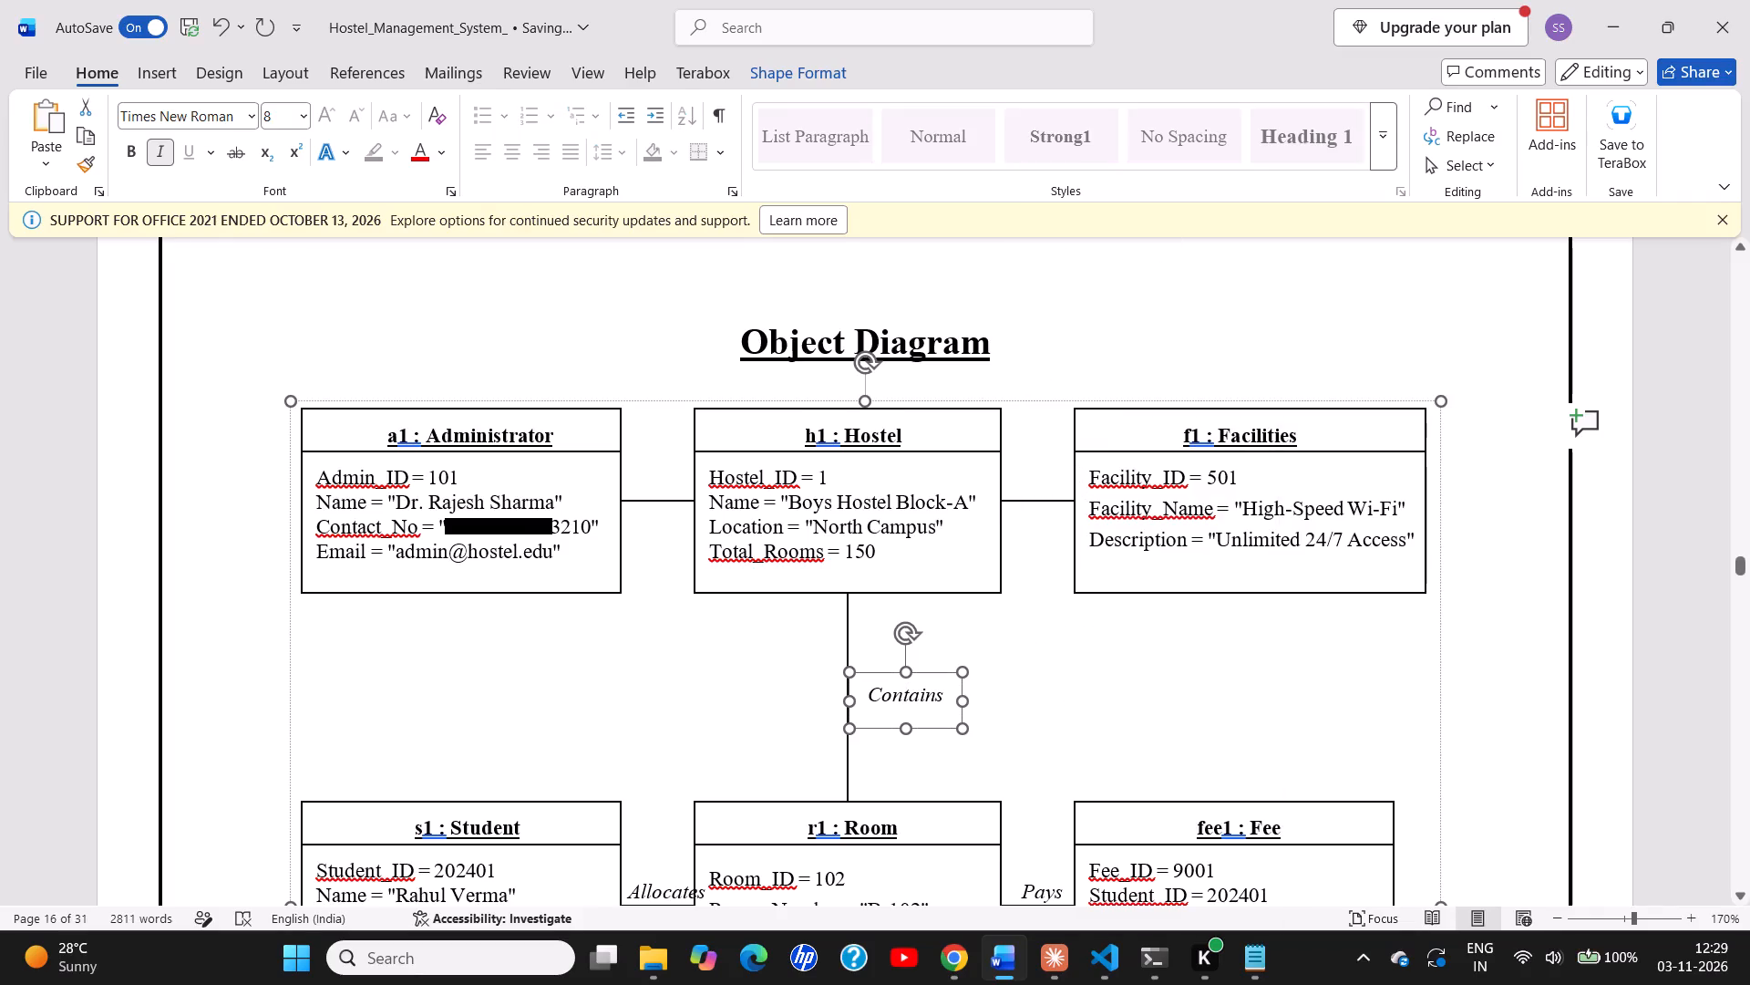
left_click(884, 673)
left_click(877, 654)
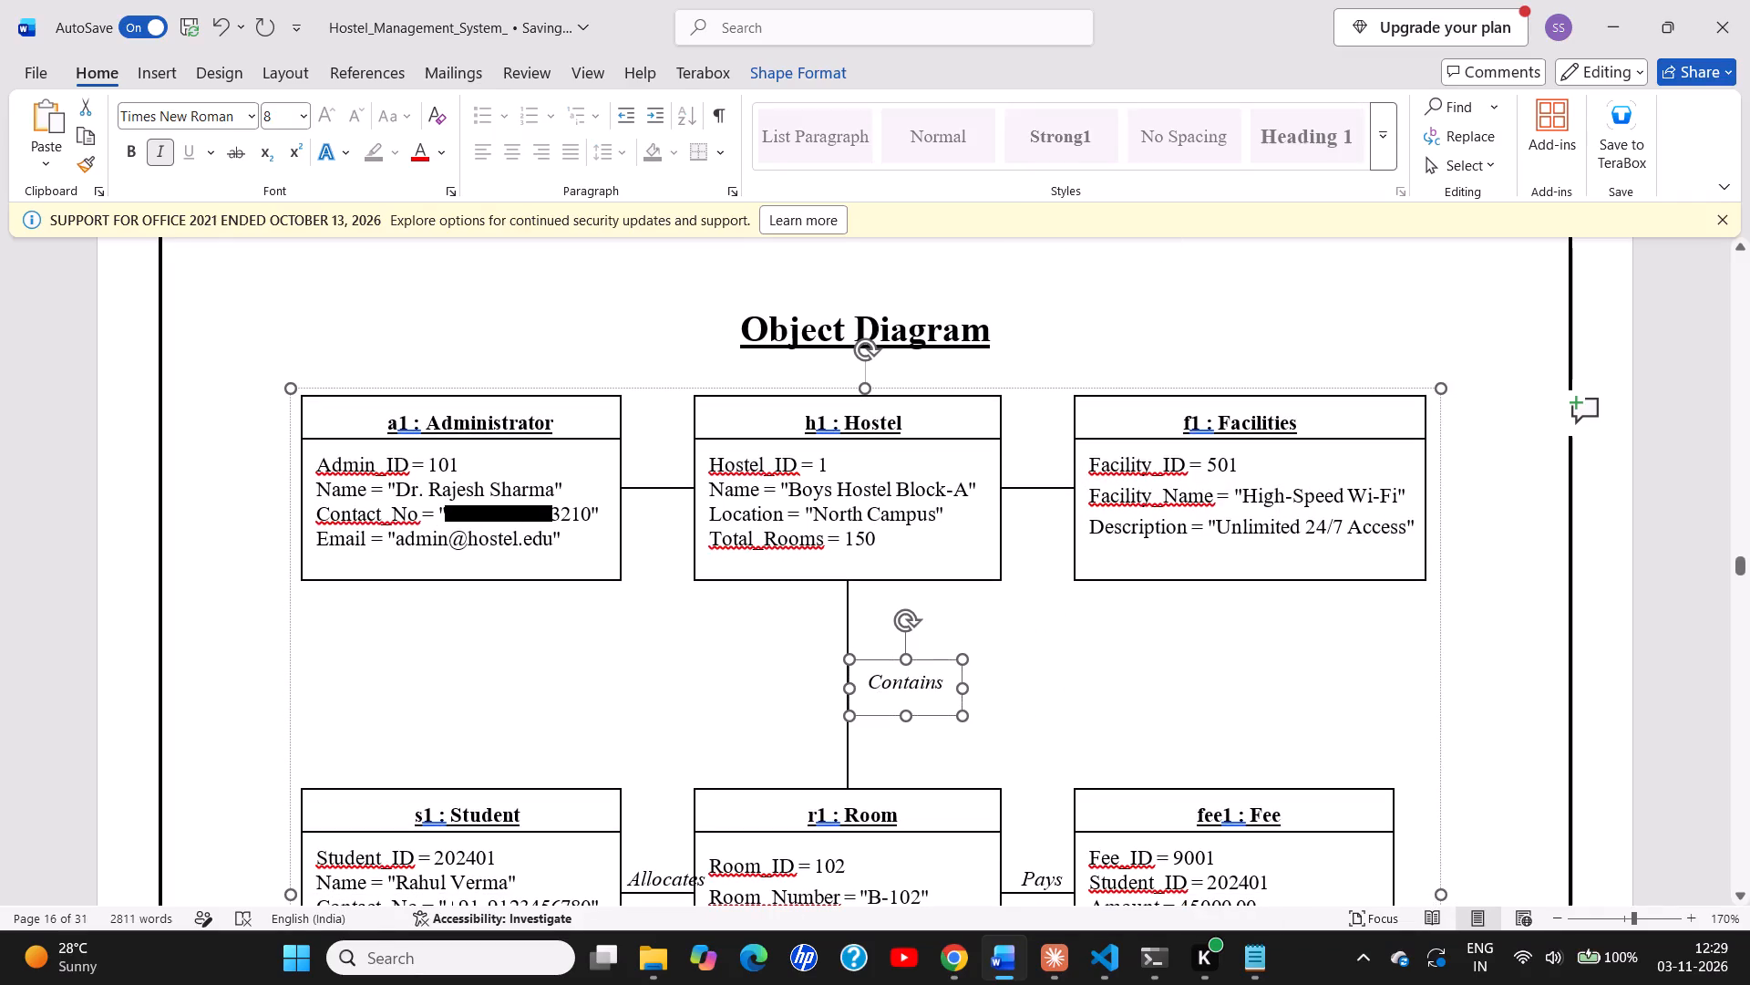
left_click(880, 653)
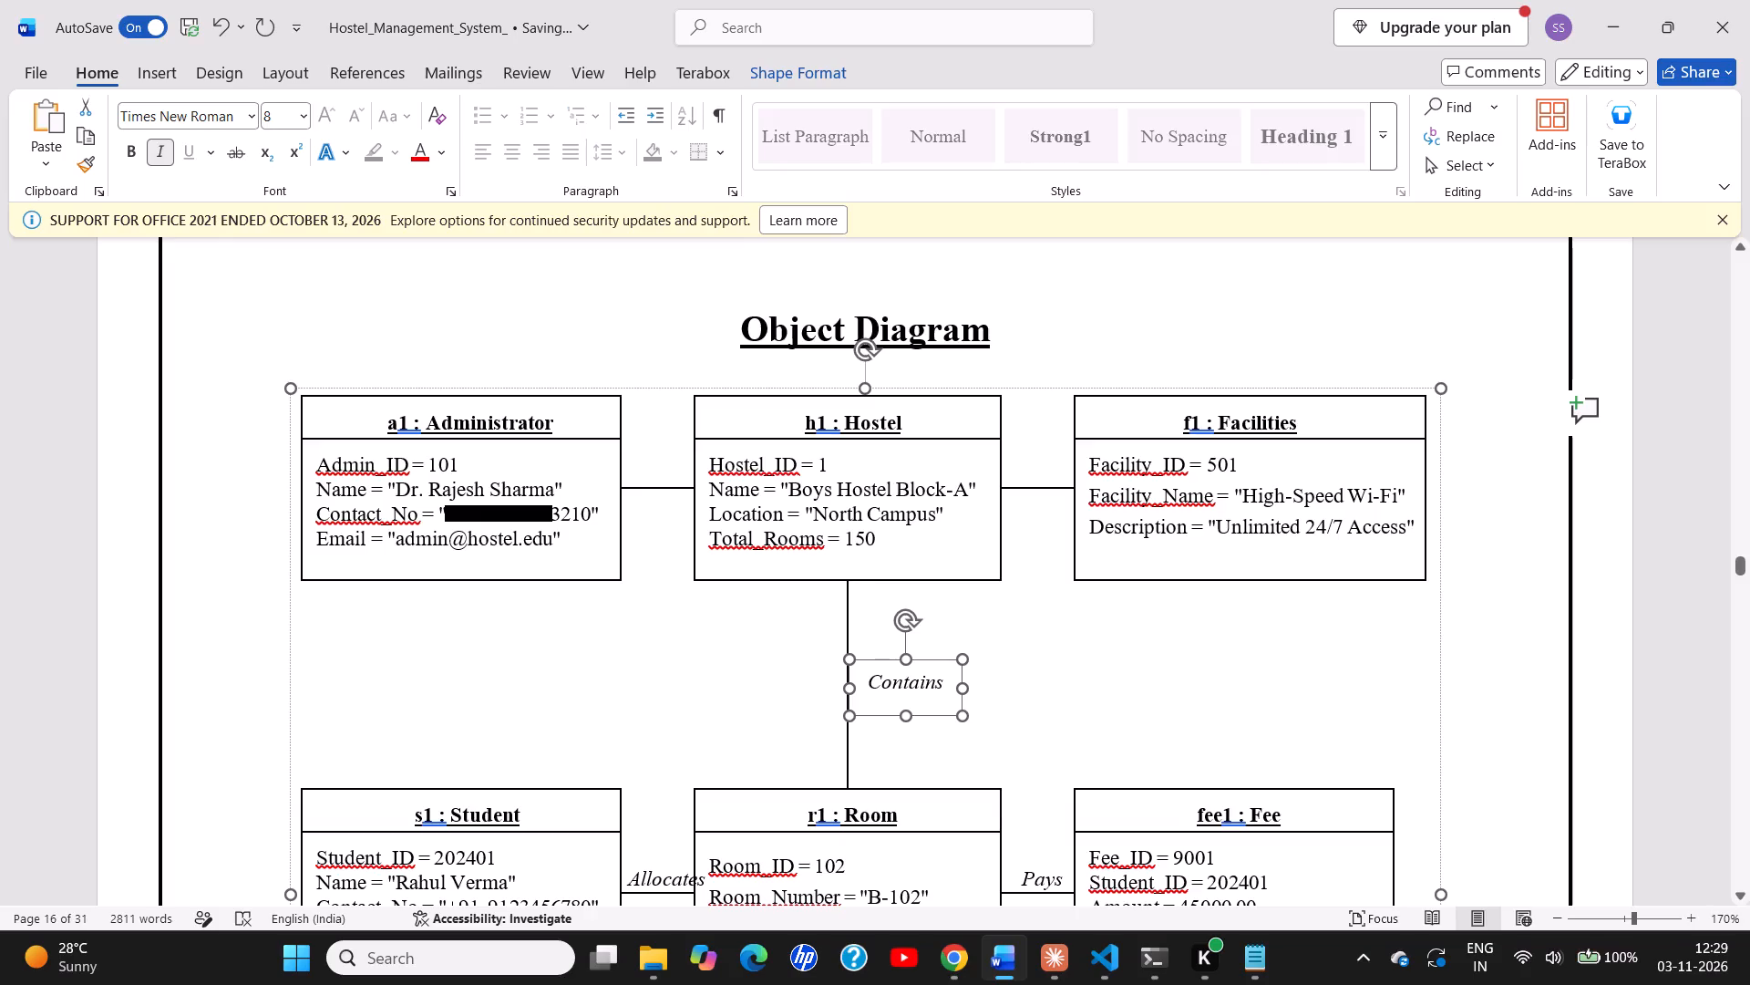
right_click(880, 653)
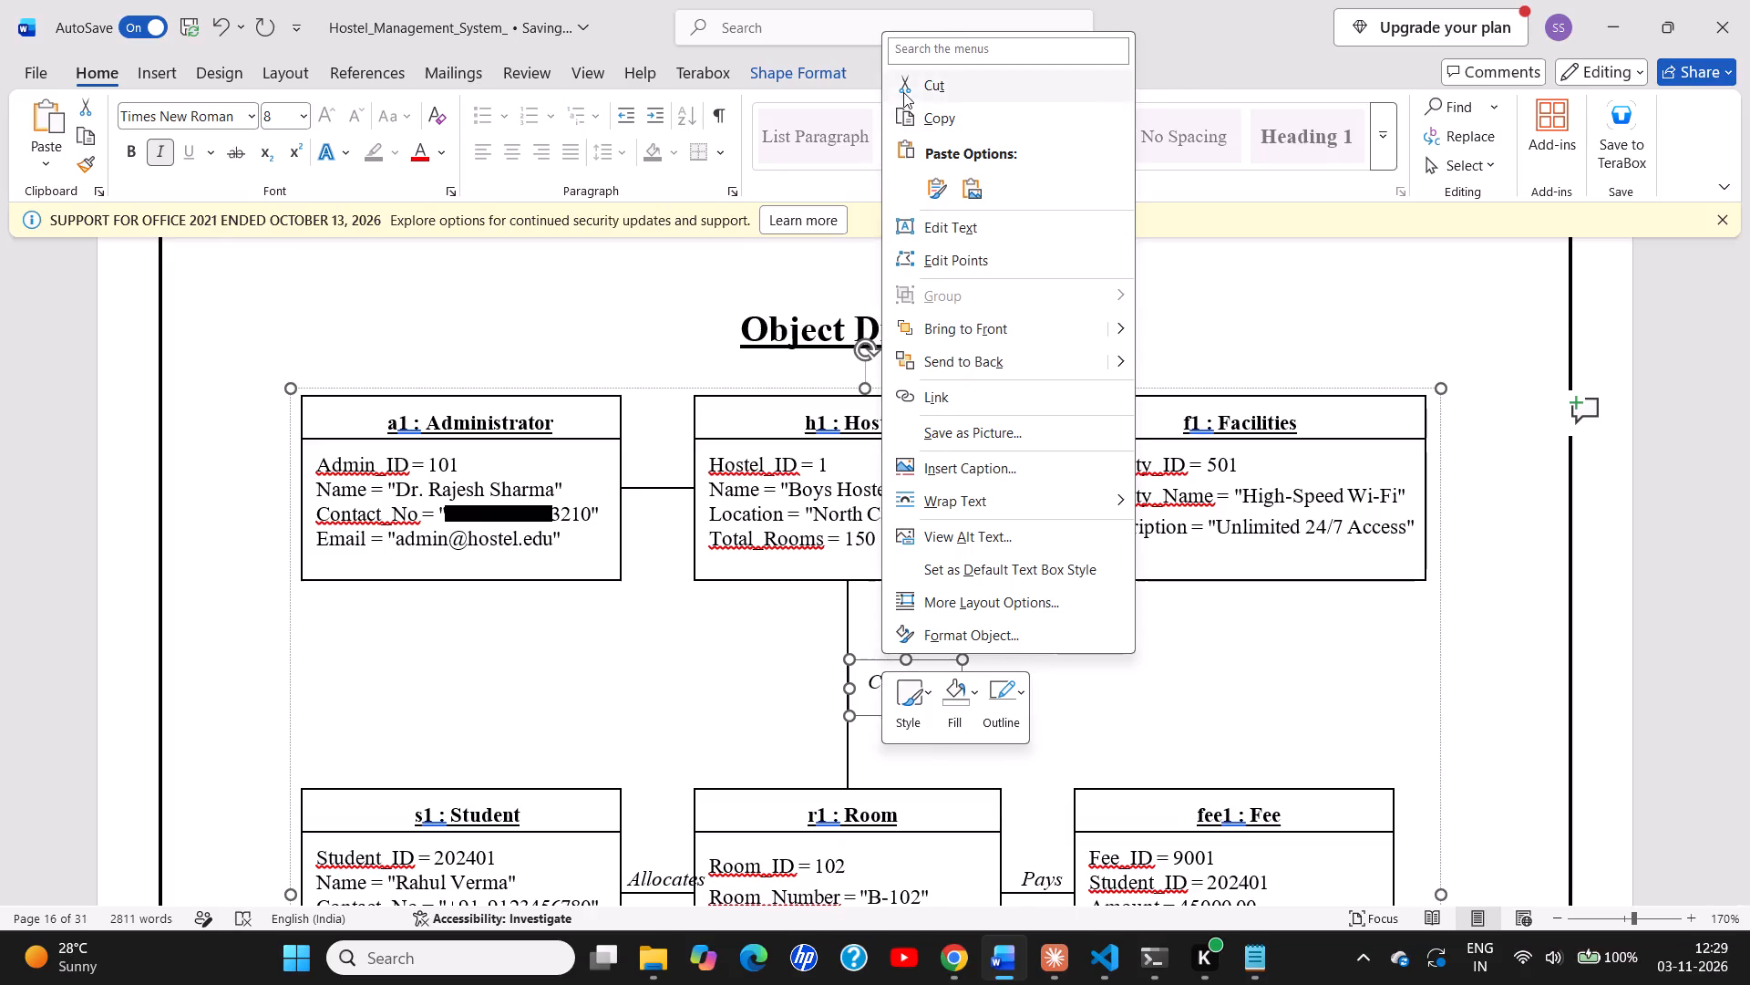
left_click(903, 92)
Look through the report pages after the object diagram, from the activity diagram down to the Student attribute table.
scroll(1009, 399, "down", 5)
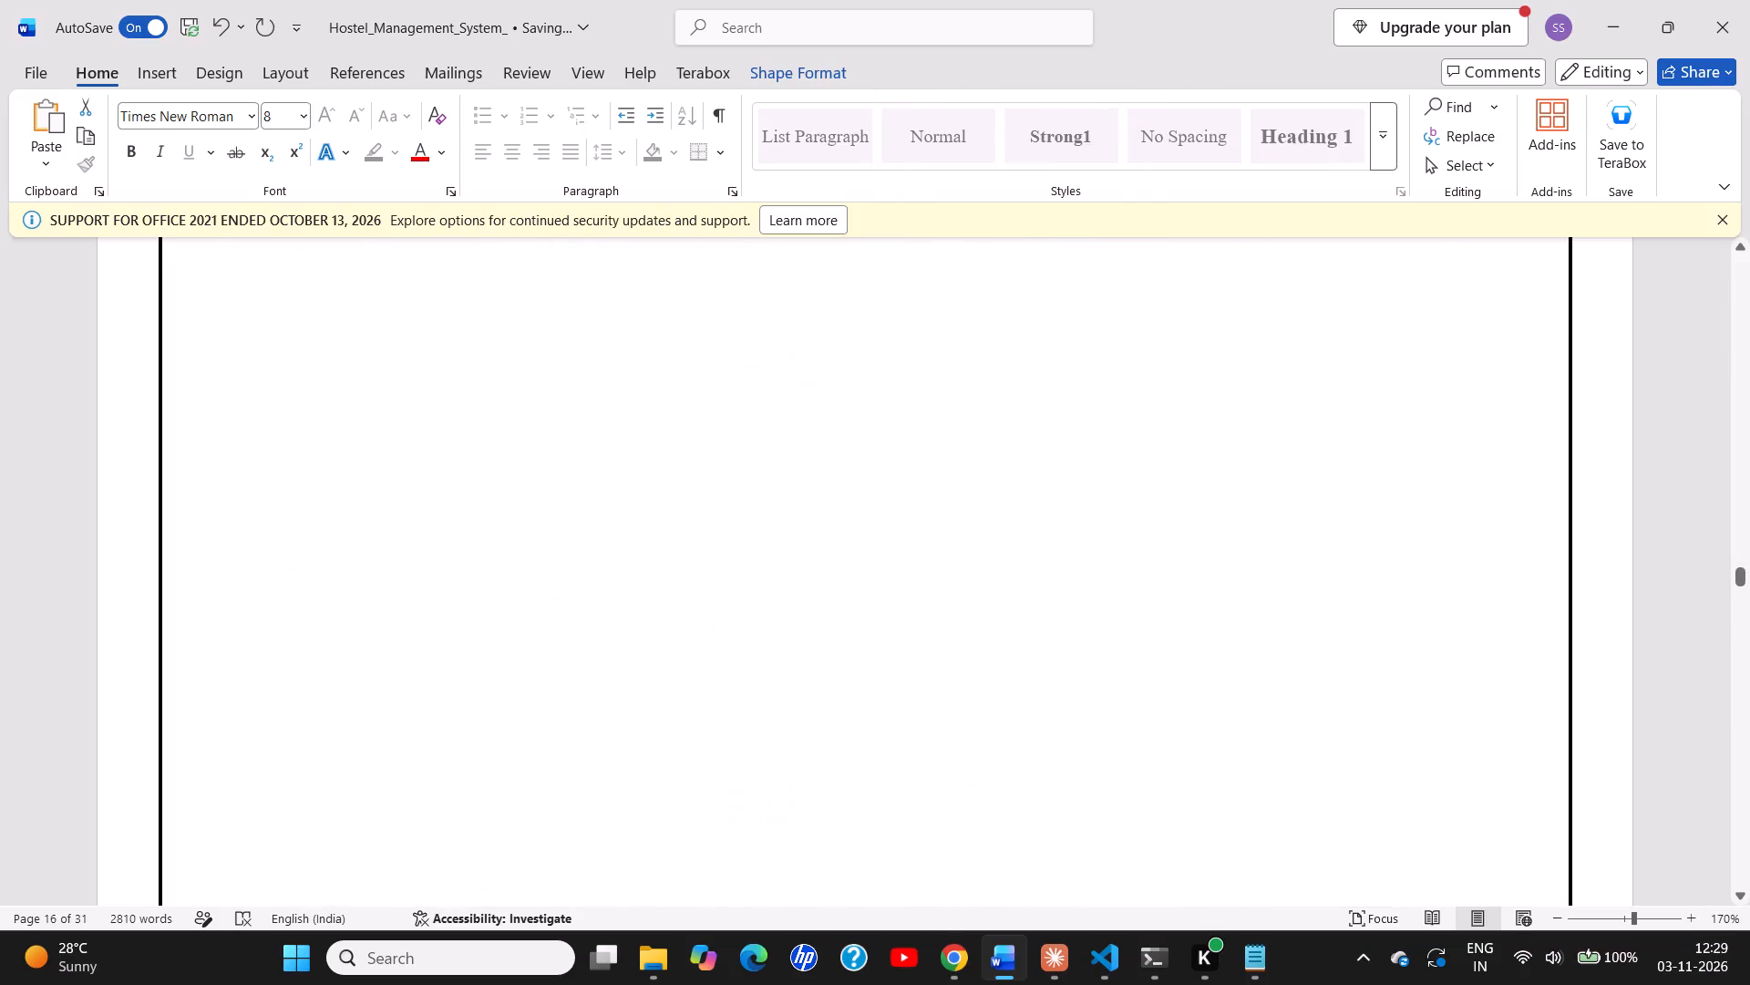
scroll(1009, 399, "down", 4)
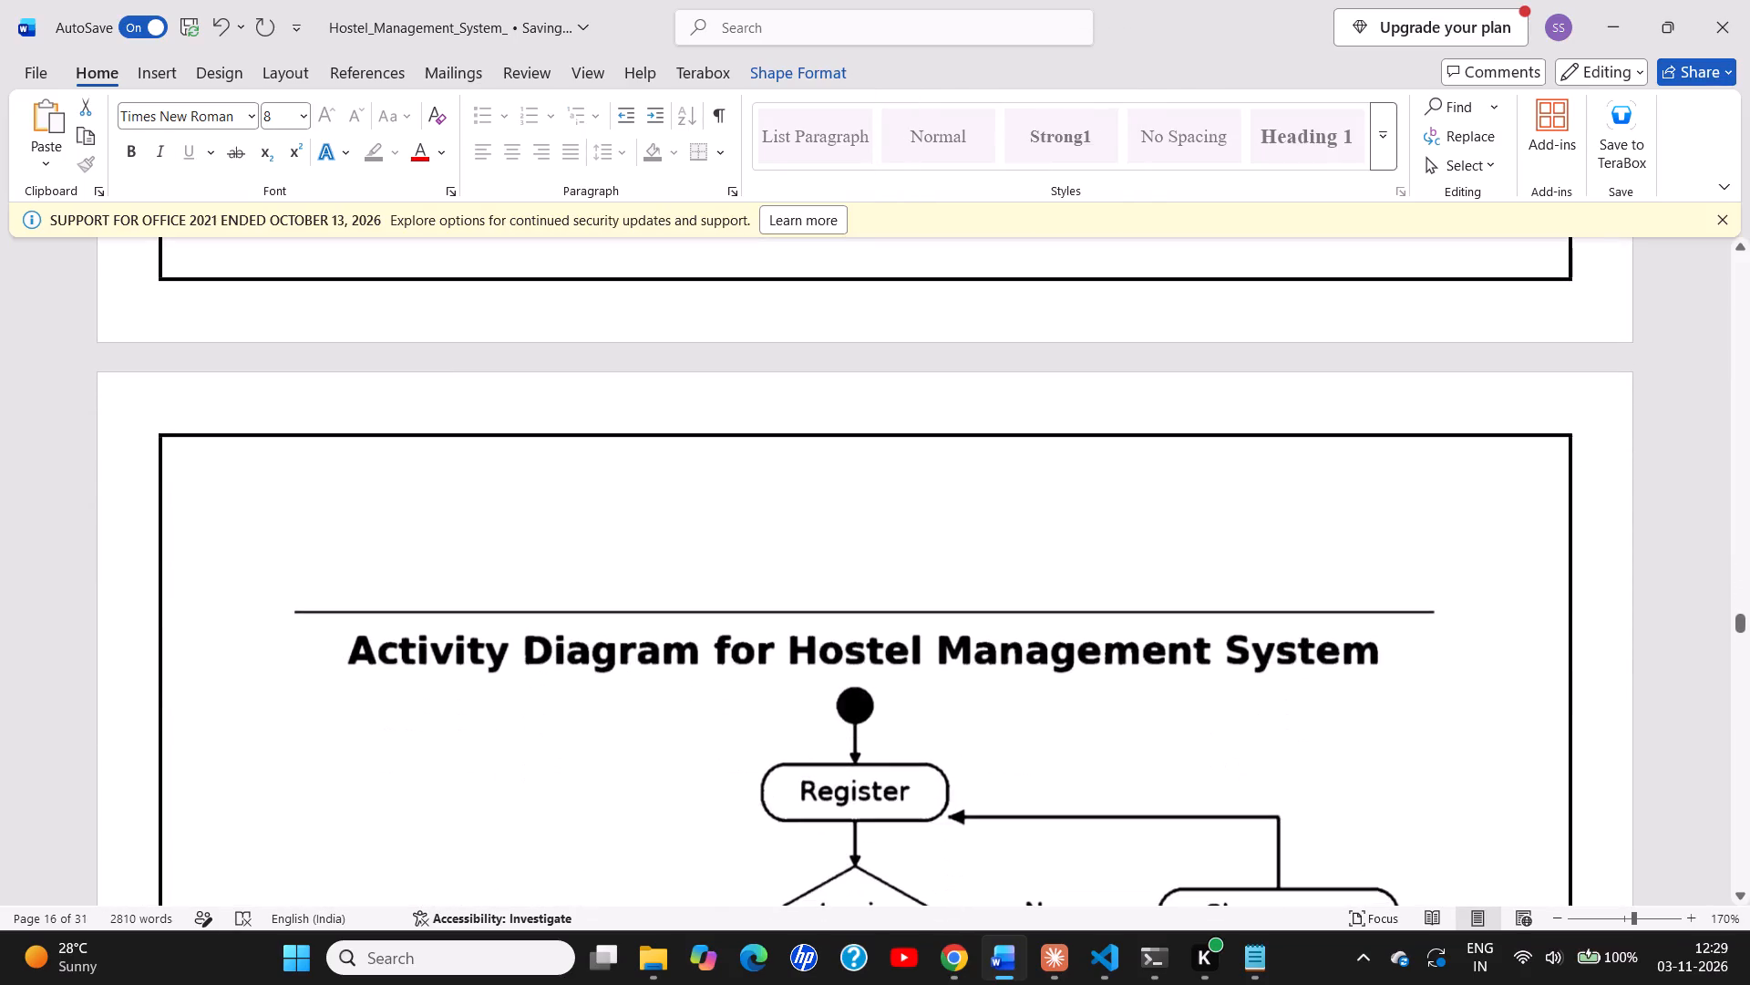
scroll(1009, 399, "down", 5)
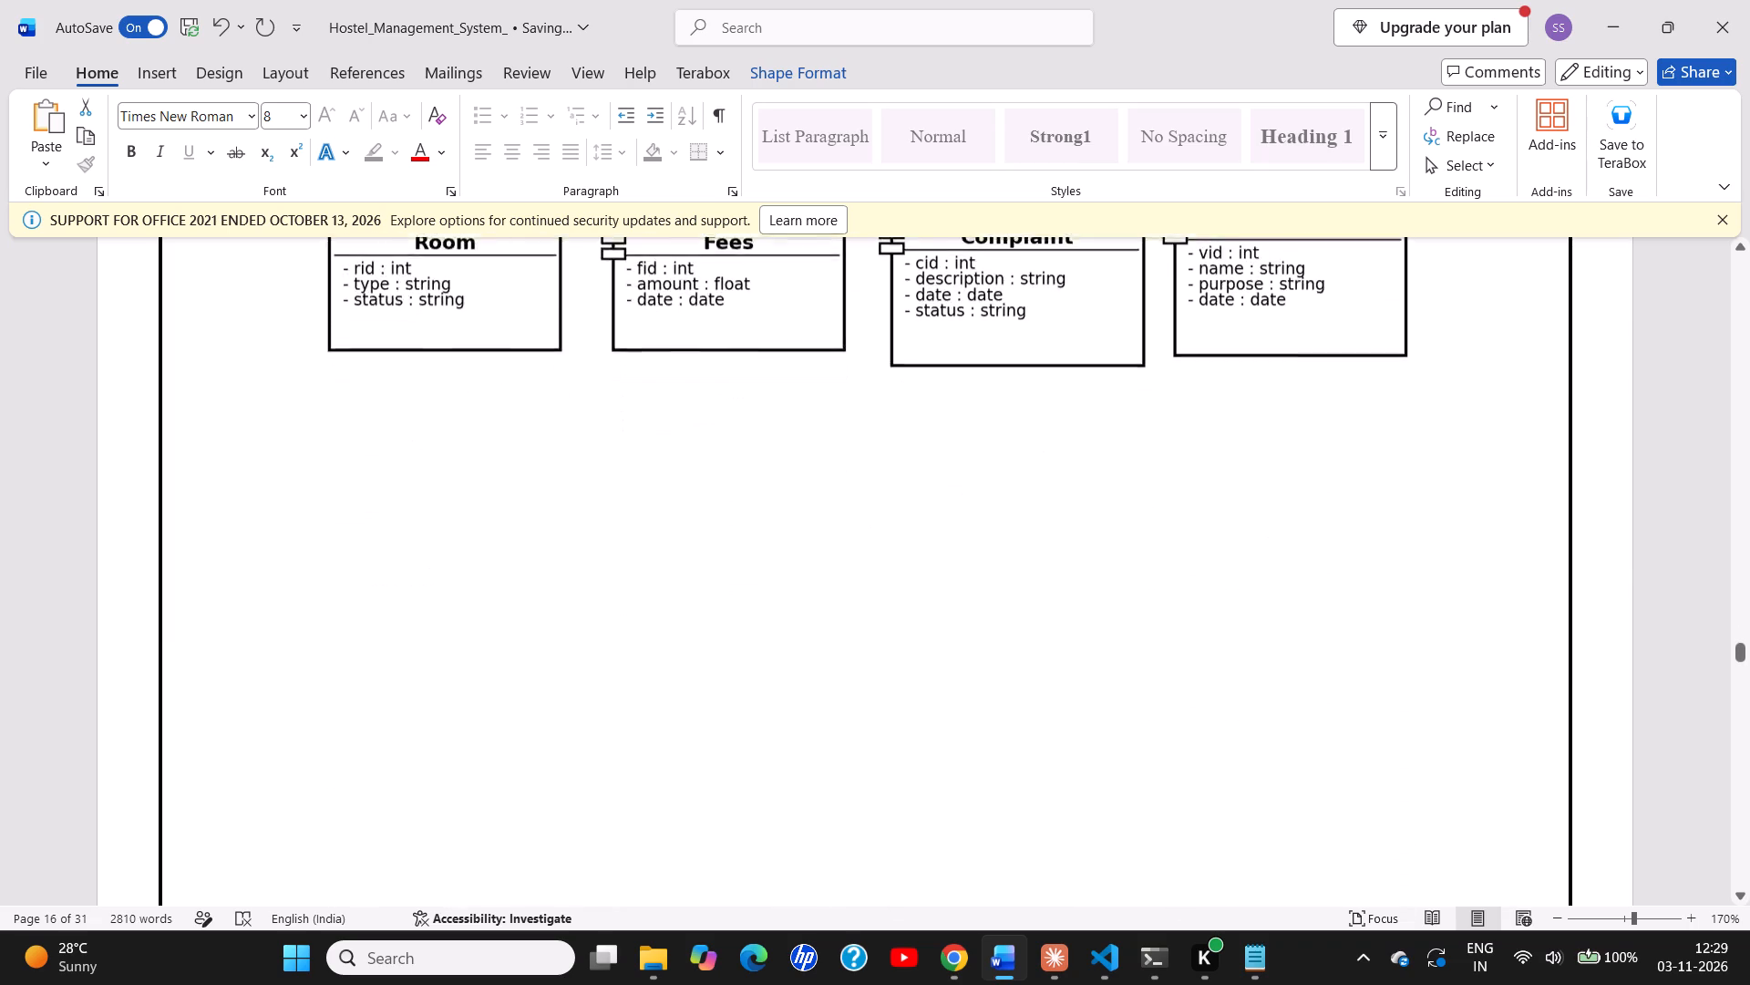
scroll(1009, 399, "down", 3)
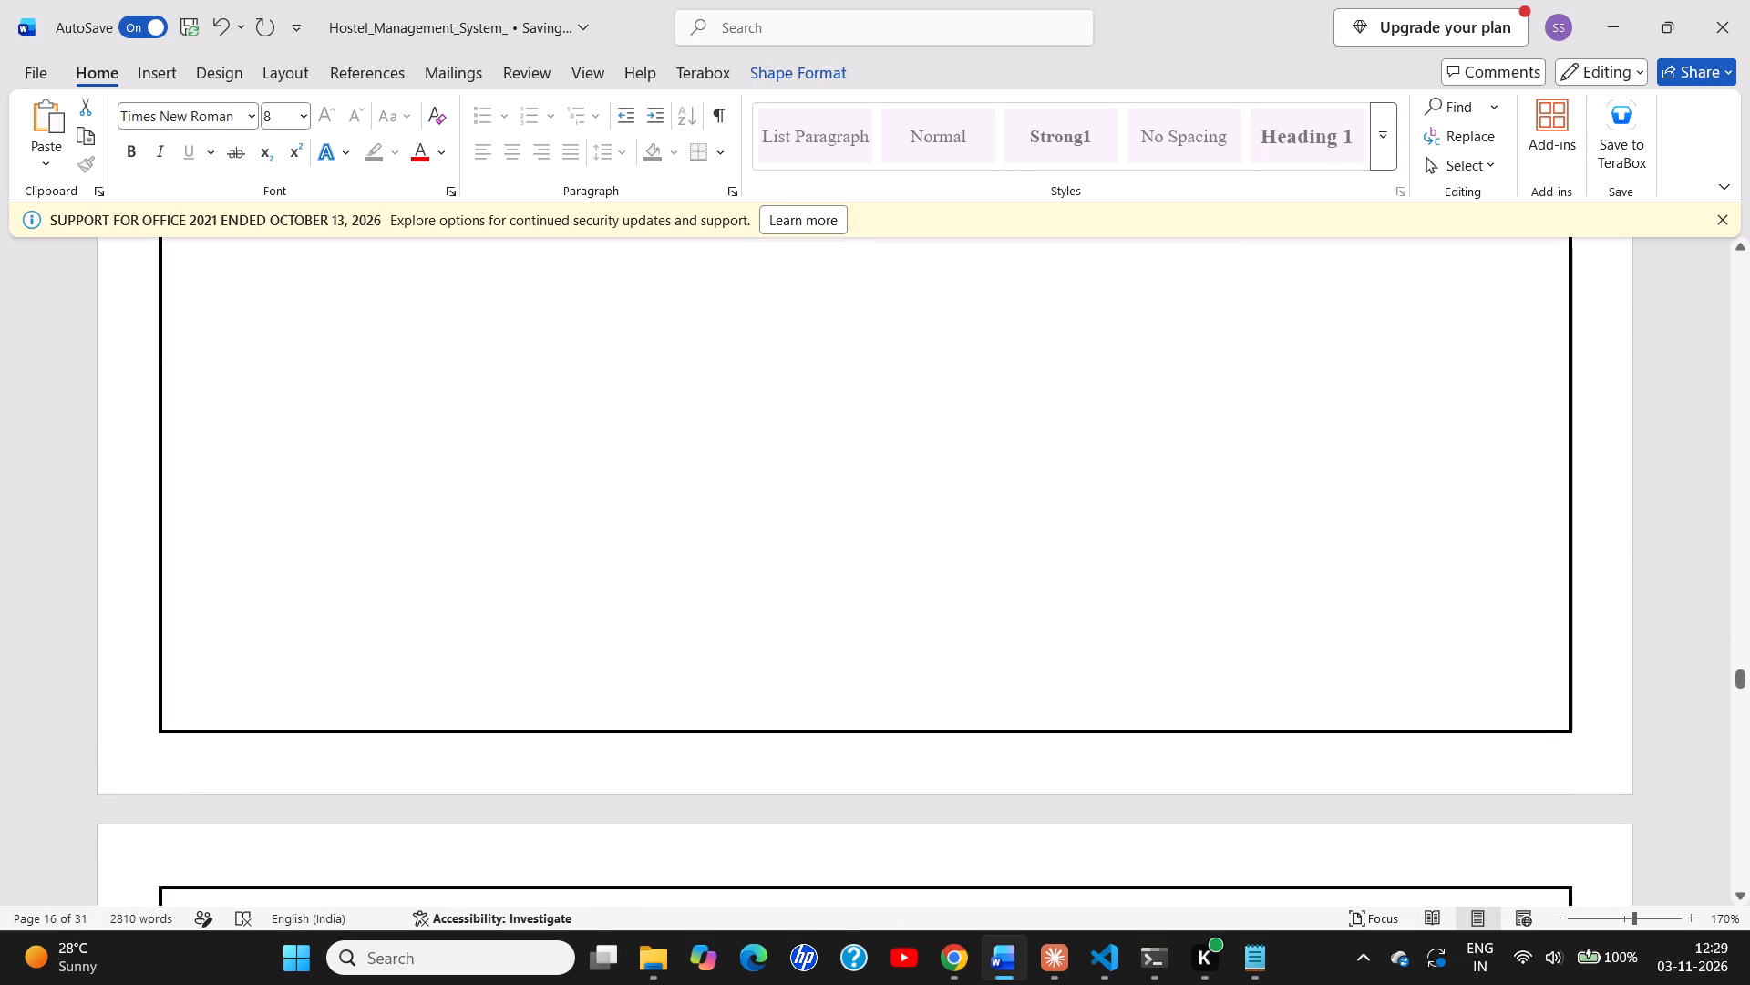
scroll(1009, 399, "down", 2)
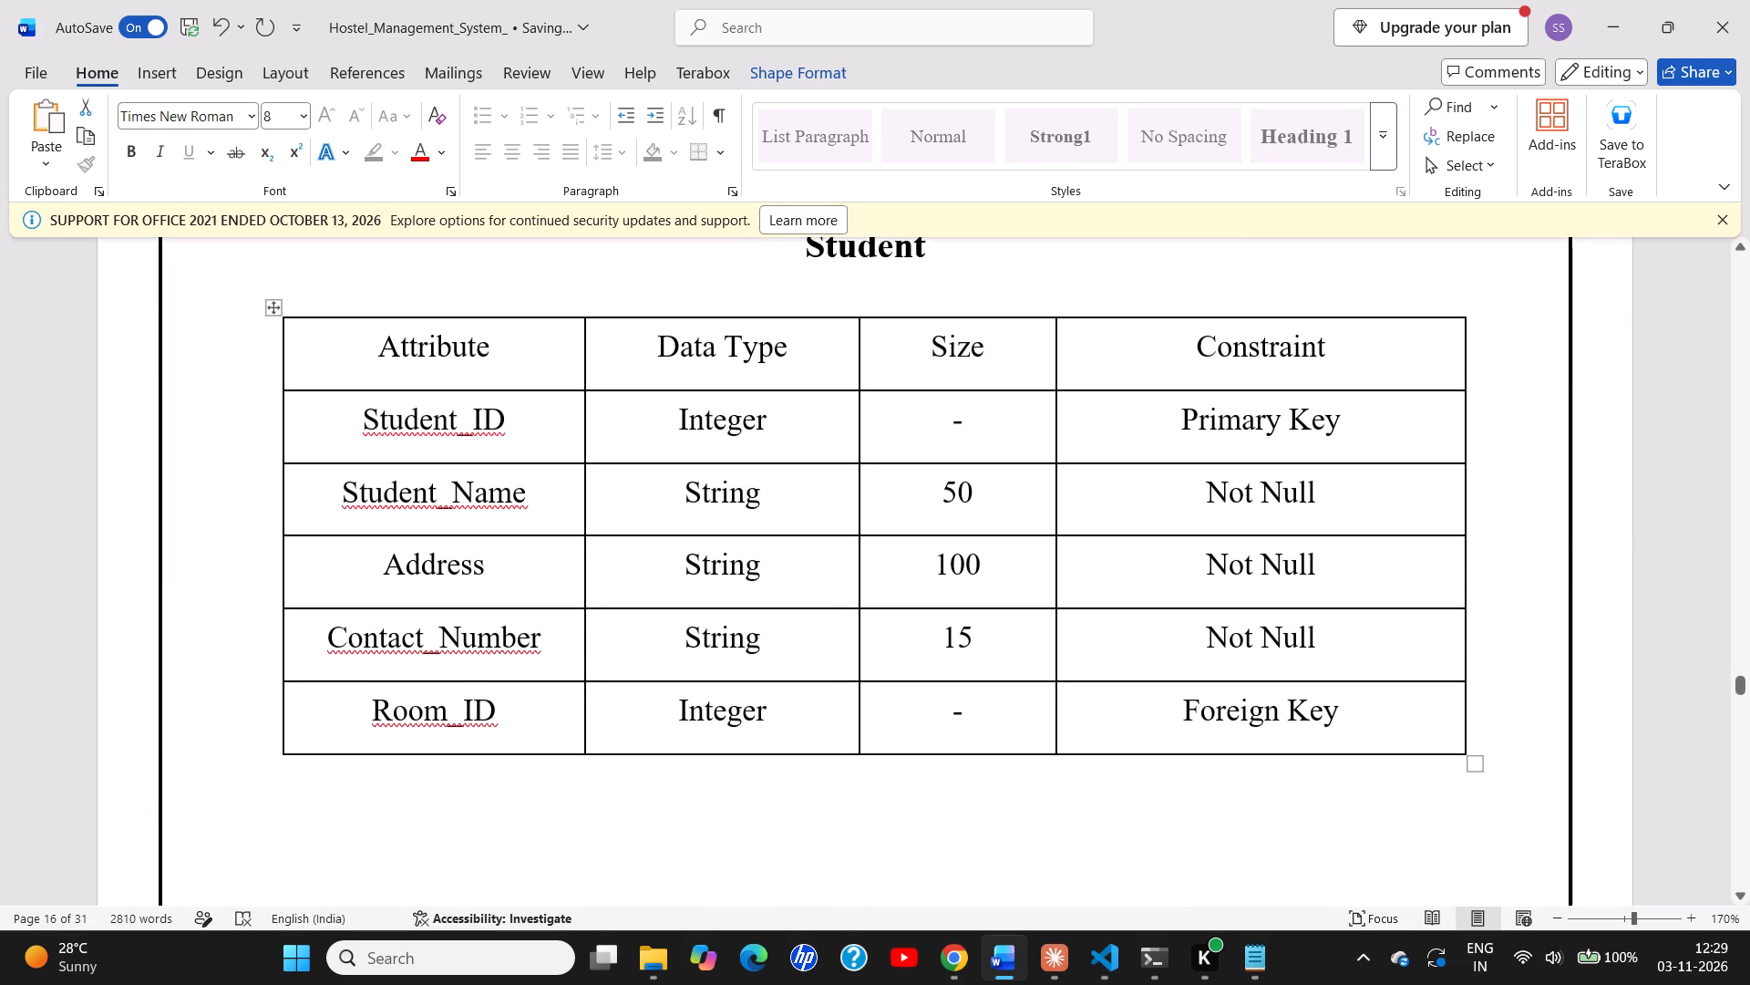
scroll(1009, 399, "down", 1)
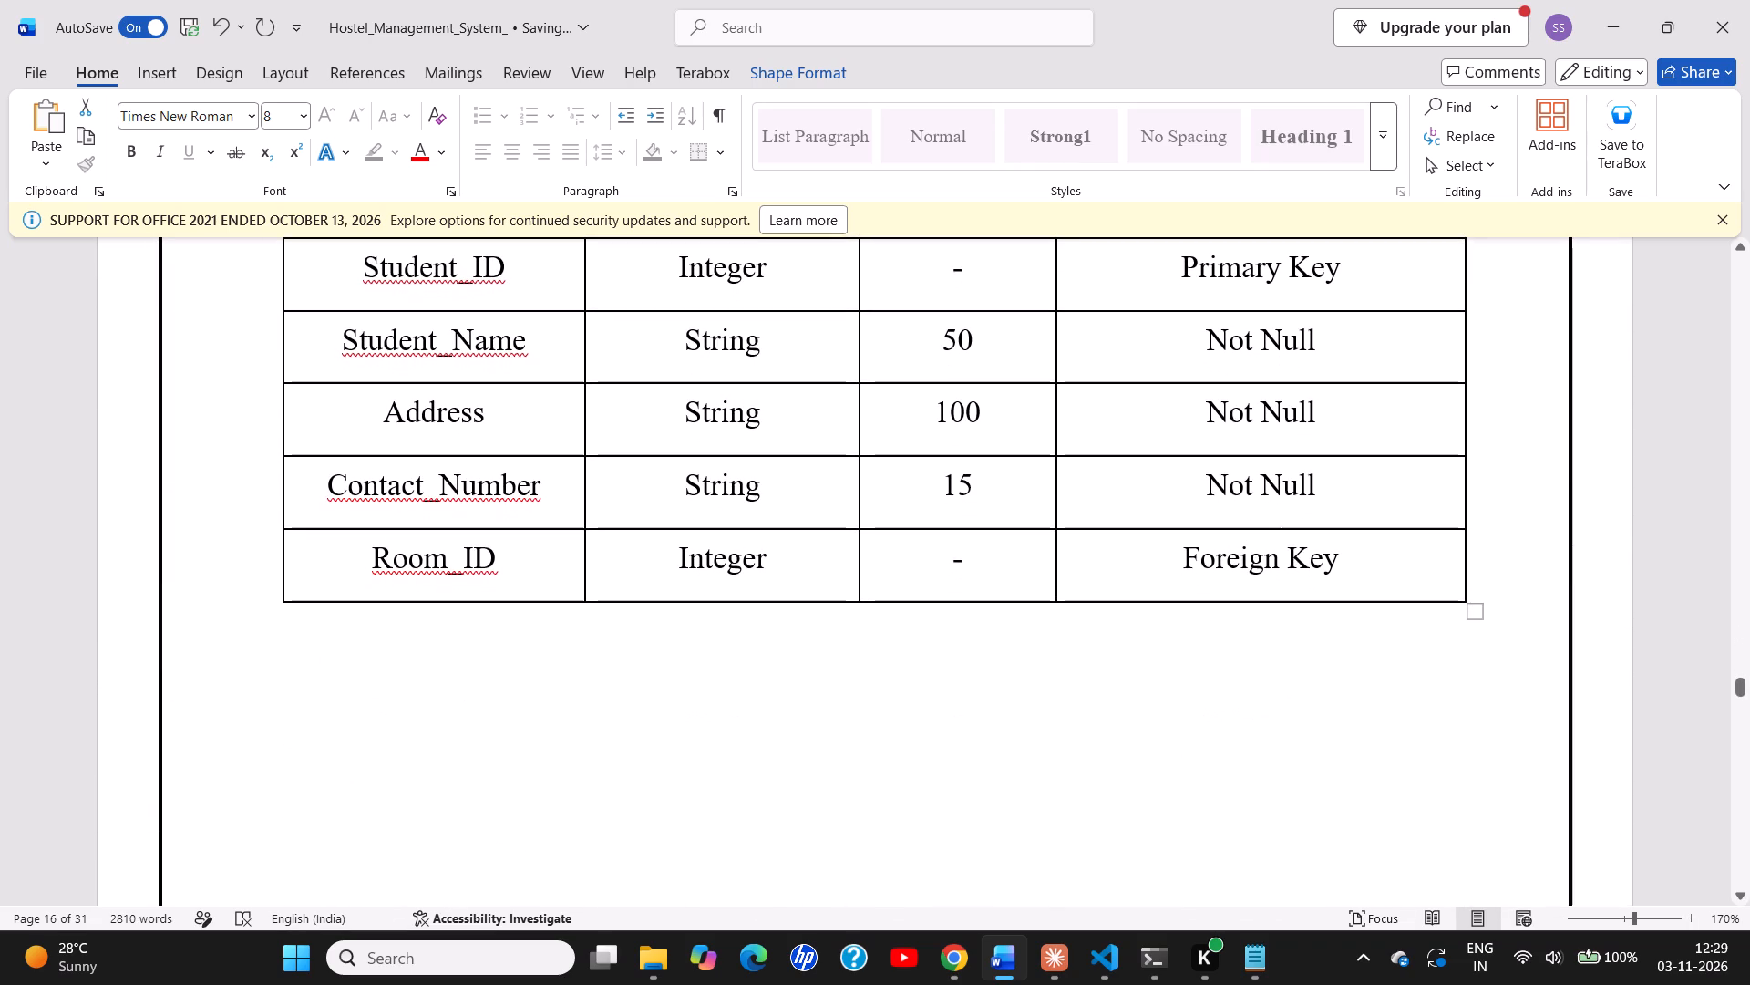
left_click(1009, 399)
scroll(952, 562, "up", 1)
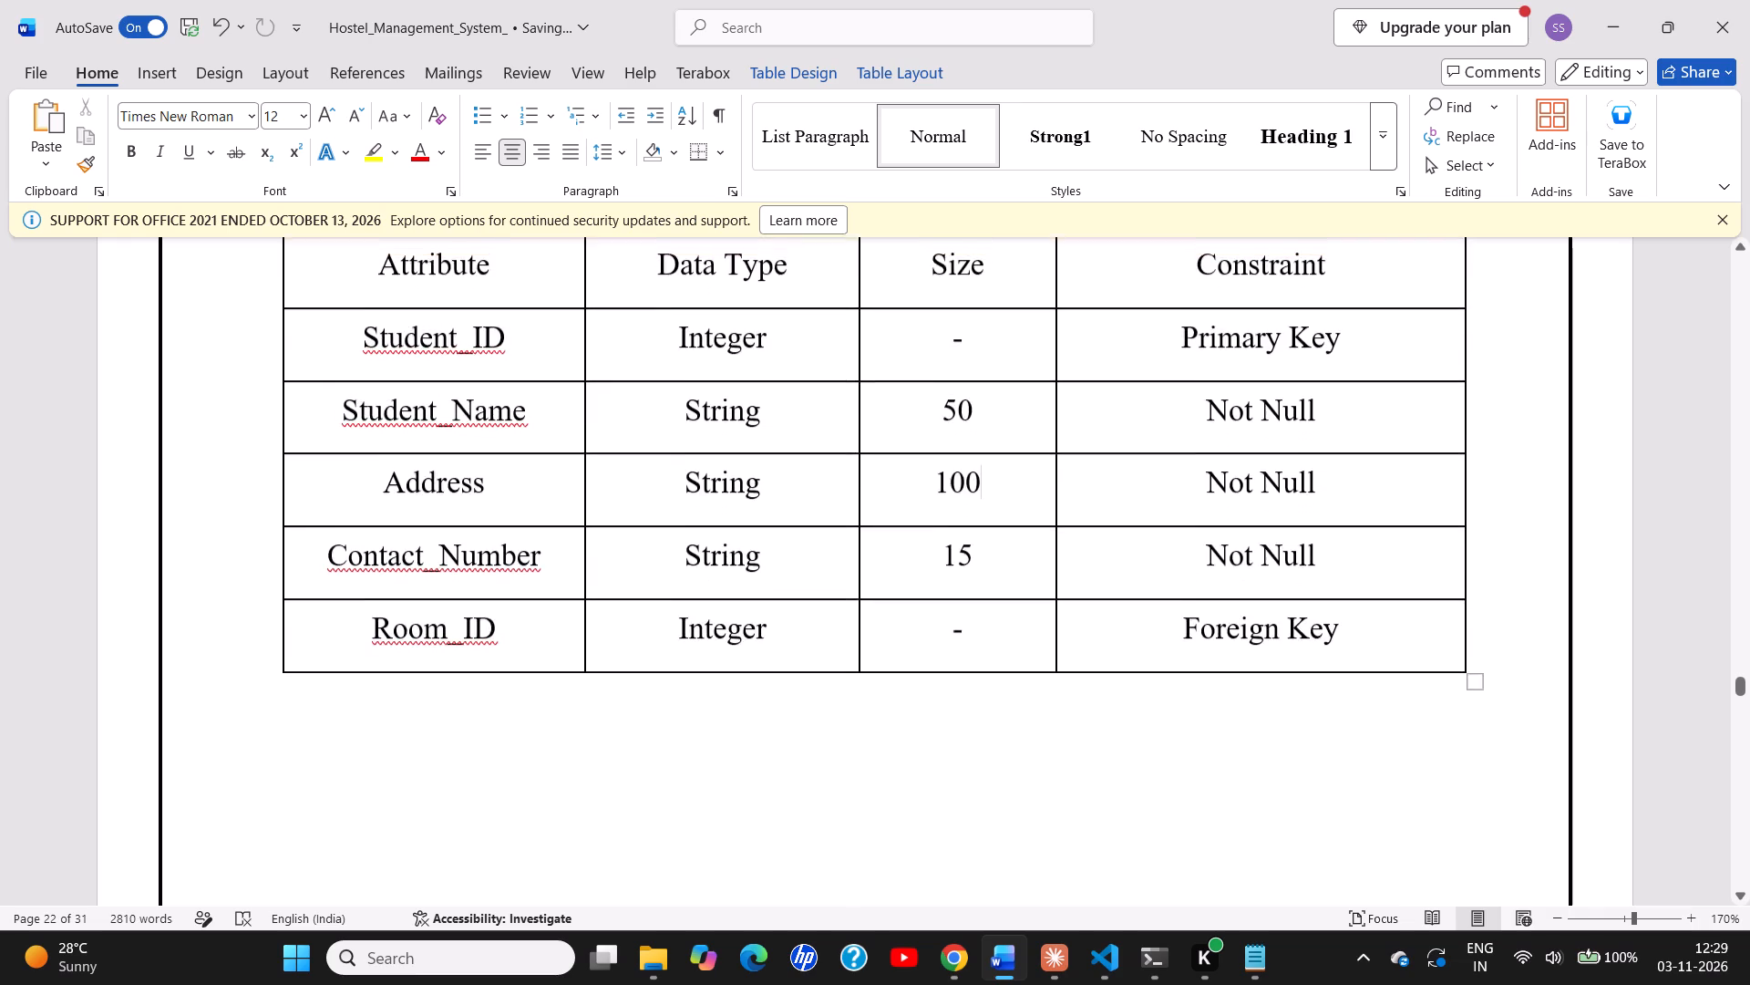
scroll(946, 570, "up", 1)
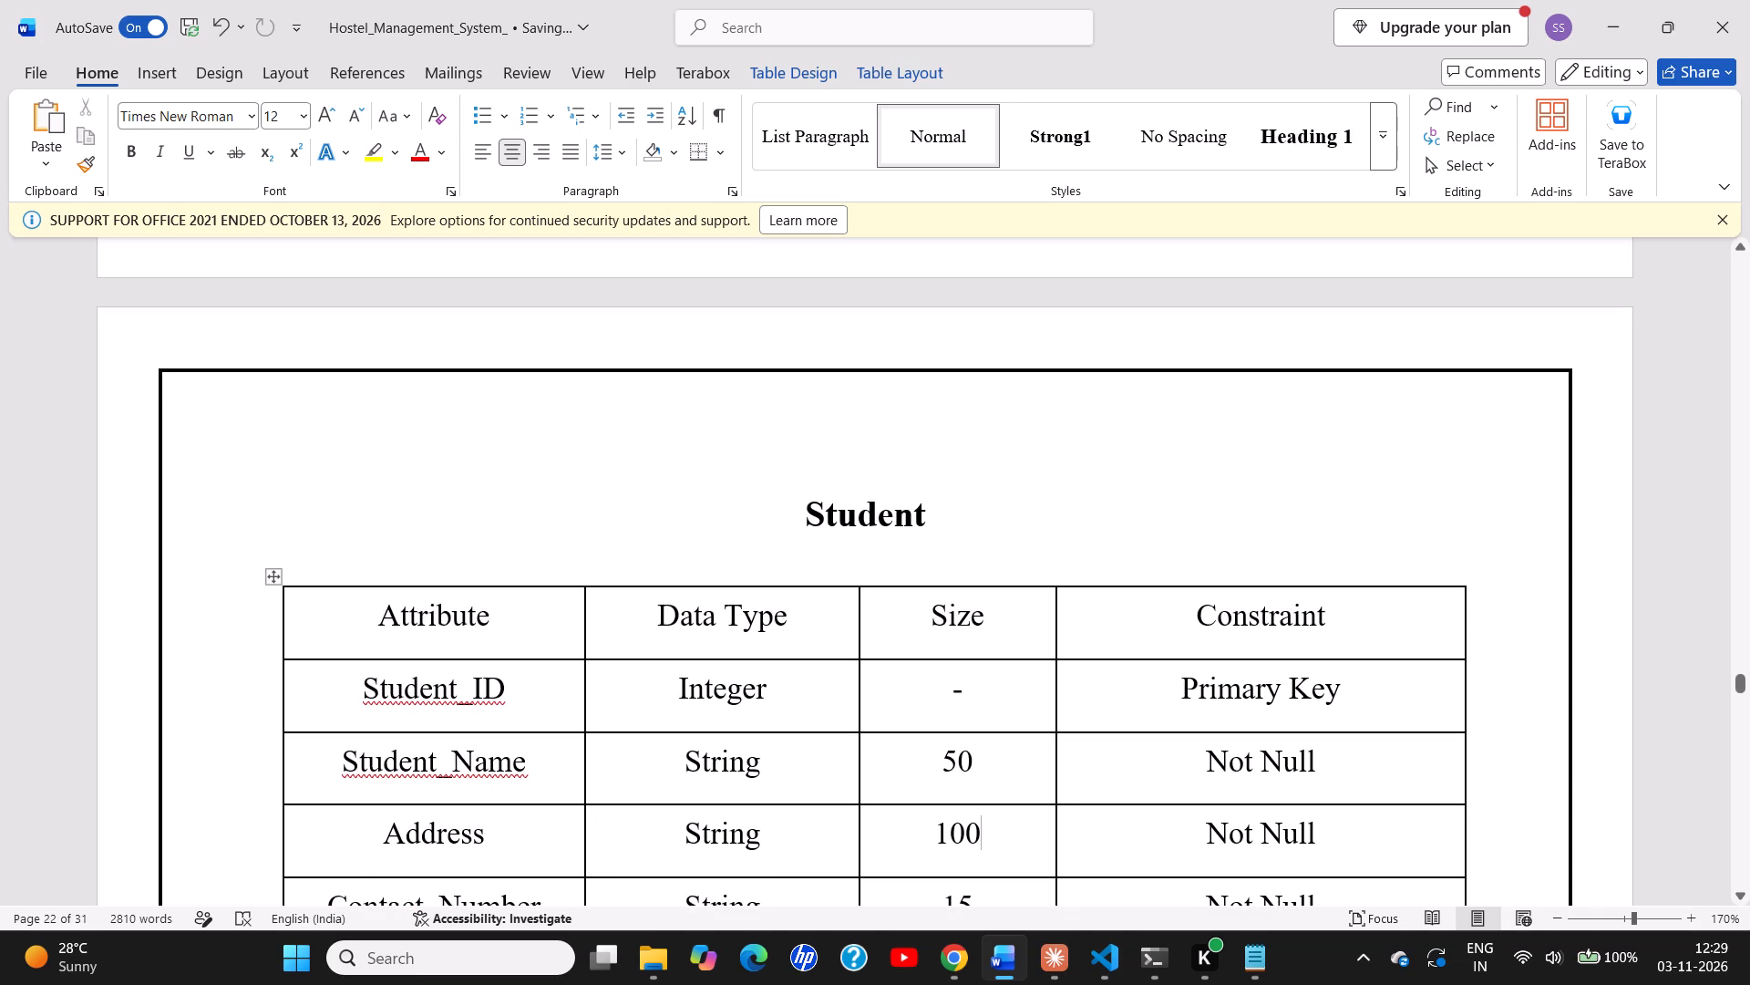